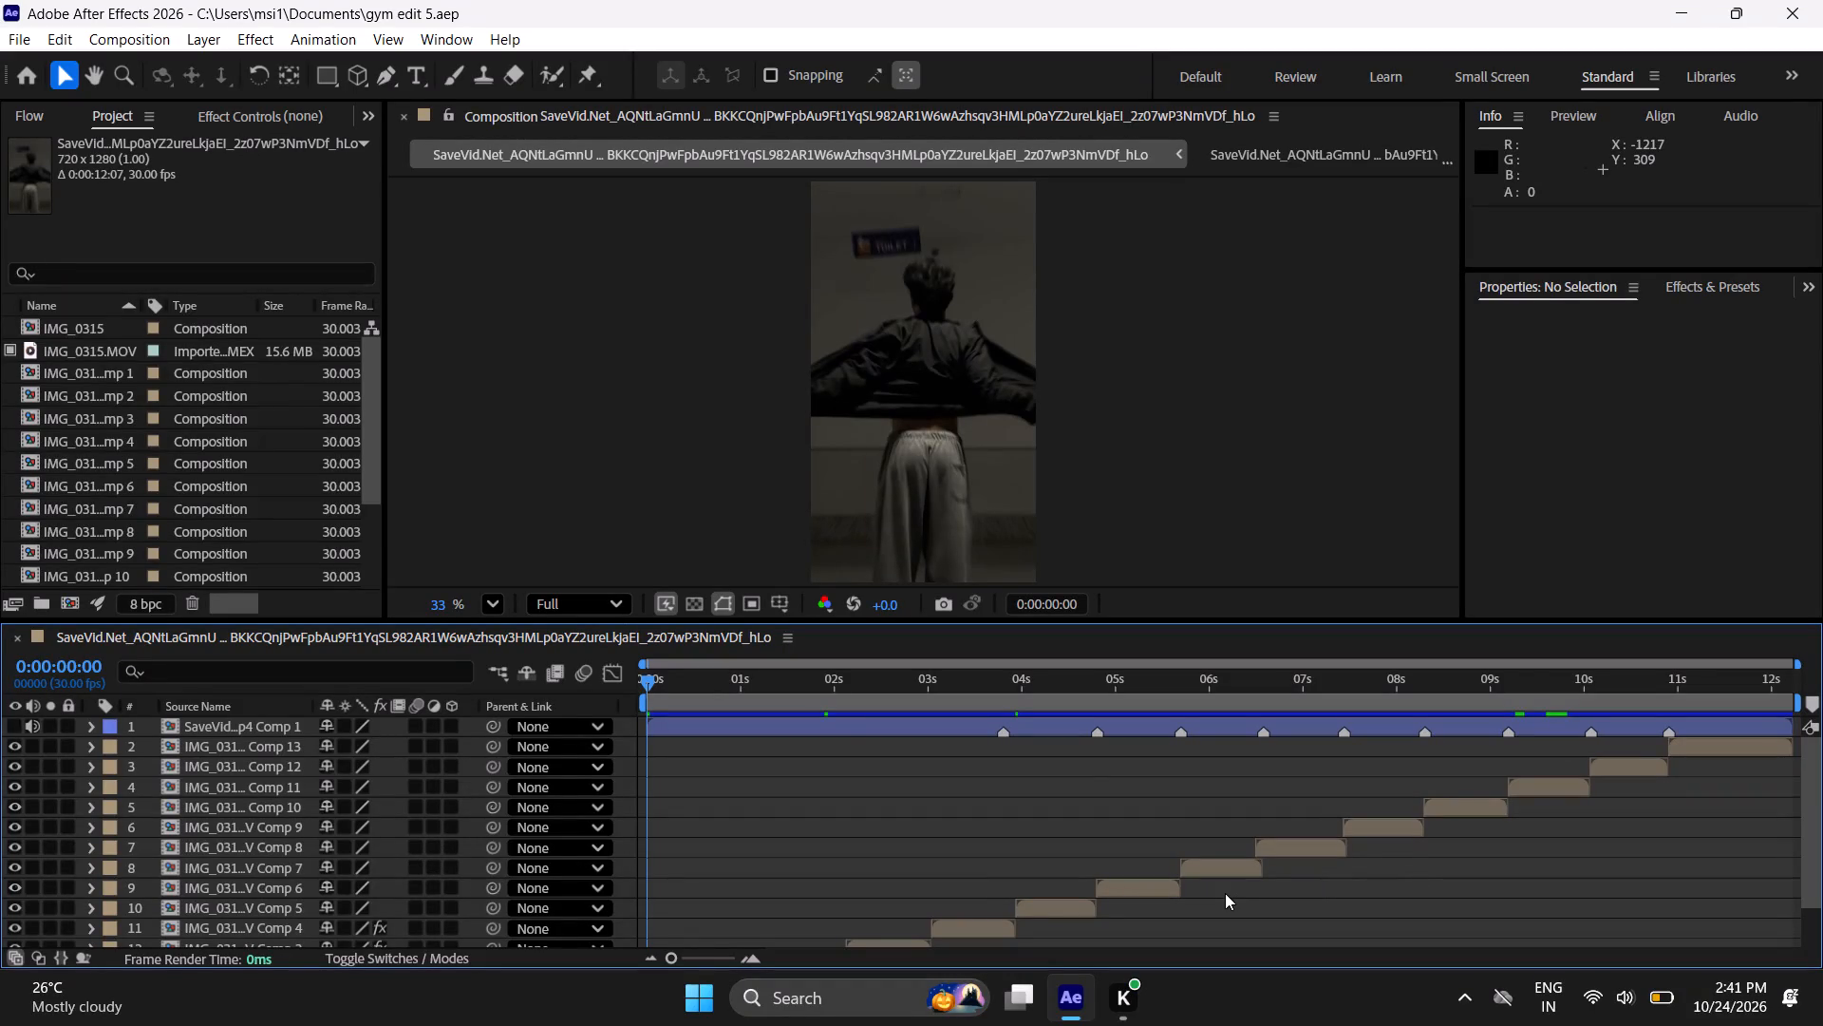
Play the composition from the start to review the gym edit's clip sequence.
scroll(1212, 827, "down", 4)
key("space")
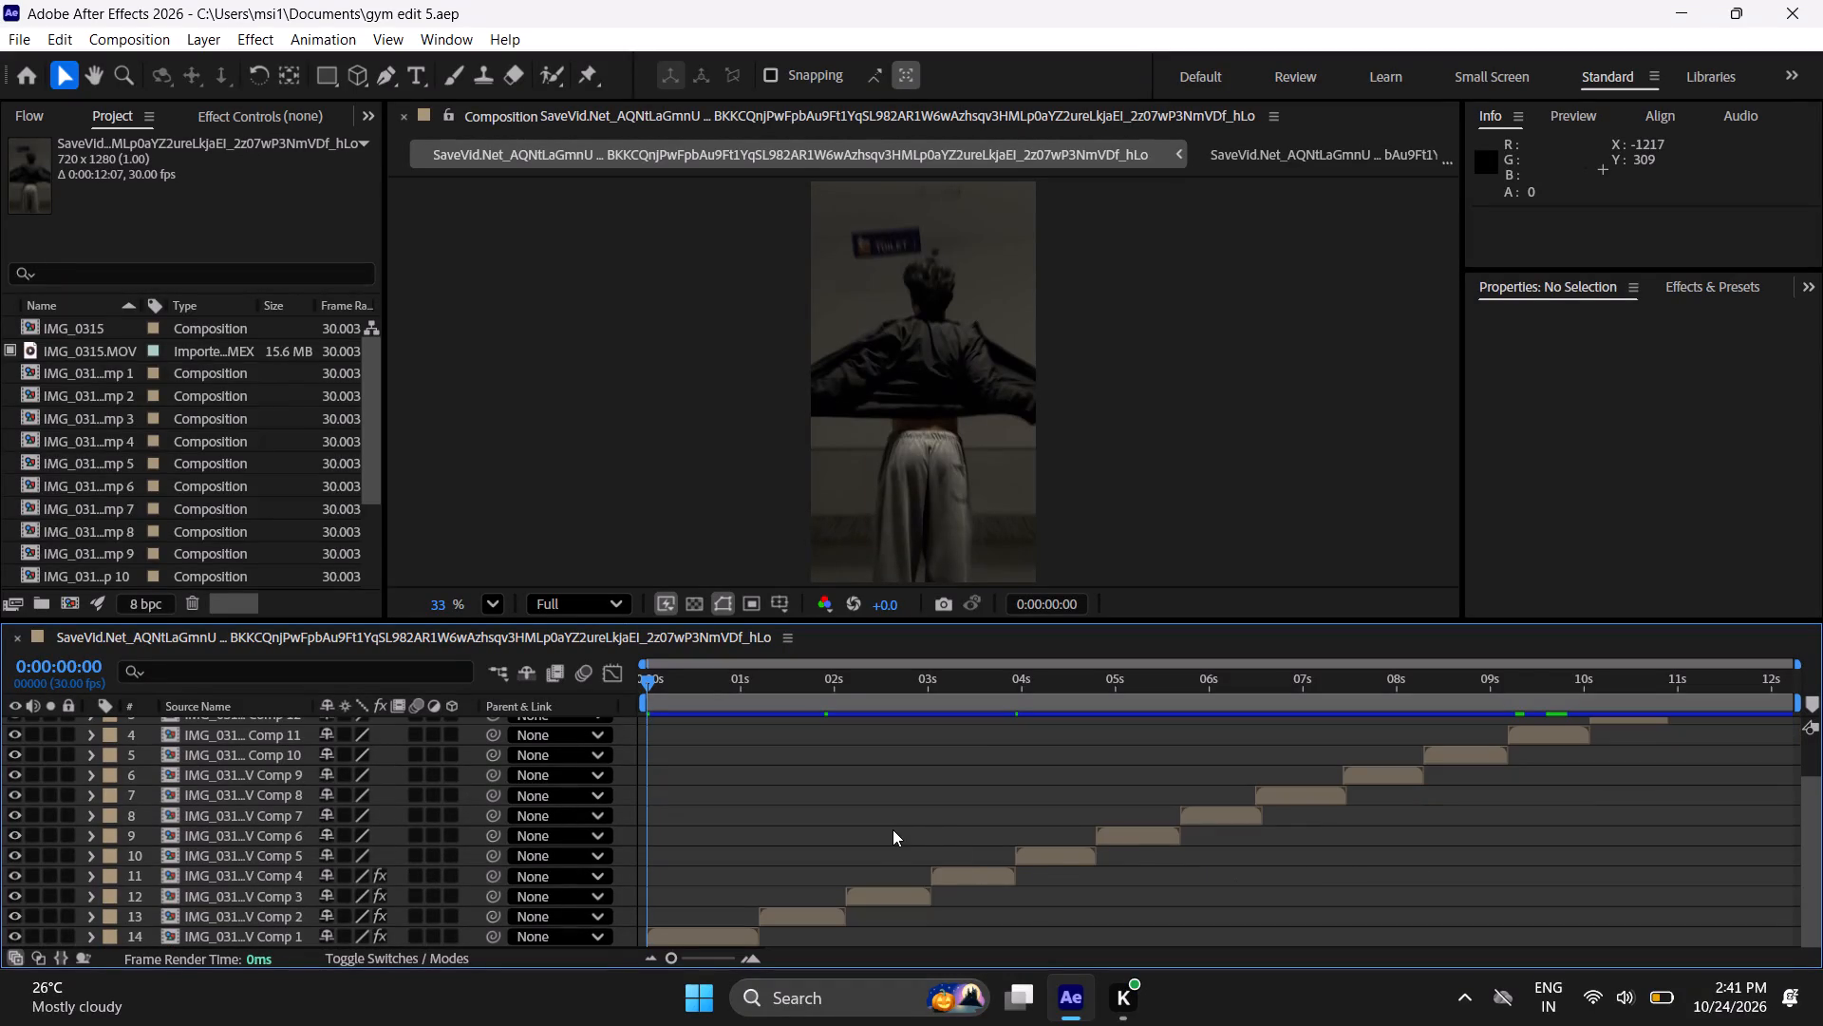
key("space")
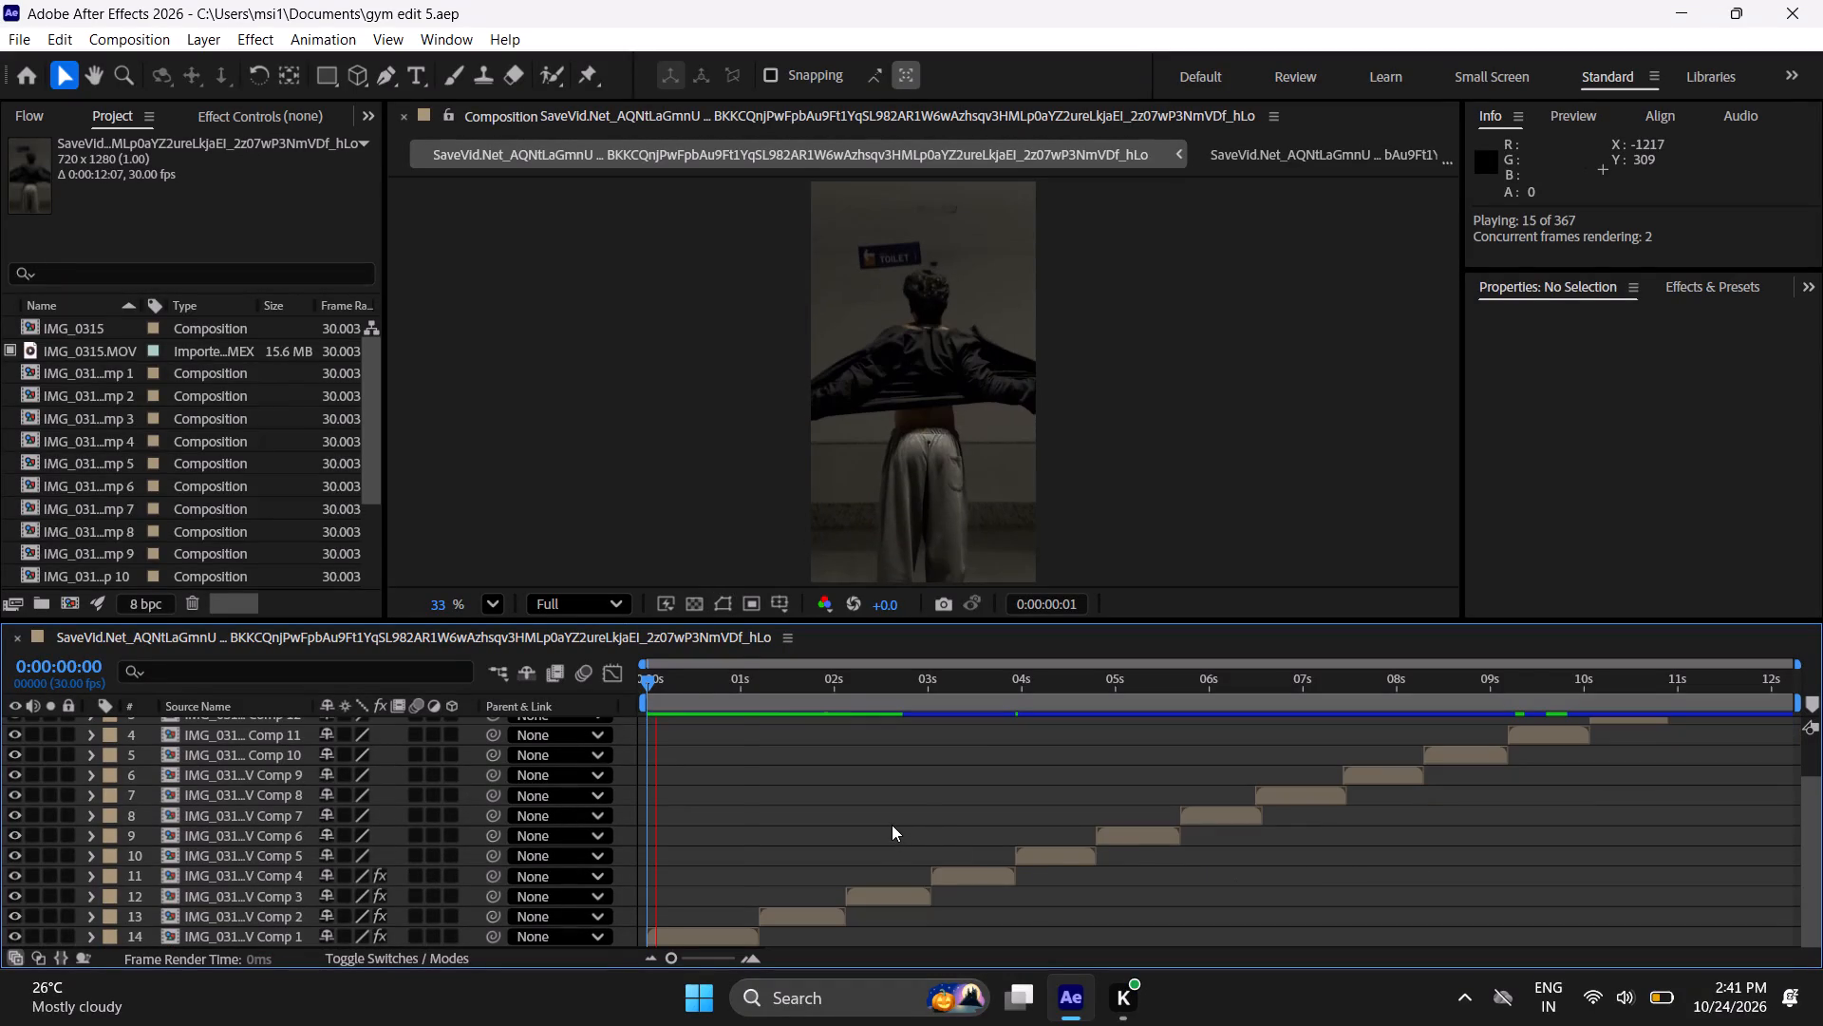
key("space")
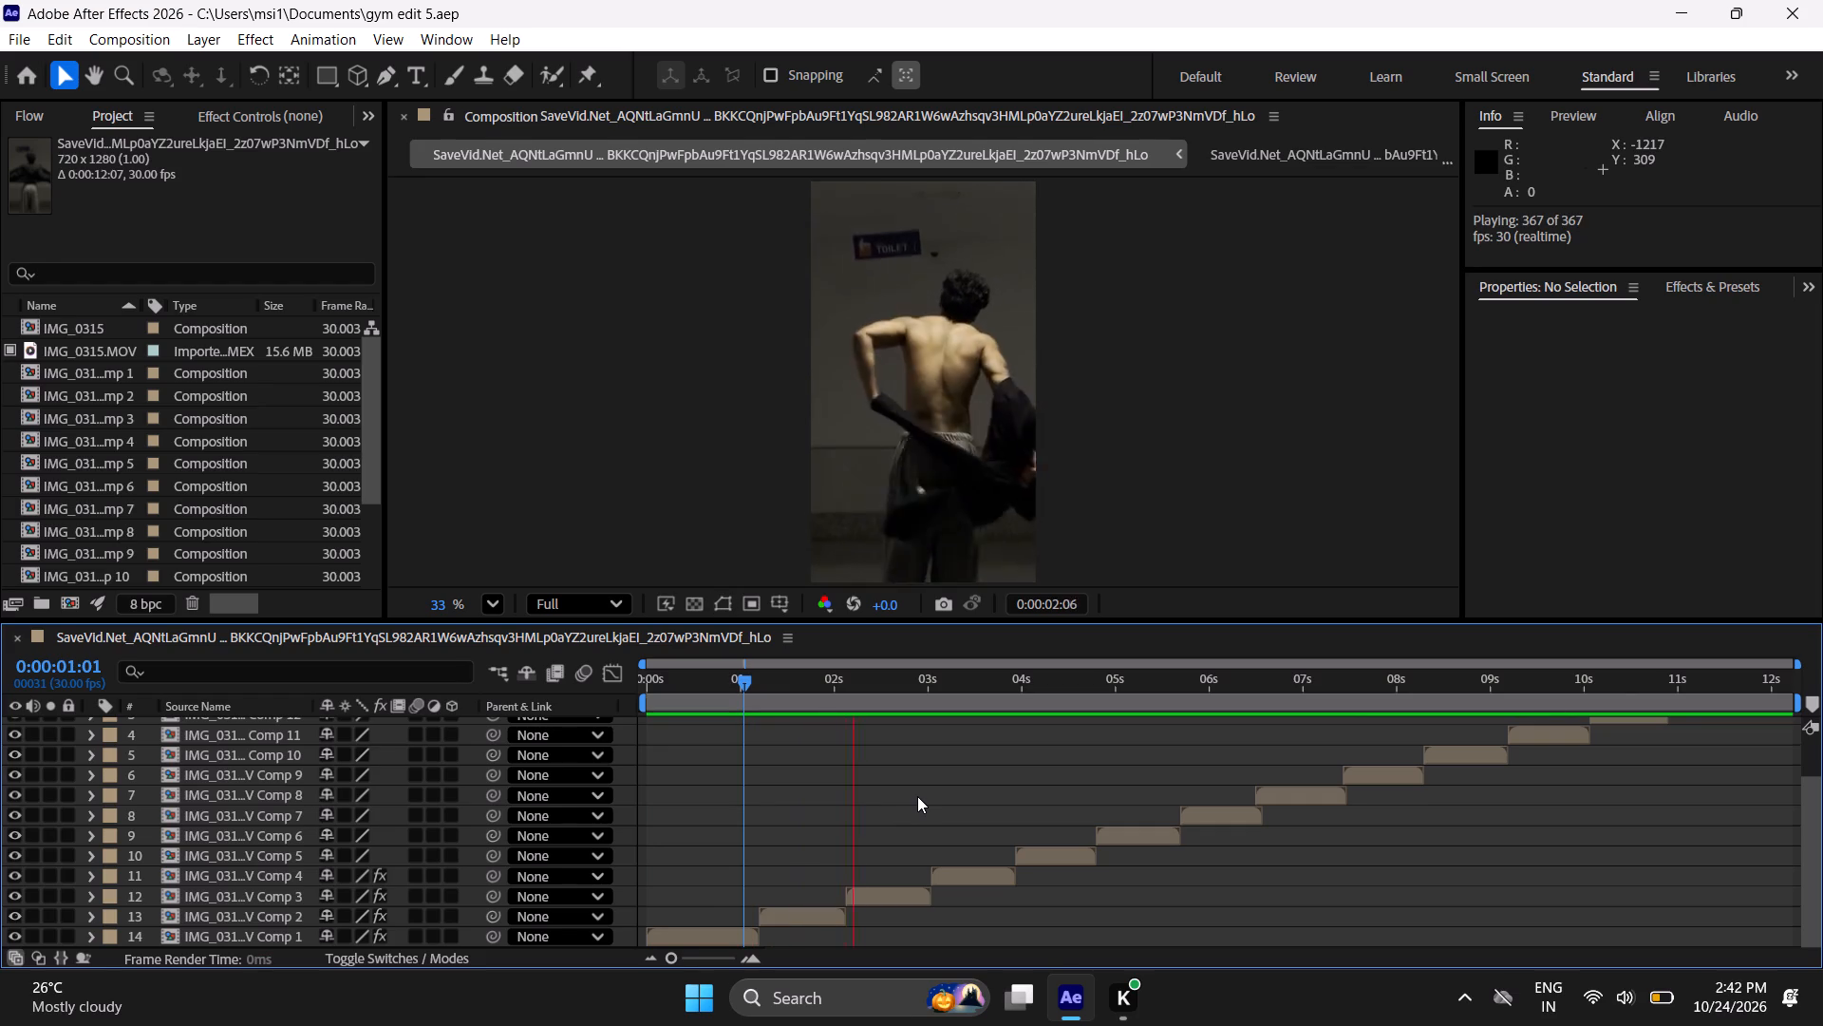
Raise the system volume to maximum for the preview playback.
left_click(1629, 1011)
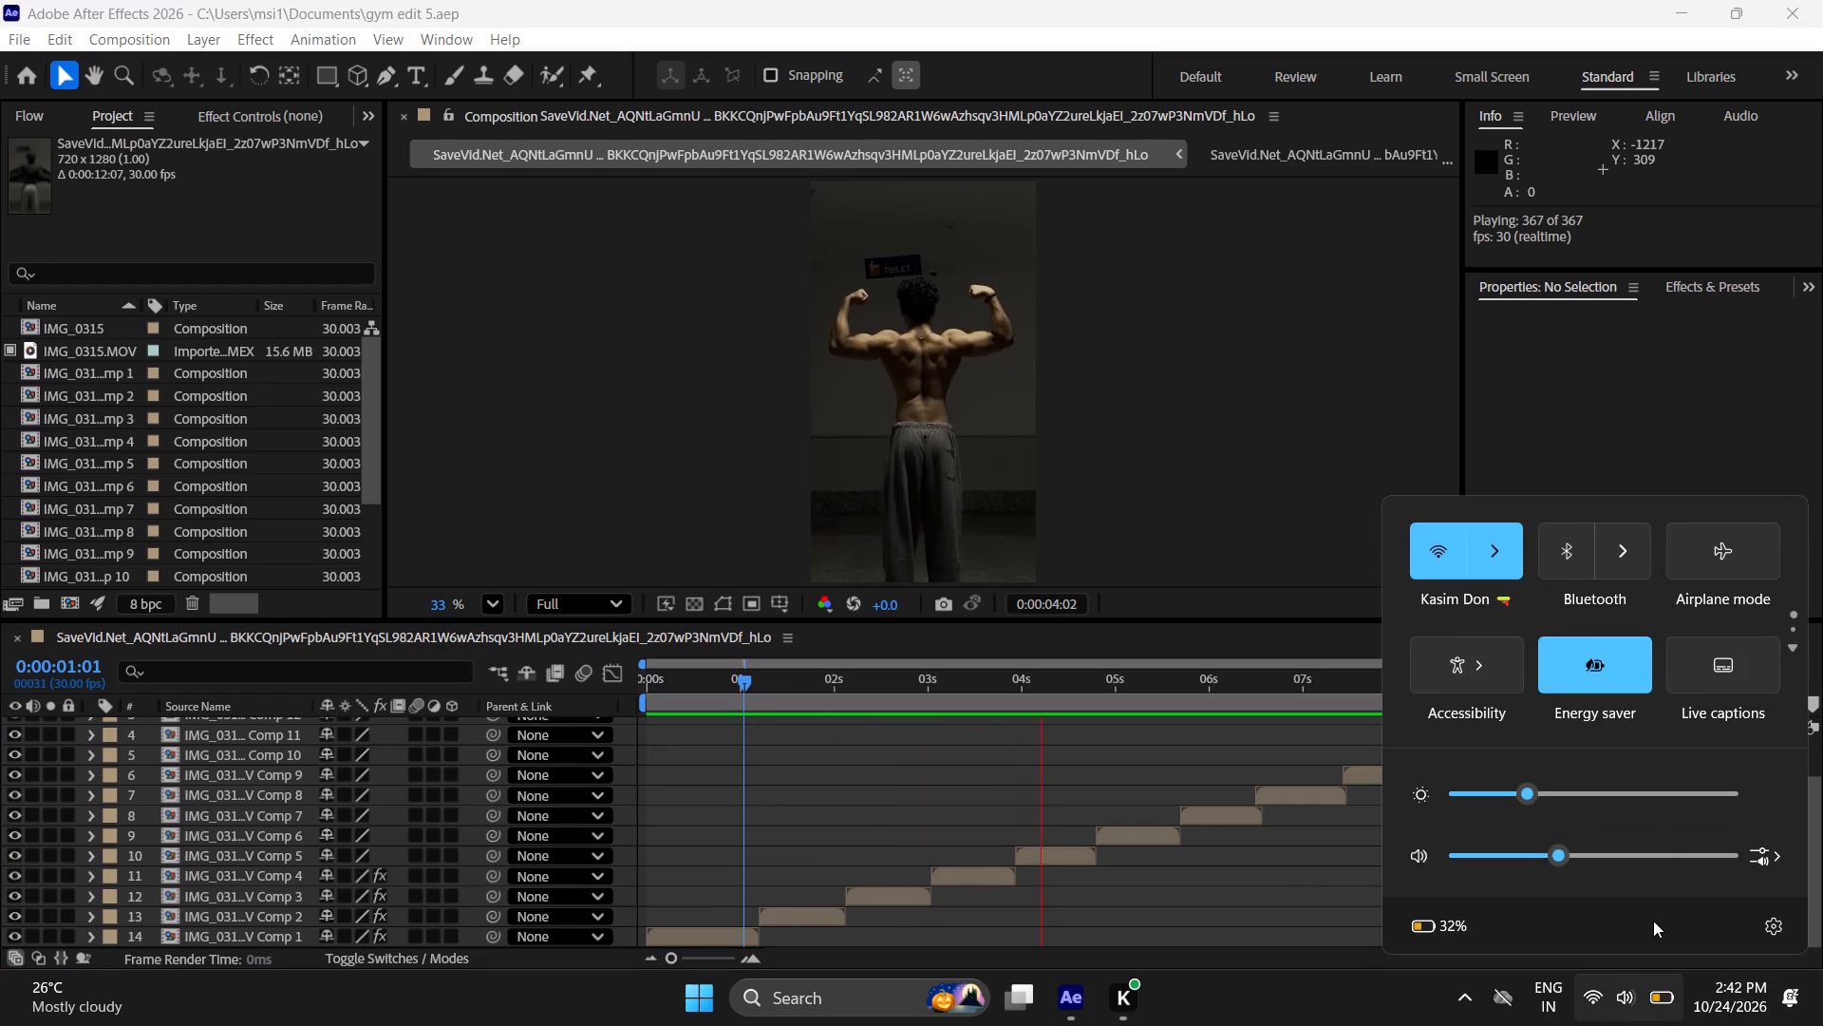
left_click_drag(1667, 859, 1765, 861)
left_click(980, 783)
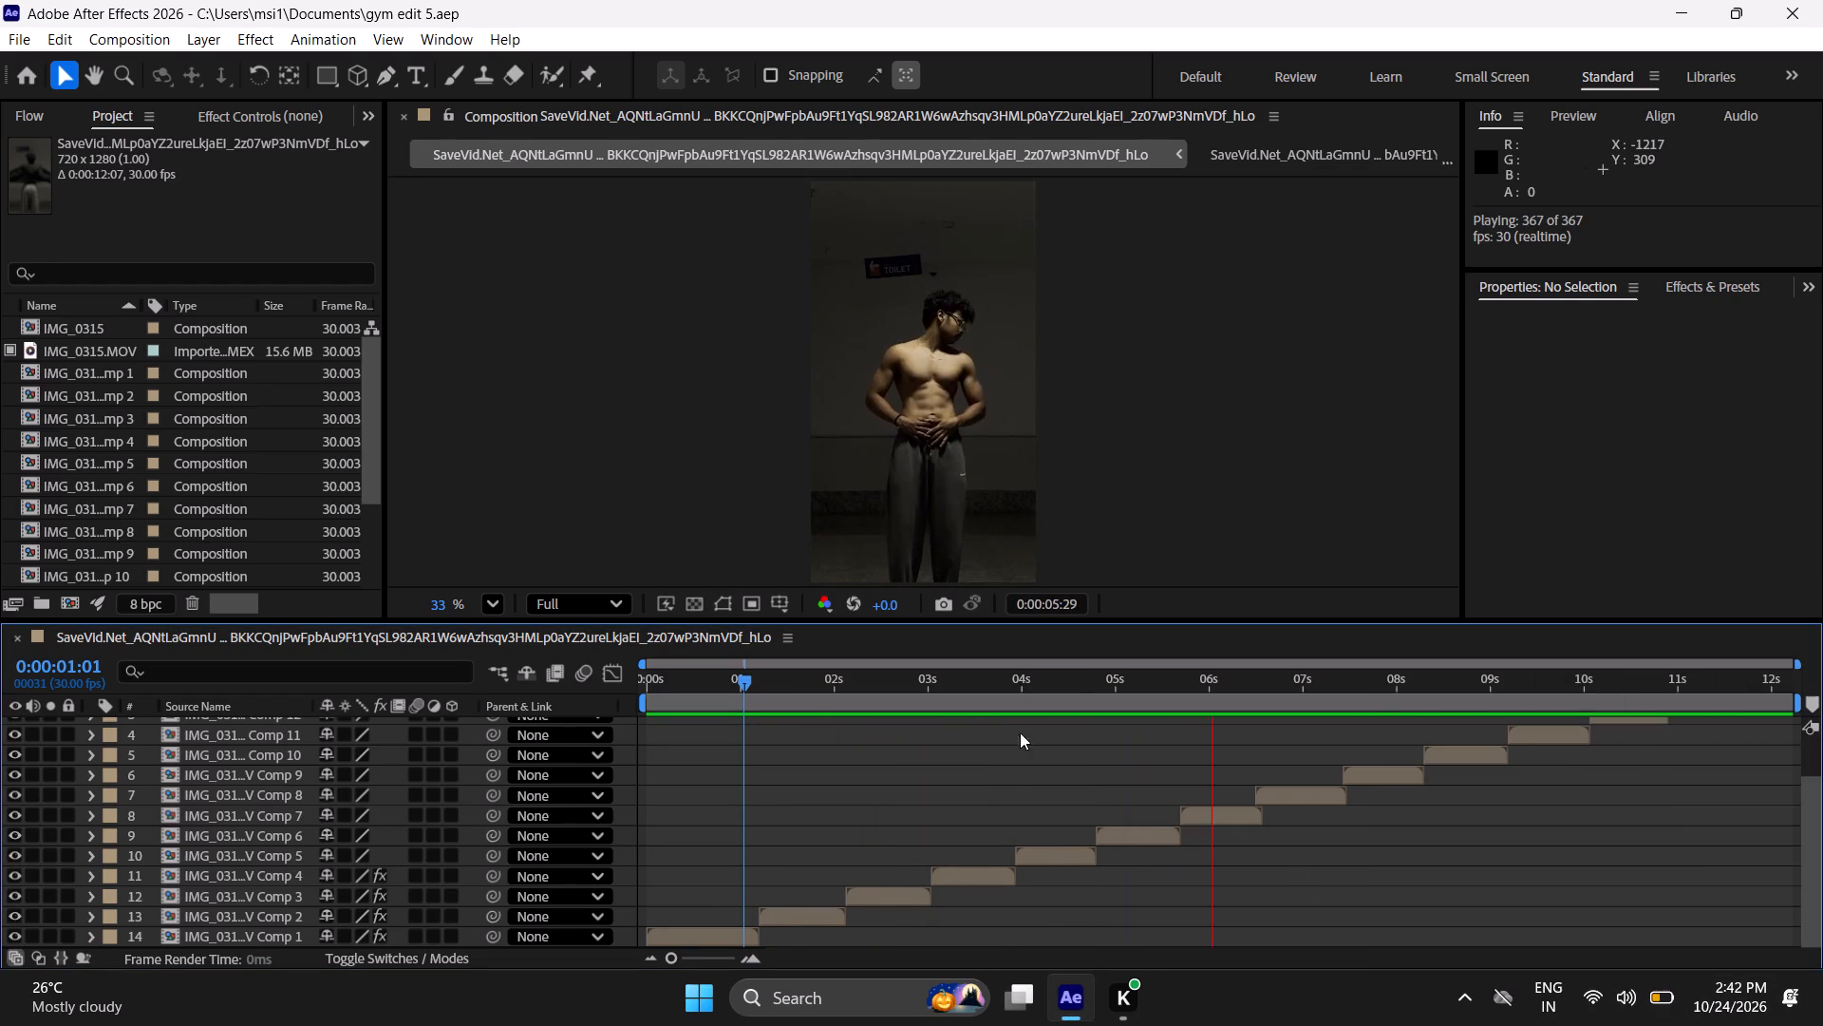
Replay the opening clips from the start to review them with sound, and return the playhead to 0:00:00:00.
left_click(1076, 698)
left_click_drag(1078, 697, 1, 746)
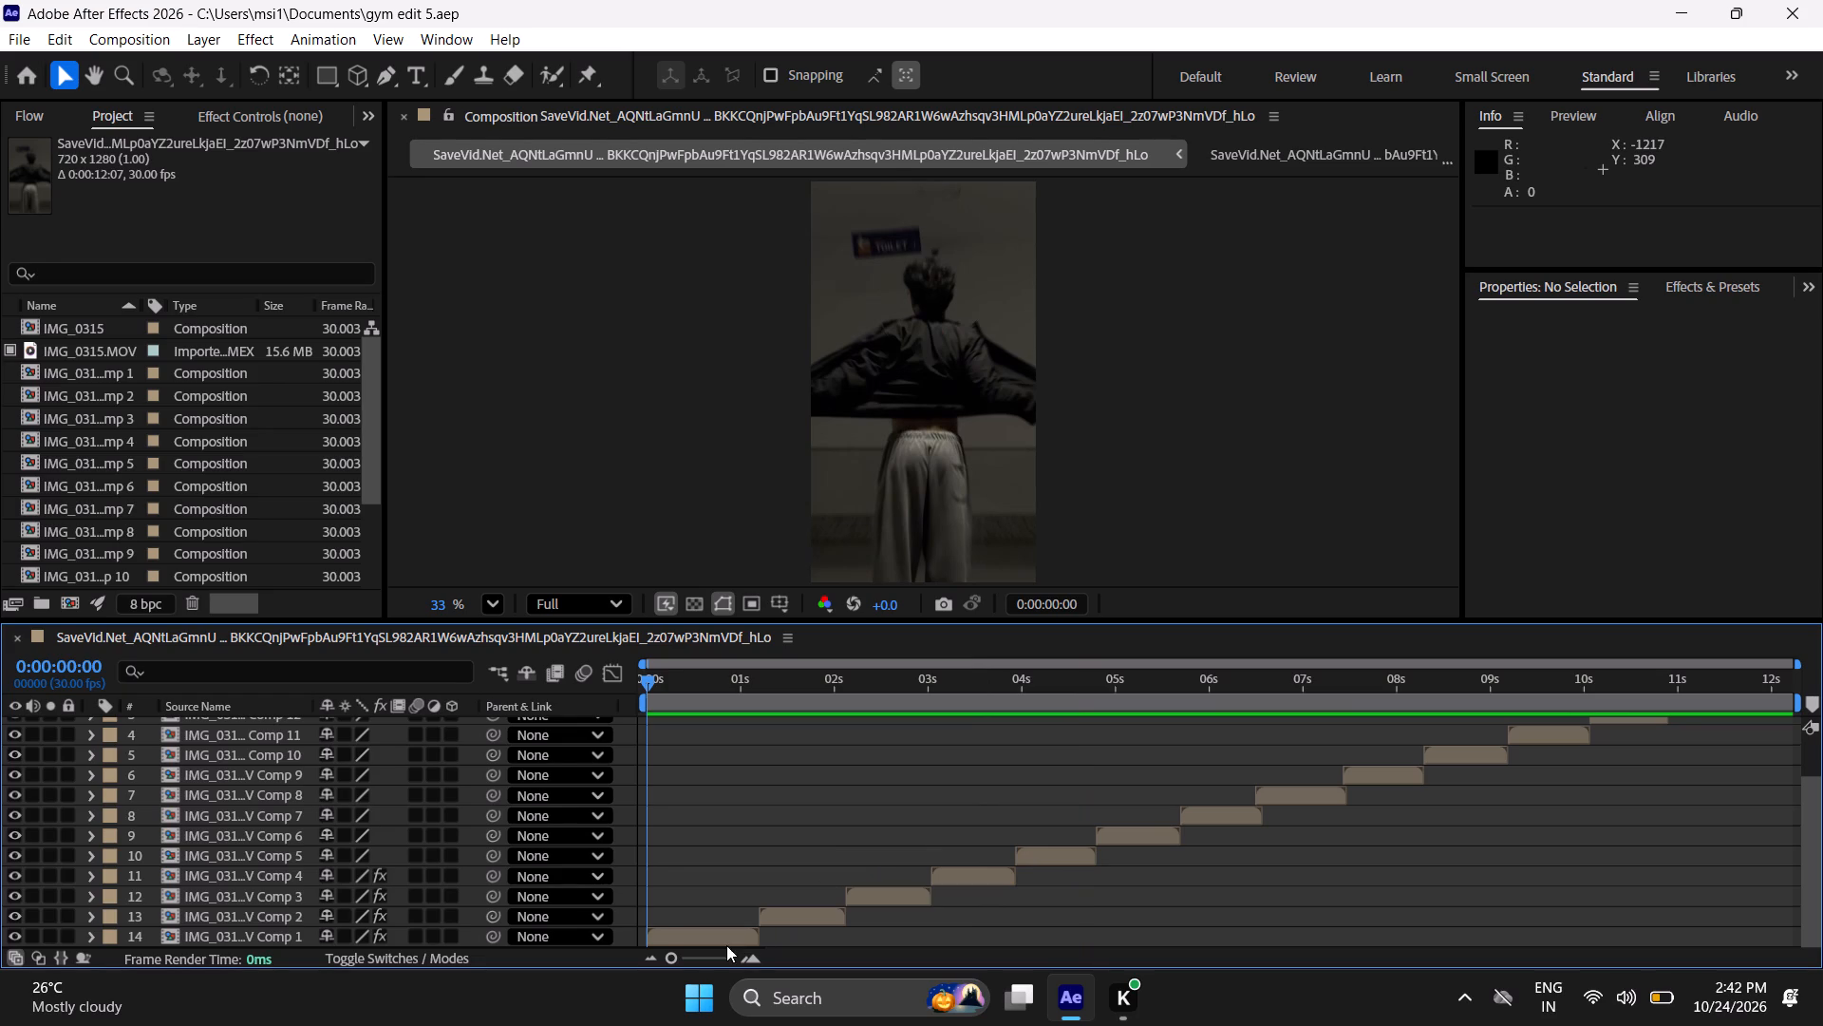
left_click(726, 945)
left_click(809, 831)
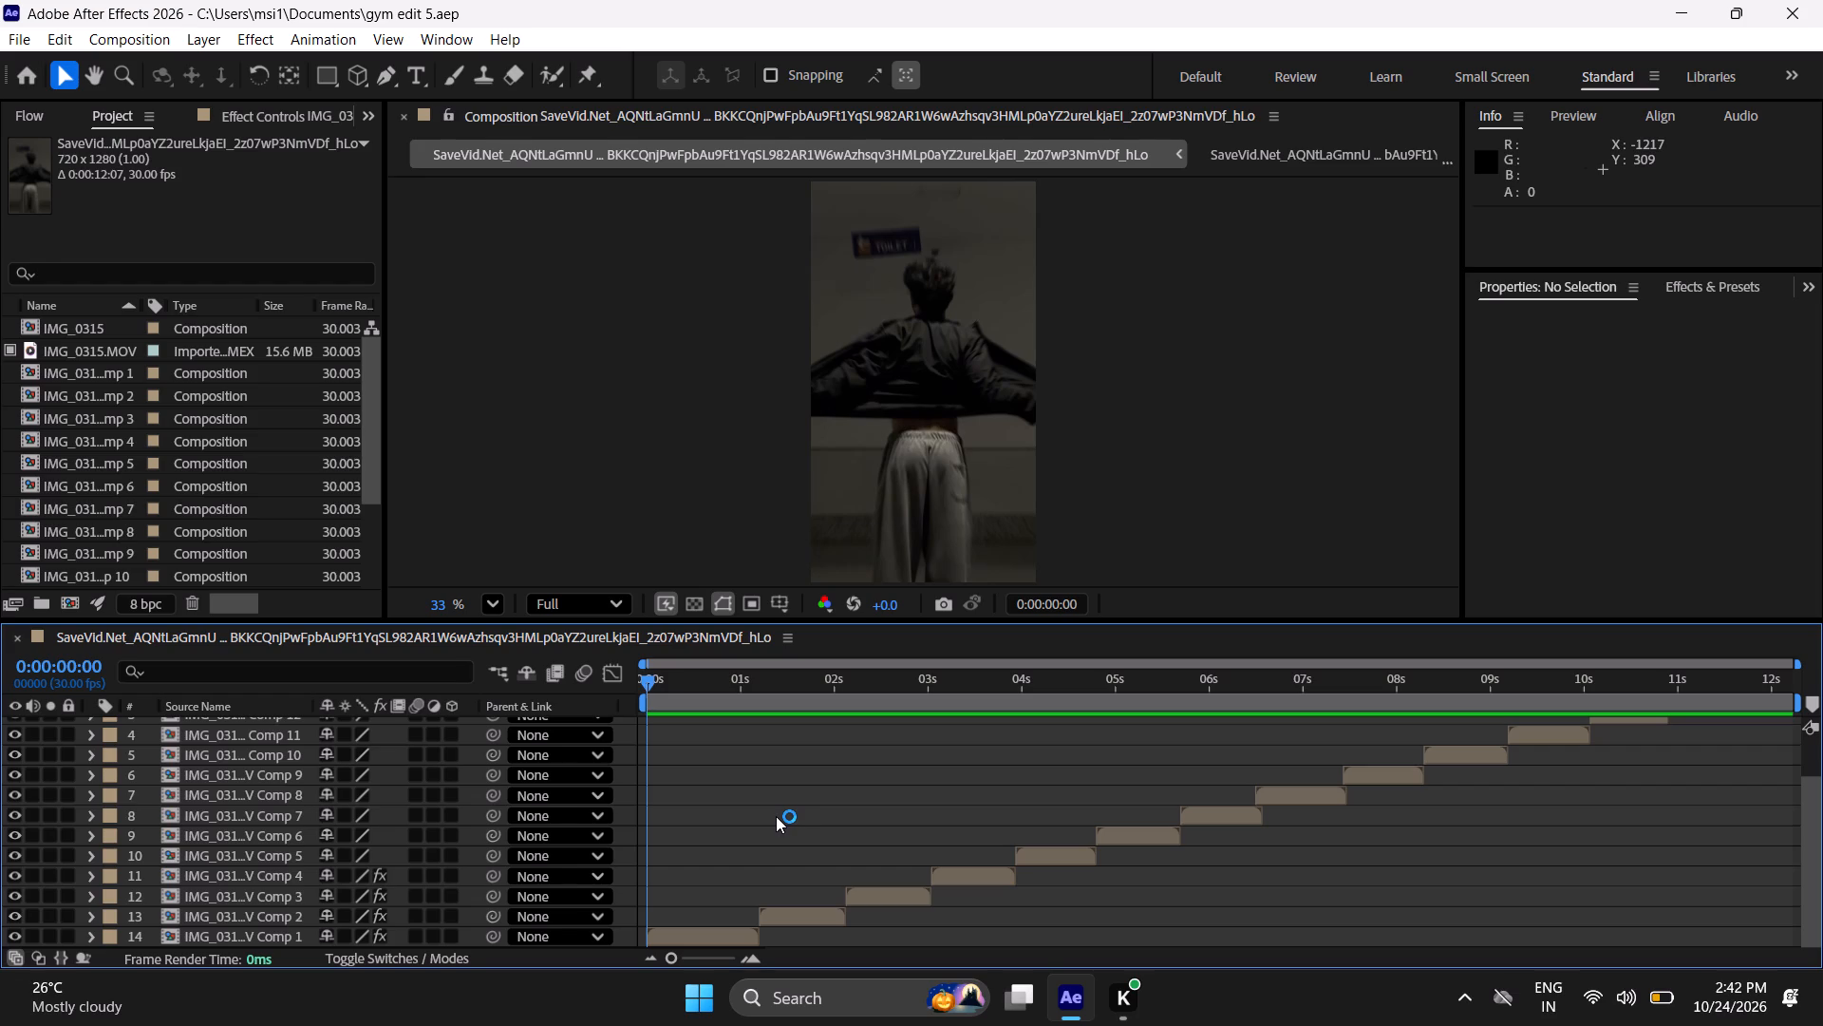
left_click(768, 819)
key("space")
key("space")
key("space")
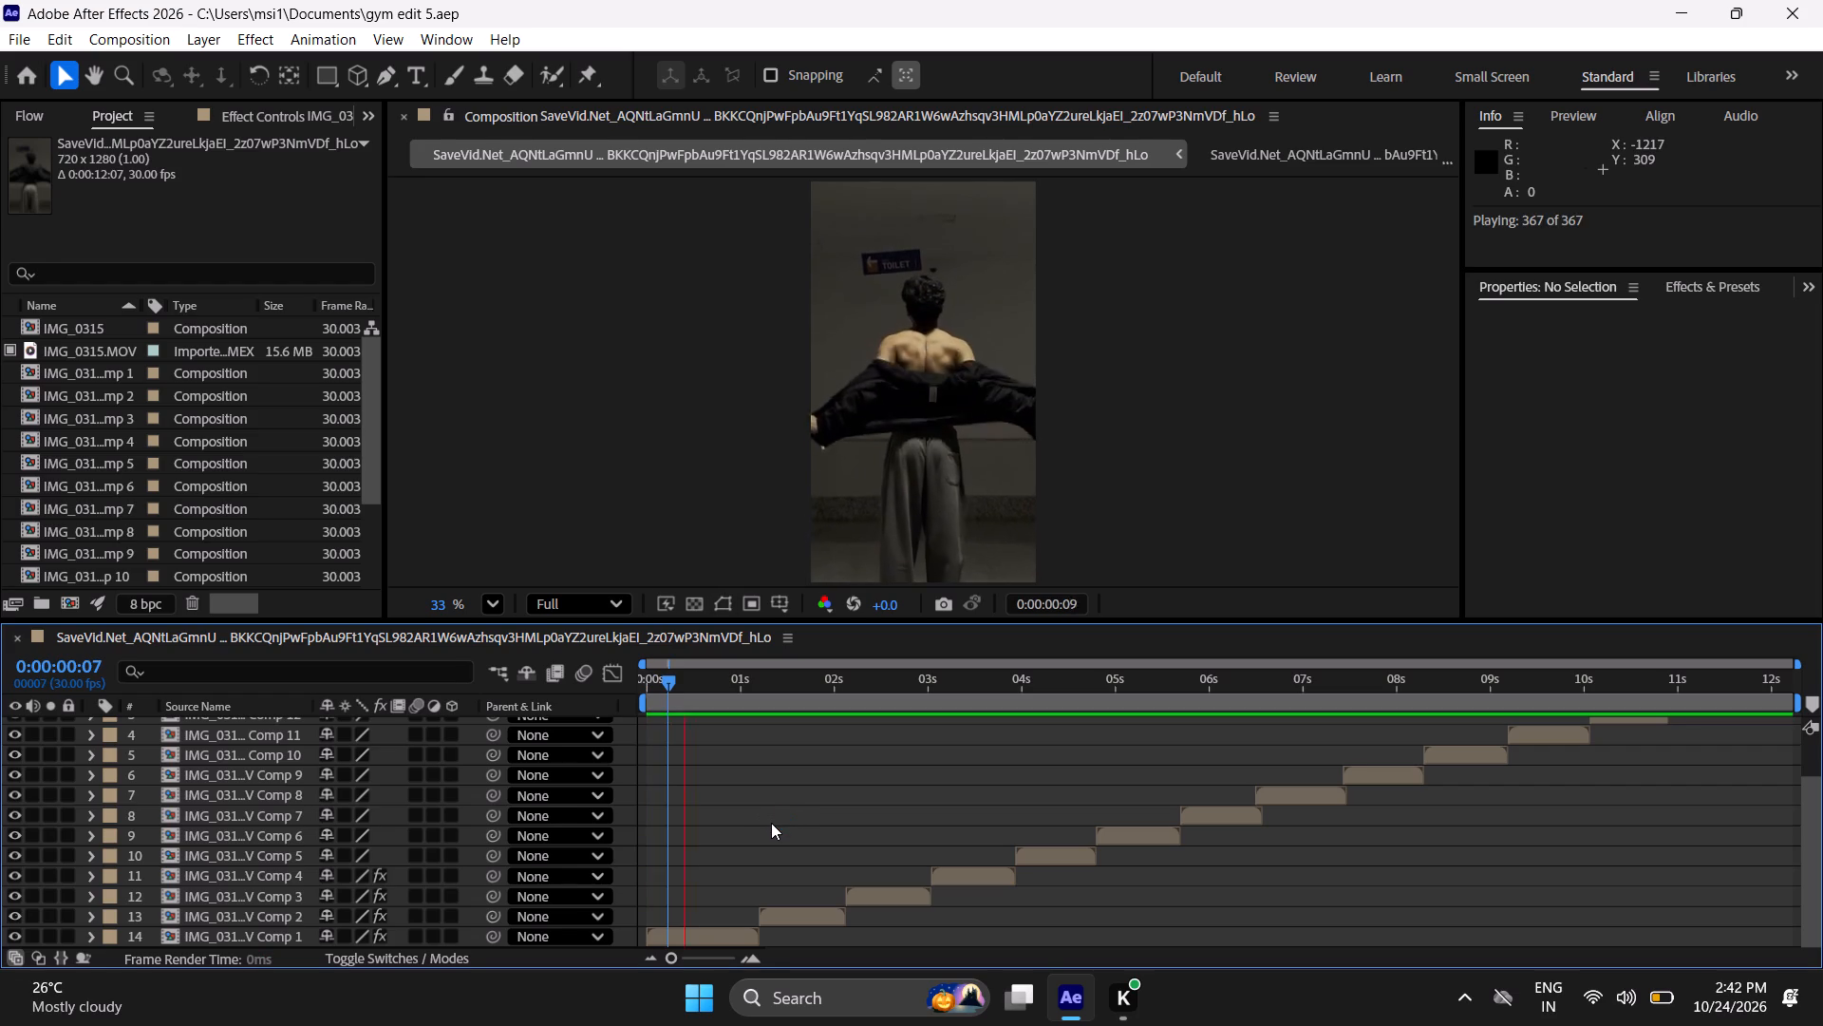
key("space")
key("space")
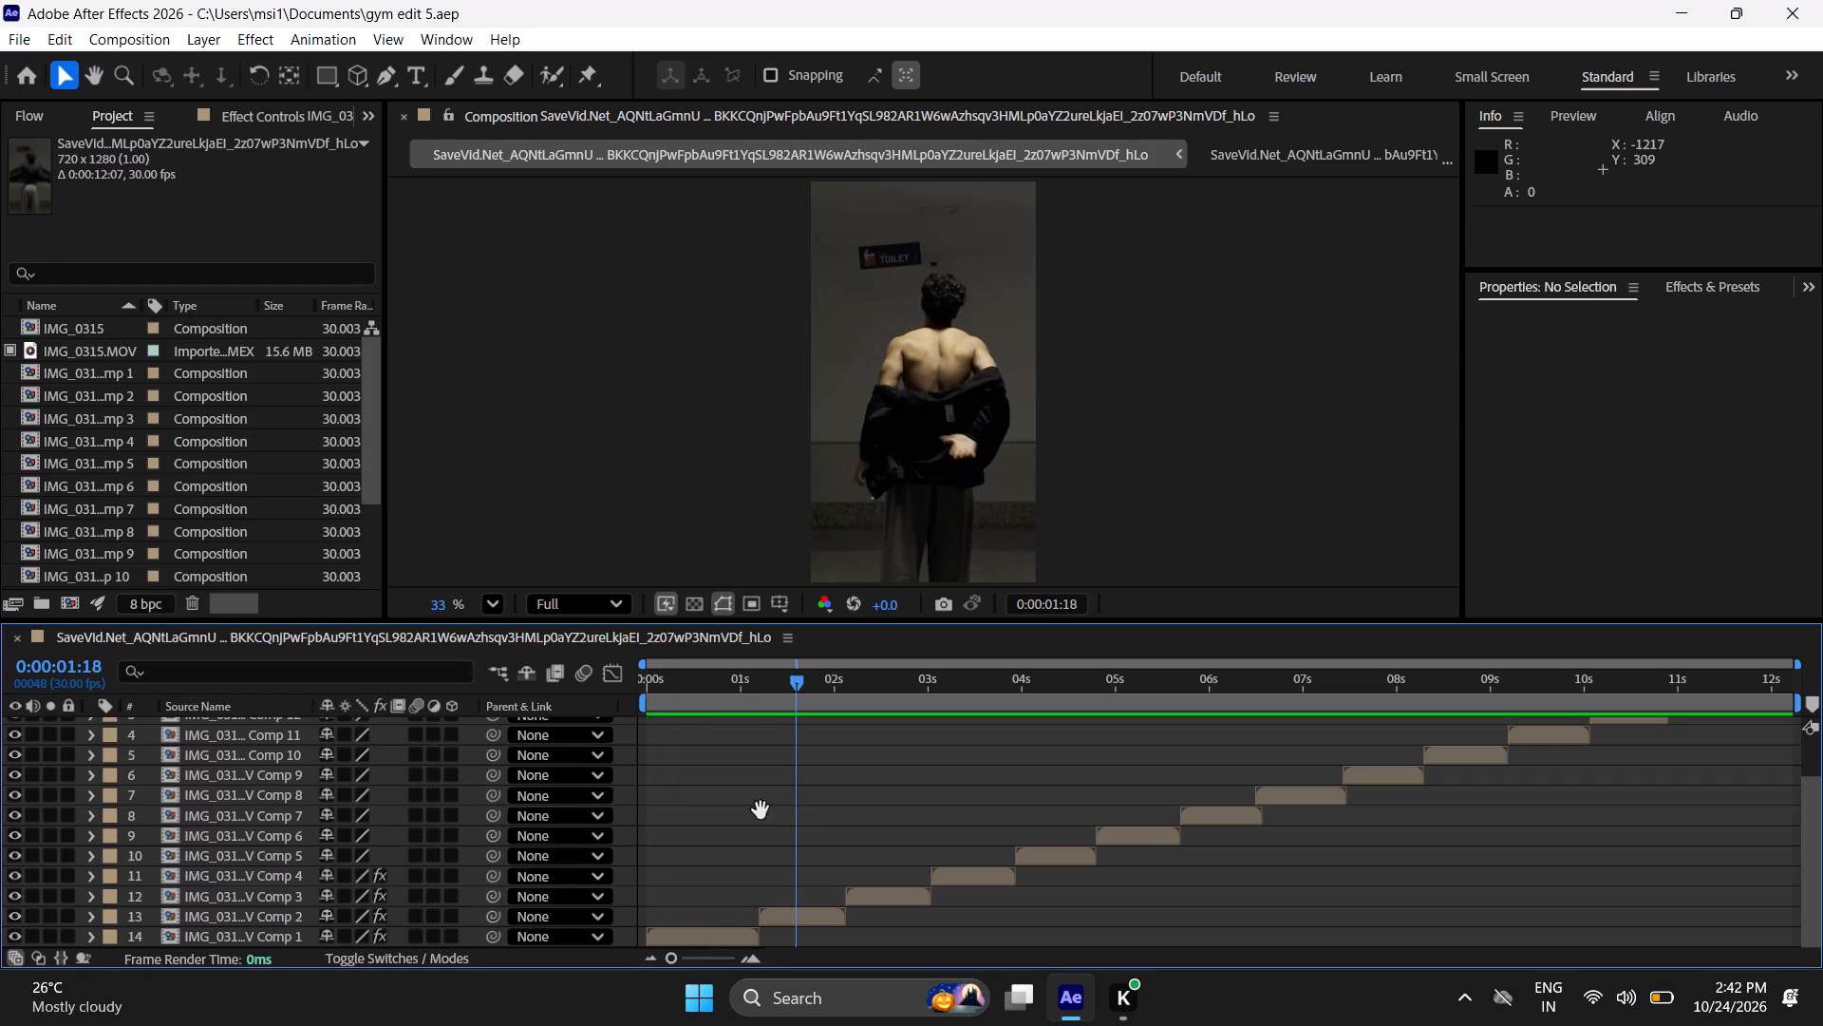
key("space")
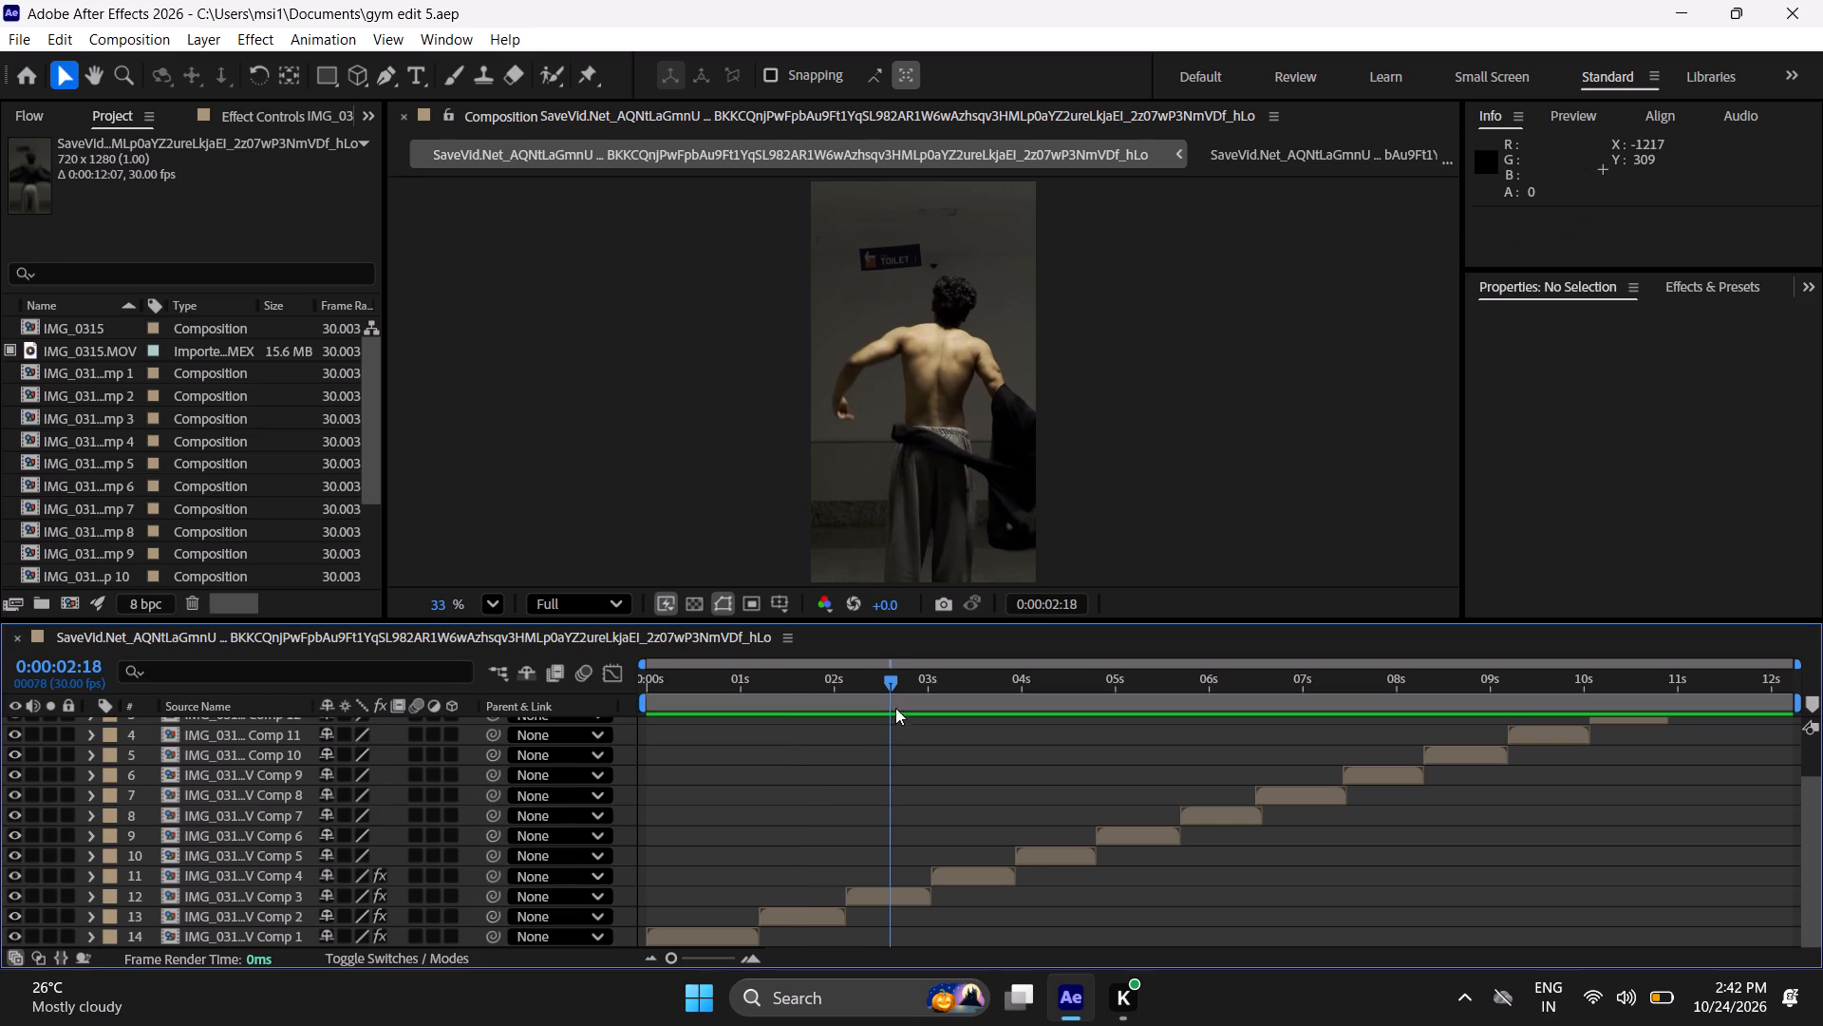
left_click_drag(895, 696, 412, 922)
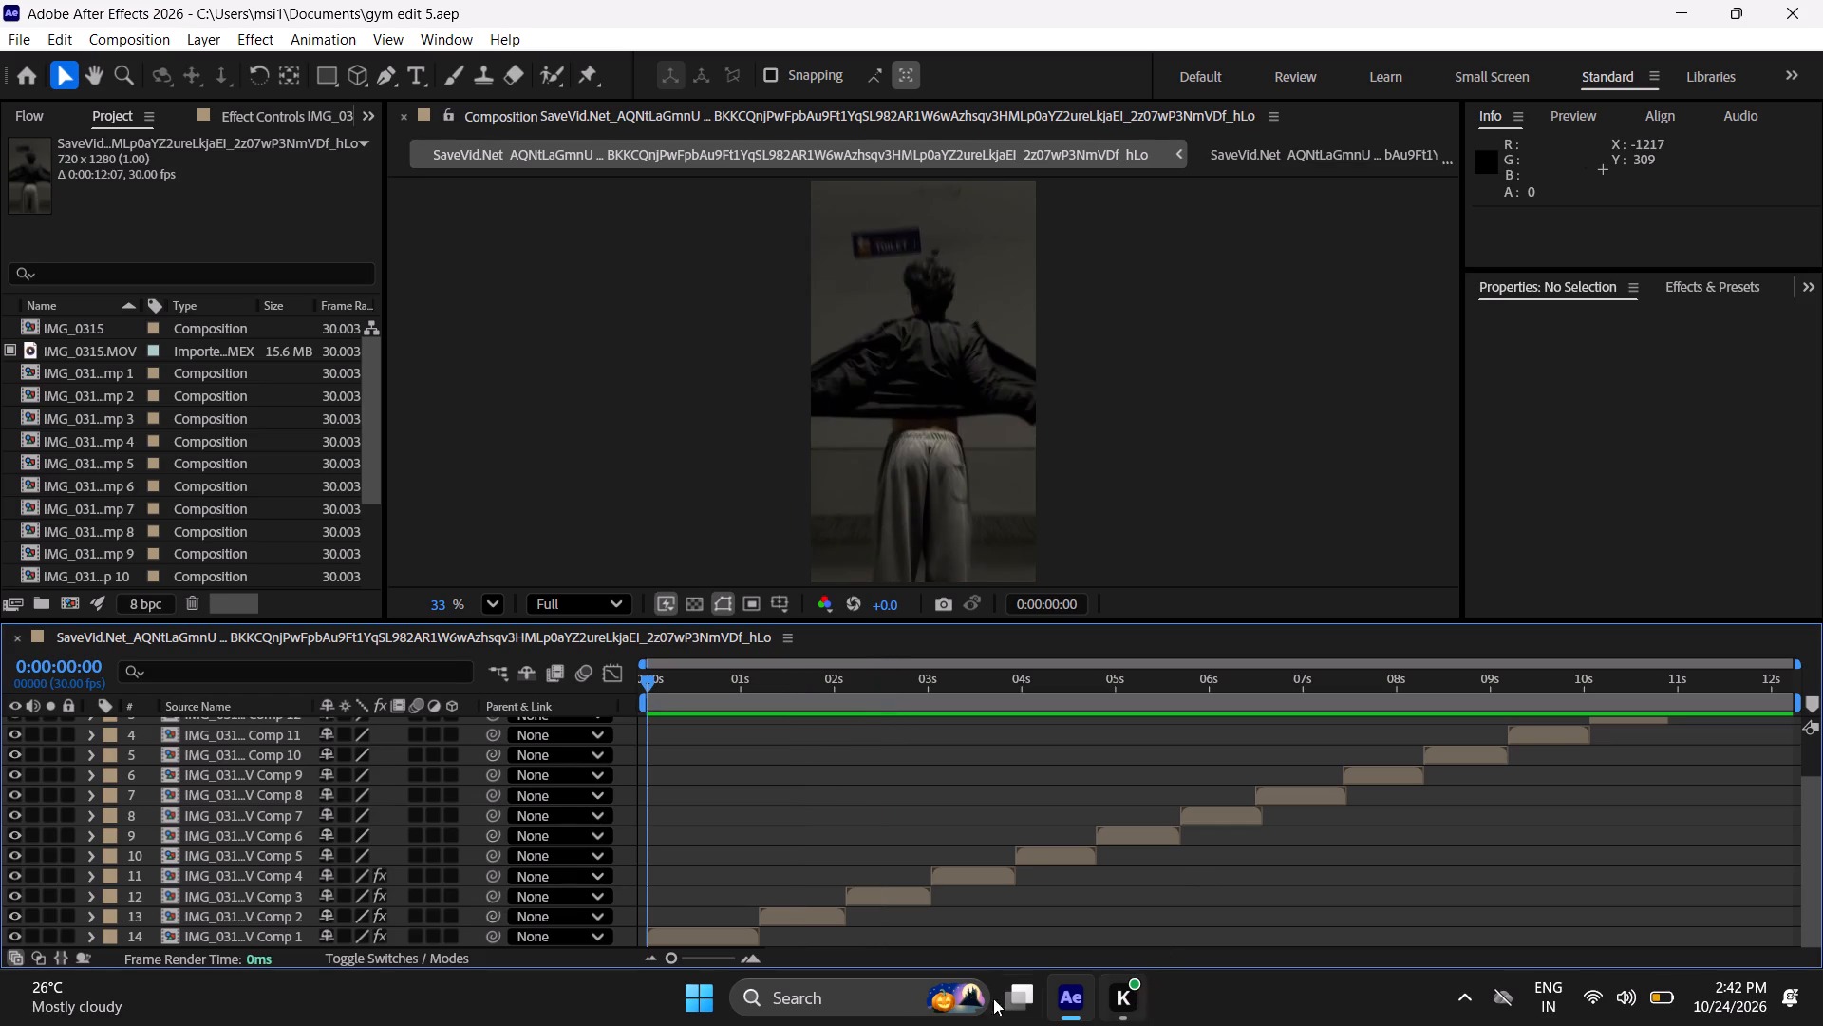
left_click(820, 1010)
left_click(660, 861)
Apply the Twixtor Pro effect to the IMG_0315.MOV Comp 1 layer.
left_click(728, 933)
key("ctrl+space")
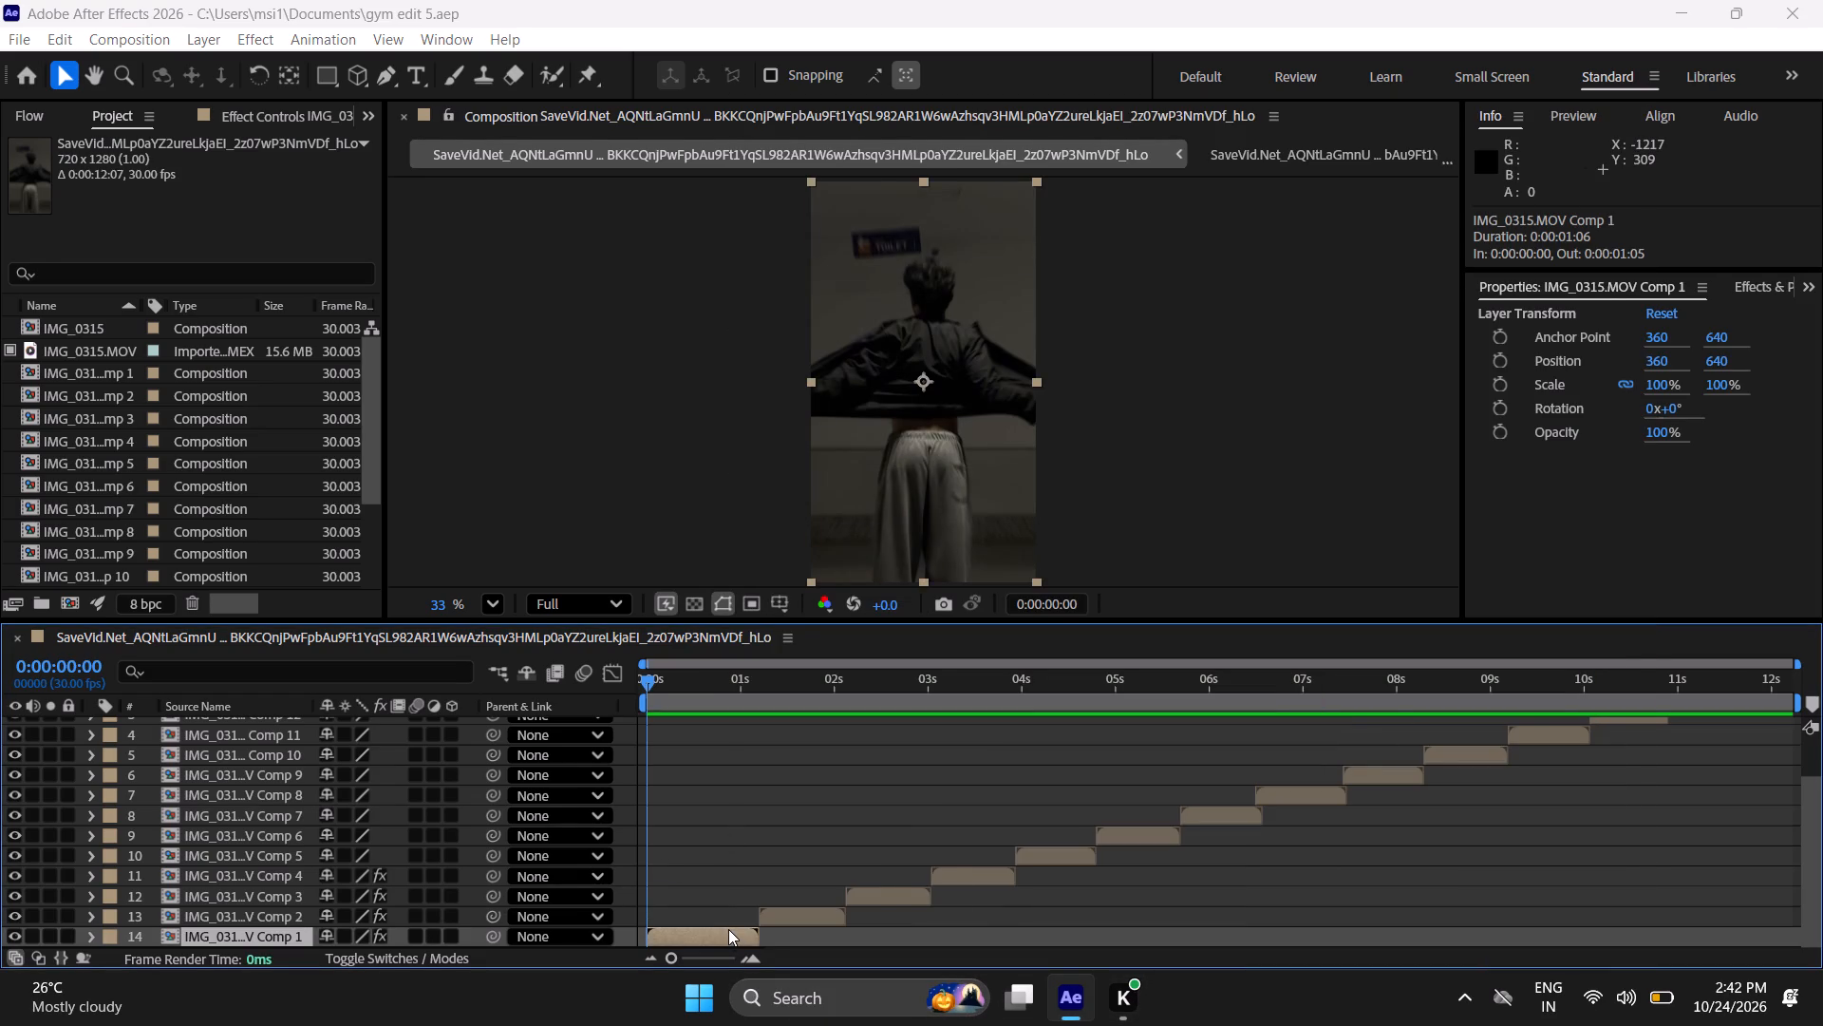
key("t")
key("w")
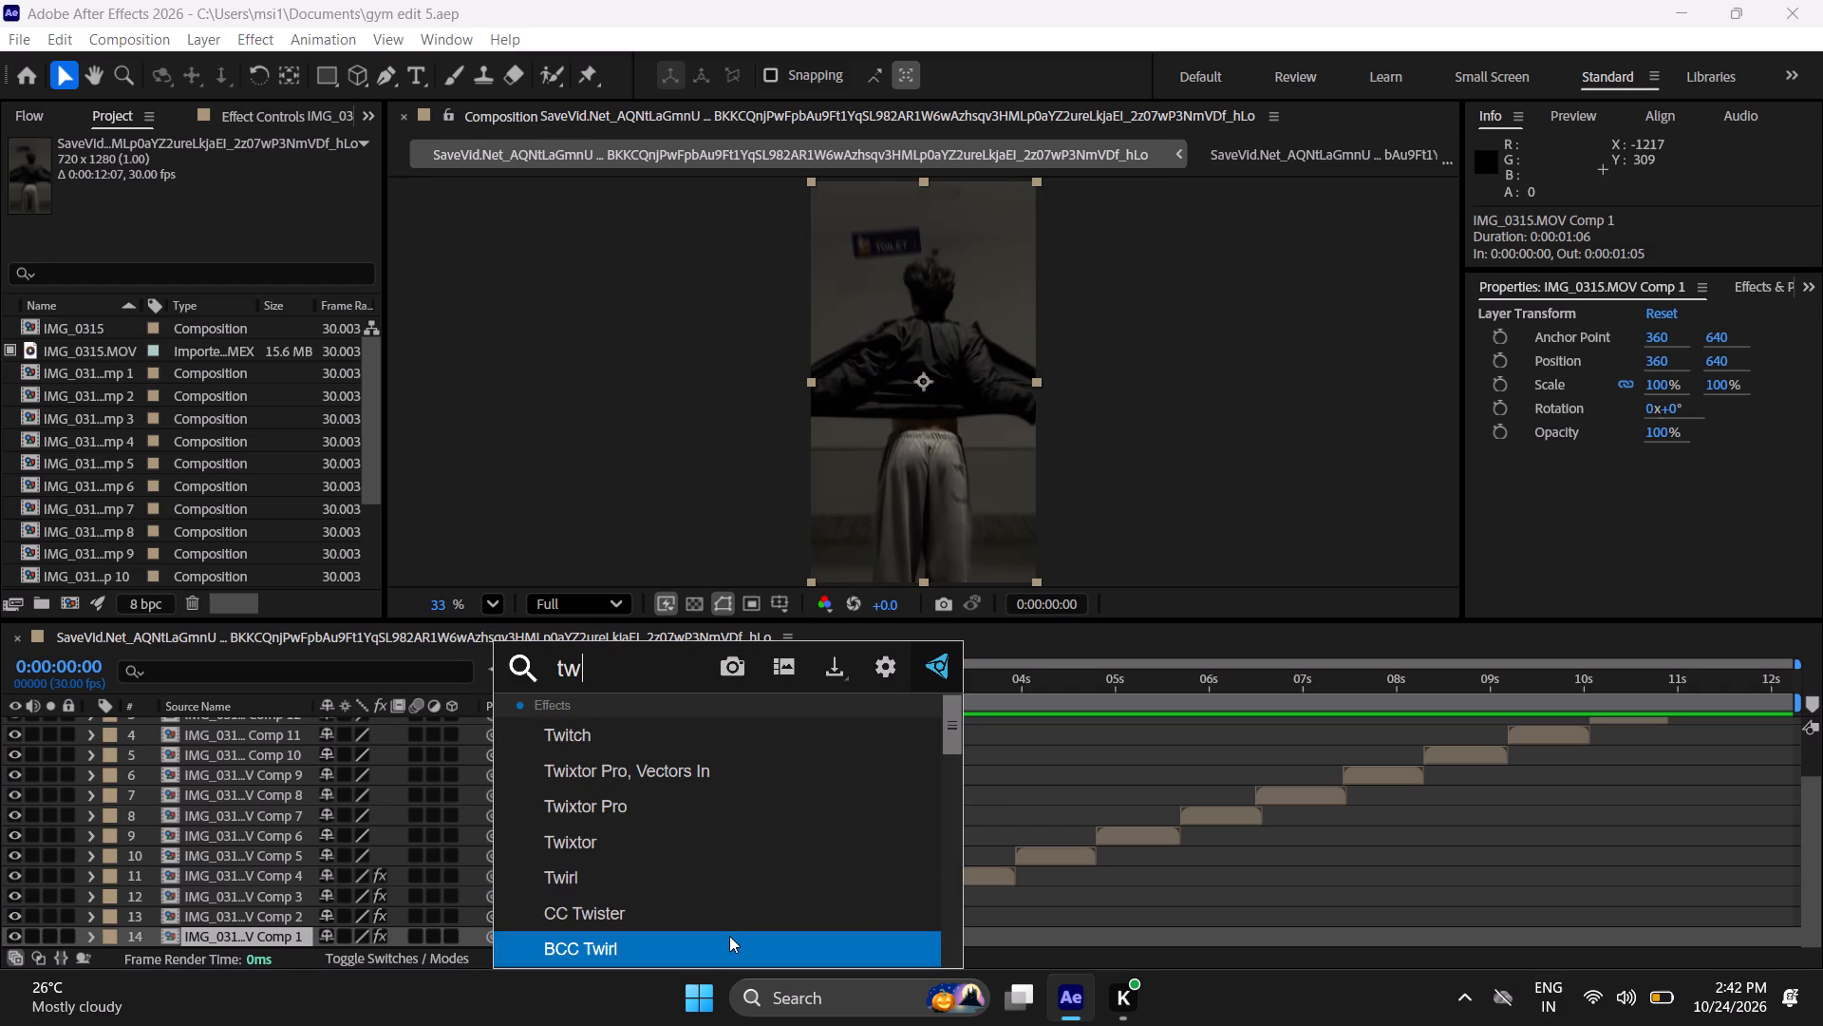
key("i")
type("xt")
key("o")
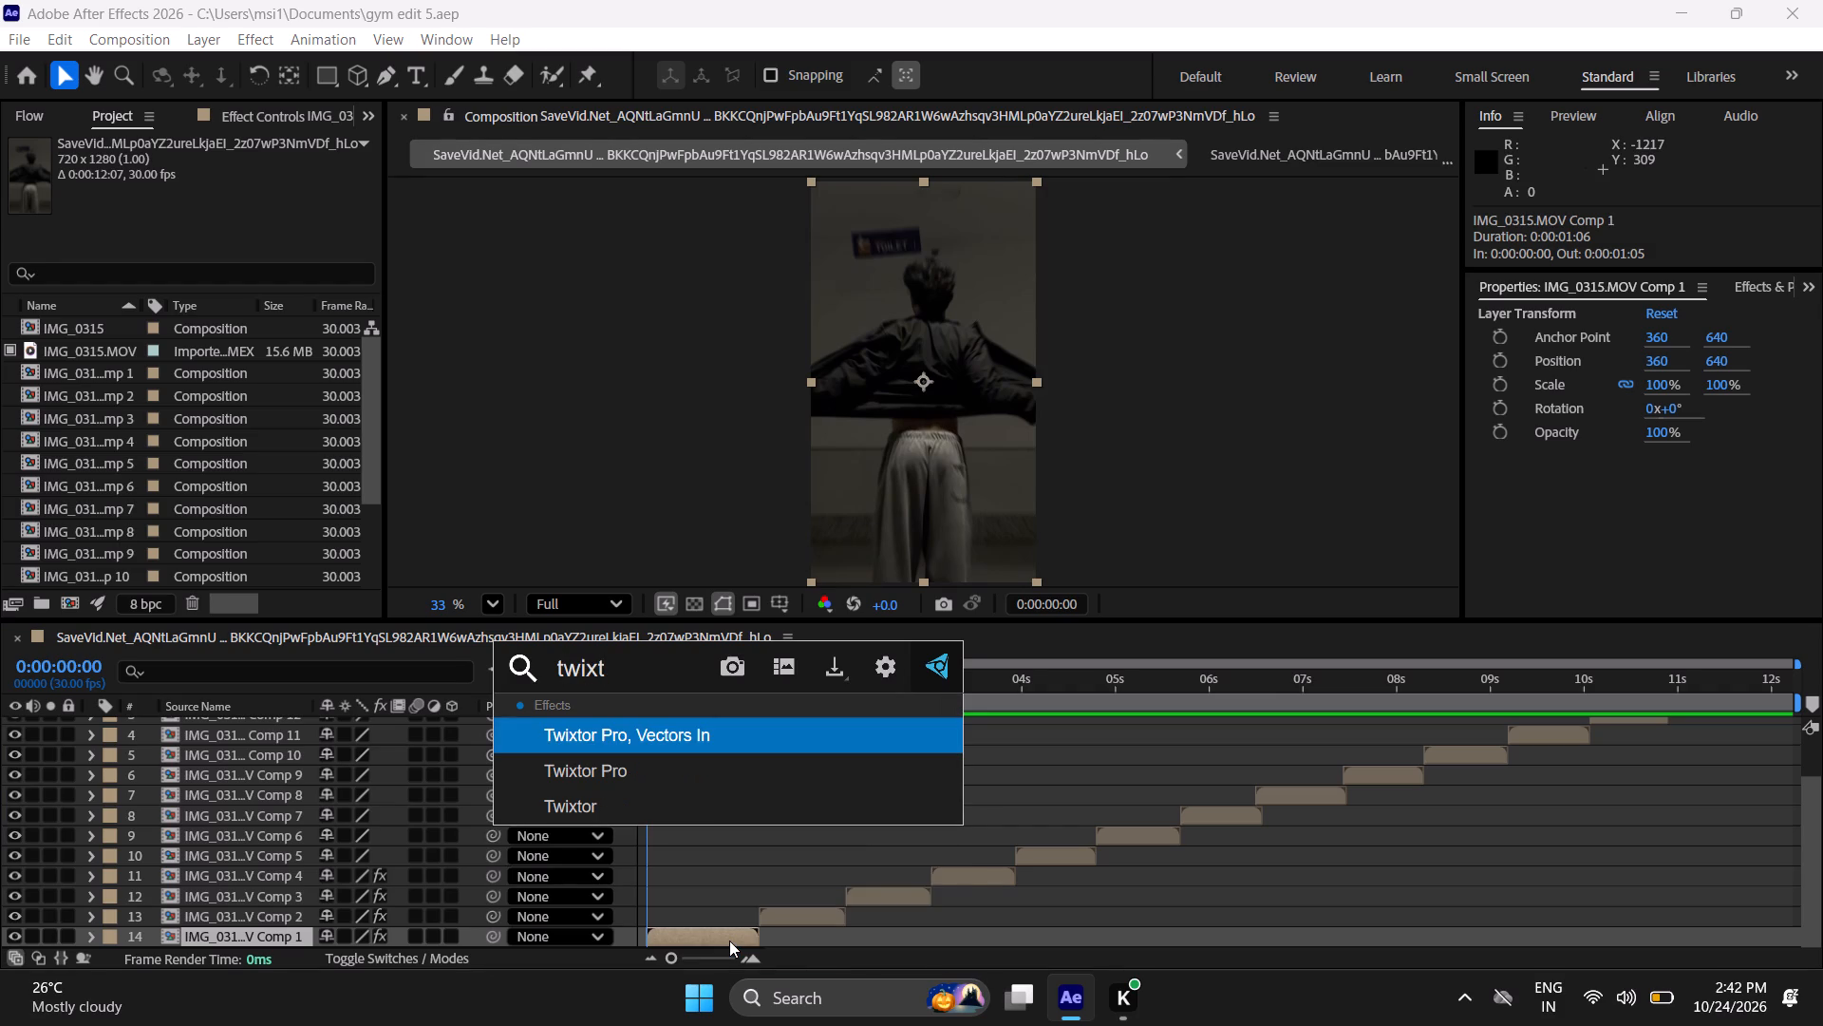
key("r")
left_click(803, 786)
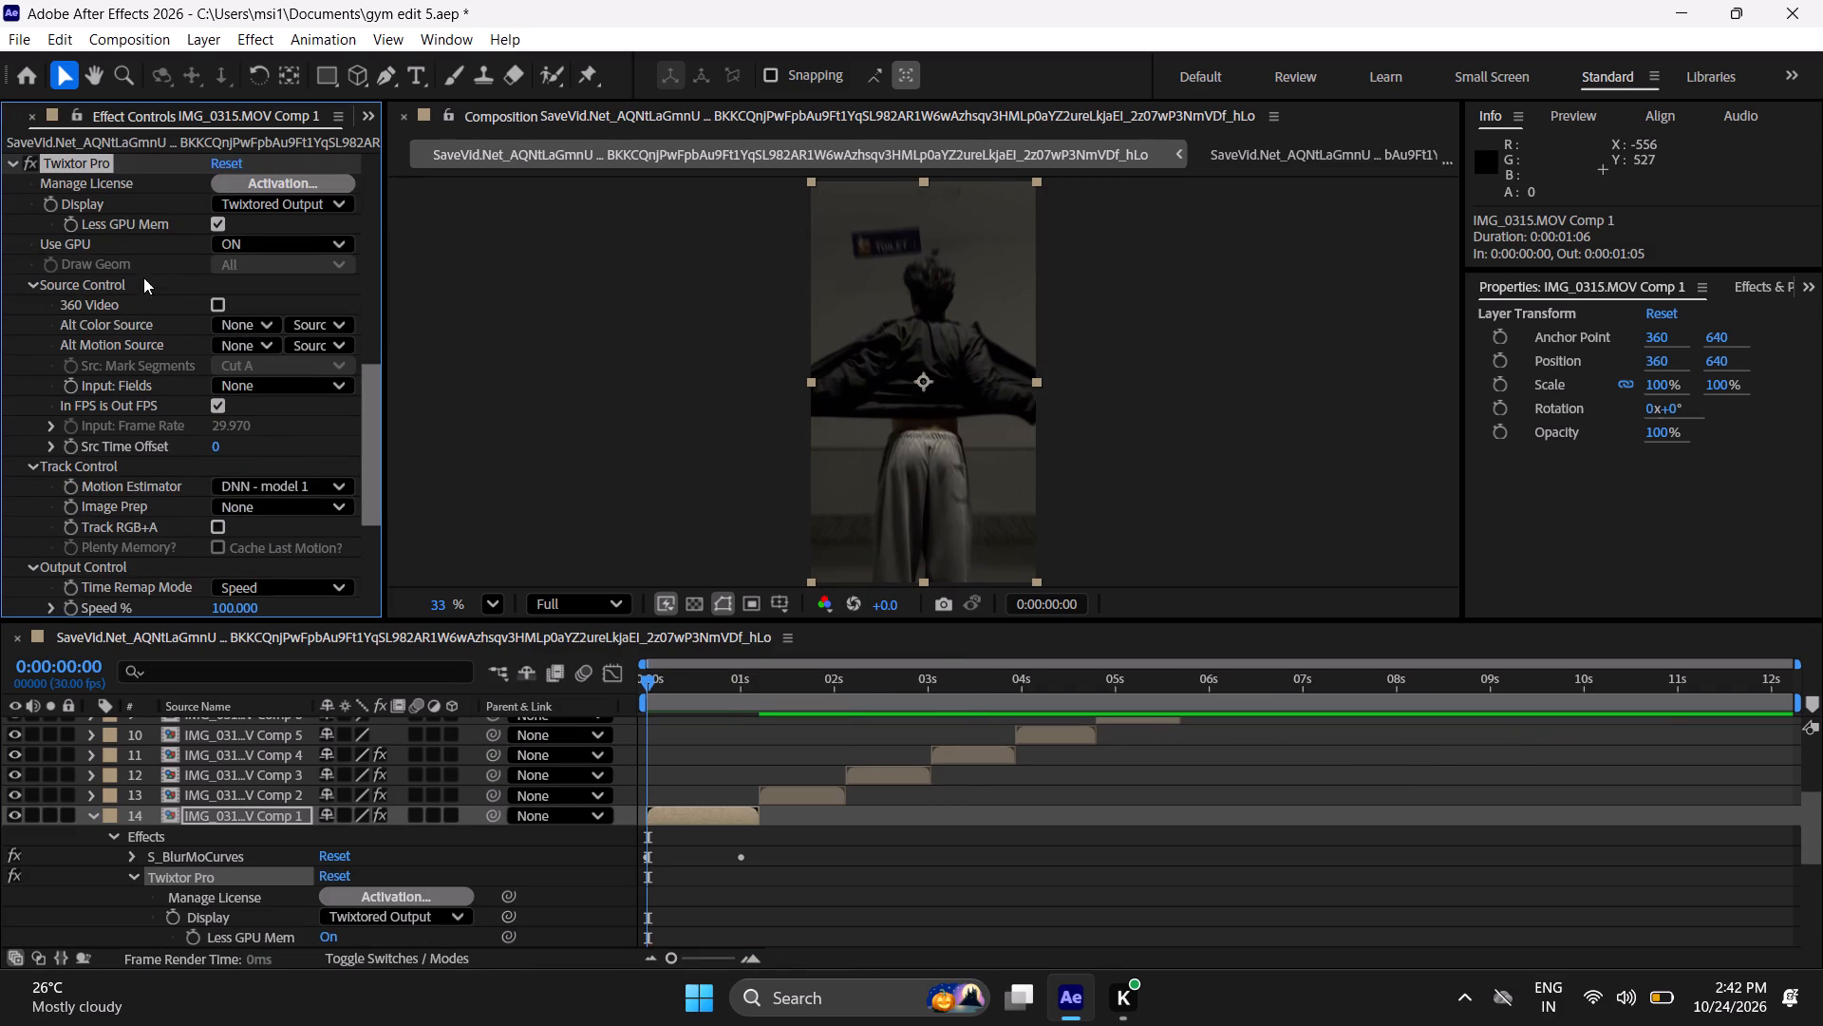
Set Twixtor Pro's Use GPU option to ON if GPU supported, CPU otherwise.
scroll(128, 338, "down", 4)
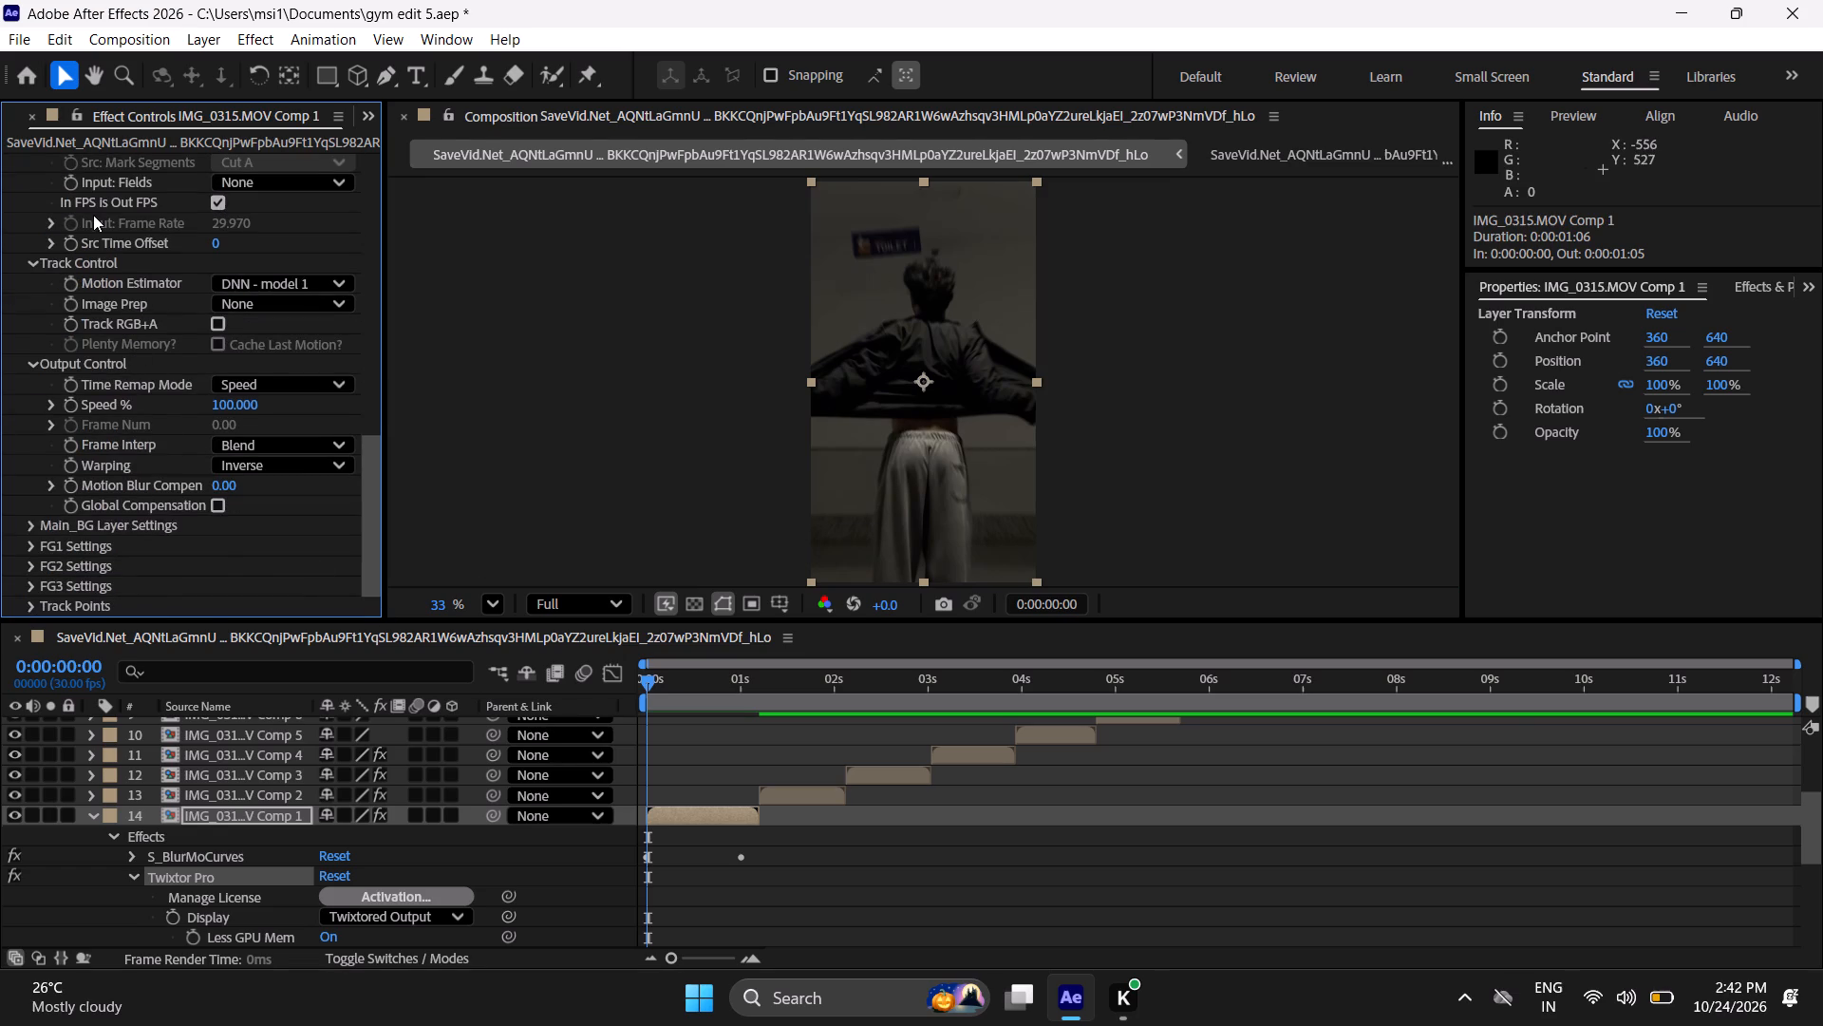
scroll(93, 215, "up", 4)
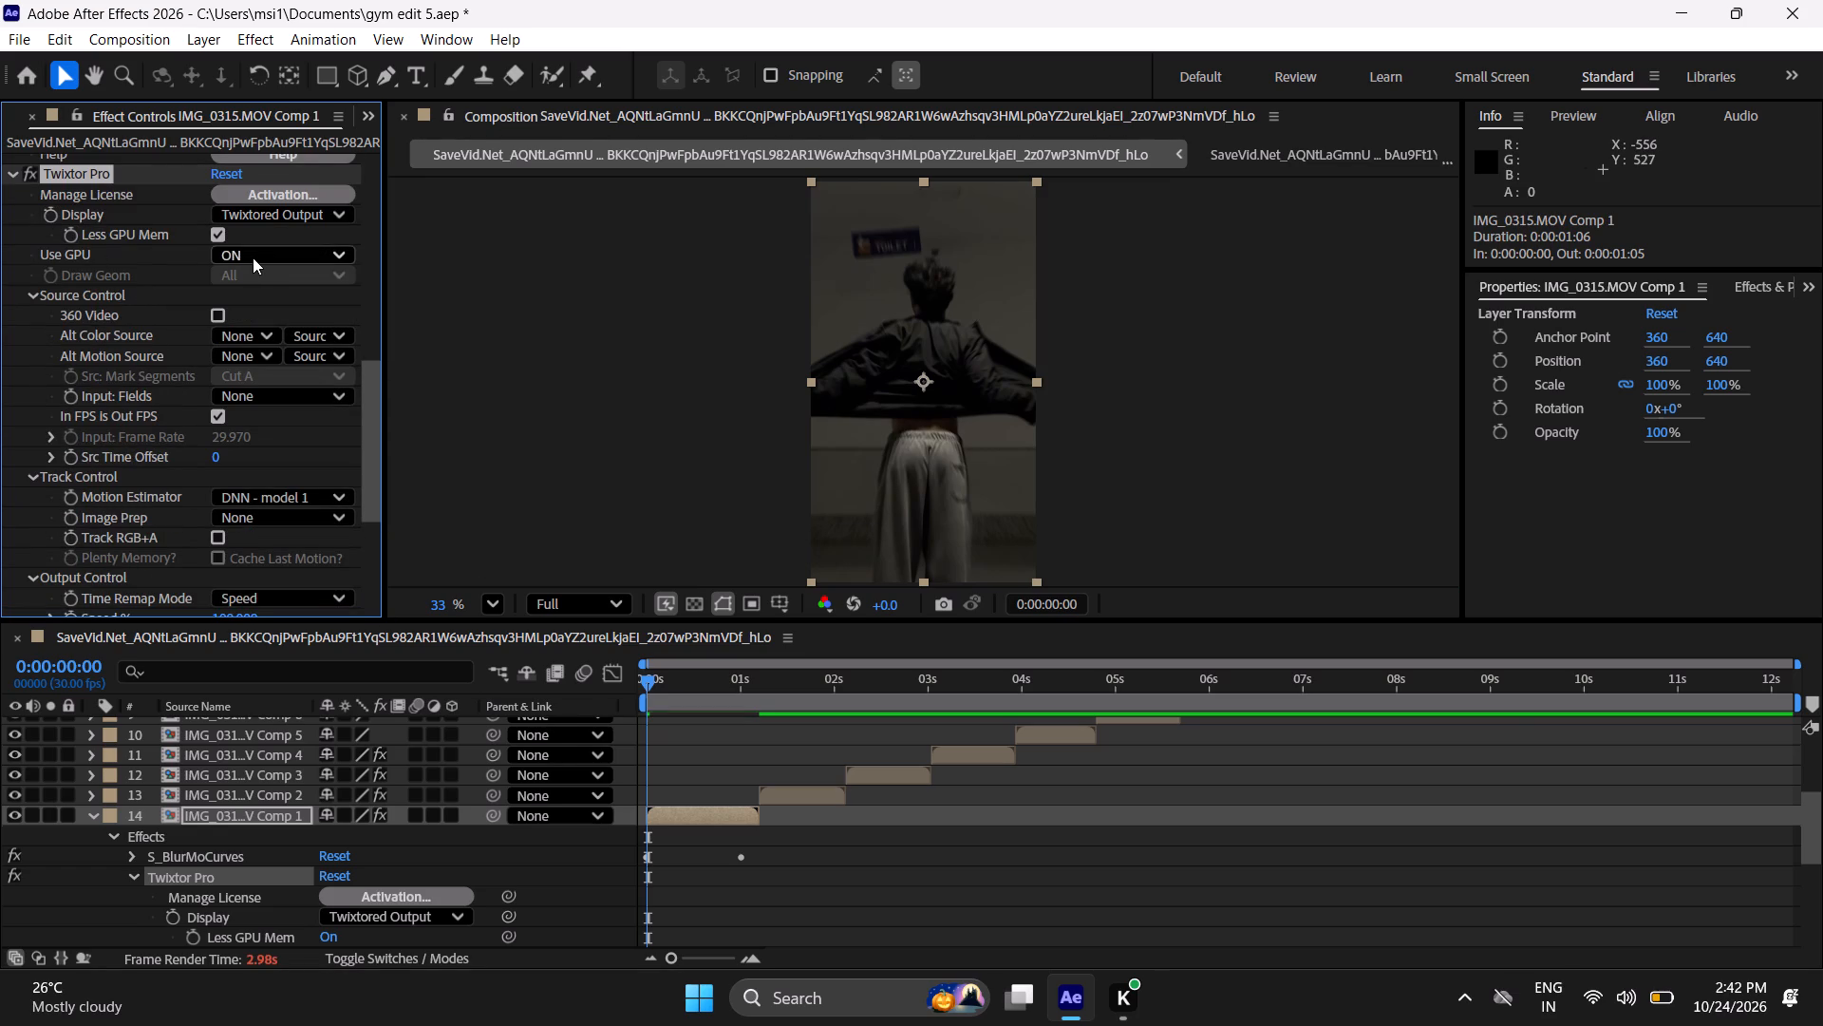
left_click(299, 262)
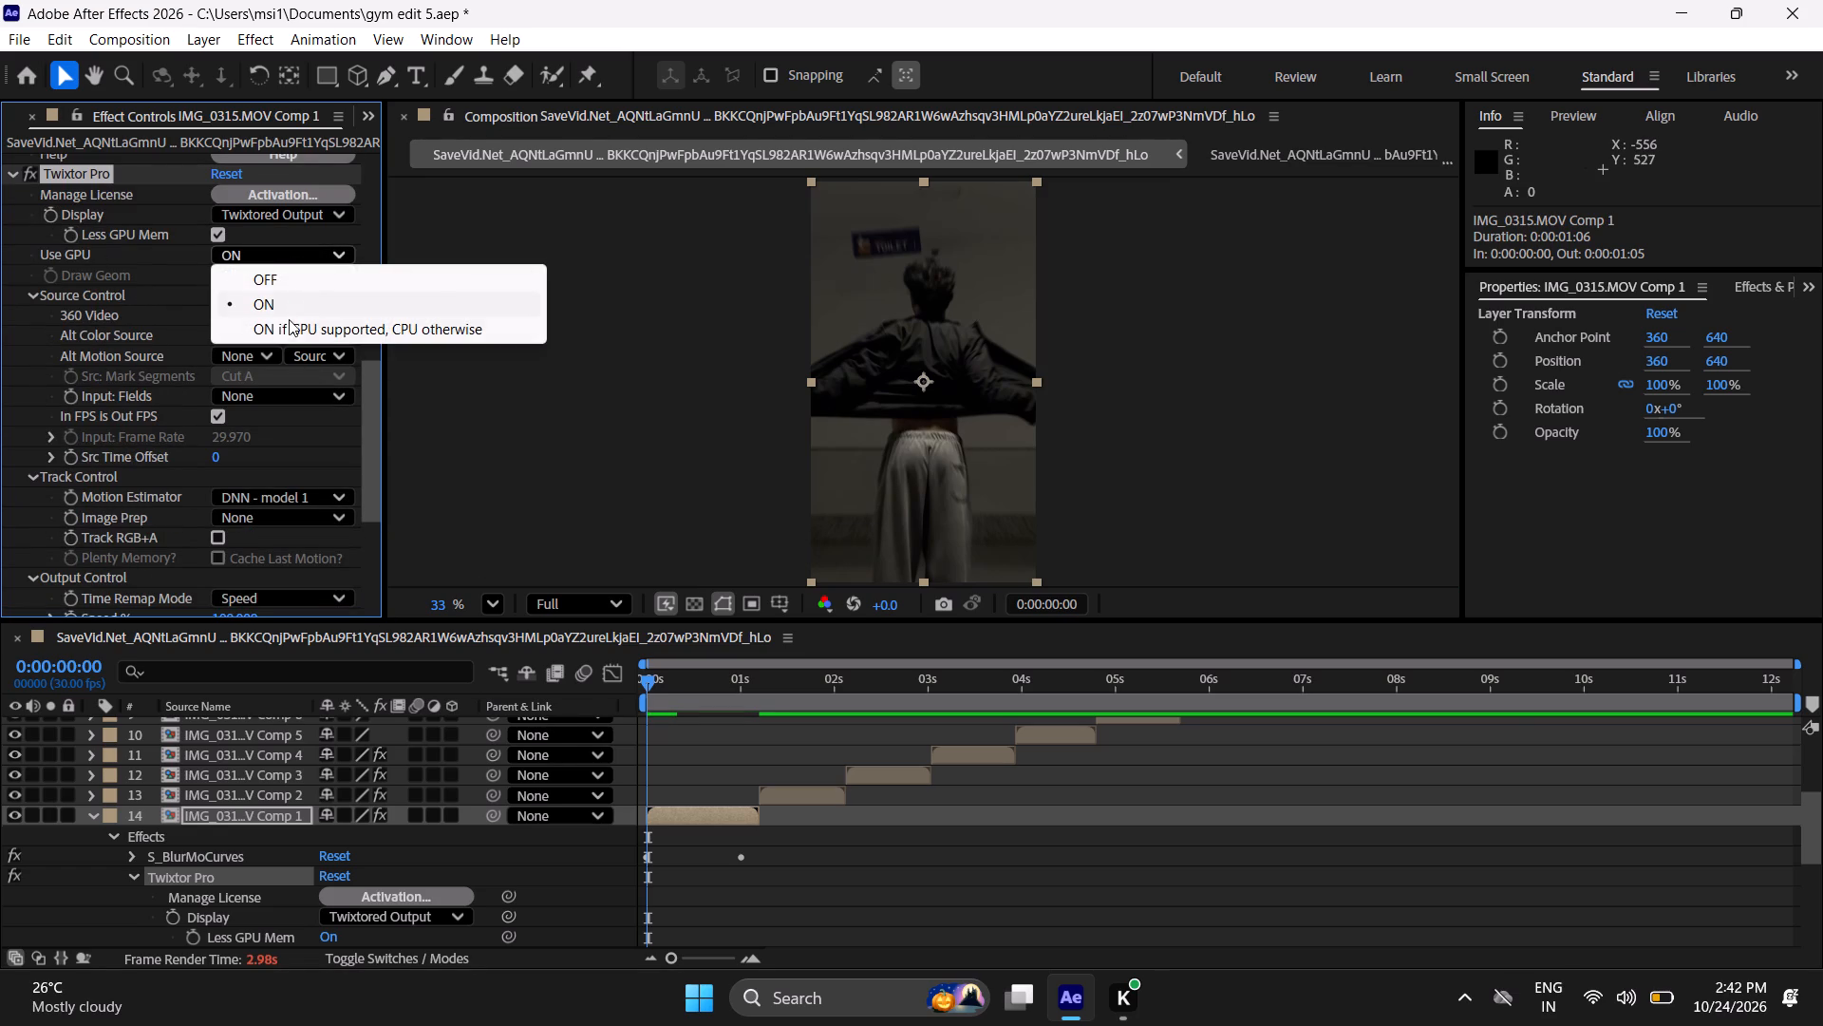
left_click(288, 329)
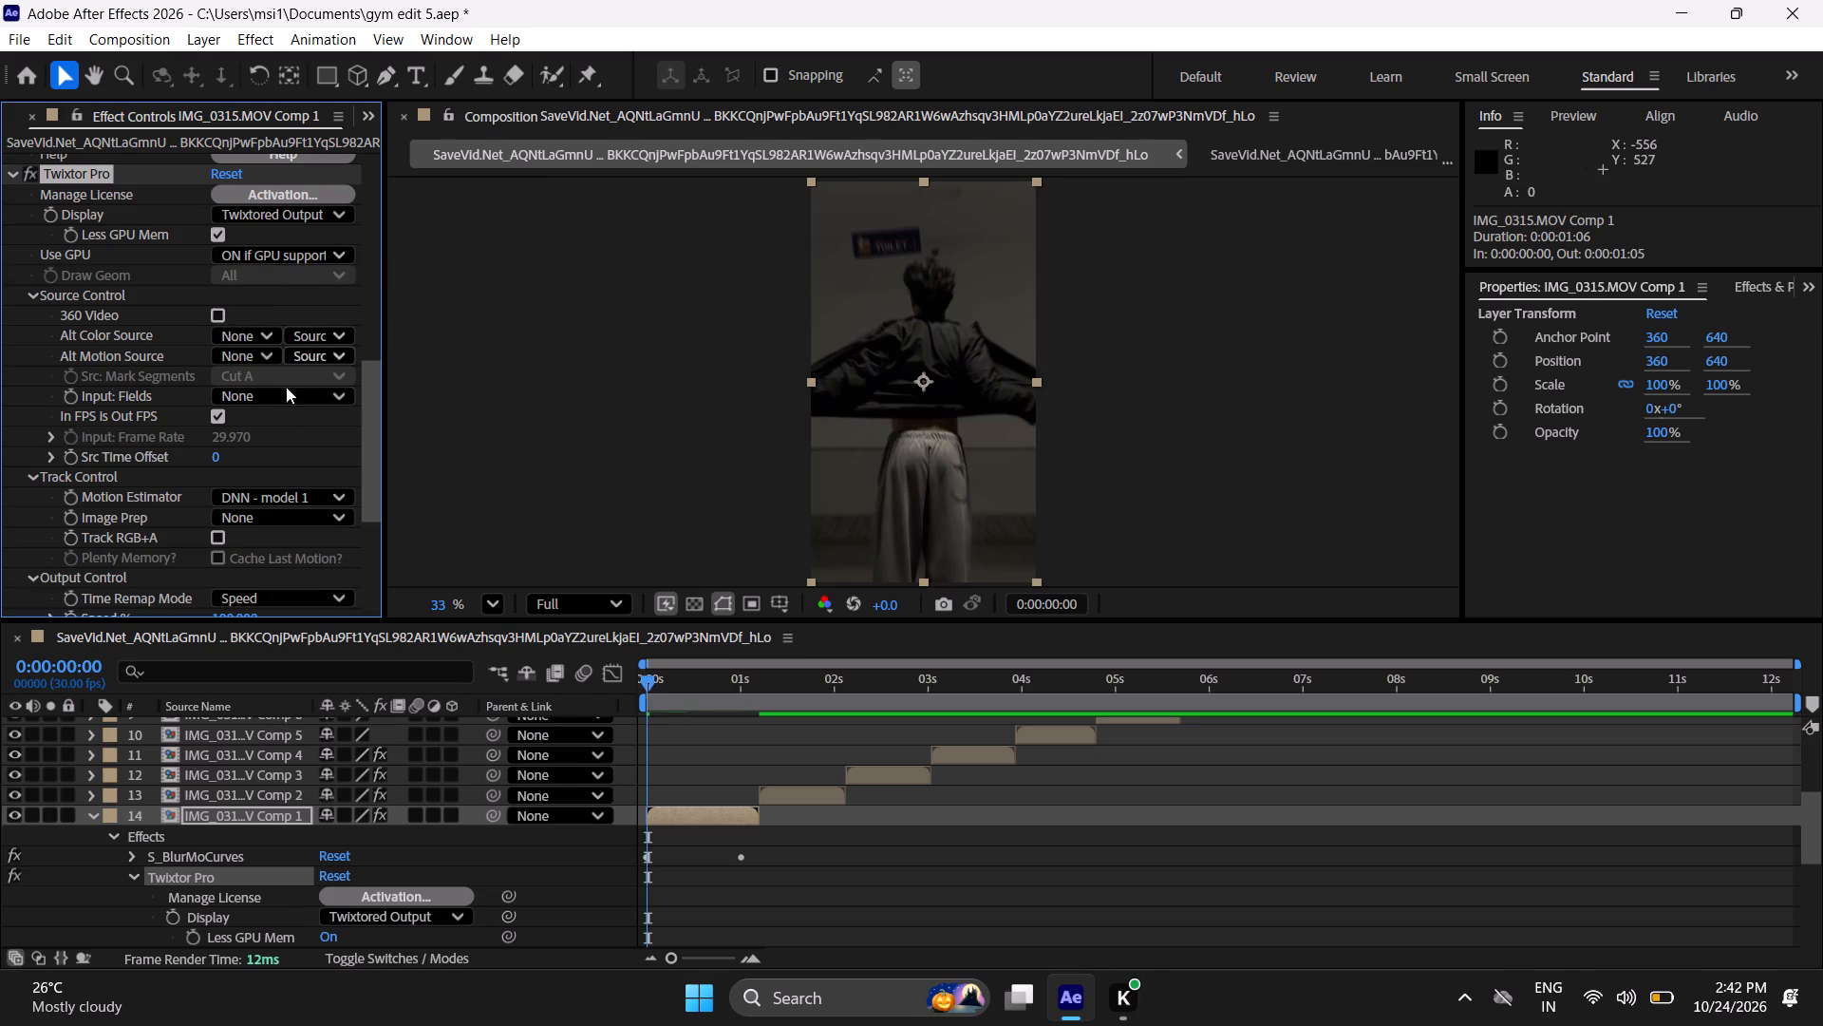
Set Twixtor Pro's Image Prep to Contrast/Edge Enhance.
left_click(292, 386)
left_click(292, 389)
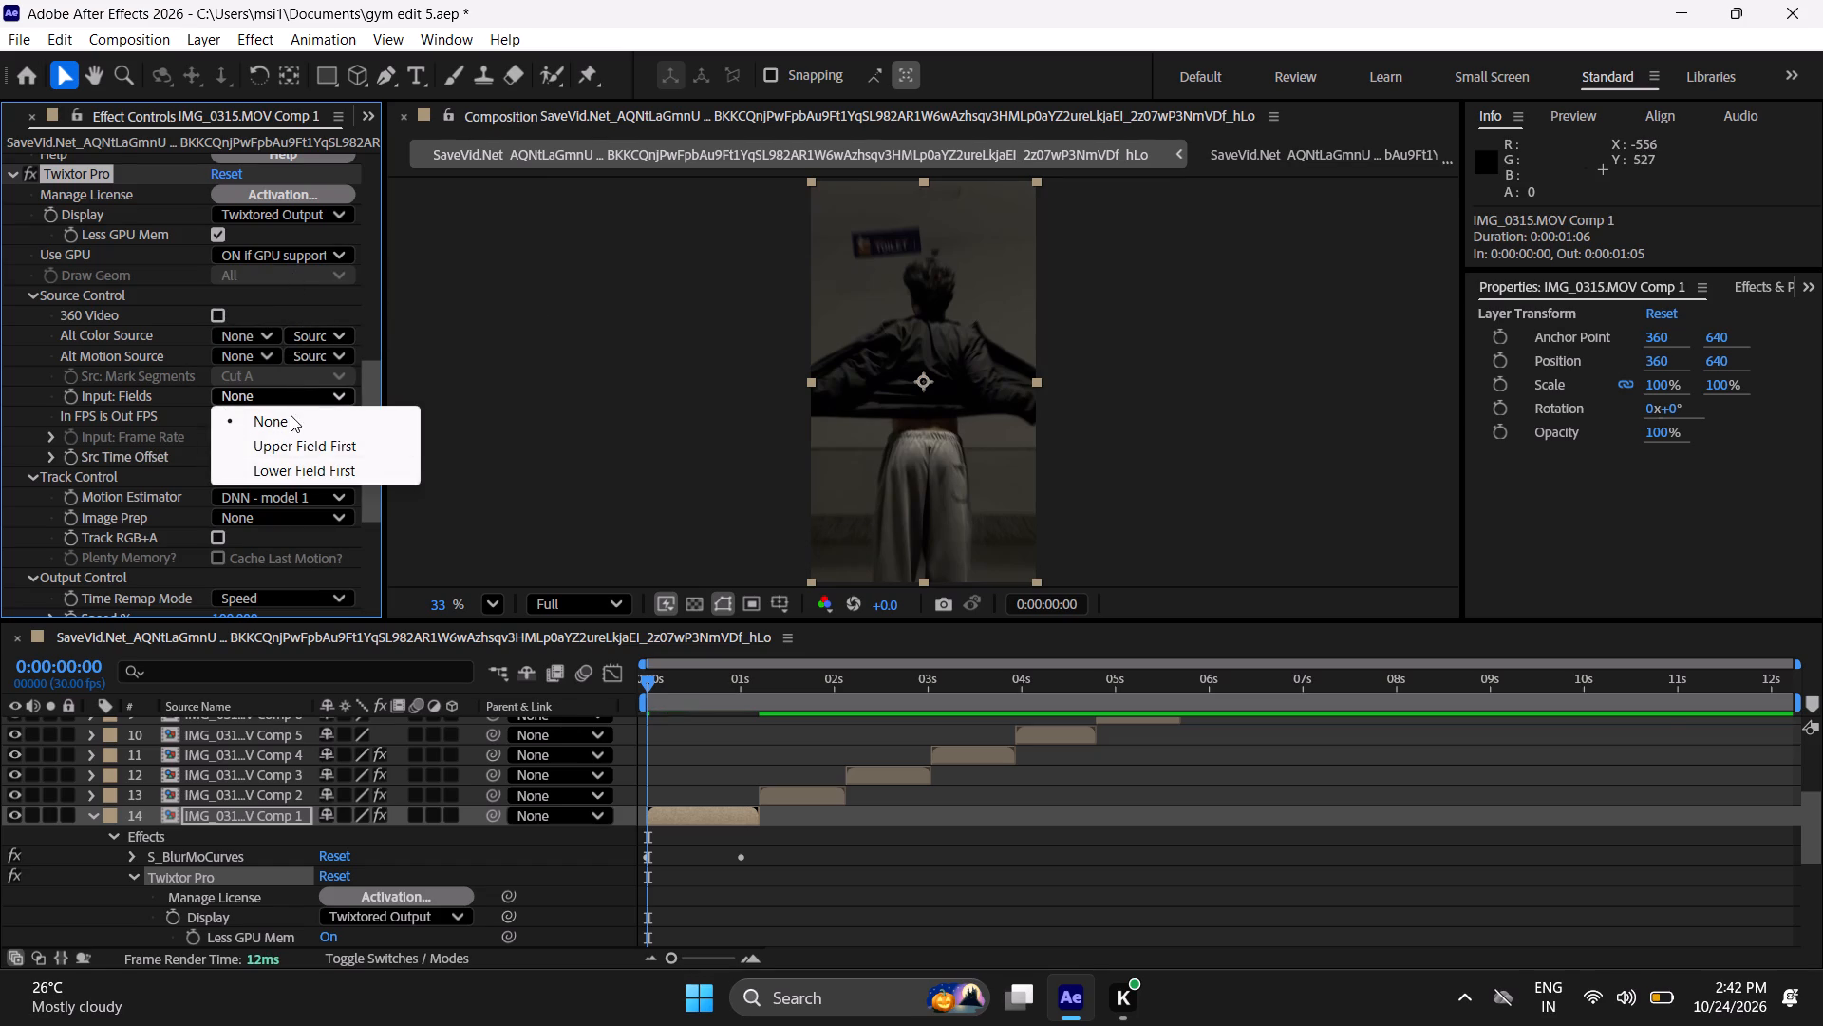
left_click(291, 389)
left_click(288, 515)
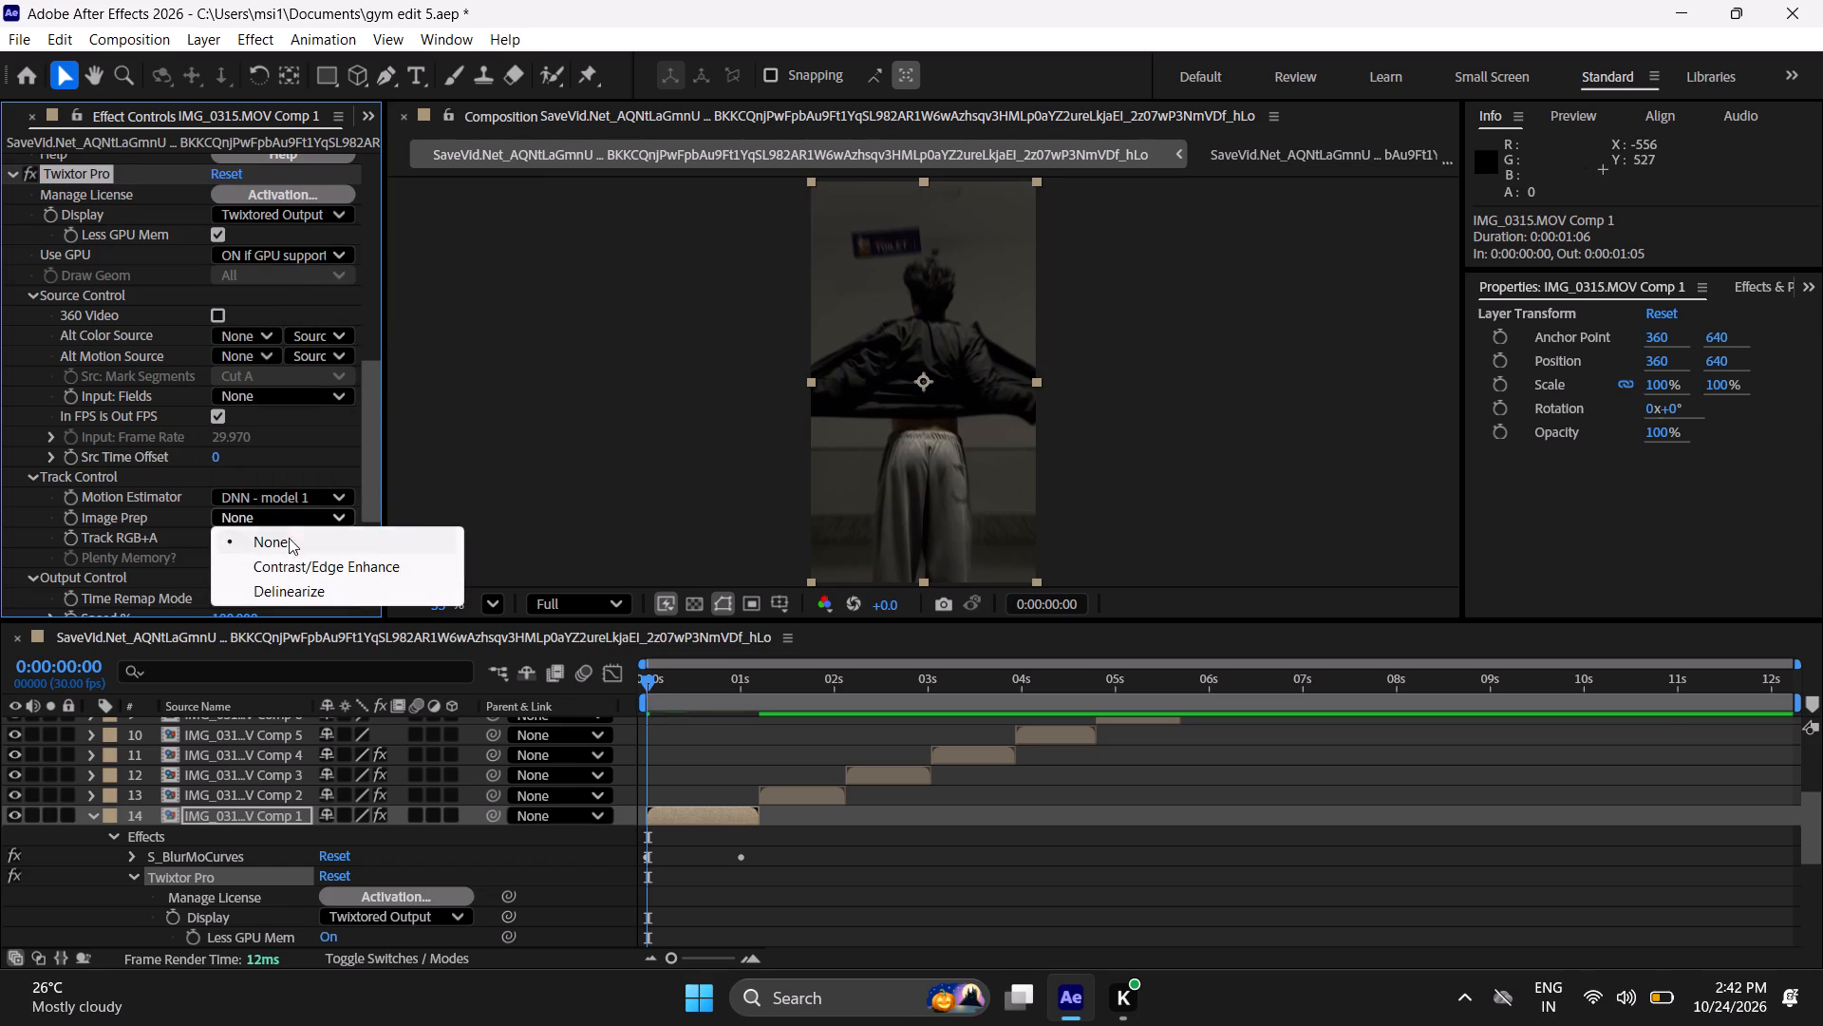
left_click(290, 563)
Set Twixtor Pro's Frame Interp to Motion Weighted and its Warping to Inverse w/ Smart Blend.
scroll(291, 556, "down", 3)
left_click(296, 512)
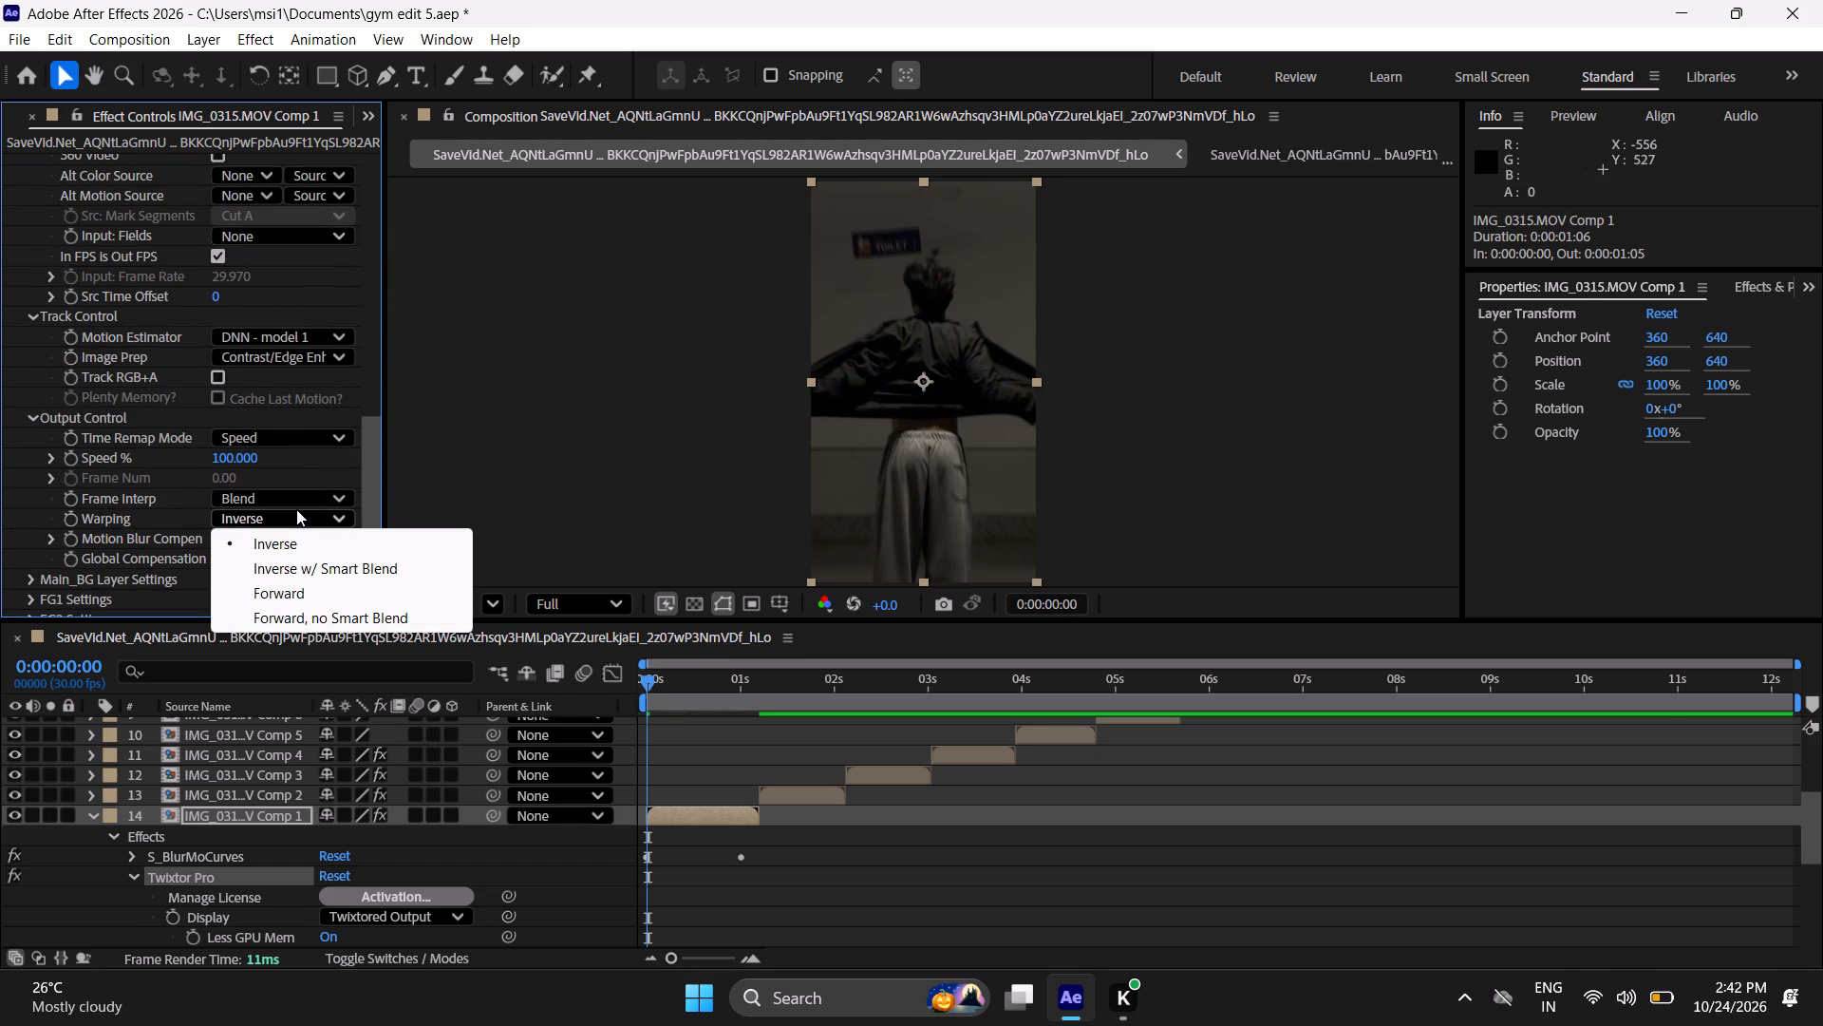
left_click(312, 566)
left_click(305, 503)
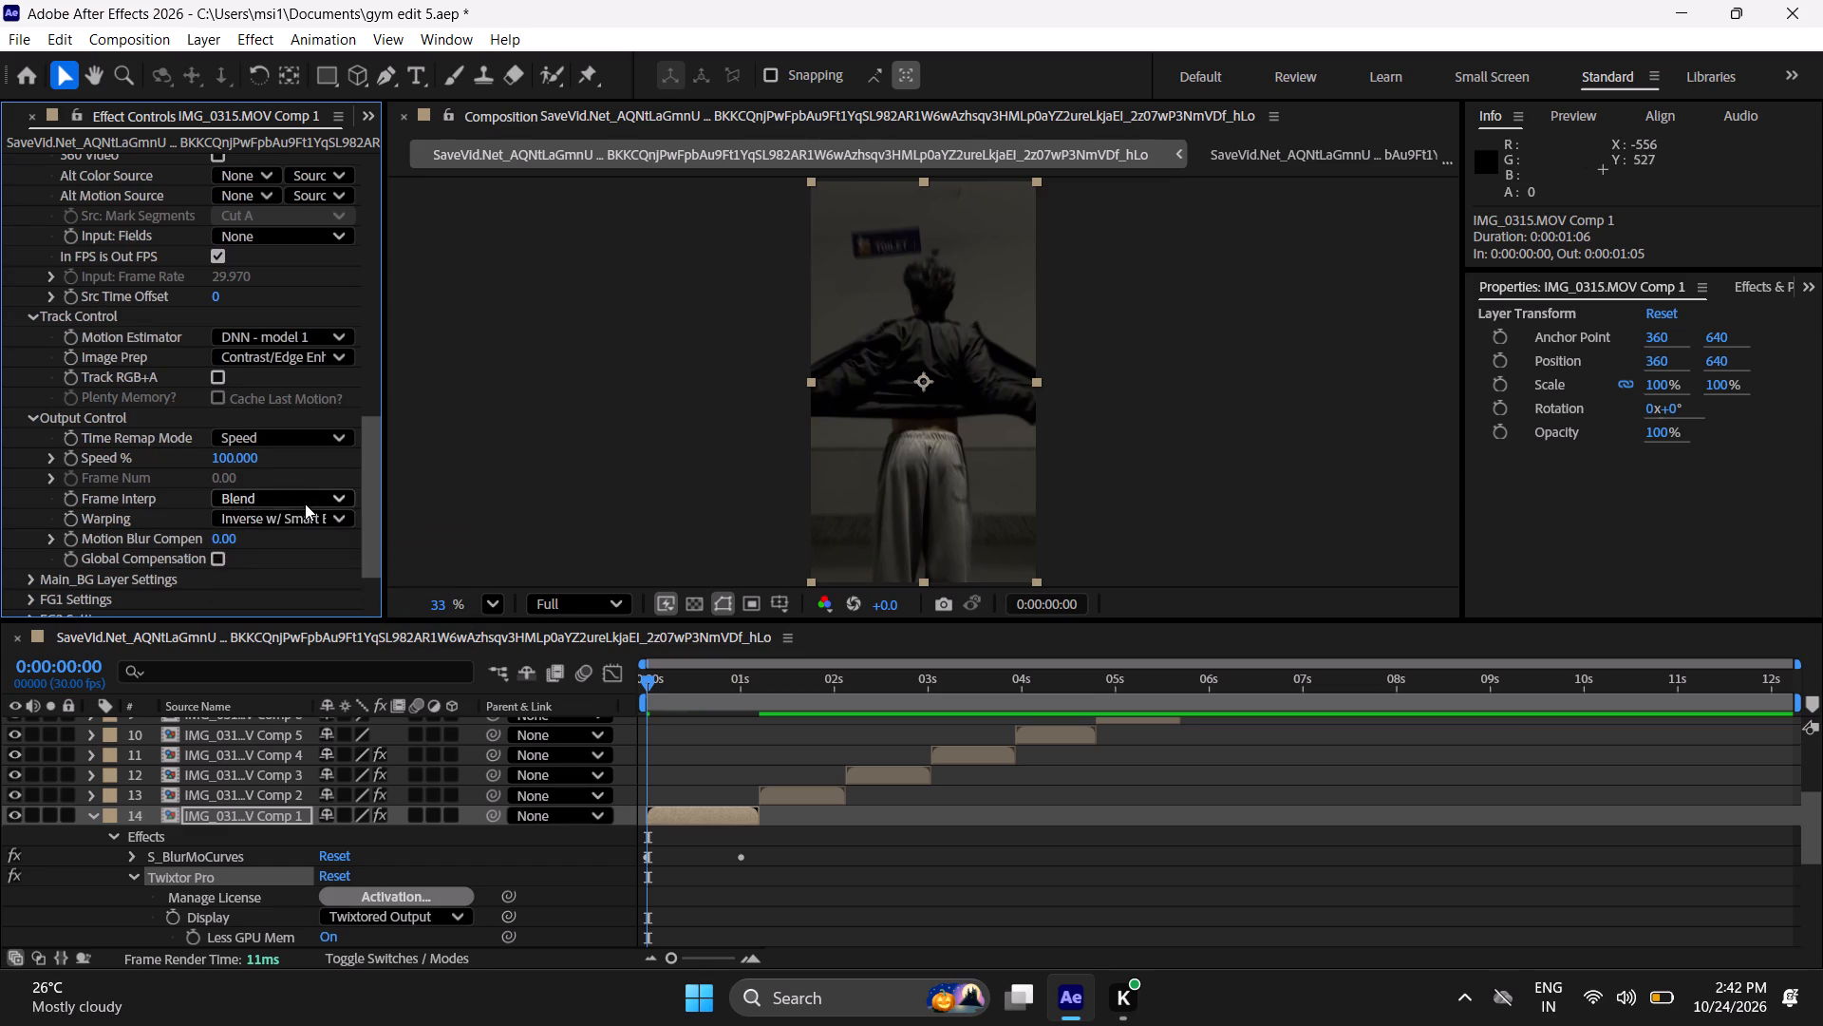
left_click(322, 566)
left_click(276, 519)
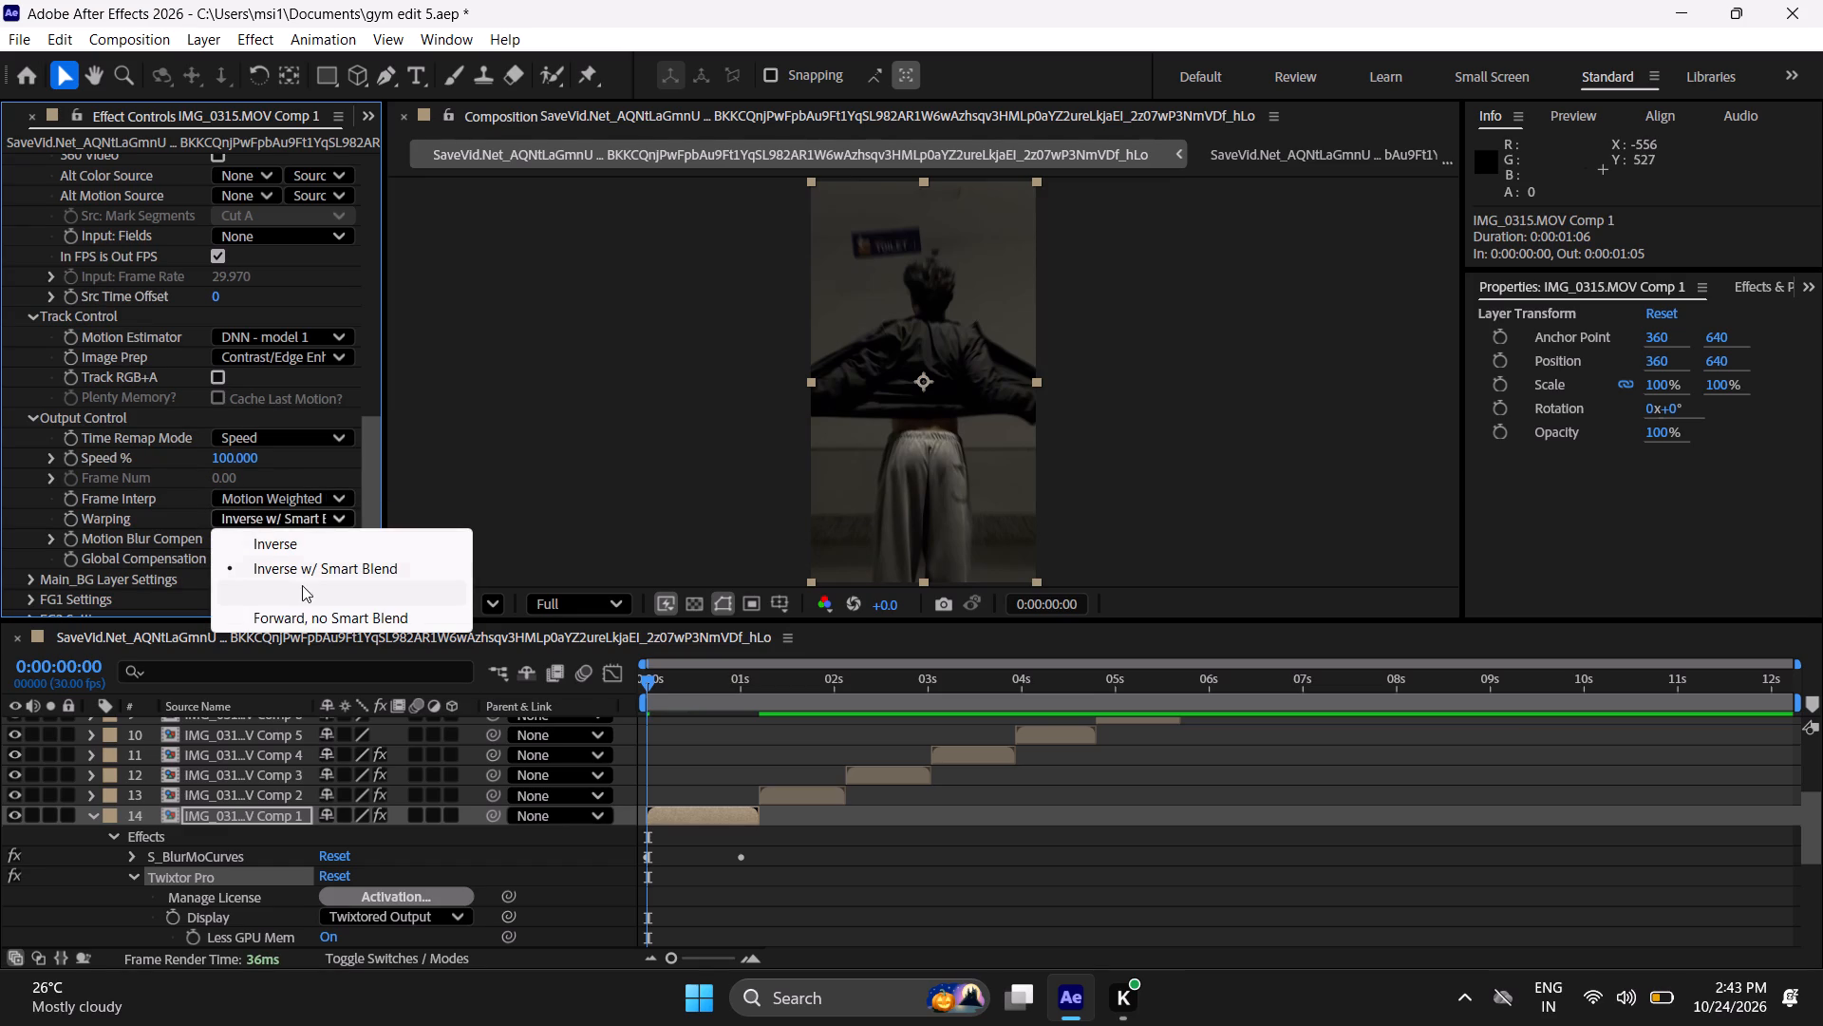
left_click(306, 622)
left_click(285, 517)
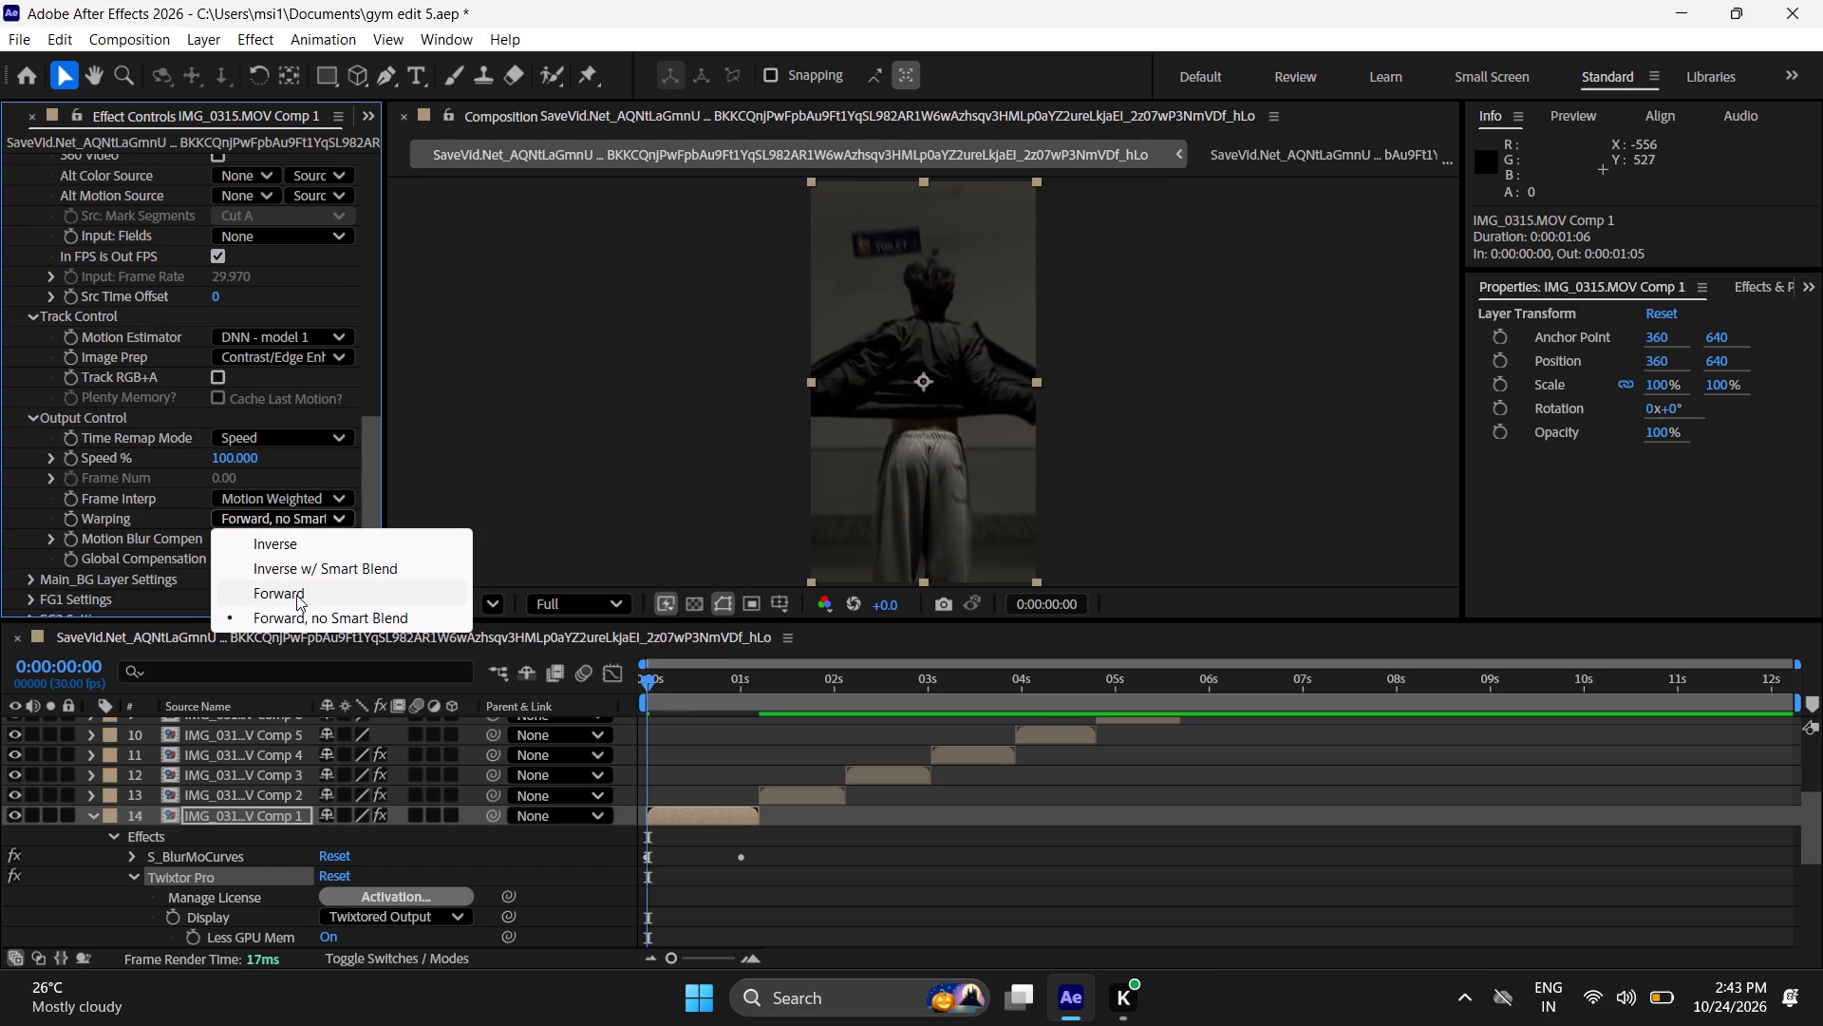
left_click(303, 564)
Enable keyframing for Twixtor Pro's Speed % at 0:00:00:00 with a value of 100.
scroll(278, 513, "up", 8)
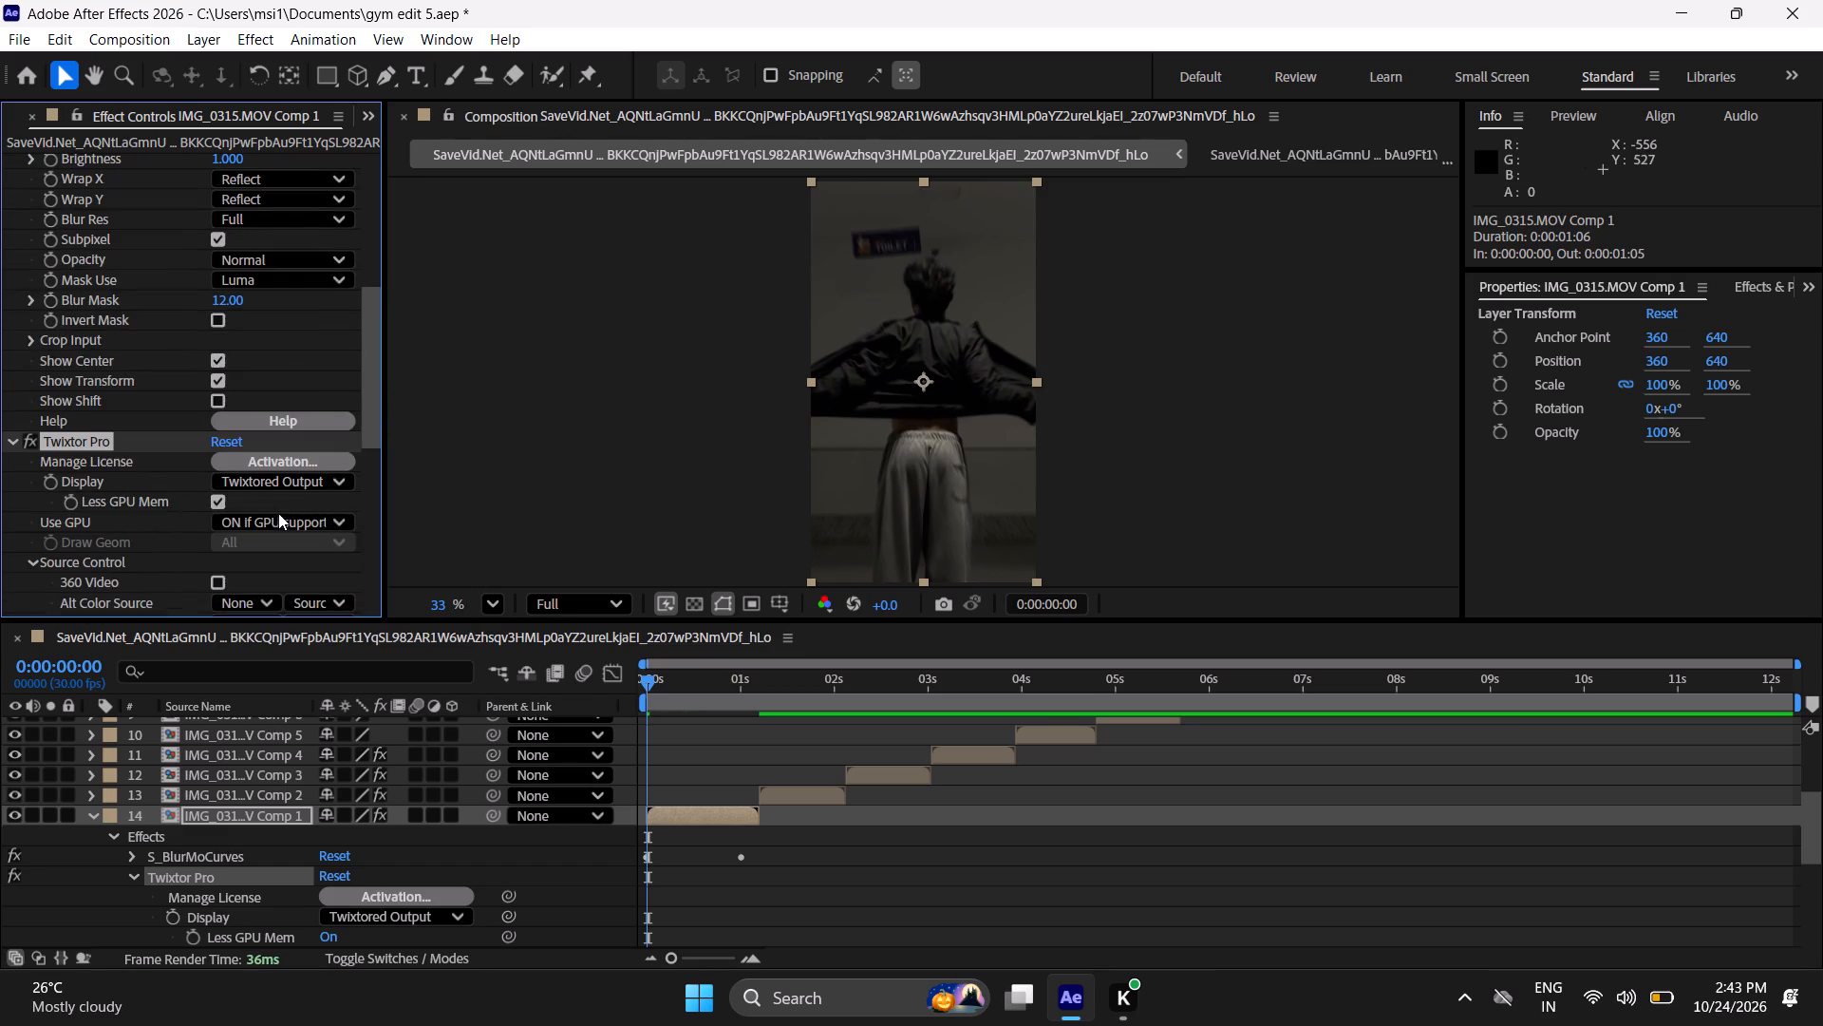
scroll(185, 432, "down", 3)
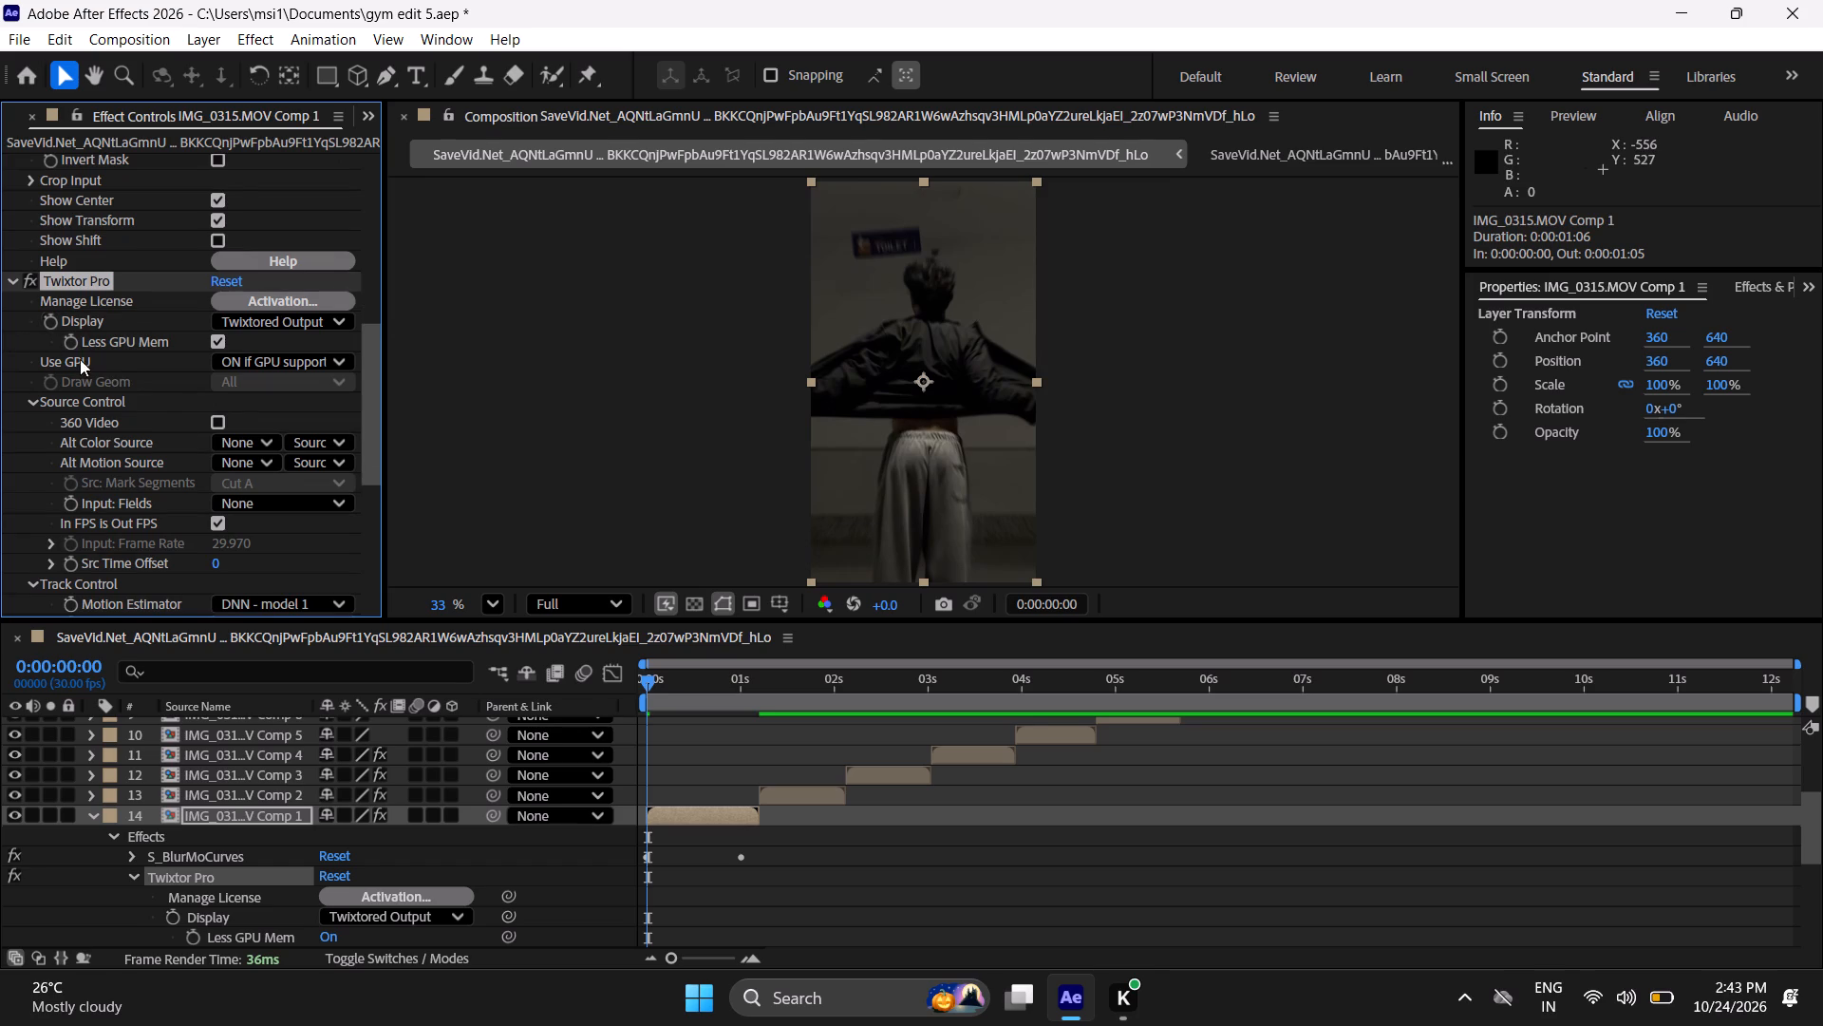
scroll(112, 503, "down", 1)
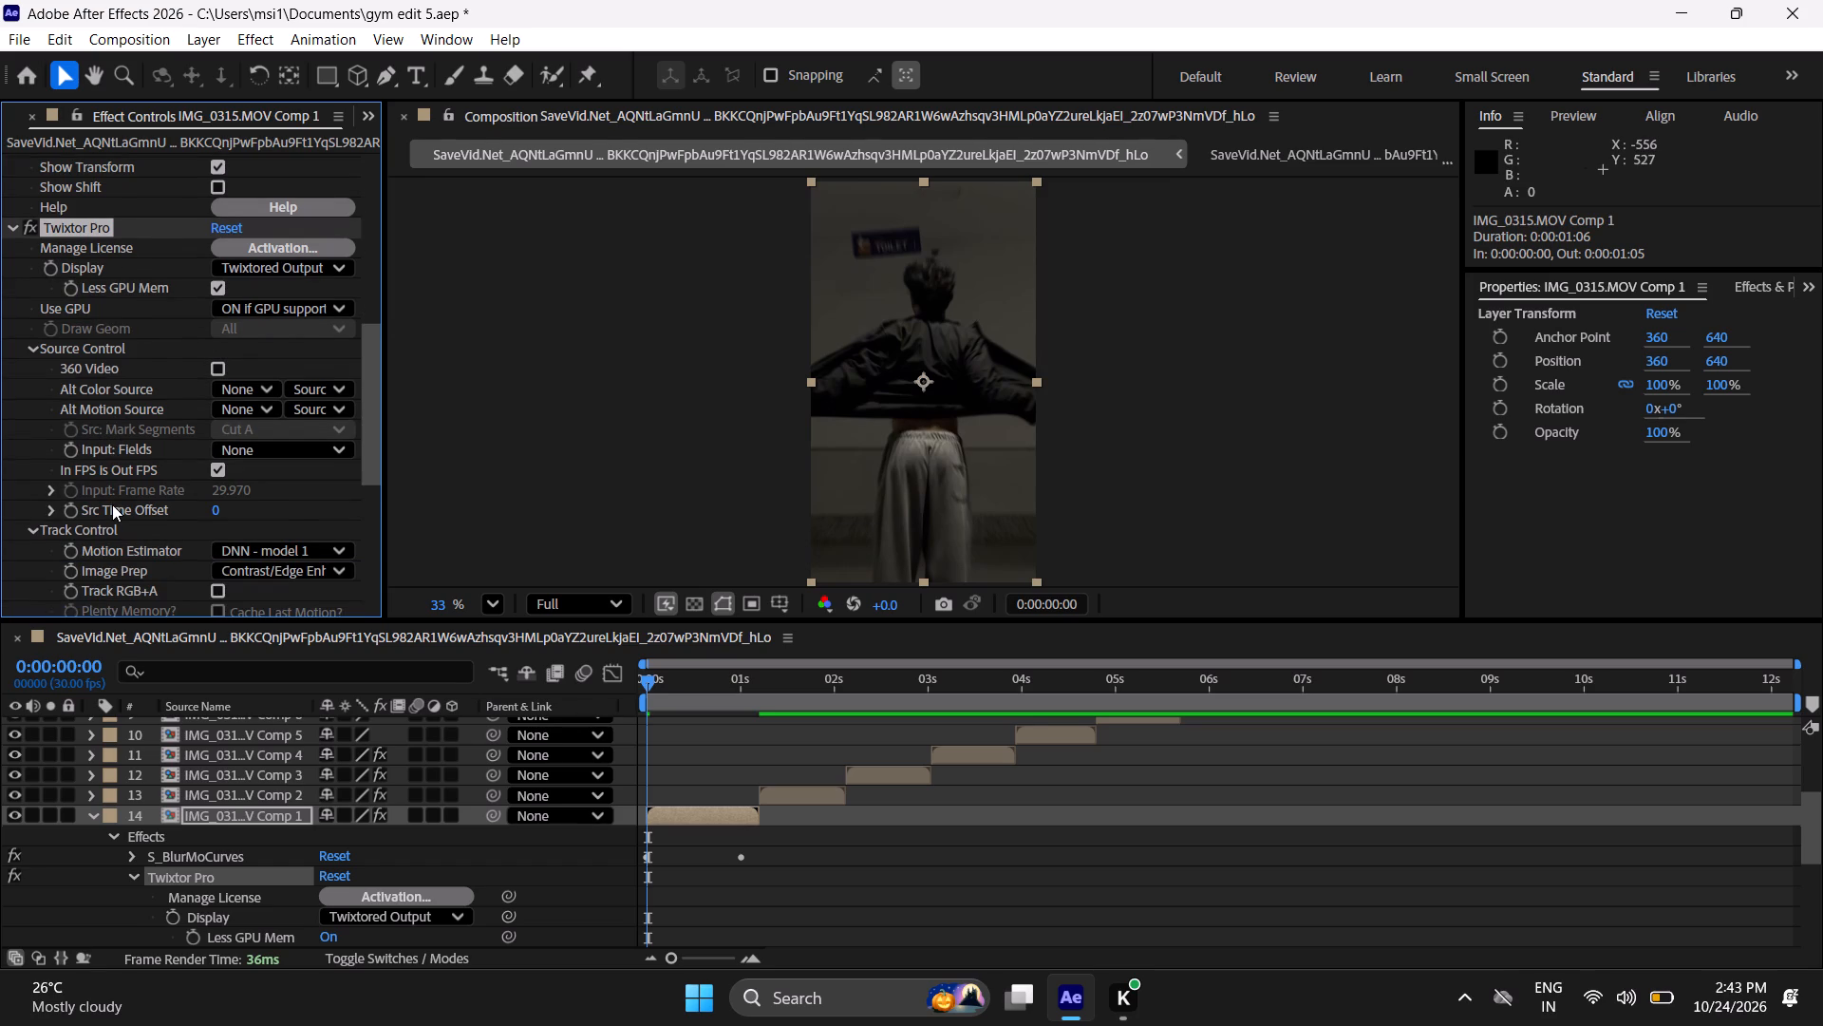
scroll(66, 522, "down", 4)
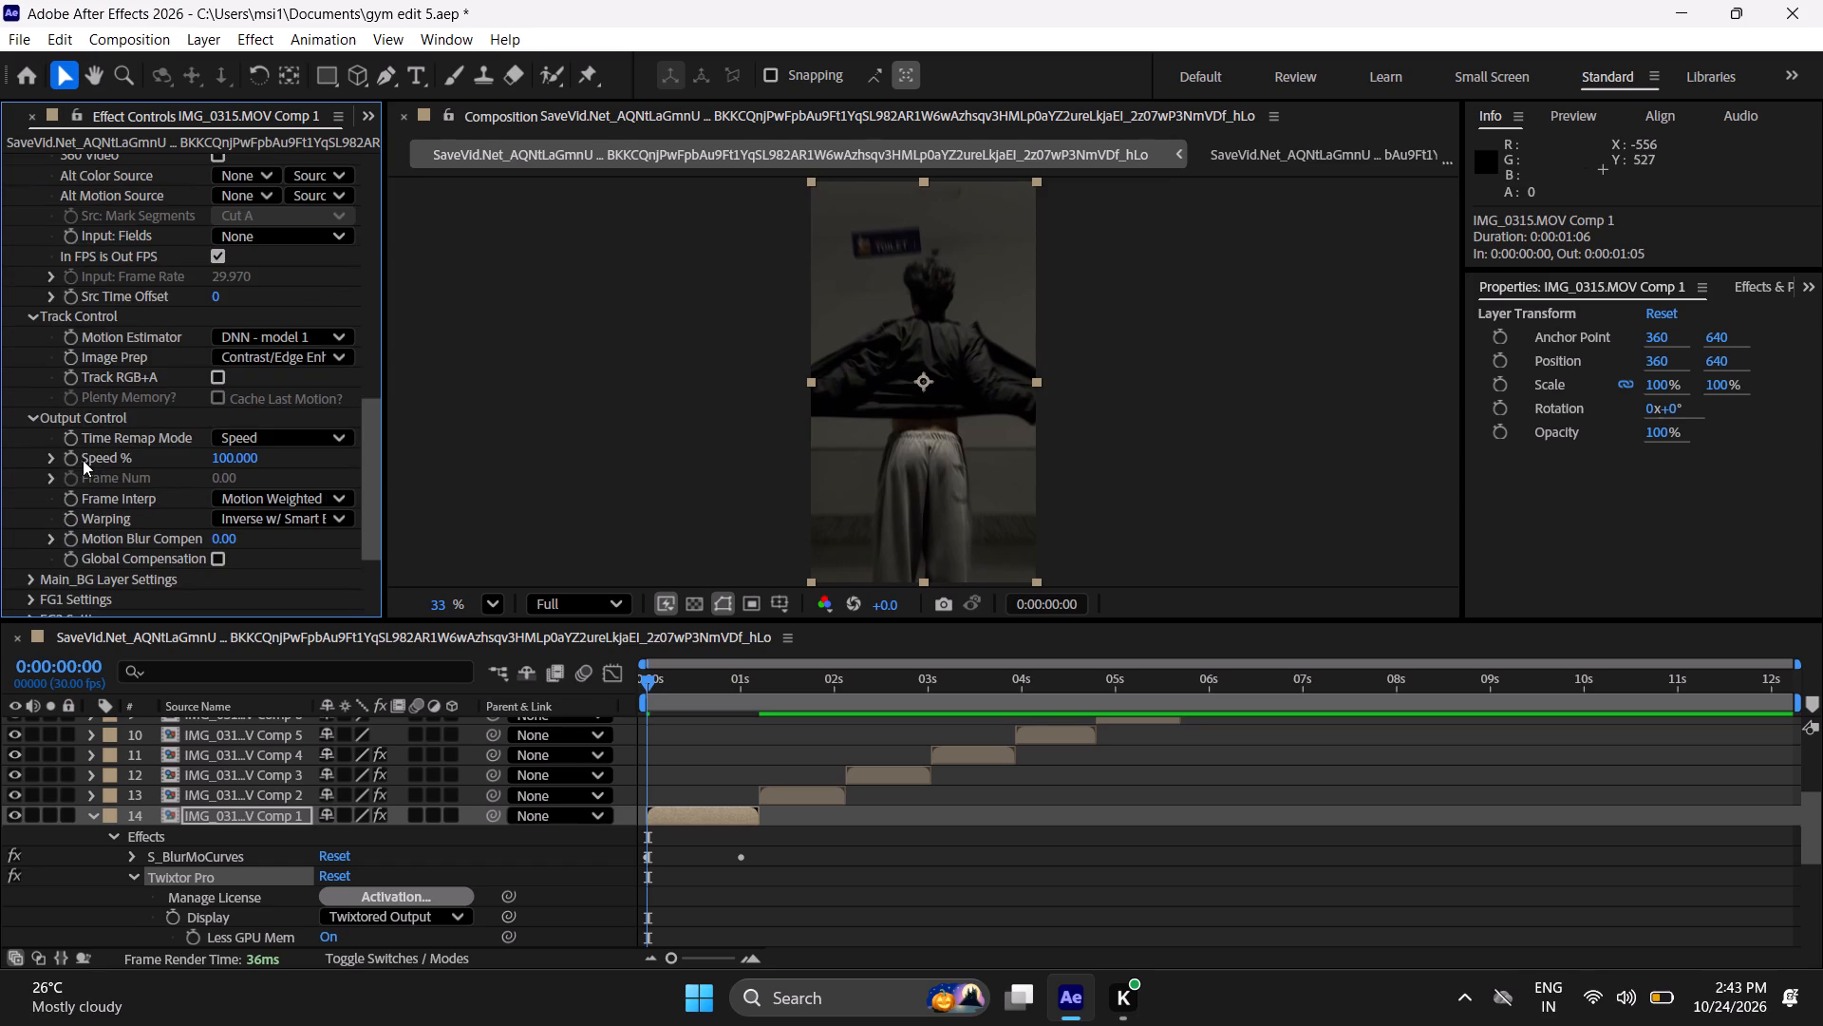
left_click(246, 435)
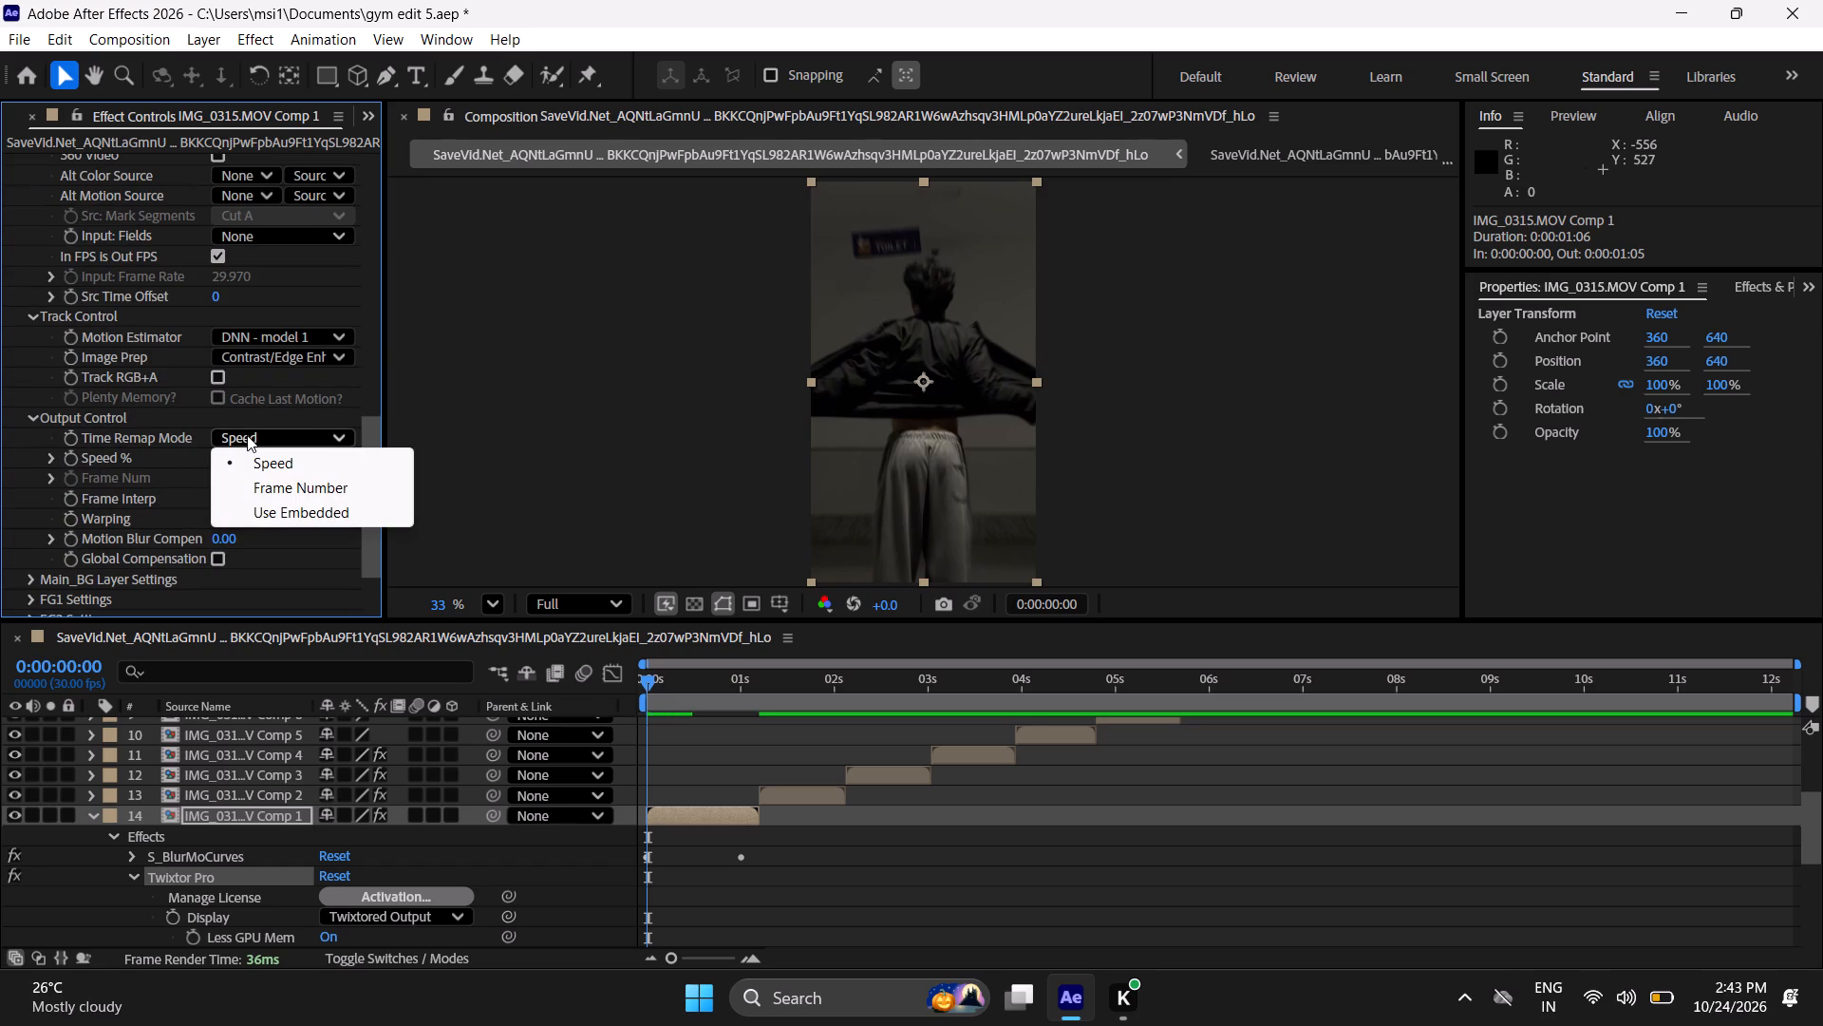
left_click(247, 435)
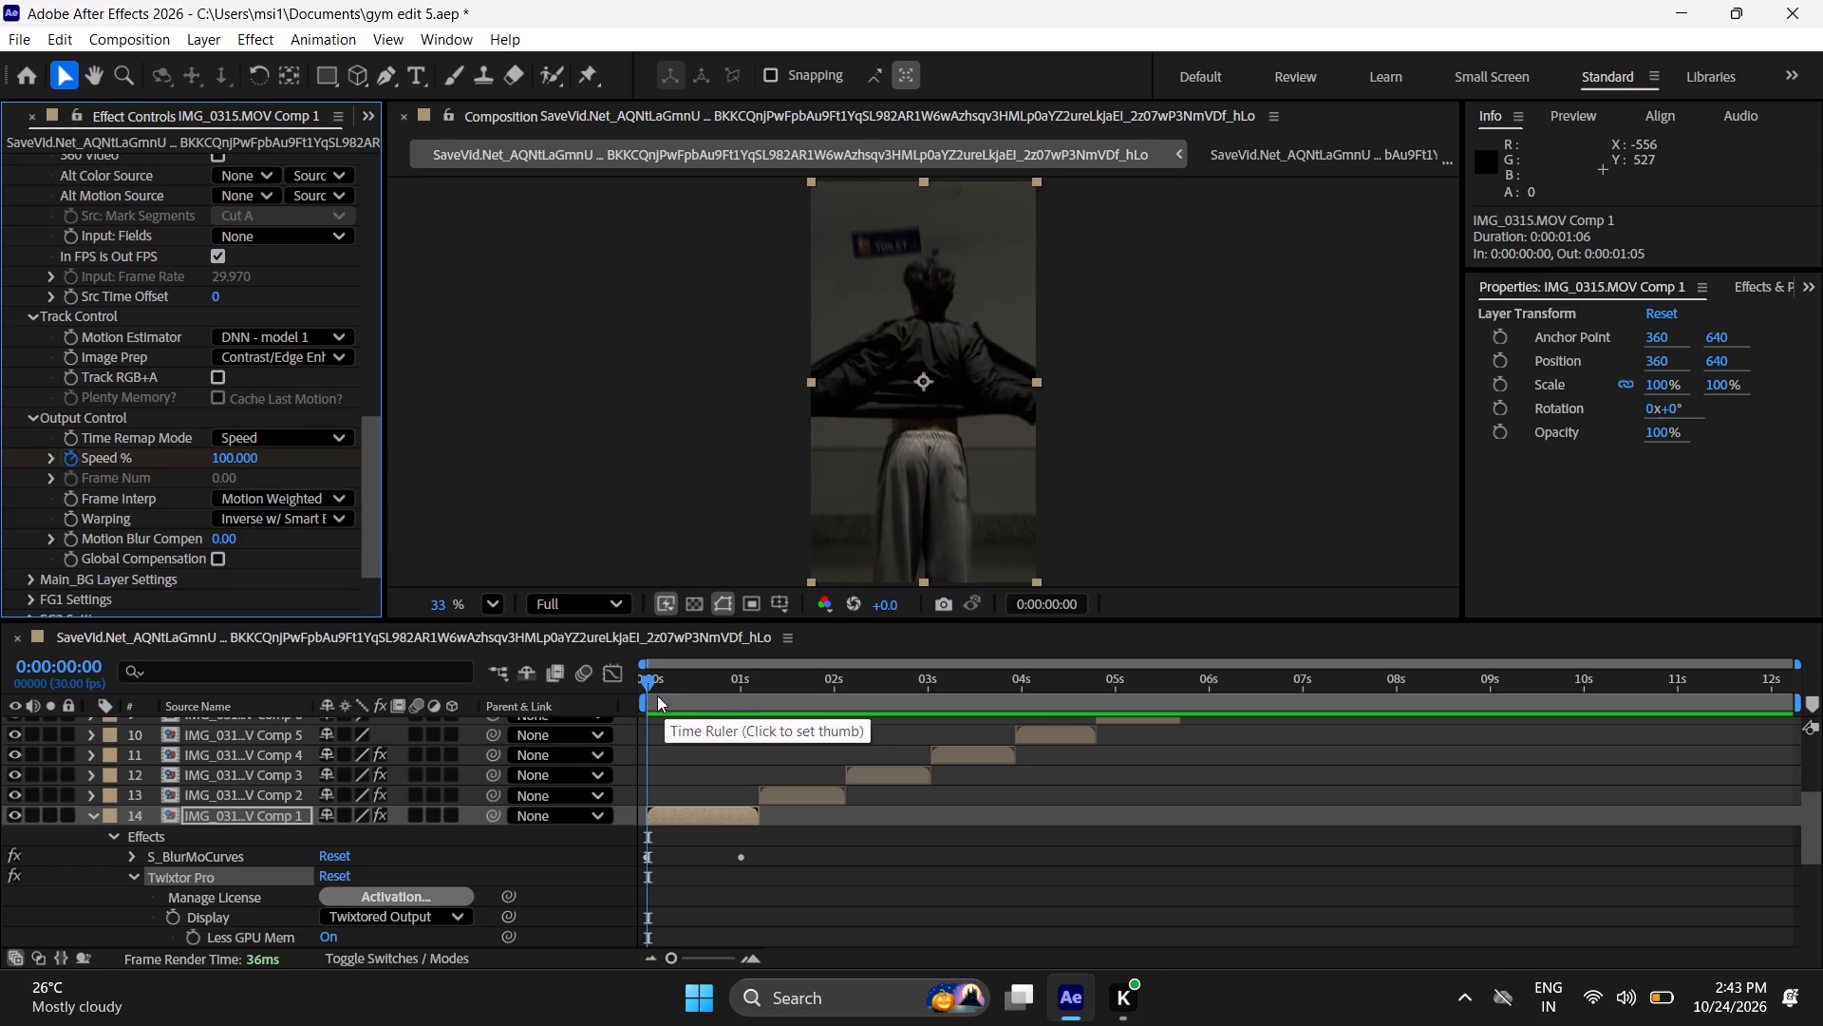
Add a Speed % keyframe of 60 at 0:00:00:13.
left_click_drag(649, 685, 664, 684)
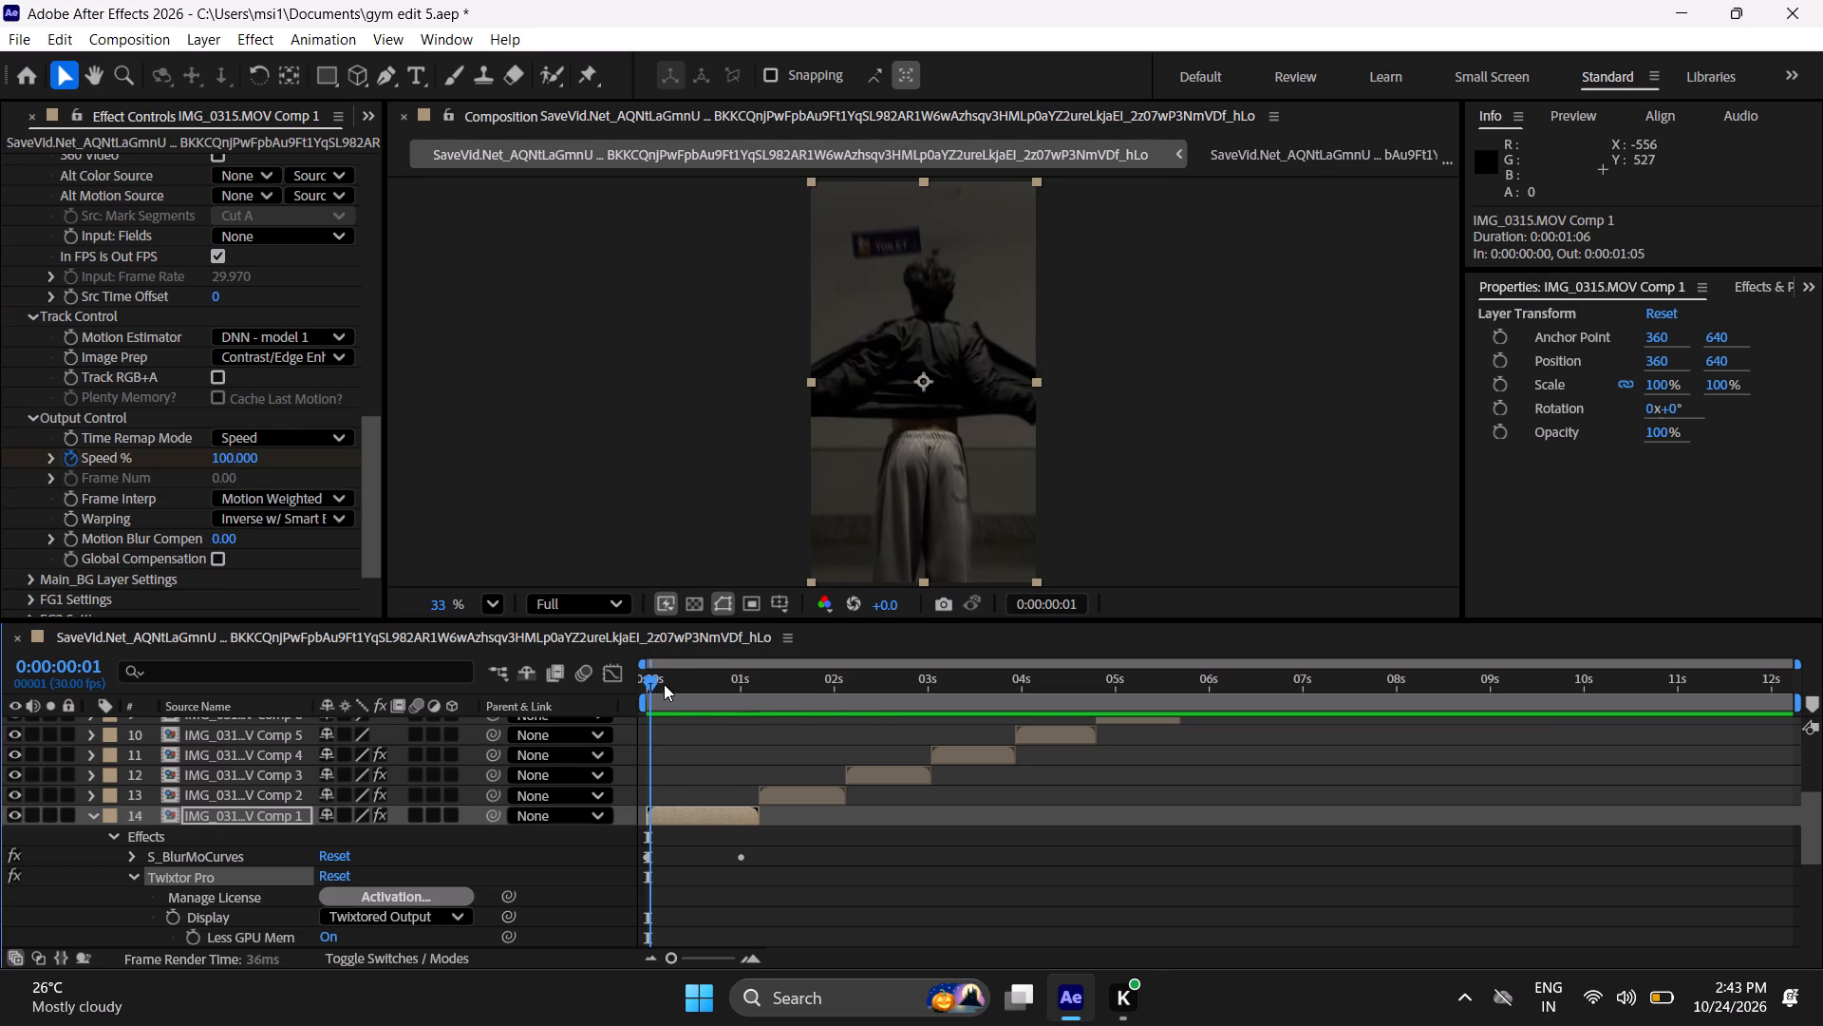
left_click_drag(664, 684, 691, 701)
left_click_drag(230, 460, 197, 465)
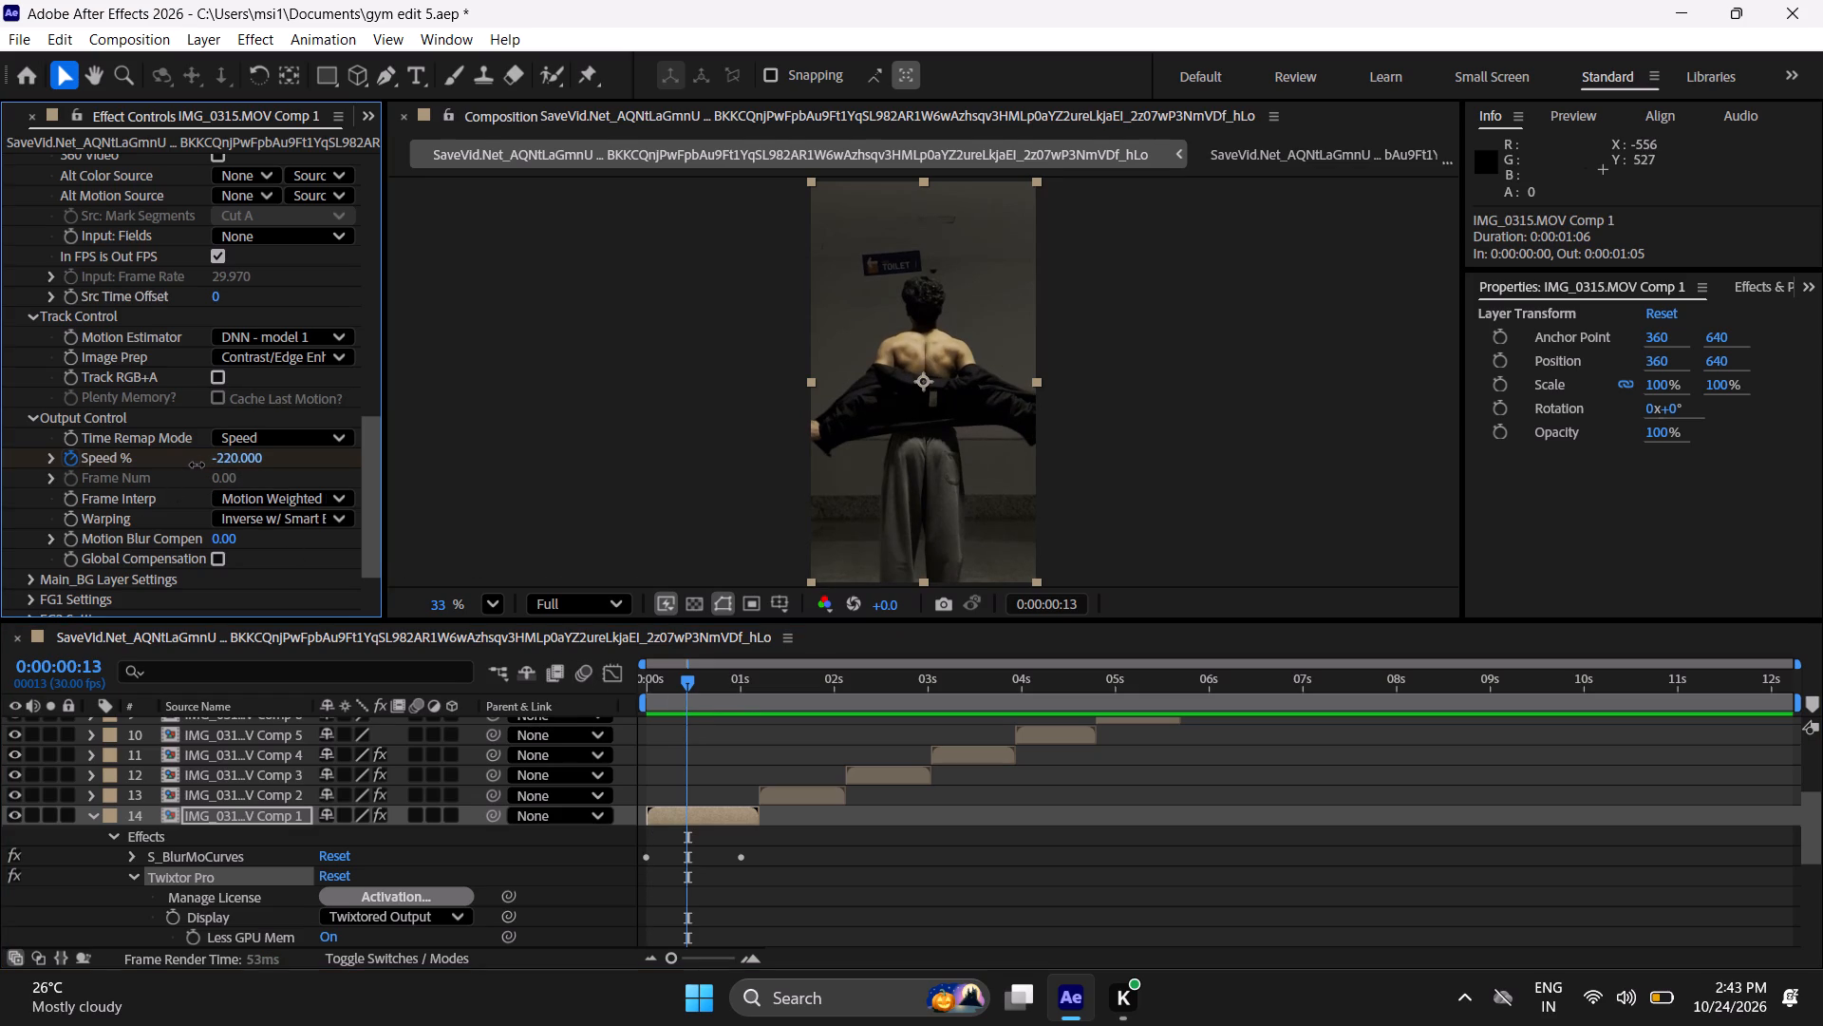
left_click_drag(197, 465, 227, 465)
left_click_drag(227, 465, 240, 468)
left_click_drag(240, 468, 236, 469)
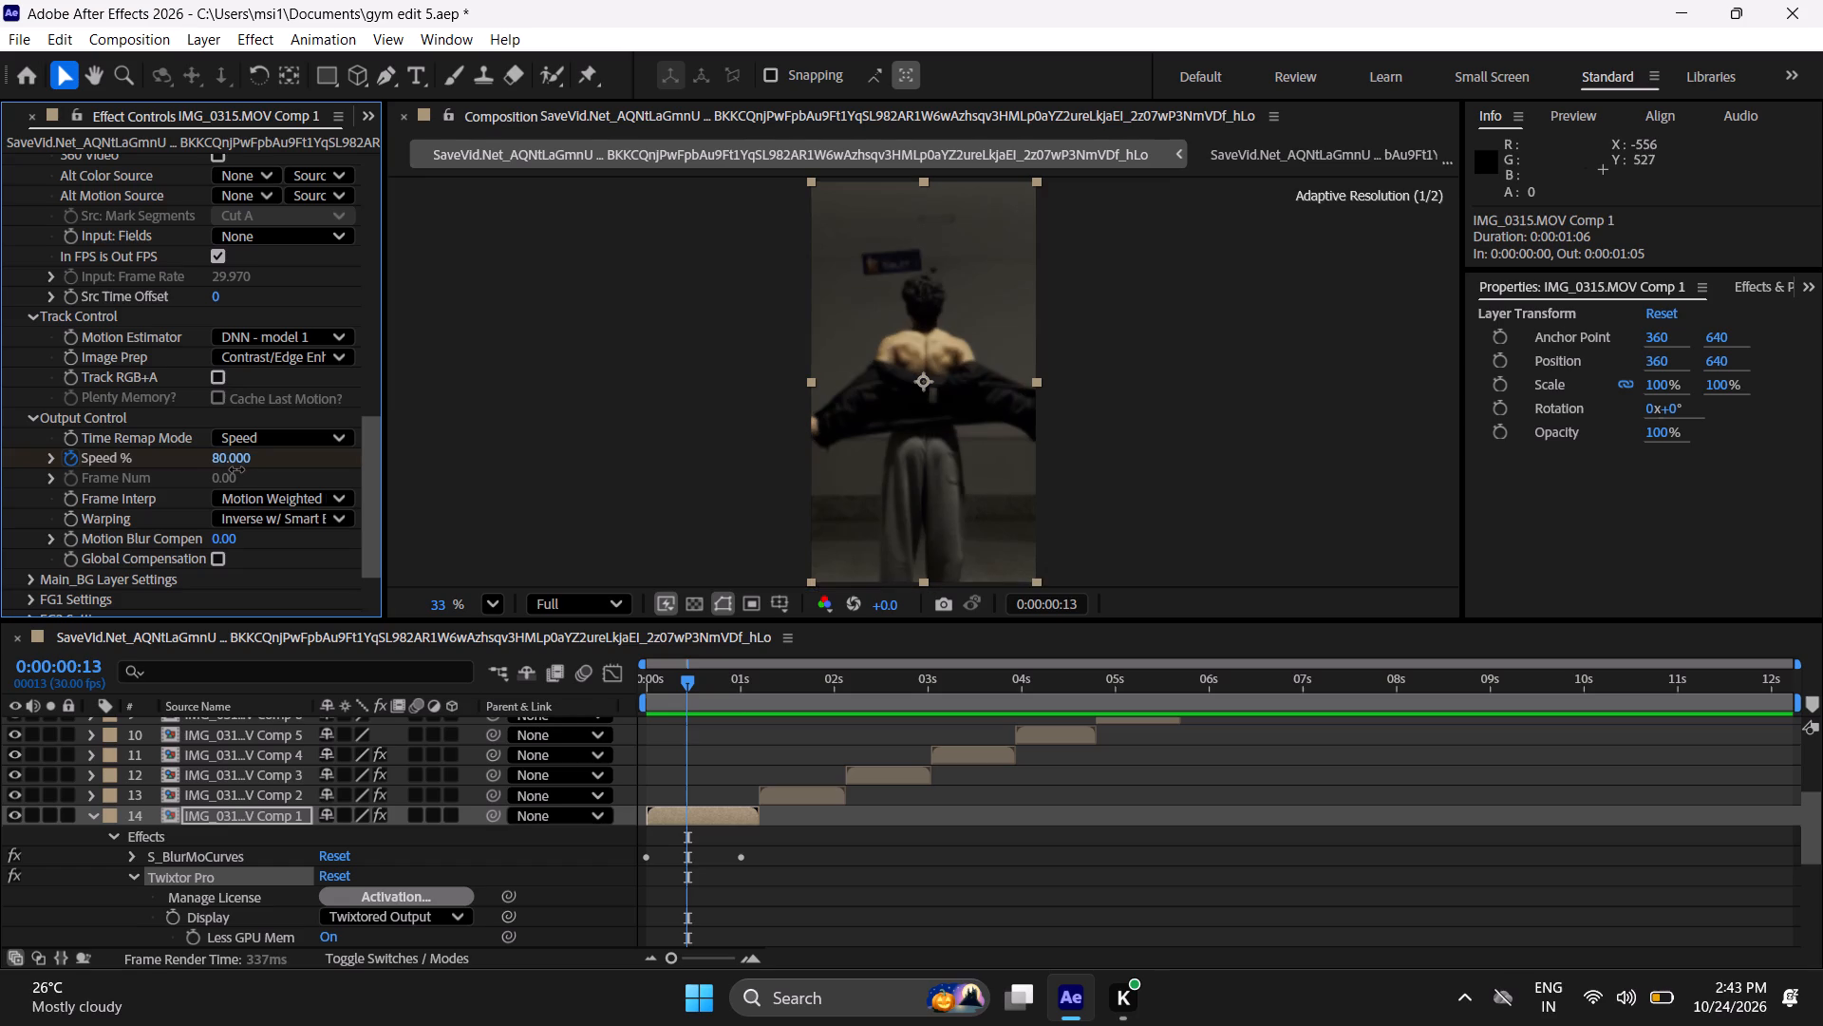
left_click_drag(236, 469, 235, 469)
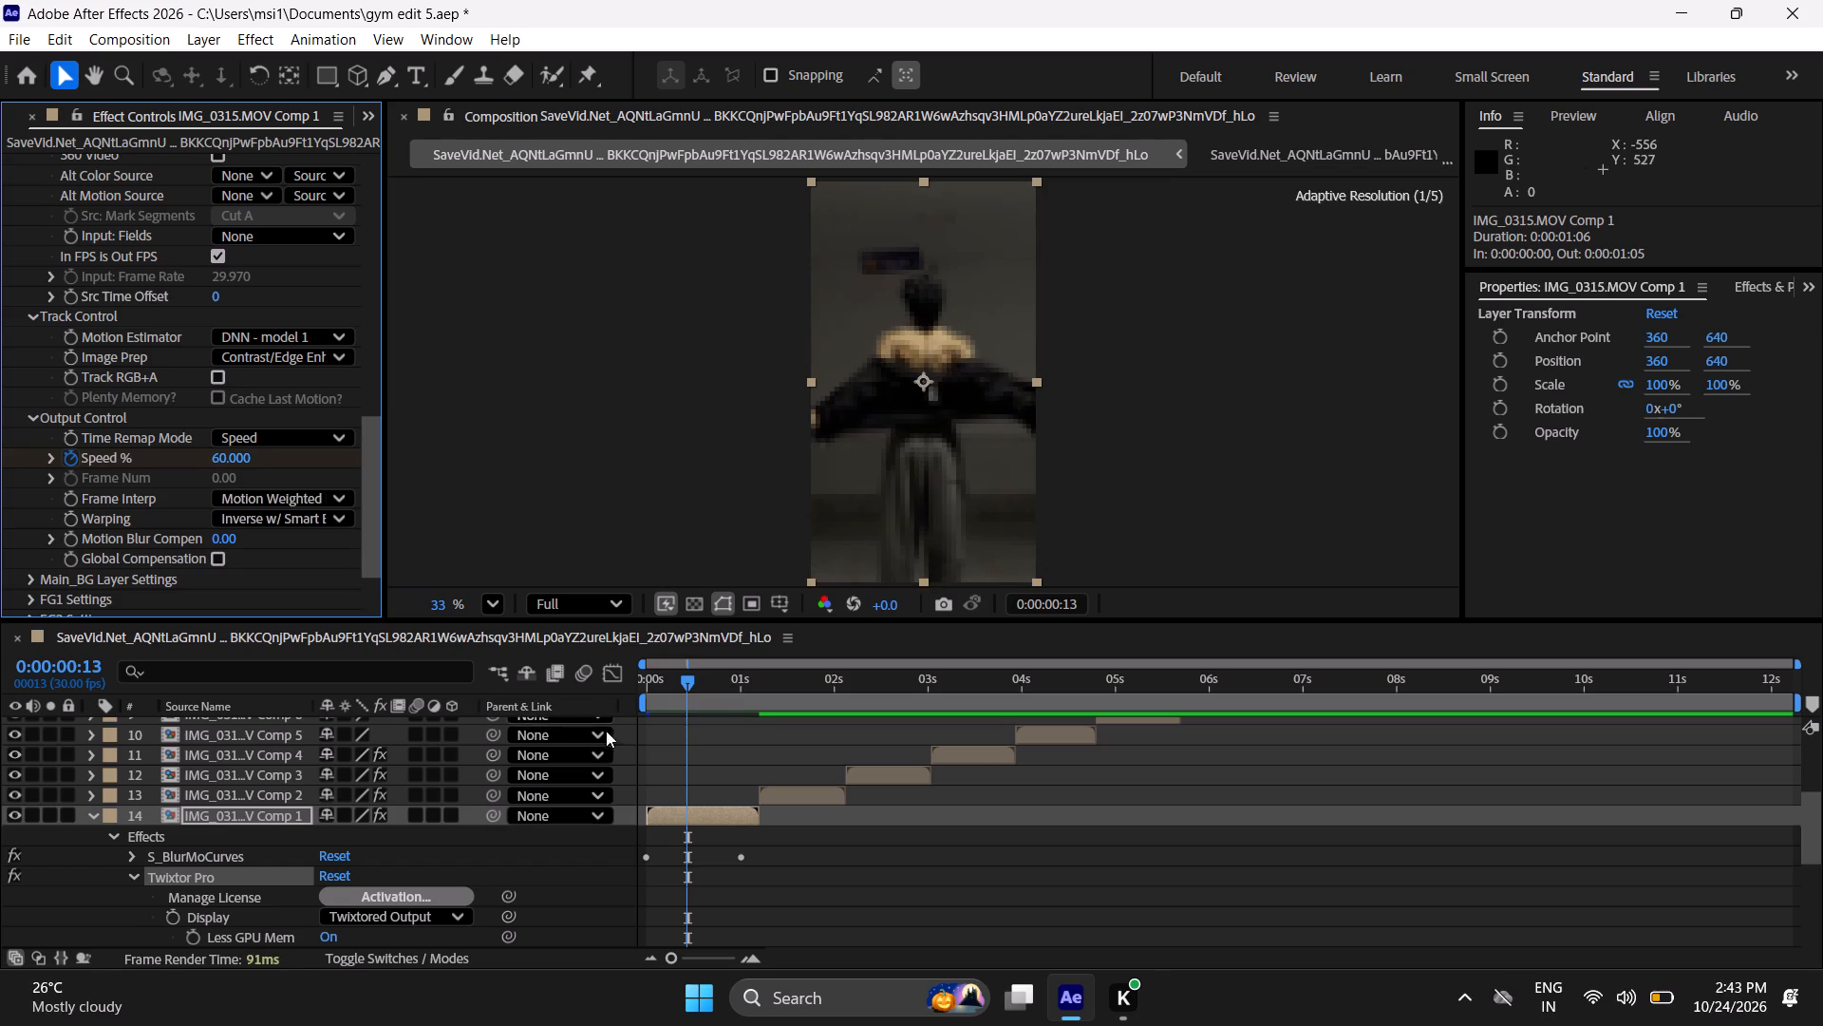
Add a Speed % keyframe of 100 at 0:00:00:26.
left_click_drag(687, 676, 705, 680)
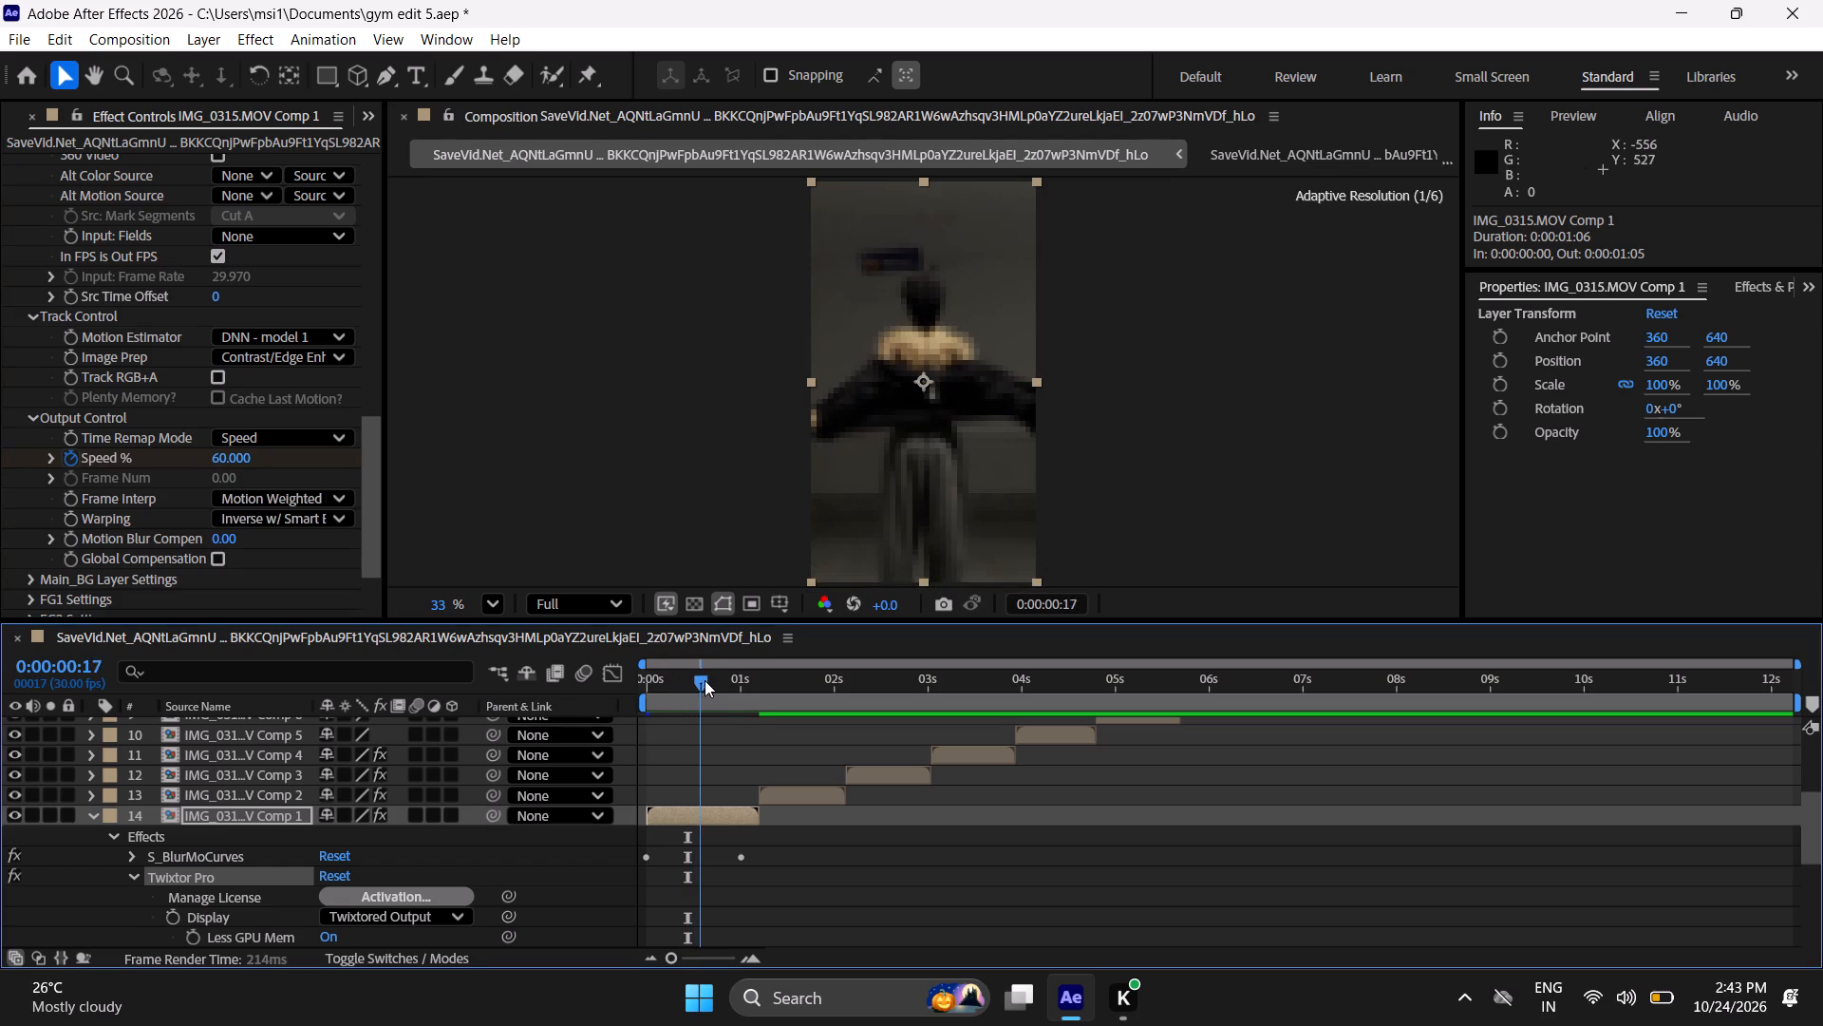
left_click_drag(705, 680, 720, 696)
scroll(705, 736, "down", 7)
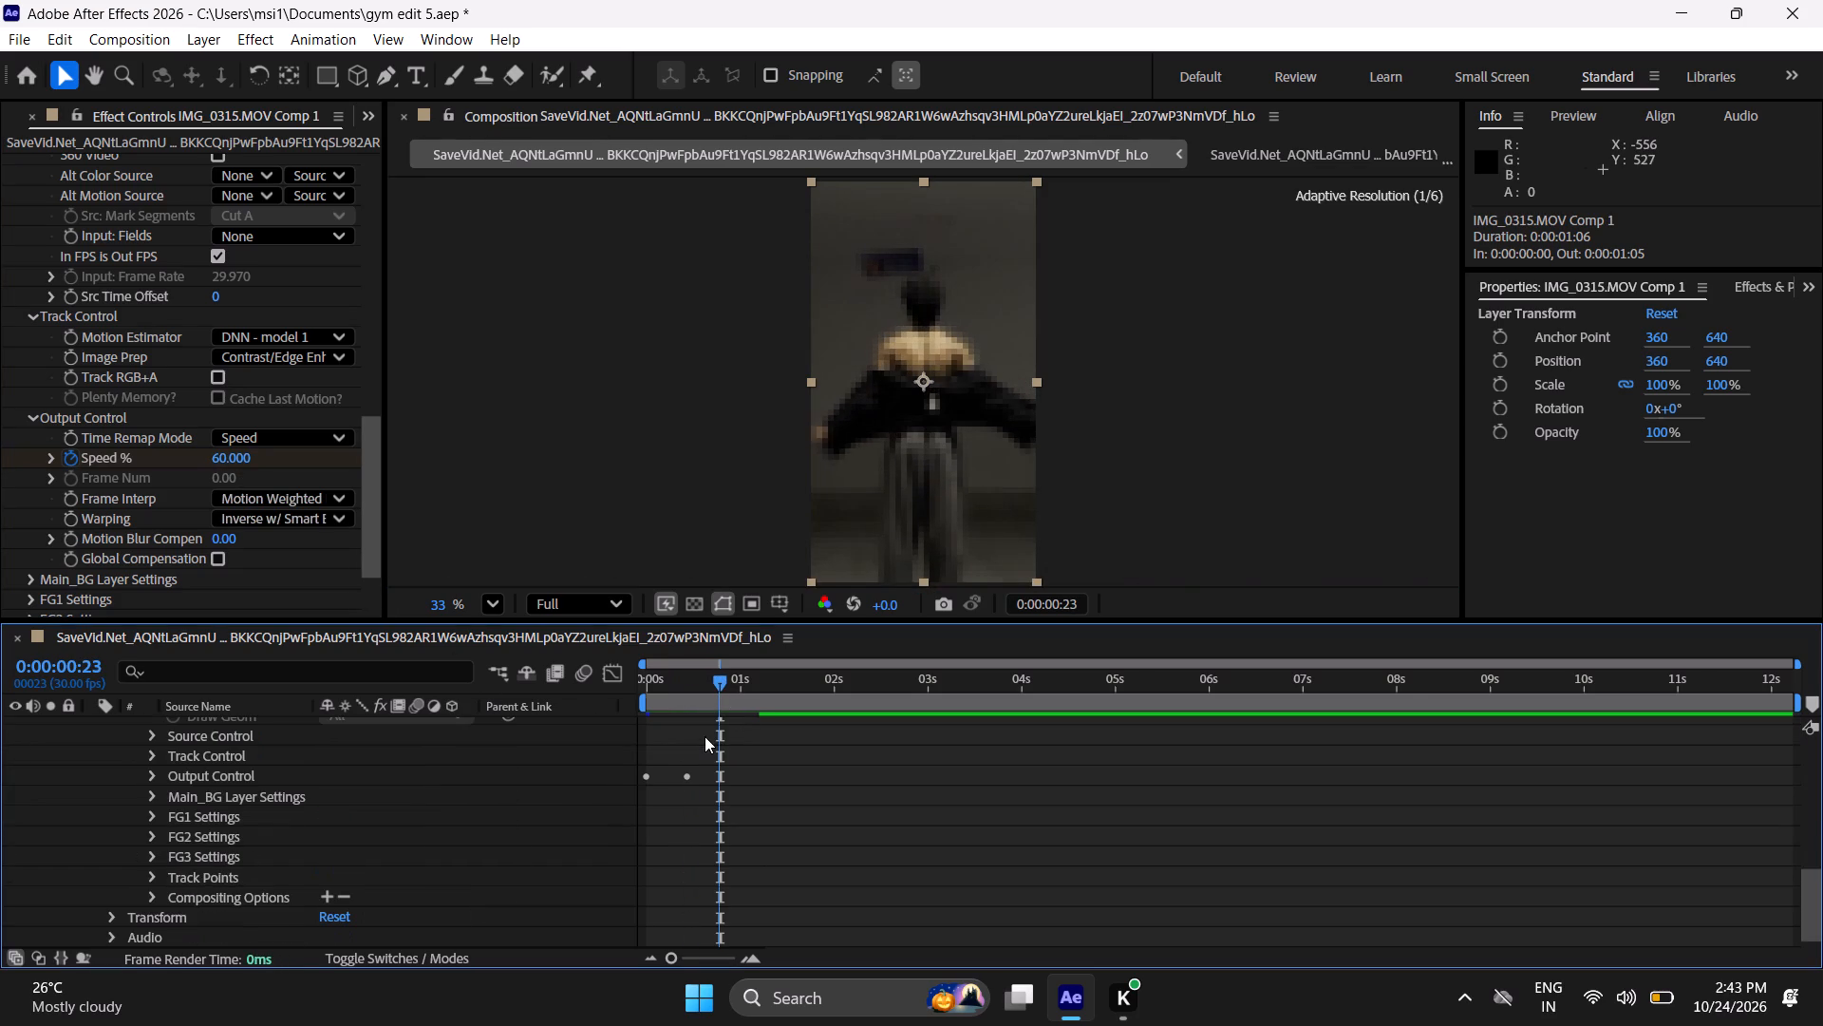
left_click_drag(718, 682, 725, 681)
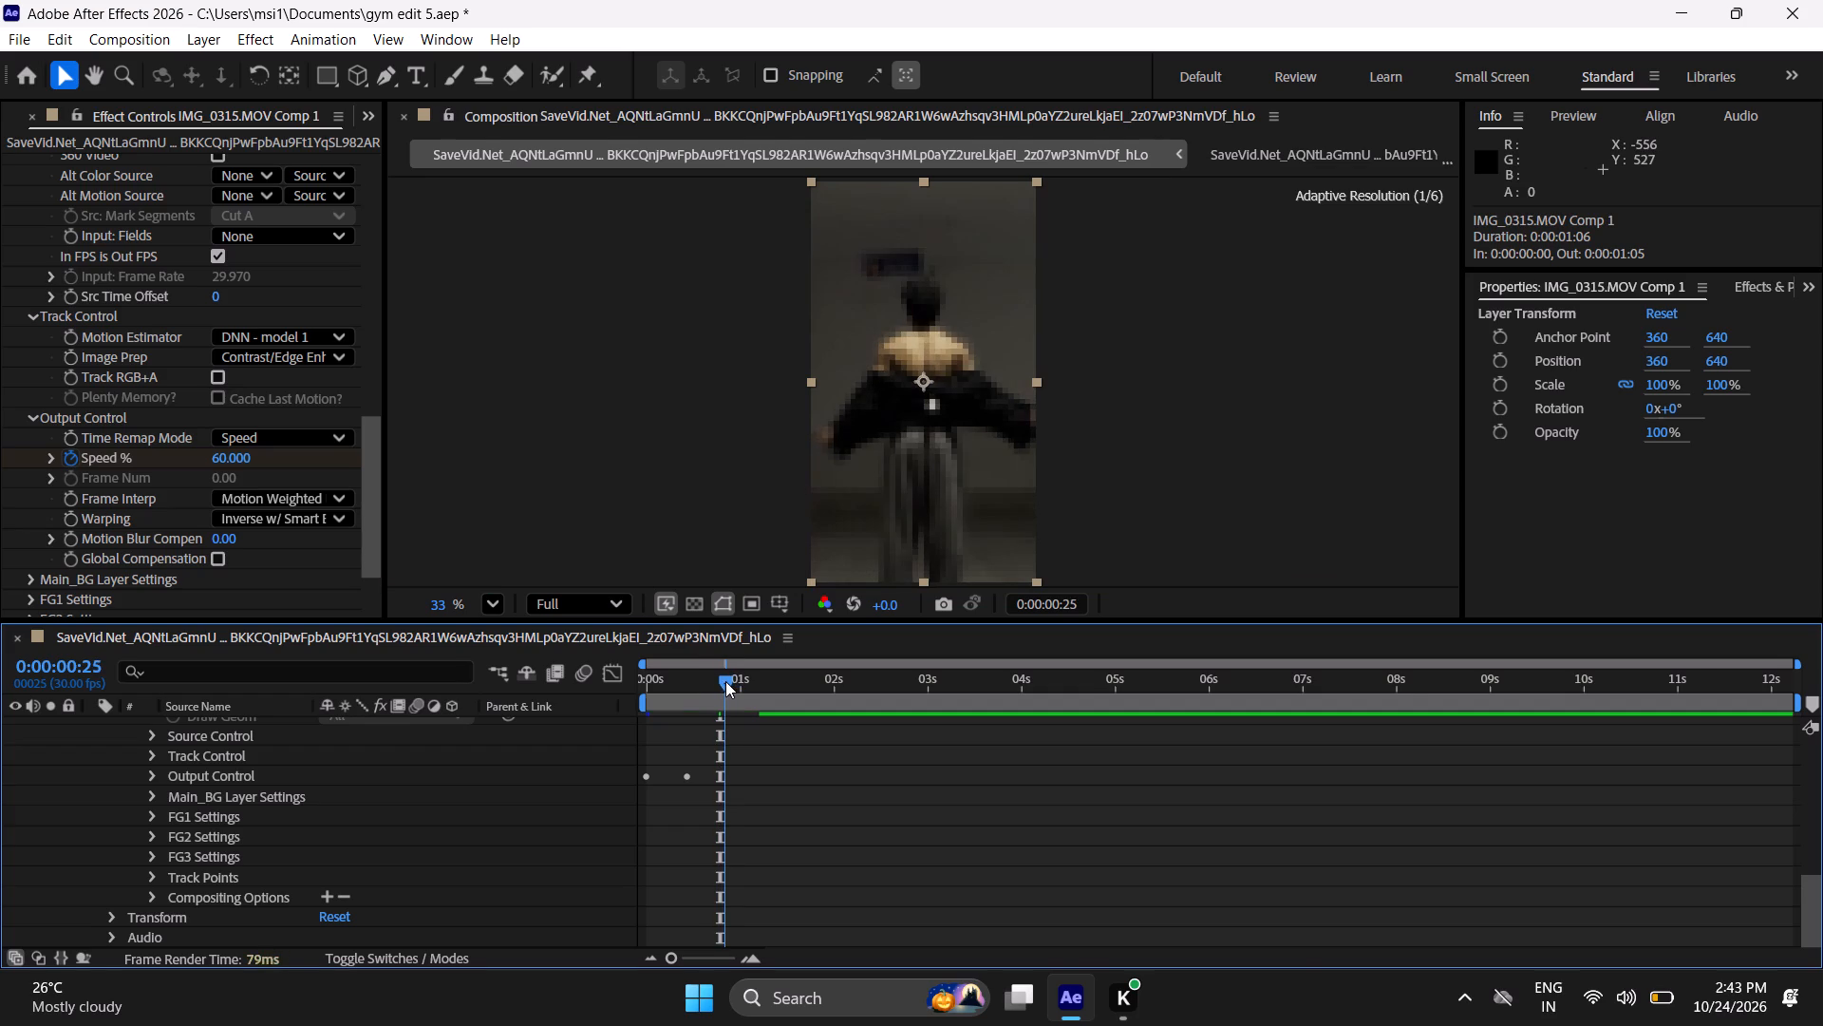
left_click_drag(725, 681, 726, 684)
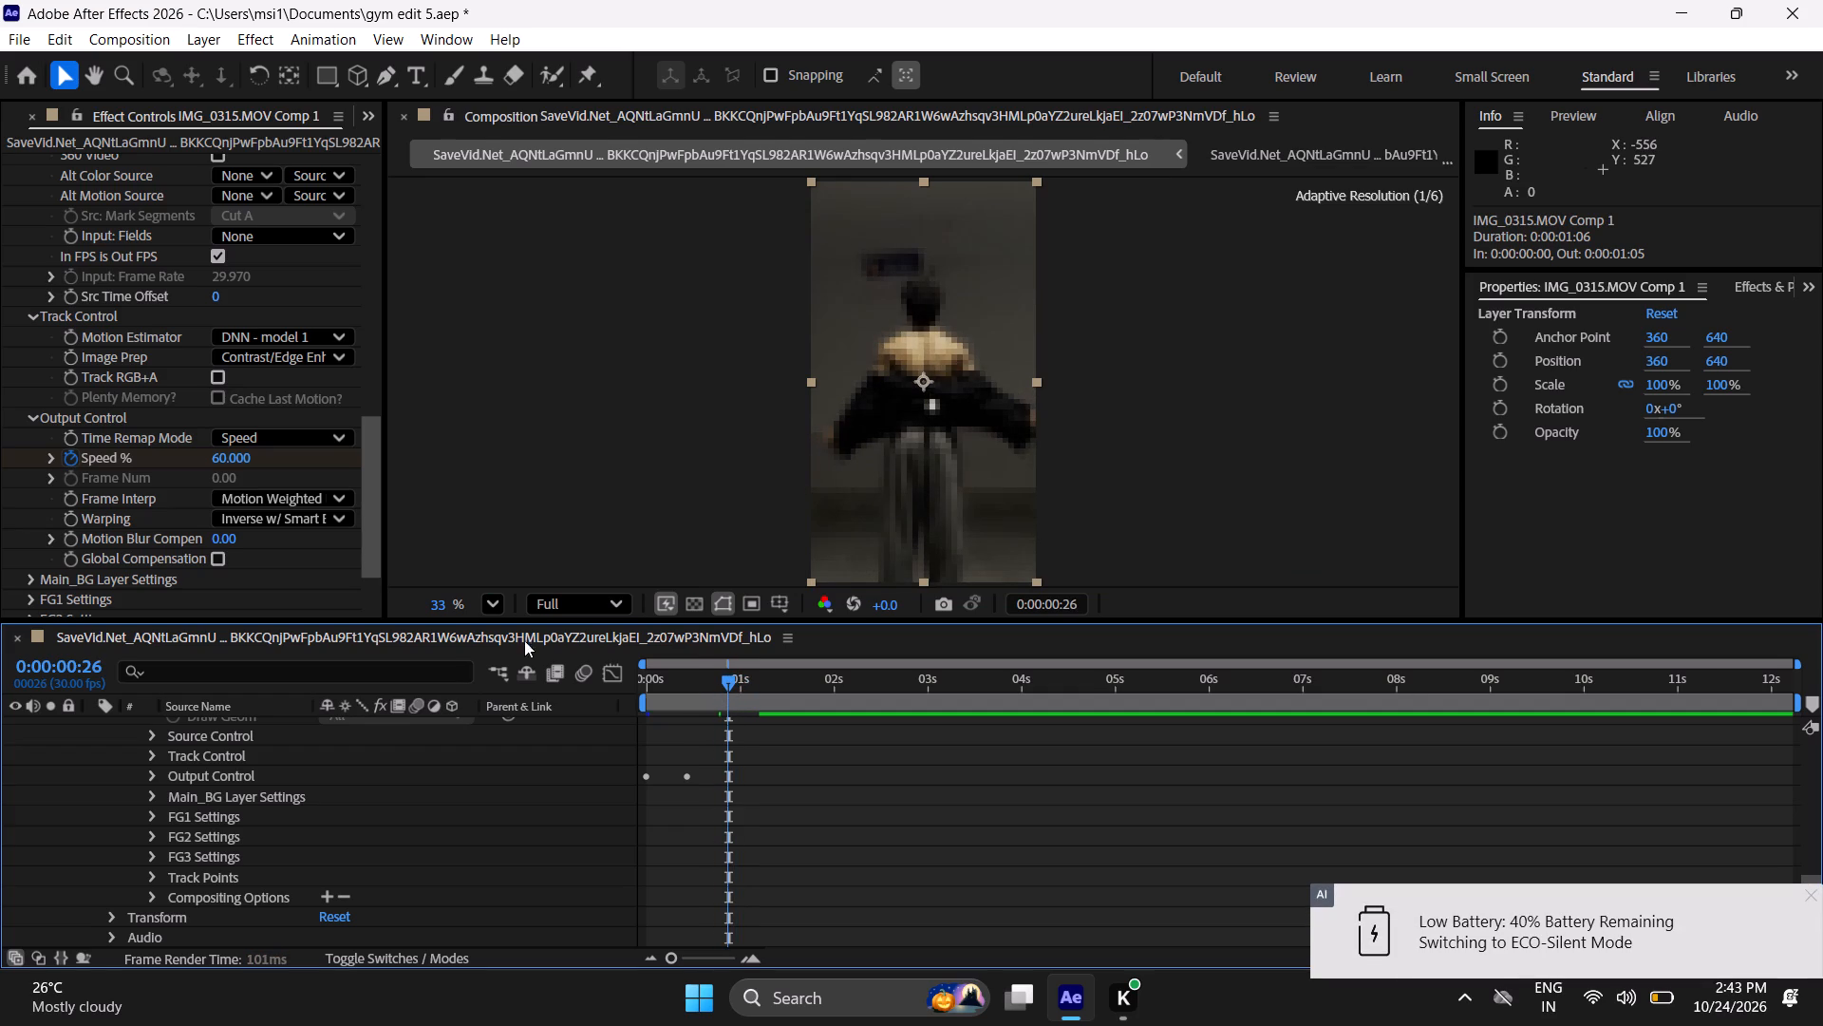
left_click(222, 457)
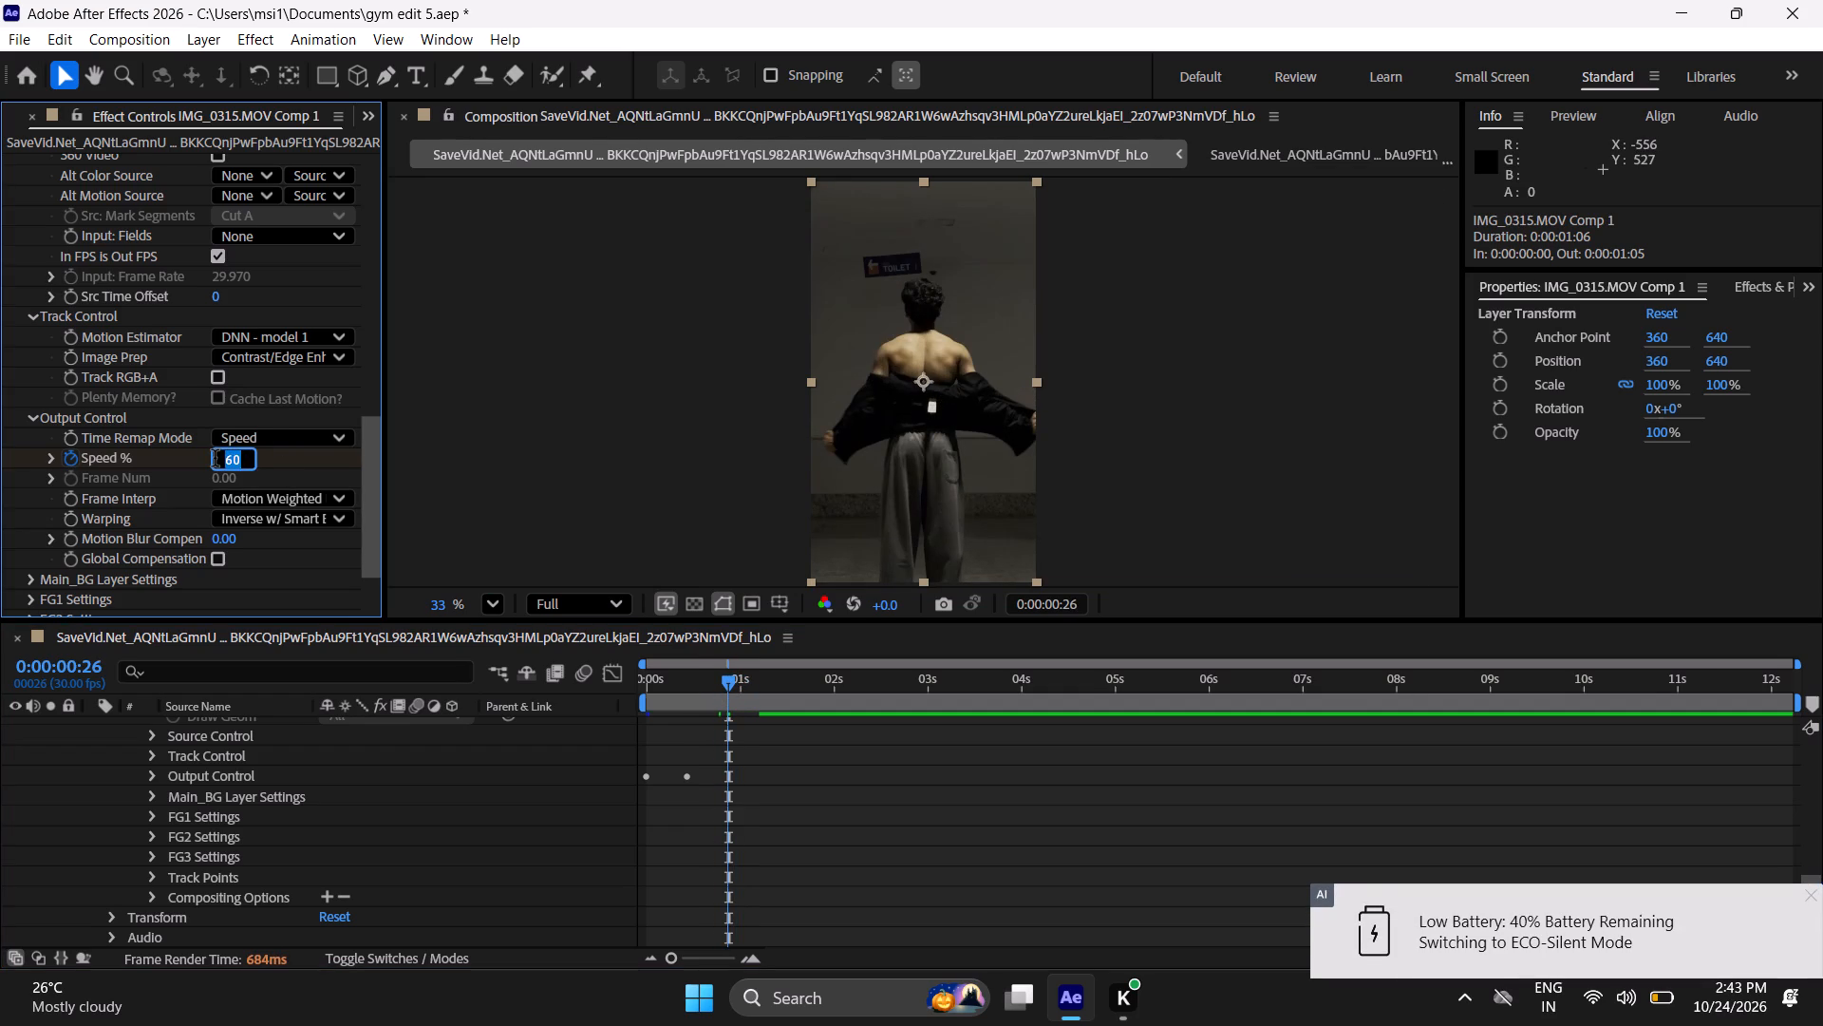
key("BackSpace")
type("100")
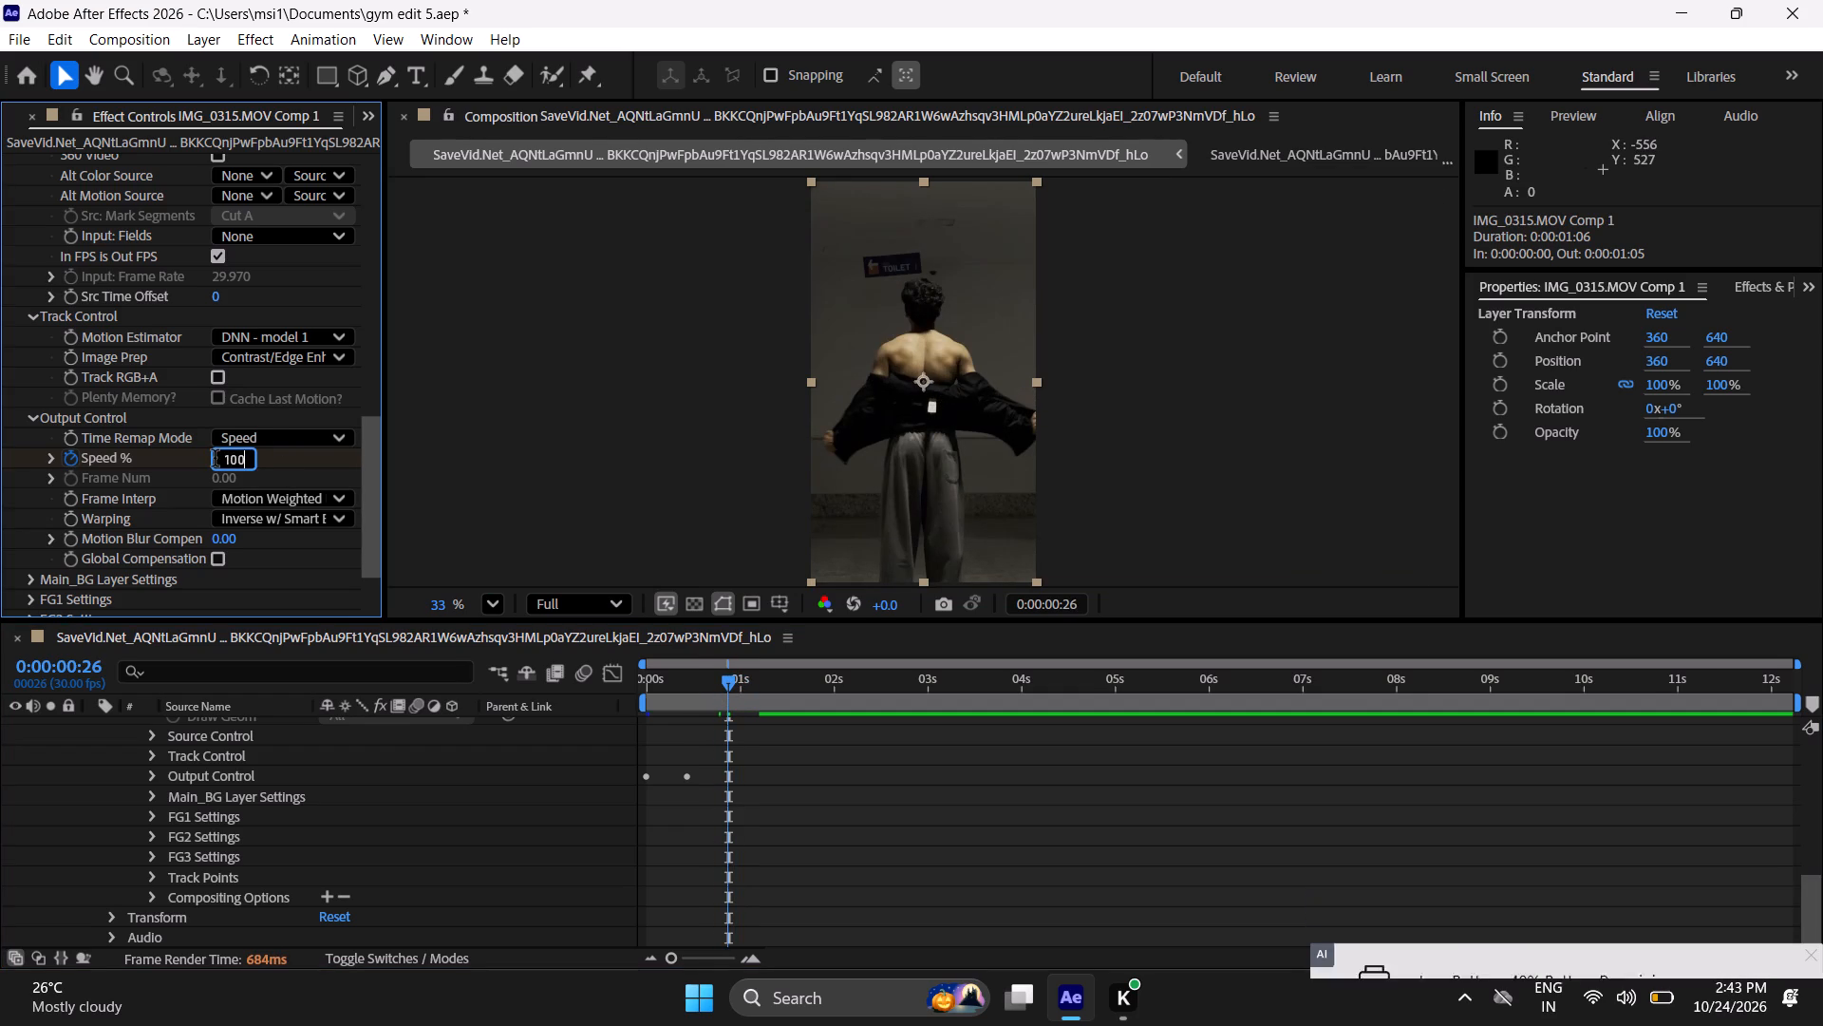
key("Return")
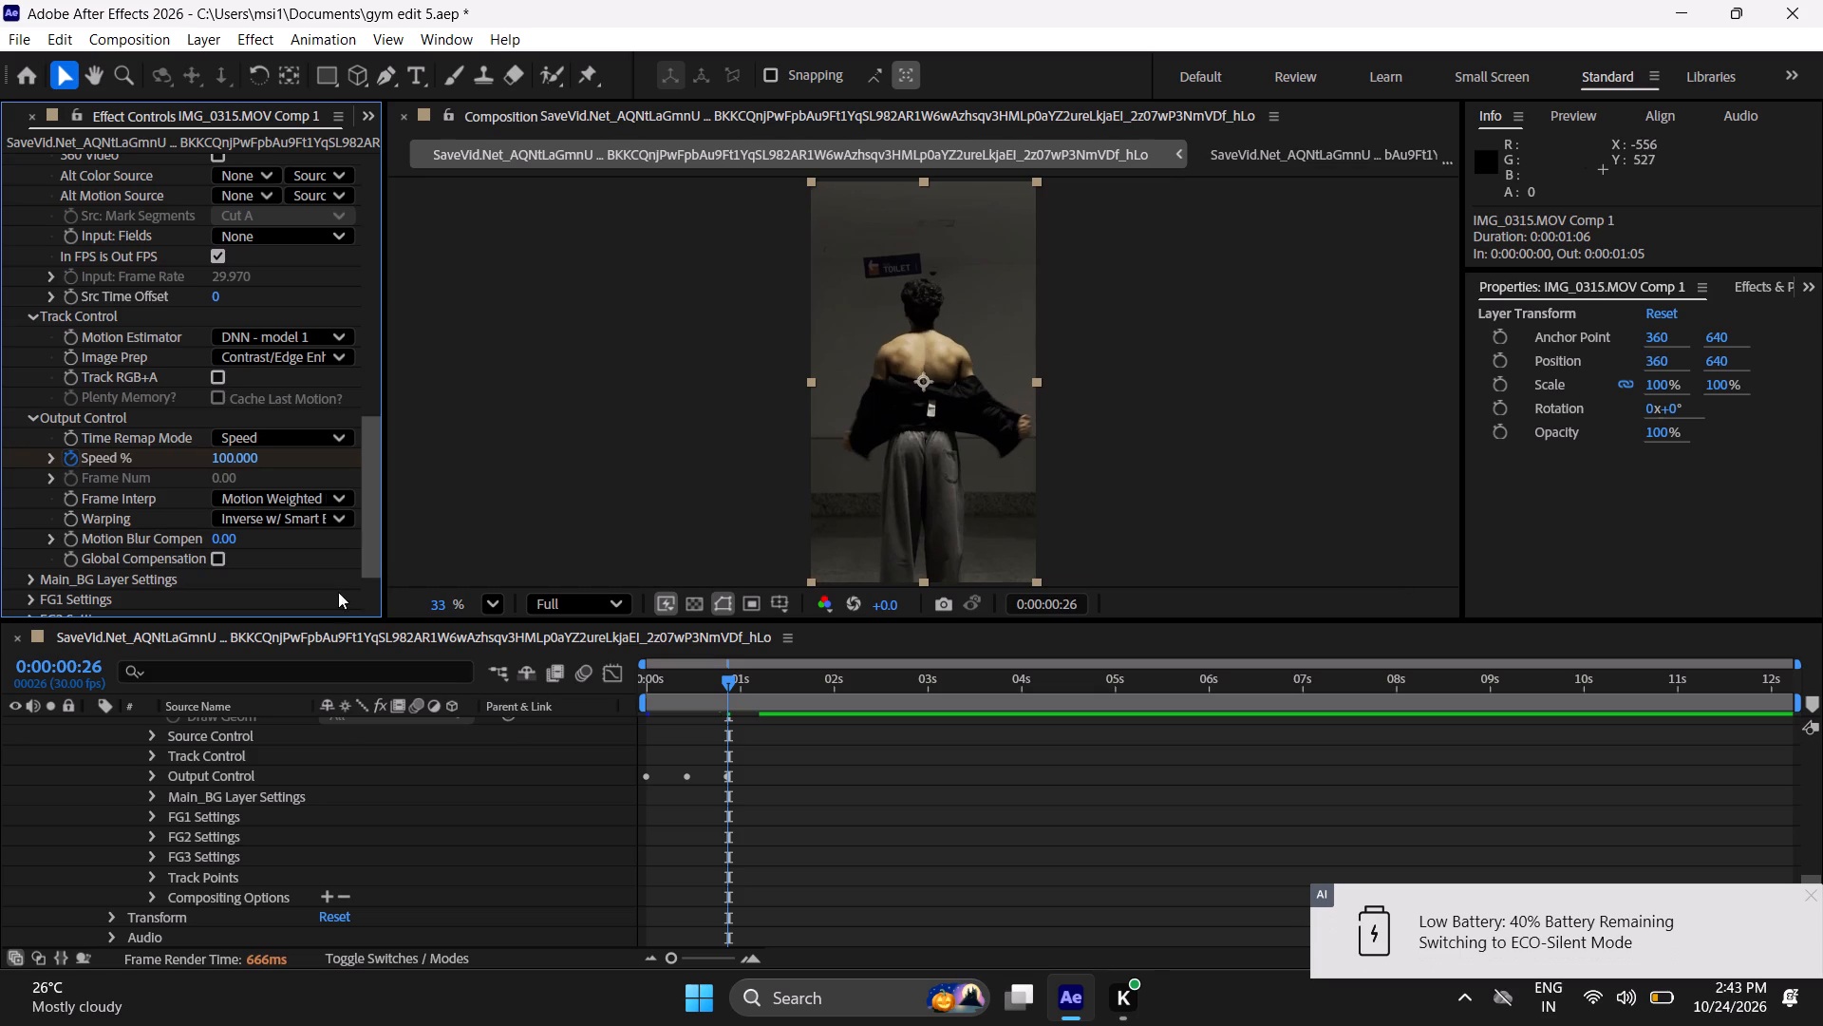
Reveal the first clip's keyframes and apply Easy Ease to all of Twixtor Pro's Speed % keyframes.
key("u")
scroll(814, 921, "down", 3)
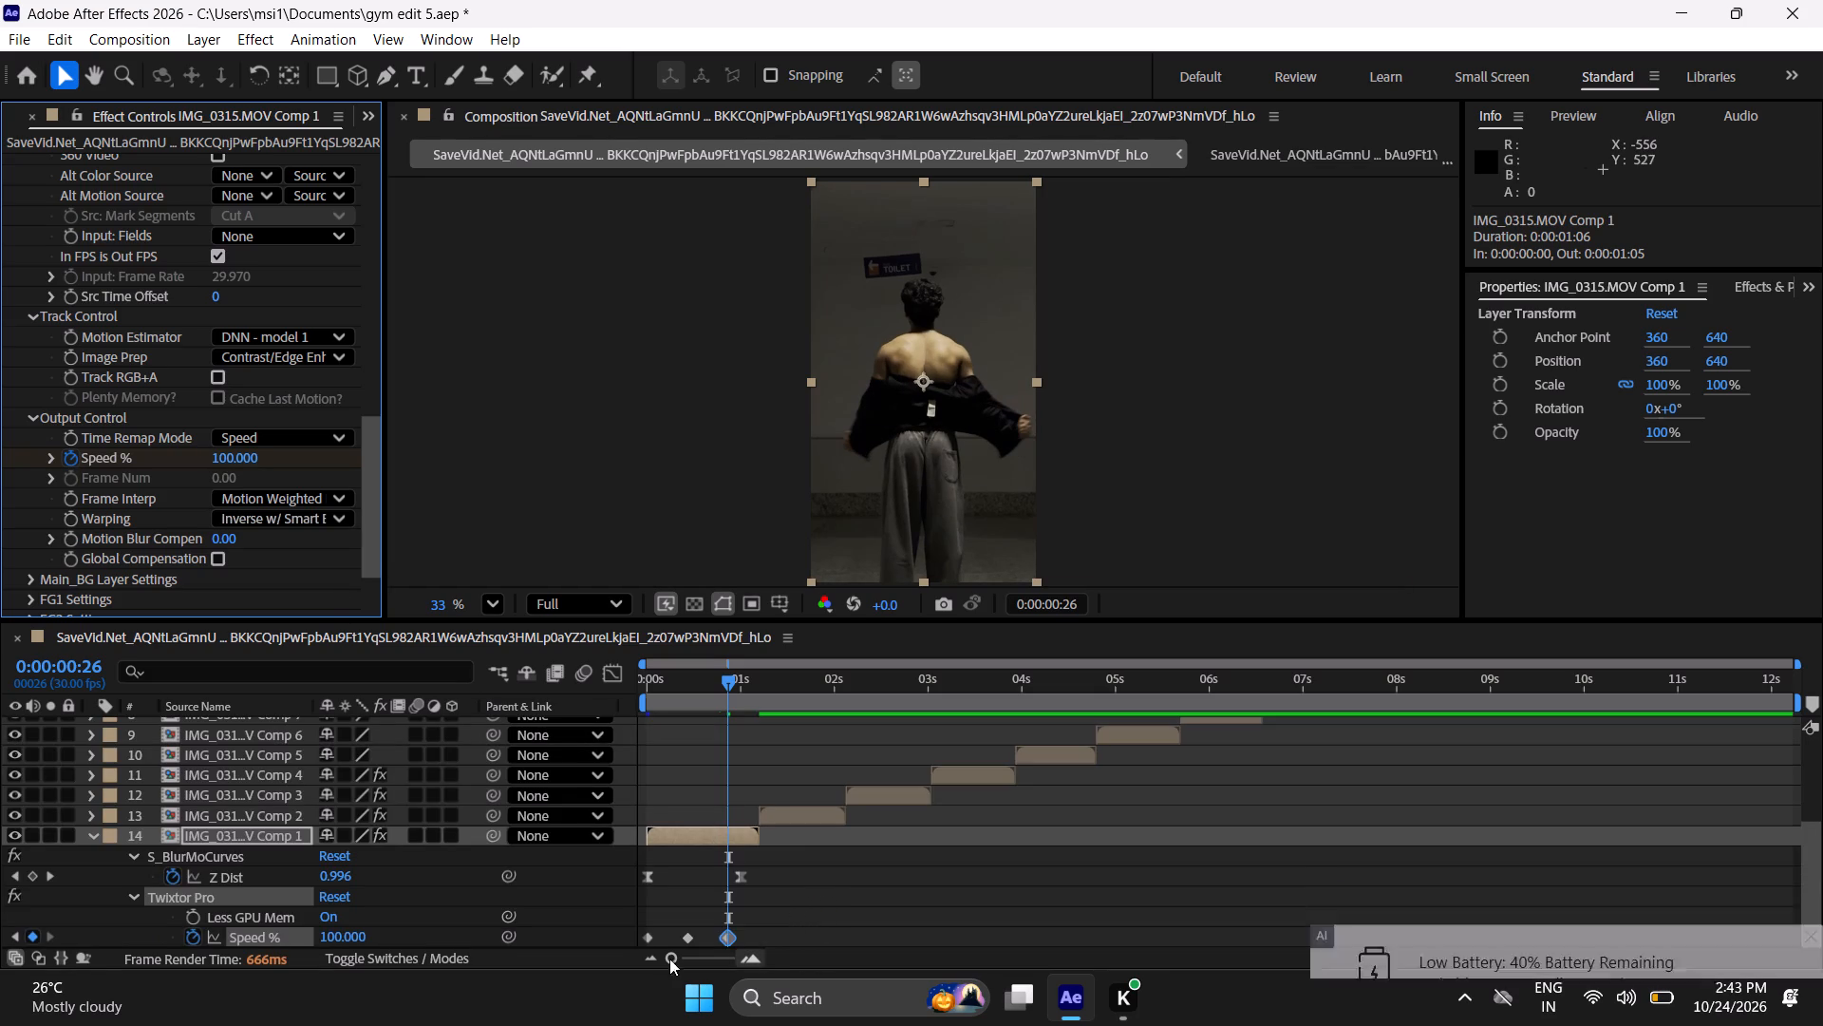
left_click(286, 944)
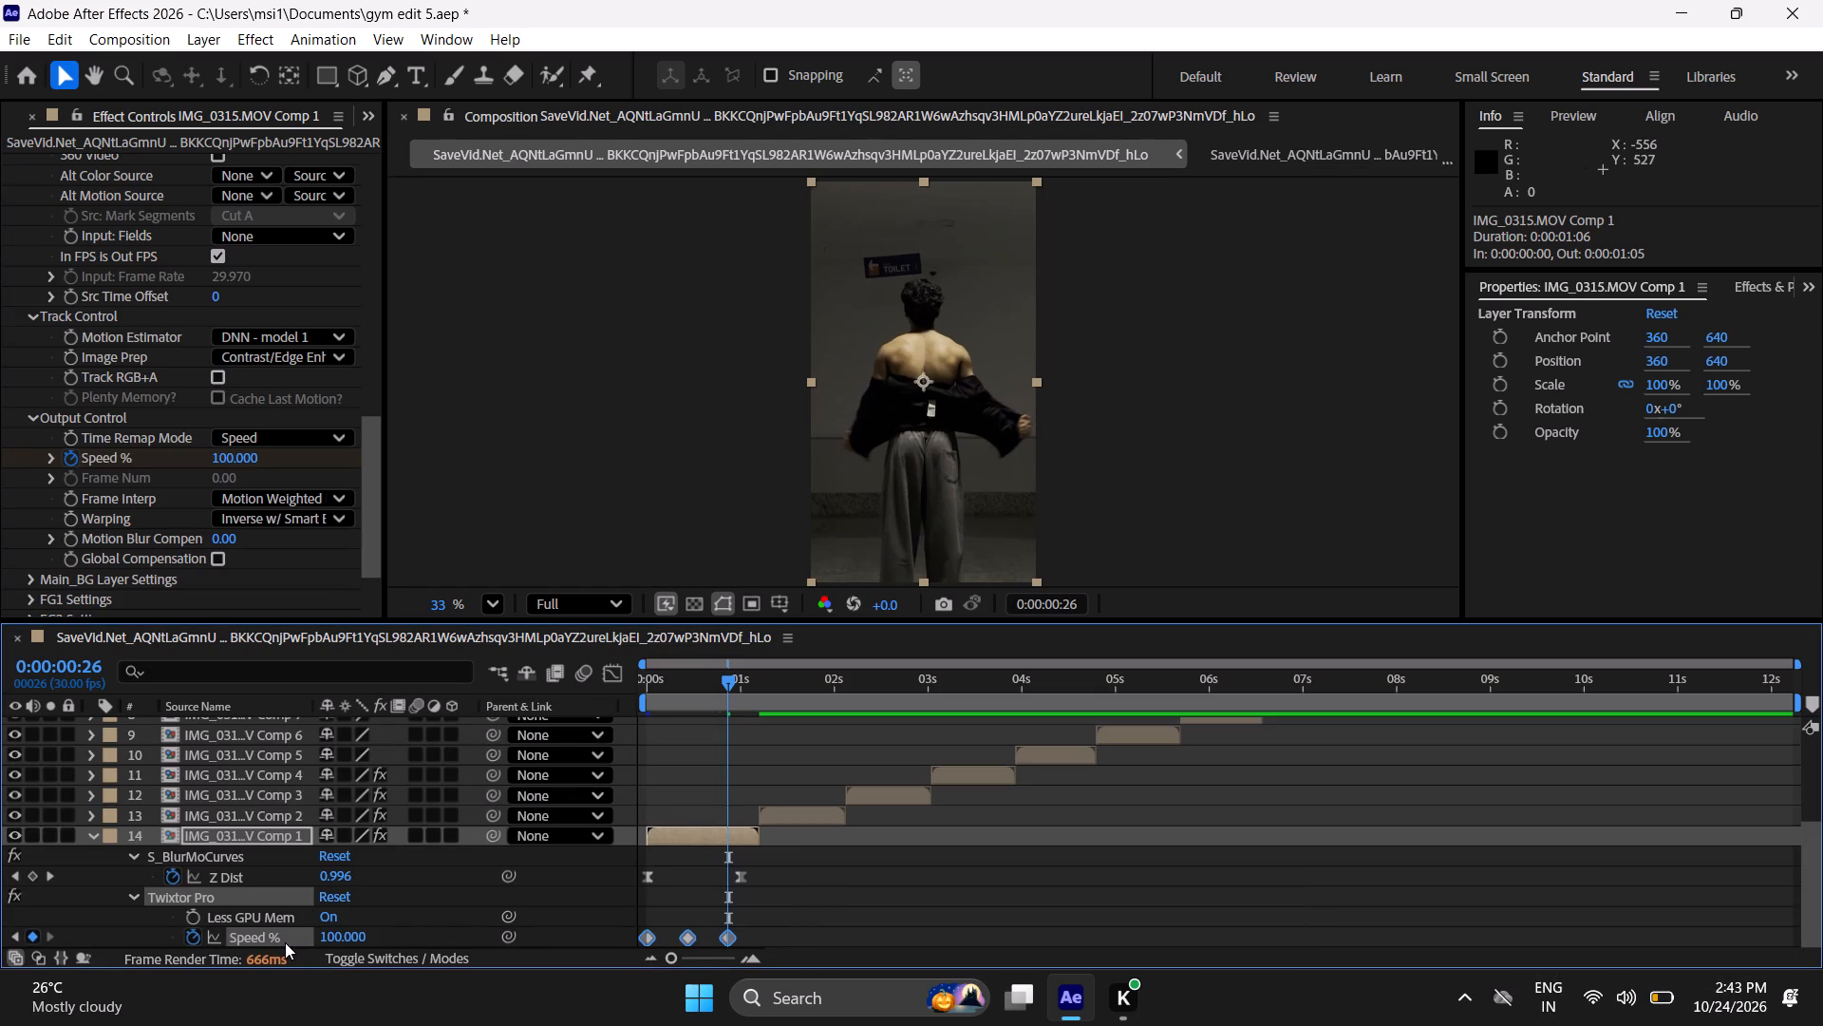
key("F8")
key("F9")
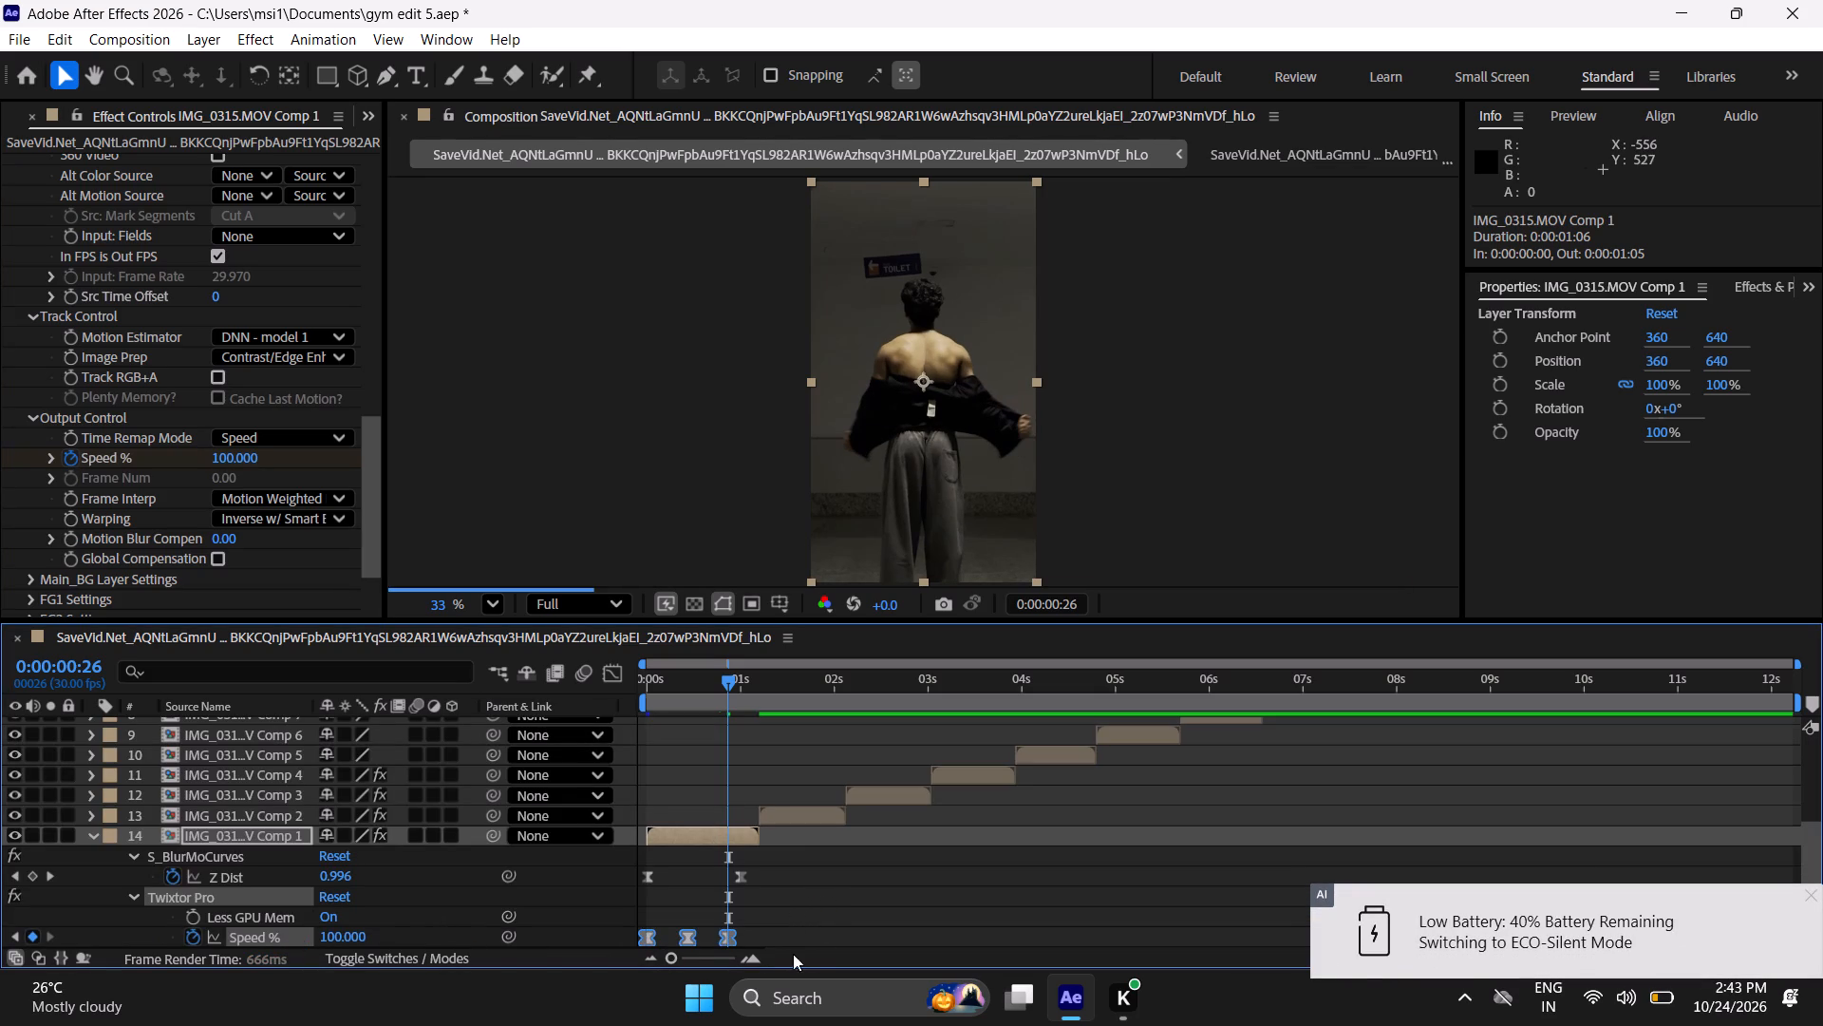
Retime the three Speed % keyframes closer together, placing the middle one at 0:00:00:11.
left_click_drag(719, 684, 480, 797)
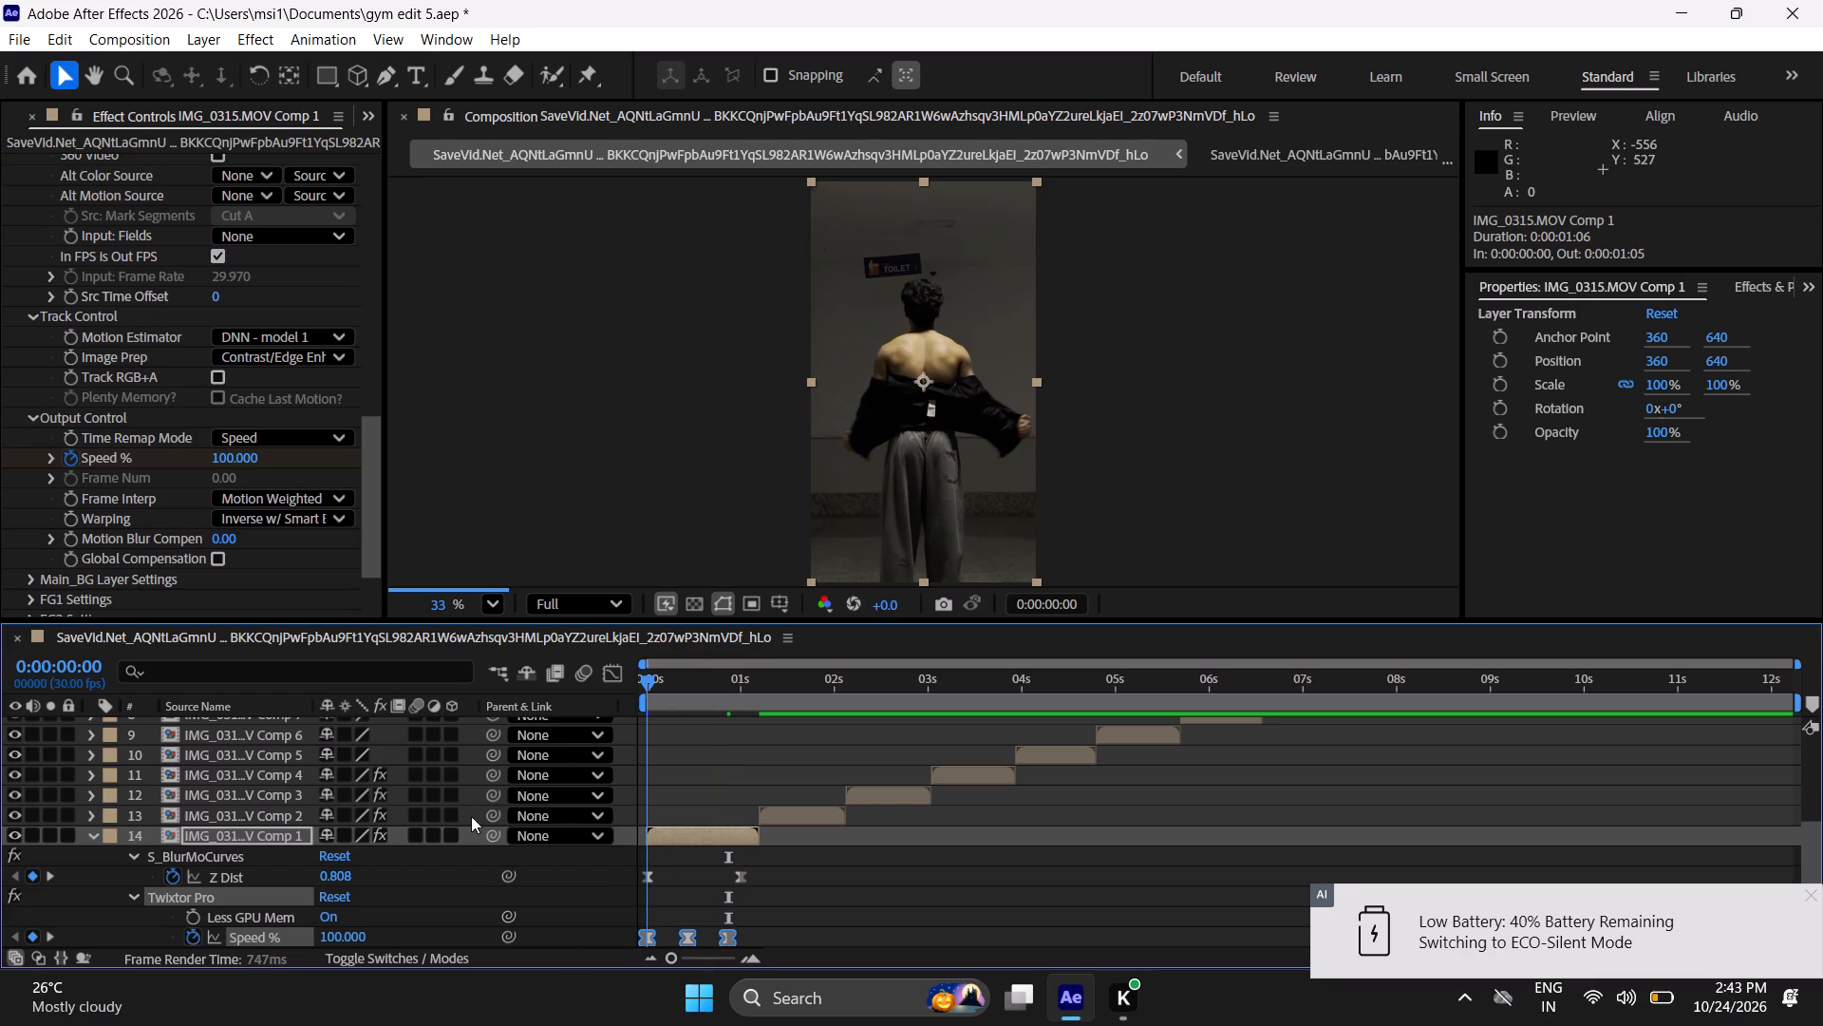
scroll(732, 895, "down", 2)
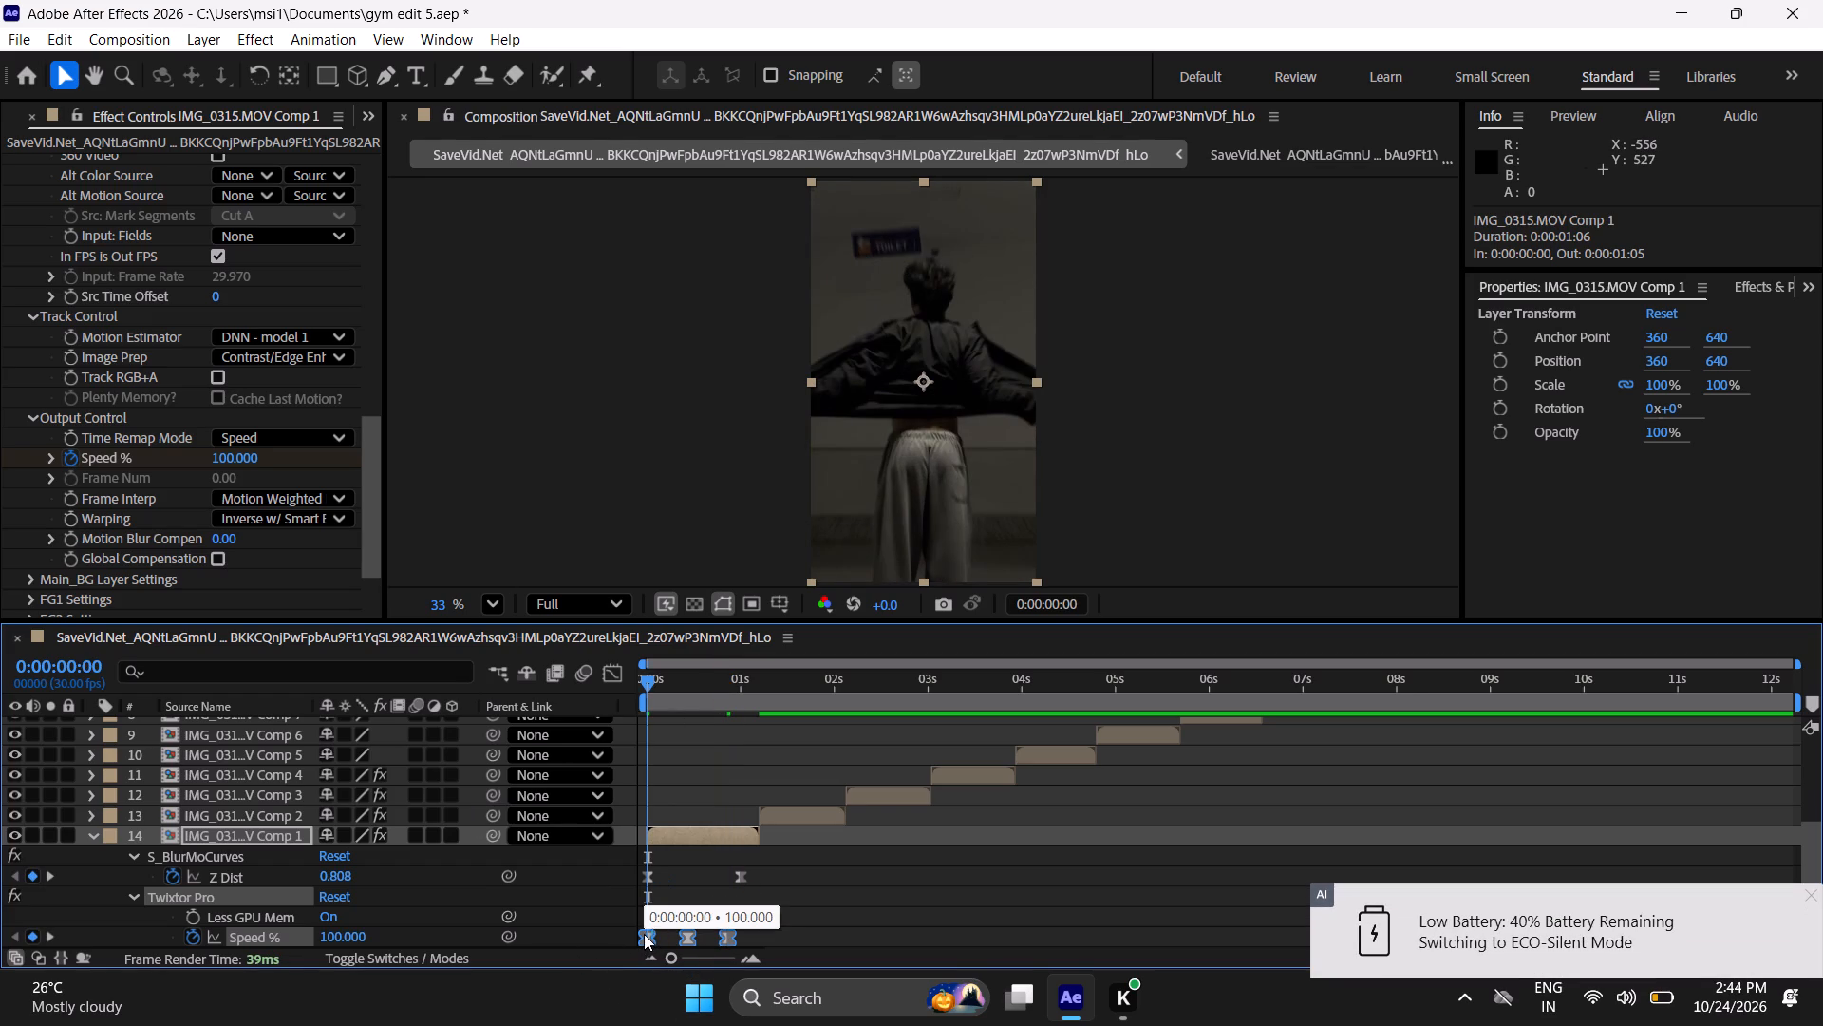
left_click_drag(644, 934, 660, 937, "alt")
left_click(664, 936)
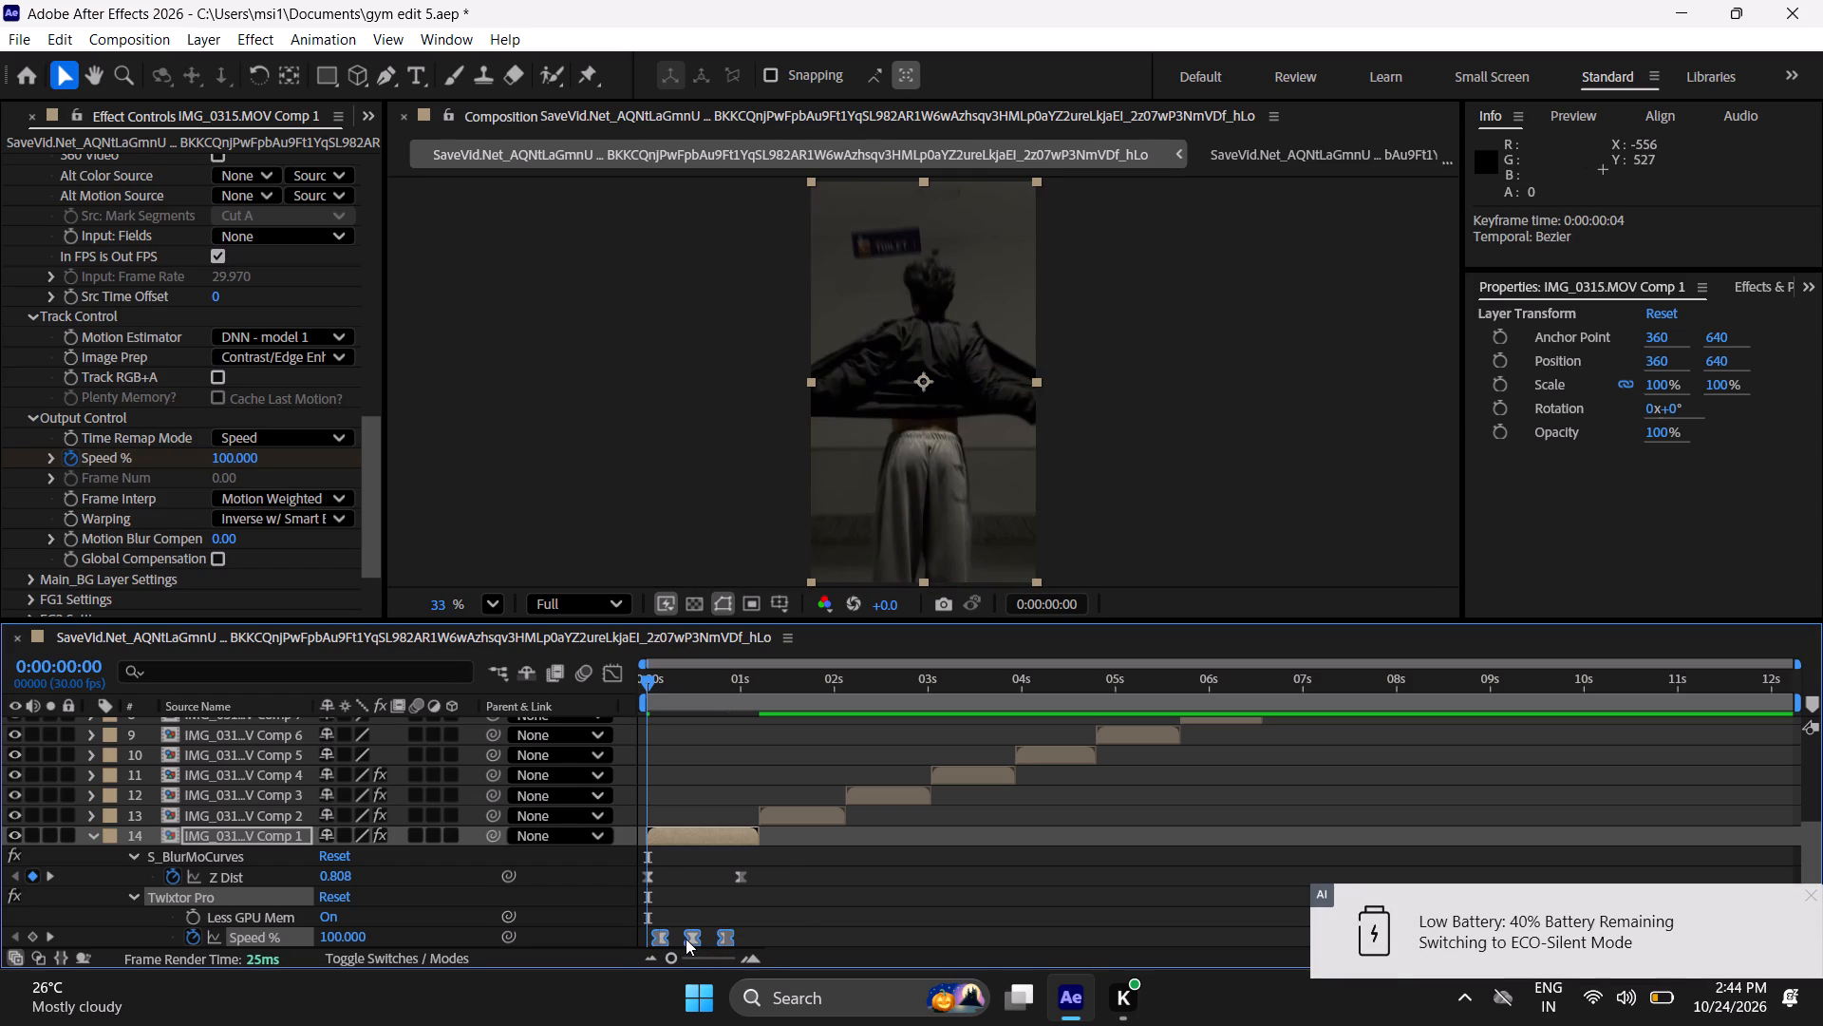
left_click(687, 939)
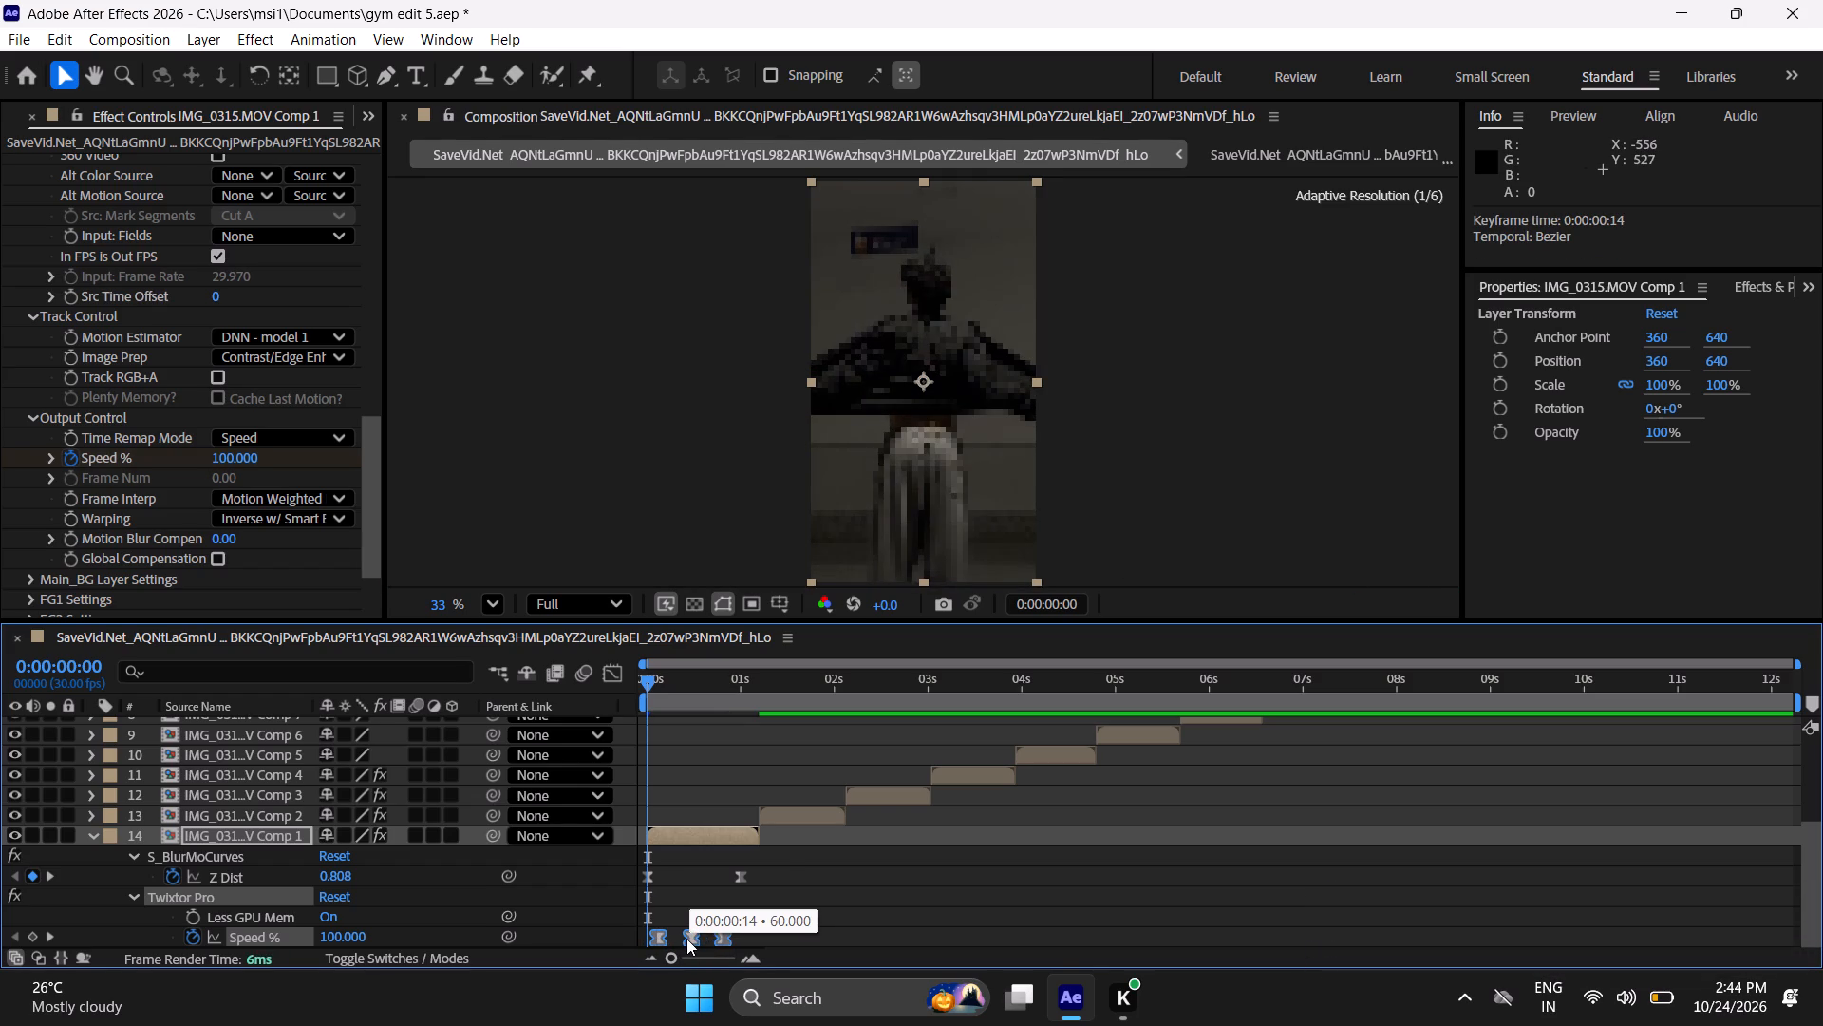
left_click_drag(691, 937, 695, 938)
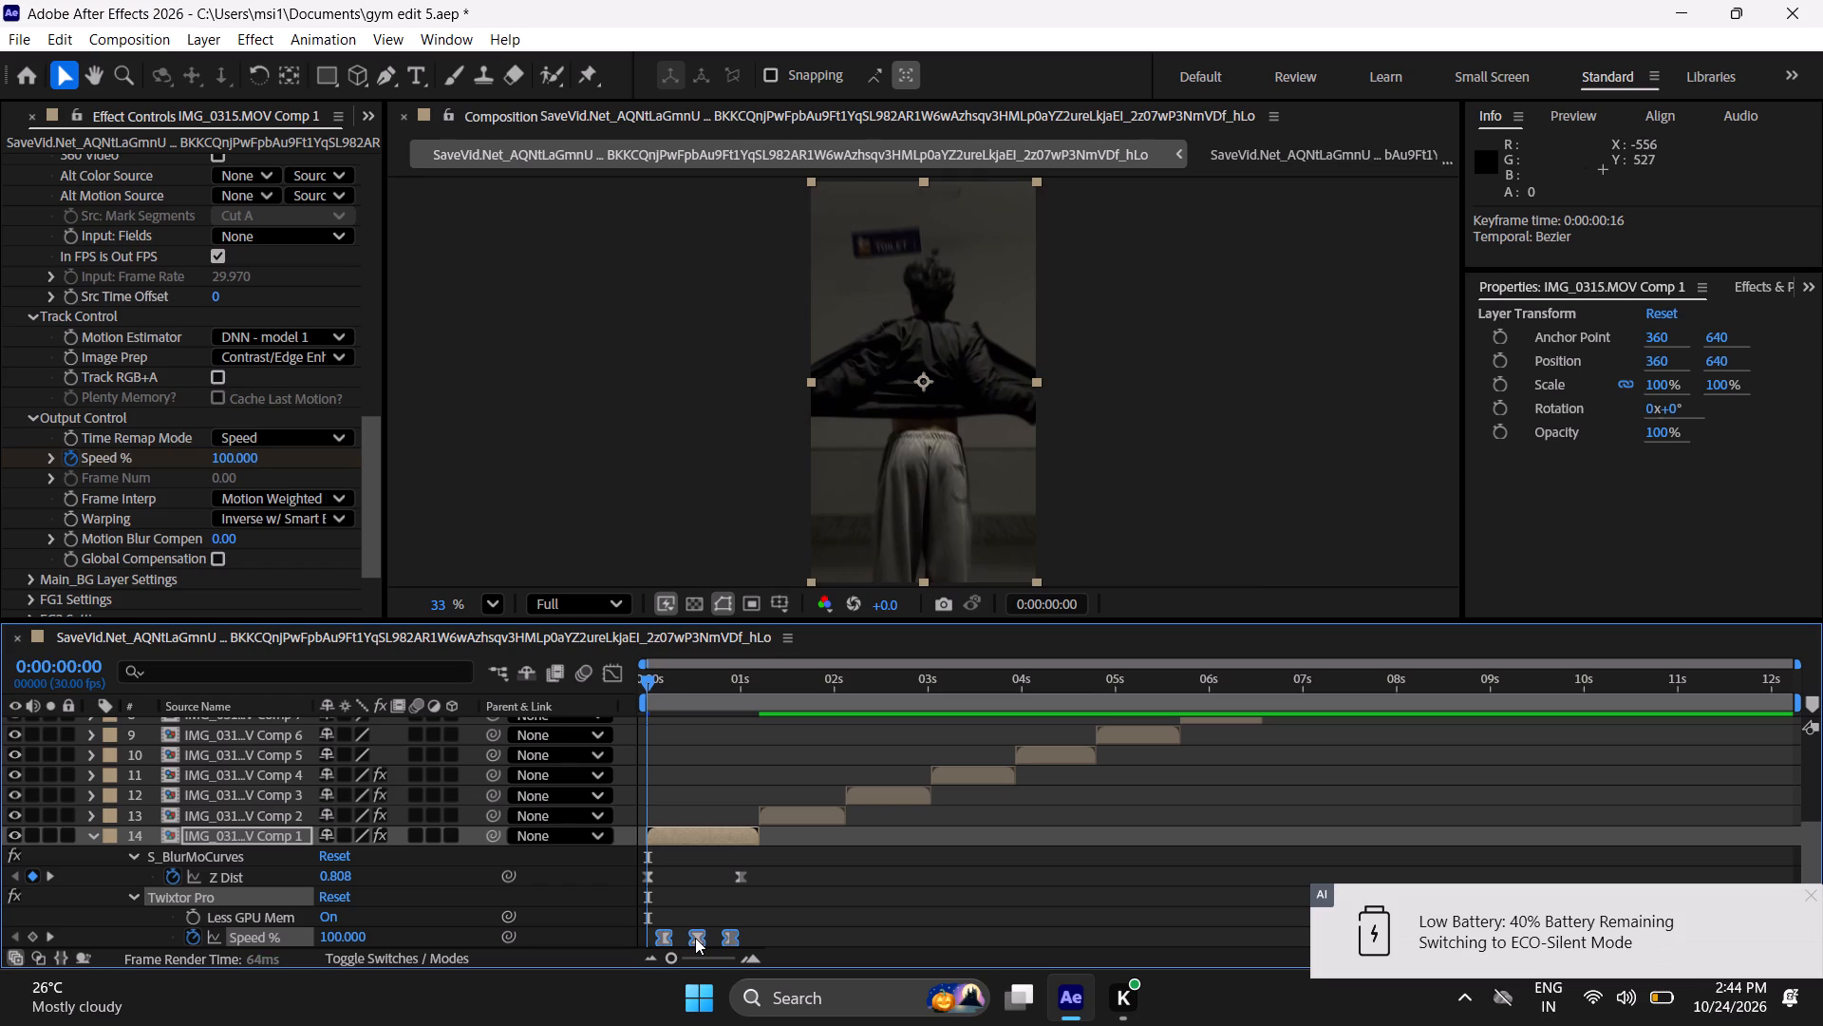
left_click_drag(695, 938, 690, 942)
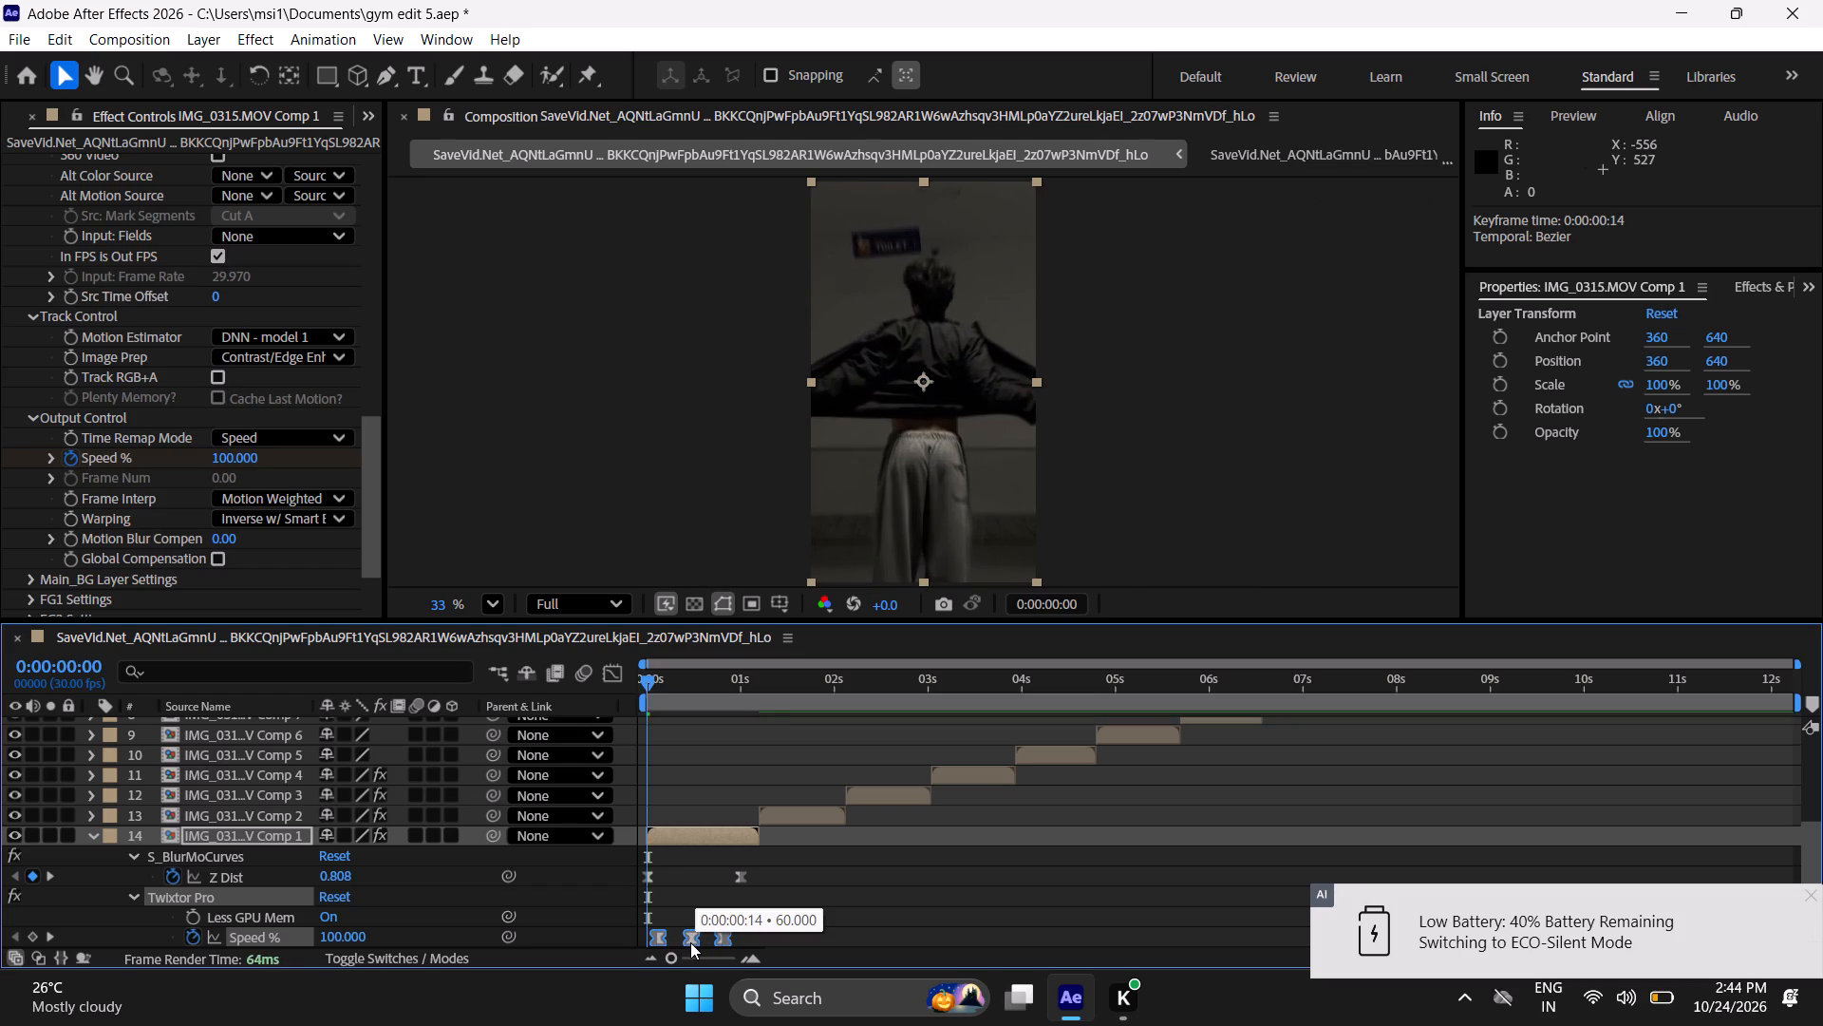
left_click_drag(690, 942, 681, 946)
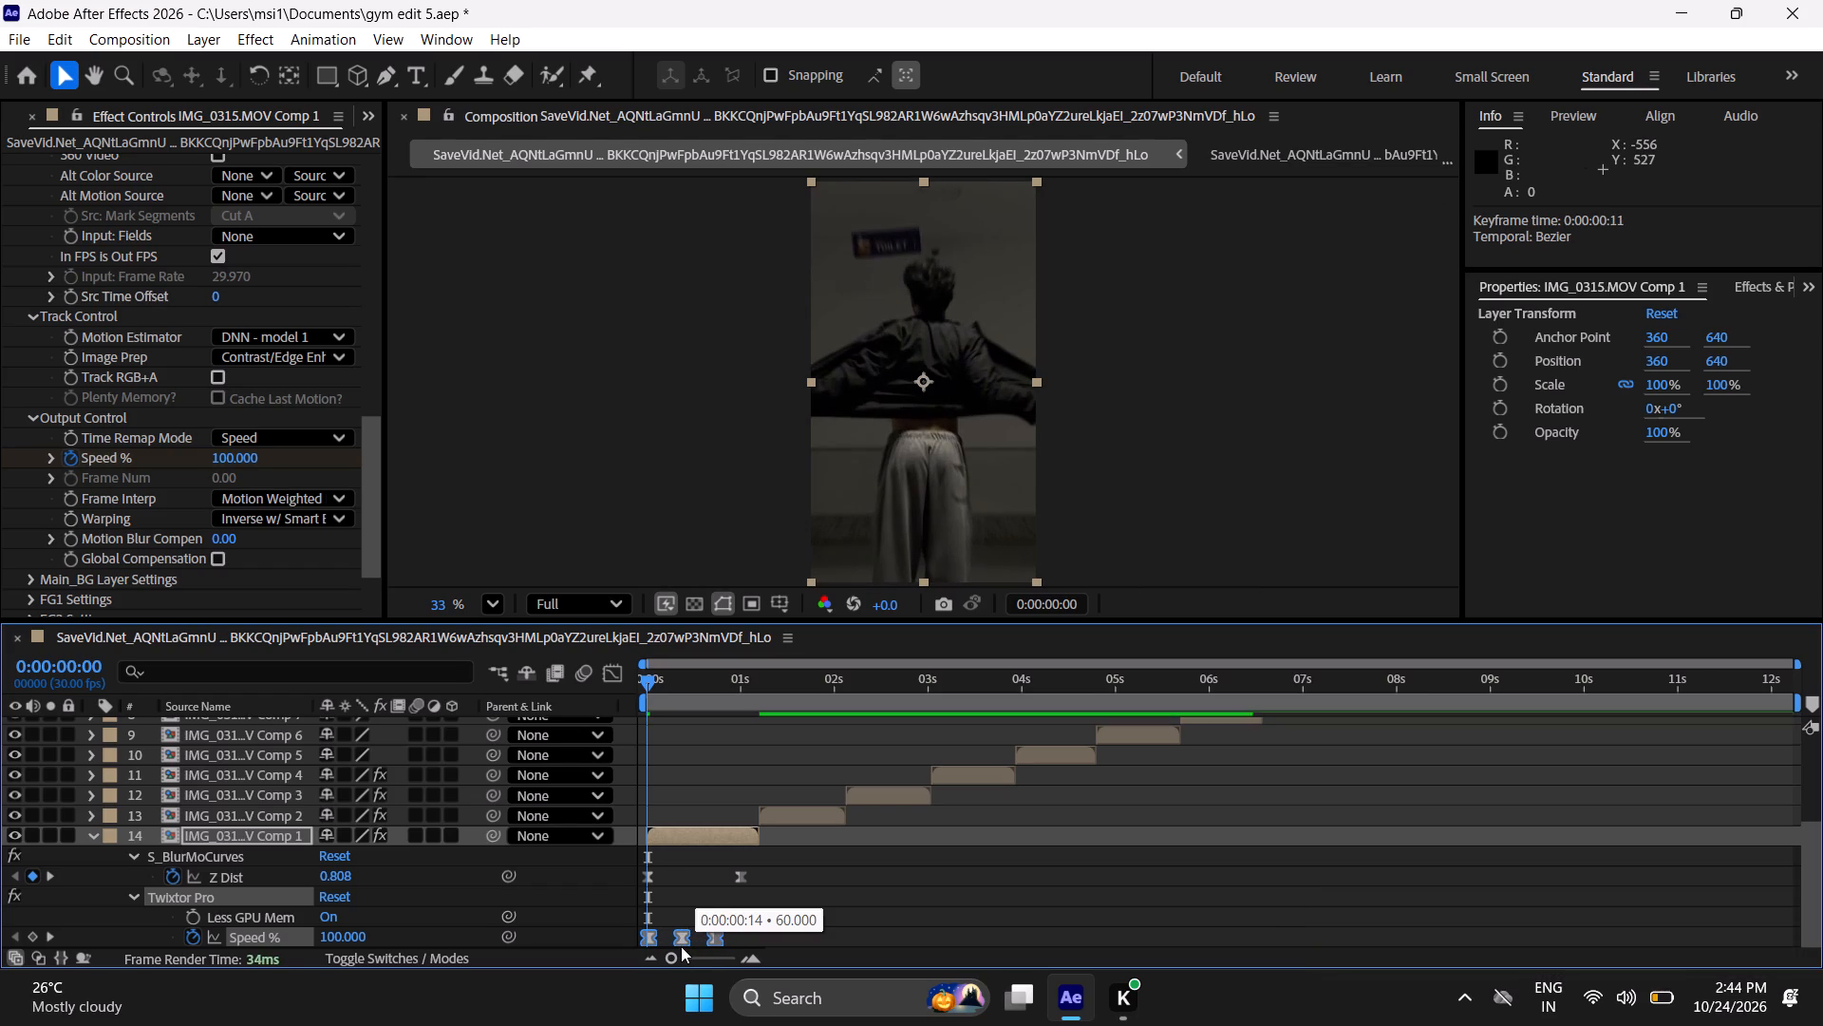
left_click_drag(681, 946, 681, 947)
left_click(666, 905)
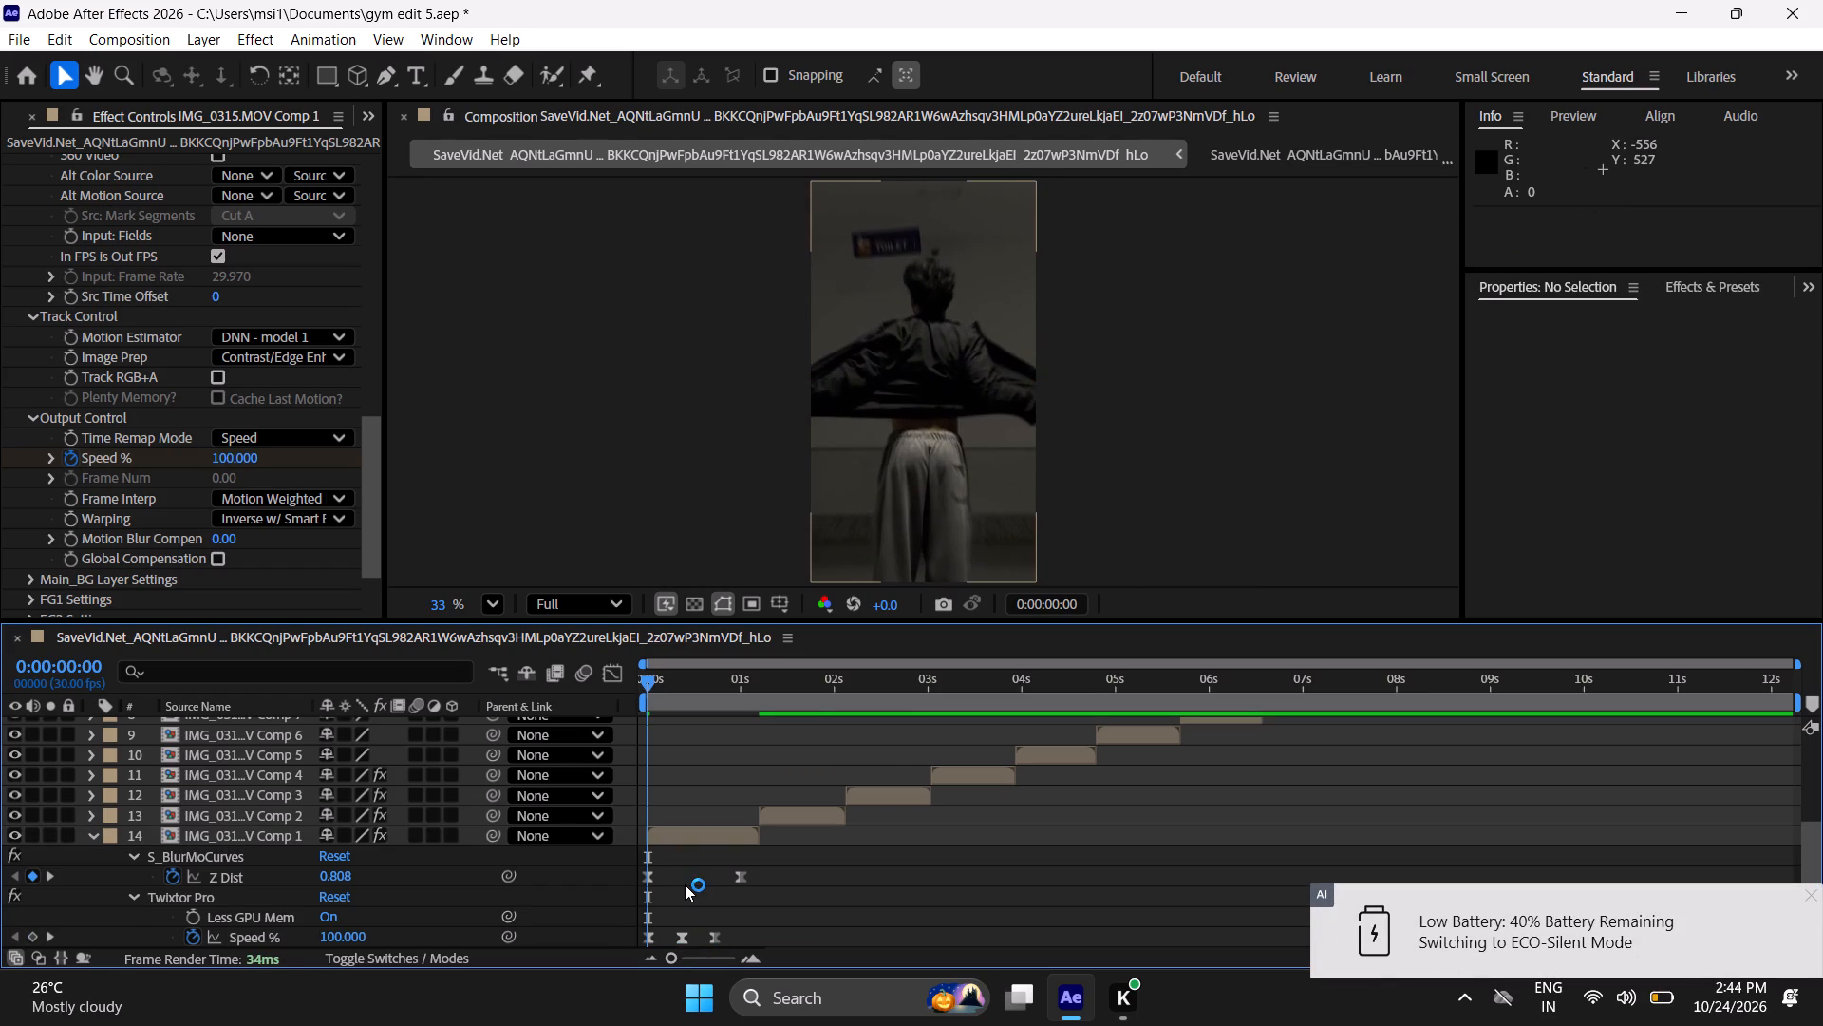
Collapse the layer properties and scrub through the opening clips to check the first clip's speed ramp.
key("u")
key("u")
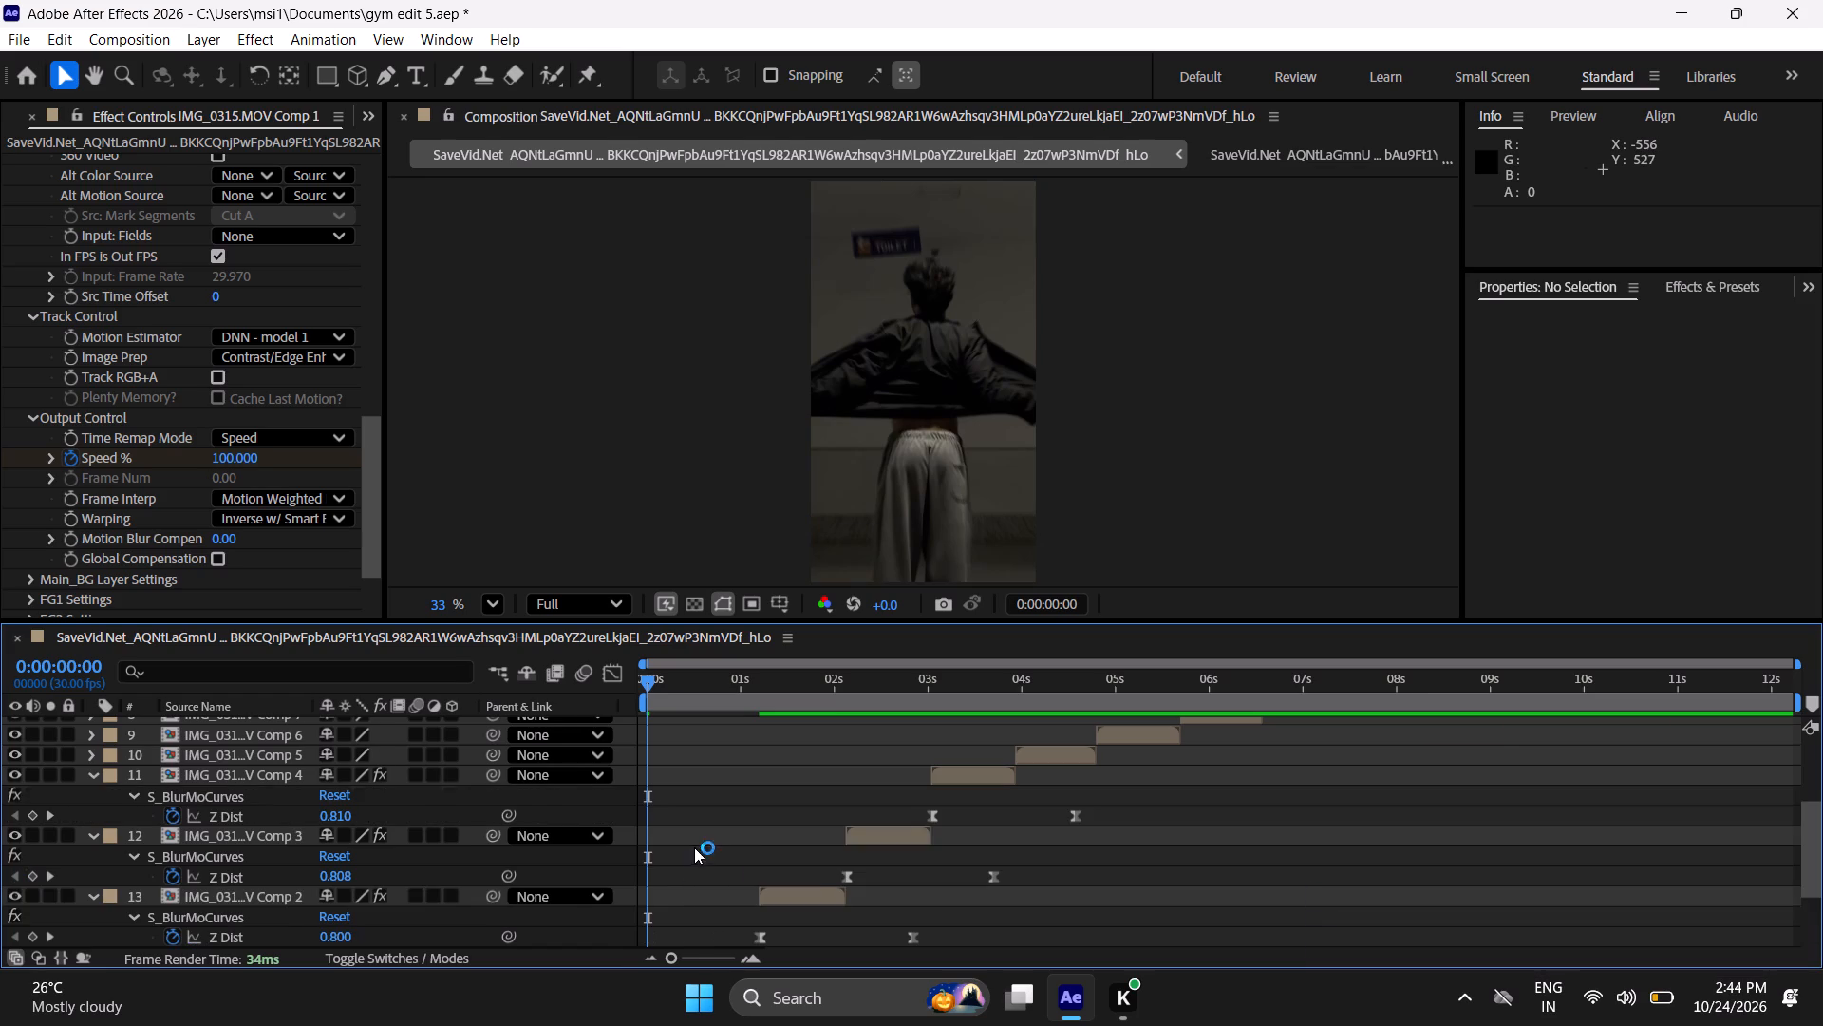
scroll(689, 855, "down", 3)
key("space")
key("space")
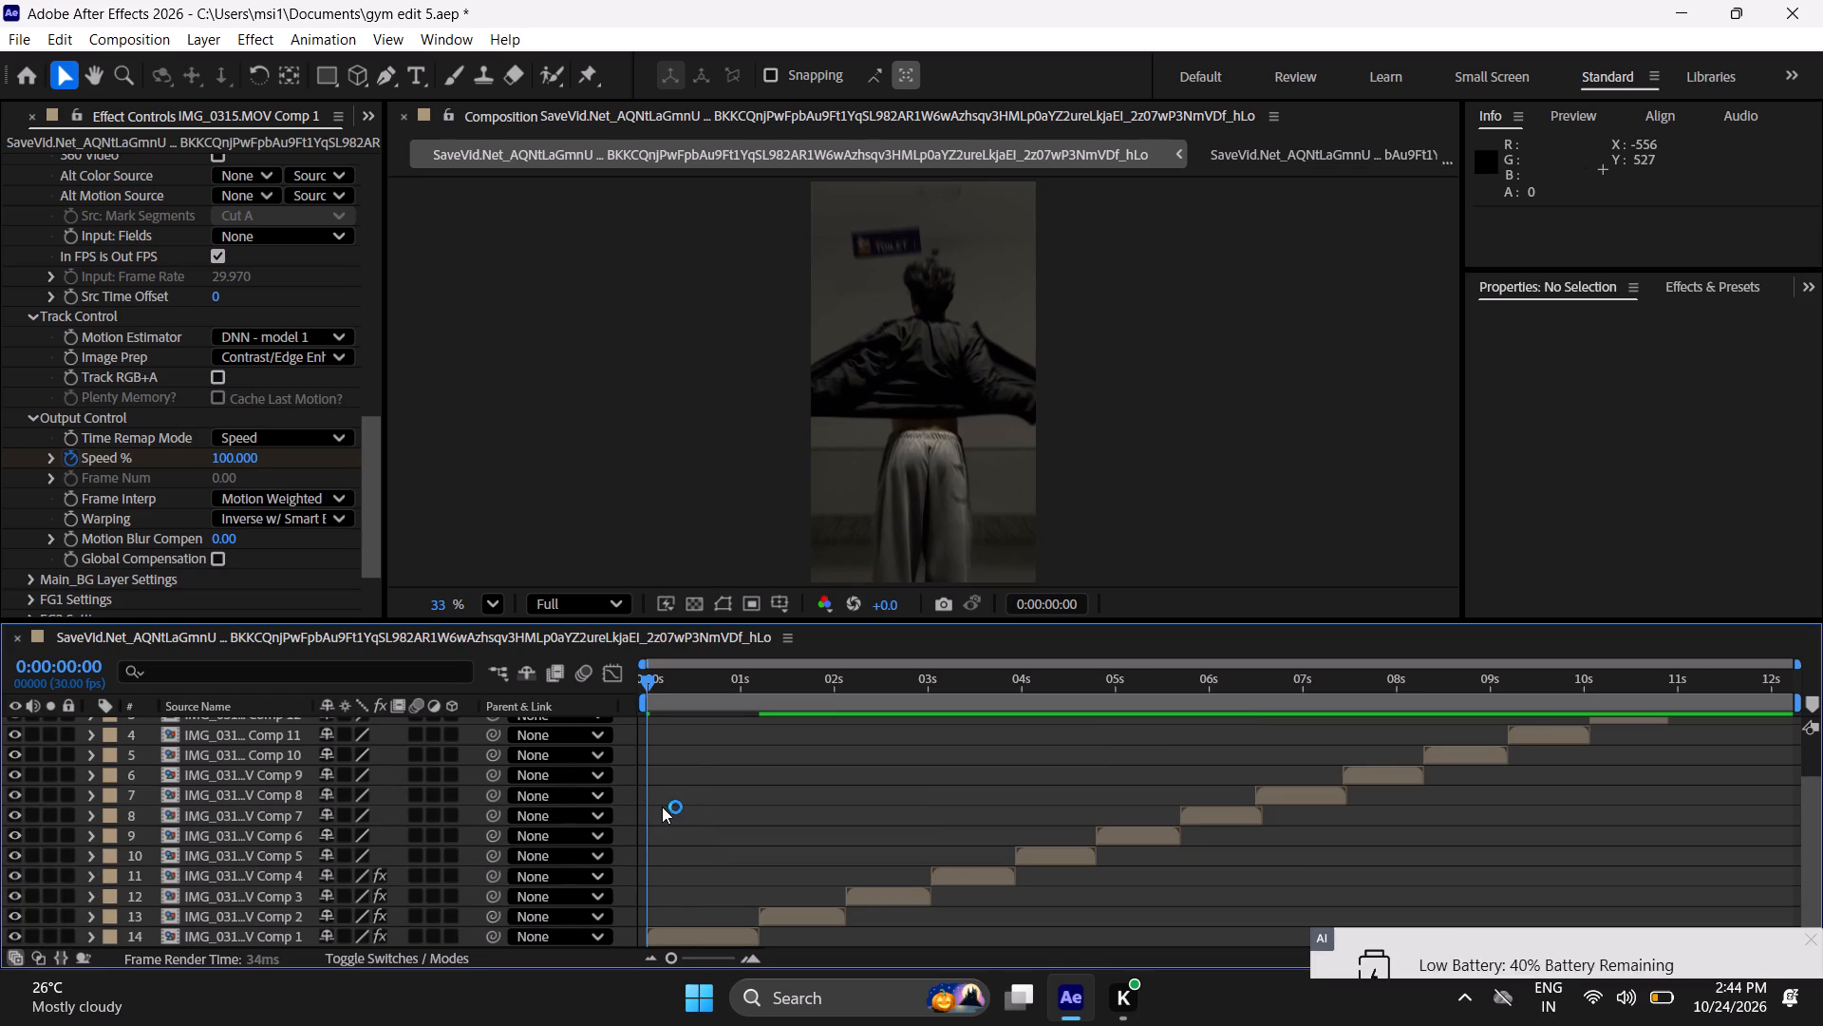
key("space")
key("space")
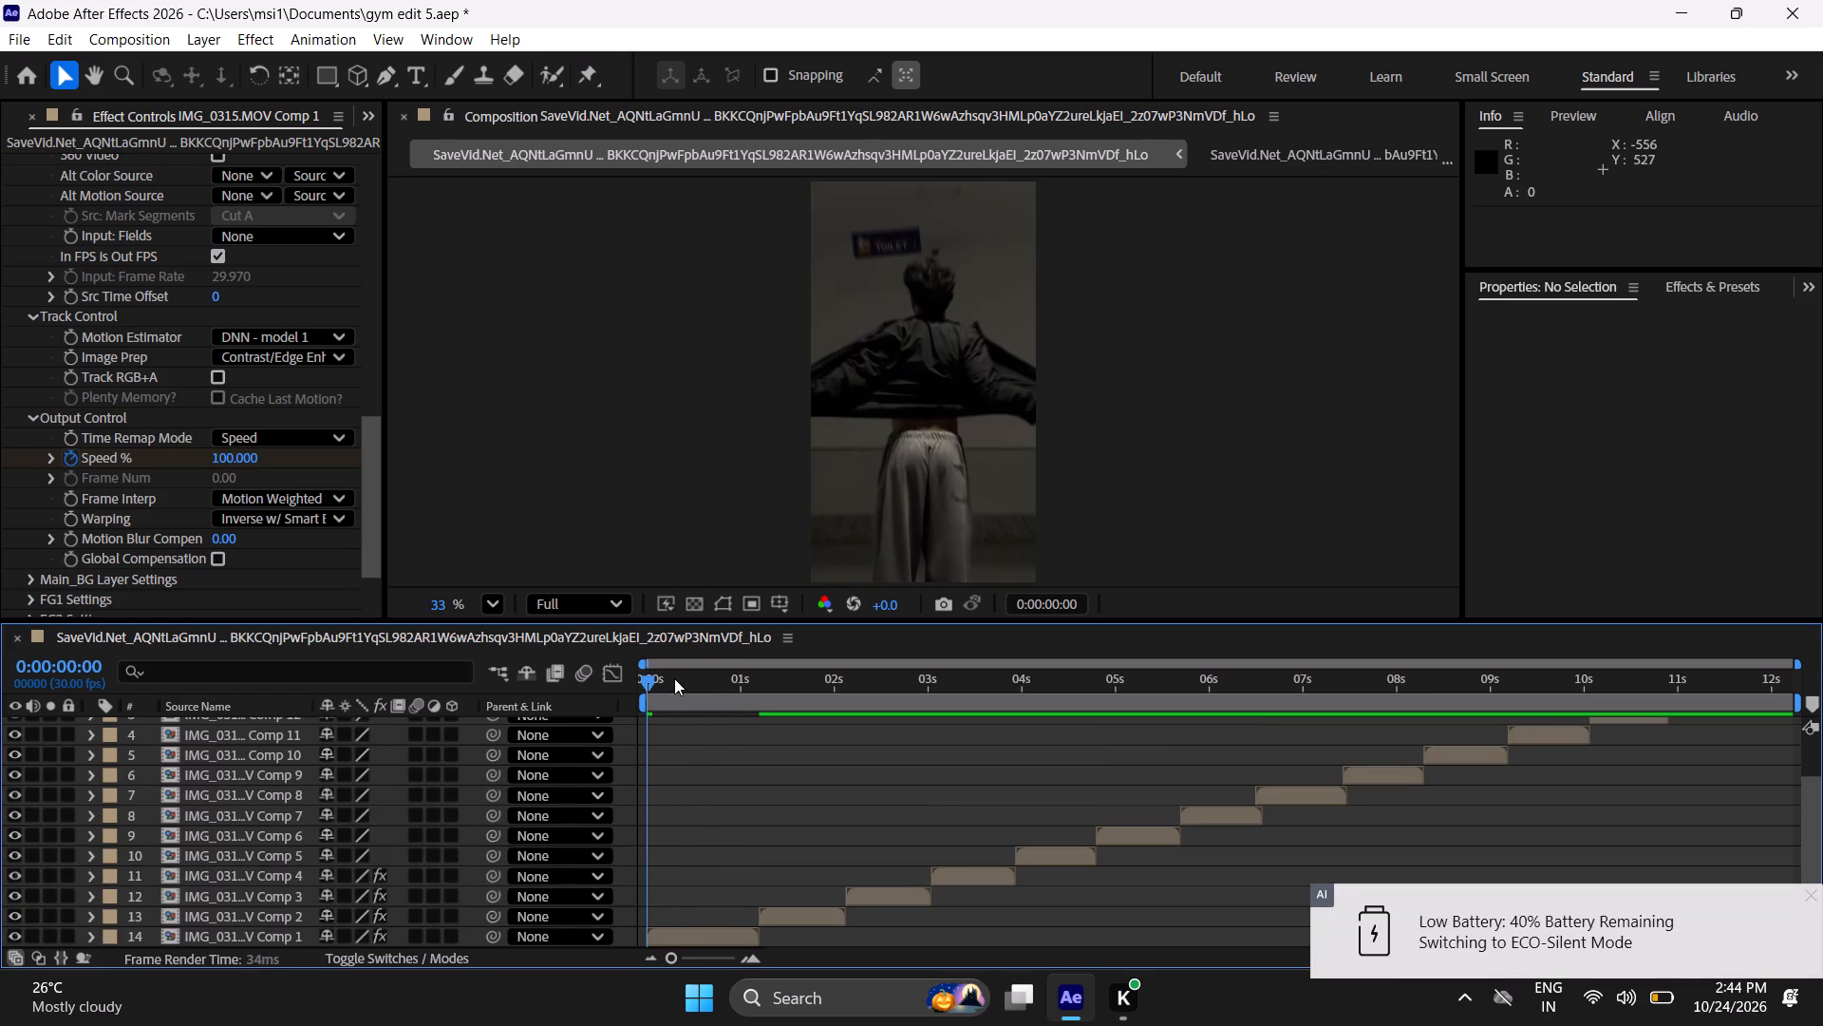
key("space")
left_click_drag(648, 692, 667, 695)
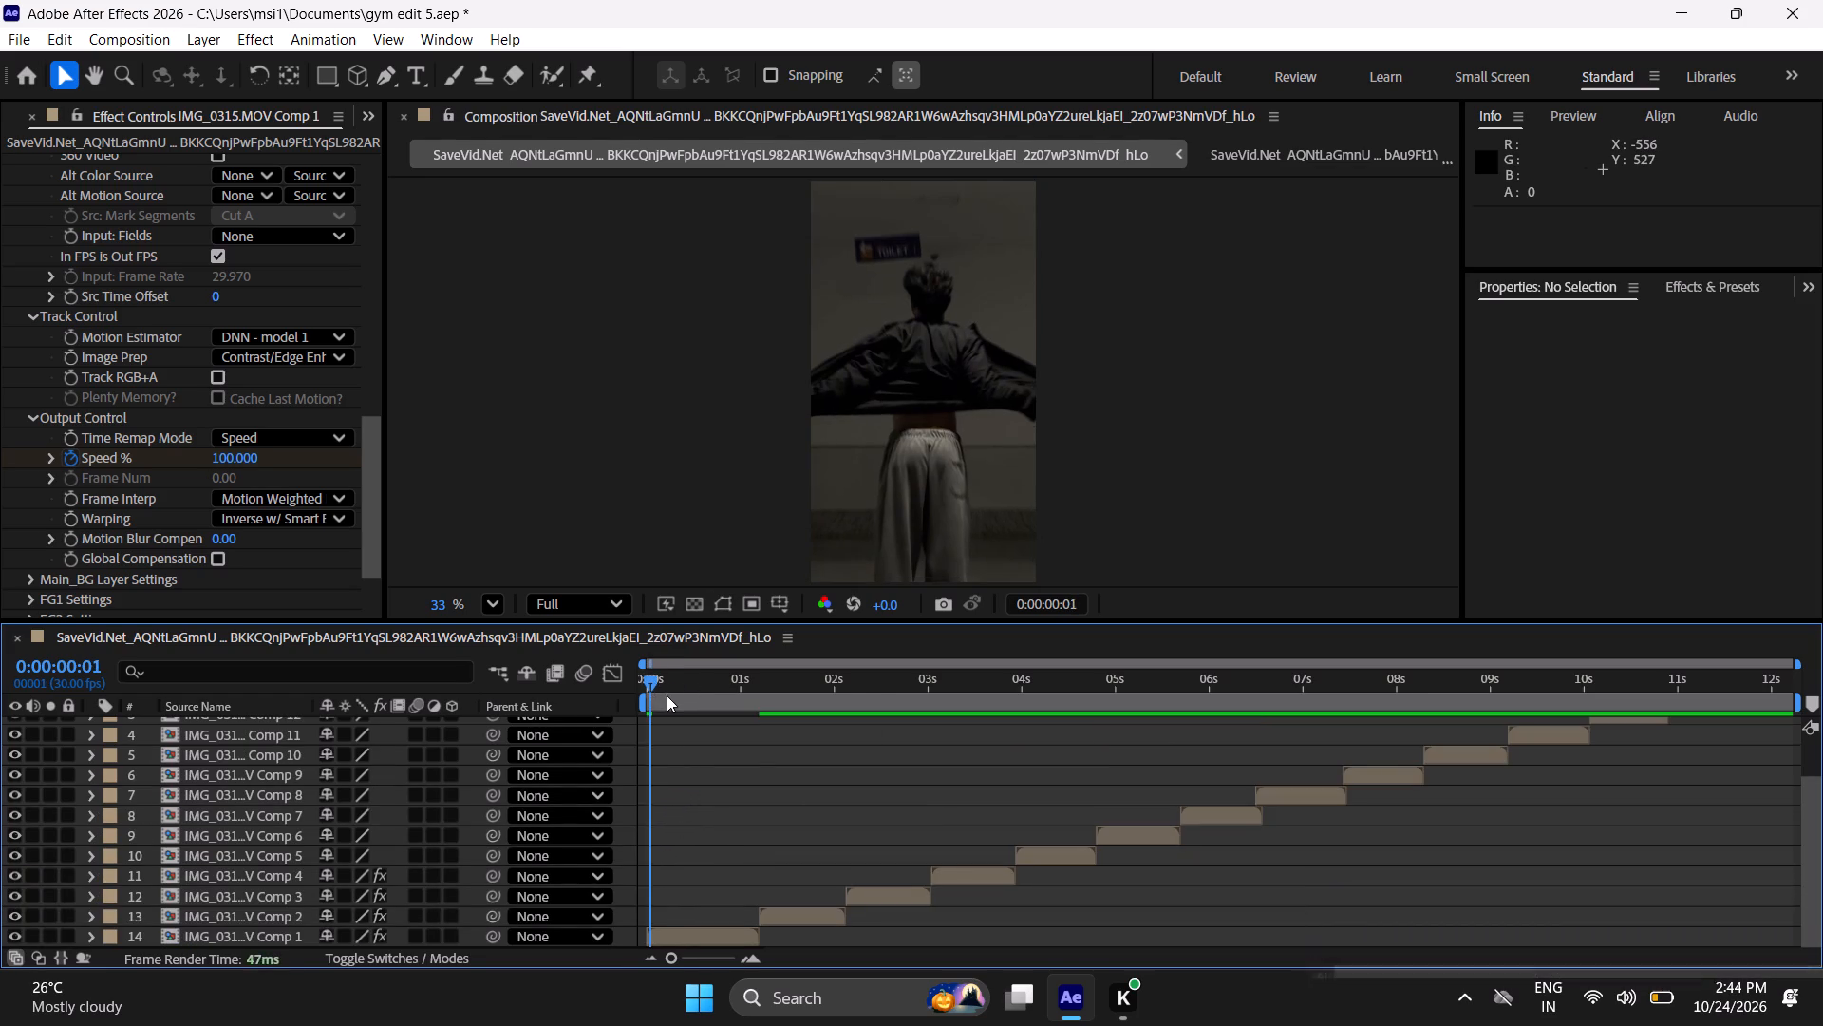
left_click_drag(667, 695, 812, 756)
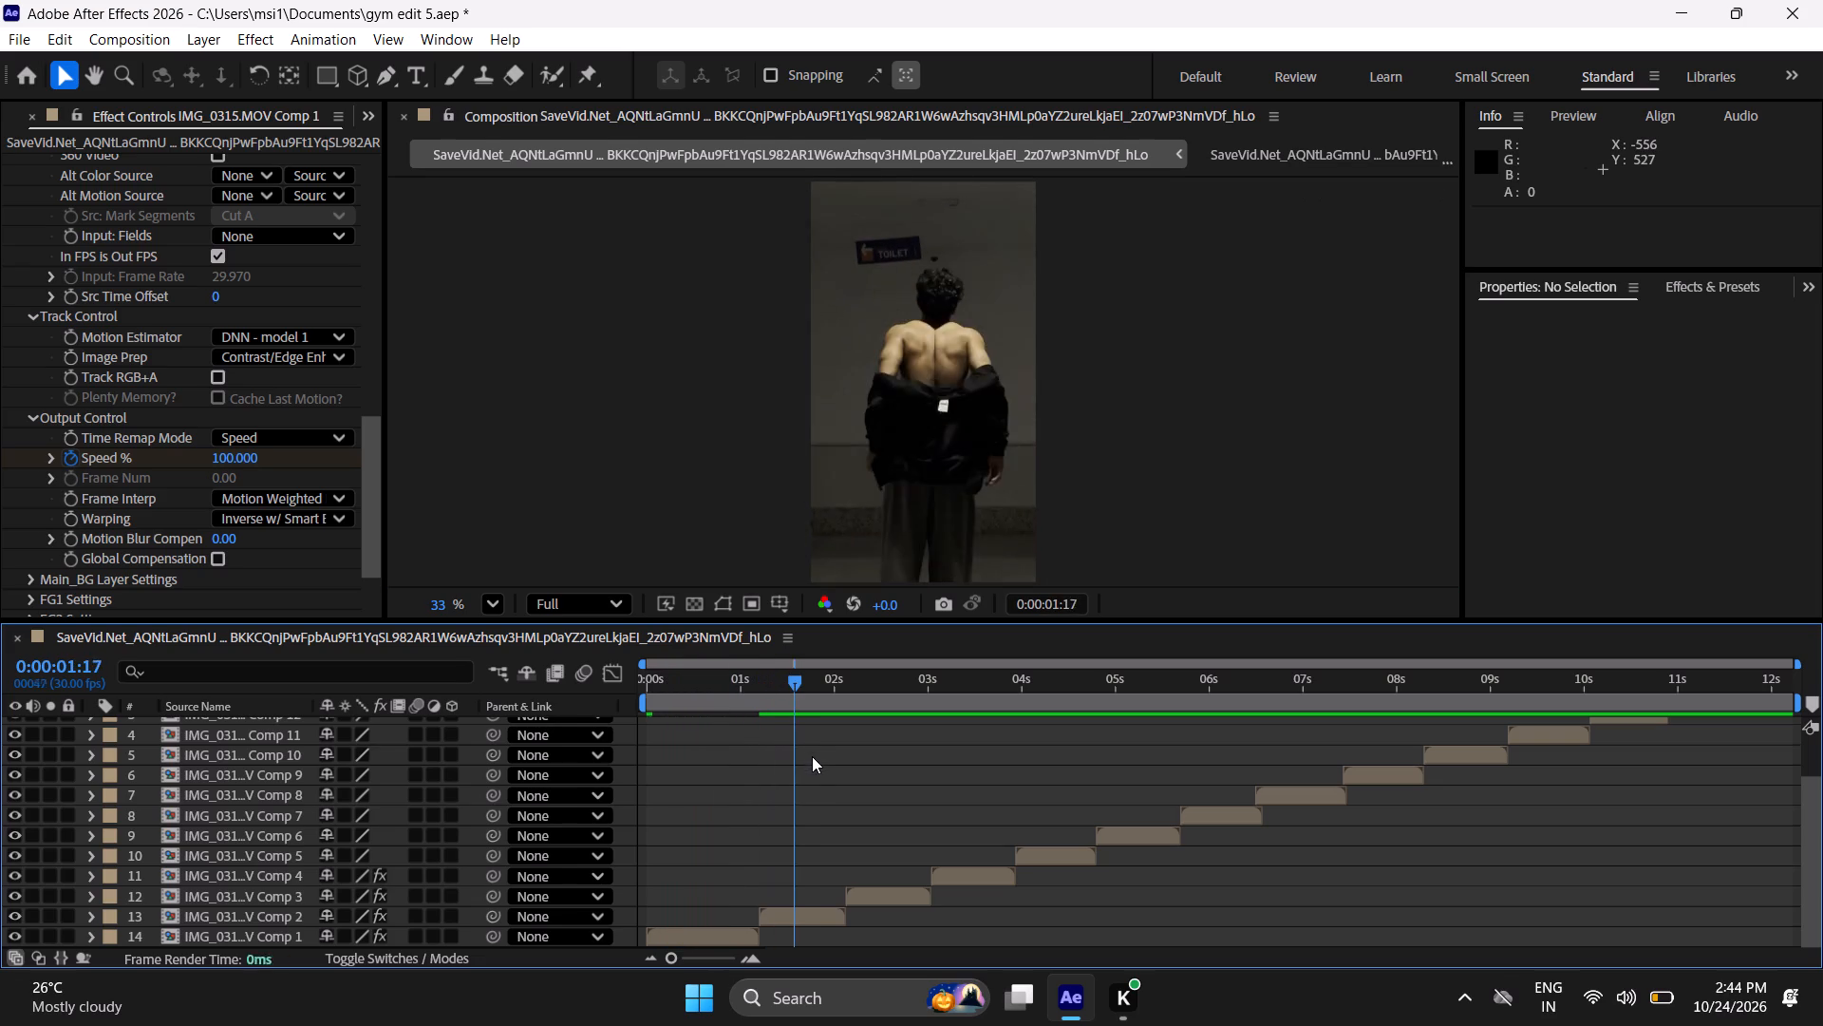
left_click_drag(812, 756, 504, 780)
Set the composition's preview resolution to Quarter.
left_click(605, 603)
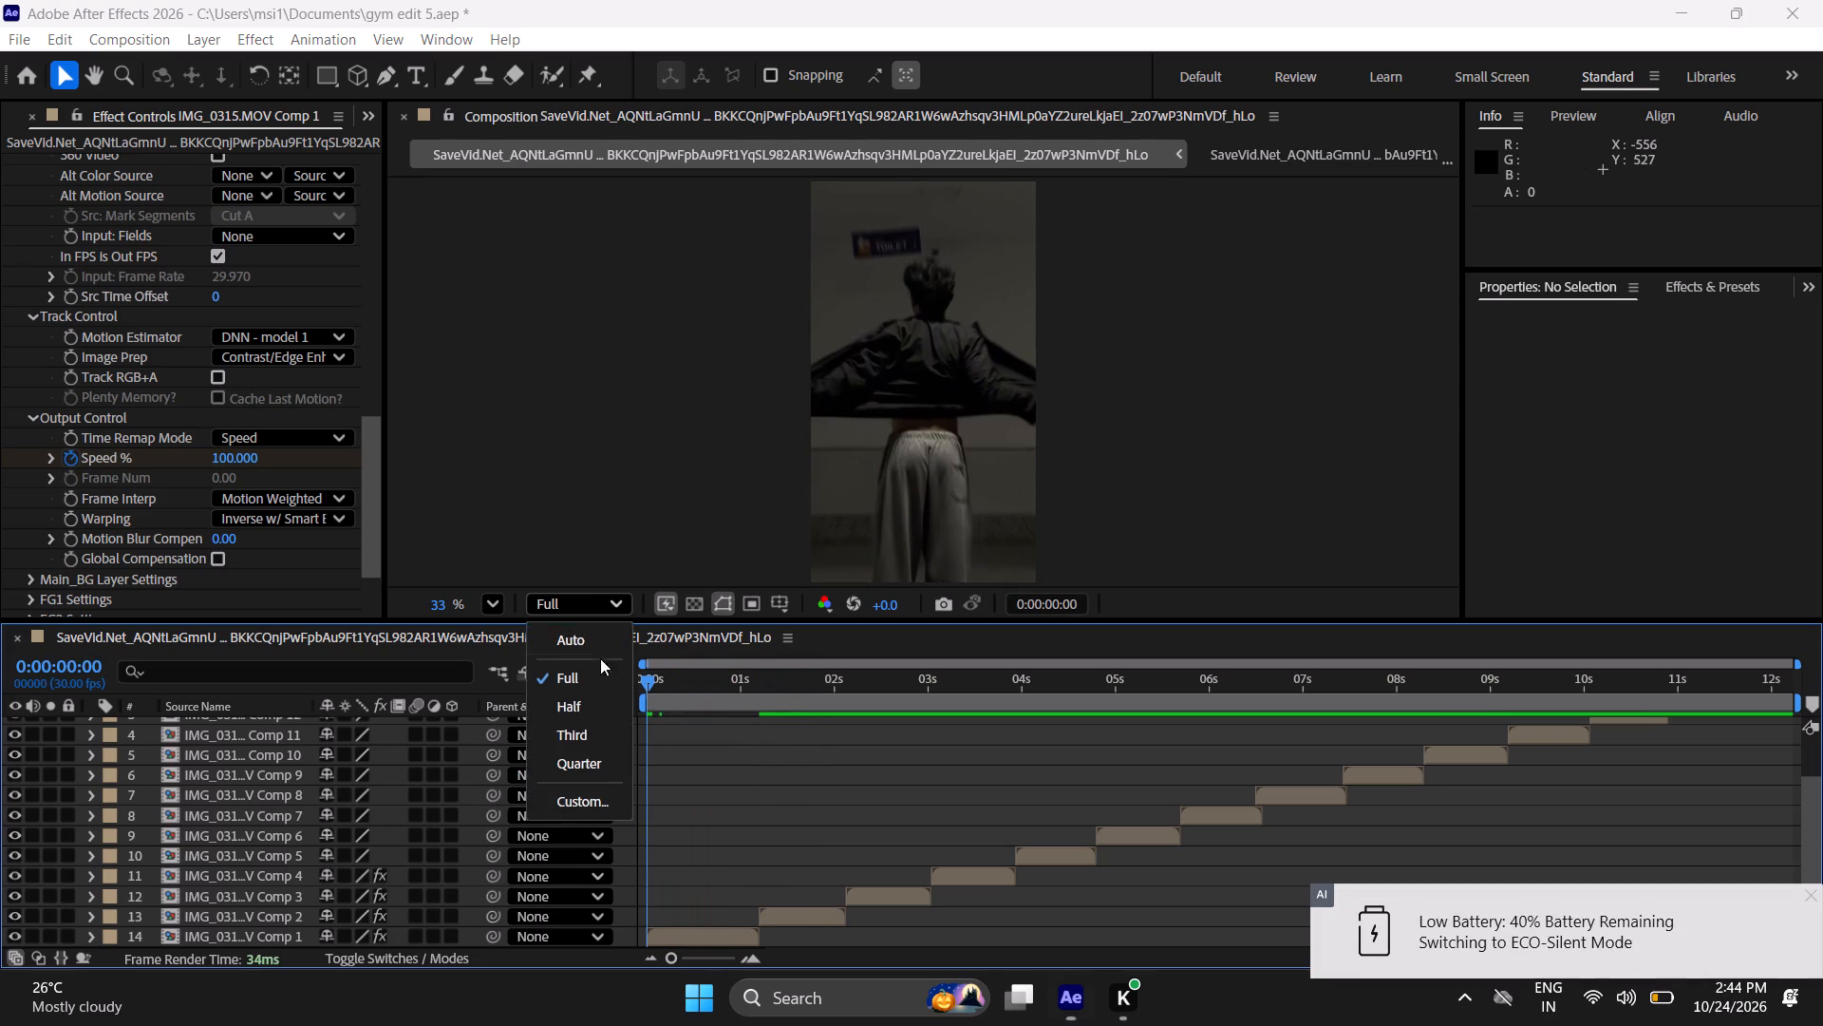
left_click(614, 763)
Play the composition from 0:00:00:00 several times to review the first clip's speed ramp.
left_click_drag(653, 680, 618, 703)
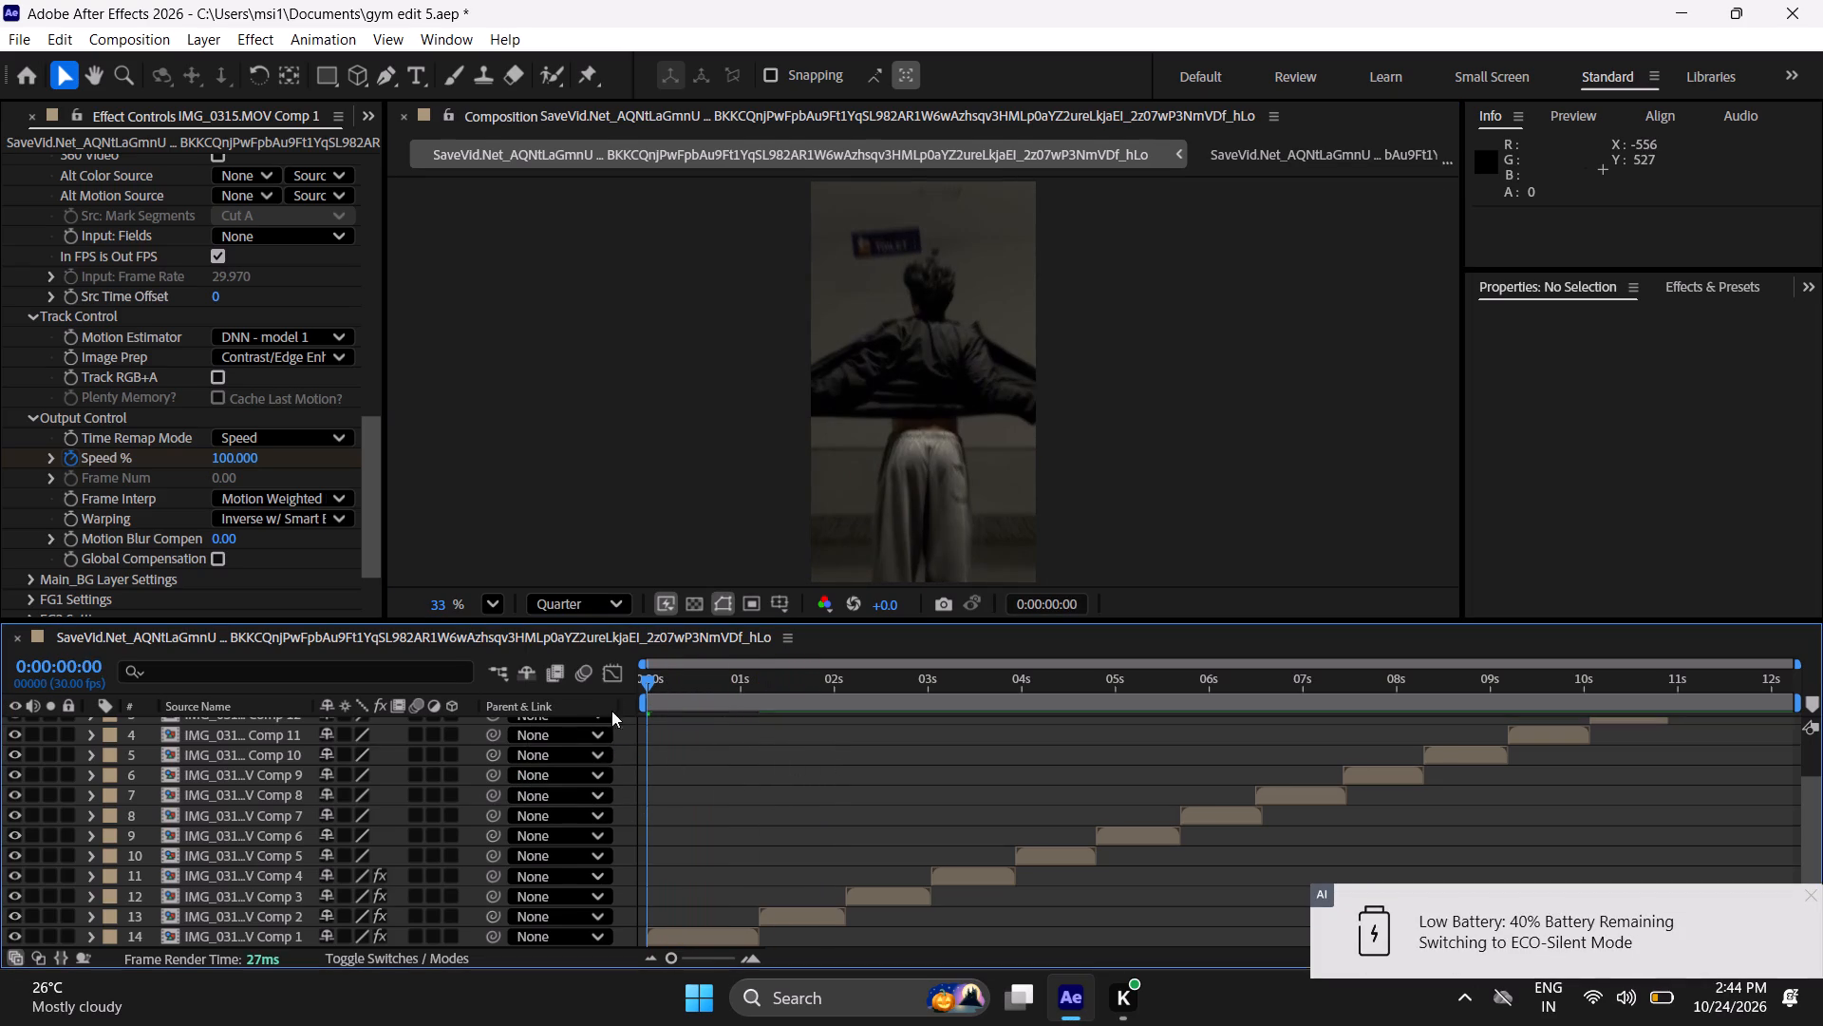
key("space")
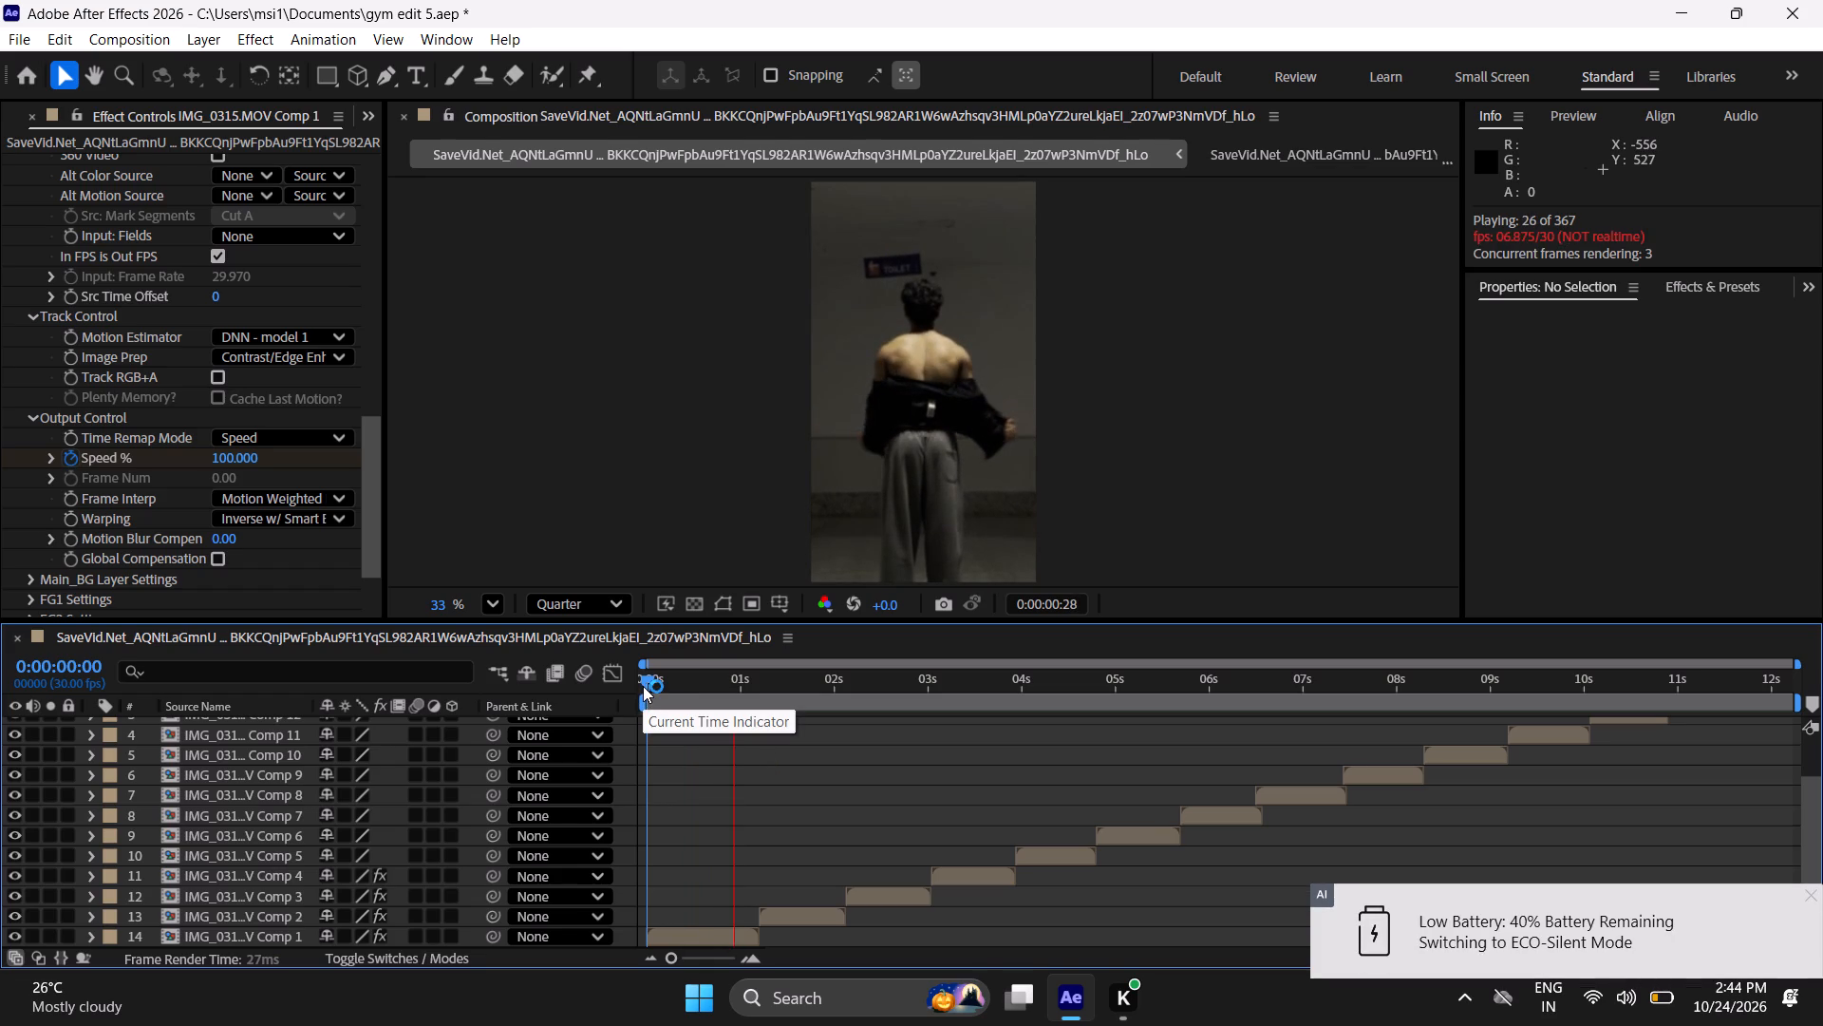
left_click_drag(643, 685, 512, 762)
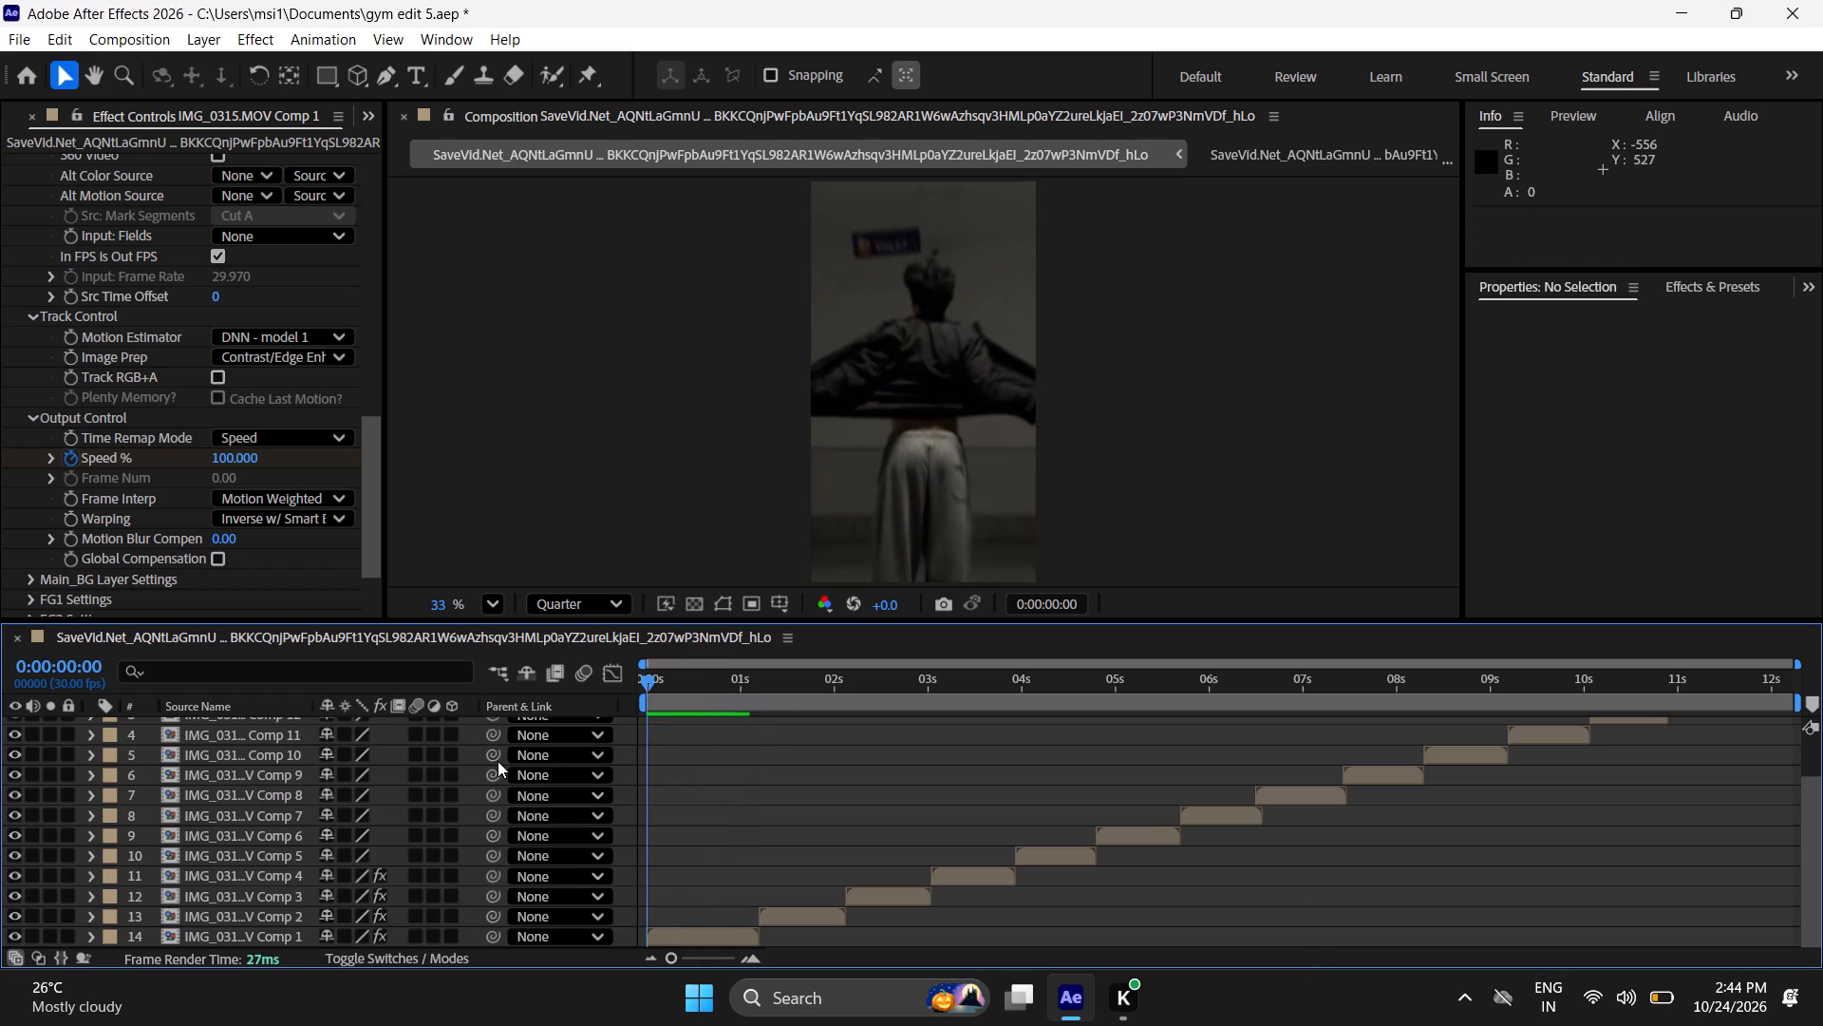
key("space")
key("space")
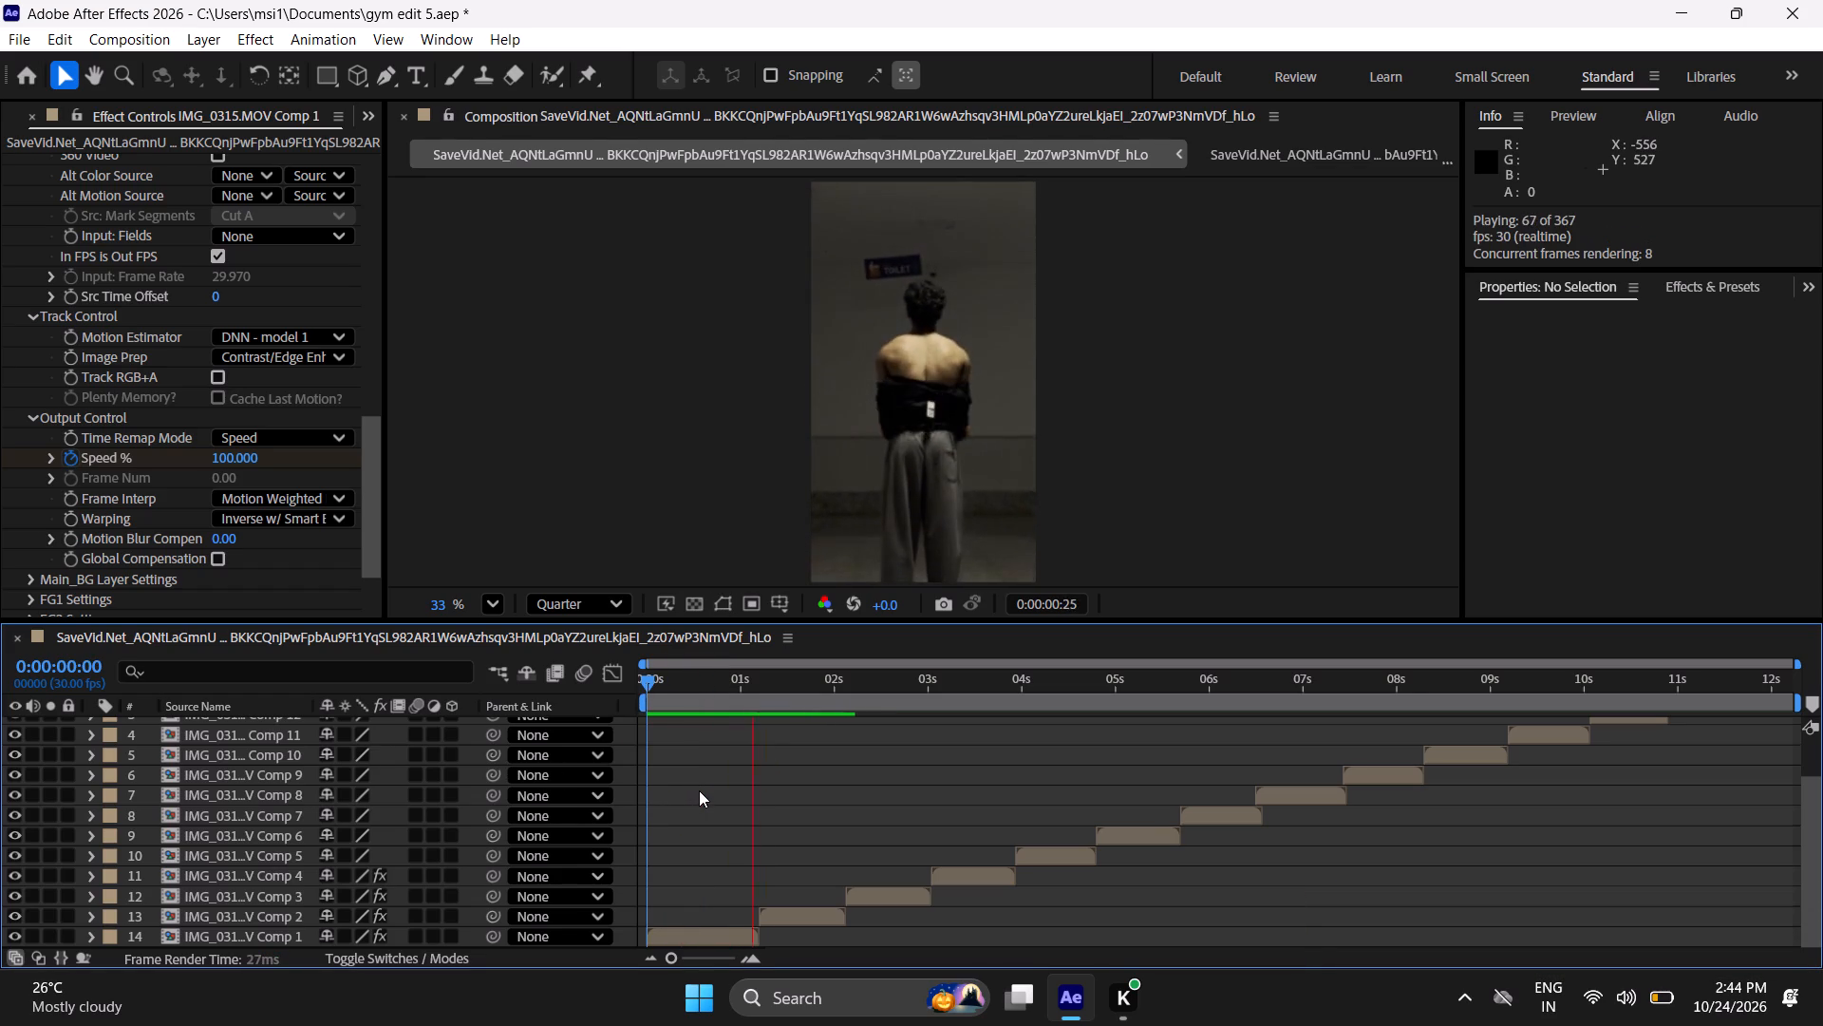
left_click_drag(708, 690, 544, 741)
key("space")
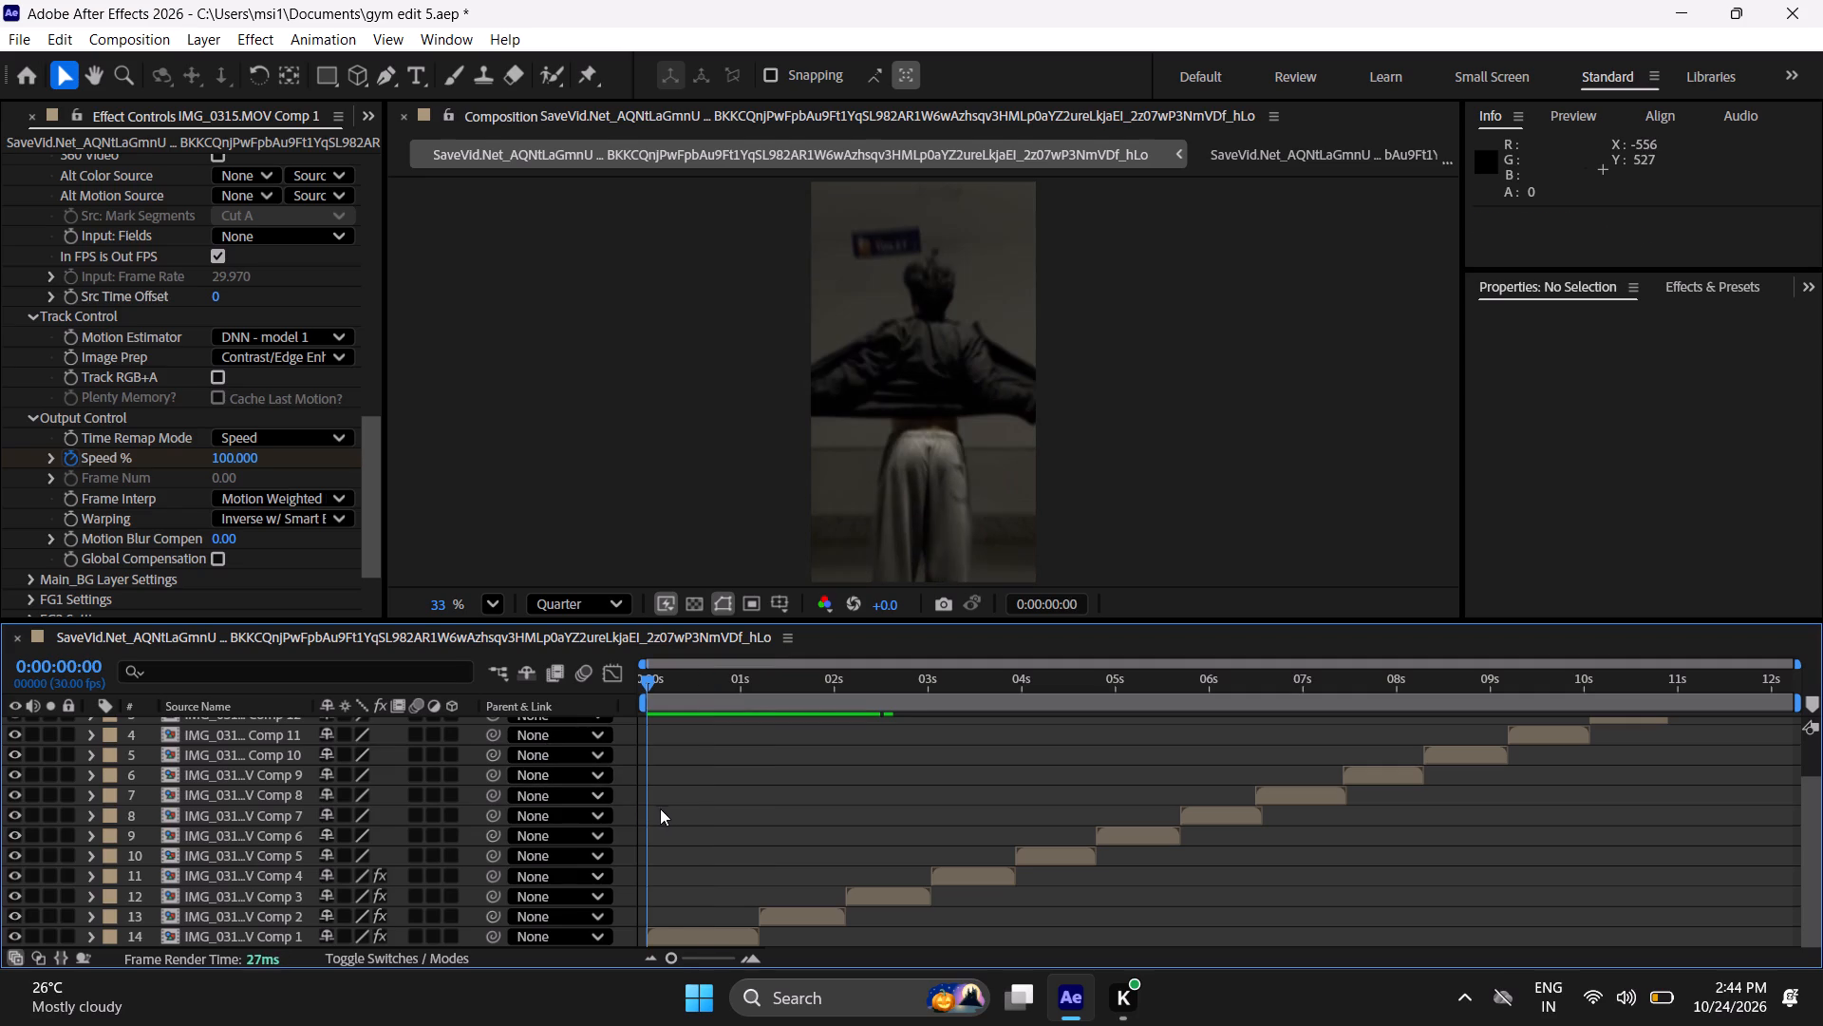
key("space")
left_click_drag(704, 682, 641, 731)
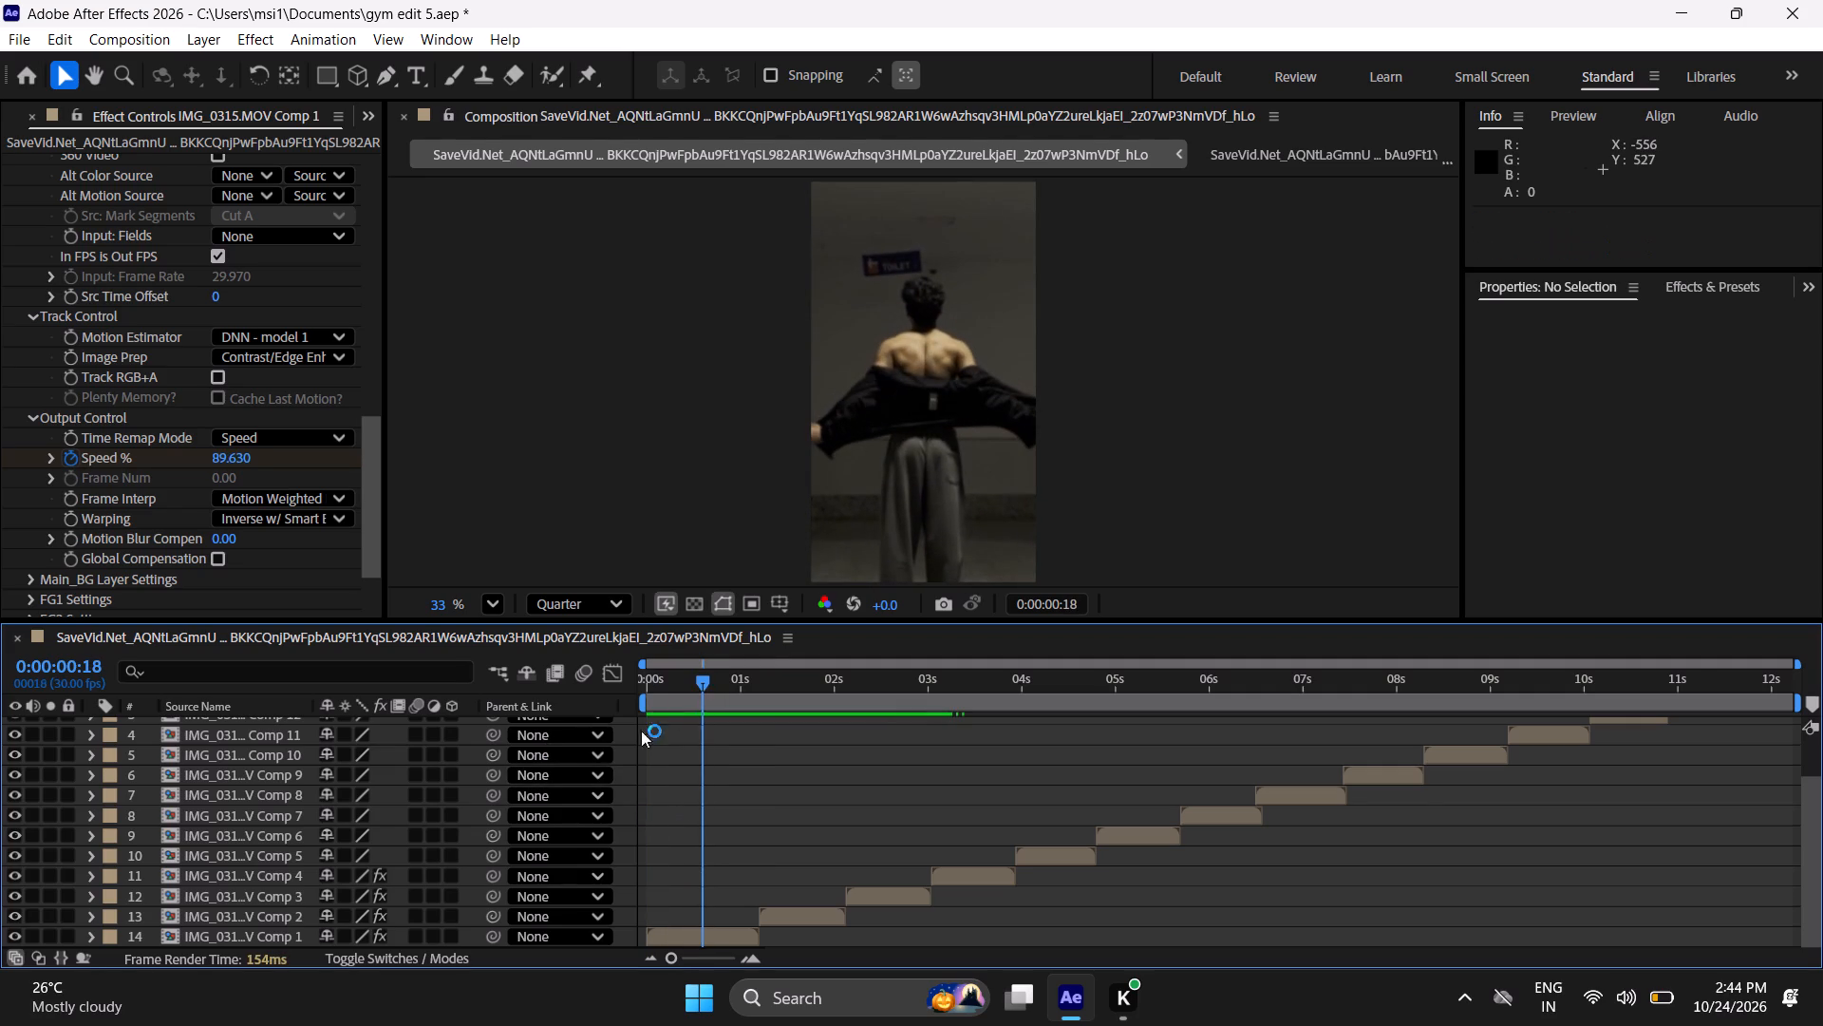
left_click_drag(641, 731, 588, 774)
Show the first clip's keyframes and play back the opening to compare the motion with the Speed % keyframe timing.
scroll(661, 796, "down", 4)
left_click(704, 936)
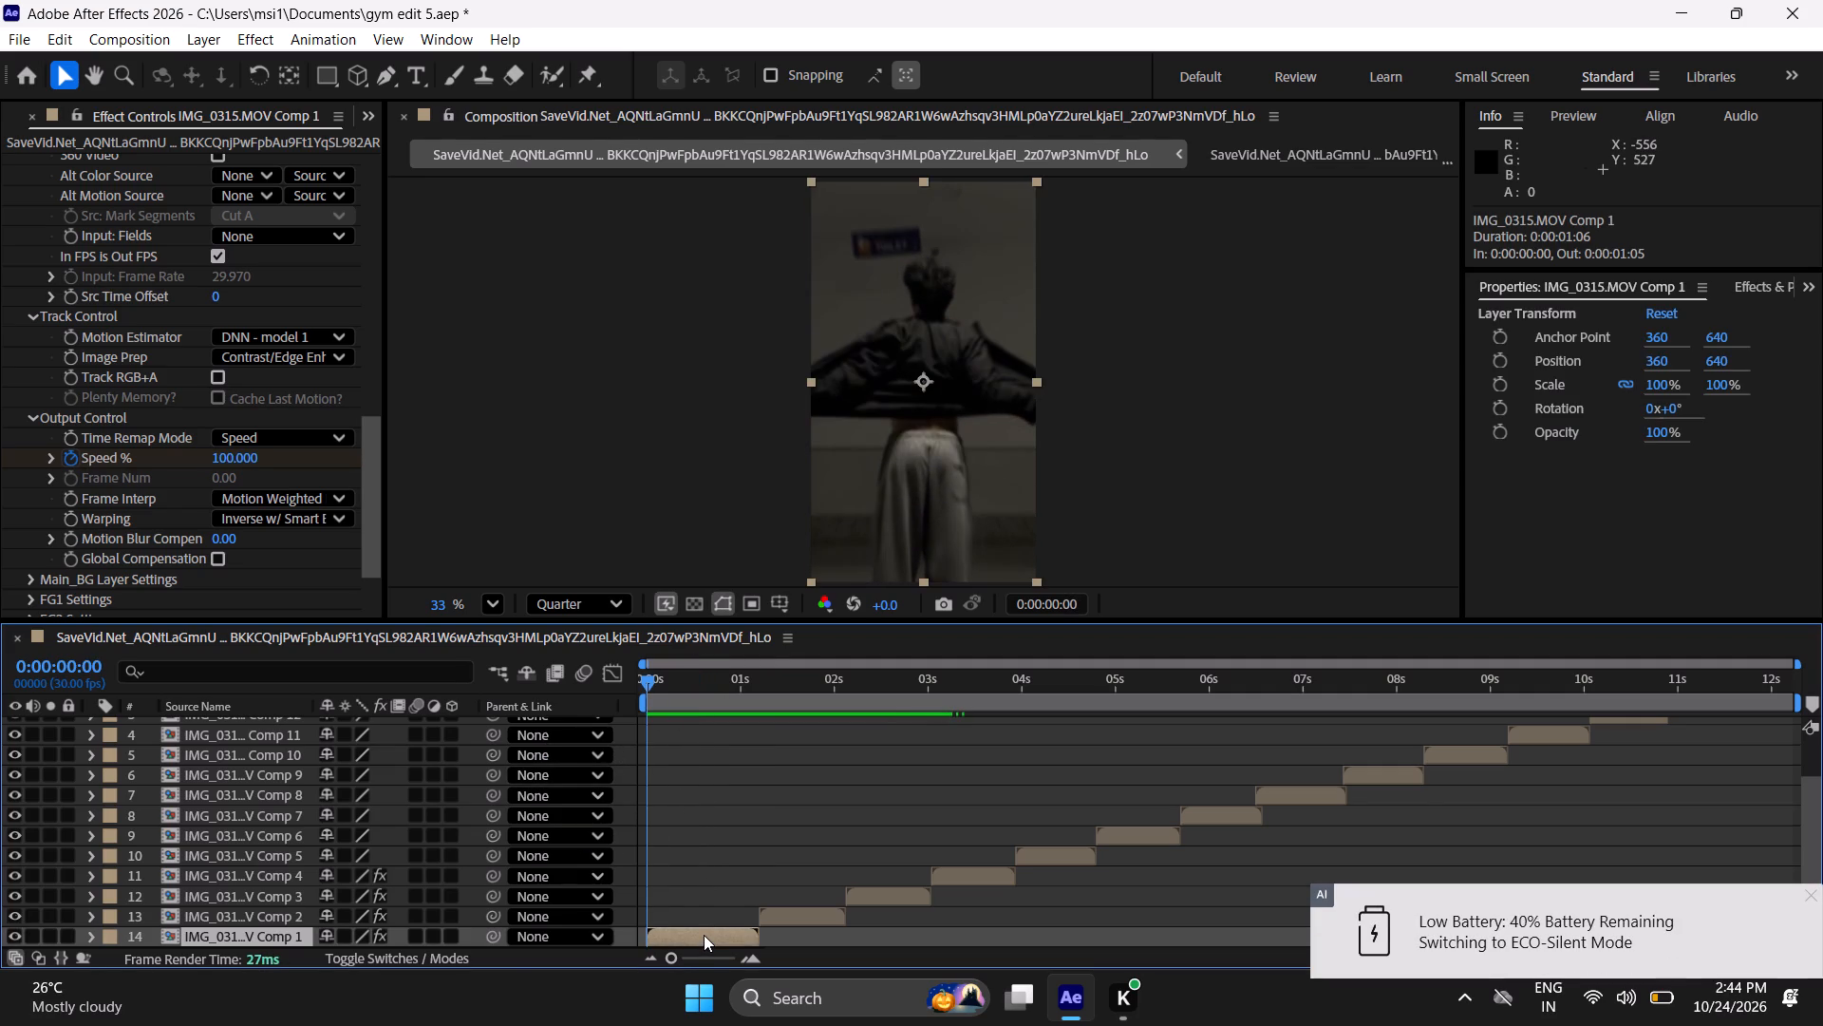
key("u")
scroll(700, 844, "down", 4)
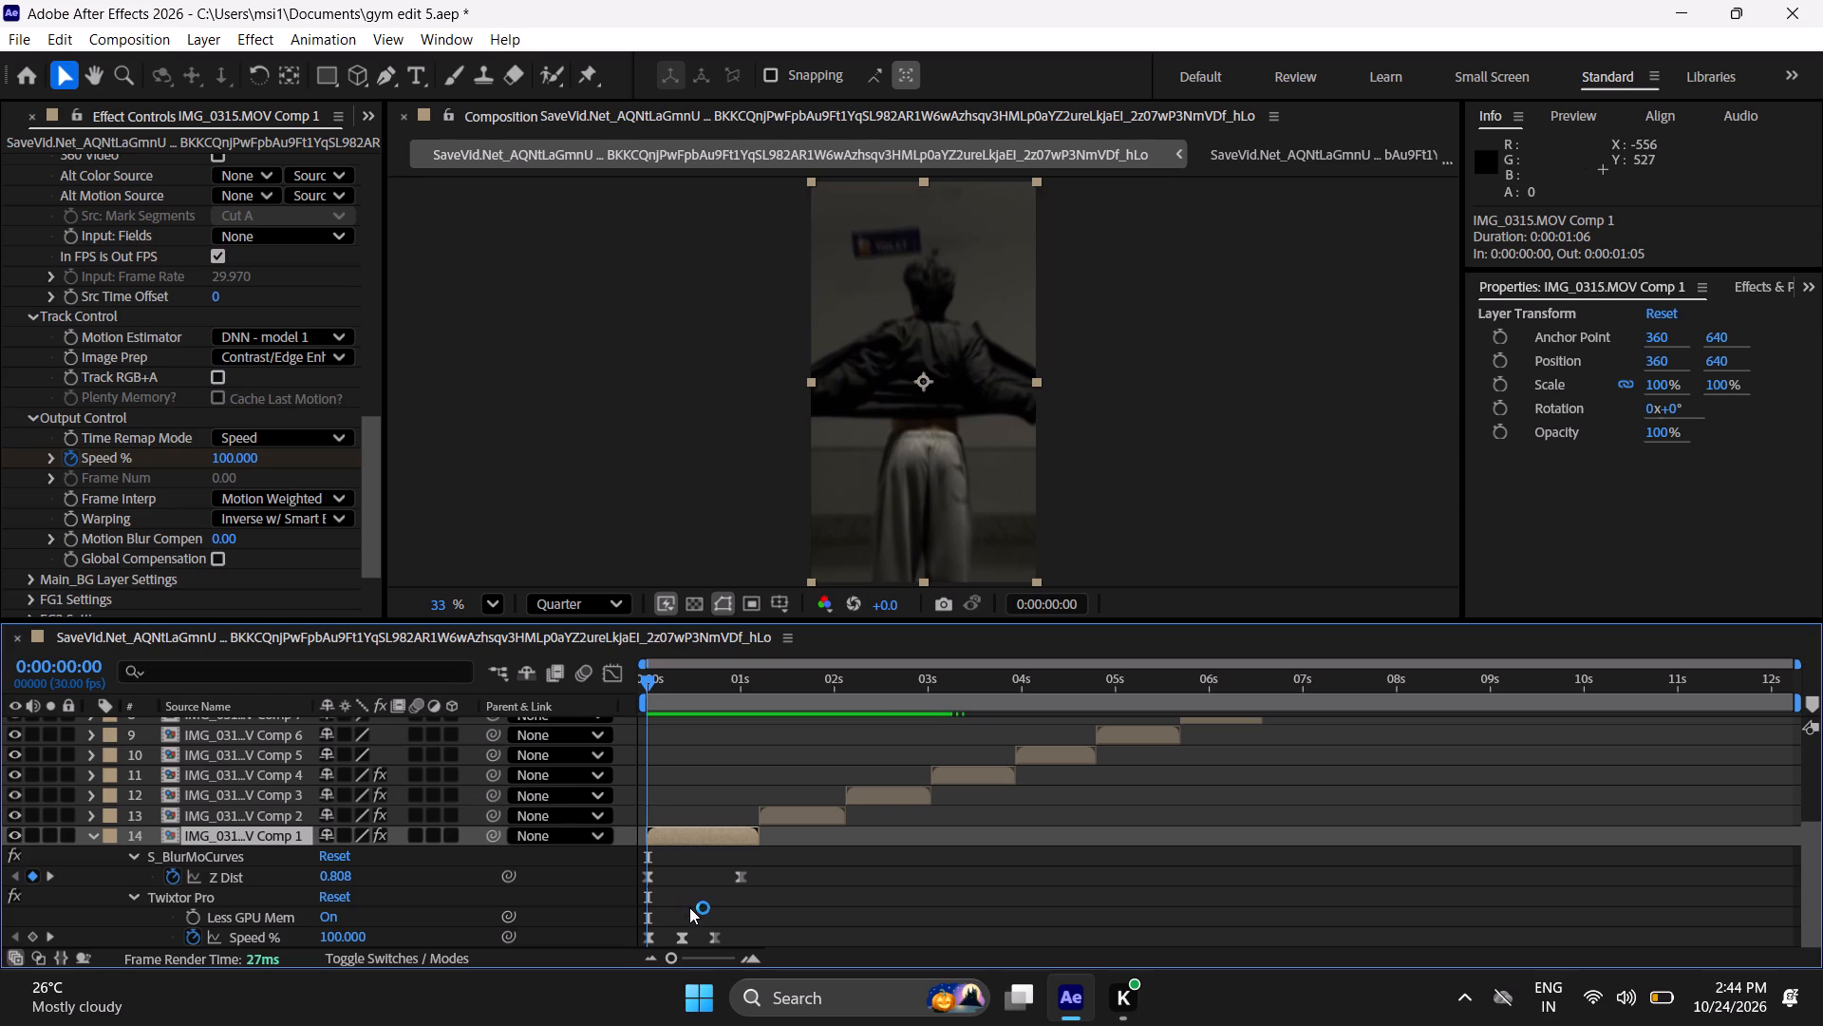
key("space")
key("space")
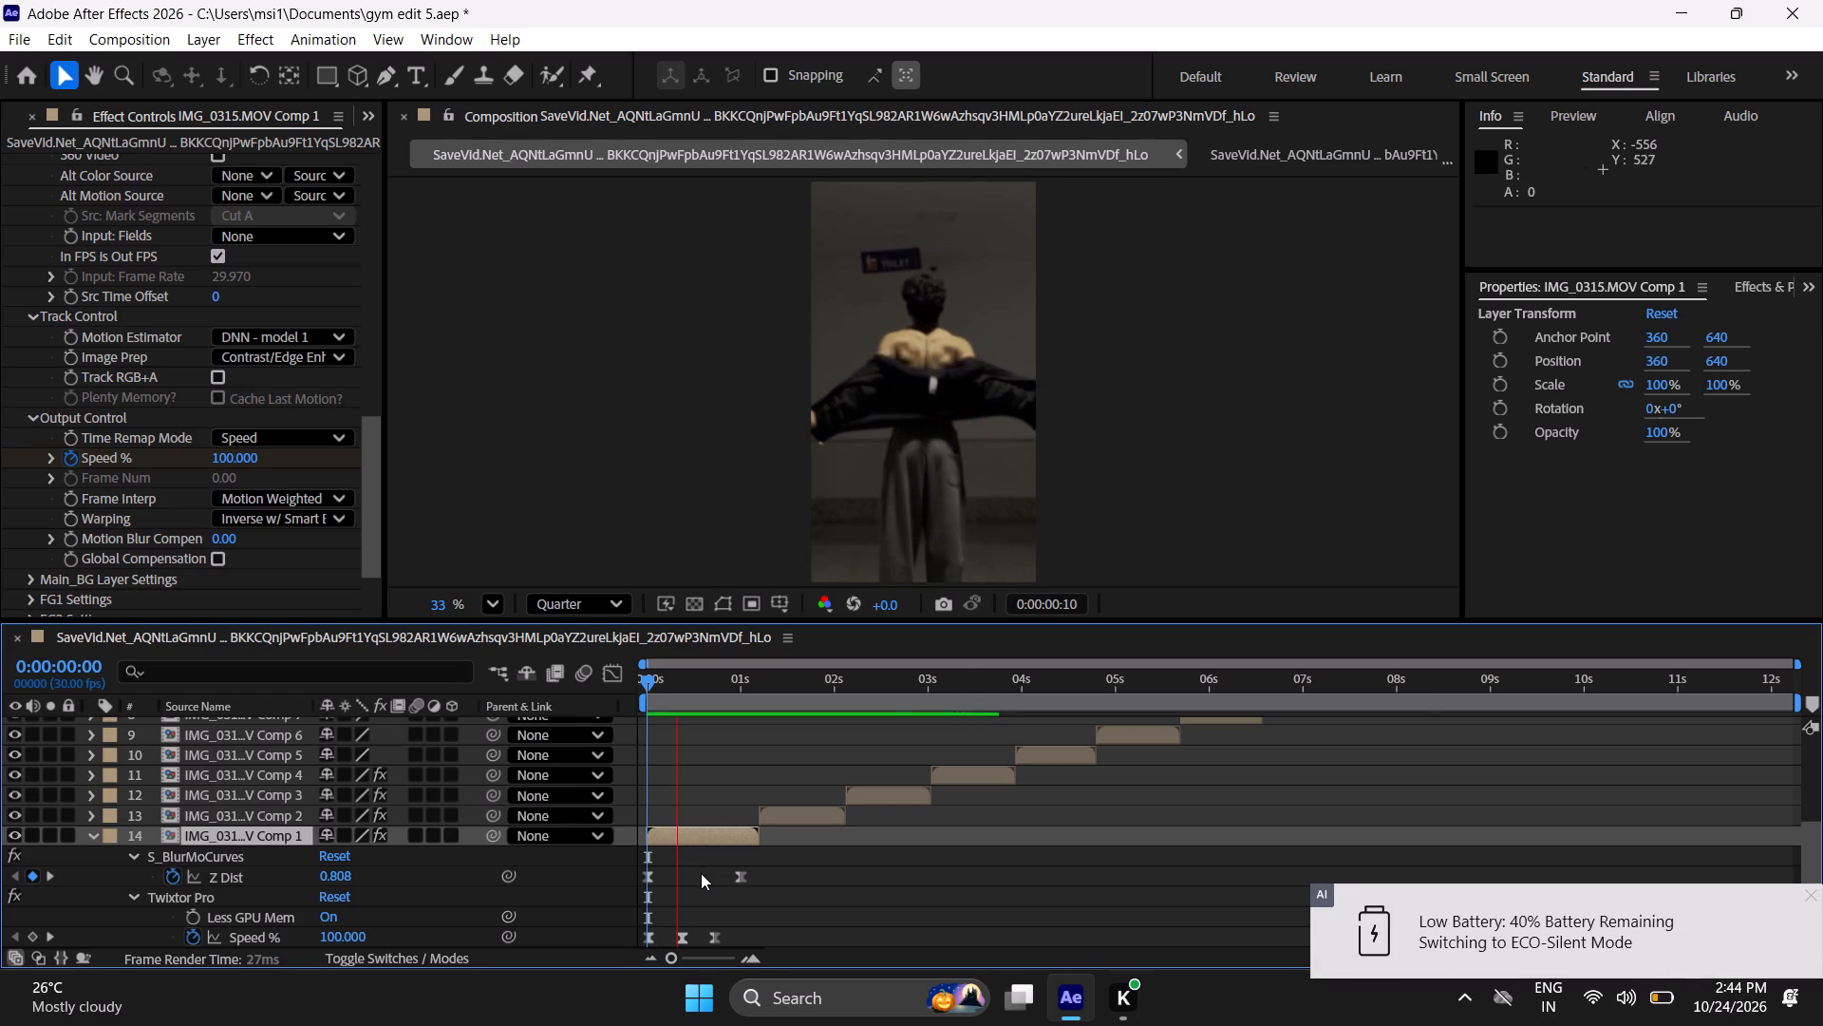
key("space")
key("space")
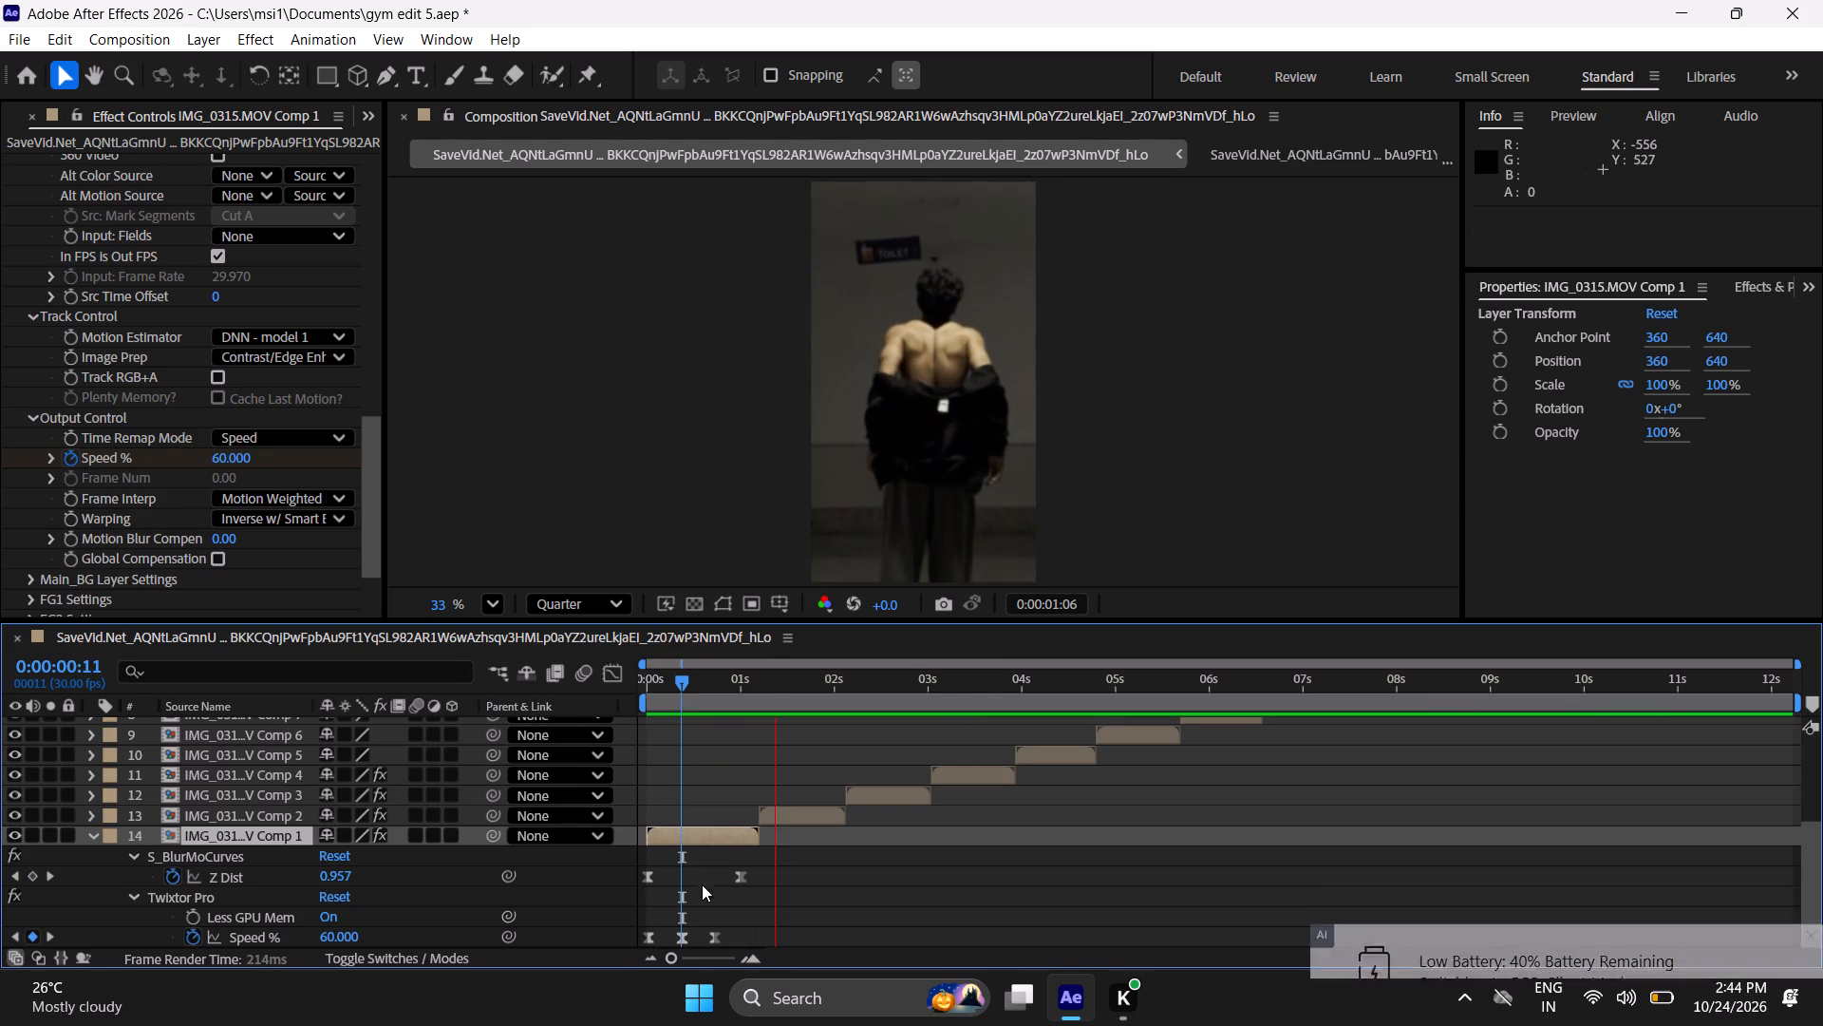
Stretch the three Speed % keyframes proportionally so the last lines up with the last Z Dist keyframe at about 0:00:01:00.
left_click_drag(737, 925, 648, 958)
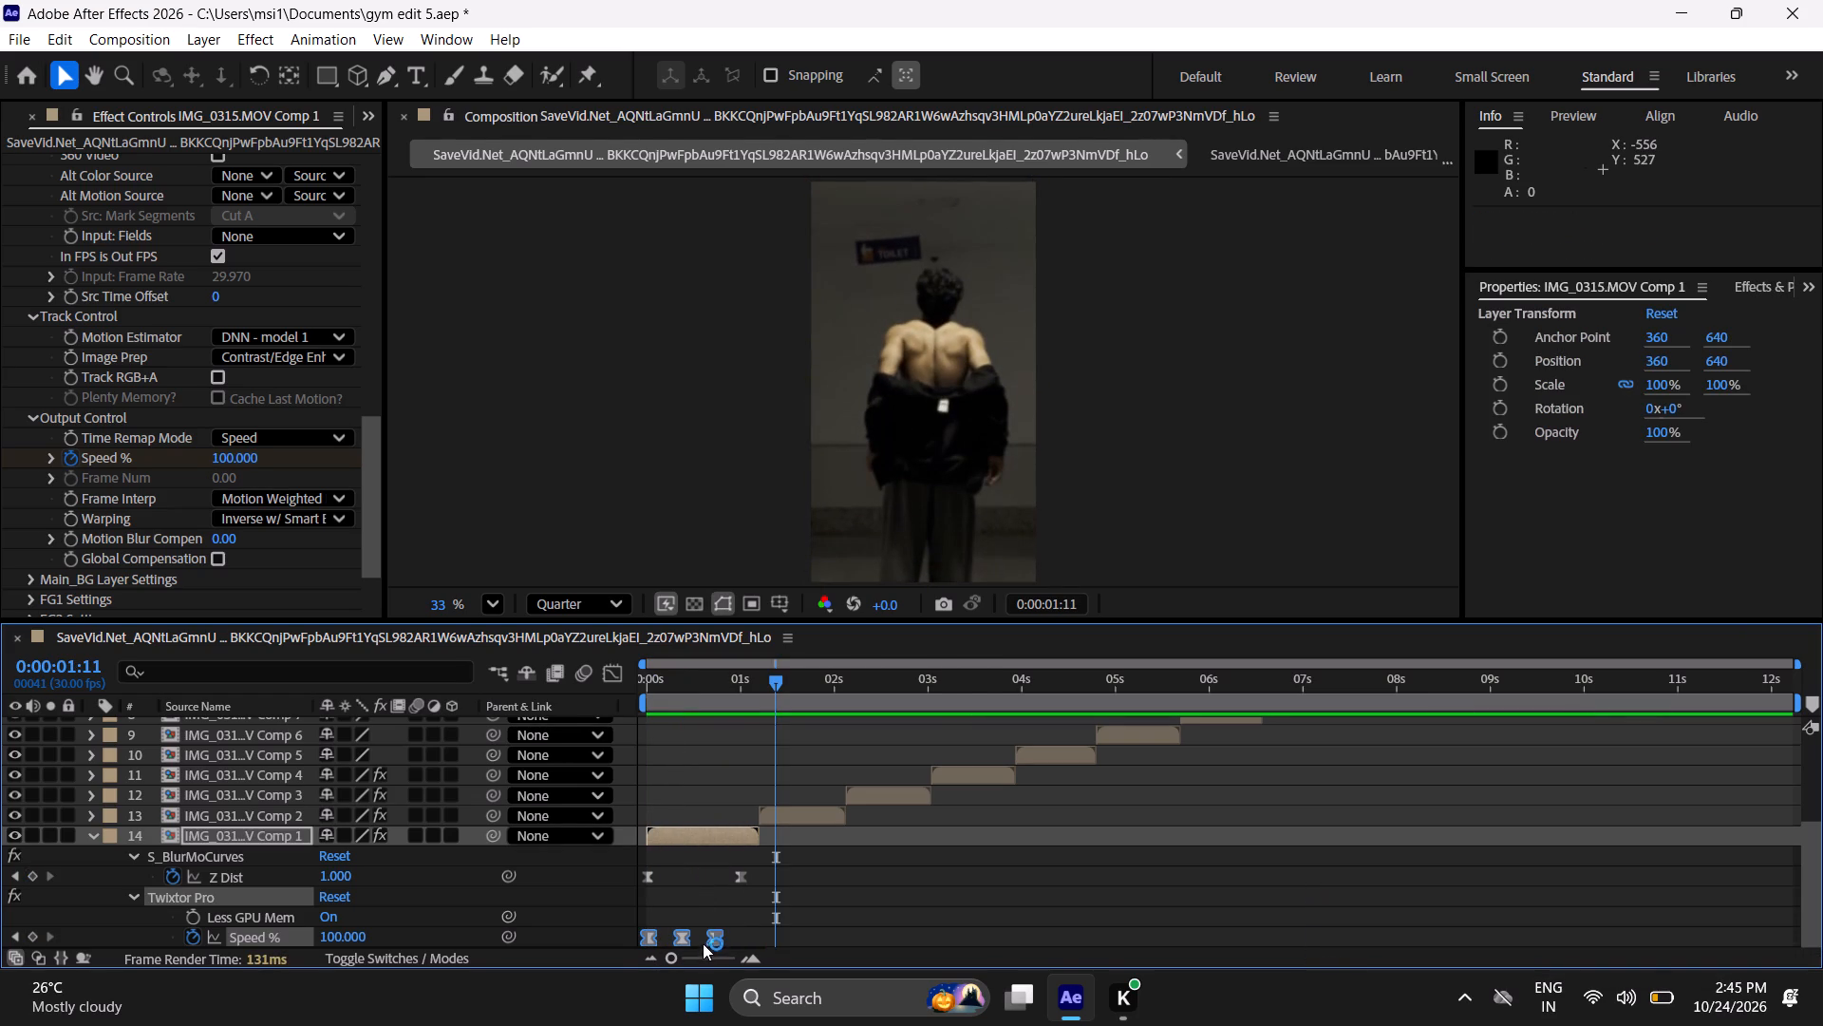
left_click_drag(713, 940, 735, 939, "alt")
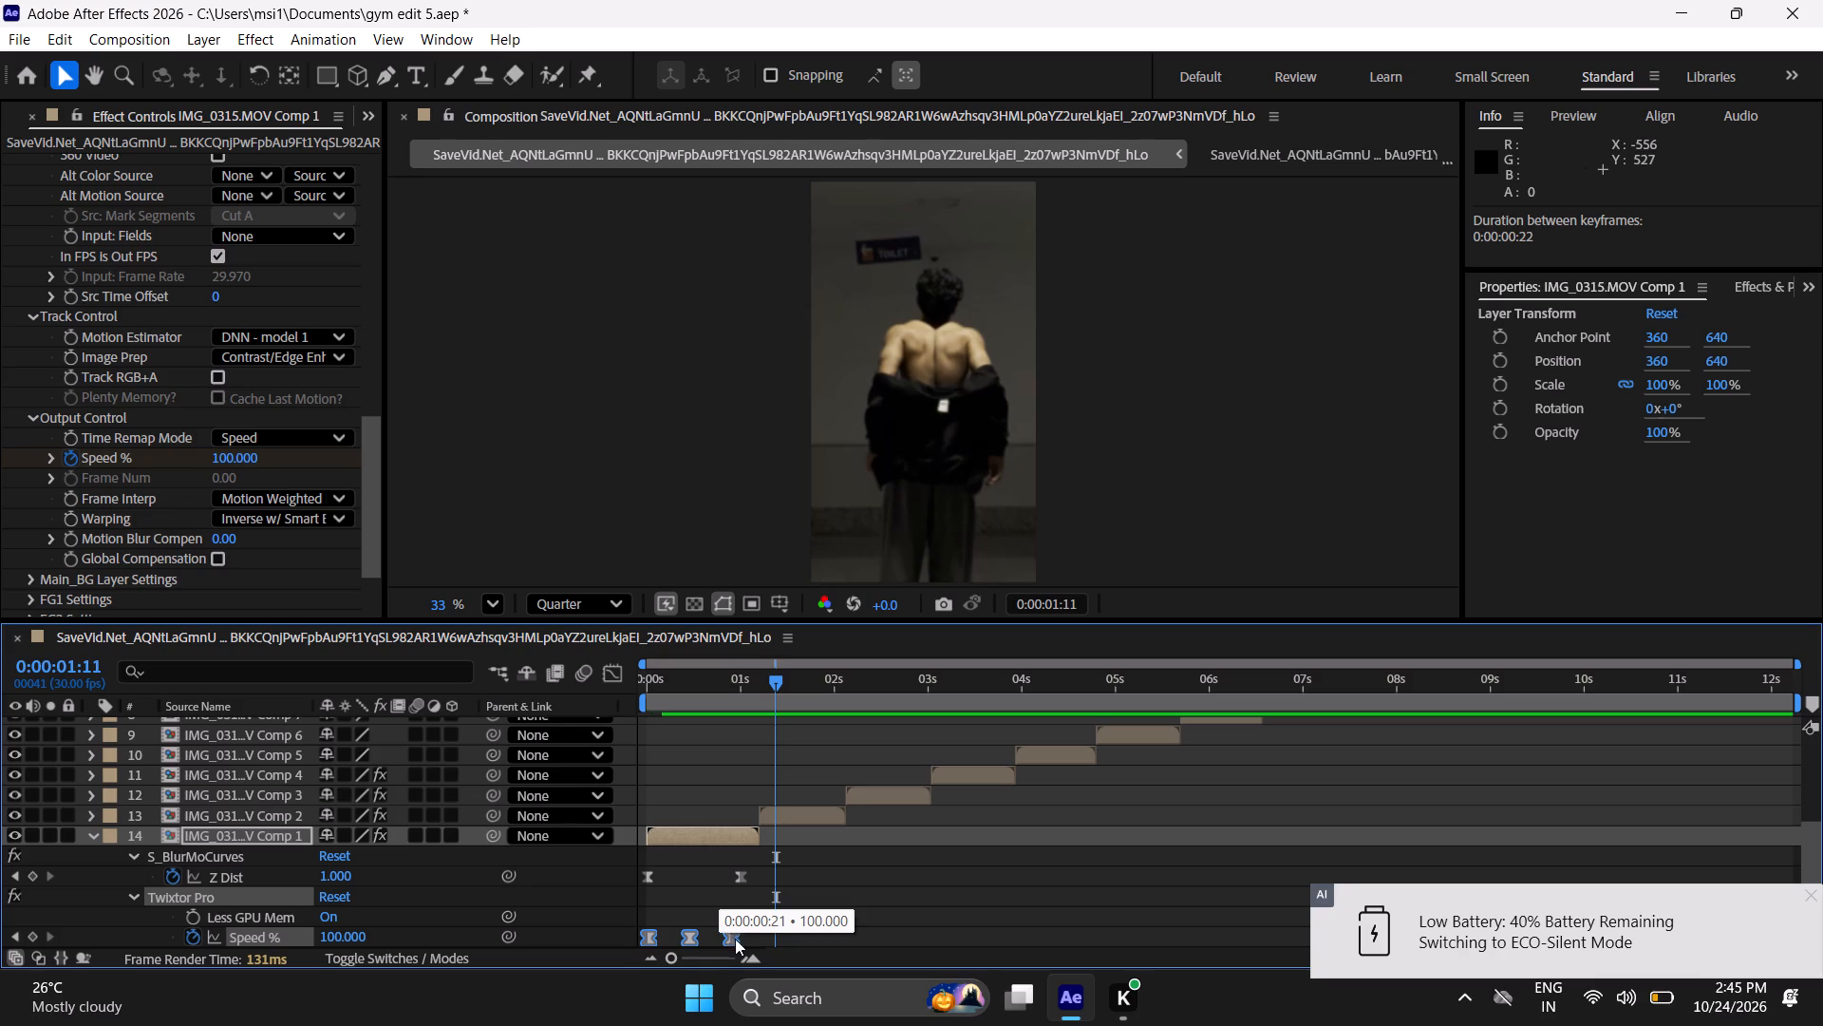
left_click_drag(735, 939, 742, 948, "alt")
left_click_drag(742, 948, 740, 948, "alt")
left_click(702, 789)
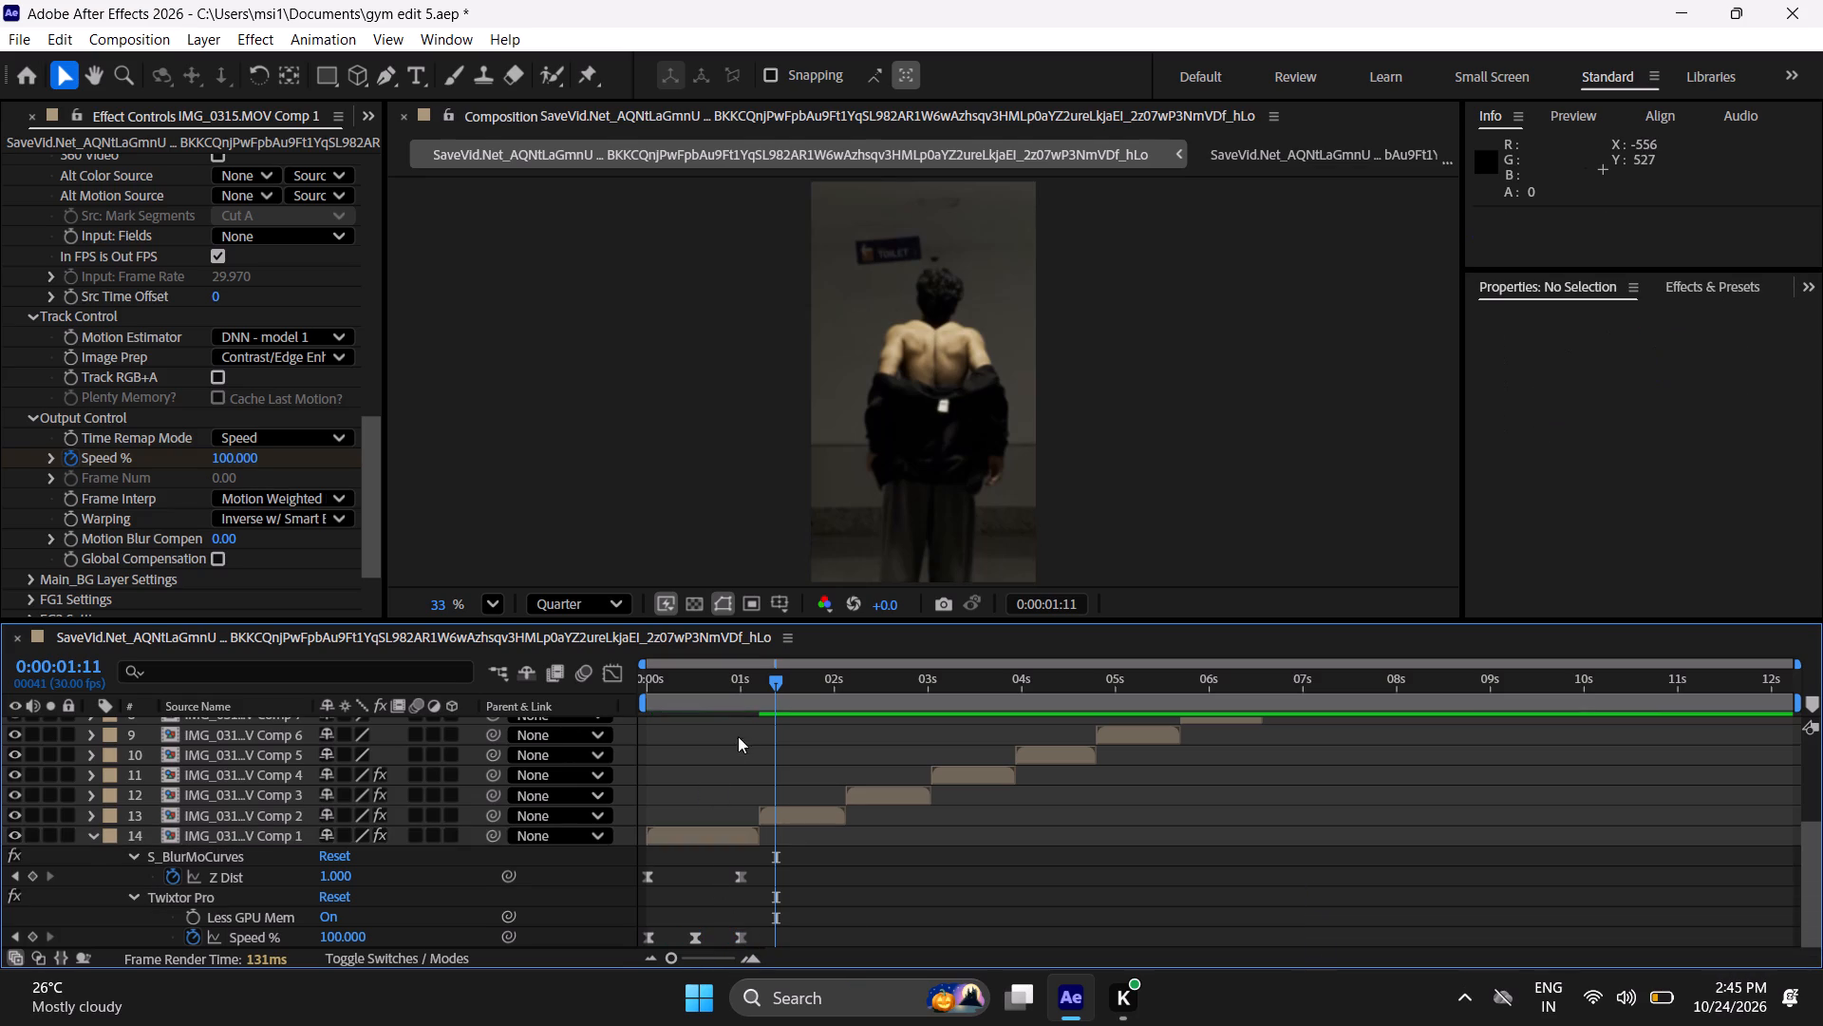
Extend the Speed % keyframe group back so its first keyframe sits at 0:00:00:00.
left_click_drag(762, 691, 507, 769)
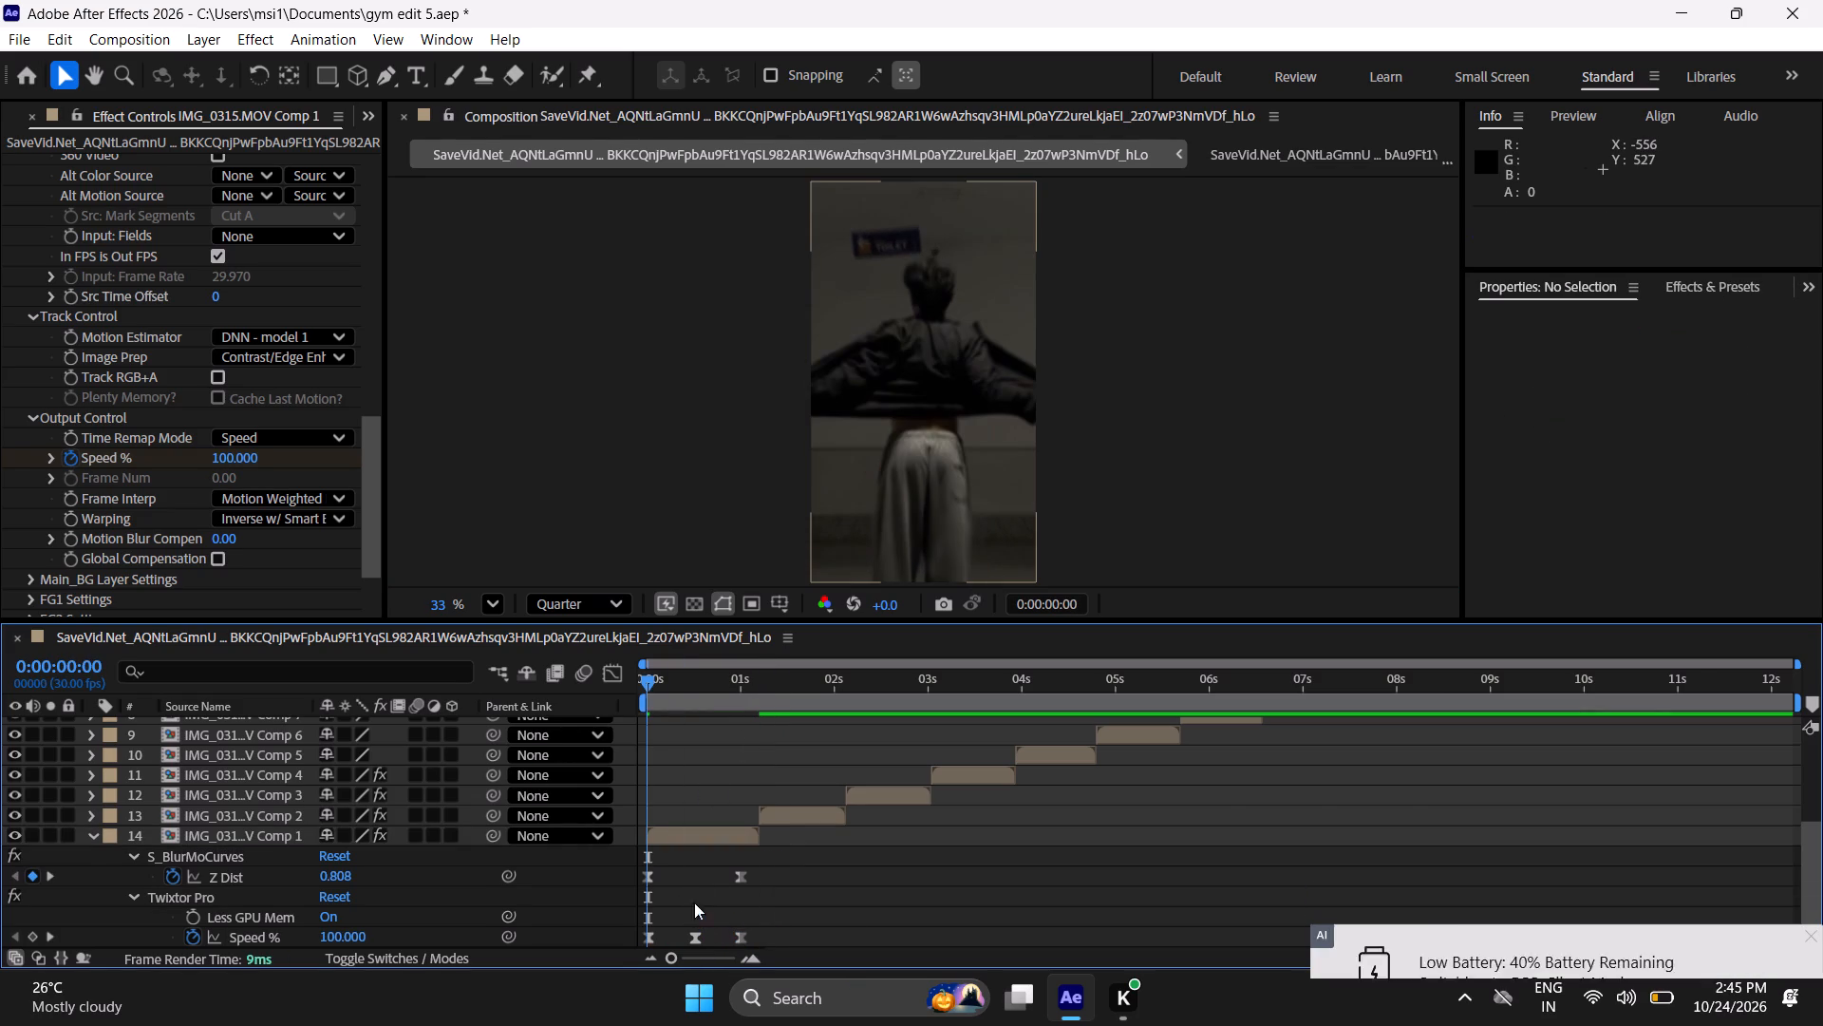
scroll(702, 878, "down", 3)
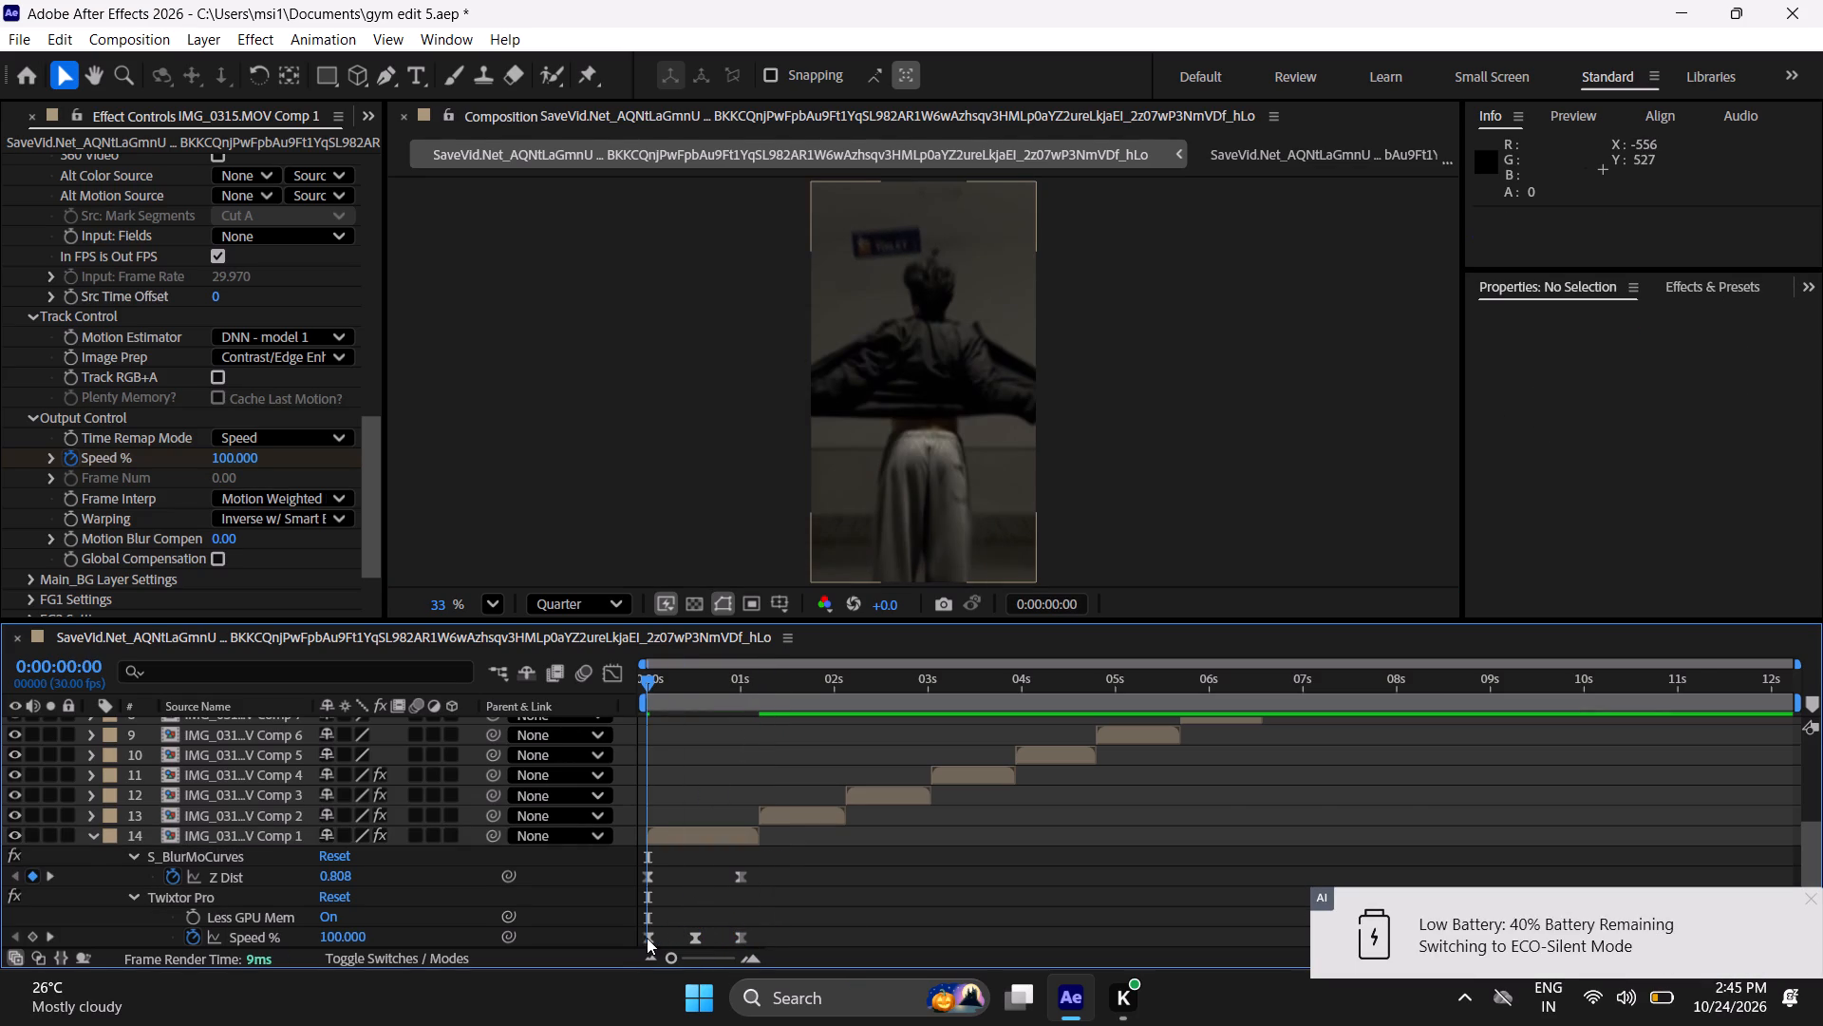
left_click_drag(780, 932, 621, 954)
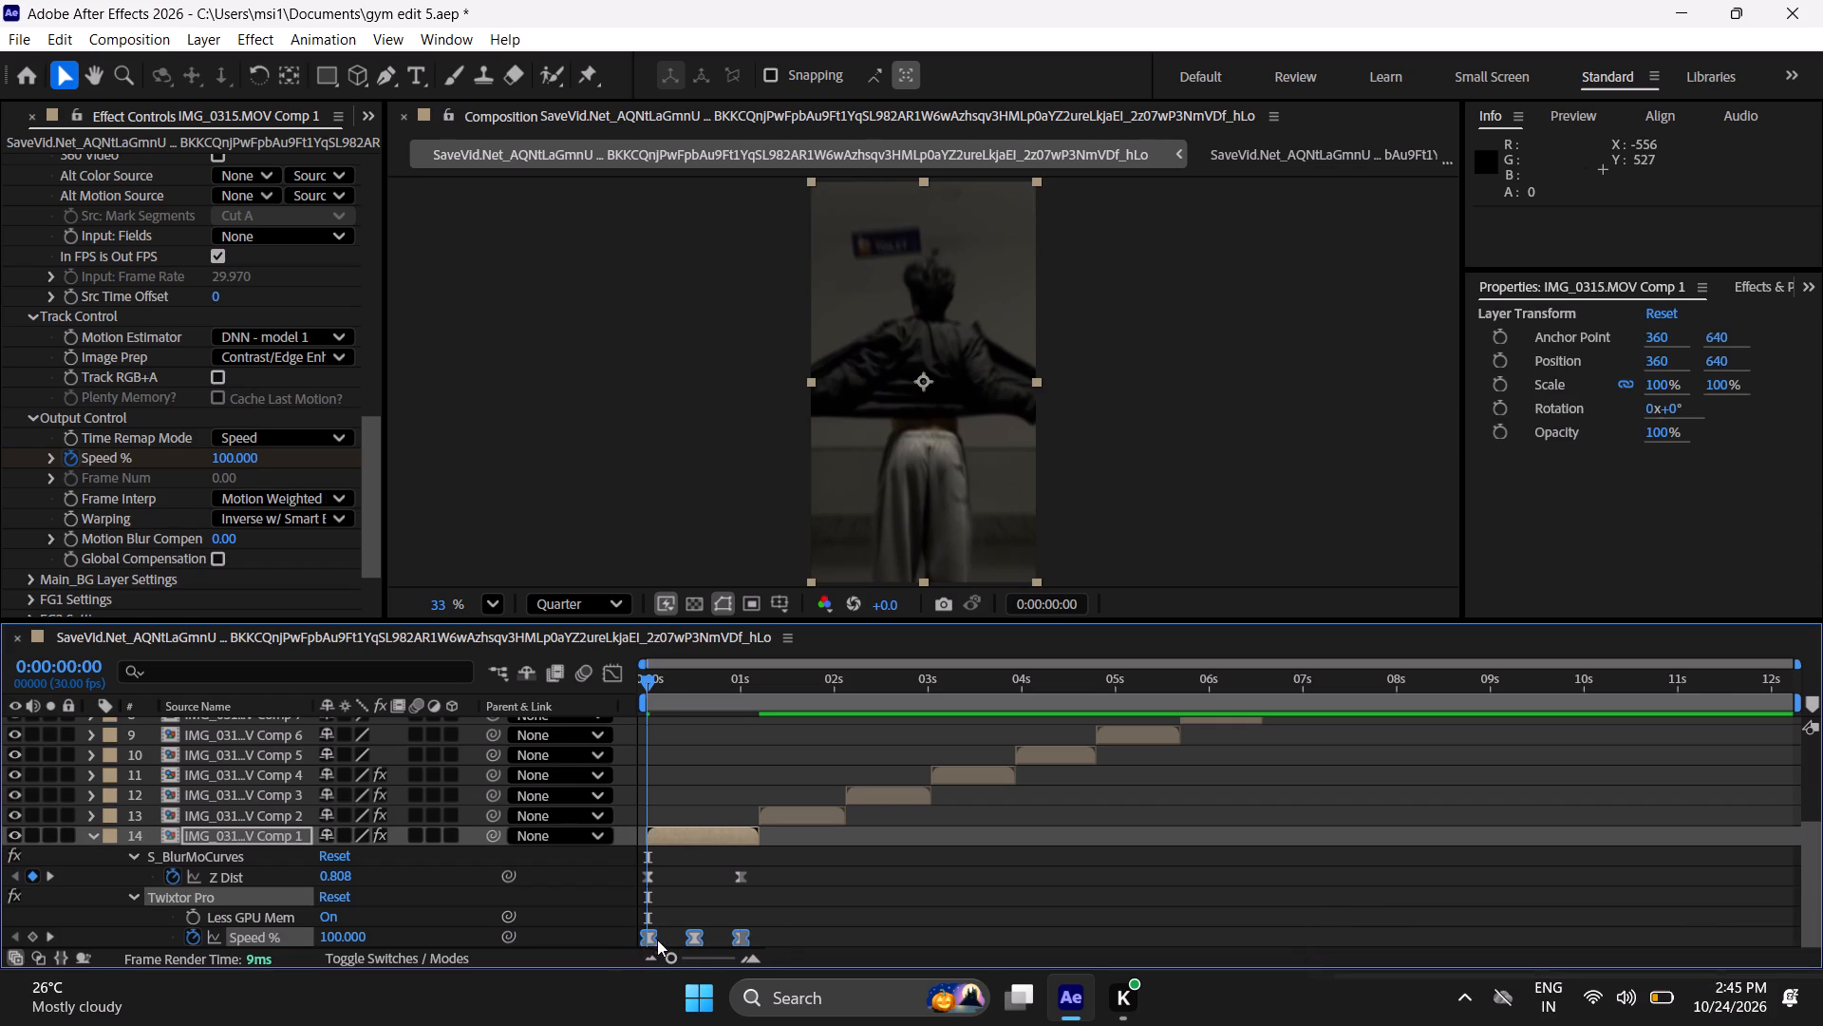
left_click(645, 940, "alt")
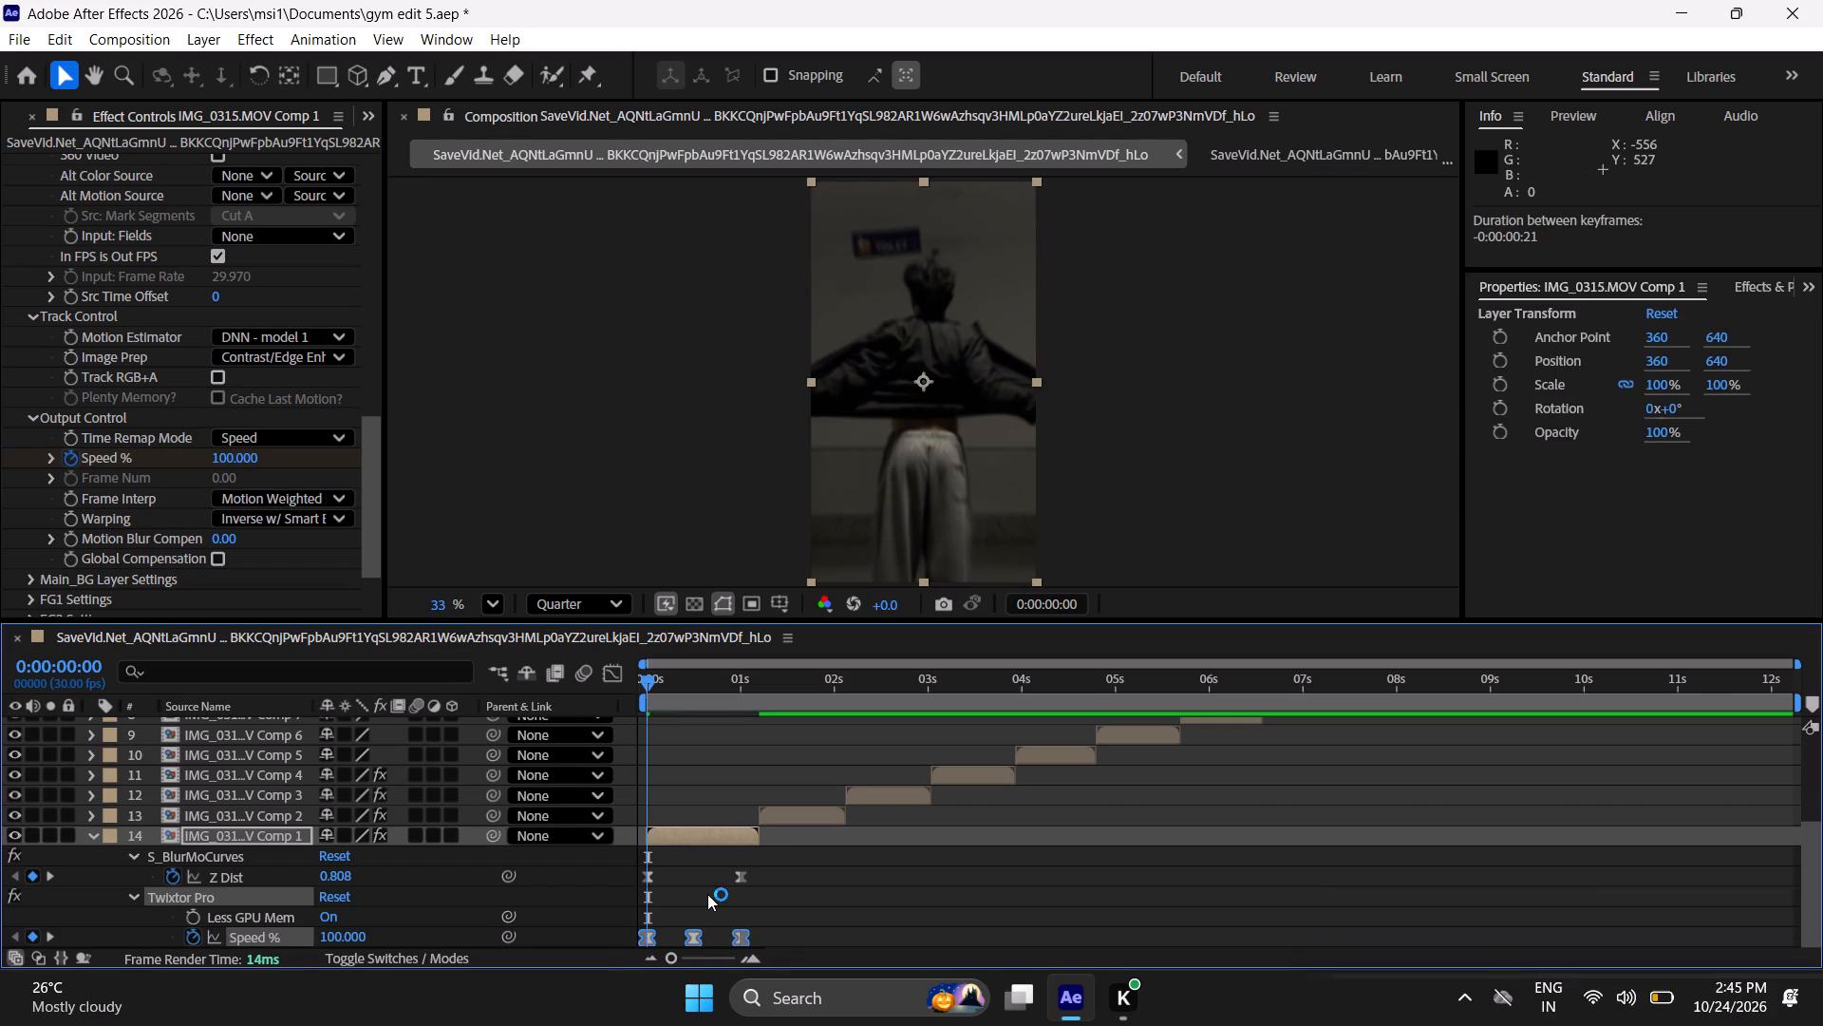
Show the first clip's Twixtor Pro Speed % curve in the Graph Editor, magnified around the first second.
key("u")
key("u")
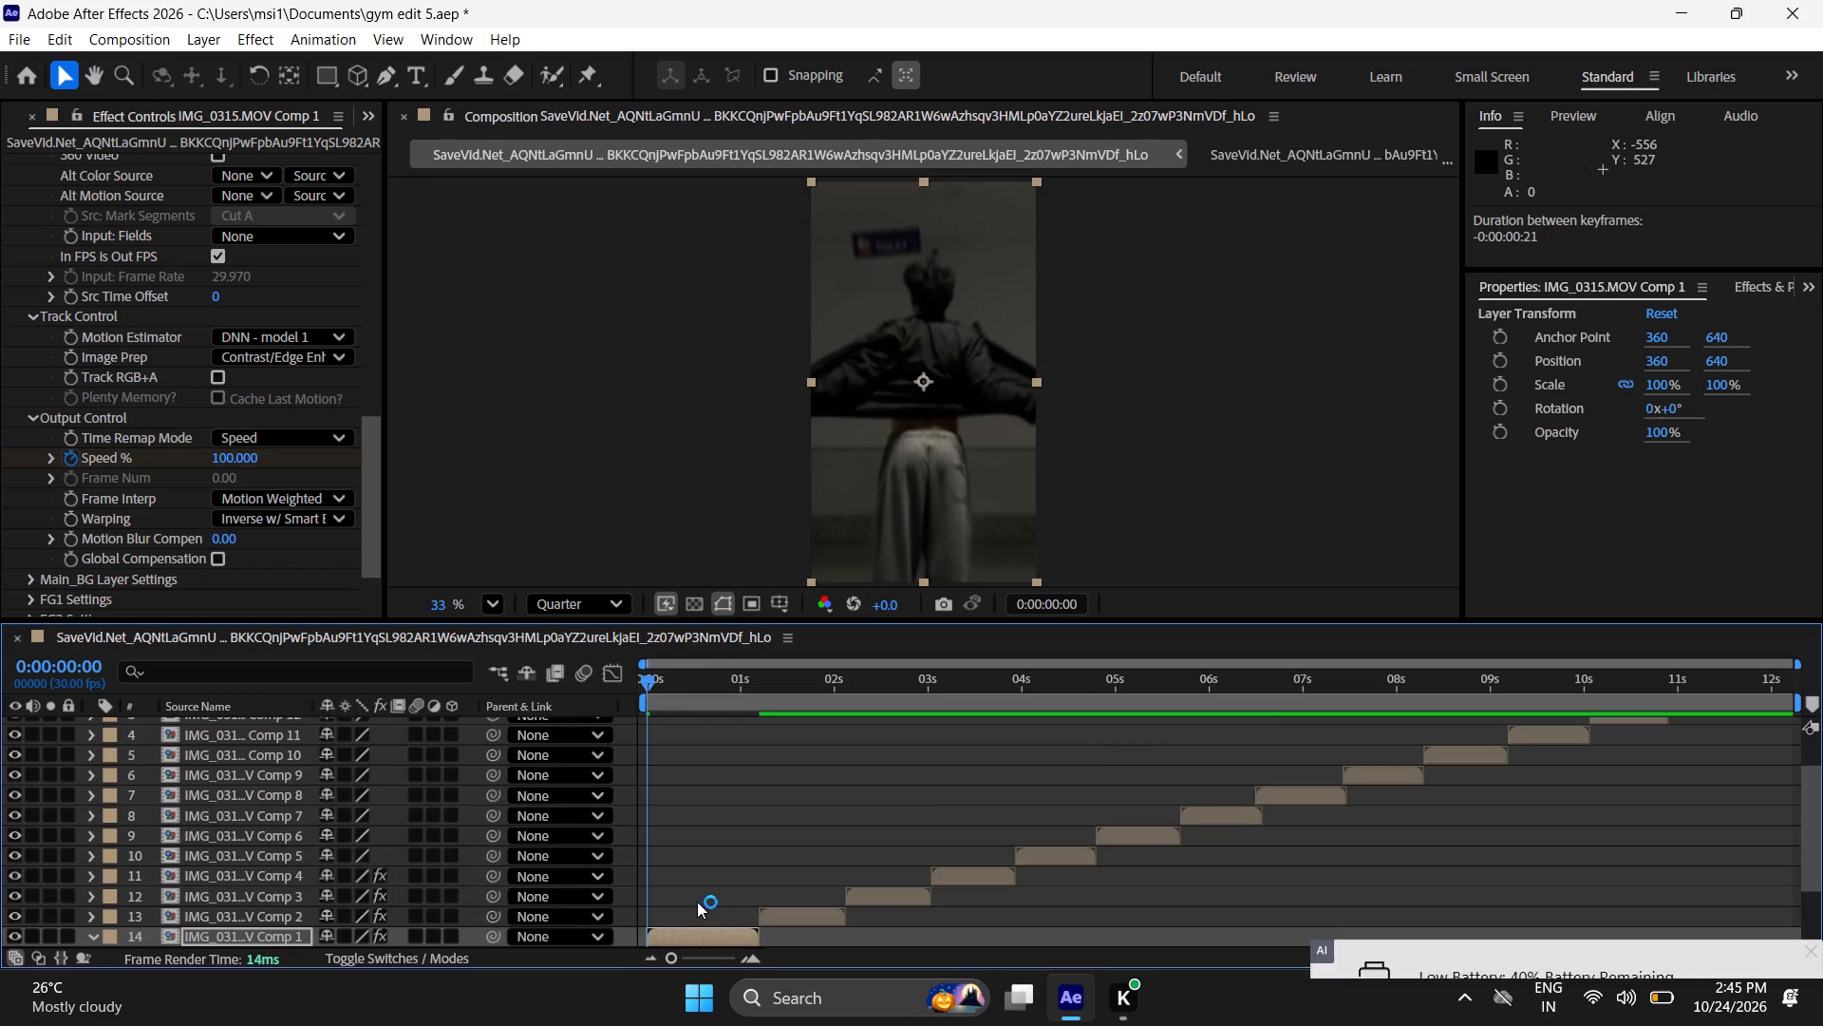
scroll(697, 902, "down", 10)
left_click(799, 882)
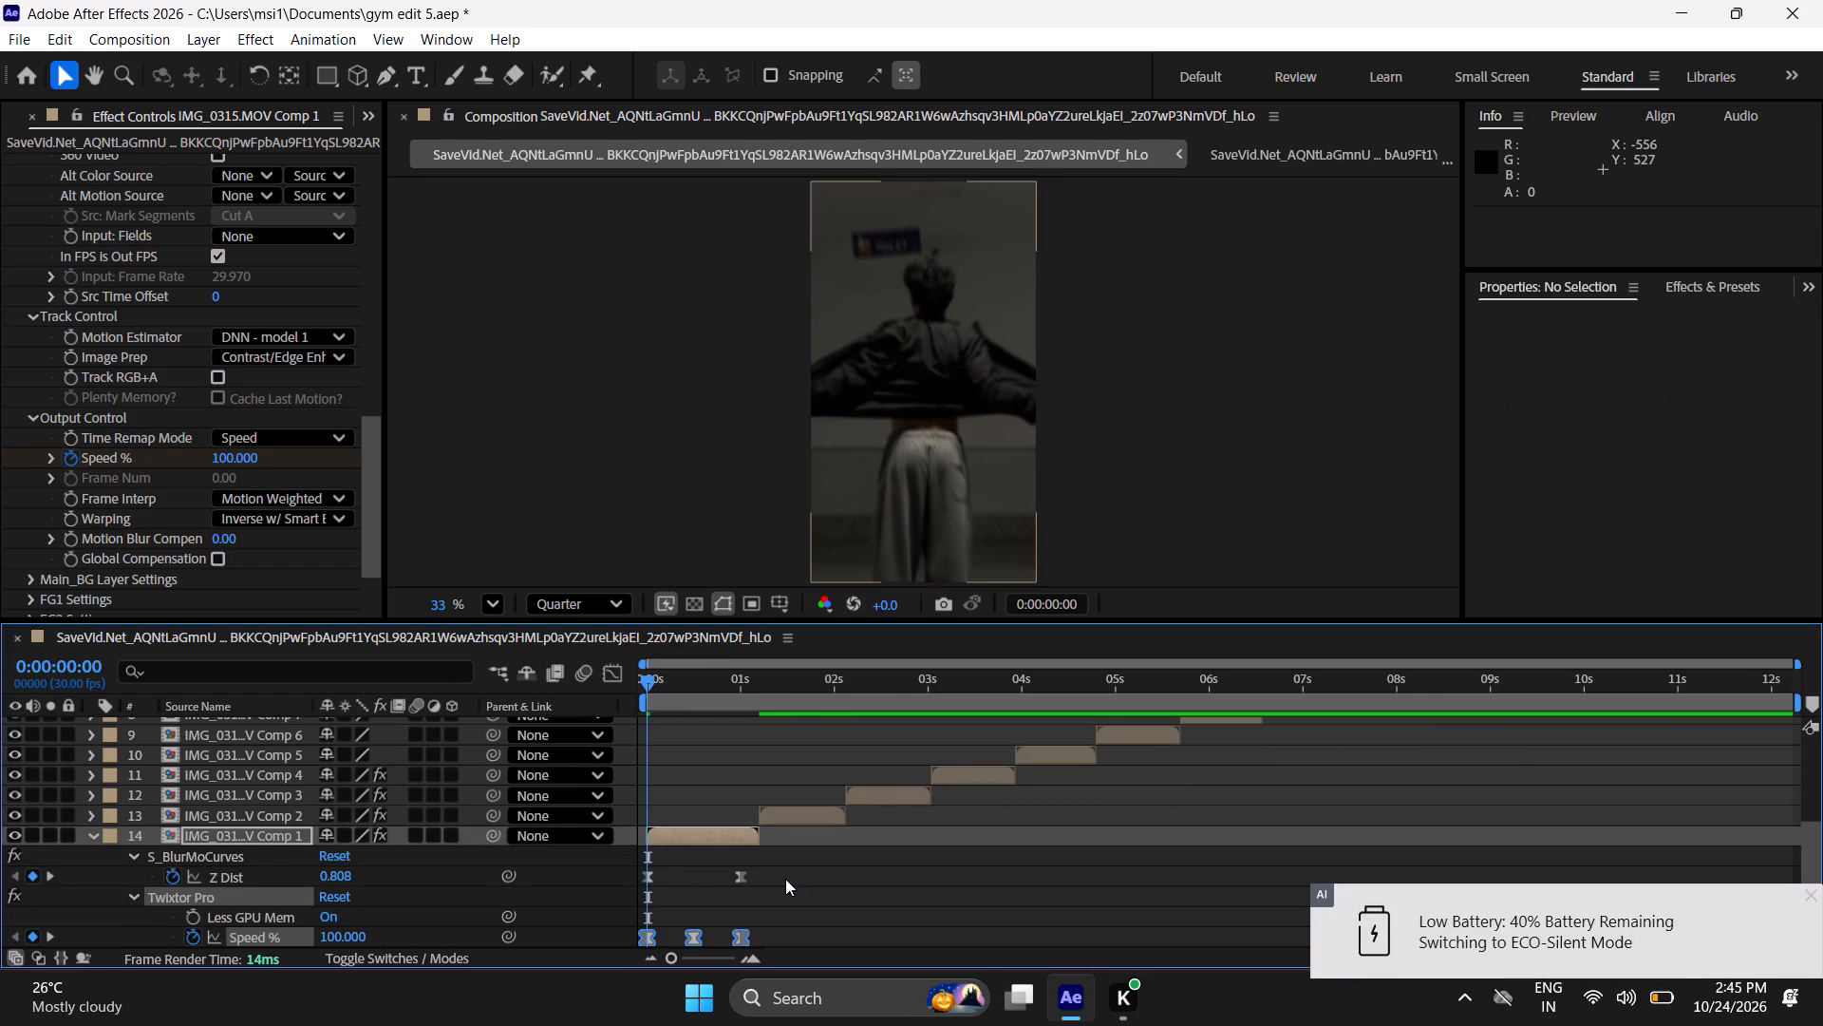
left_click(257, 940)
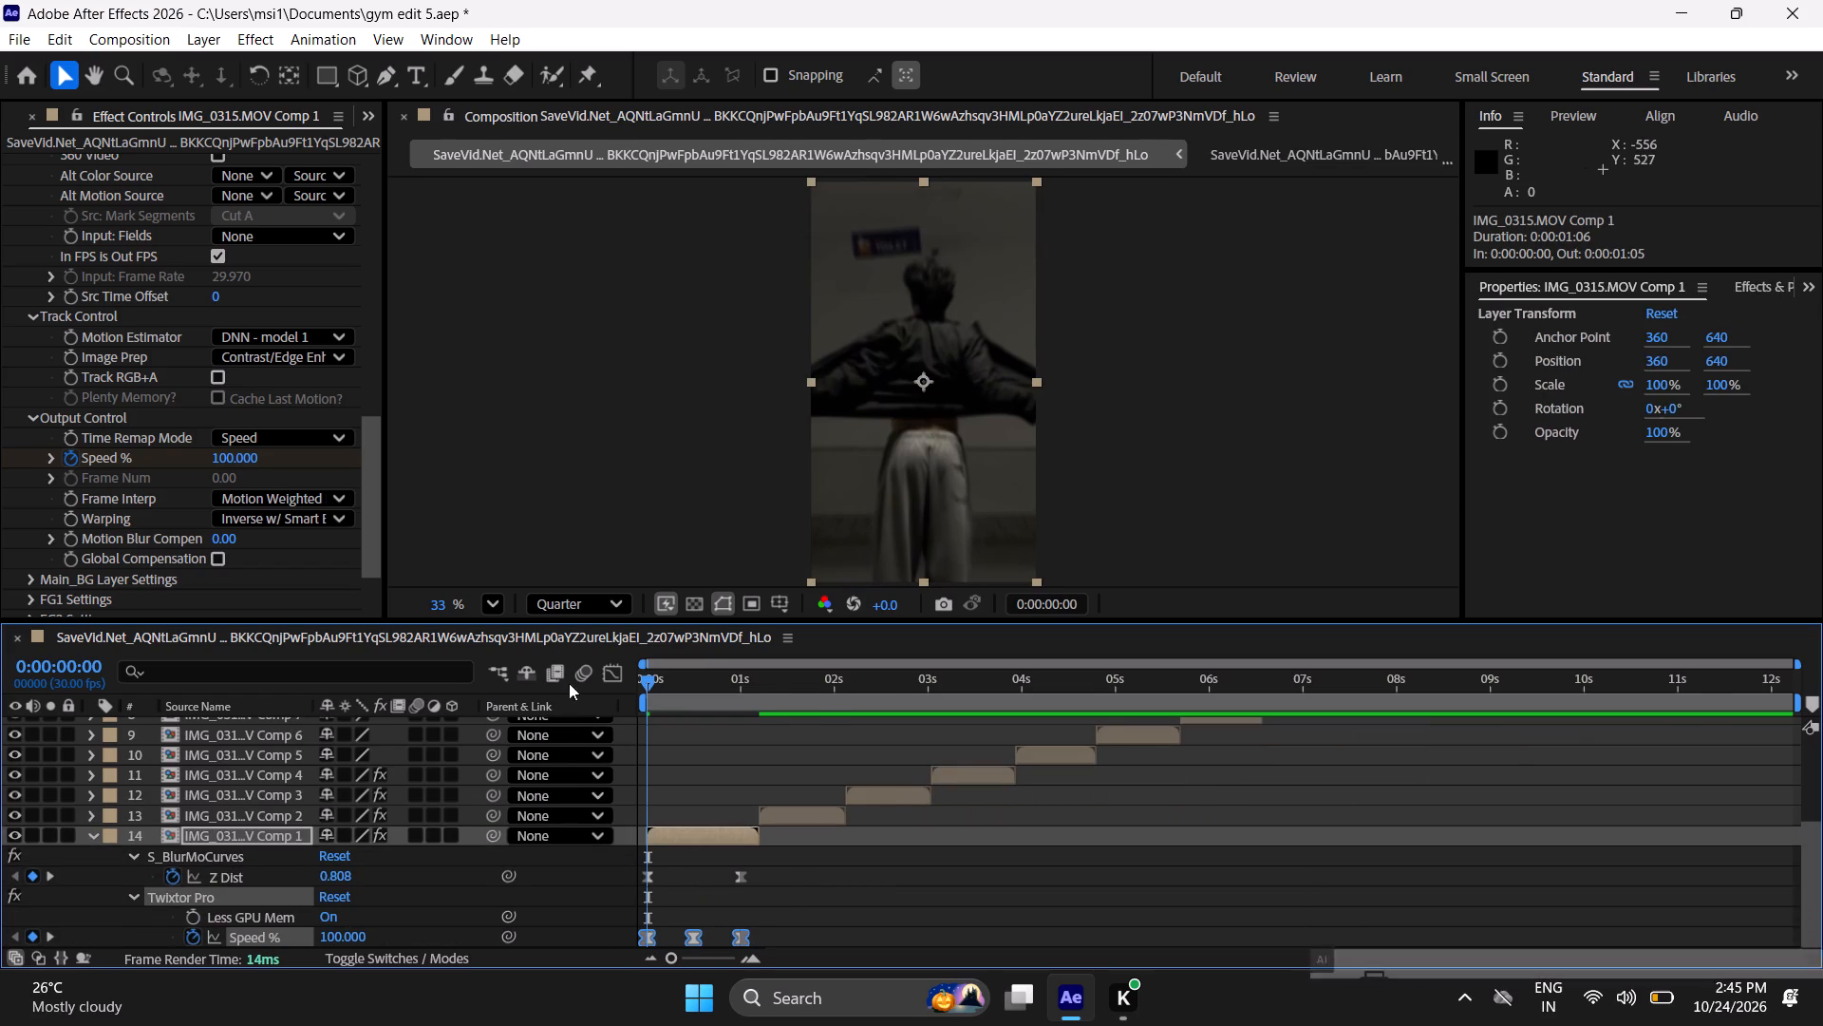
left_click(609, 681)
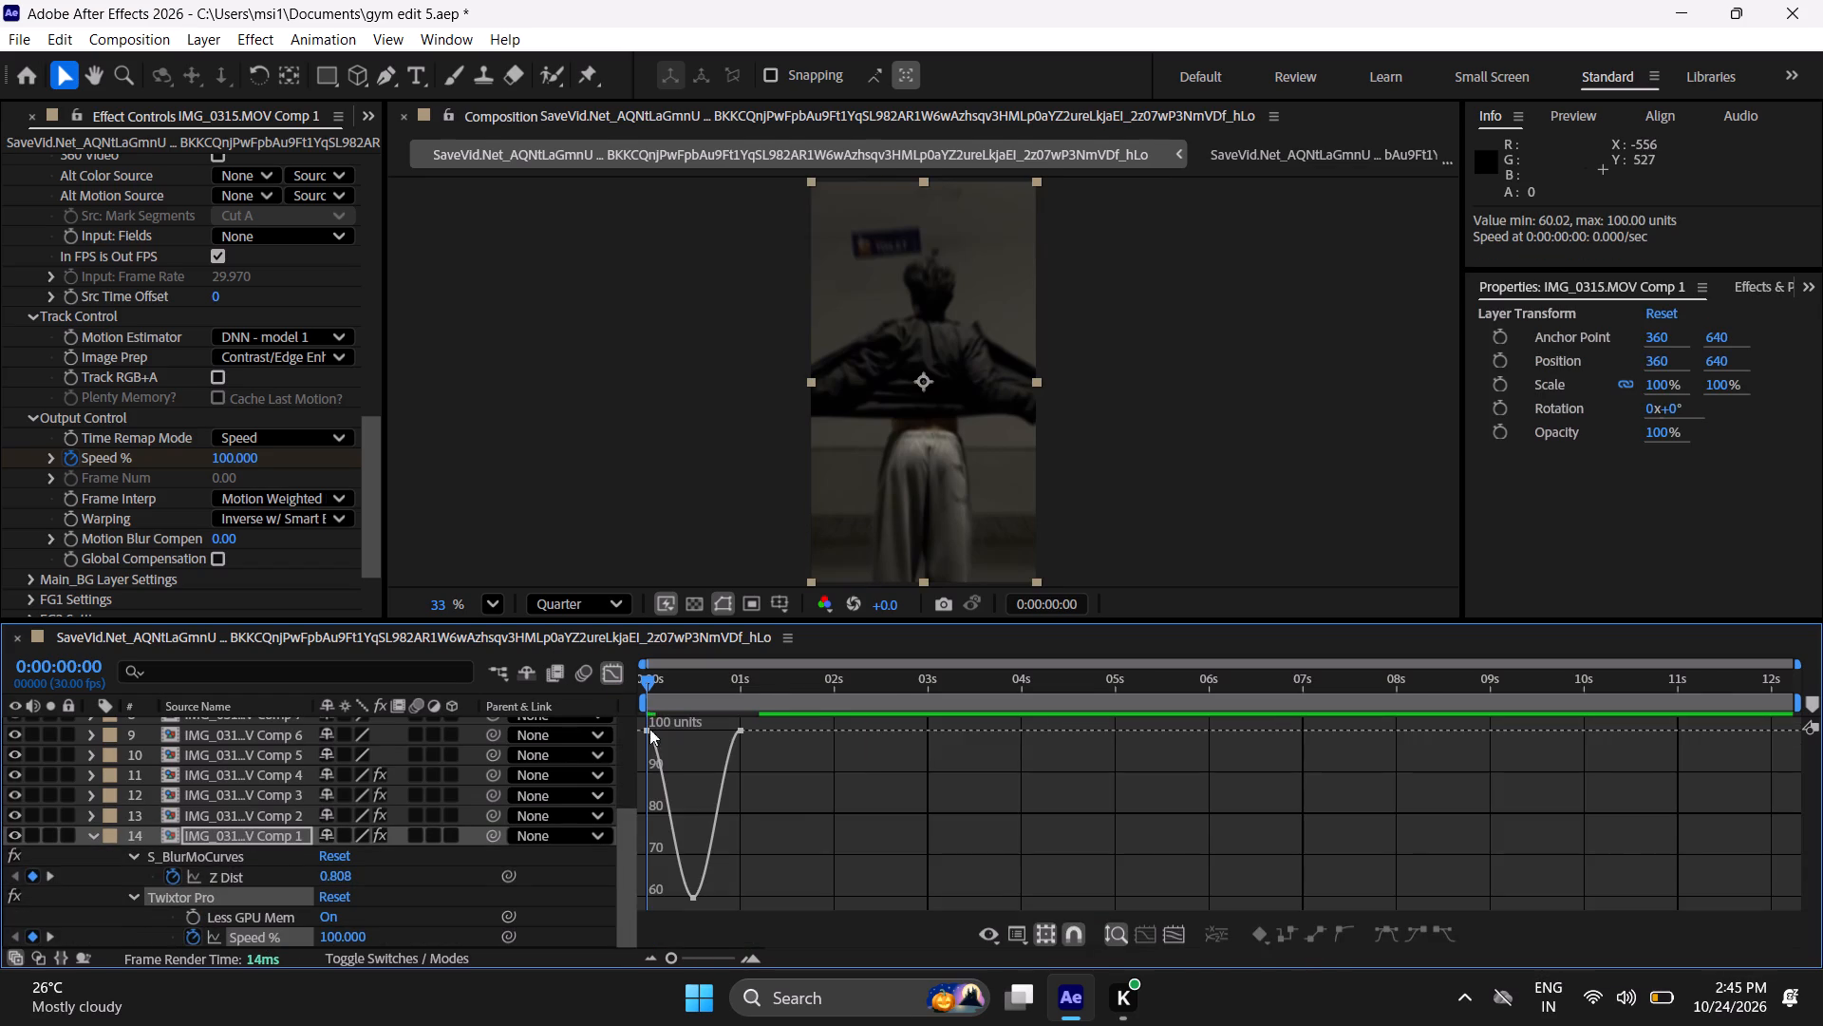
left_click_drag(776, 723, 587, 833)
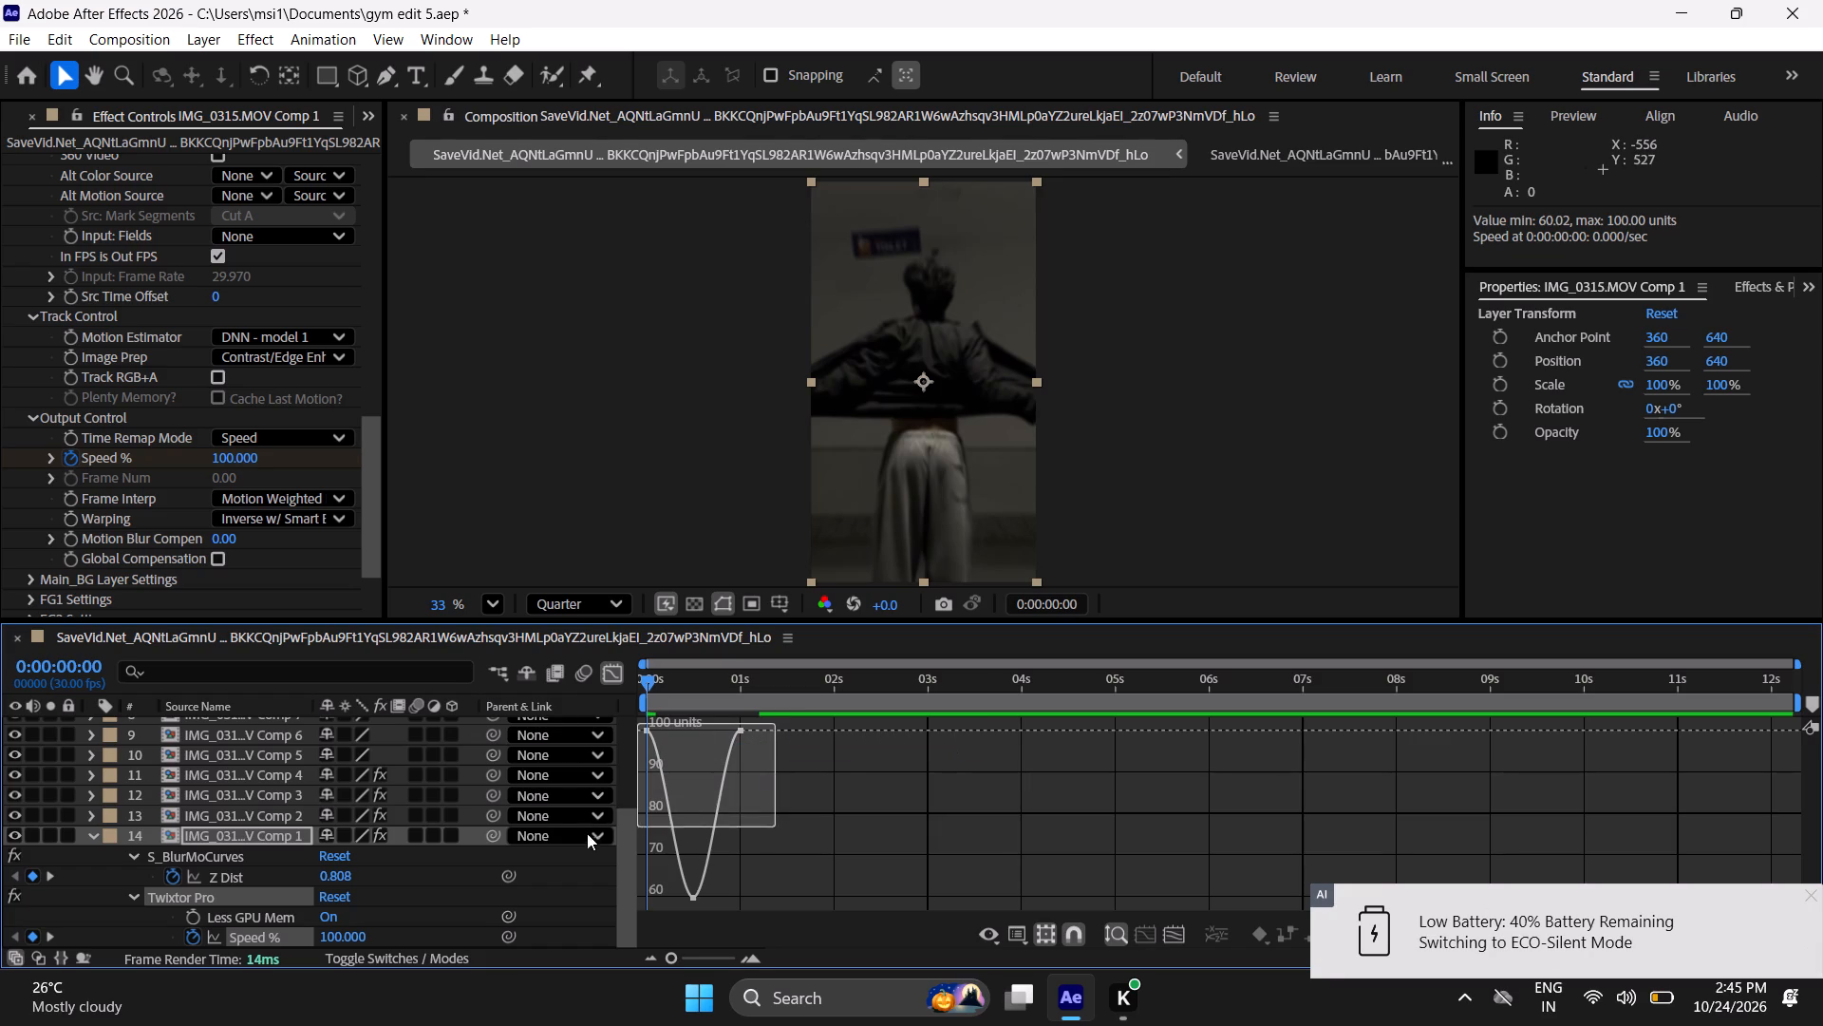
left_click_drag(587, 833, 579, 912)
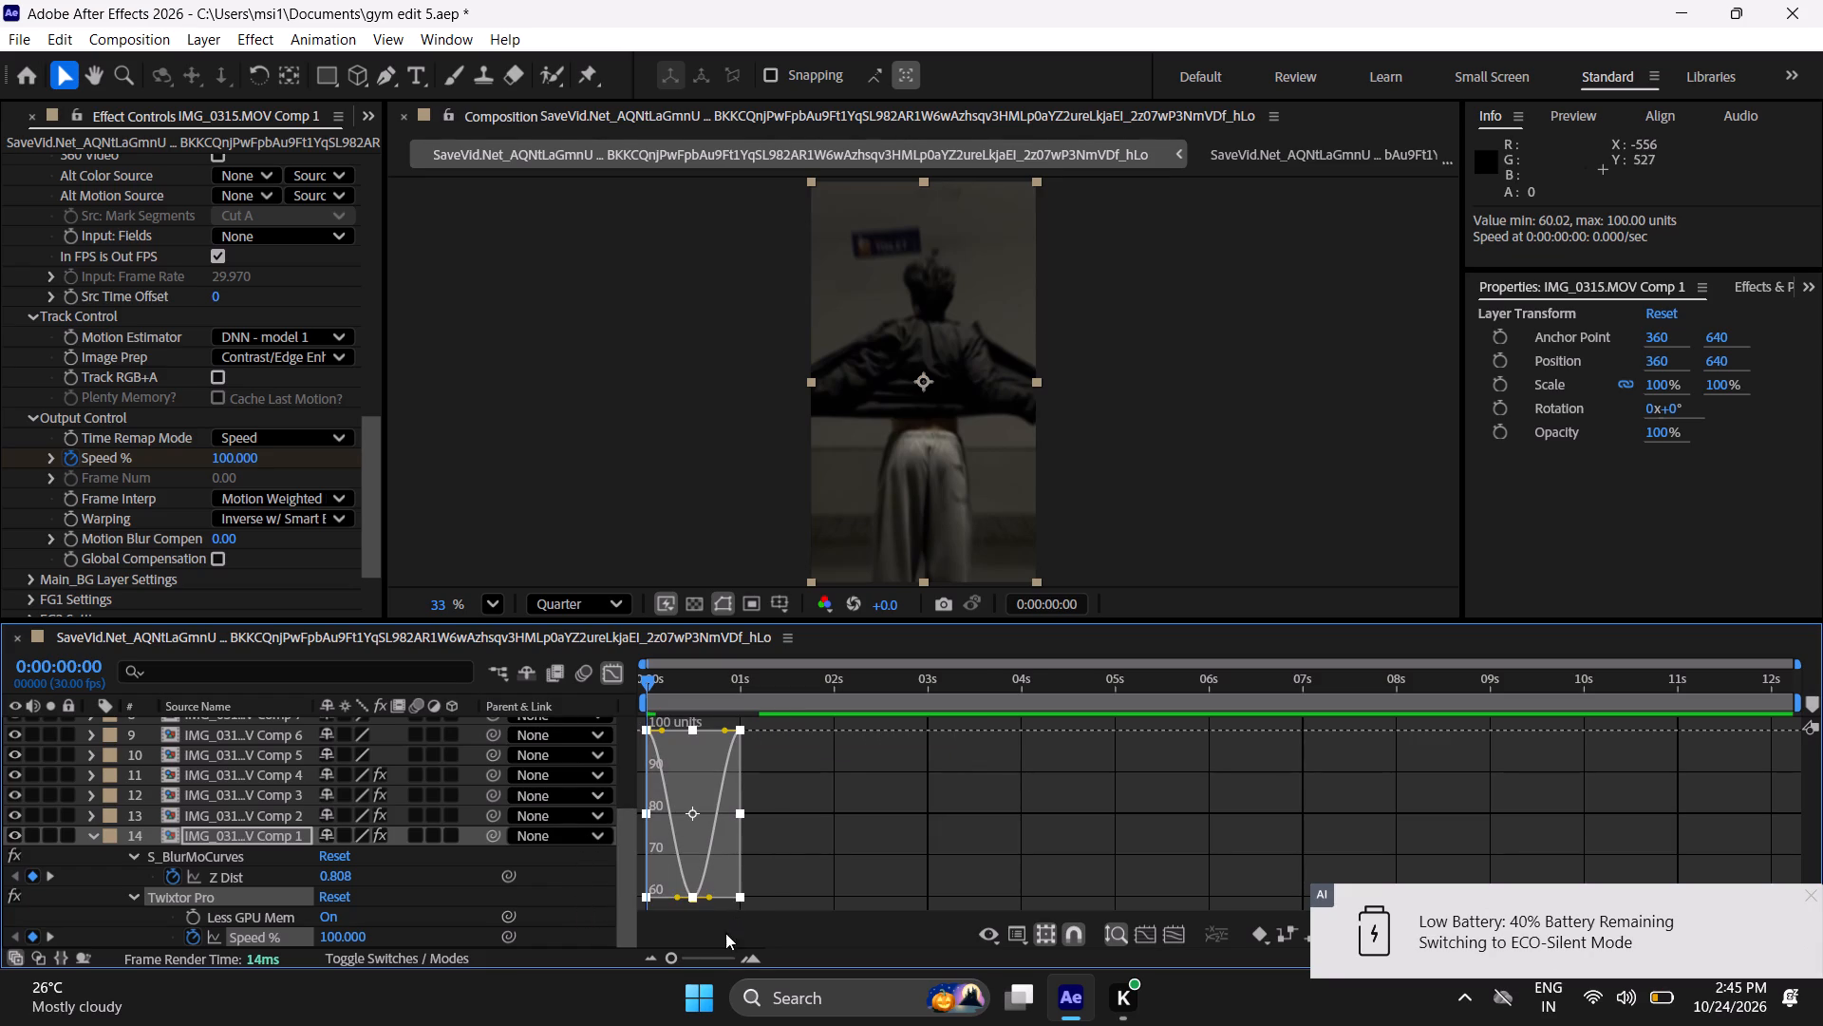
triple_click(754, 963)
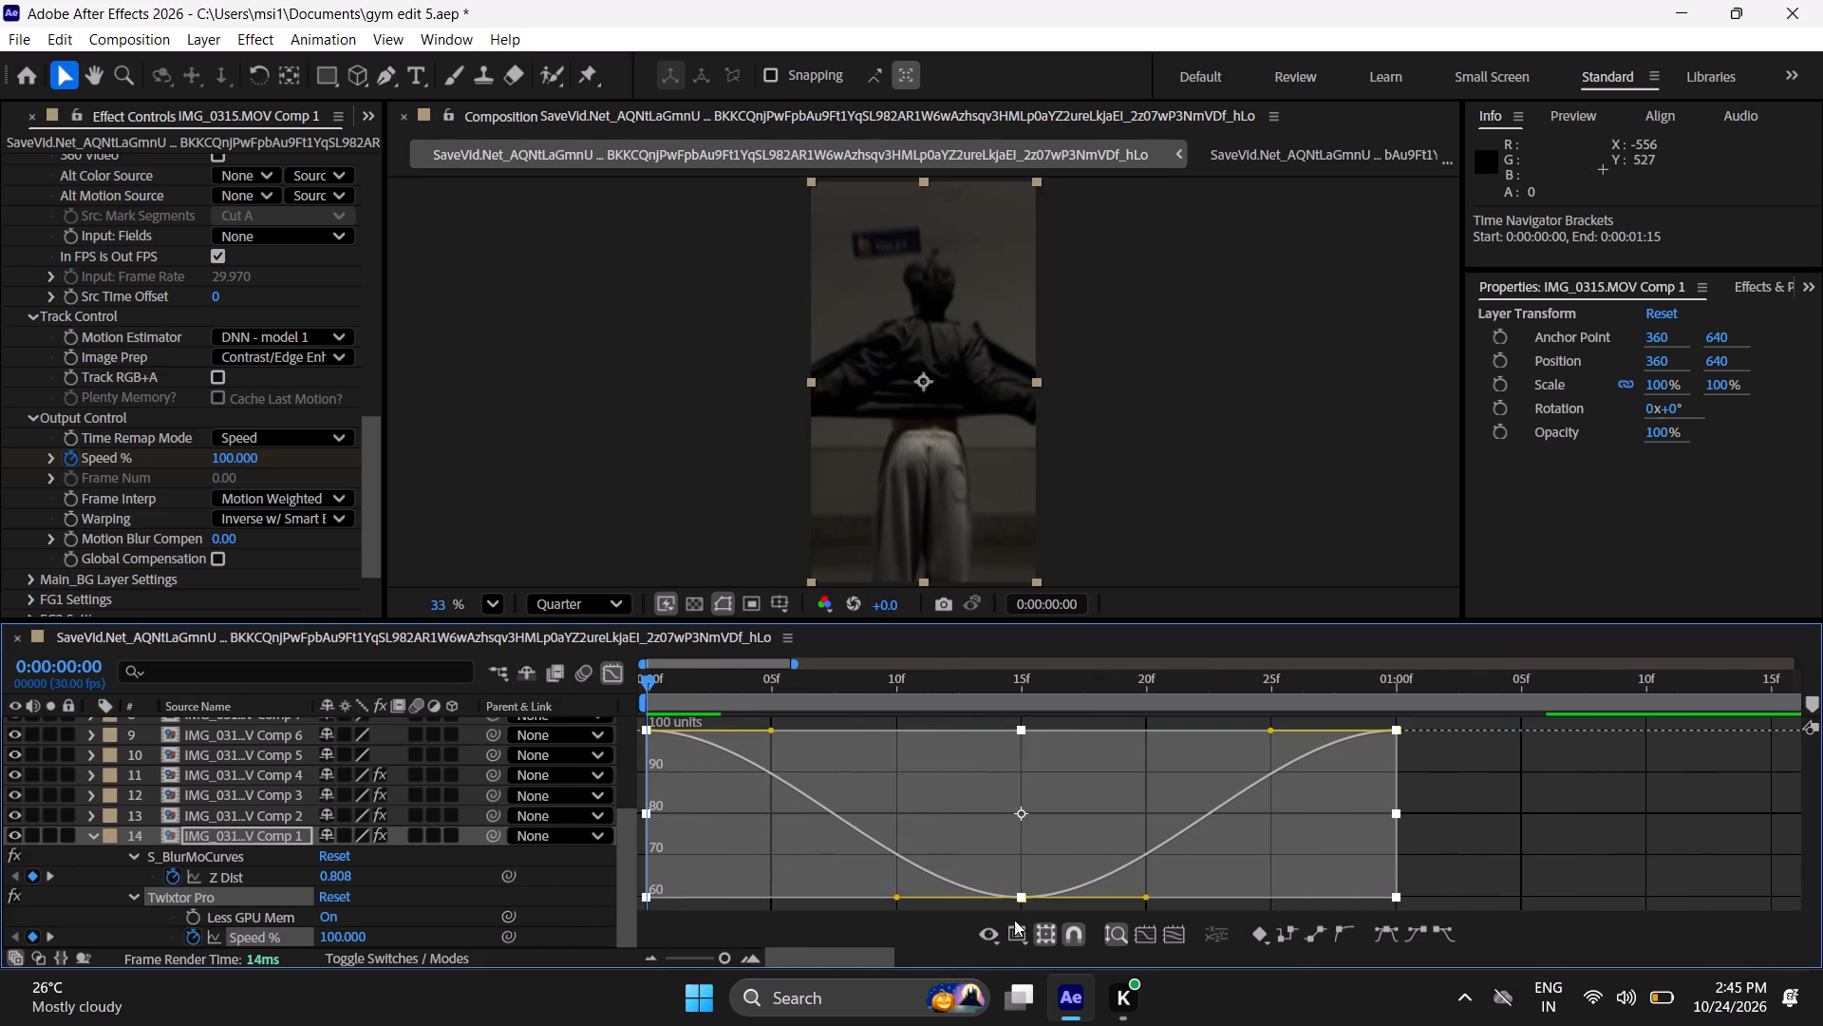
left_click(941, 775)
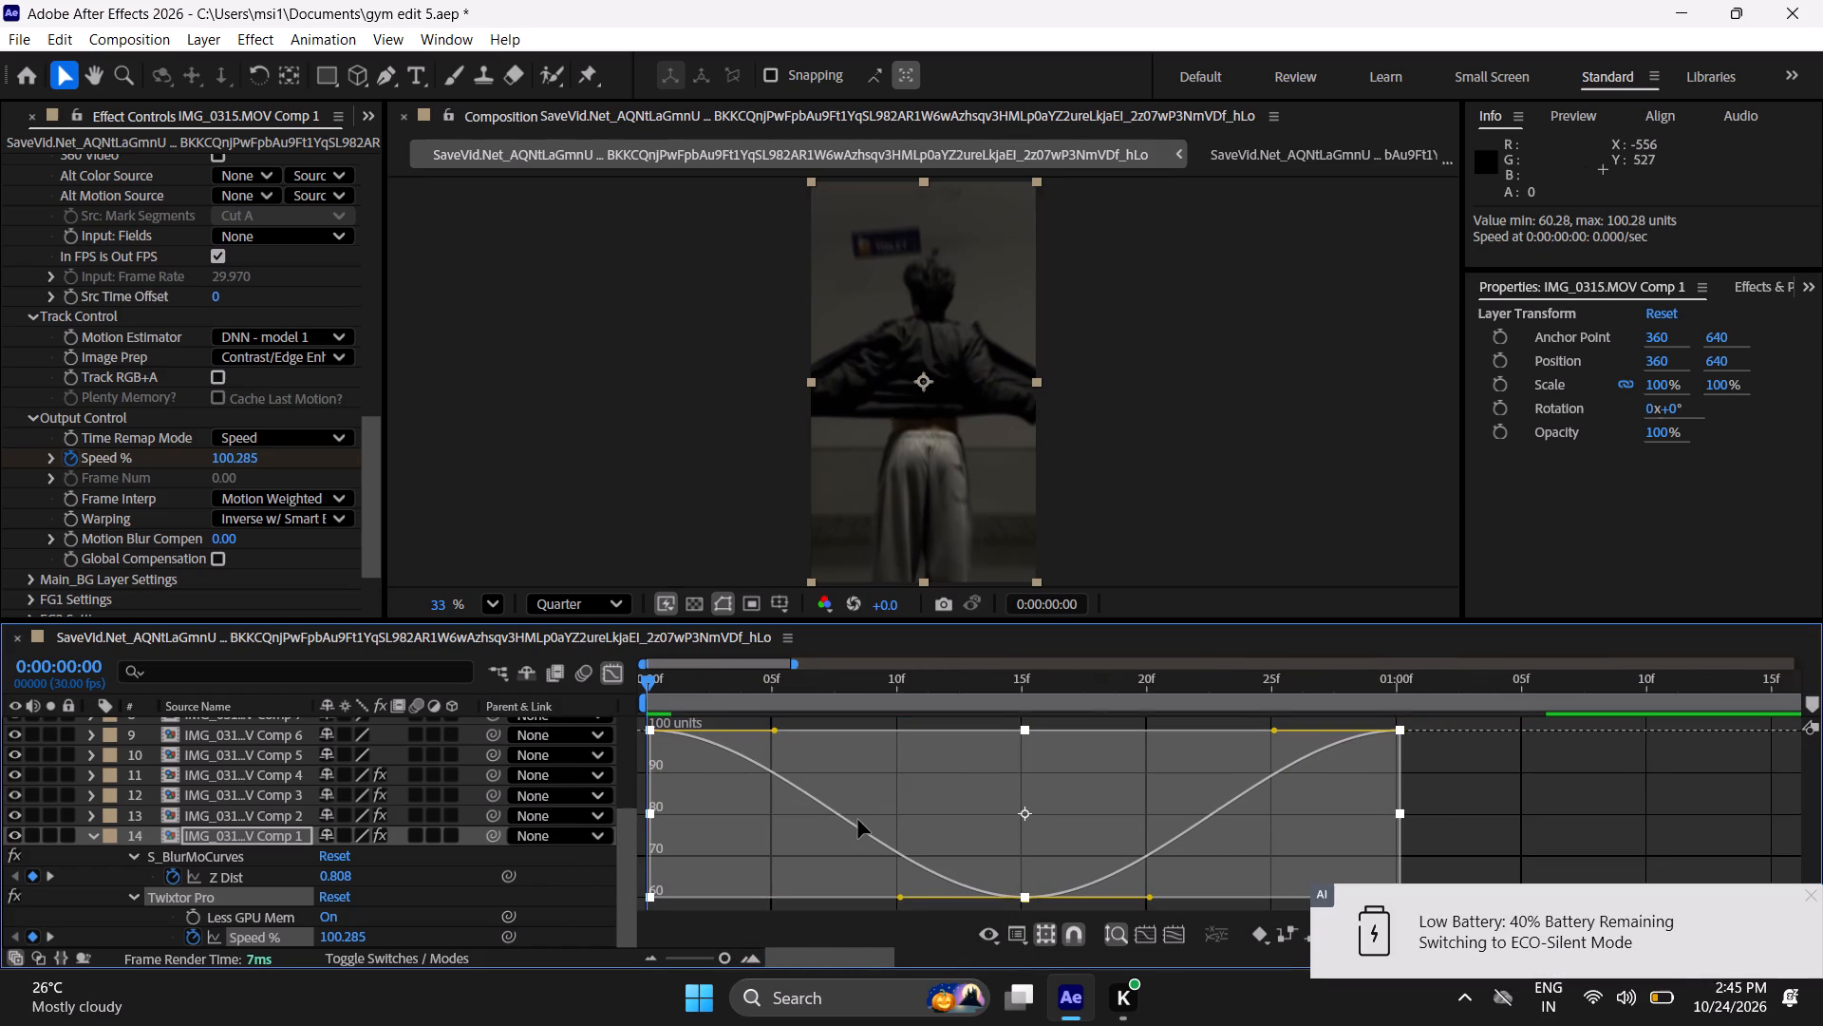
key("ctrl+z")
left_click(1500, 789)
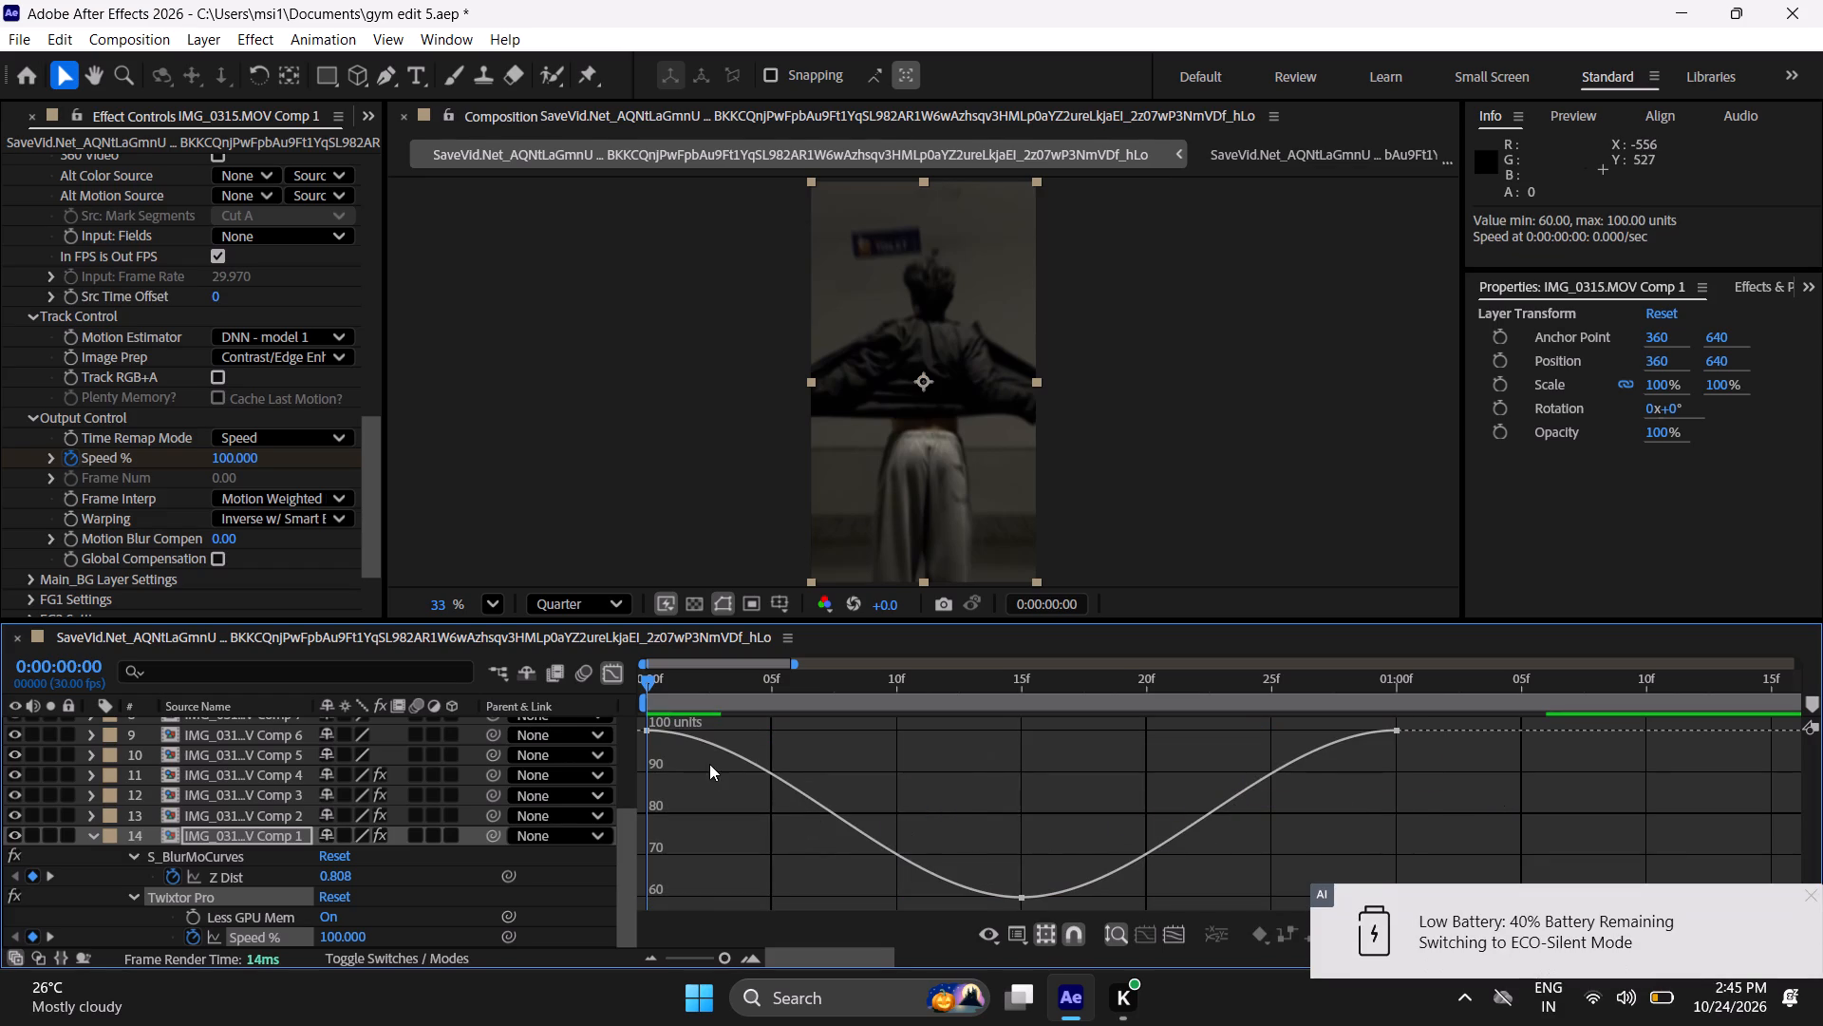
Pull the last Speed % keyframe's incoming handle down almost vertically so the curve rises steeply into 0:00:01:00.
left_click_drag(1175, 733, 1538, 752)
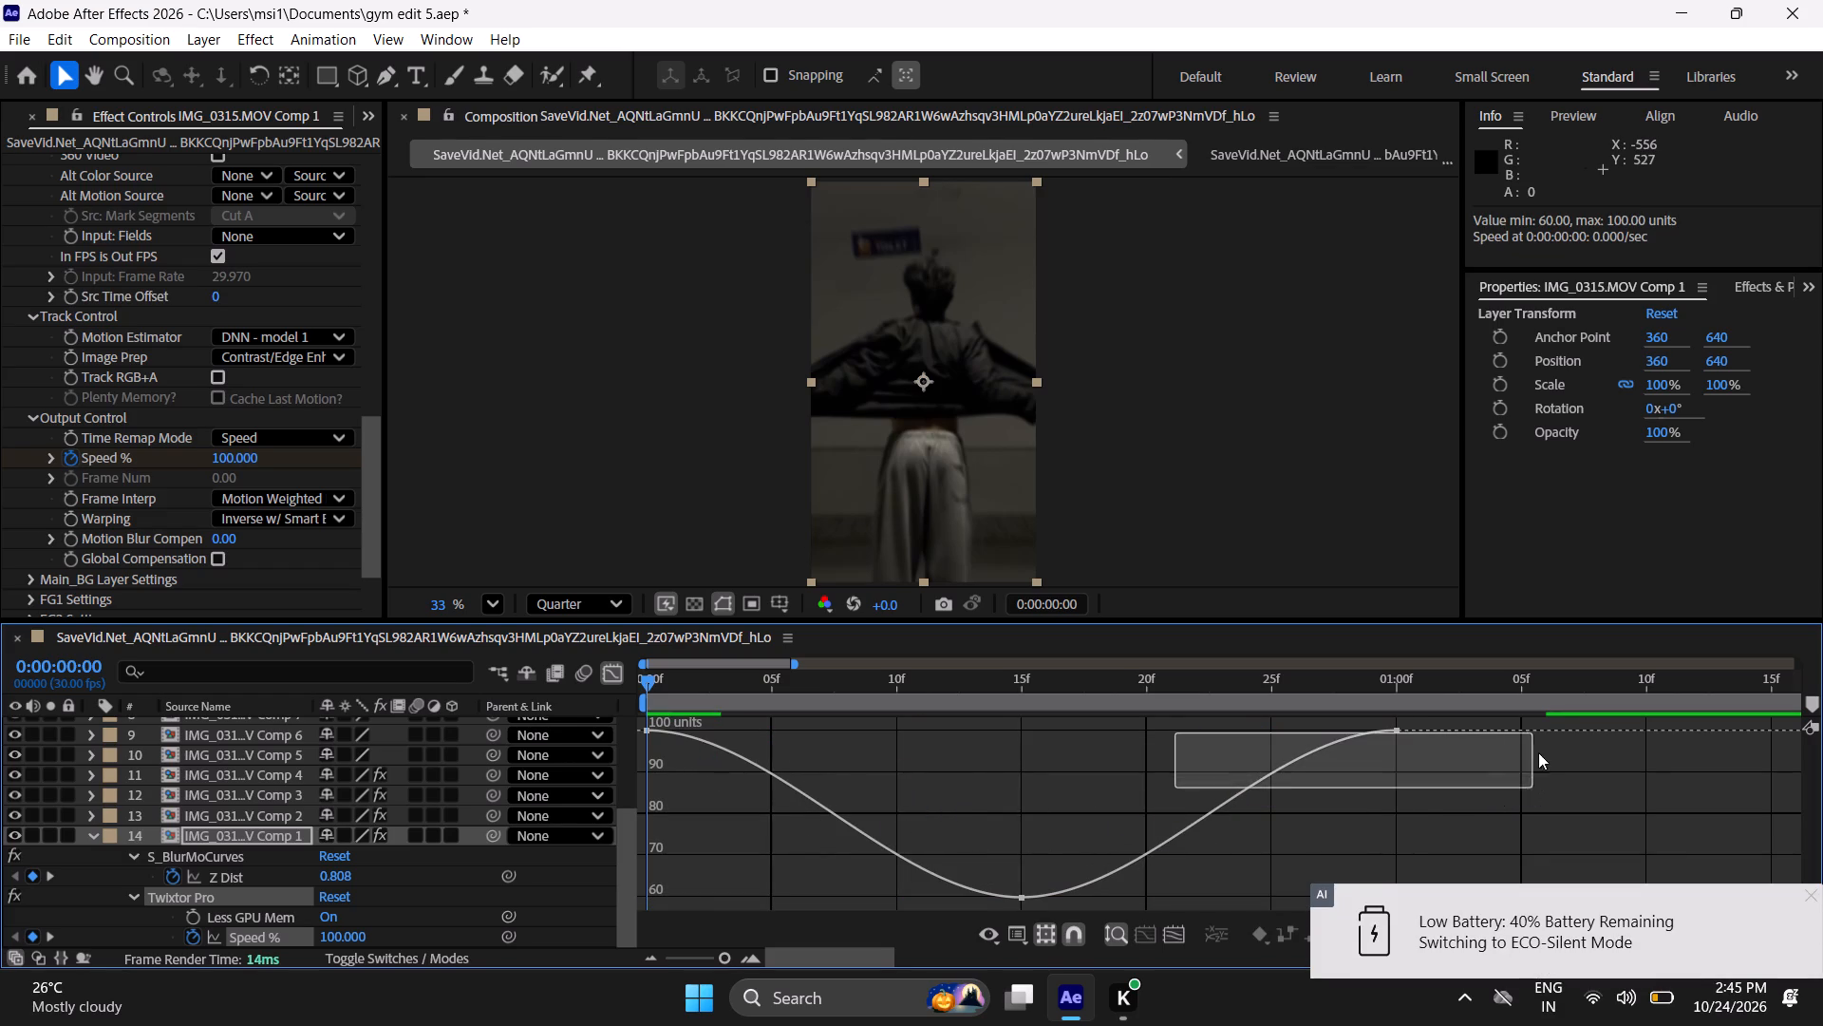
left_click_drag(1538, 752, 1559, 717)
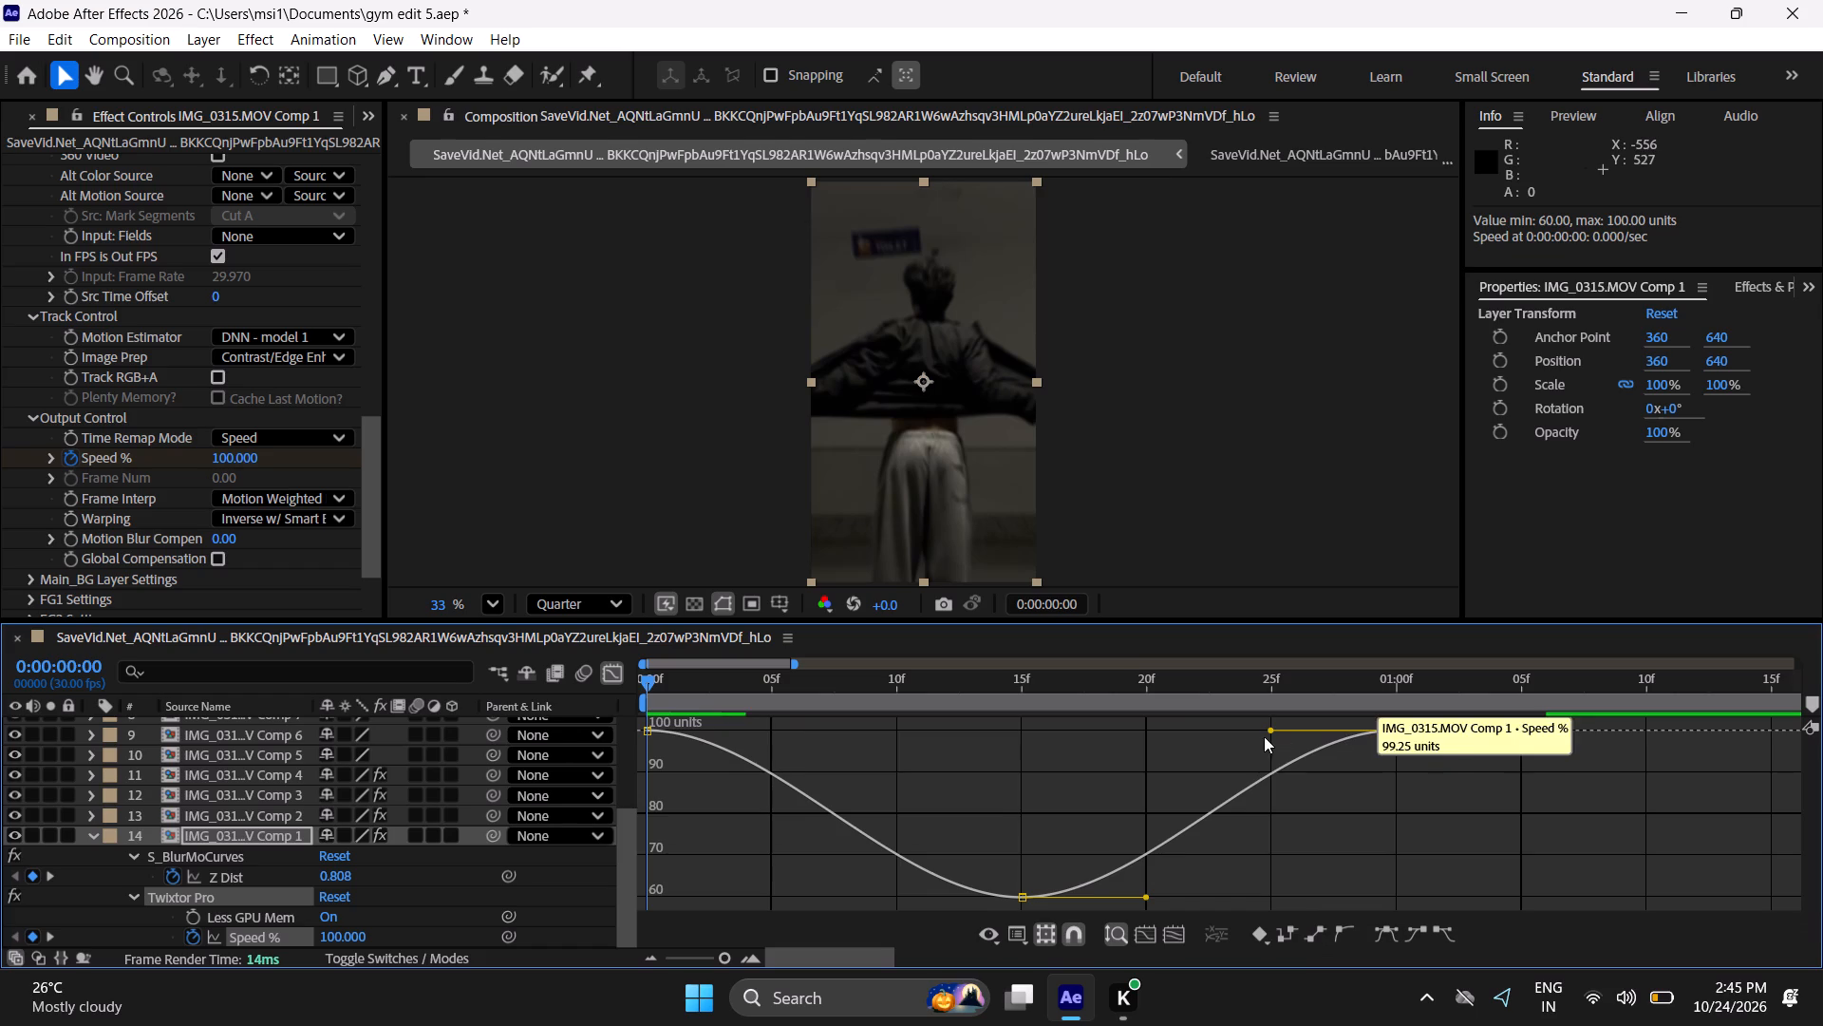
left_click_drag(1272, 722, 1452, 769)
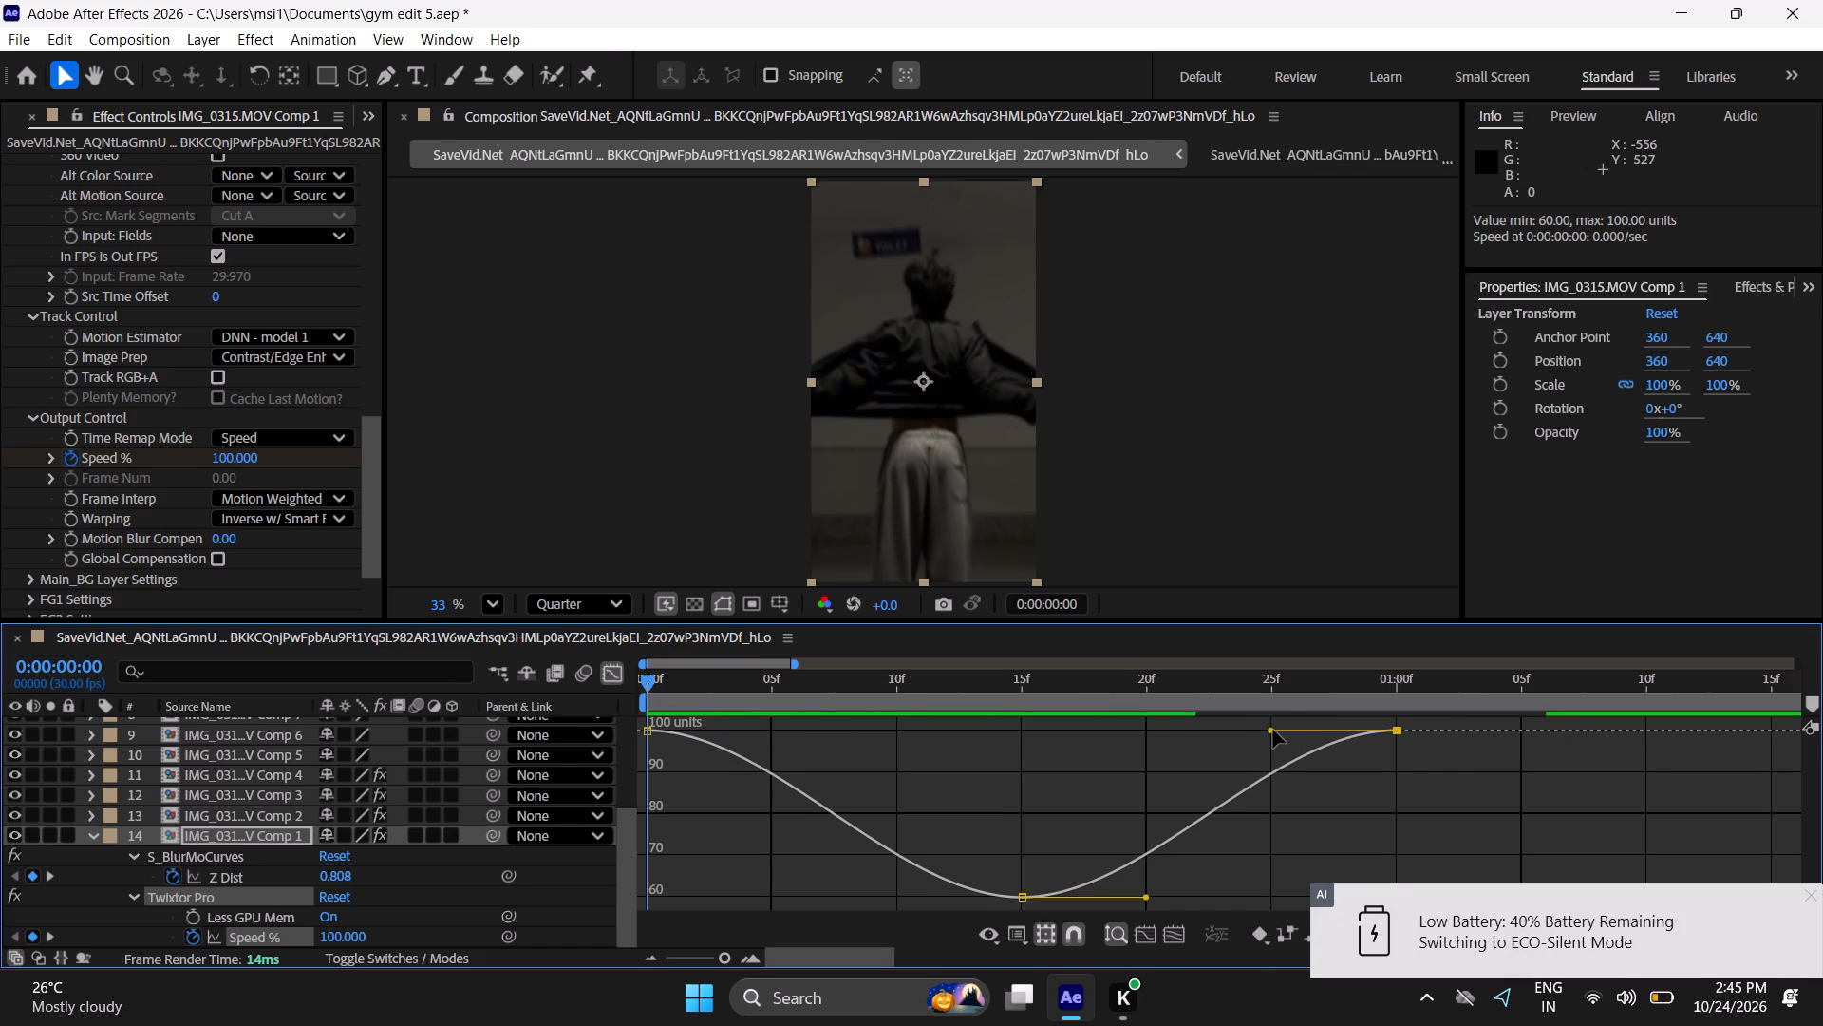
left_click_drag(1270, 730, 1402, 846)
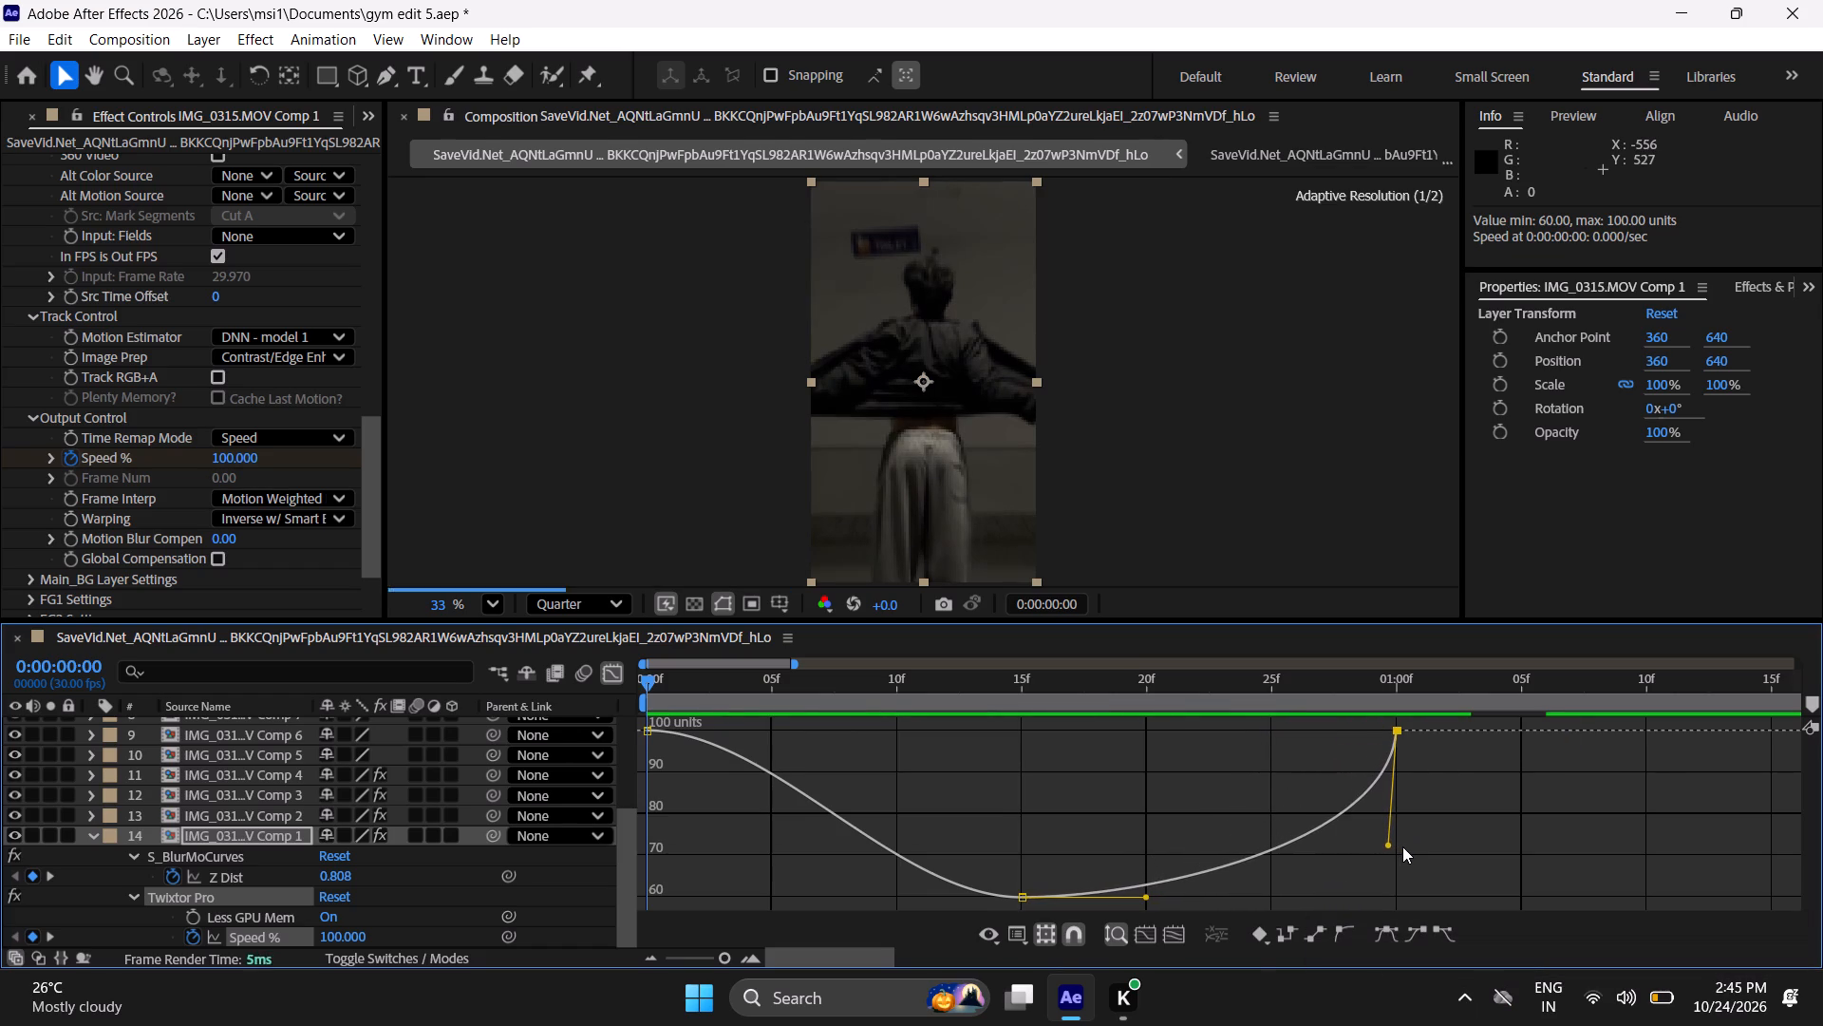
left_click_drag(1402, 846, 1421, 869)
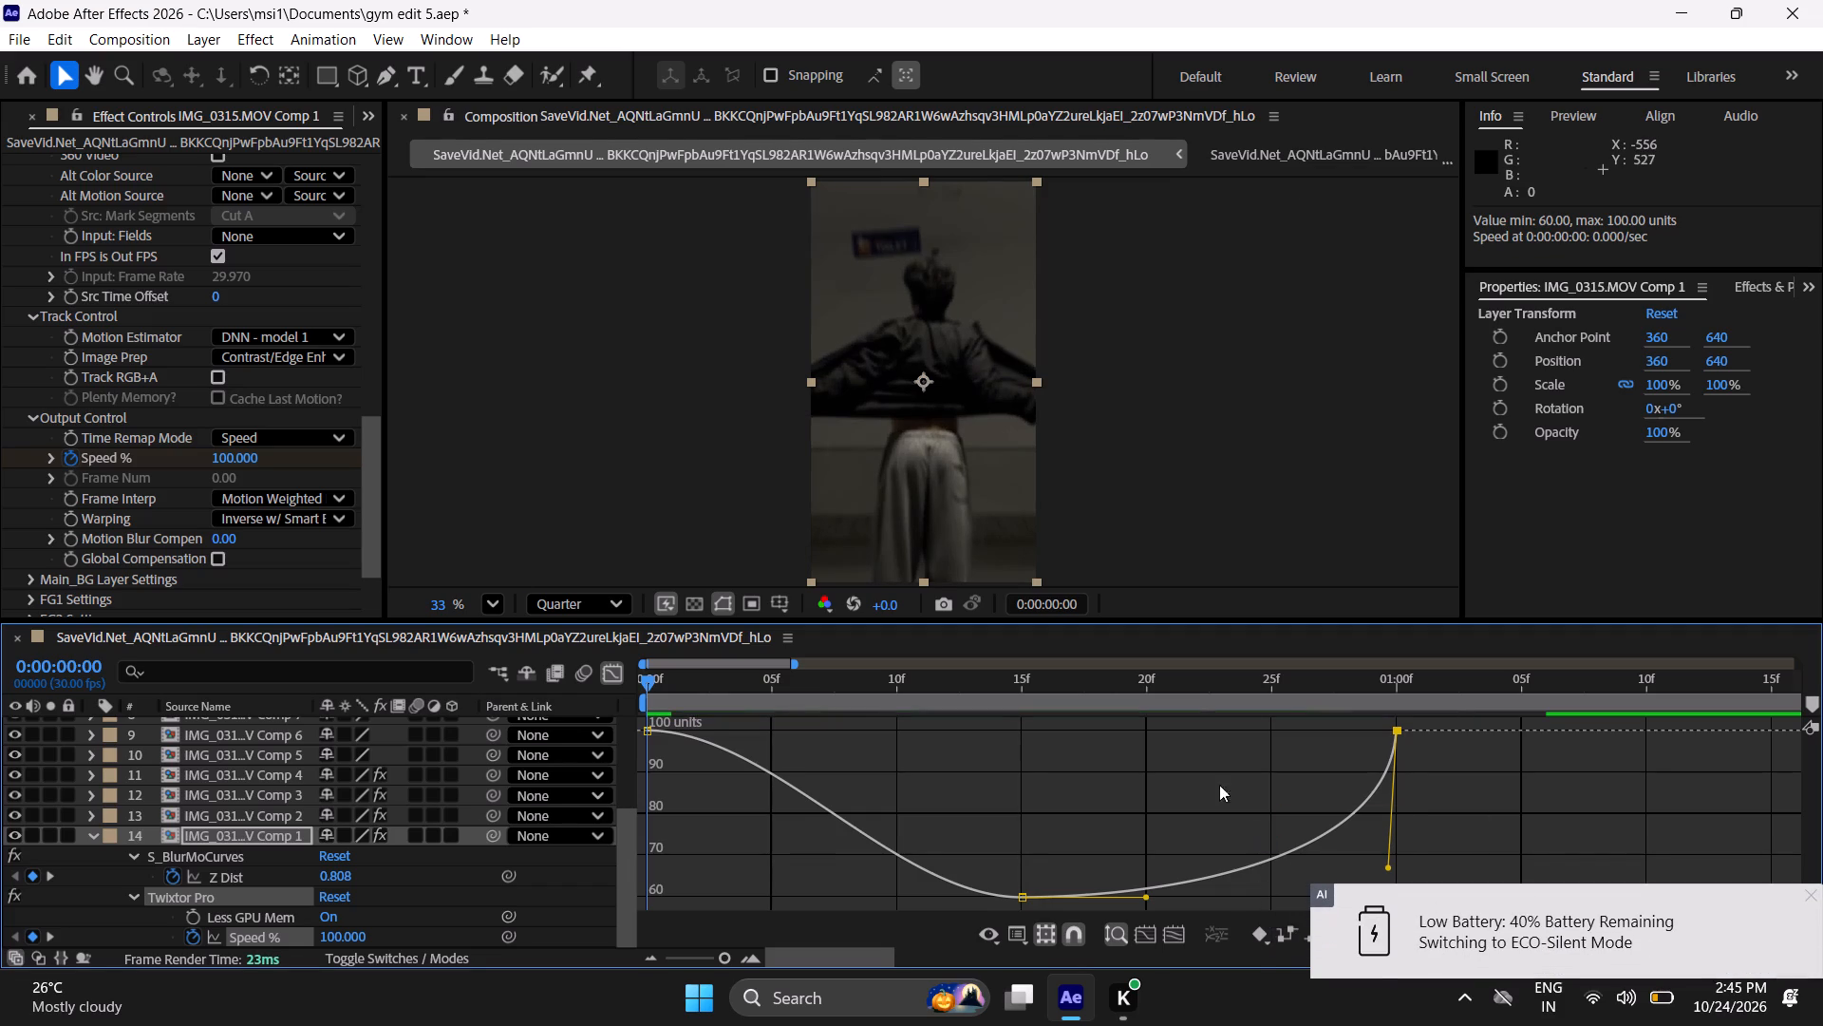
Pull the first Speed % keyframe's outgoing handle down almost vertically so the curve drops steeply from 0:00:00:00.
left_click_drag(682, 724, 626, 768)
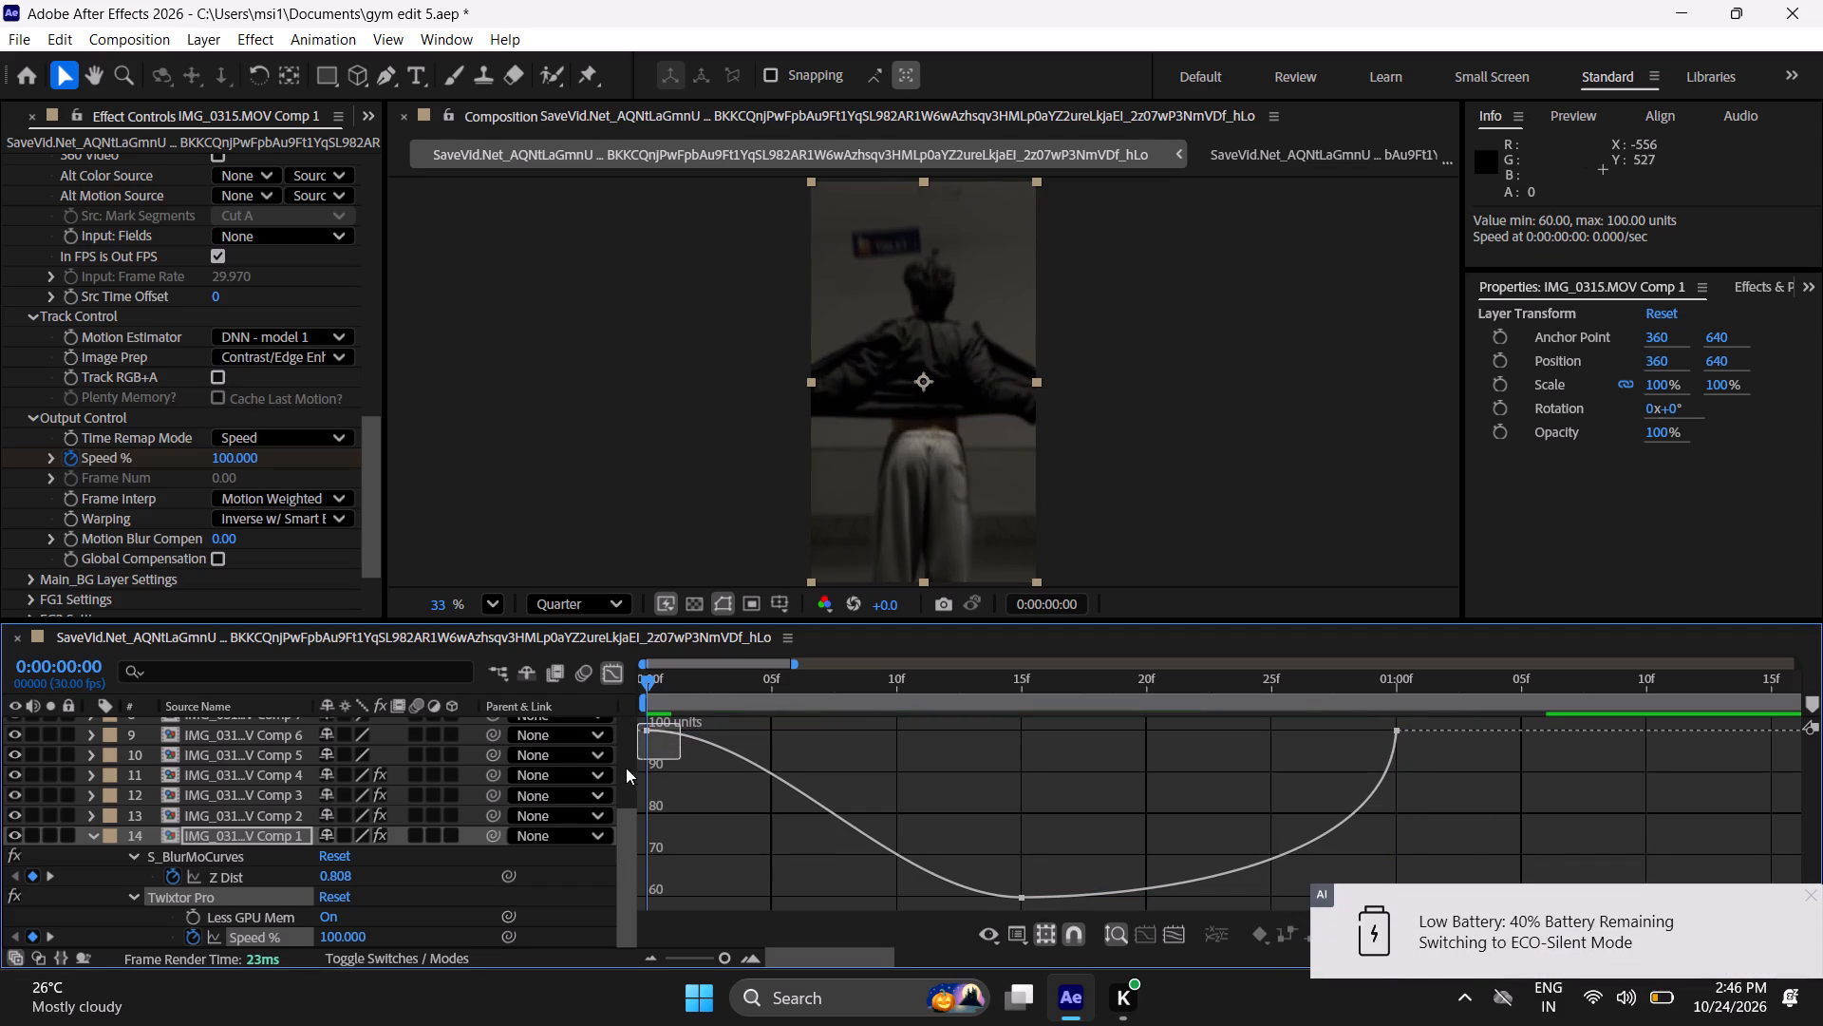
left_click_drag(626, 768, 625, 770)
left_click_drag(771, 729, 773, 727)
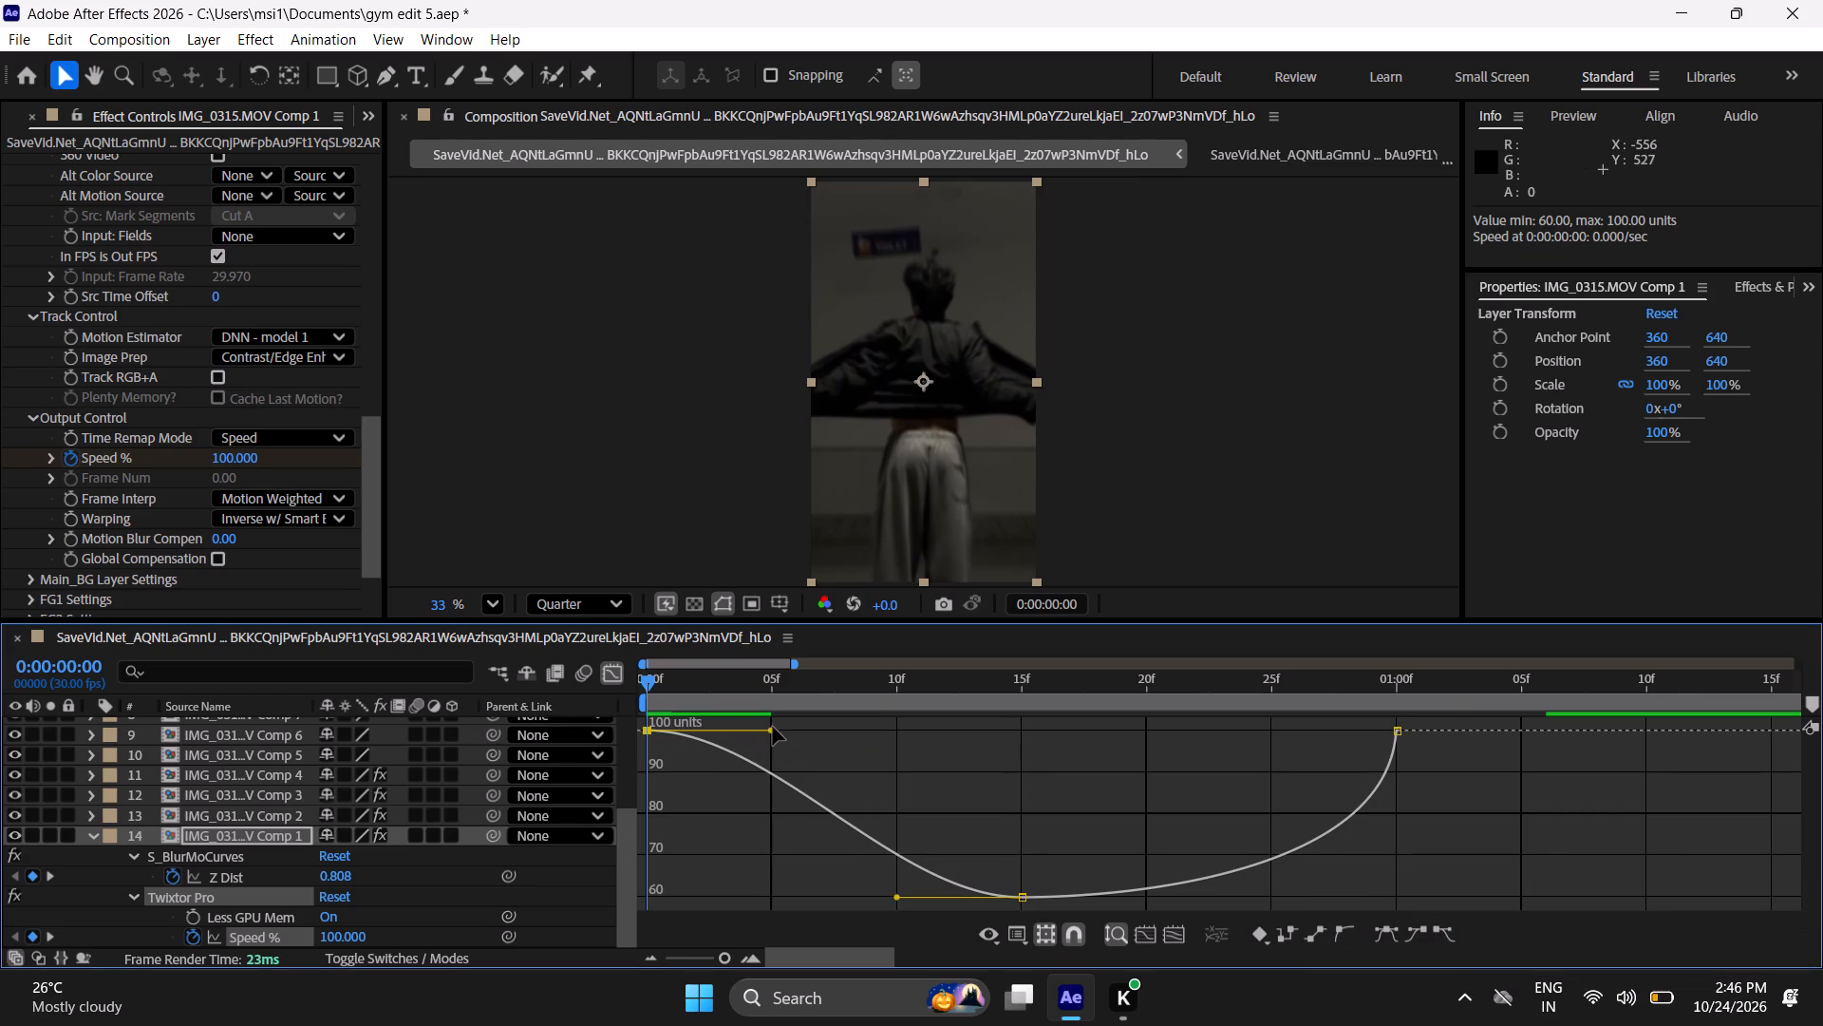
left_click_drag(773, 727, 614, 859)
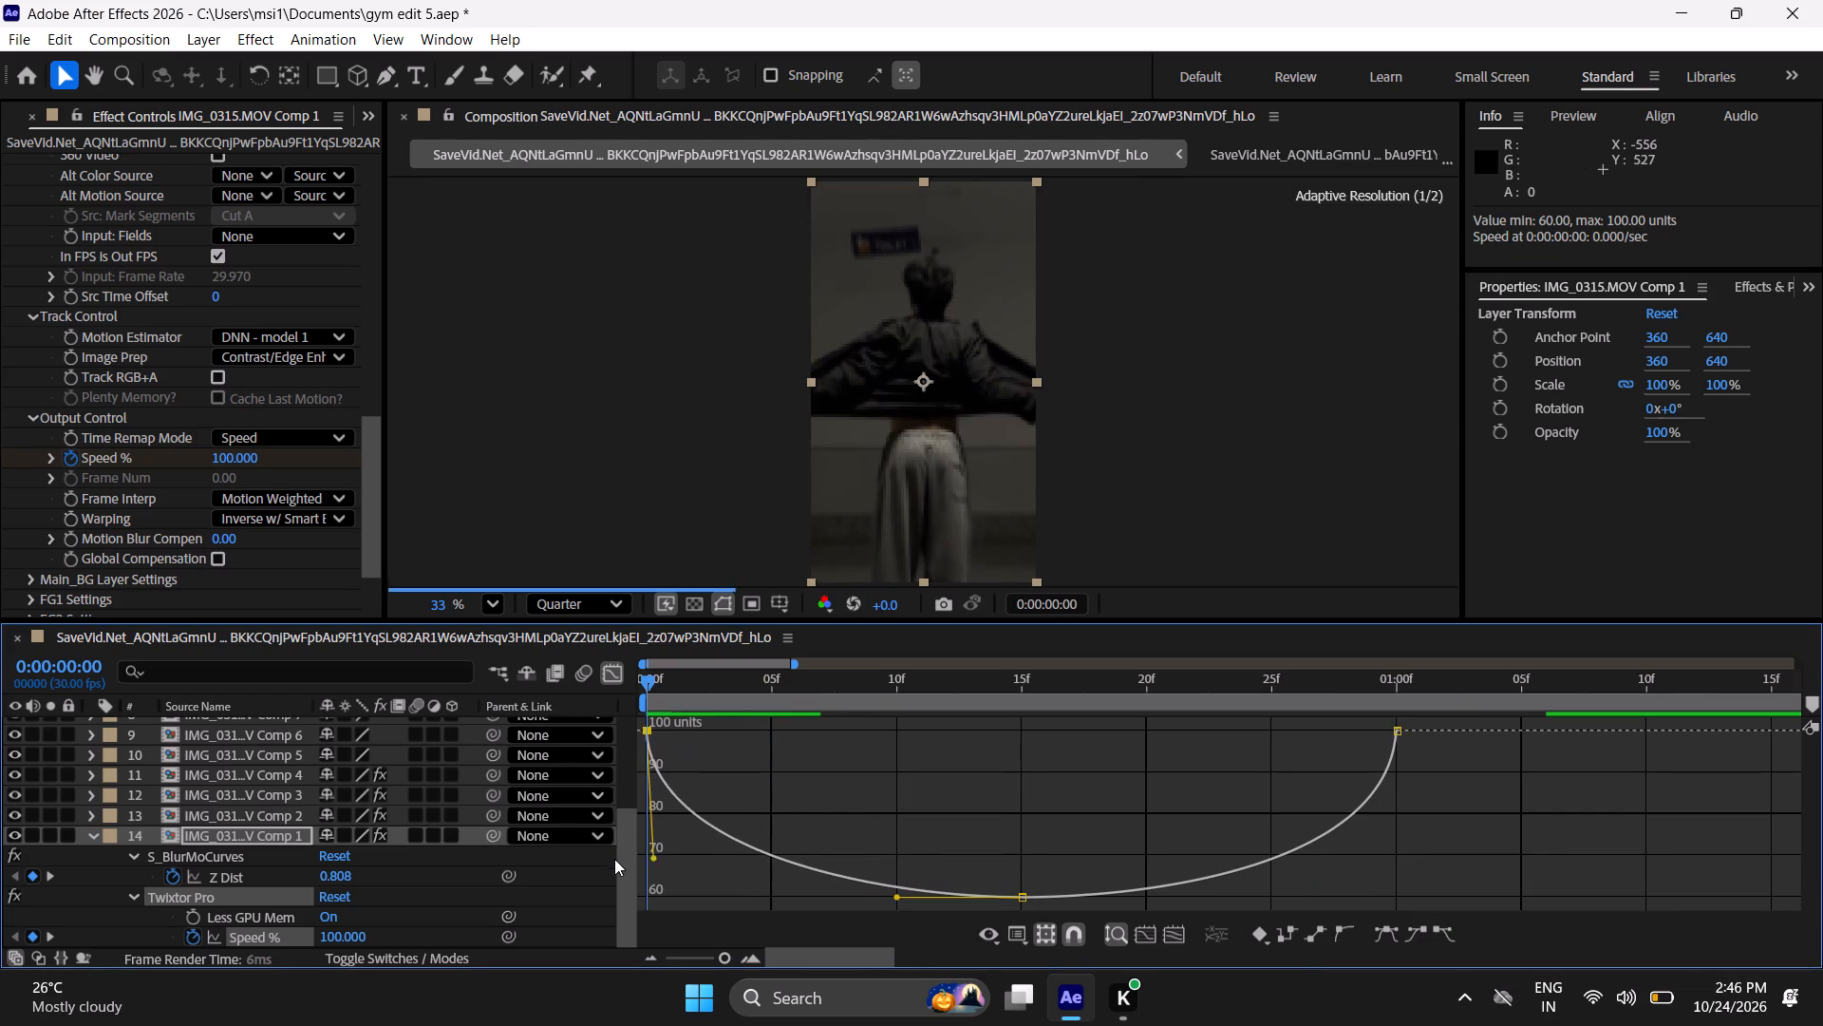
left_click_drag(614, 859, 612, 902)
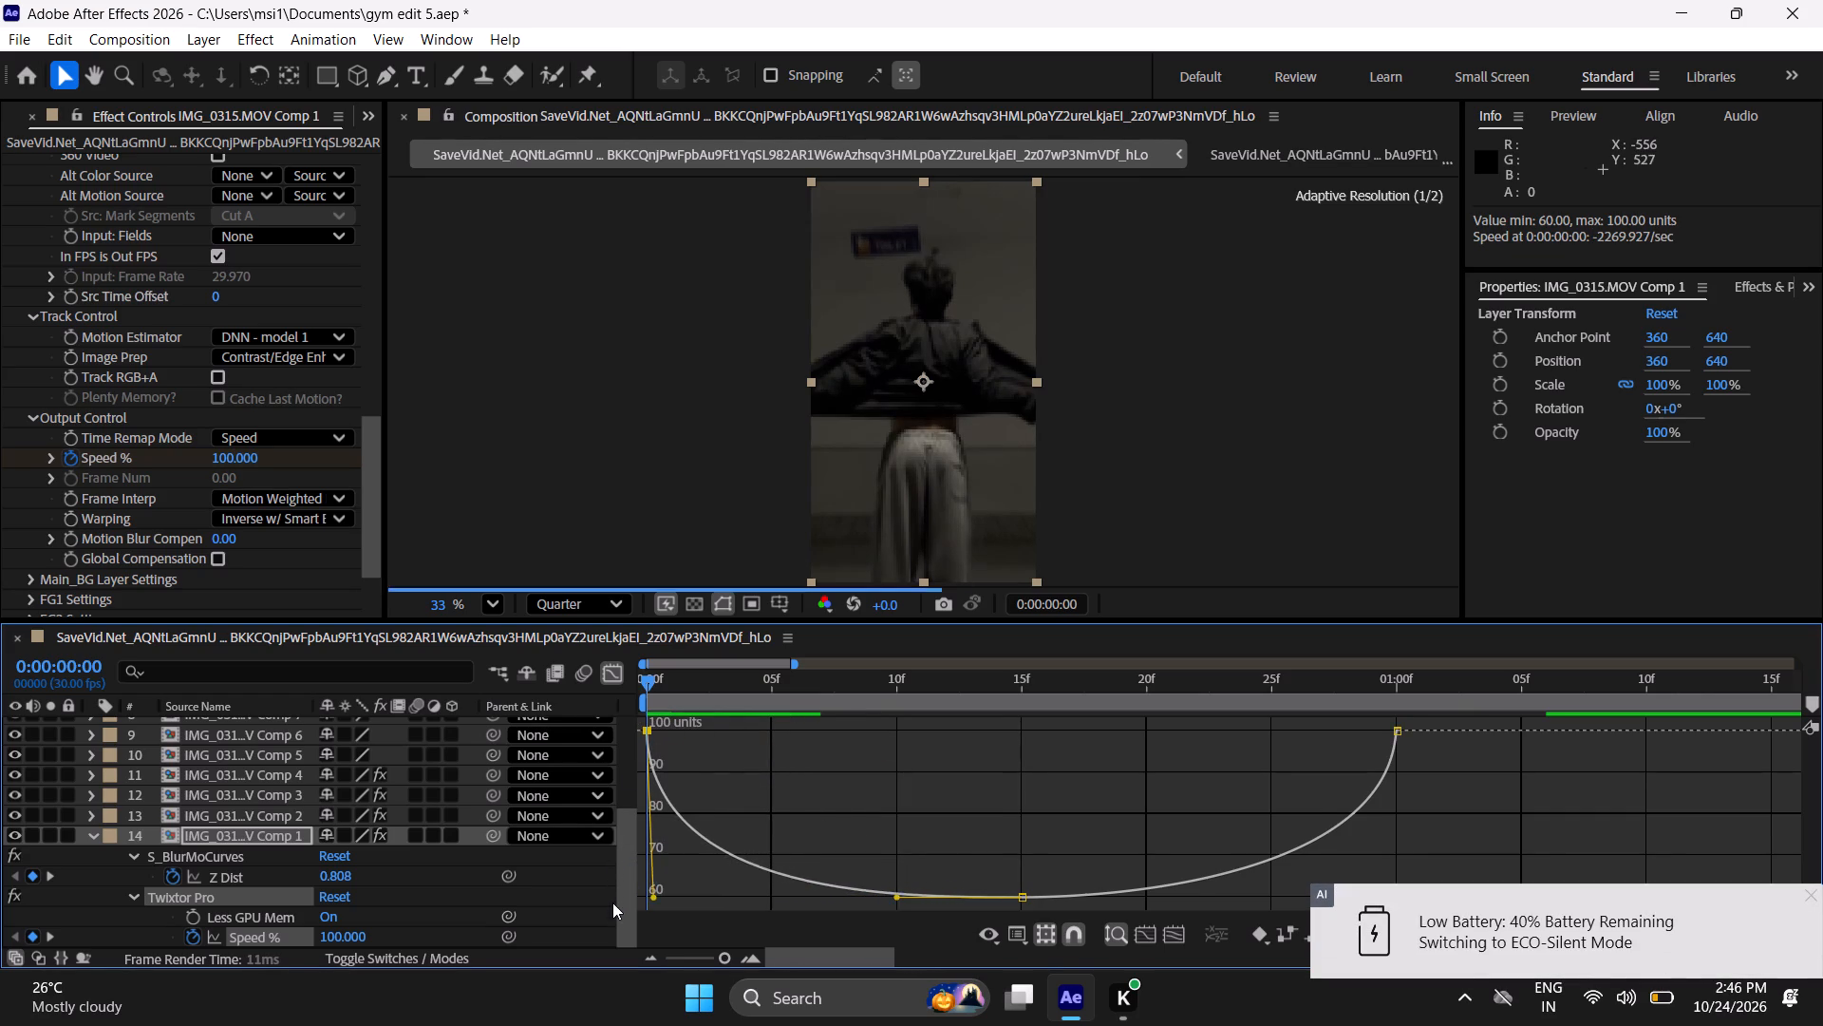
left_click_drag(612, 902, 611, 930)
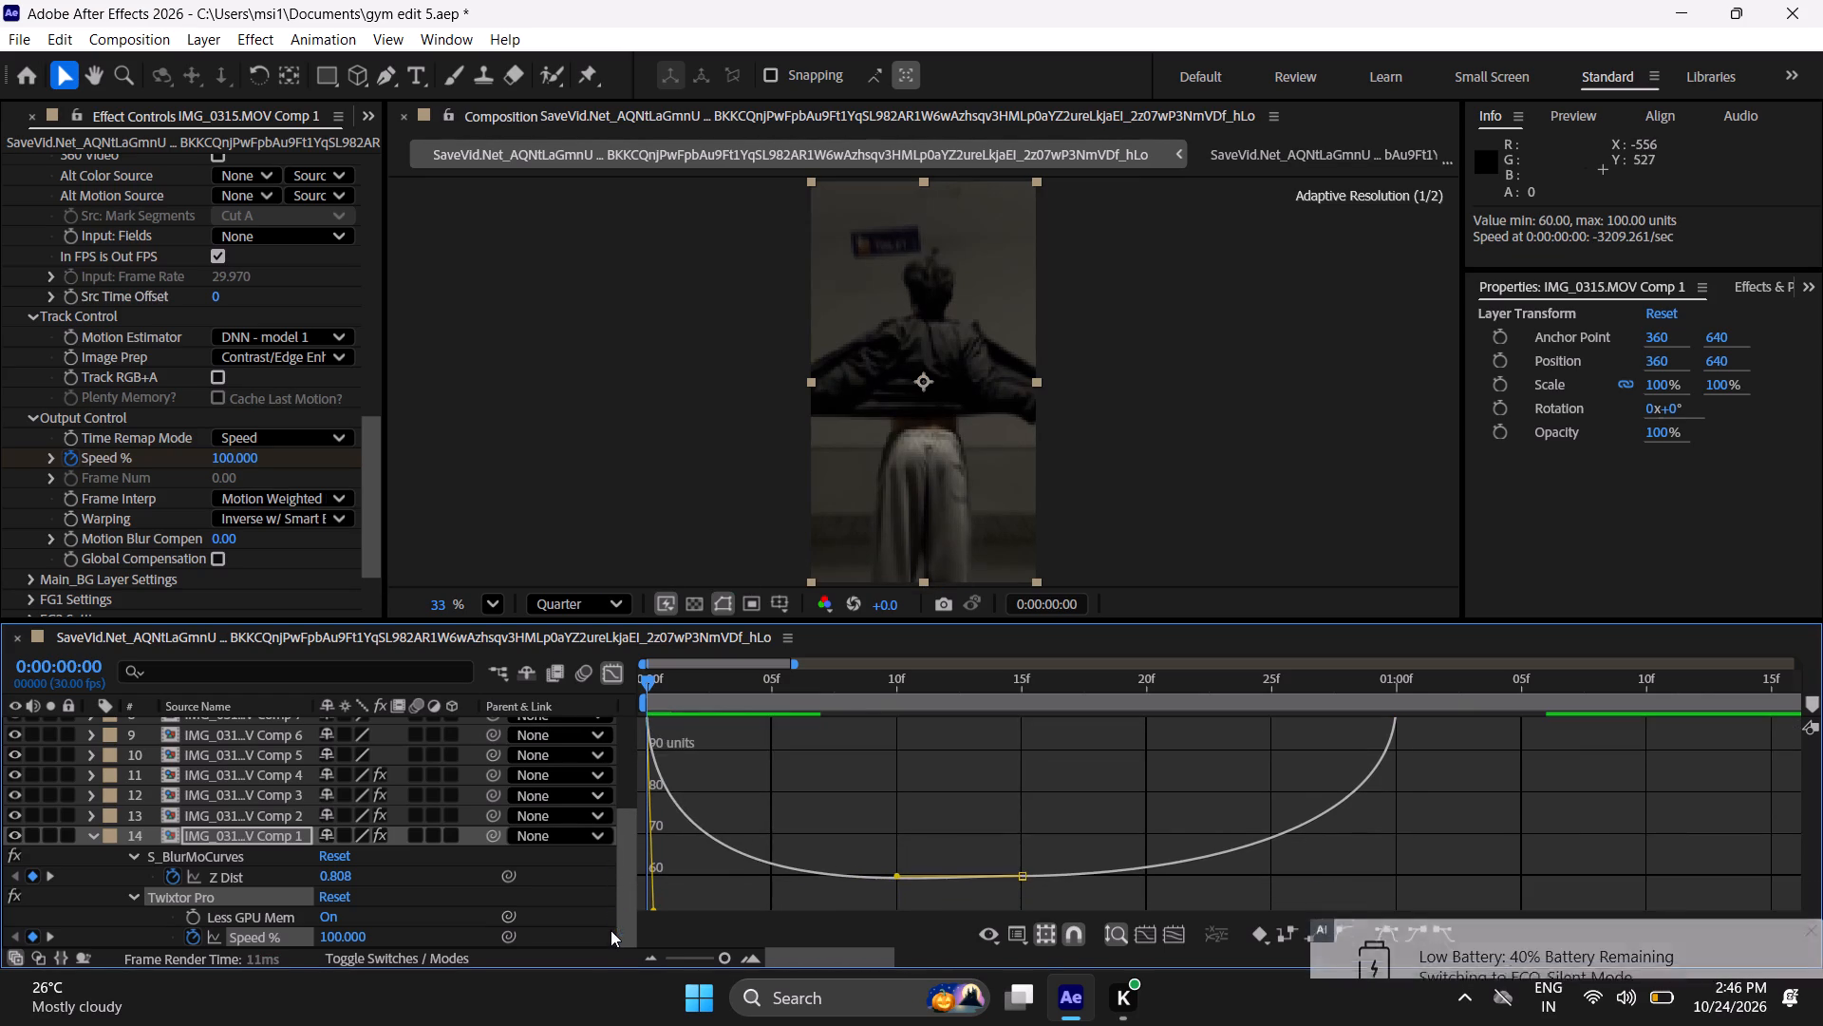
left_click_drag(611, 930, 623, 863)
Lengthen both handles of the middle Speed % keyframe, keeping them nearly horizontal to widen the slow section of the curve.
left_click_drag(983, 856, 1049, 925)
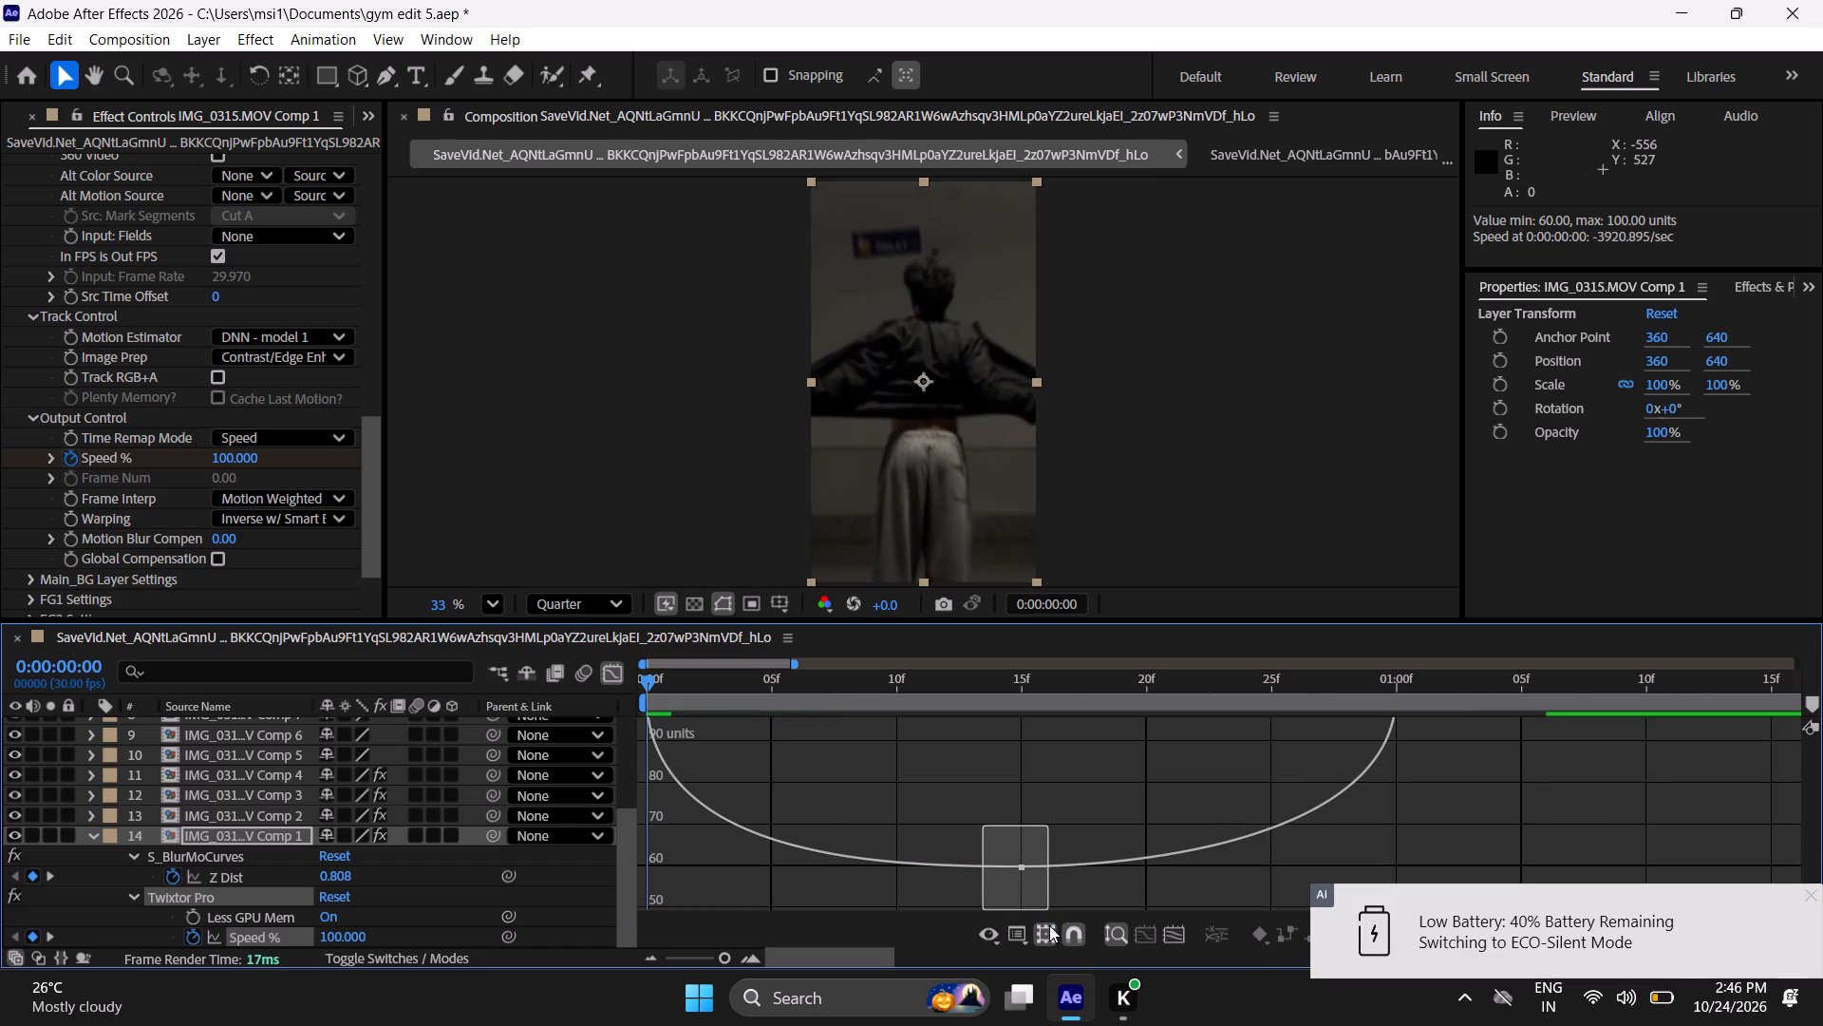
left_click_drag(1049, 925, 1047, 924)
left_click(1022, 896)
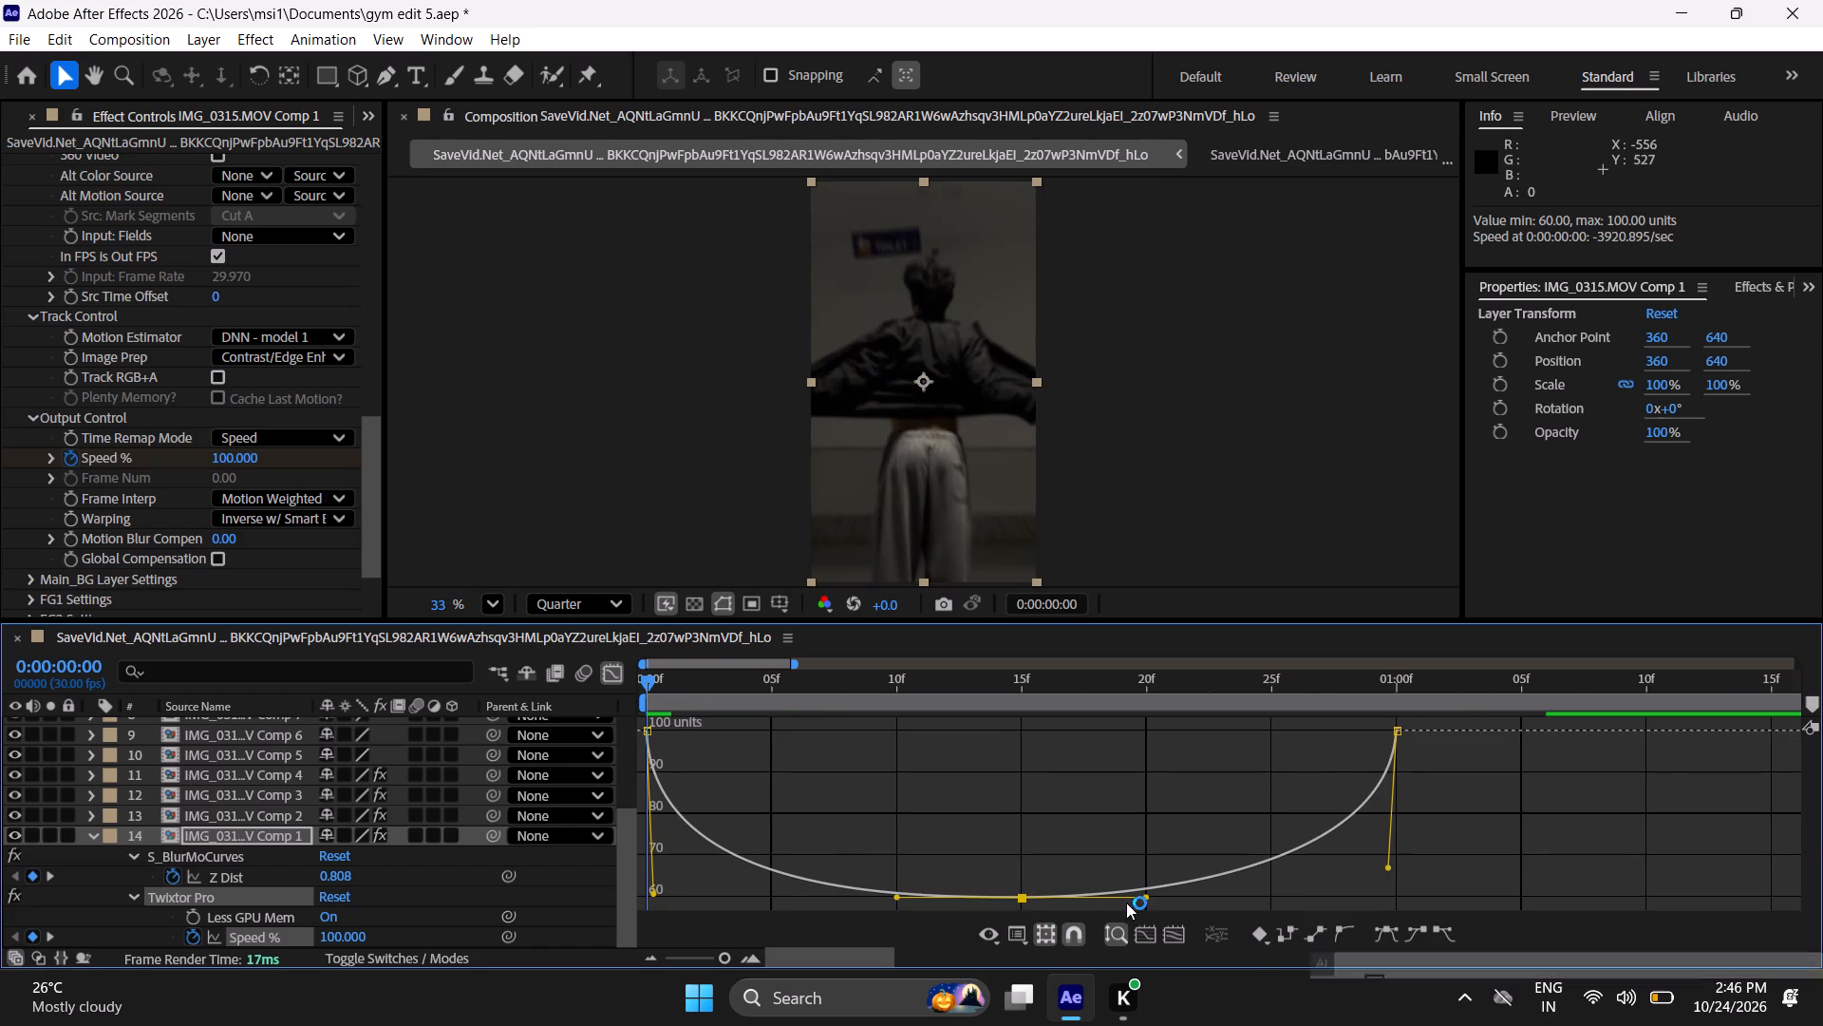
left_click_drag(1146, 898, 1158, 907)
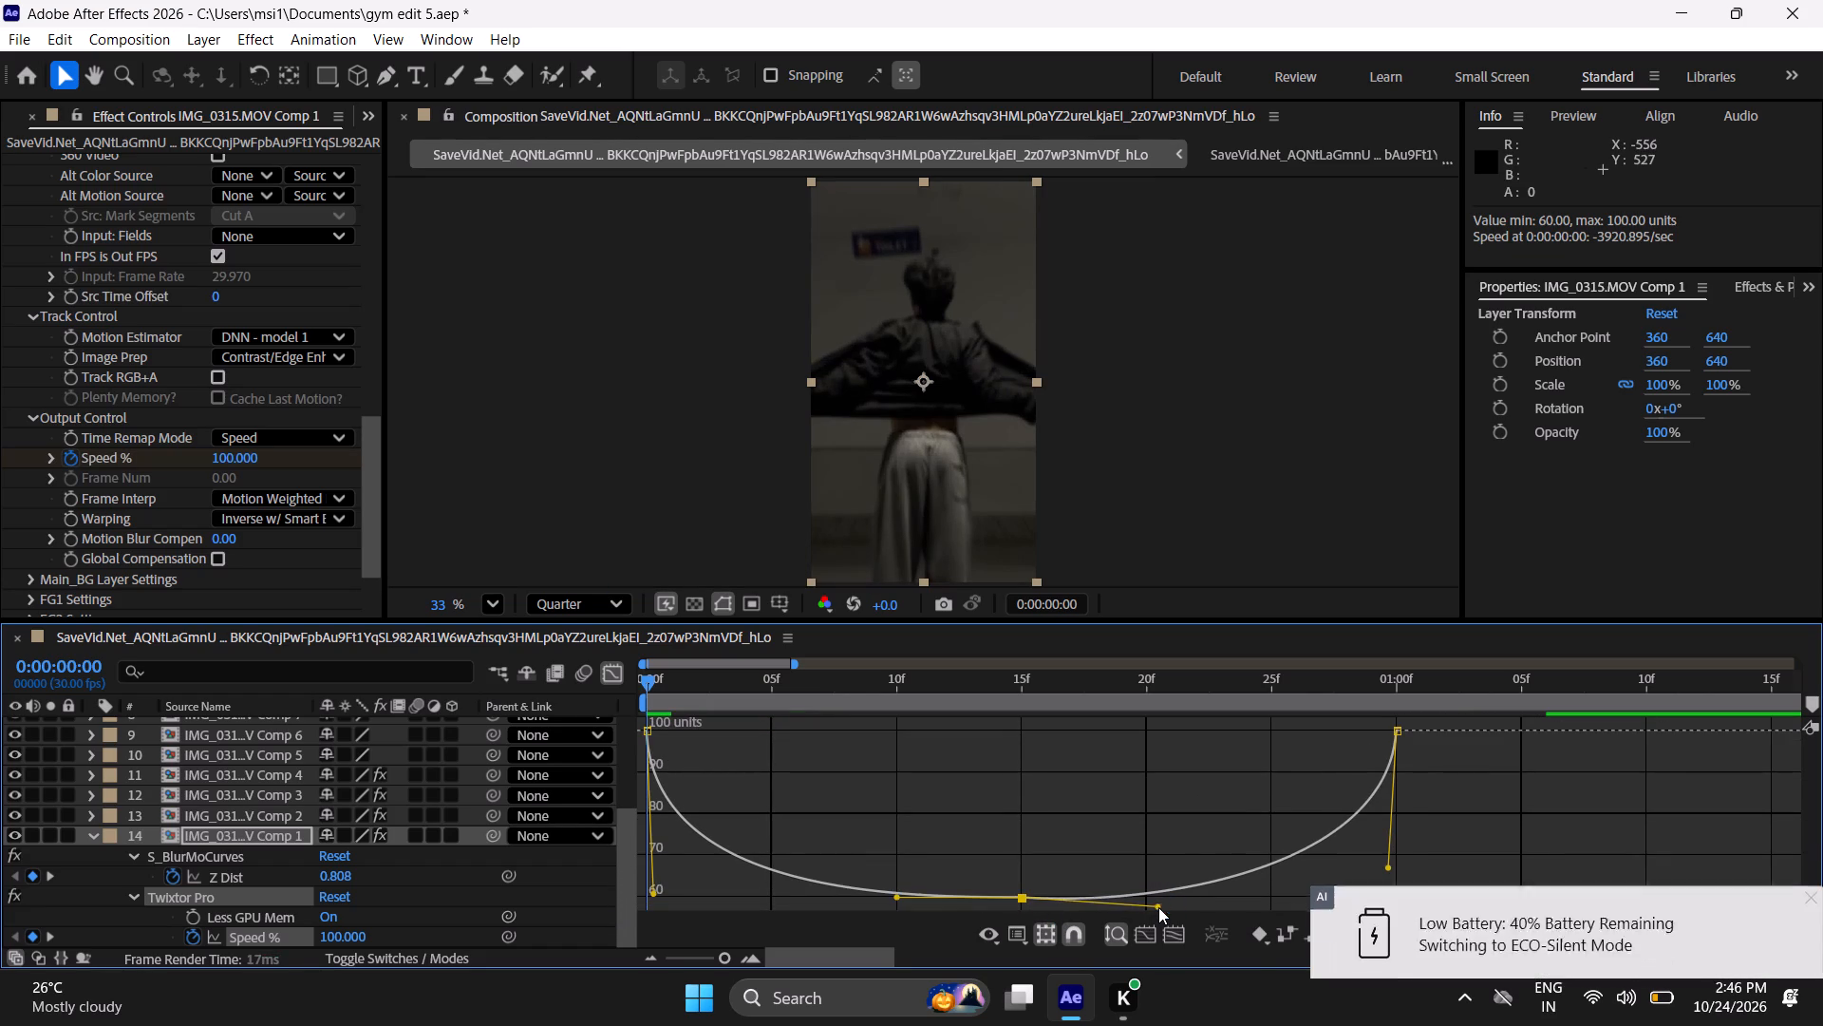
left_click_drag(1158, 907, 1168, 888)
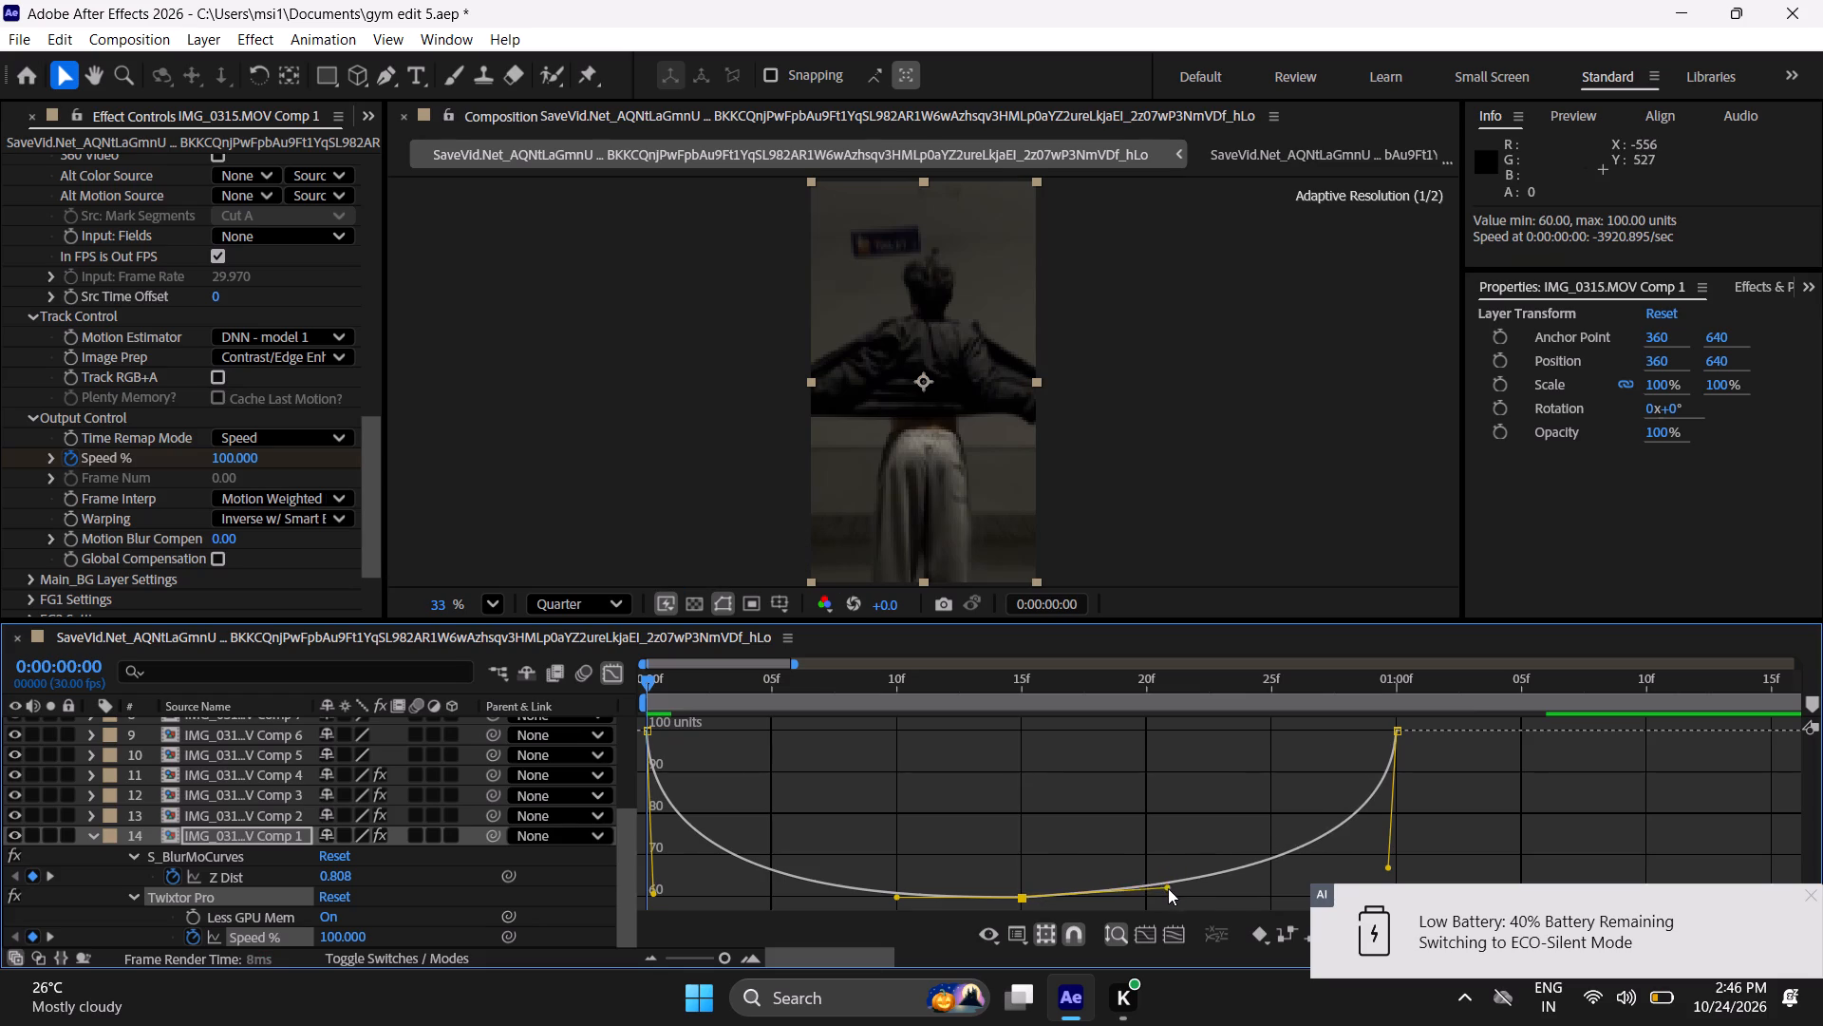
left_click_drag(1168, 888, 1207, 900)
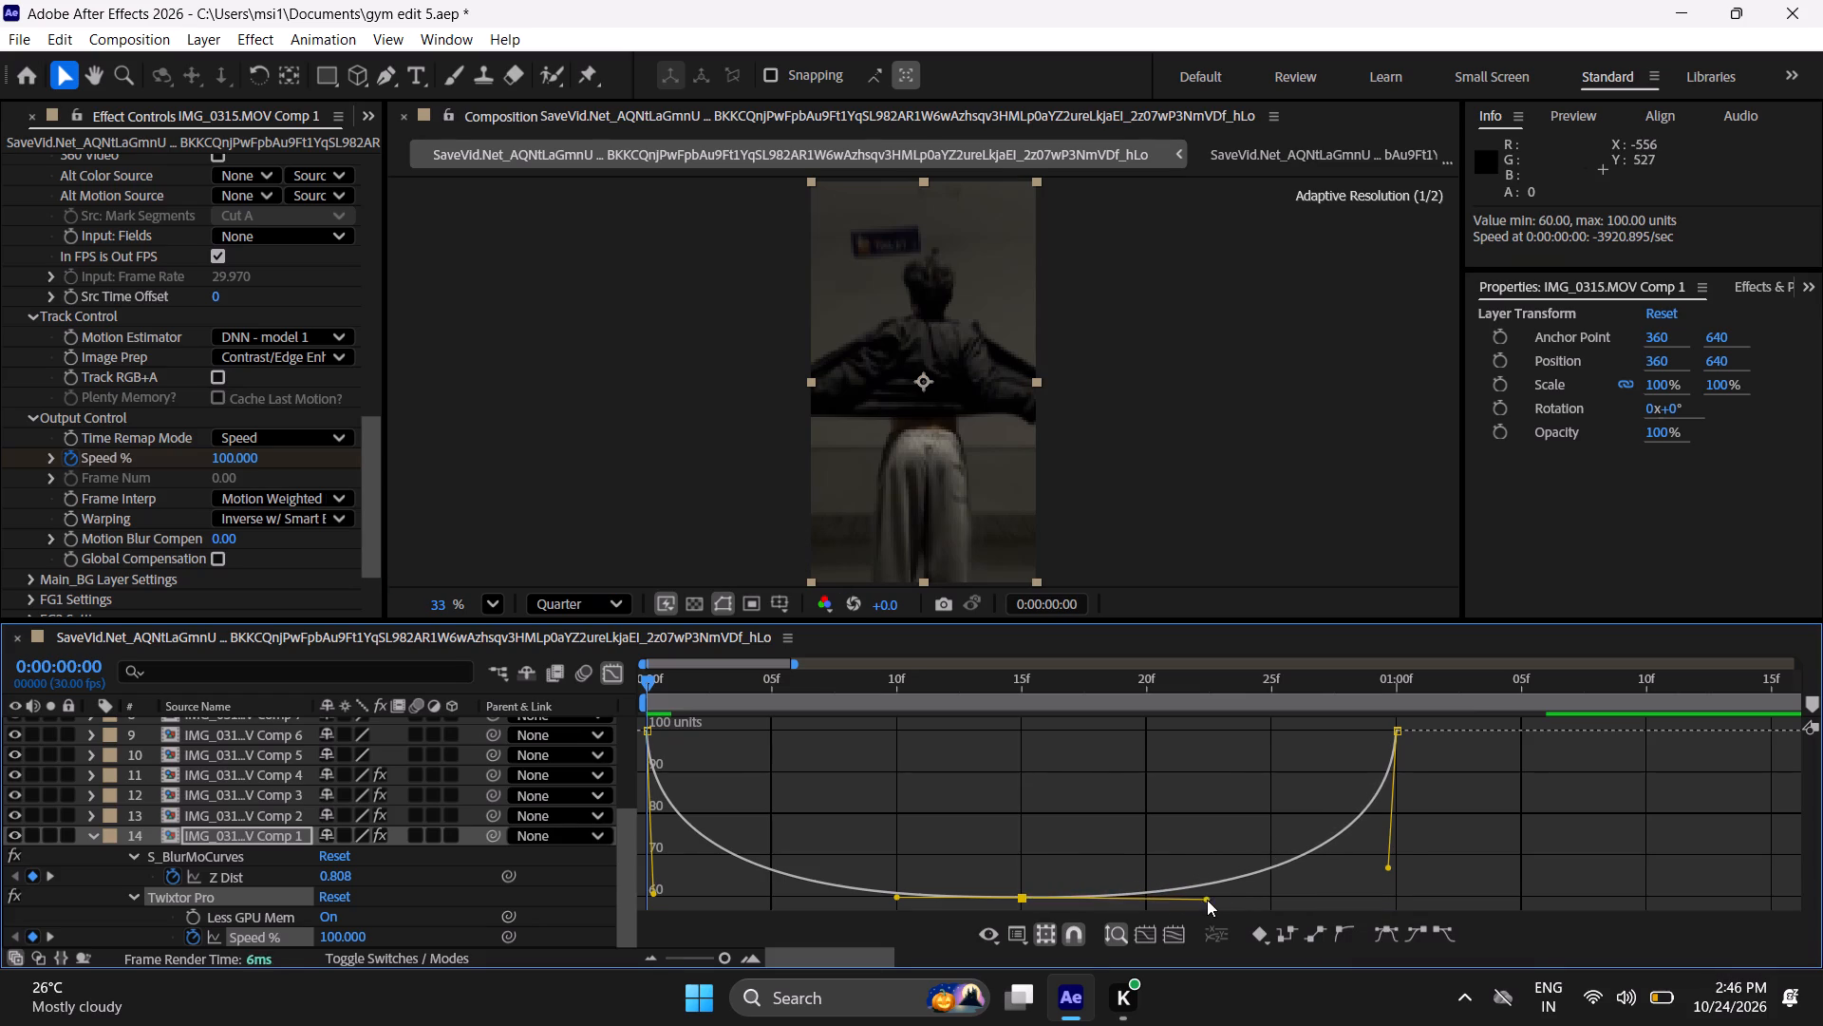
left_click_drag(1207, 900, 1162, 897)
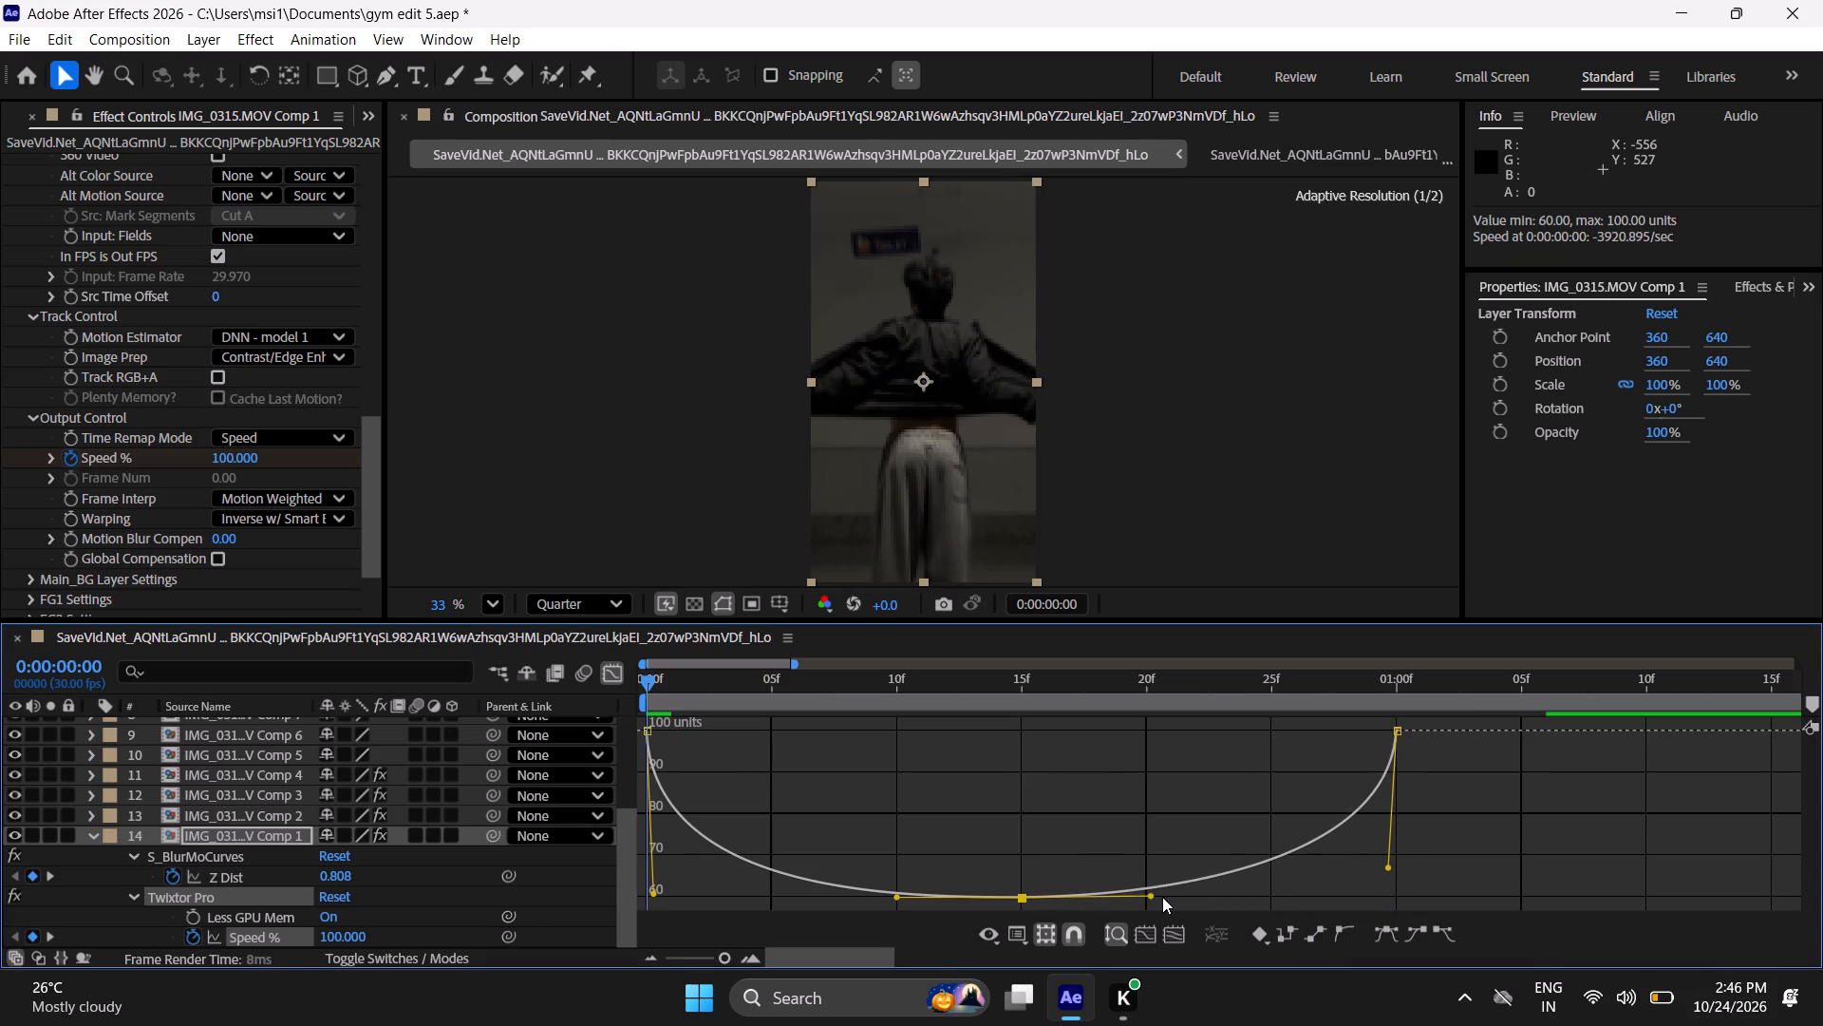
left_click_drag(1162, 897, 1169, 895)
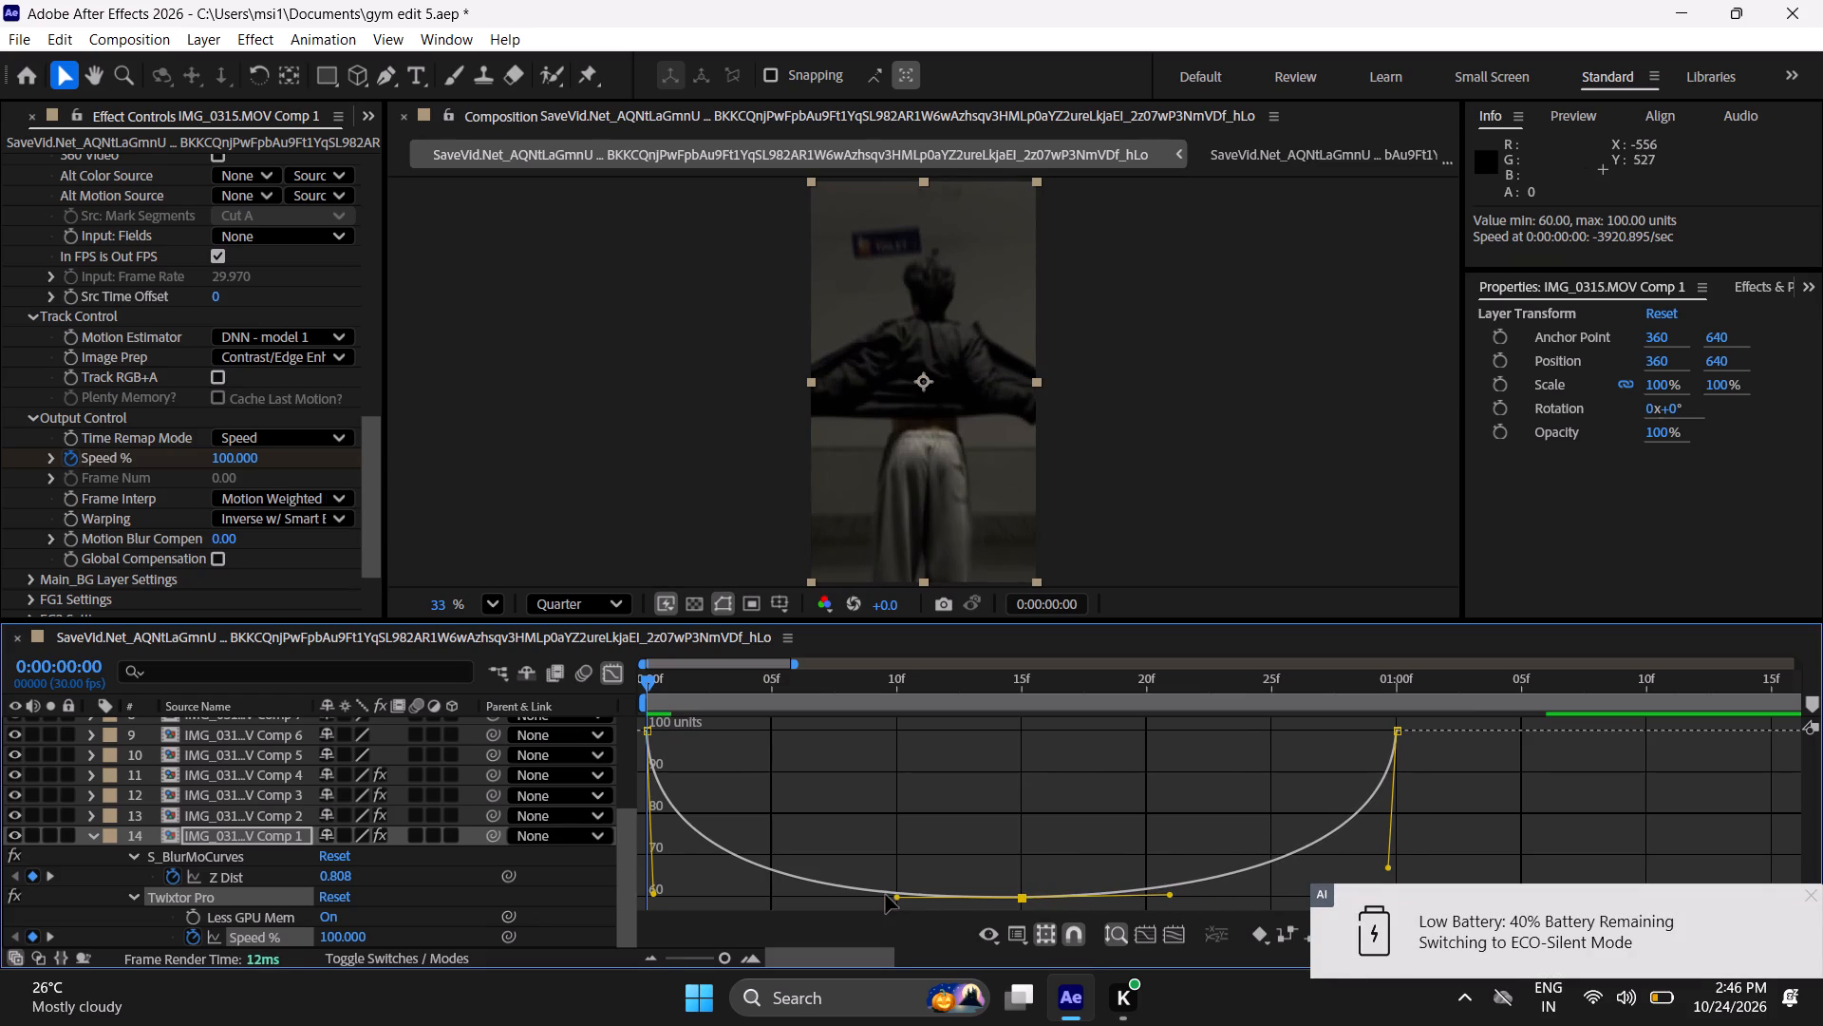
left_click_drag(896, 897, 866, 897)
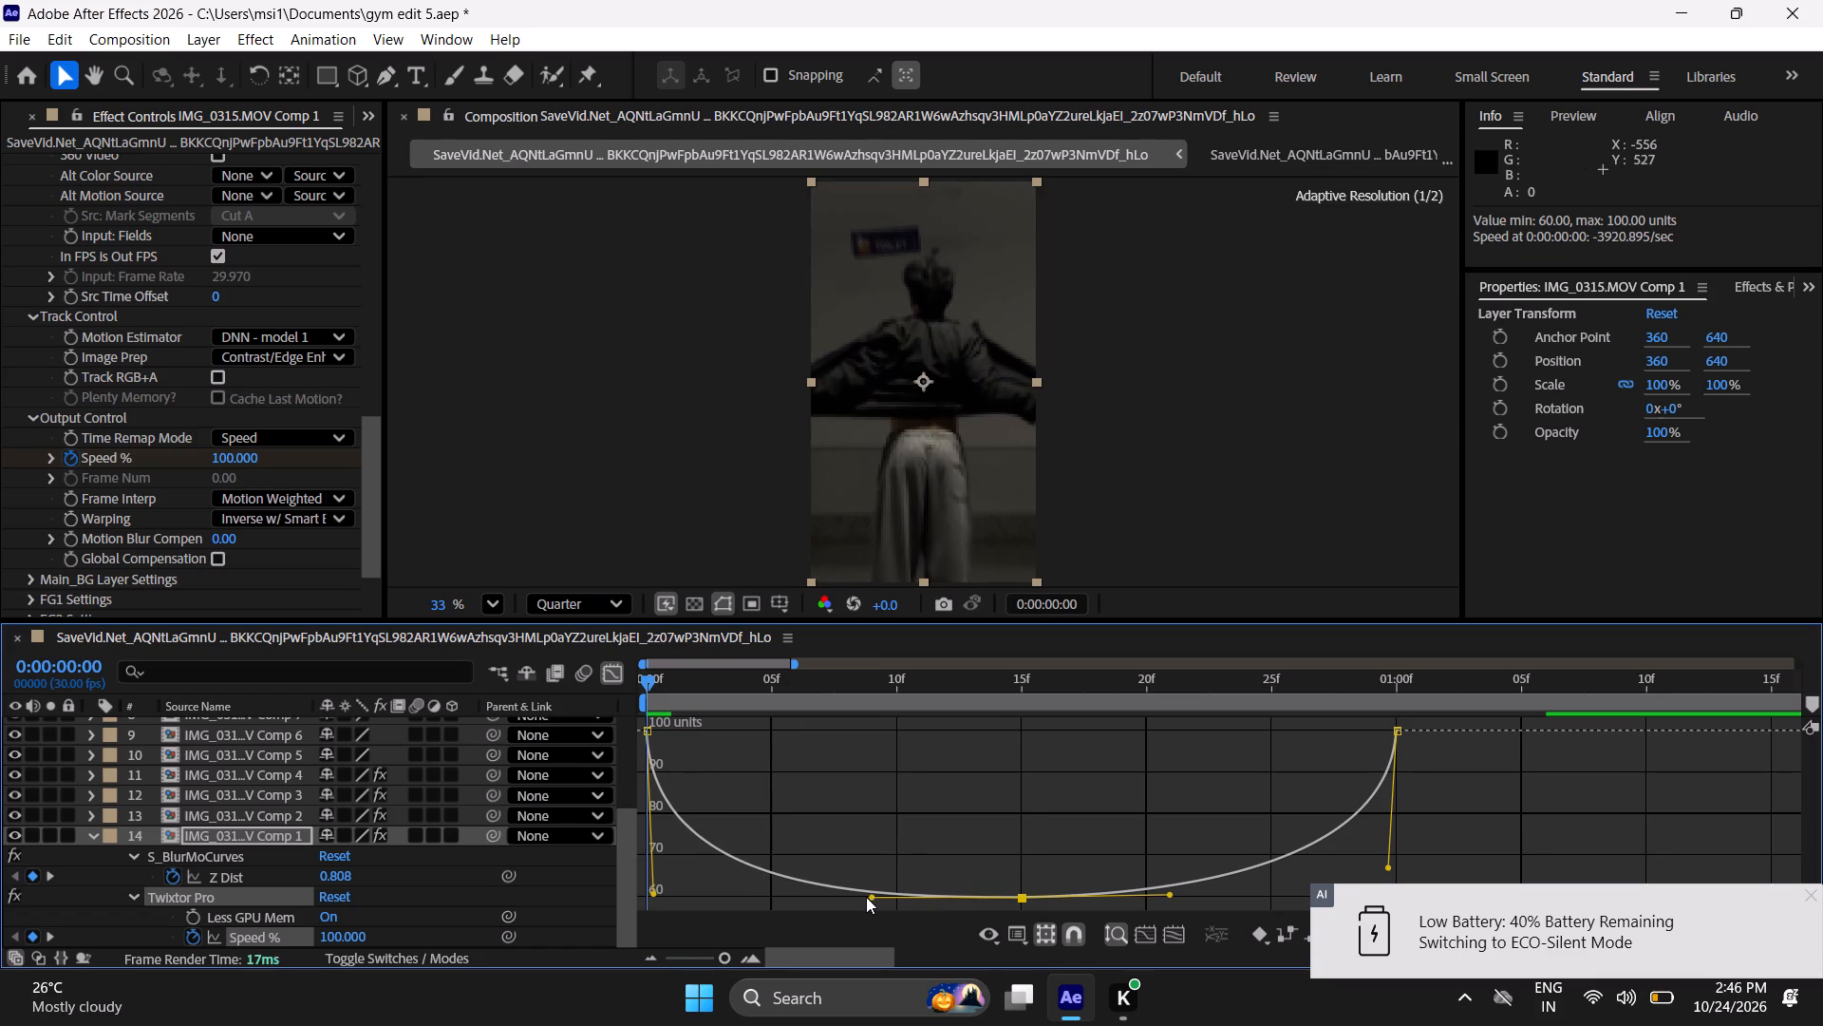
left_click_drag(866, 897, 859, 895)
Move the middle Speed % keyframe earlier to 0:00:00:11 at a value of about 62.
left_click_drag(980, 854, 1061, 927)
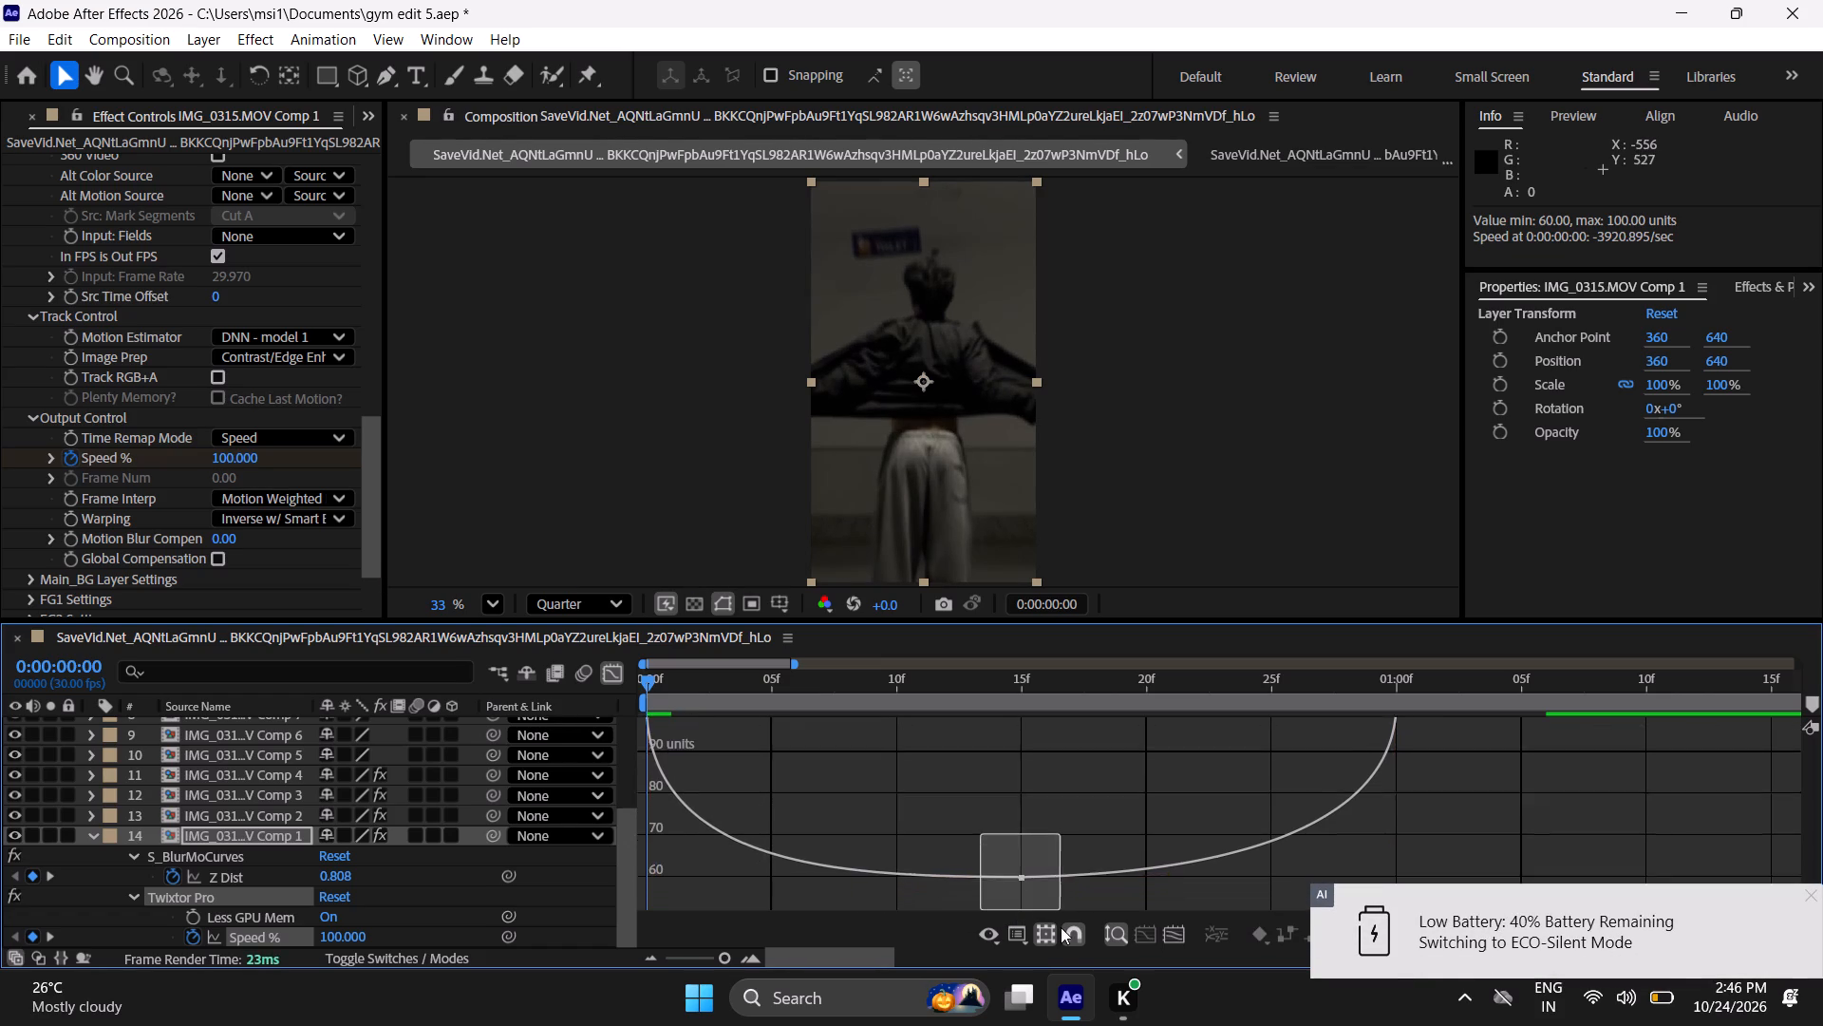
left_click_drag(1061, 927, 1057, 921)
left_click_drag(1021, 897, 1001, 899)
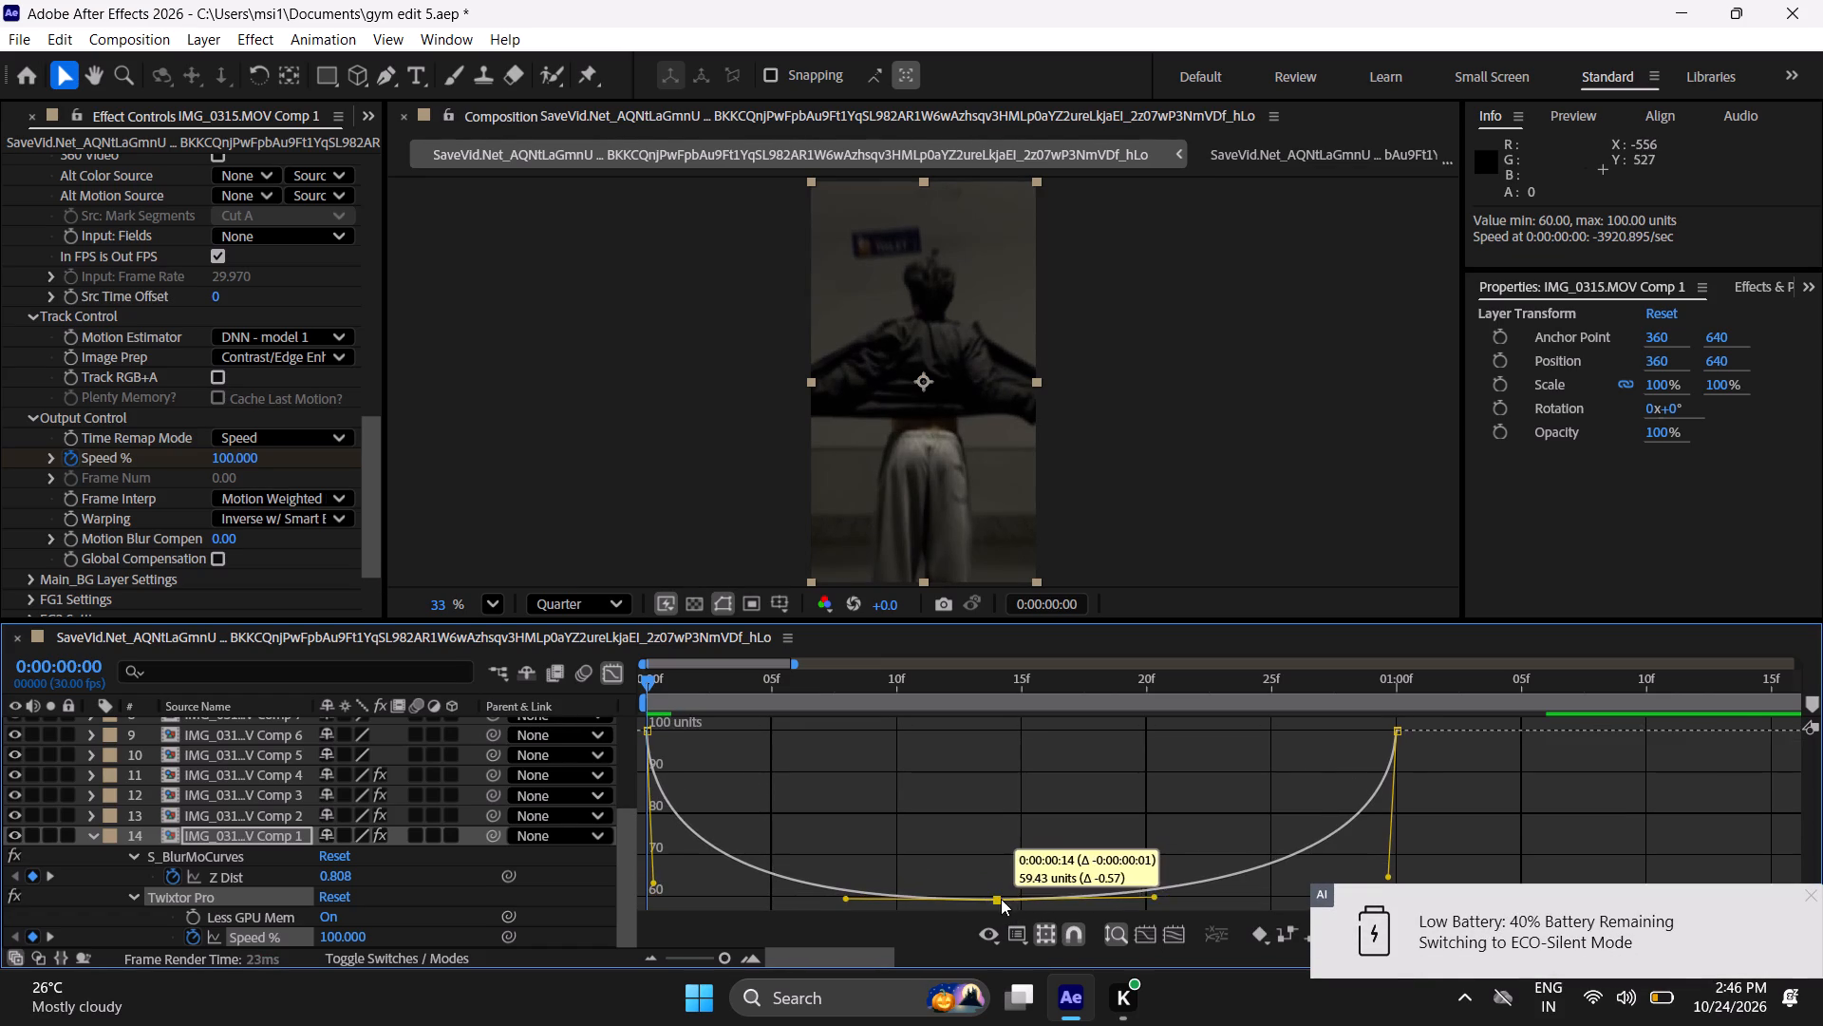
left_click_drag(1001, 899, 935, 892)
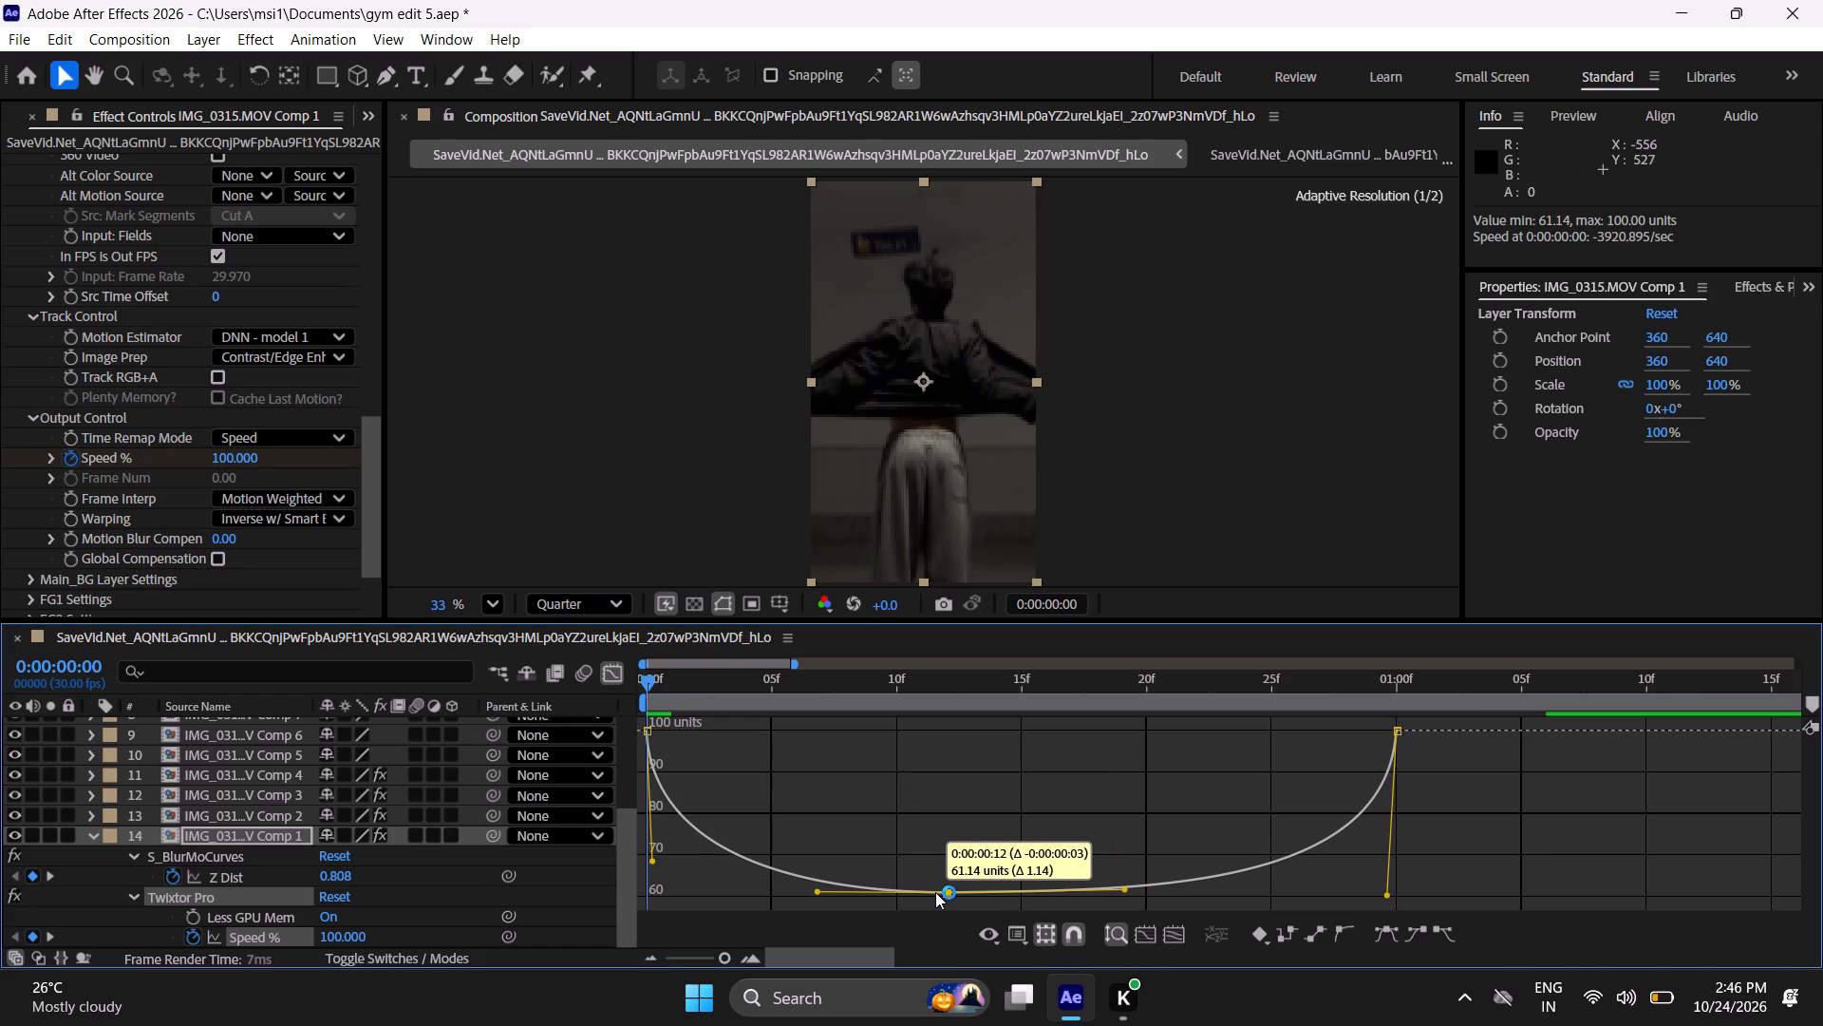
left_click_drag(935, 892, 911, 887)
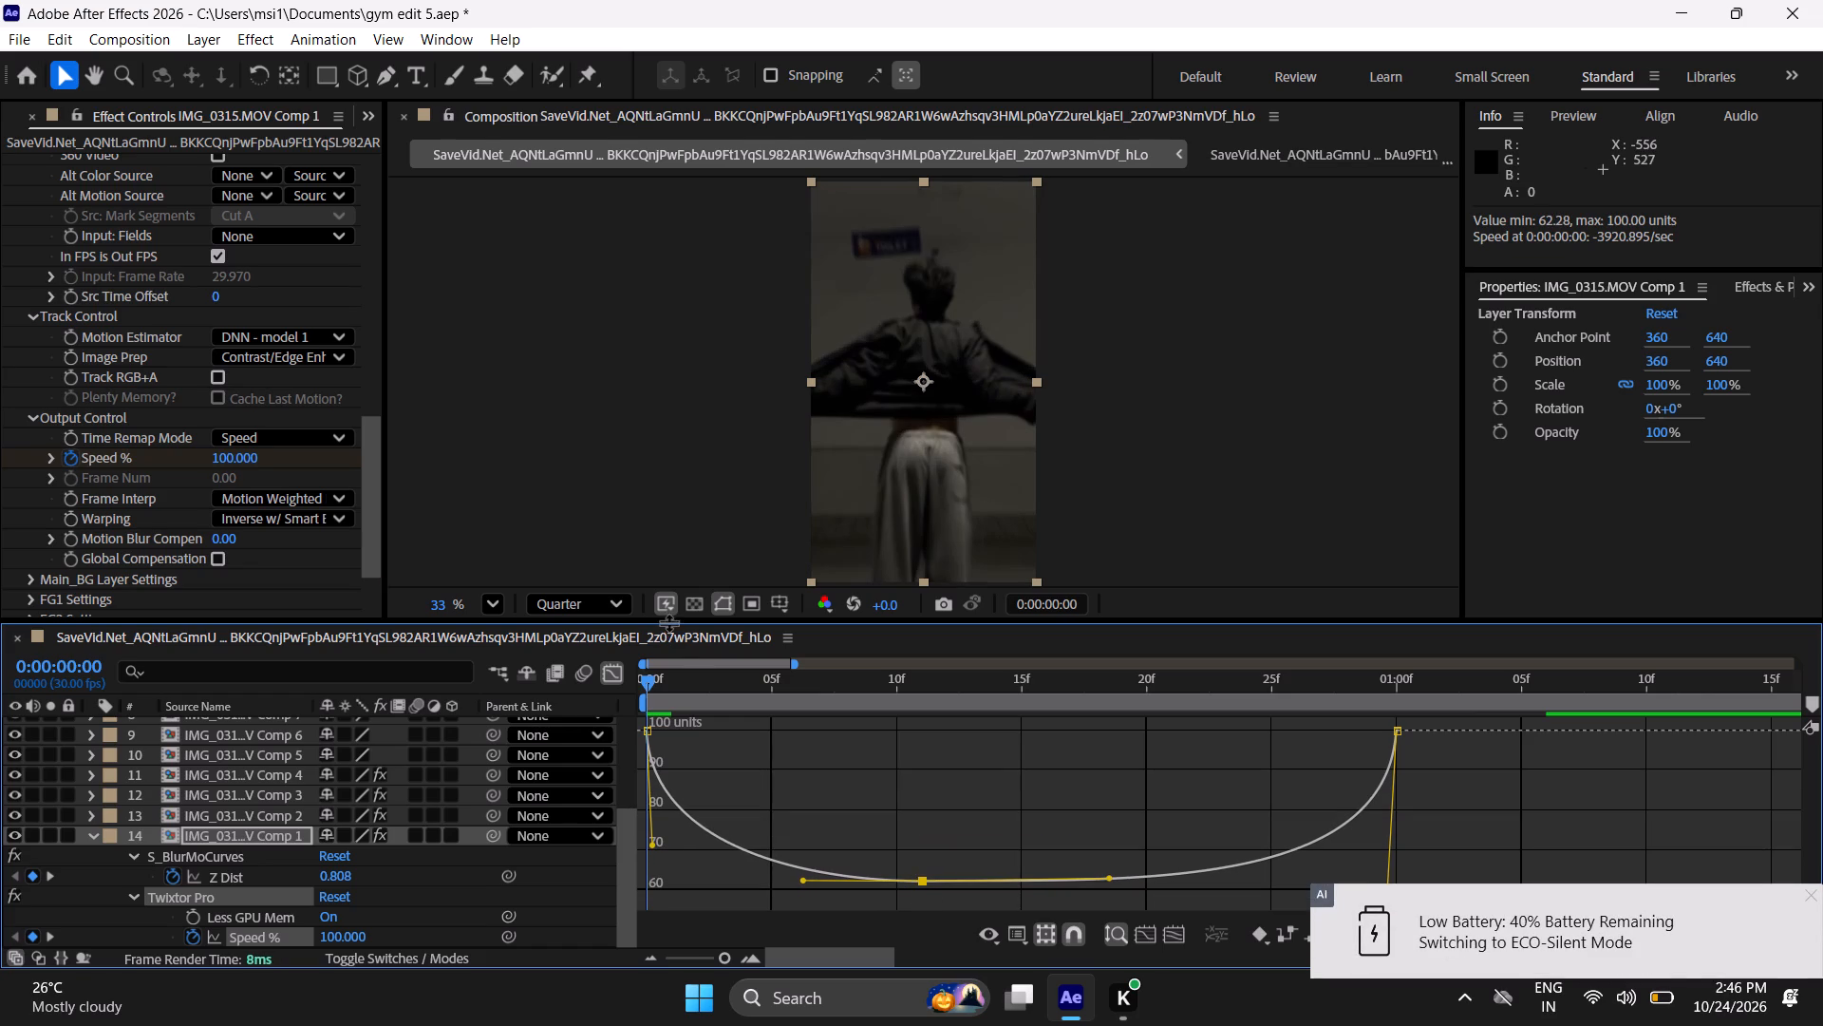
Scrub through the first clip and play it from 0:00:00:00 to review the reshaped speed ramp.
left_click_drag(645, 682, 681, 692)
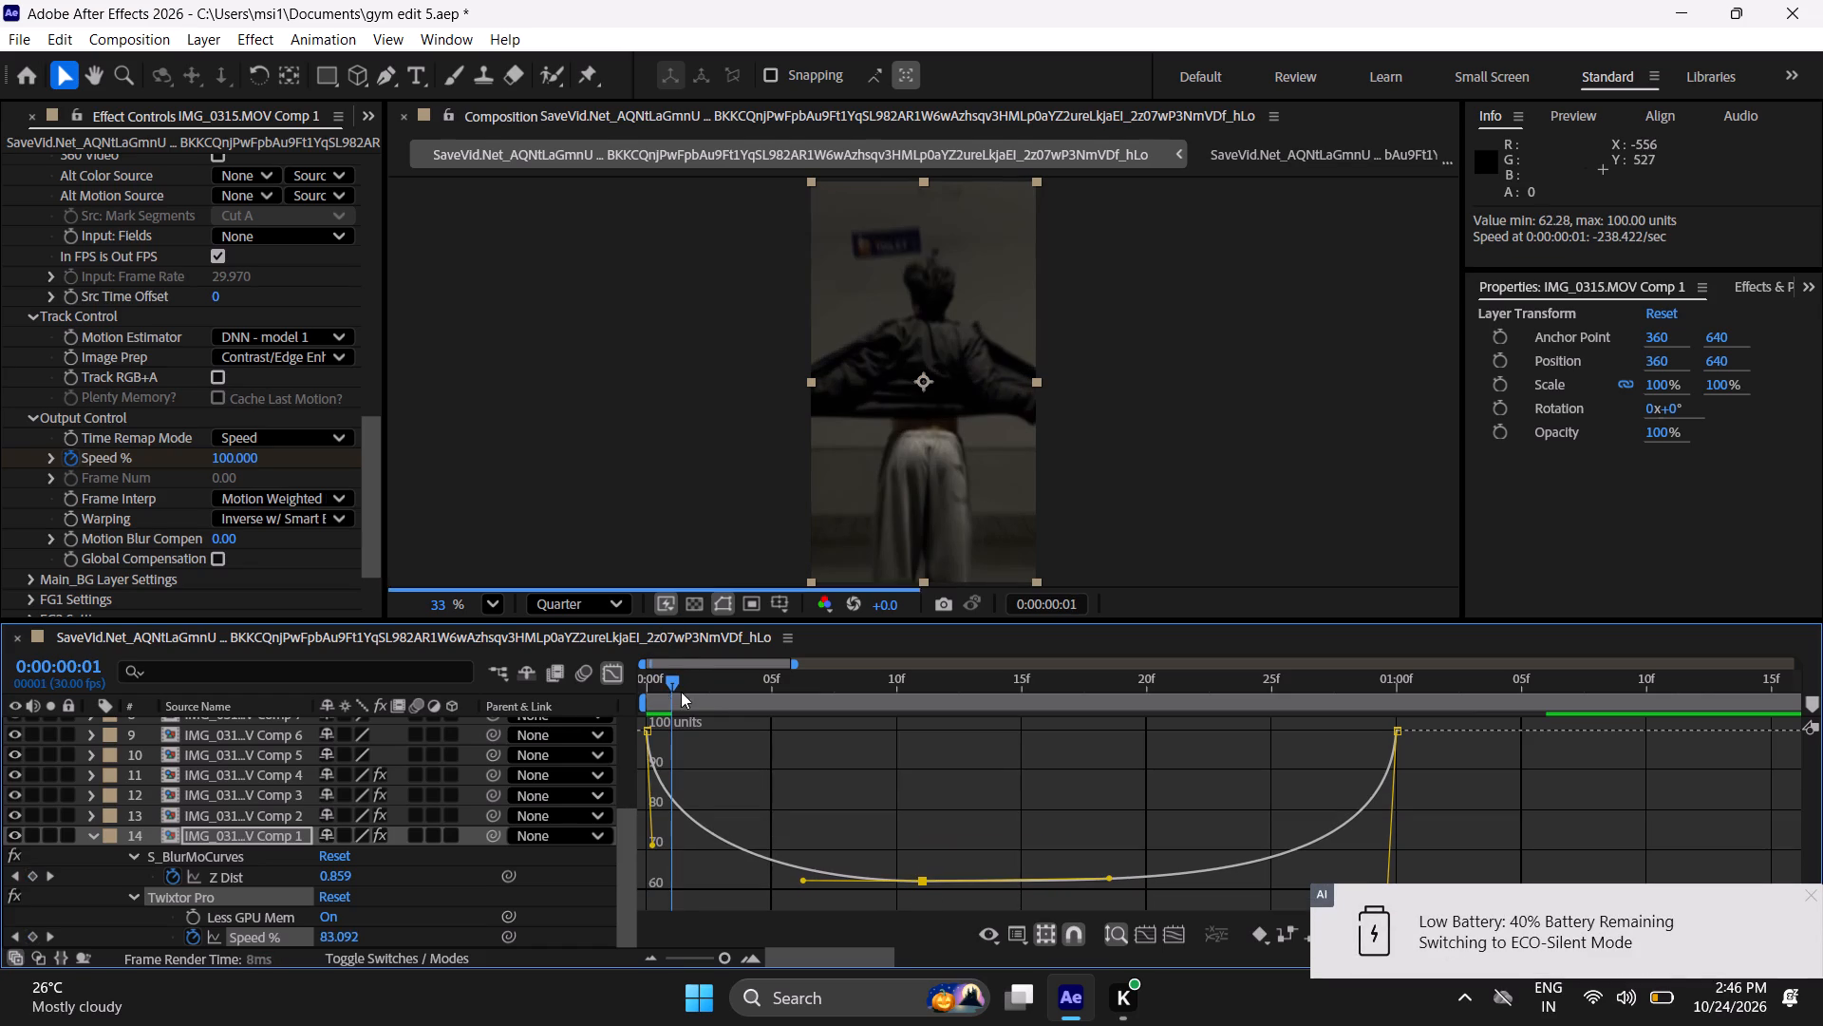
left_click_drag(681, 692, 1067, 788)
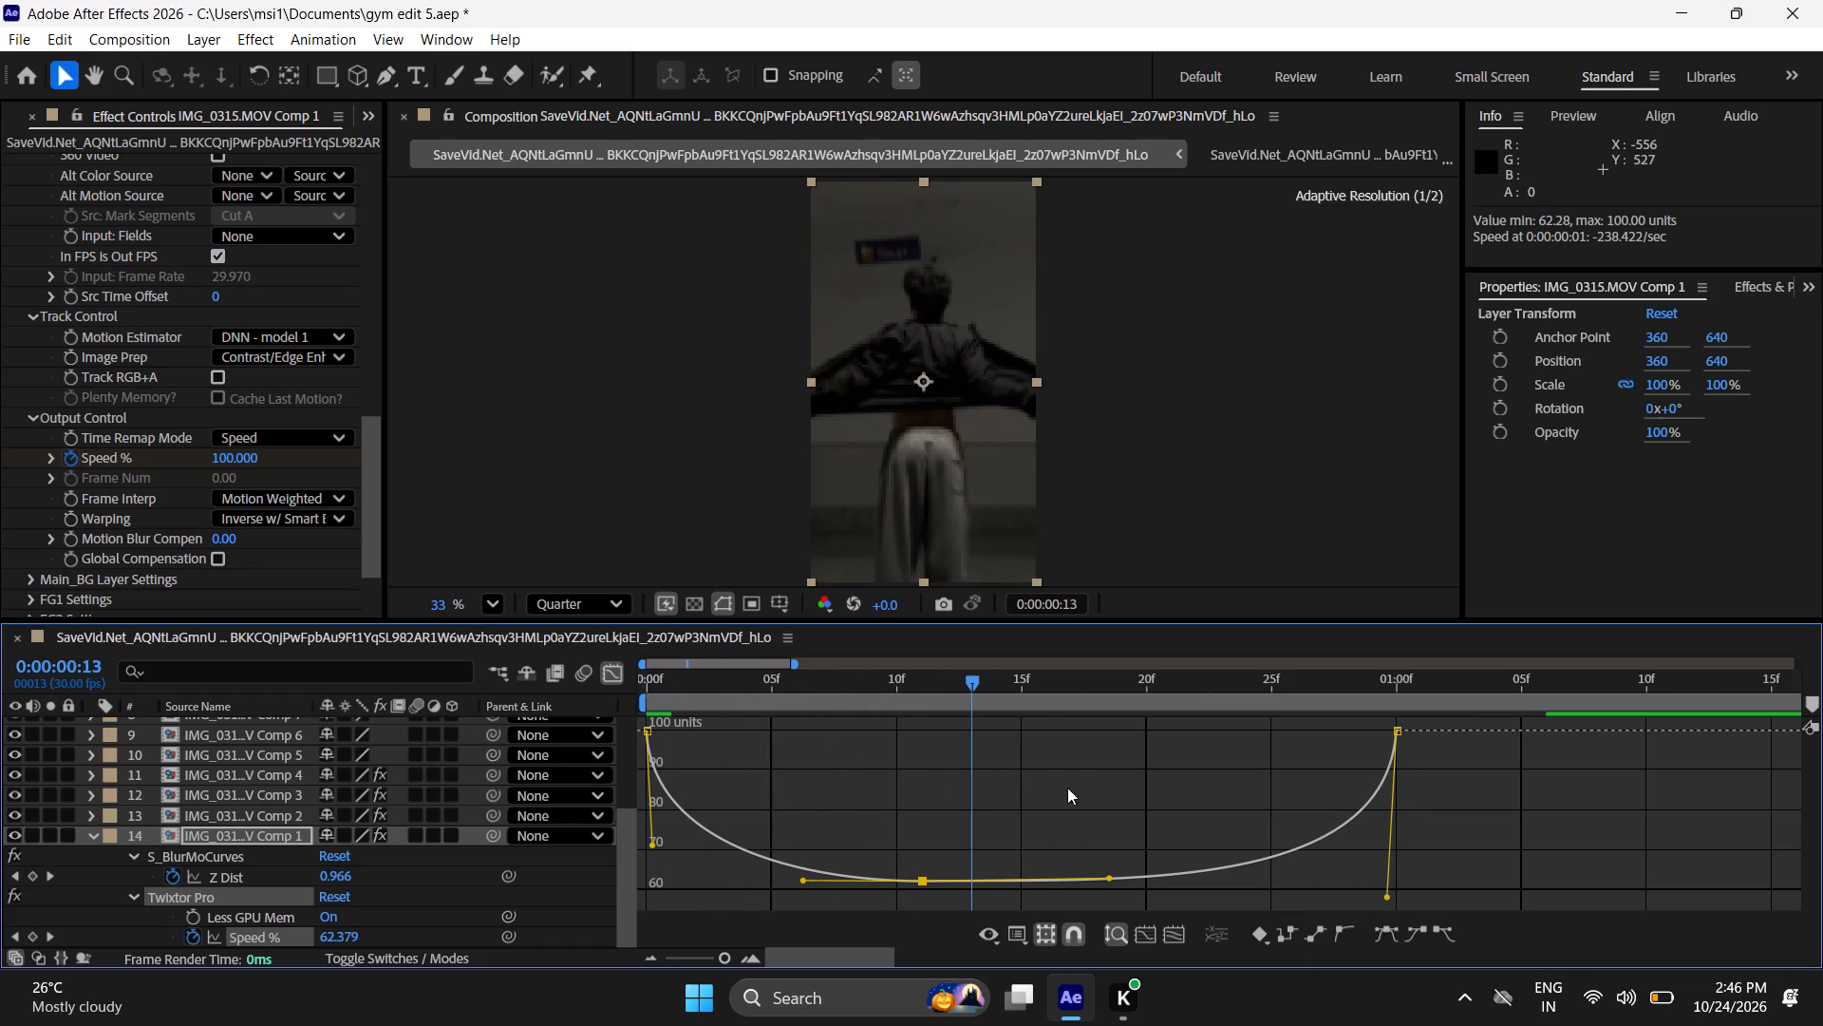
left_click_drag(1067, 788, 535, 769)
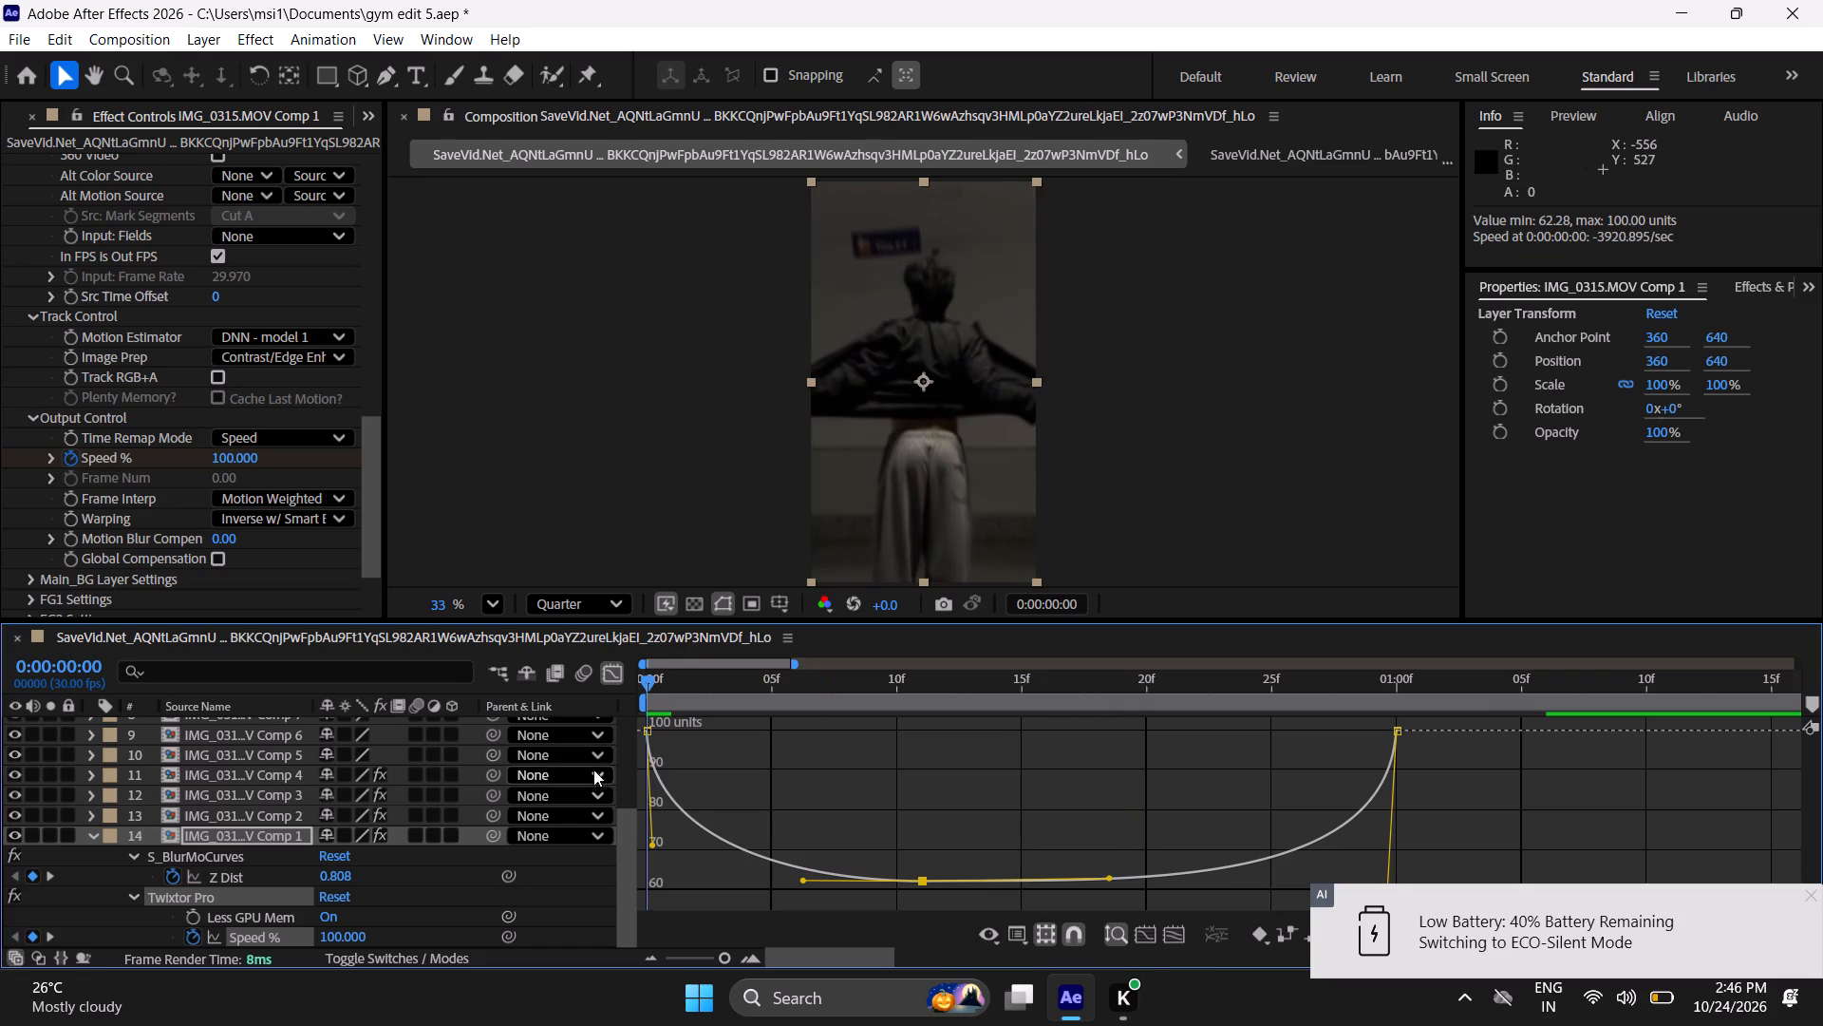
key("space")
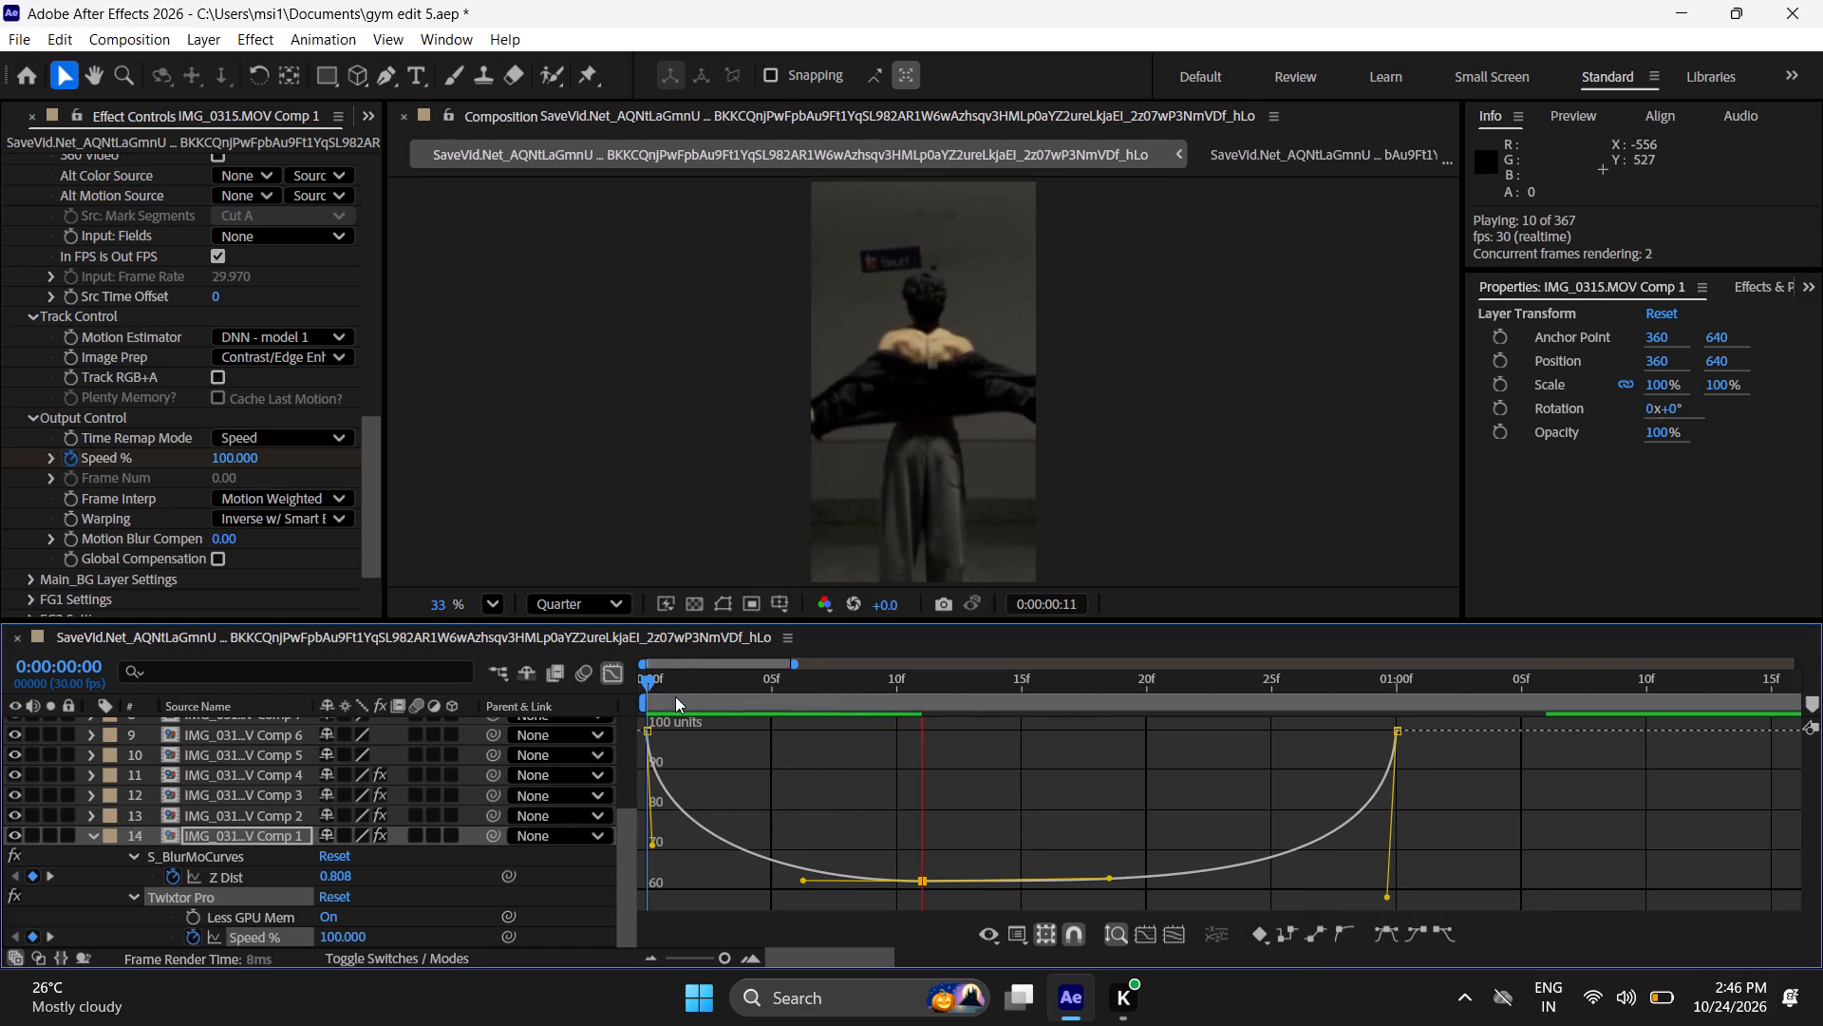
Play the first clip repeatedly from 0:00:00:00 to review how the speed ramp follows the motion.
left_click(641, 685)
key("space")
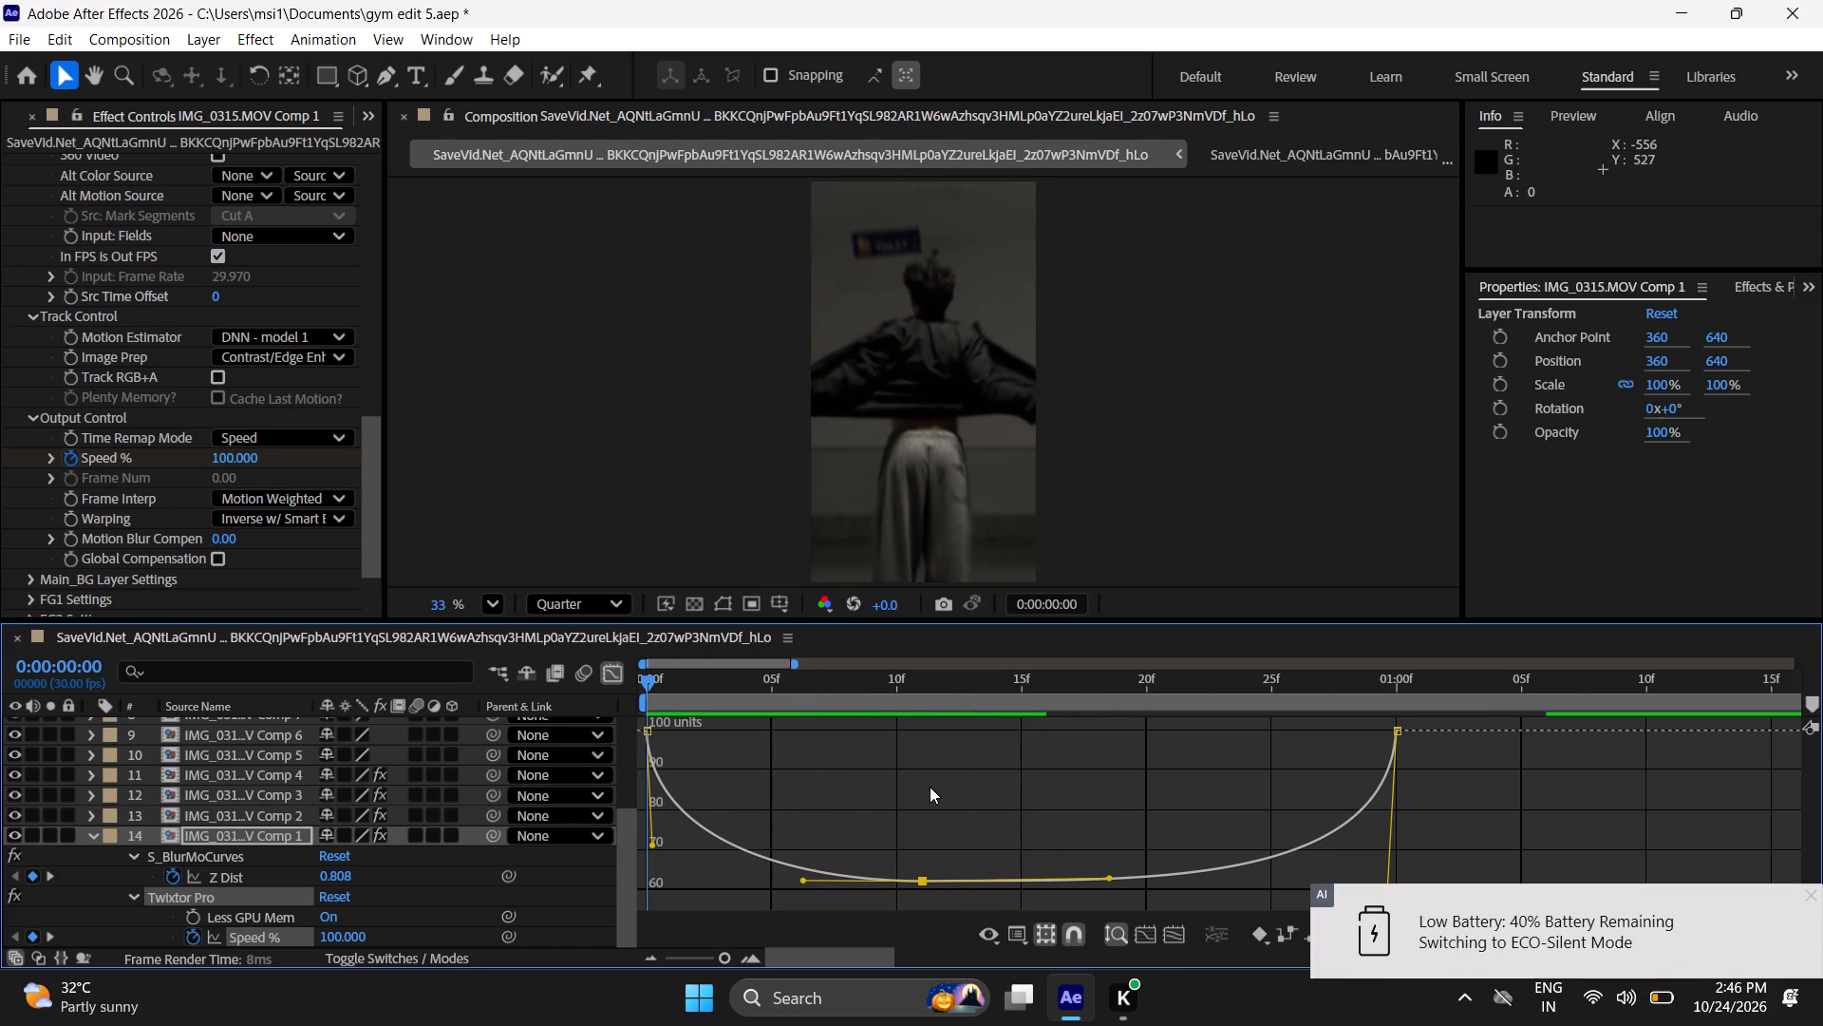
key("space")
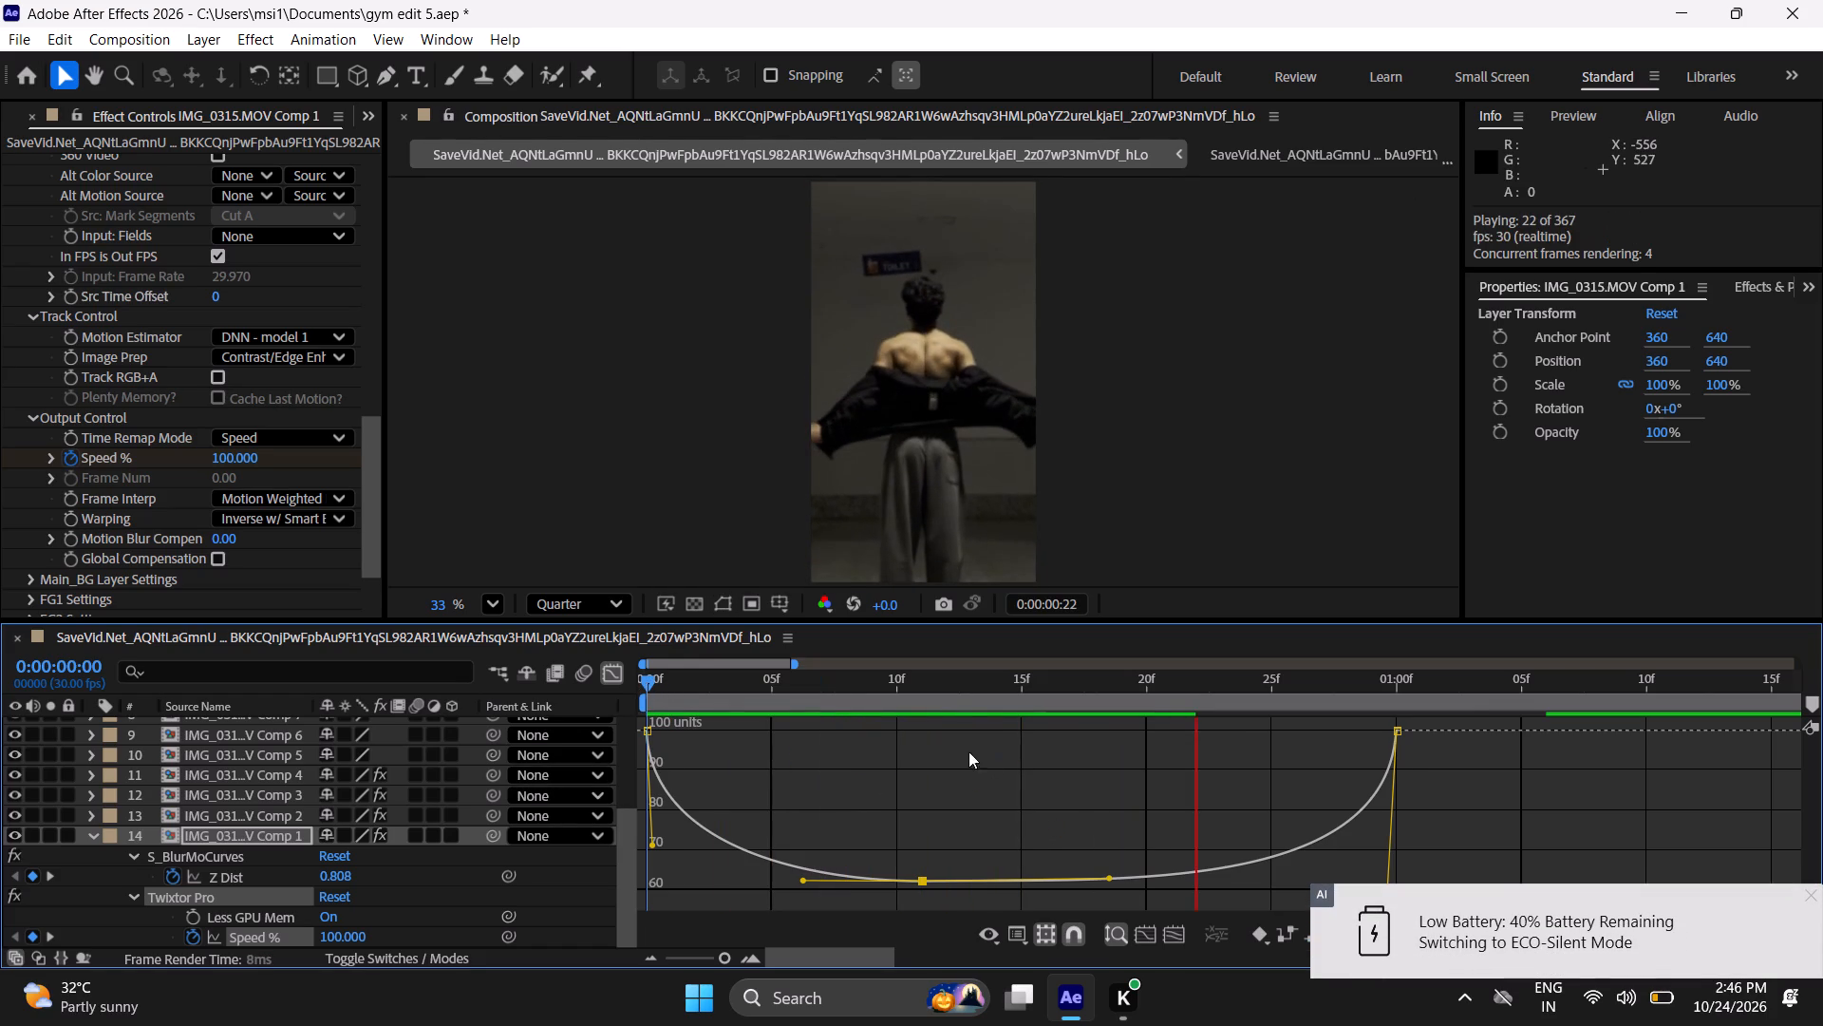
left_click_drag(656, 694, 443, 708)
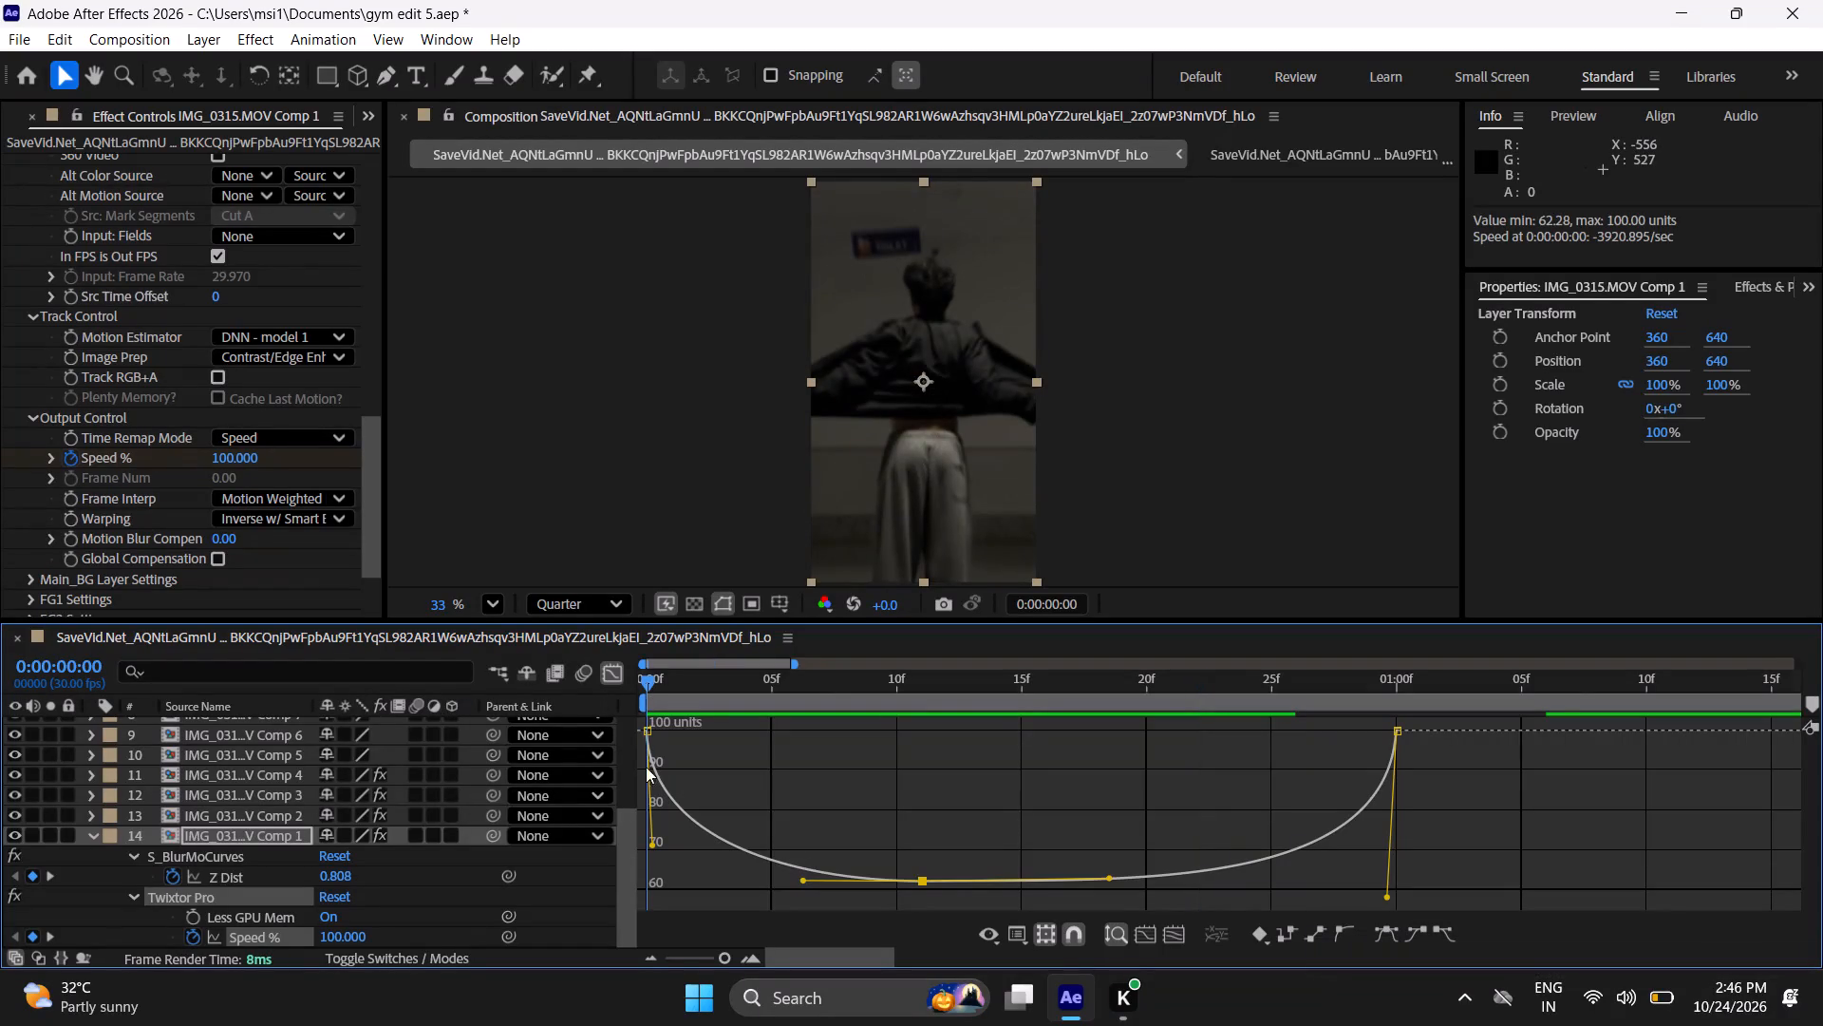
key("space")
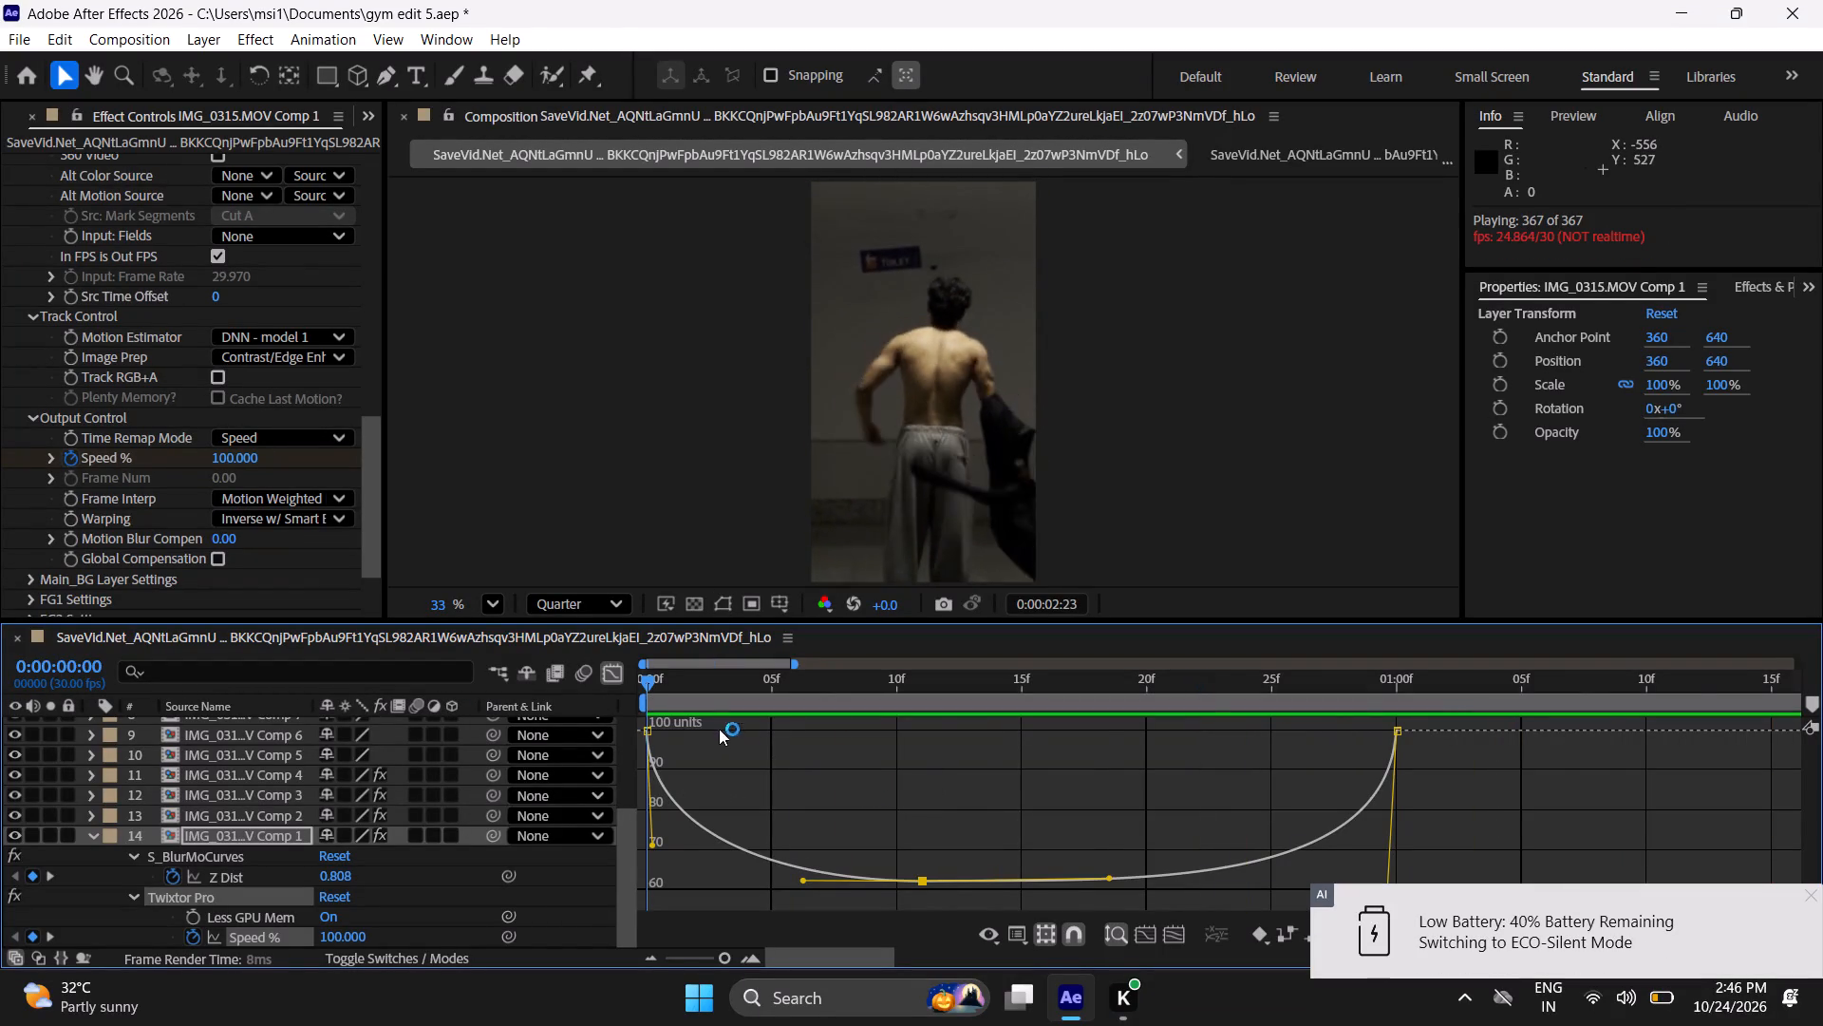
left_click(639, 685)
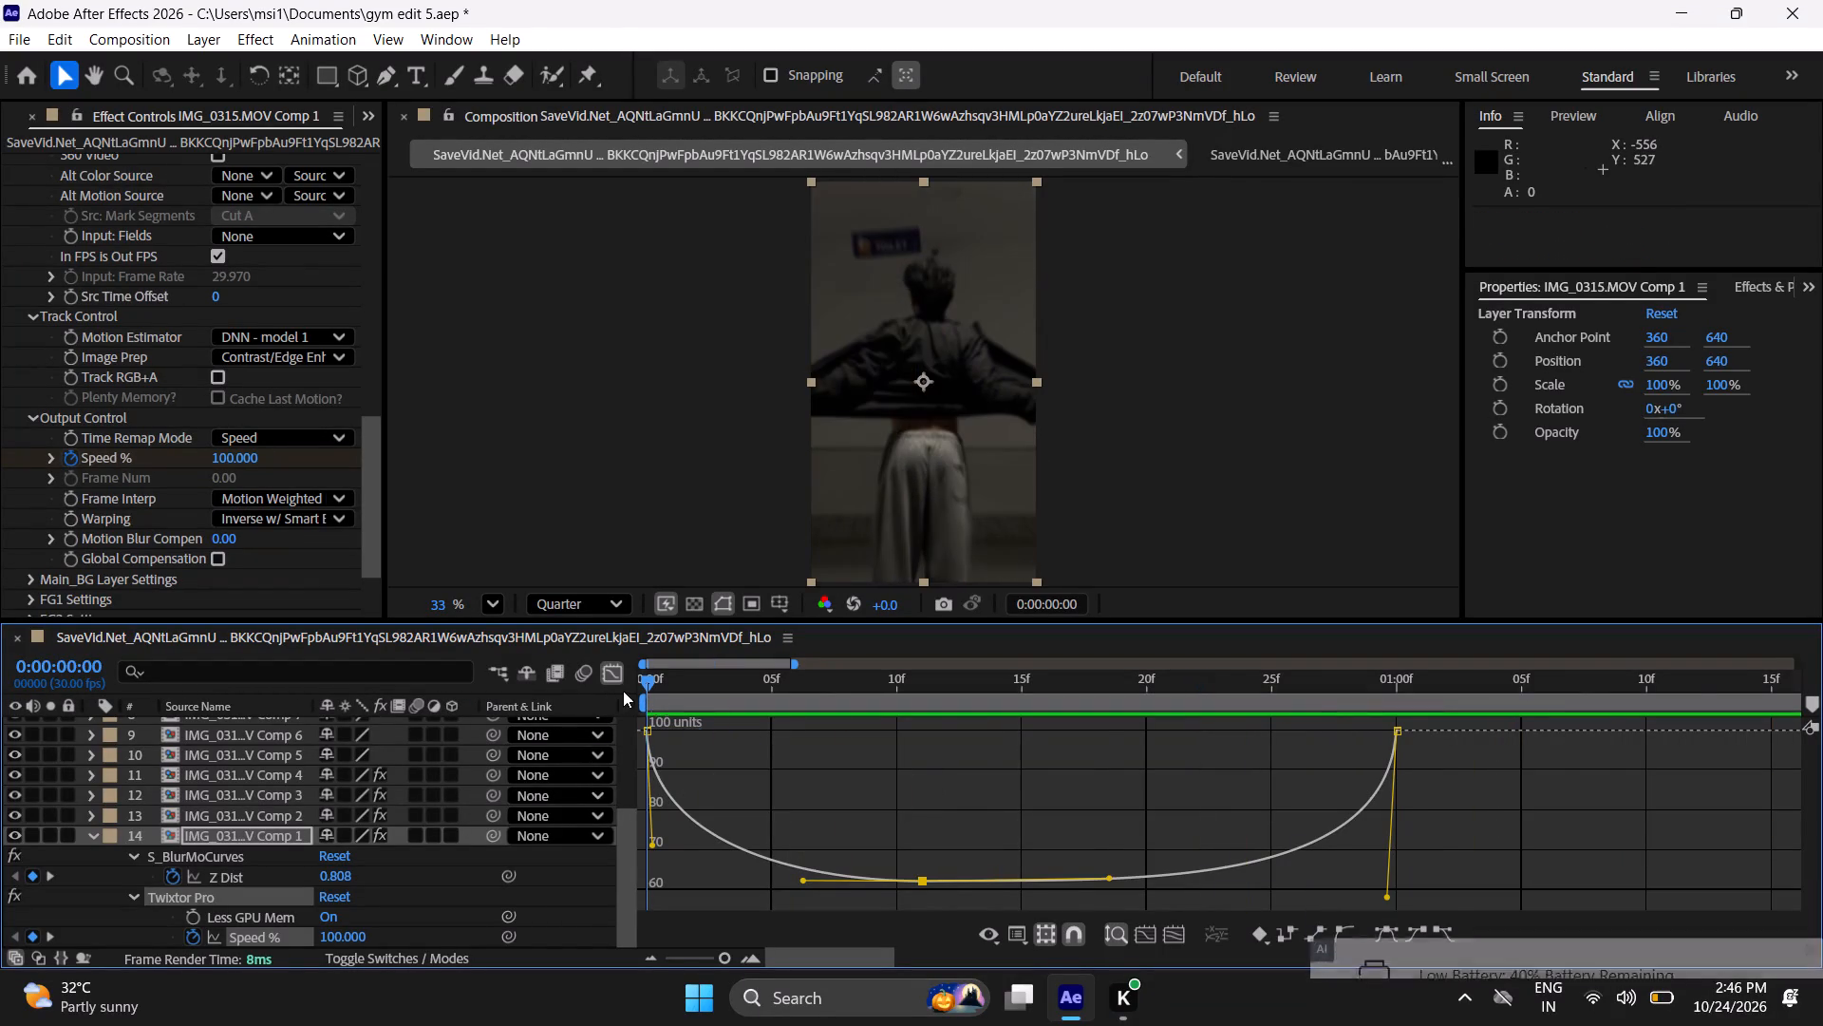
key("space")
key("space")
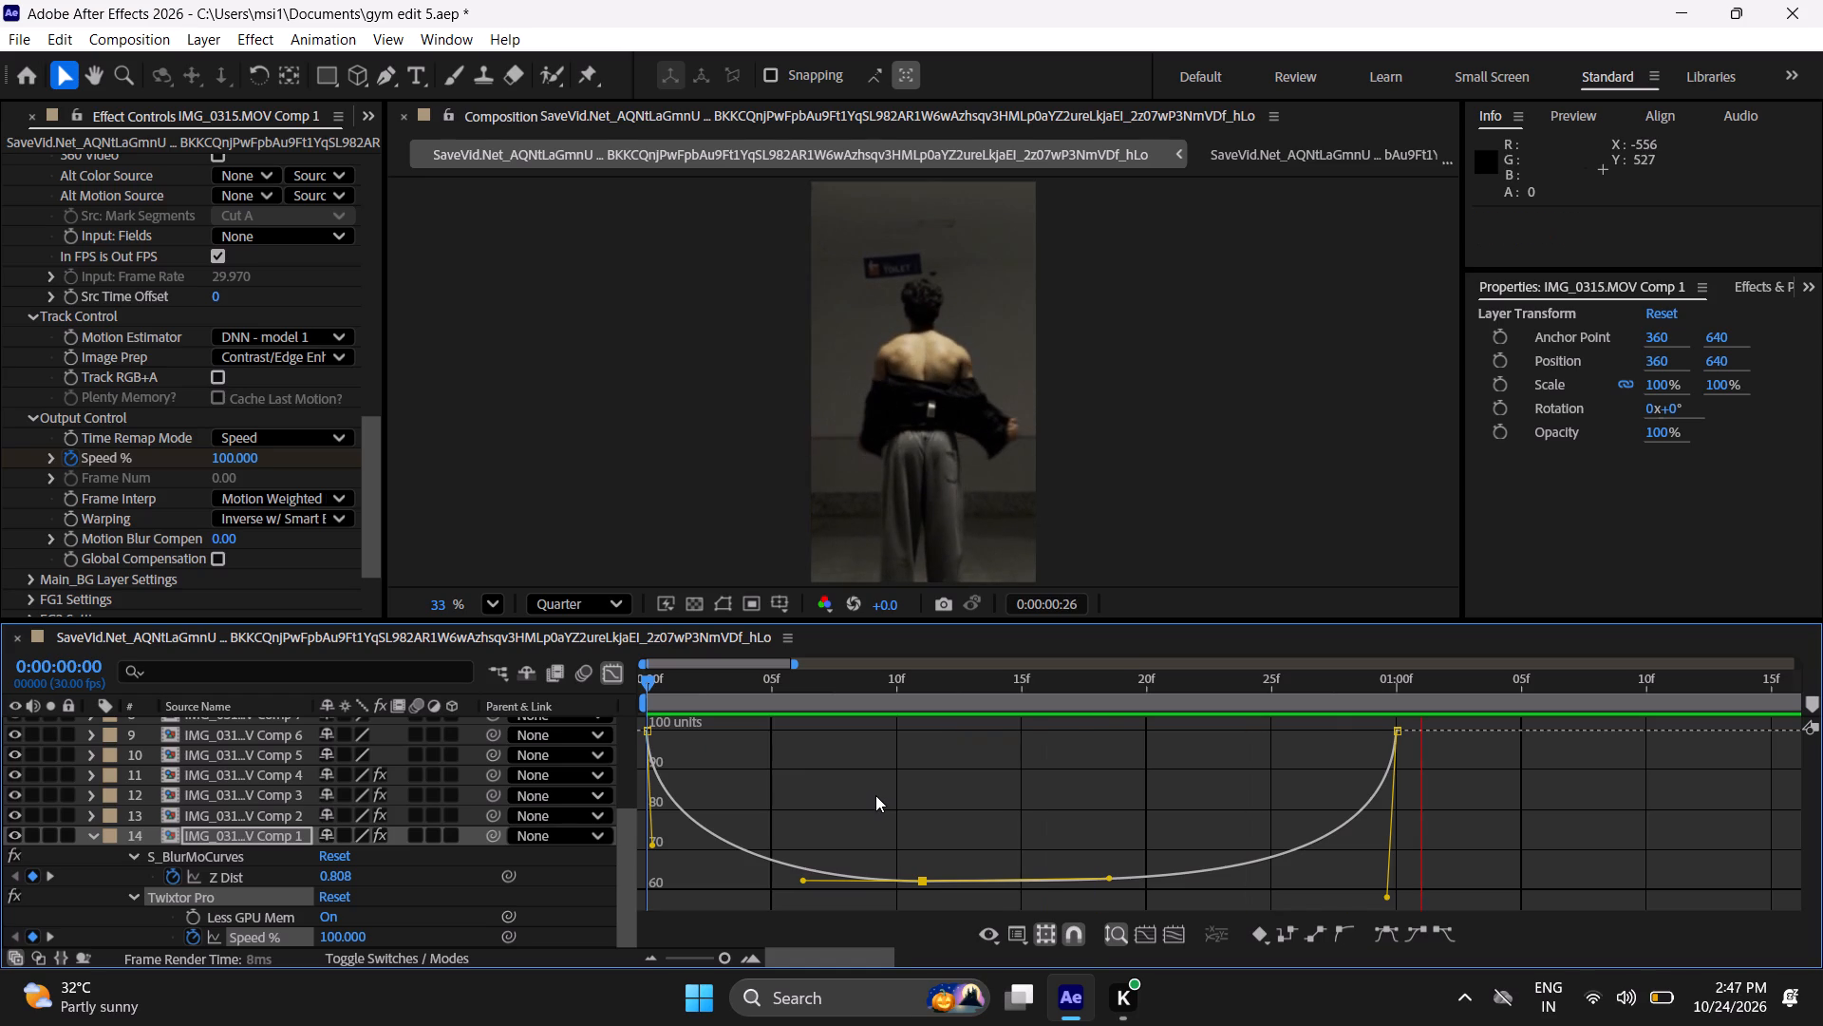
Undo the recent Speed % curve edits, back to before the first keyframe's outgoing handle was pulled down.
key("ctrl+z")
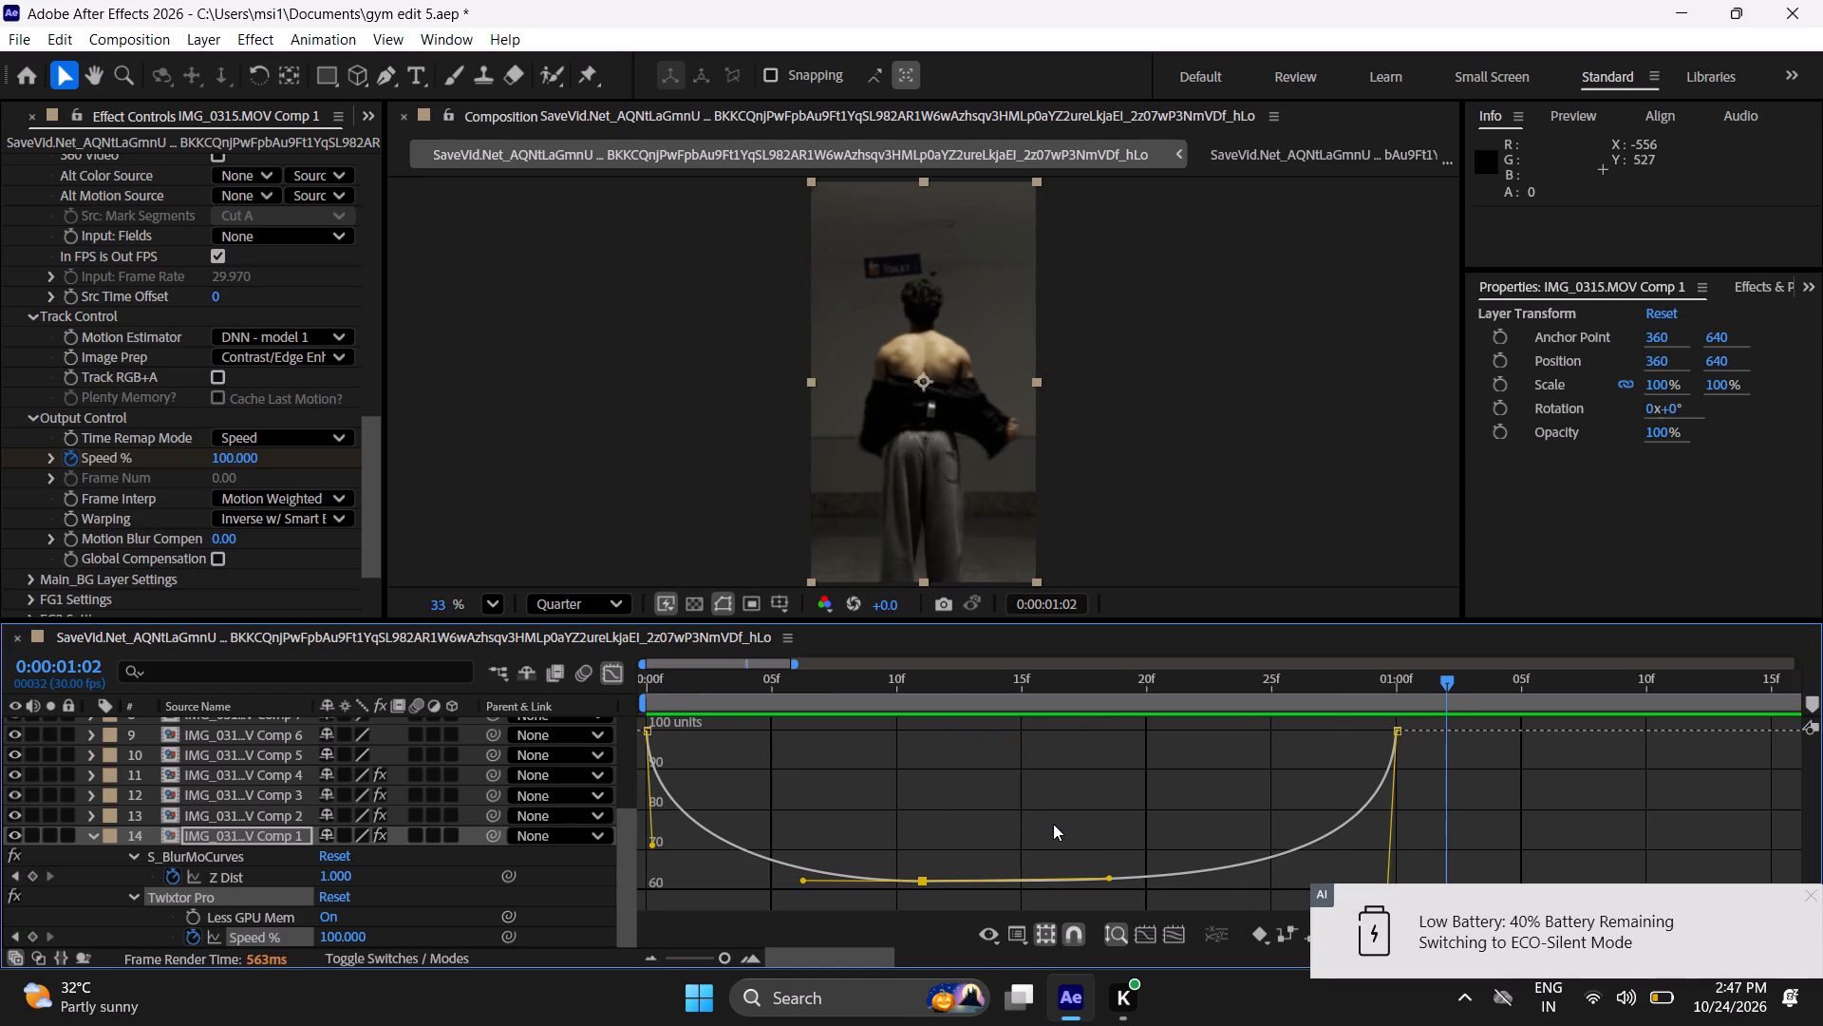
key("ctrl+z")
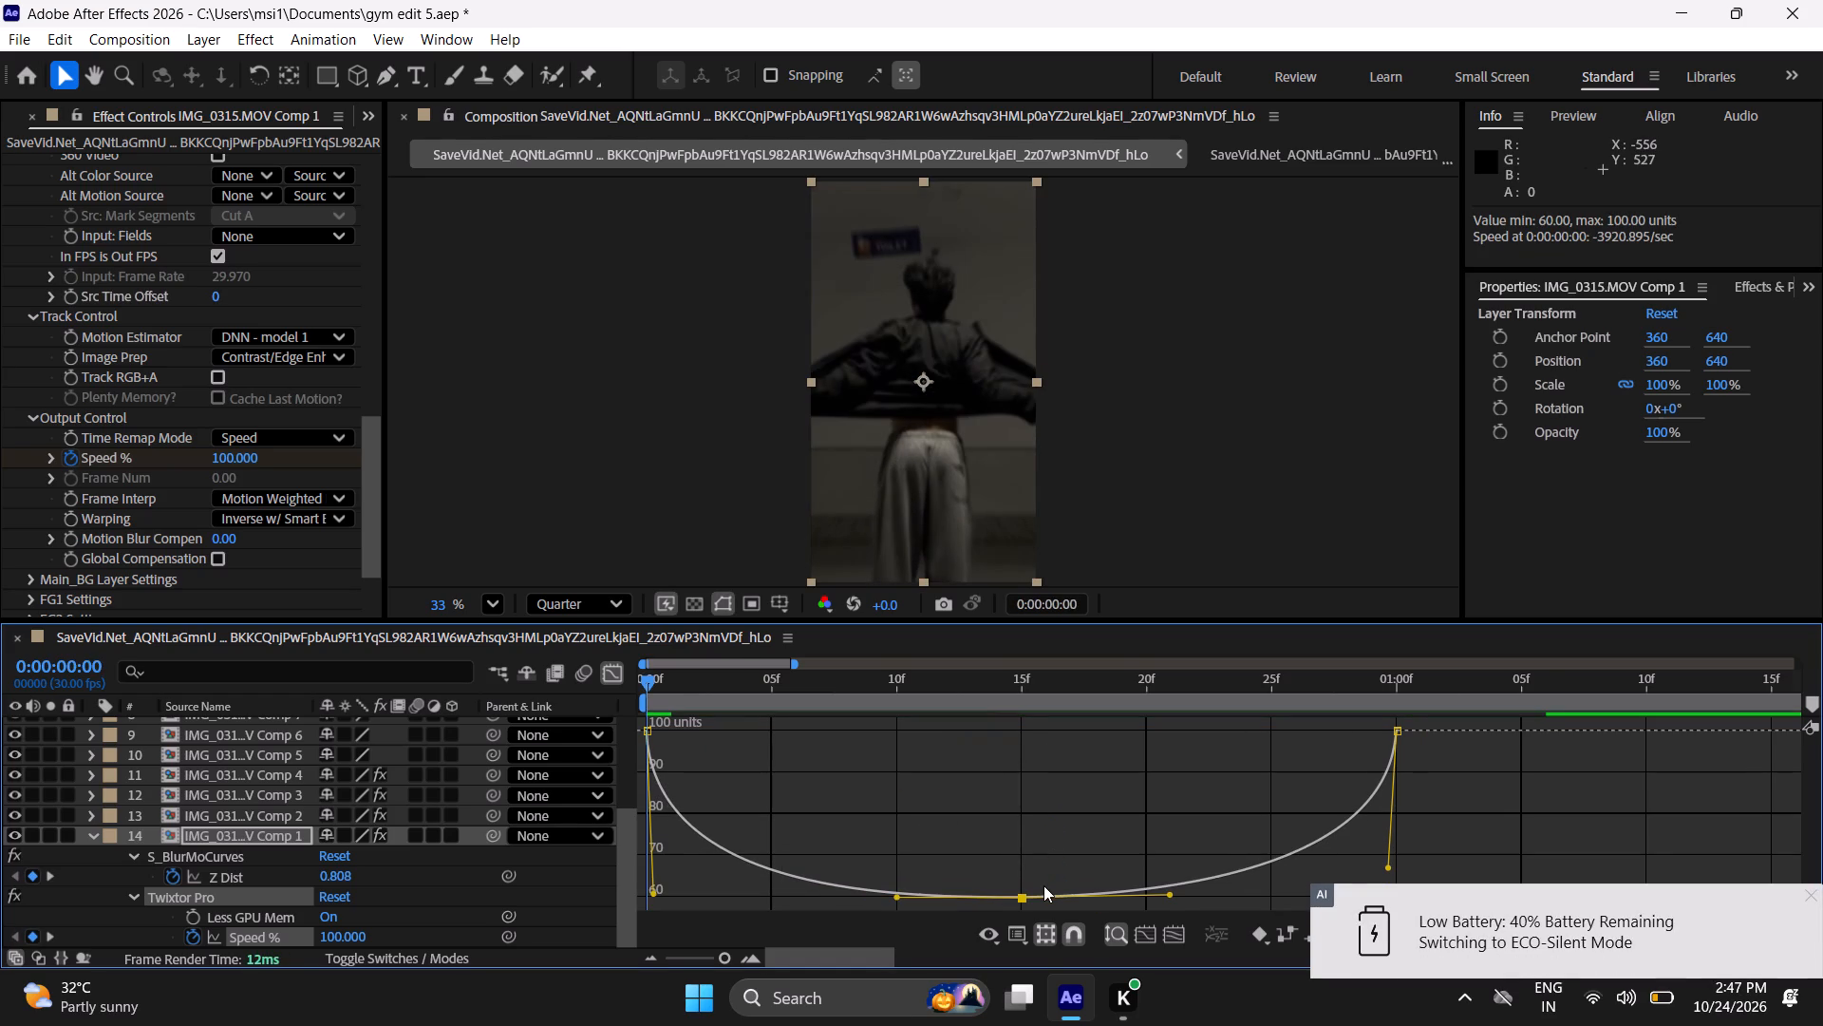
left_click_drag(898, 897, 961, 878)
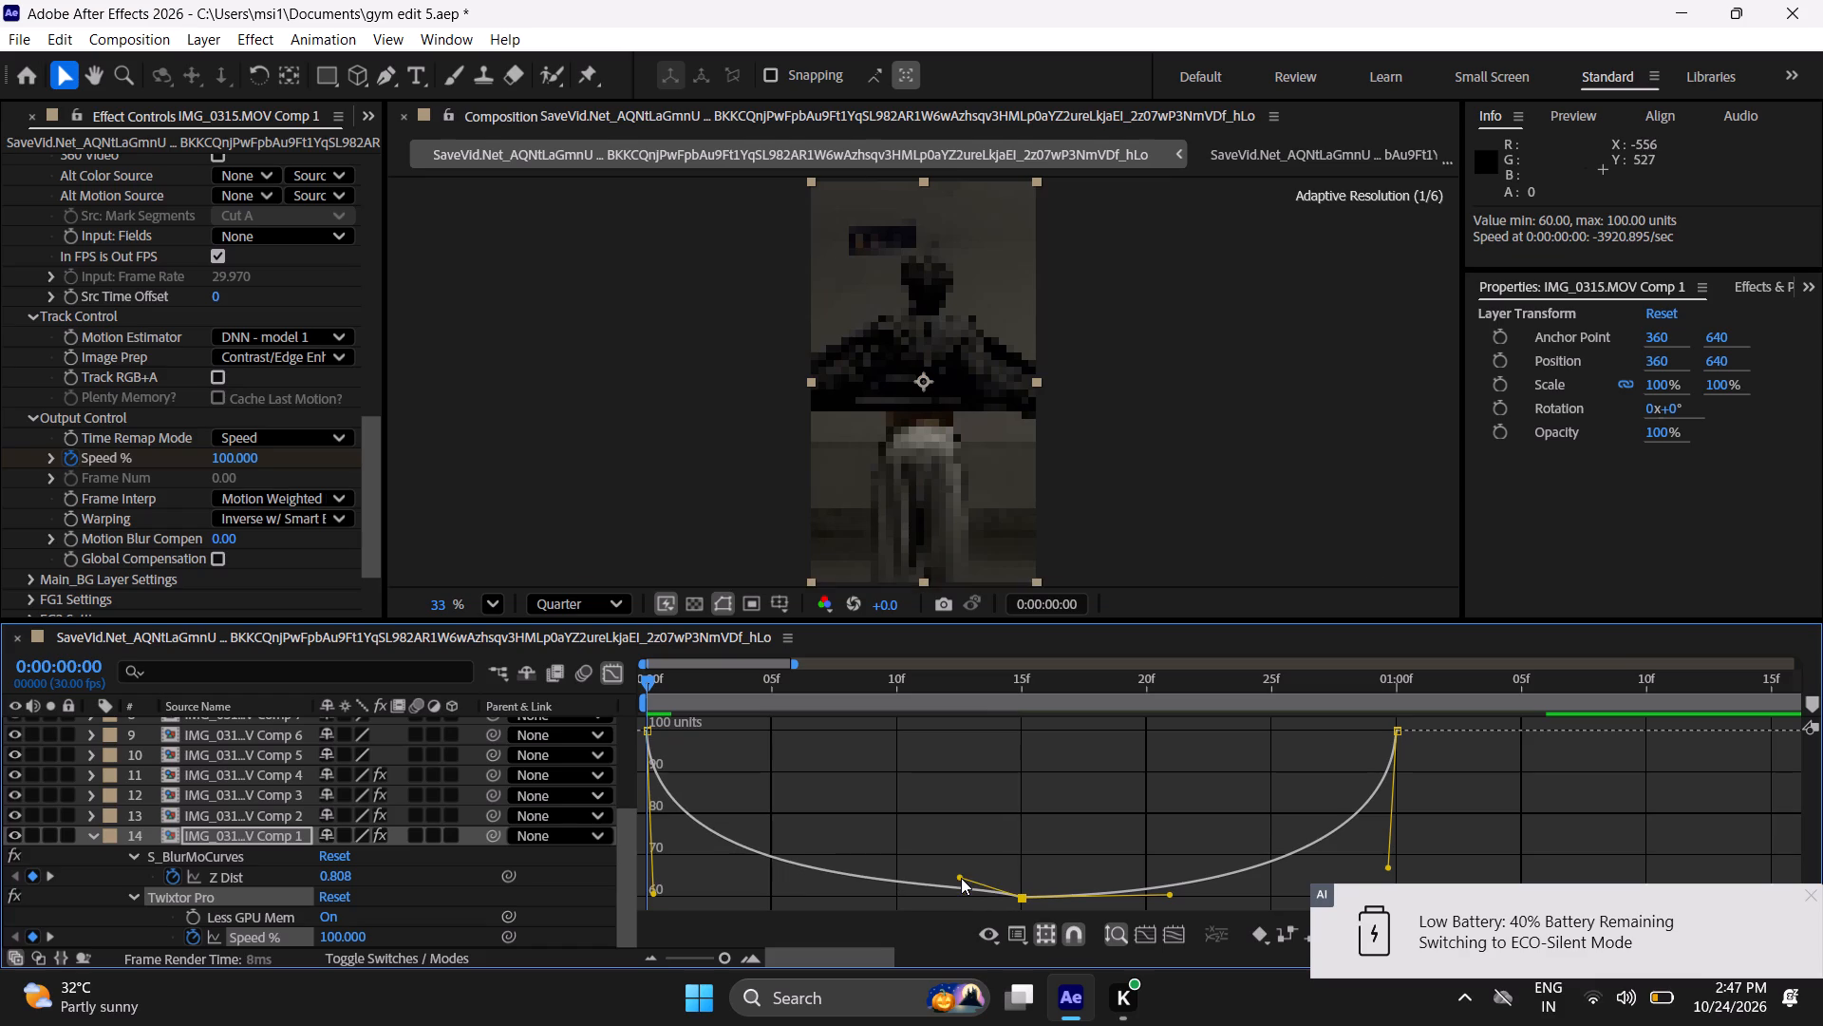
left_click_drag(961, 878, 942, 891)
key("ctrl+z")
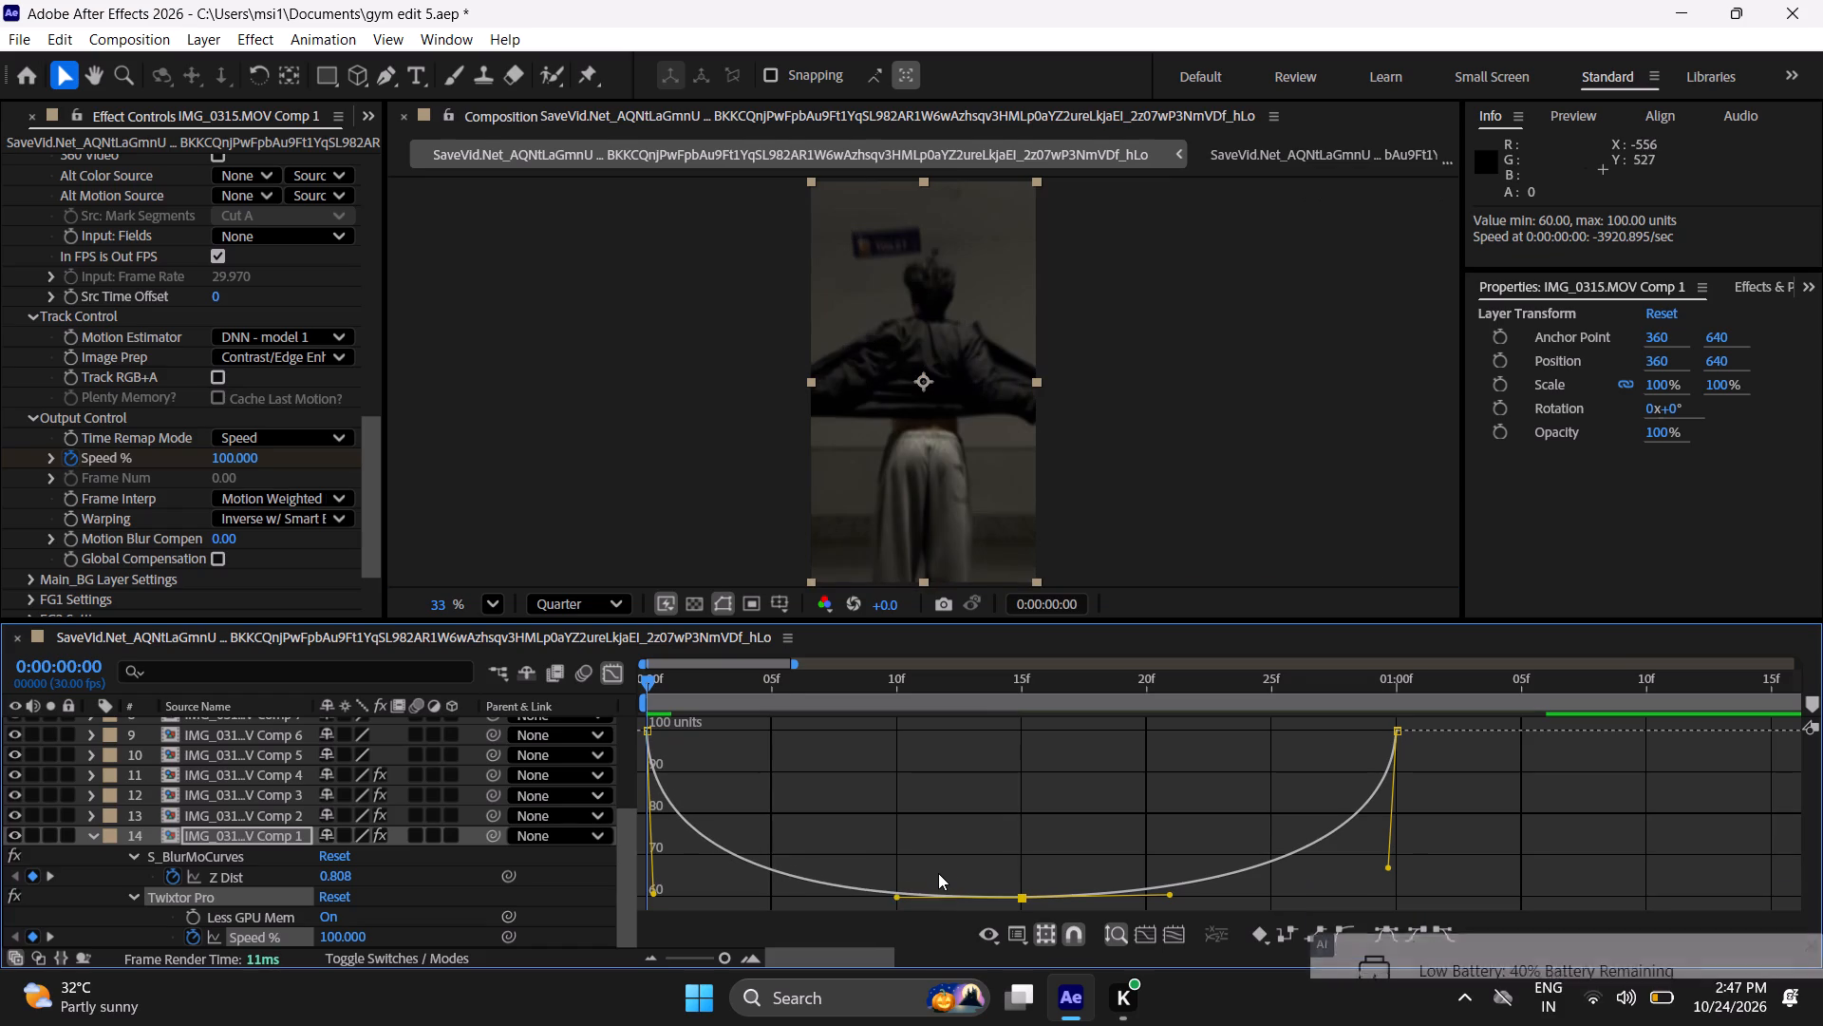
key("ctrl+z")
key("ctrl+z")
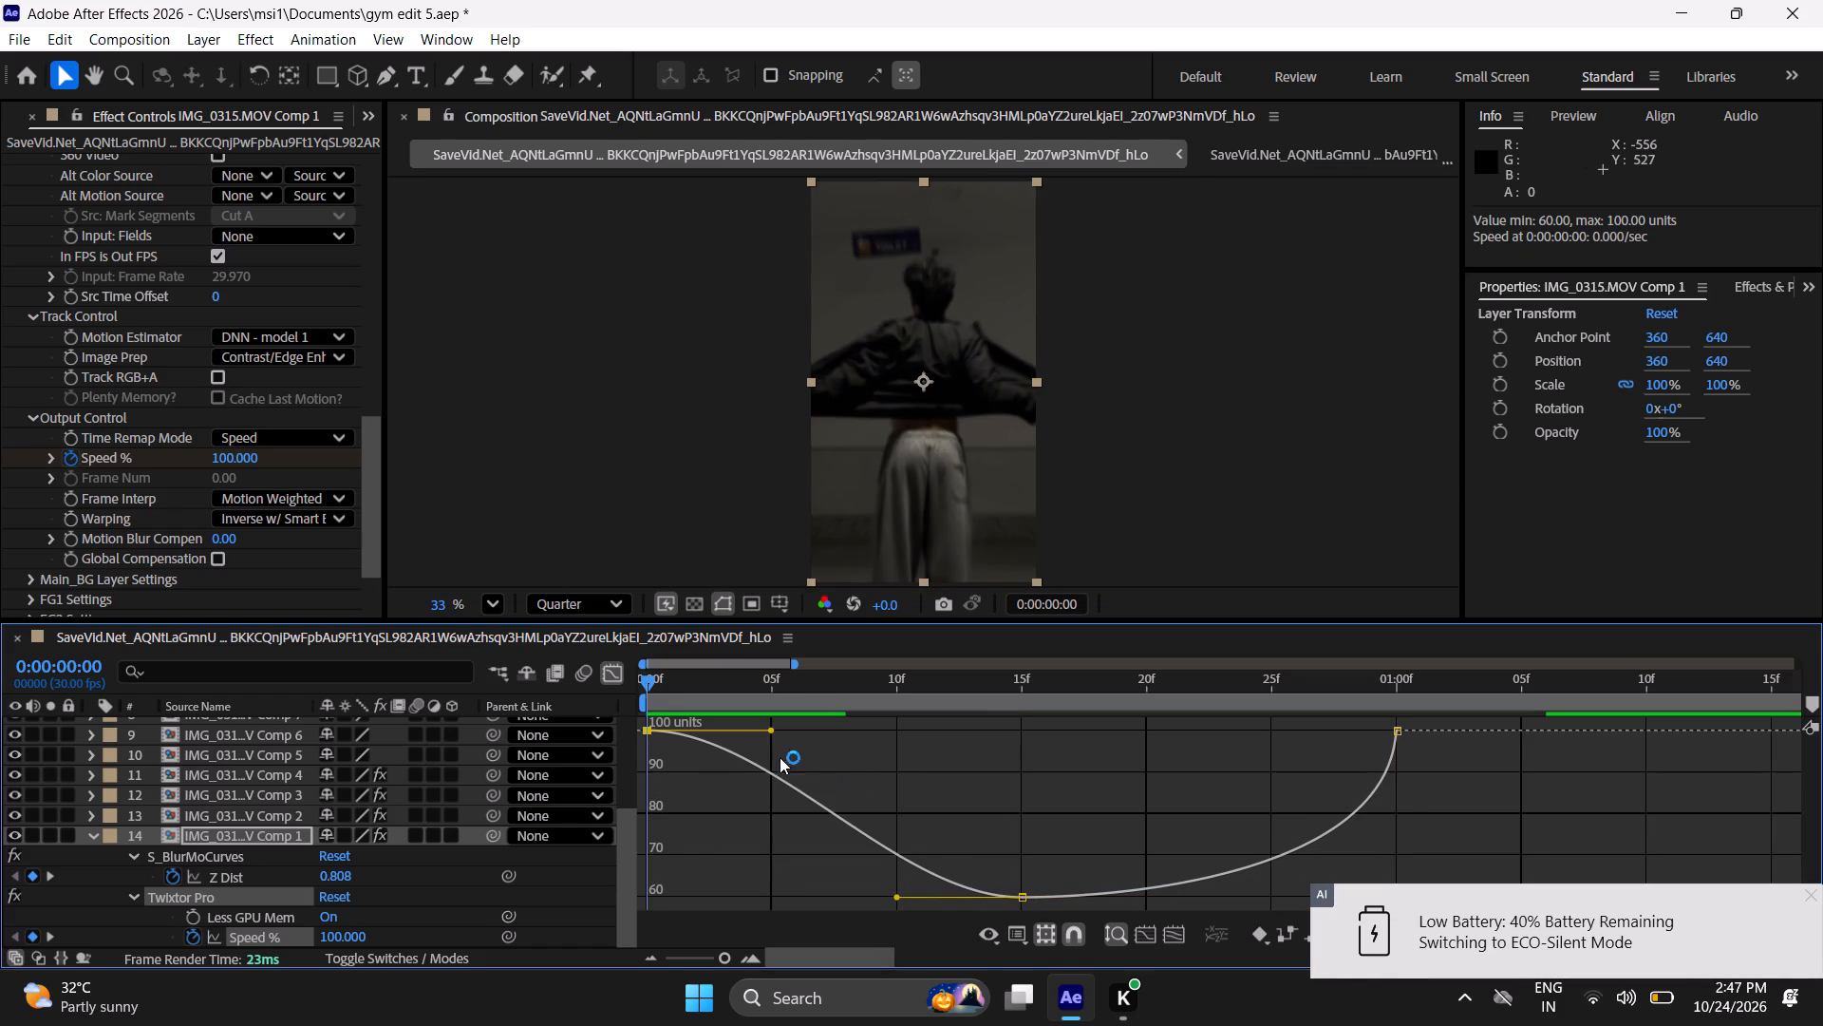
Pull the first Speed % keyframe's outgoing handle almost straight down so the curve drops steeply from 0:00:00:00.
left_click_drag(771, 730, 667, 818)
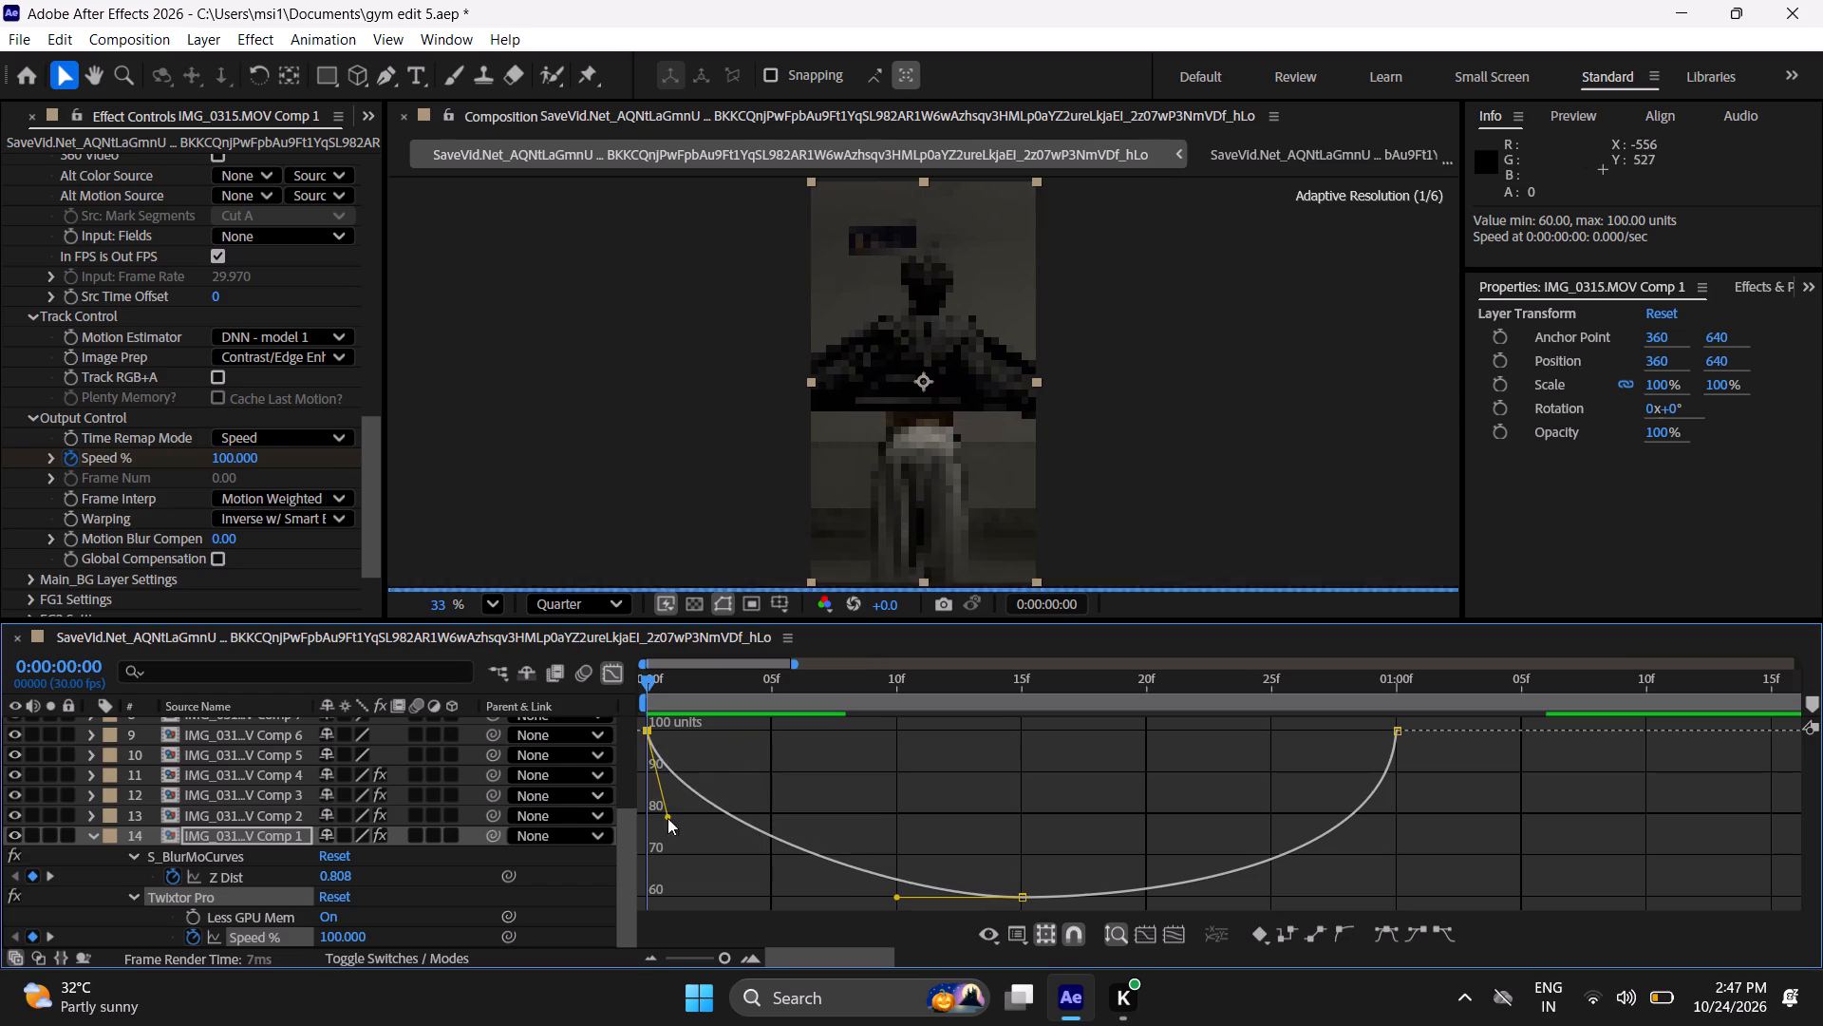
left_click_drag(667, 818, 622, 842)
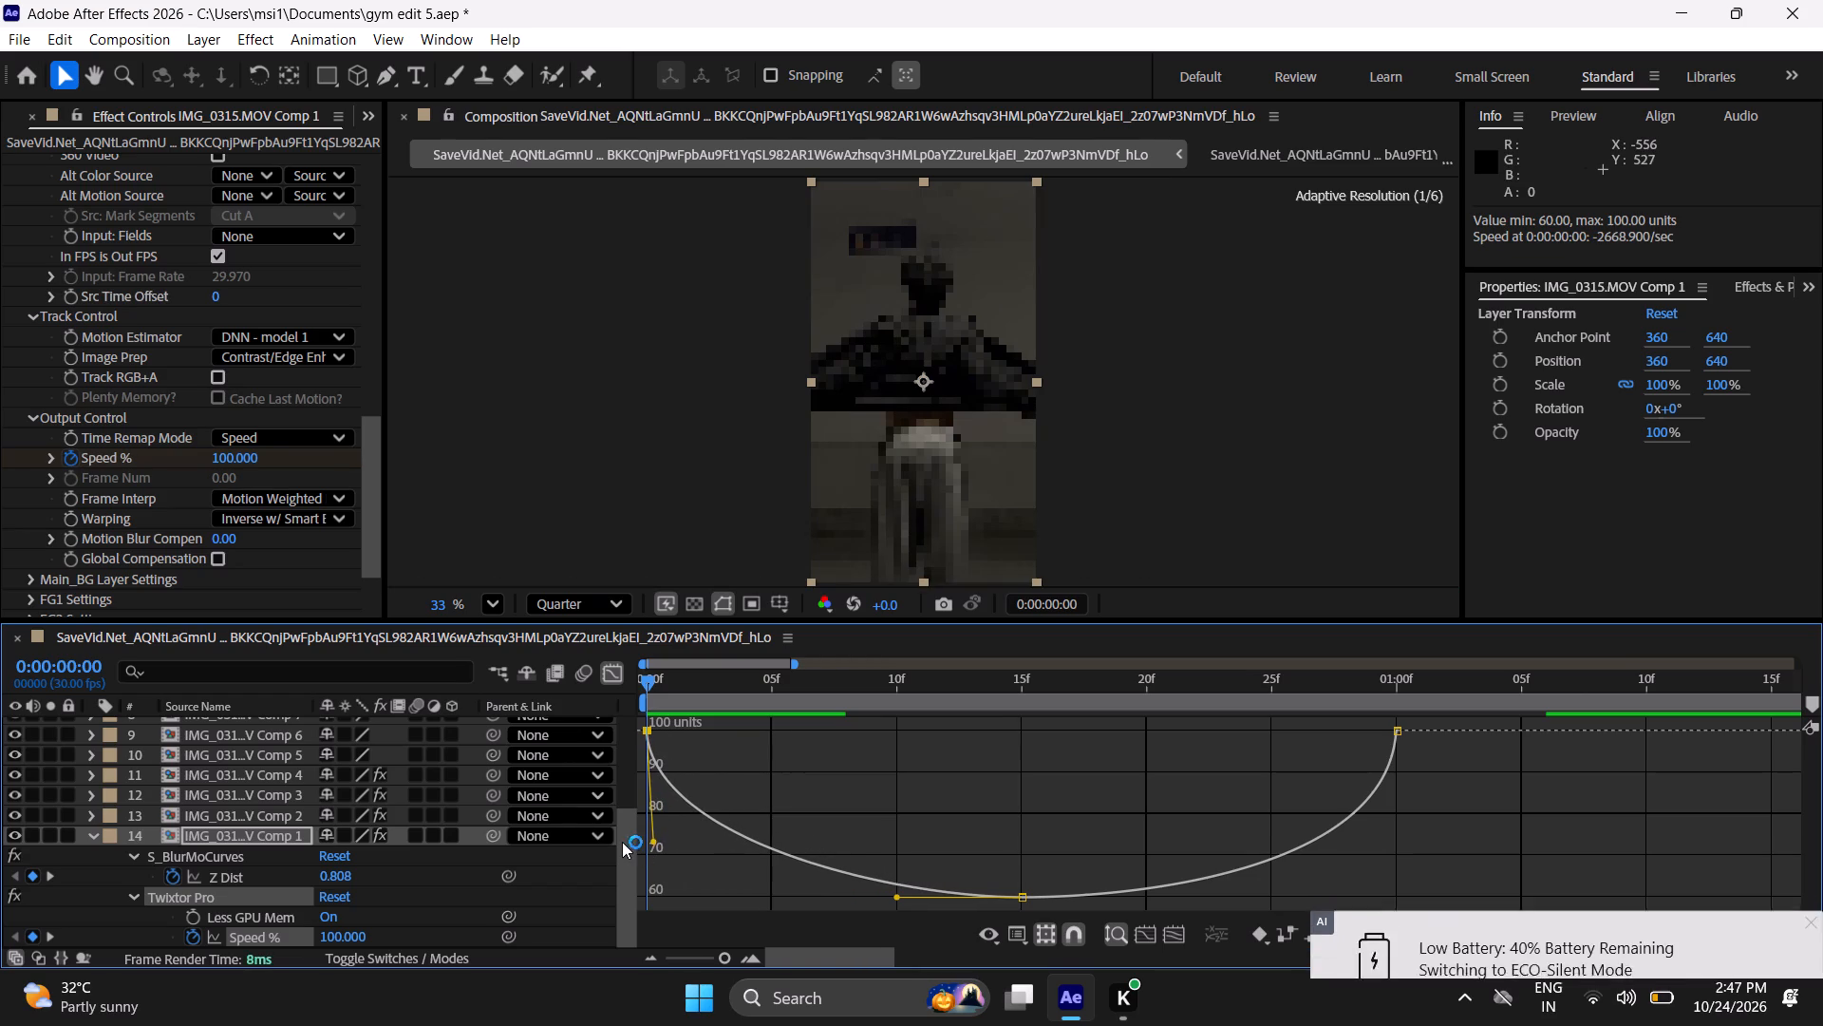
left_click_drag(622, 842, 596, 935)
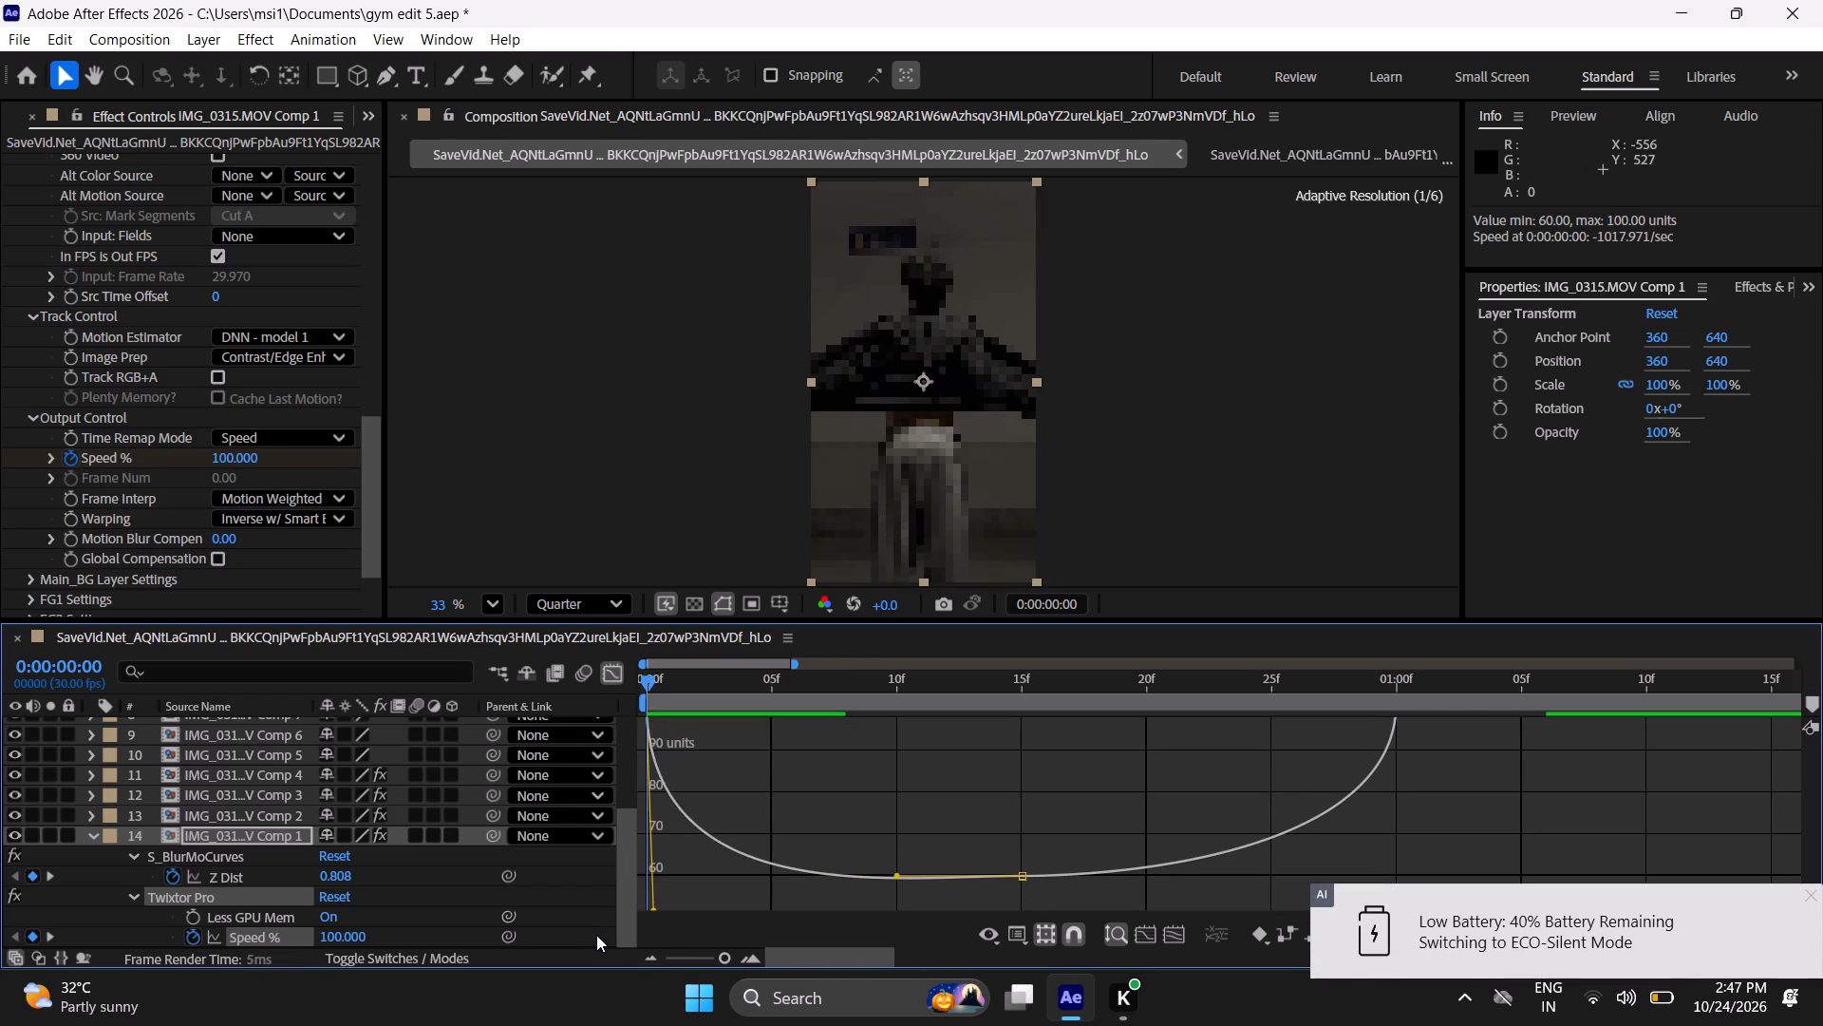
left_click_drag(596, 935, 593, 900)
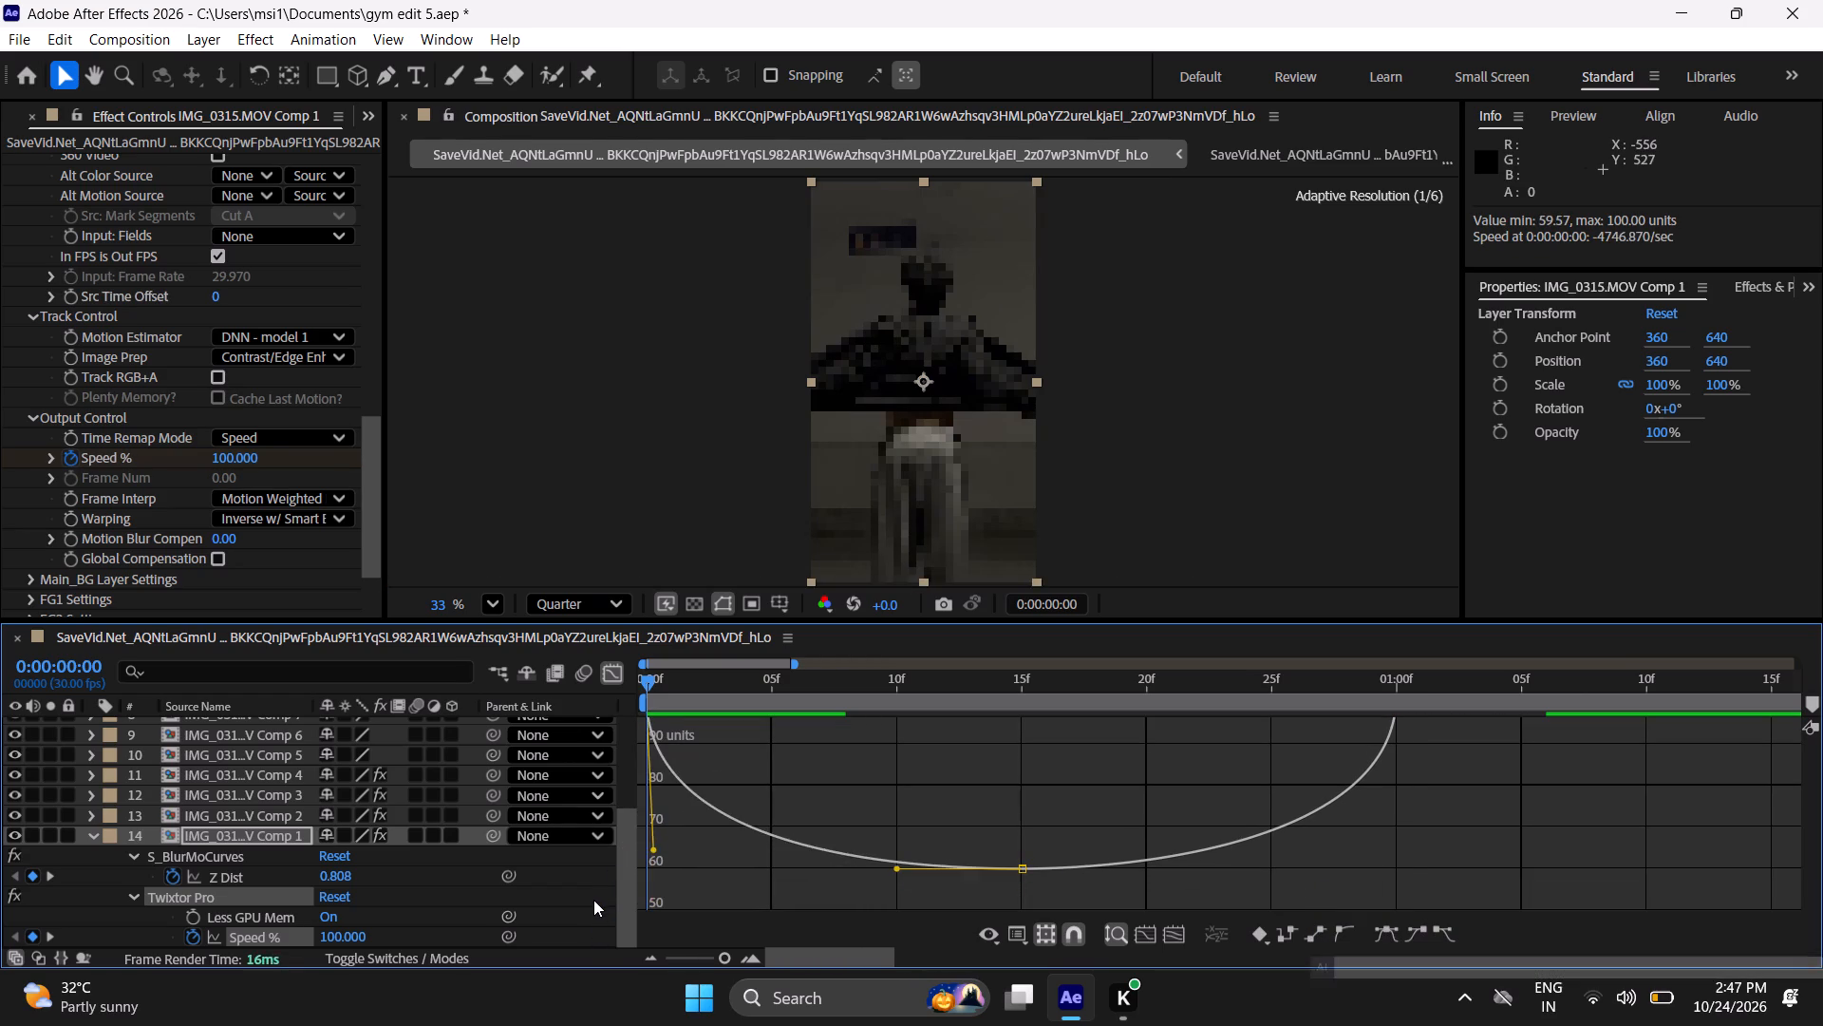
left_click_drag(593, 900, 590, 906)
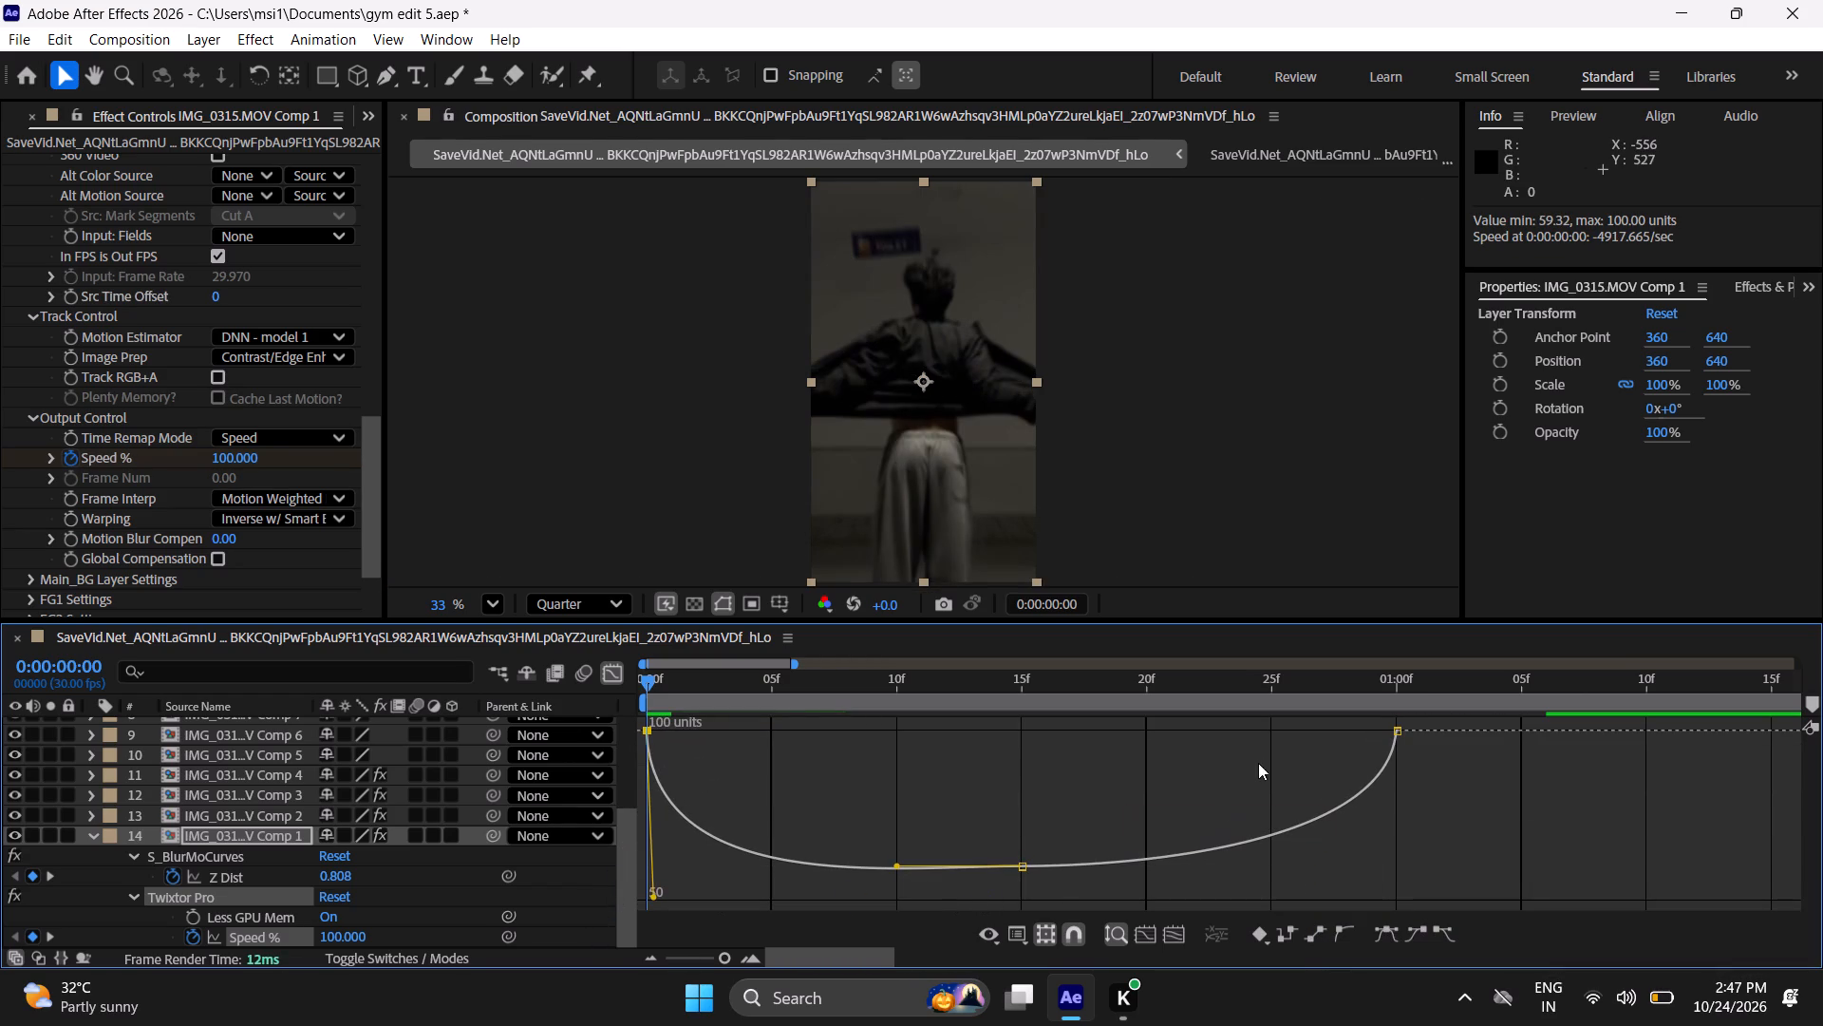
Angle the last Speed % keyframe's incoming handle slightly earlier in time to soften the rise at 0:00:01:00.
left_click_drag(1268, 726, 1564, 853)
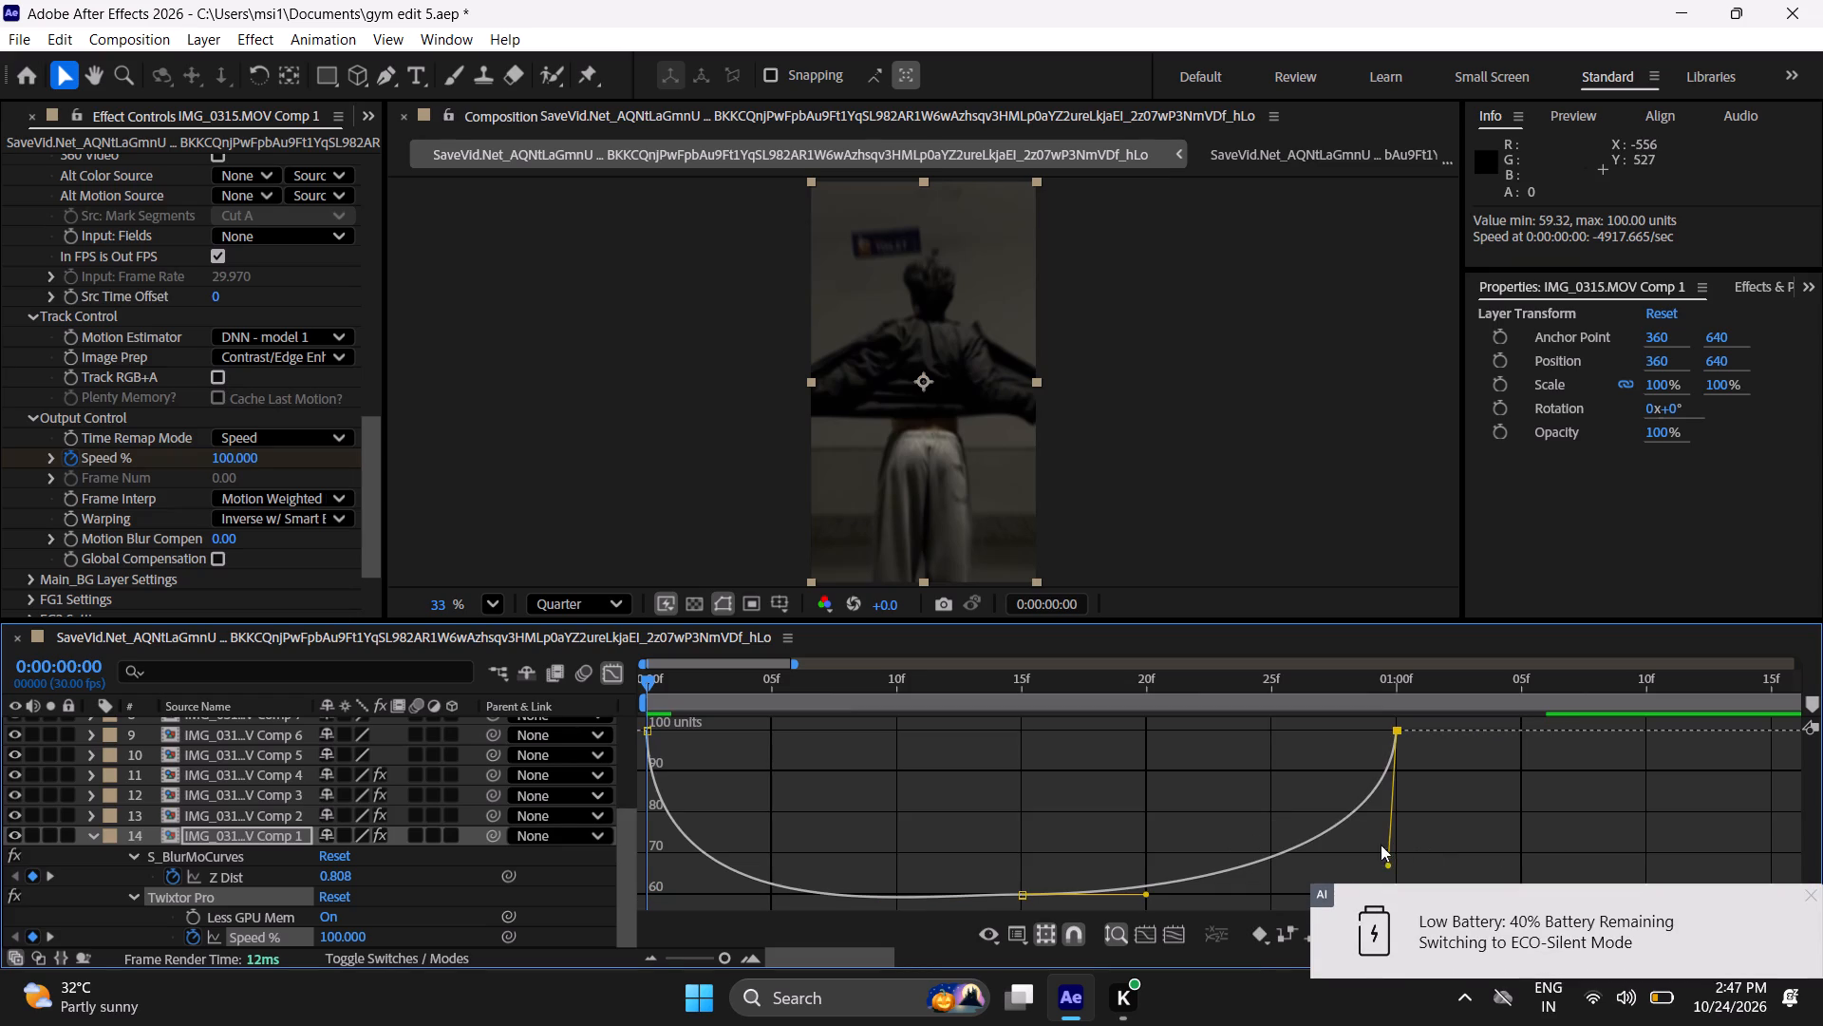
left_click_drag(1390, 865, 1346, 841)
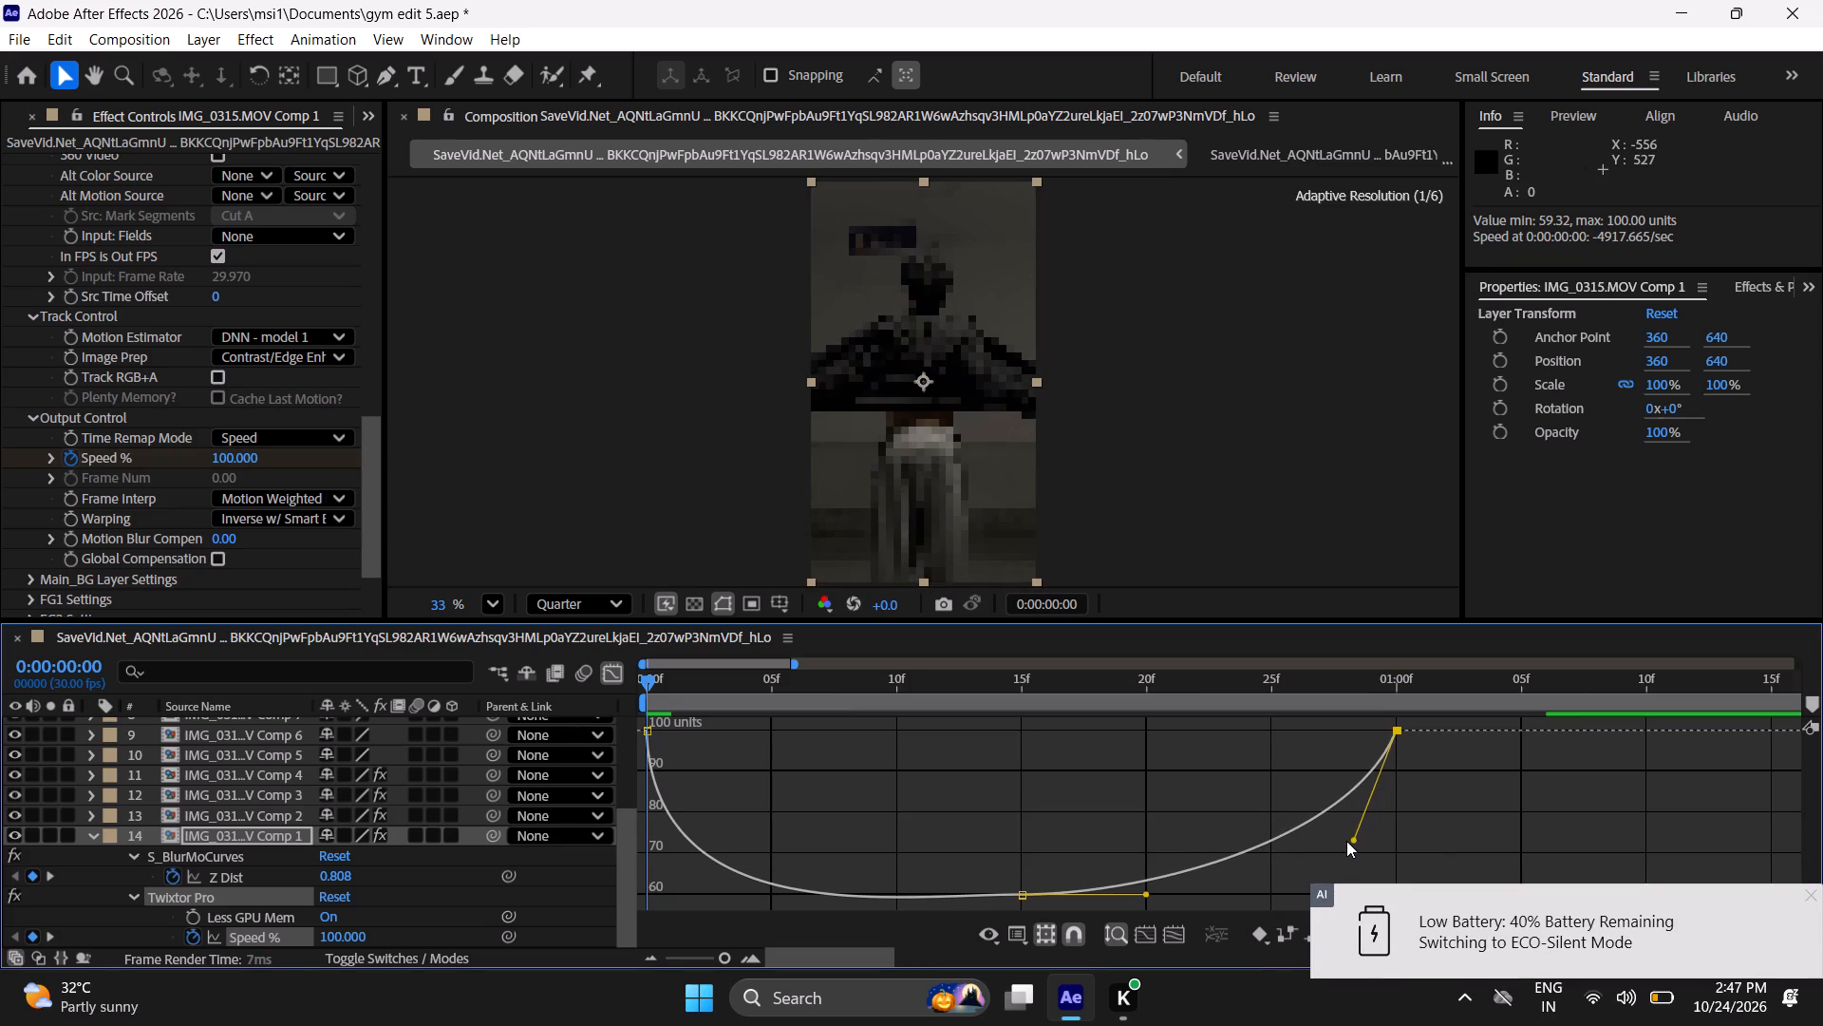
left_click_drag(1346, 841, 1362, 857)
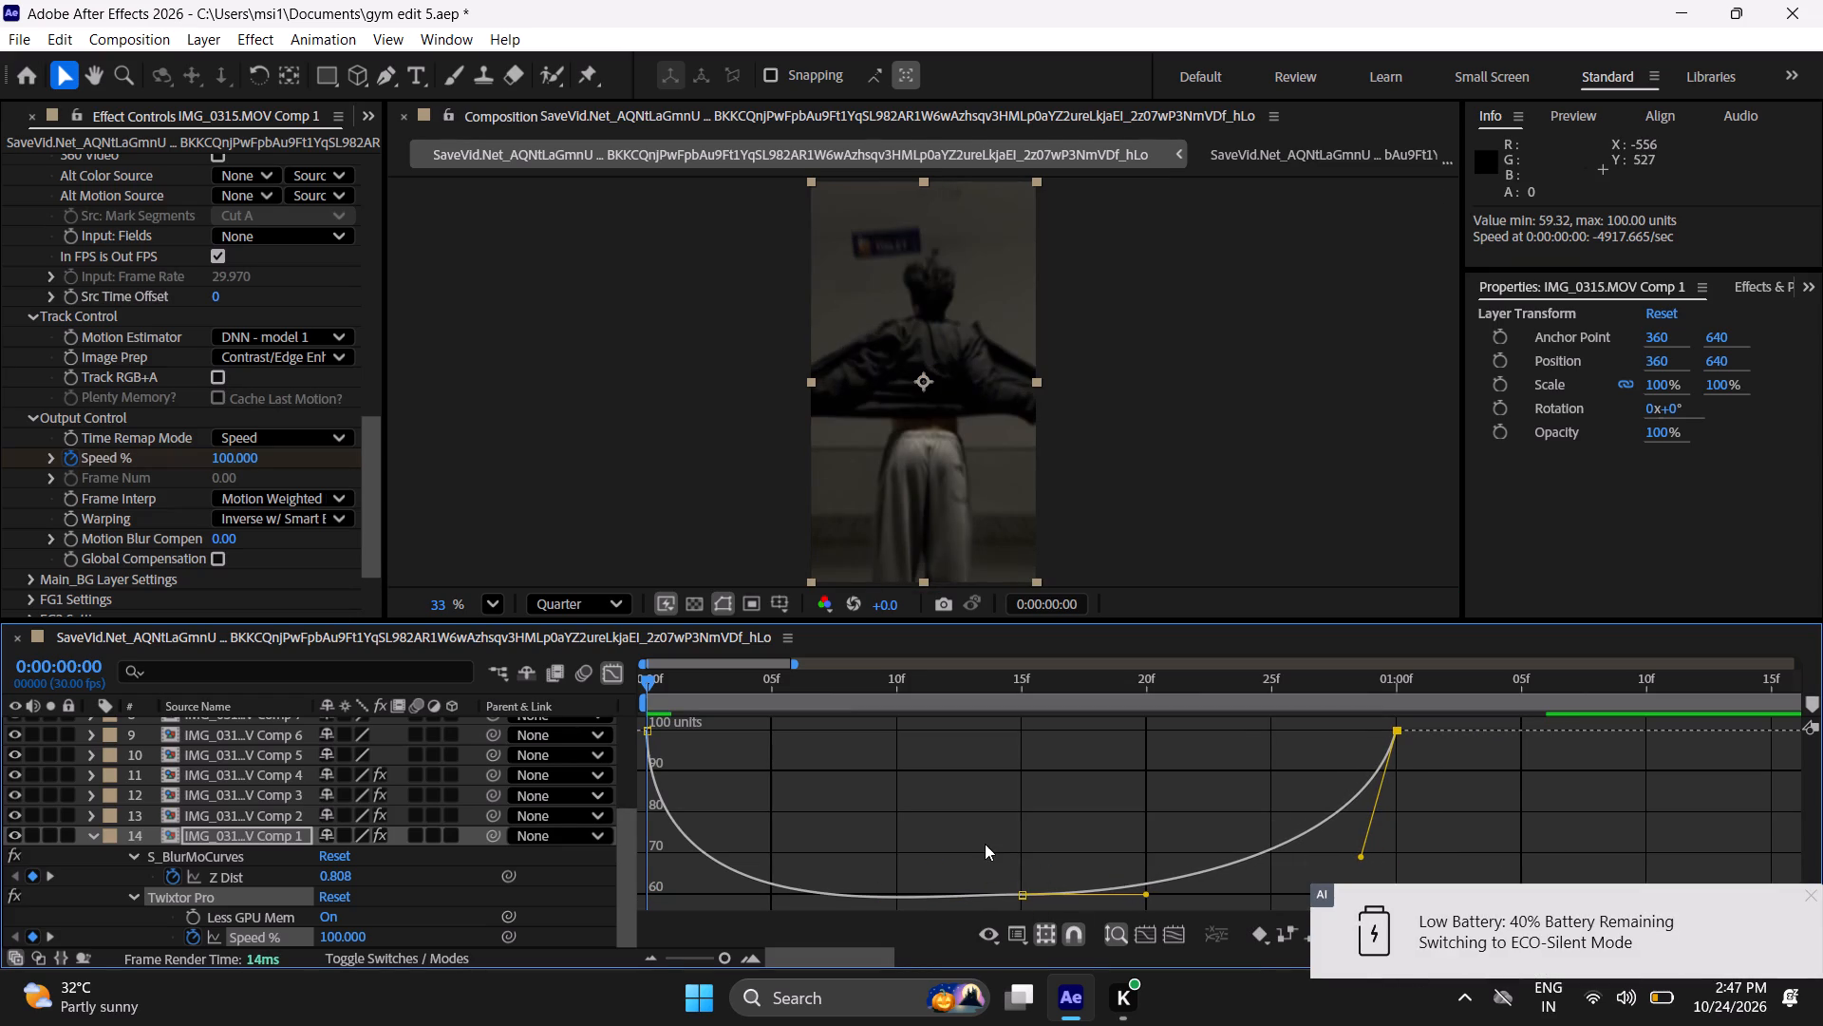
Close the Graph Editor, show the full composition duration in the timeline, and reveal only the first clip's keyframed properties.
left_click(598, 678)
left_click(609, 673)
left_click(878, 799)
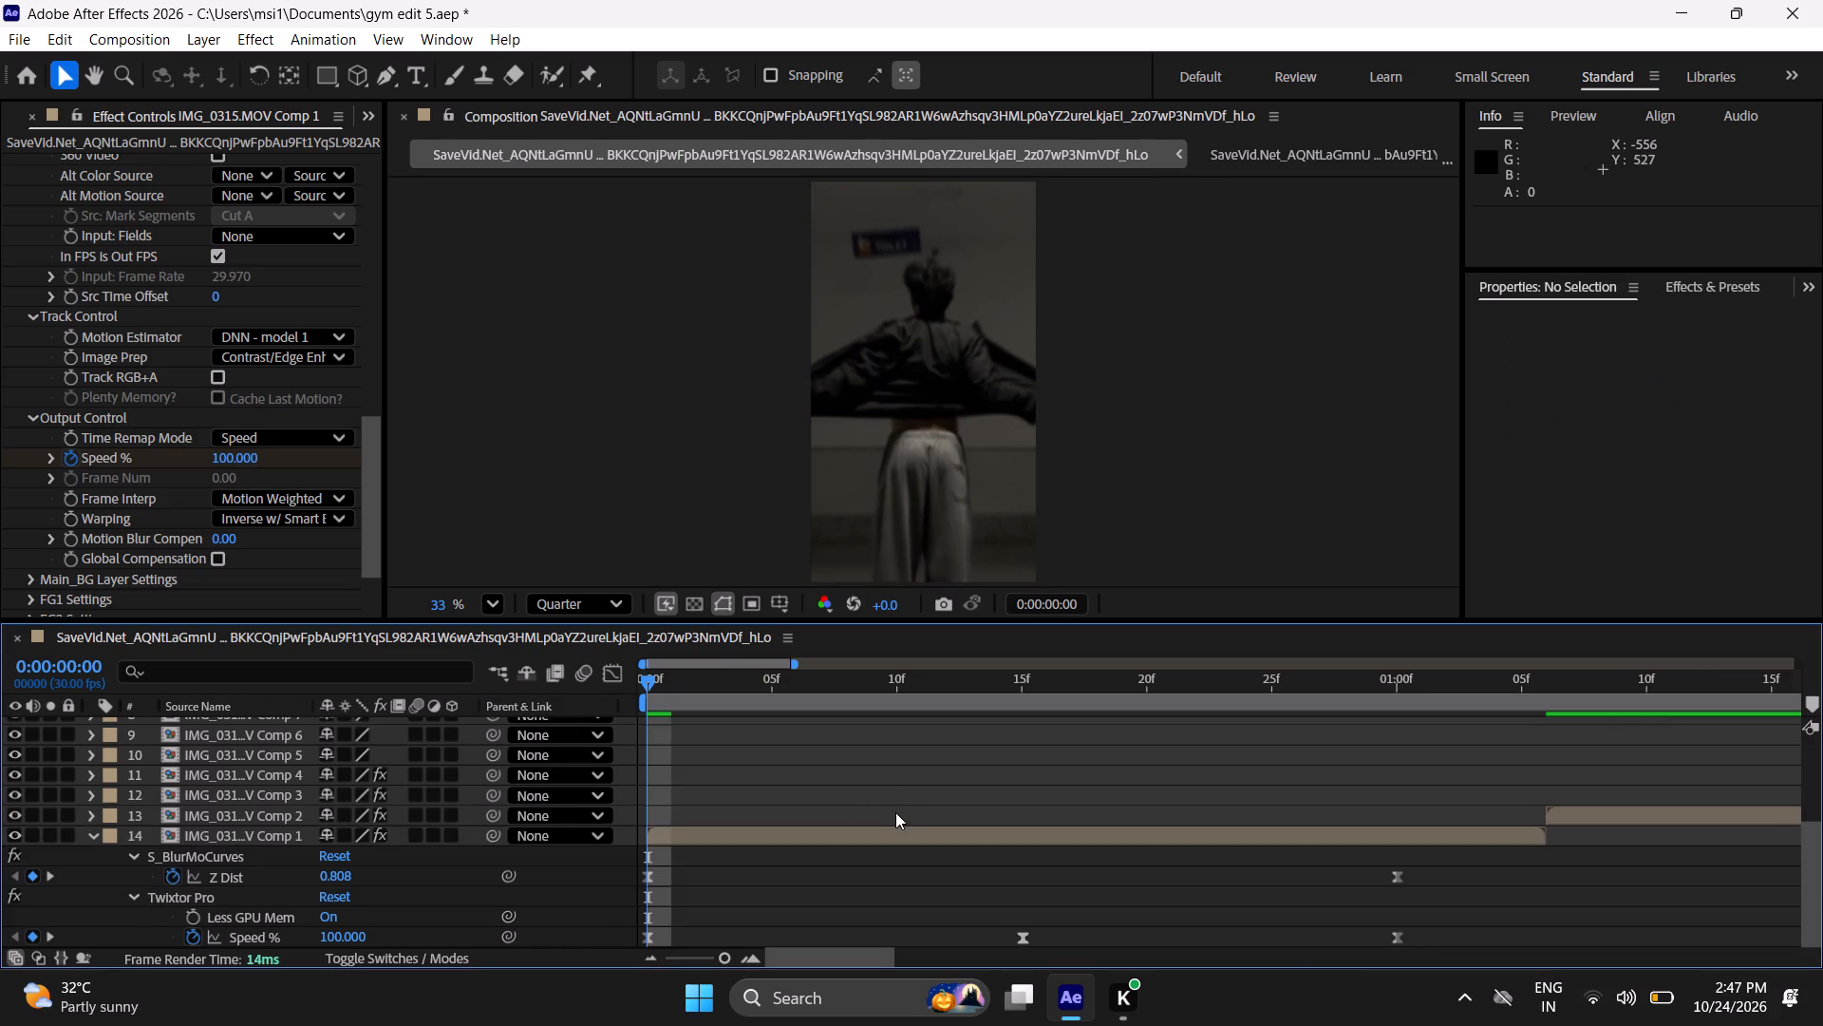
key("u")
key("u")
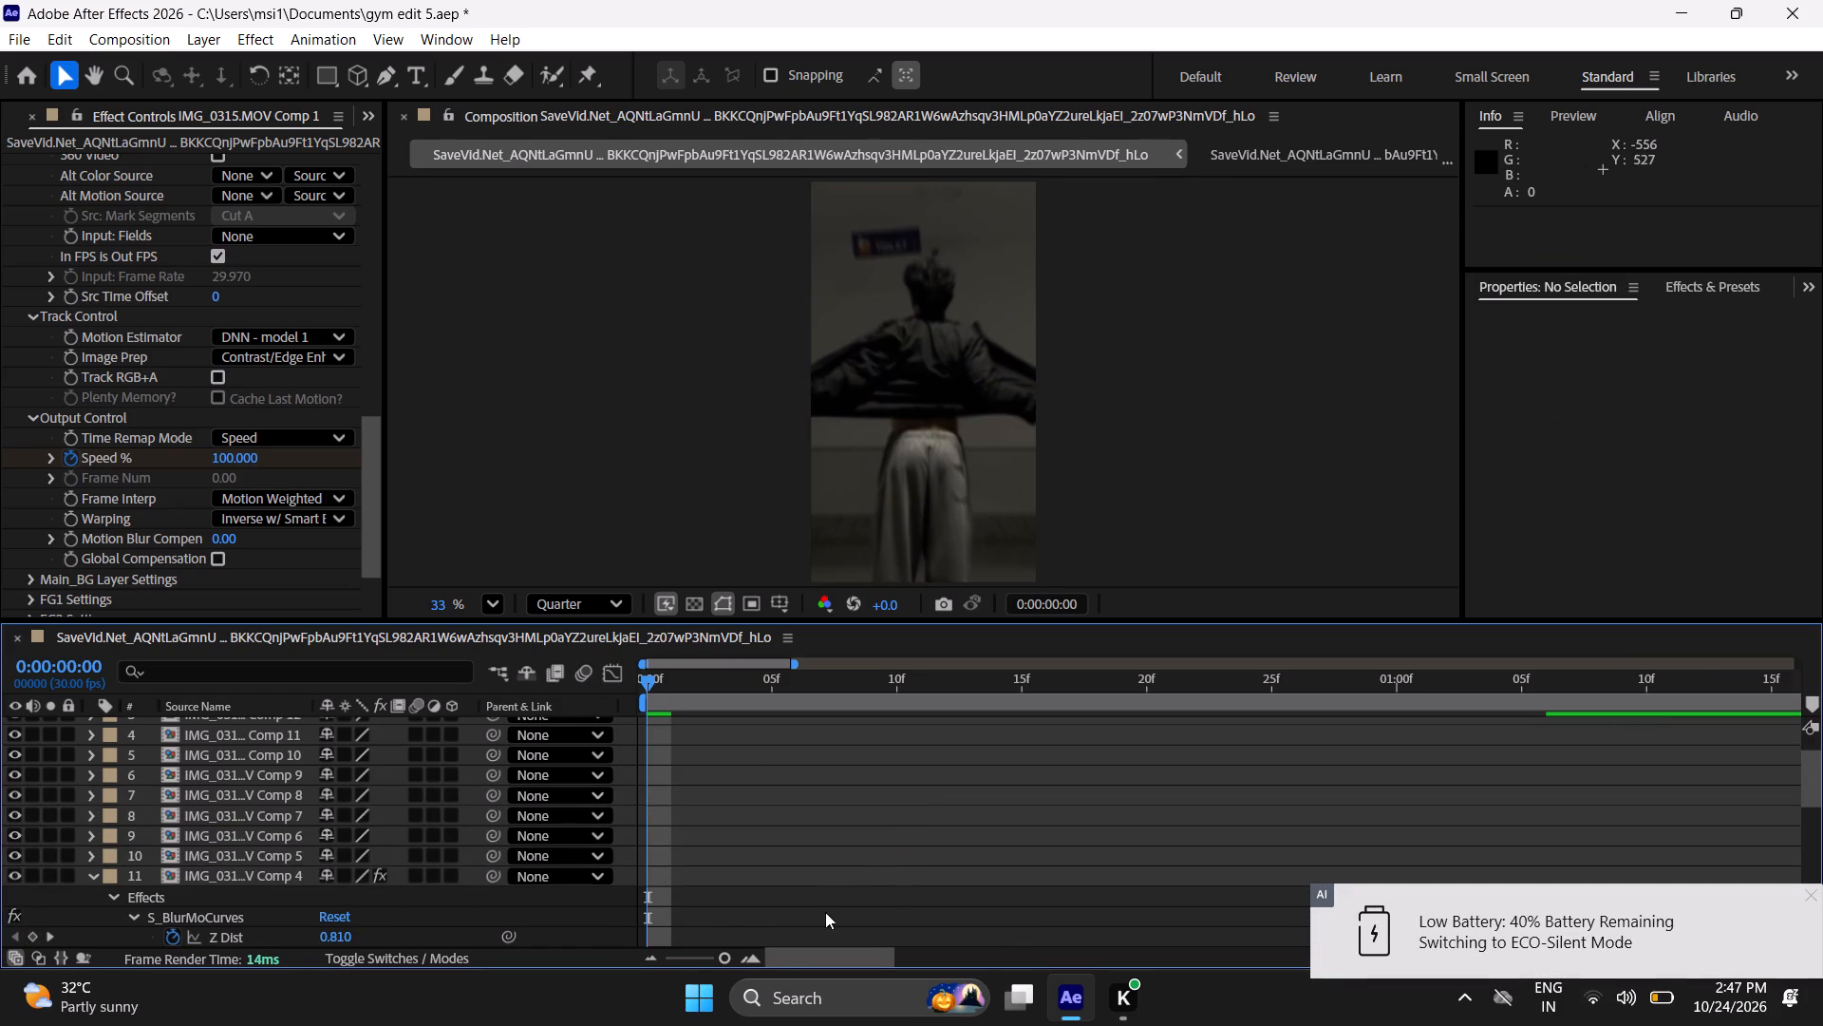
triple_click(650, 966)
triple_click(651, 963)
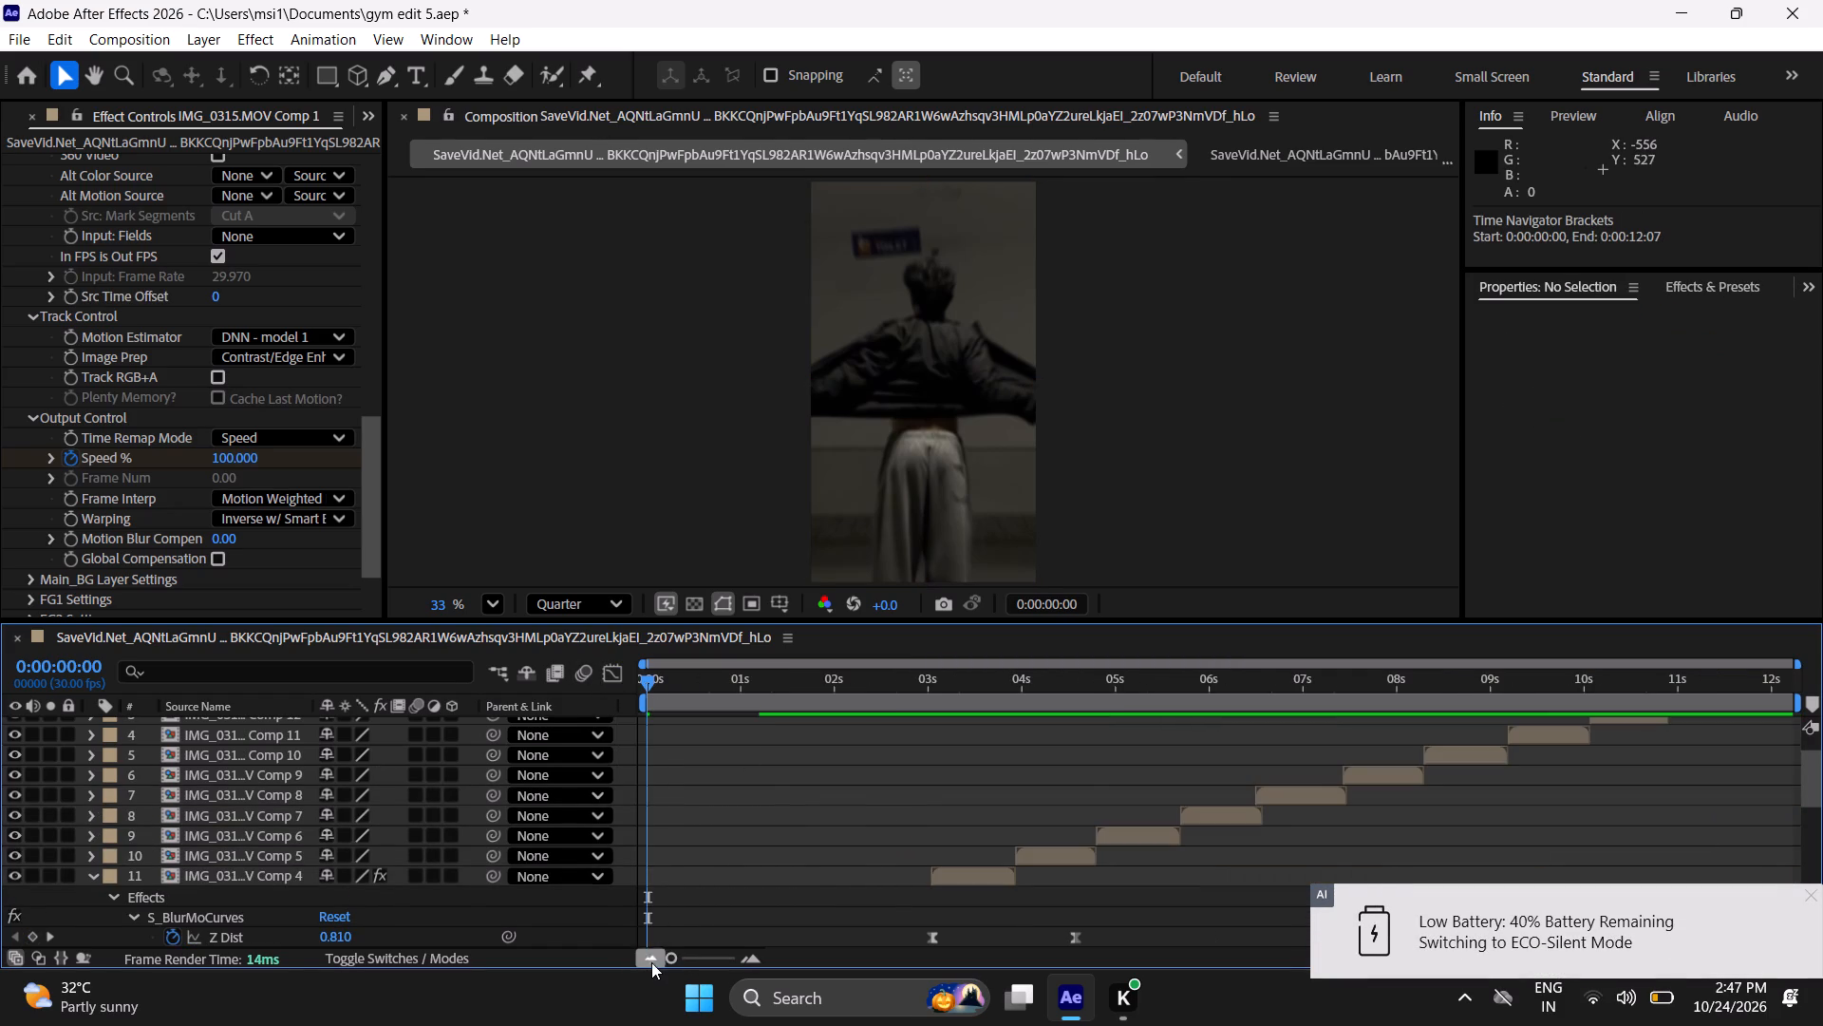
double_click(651, 959)
scroll(899, 875, "down", 7)
scroll(898, 882, "up", 2)
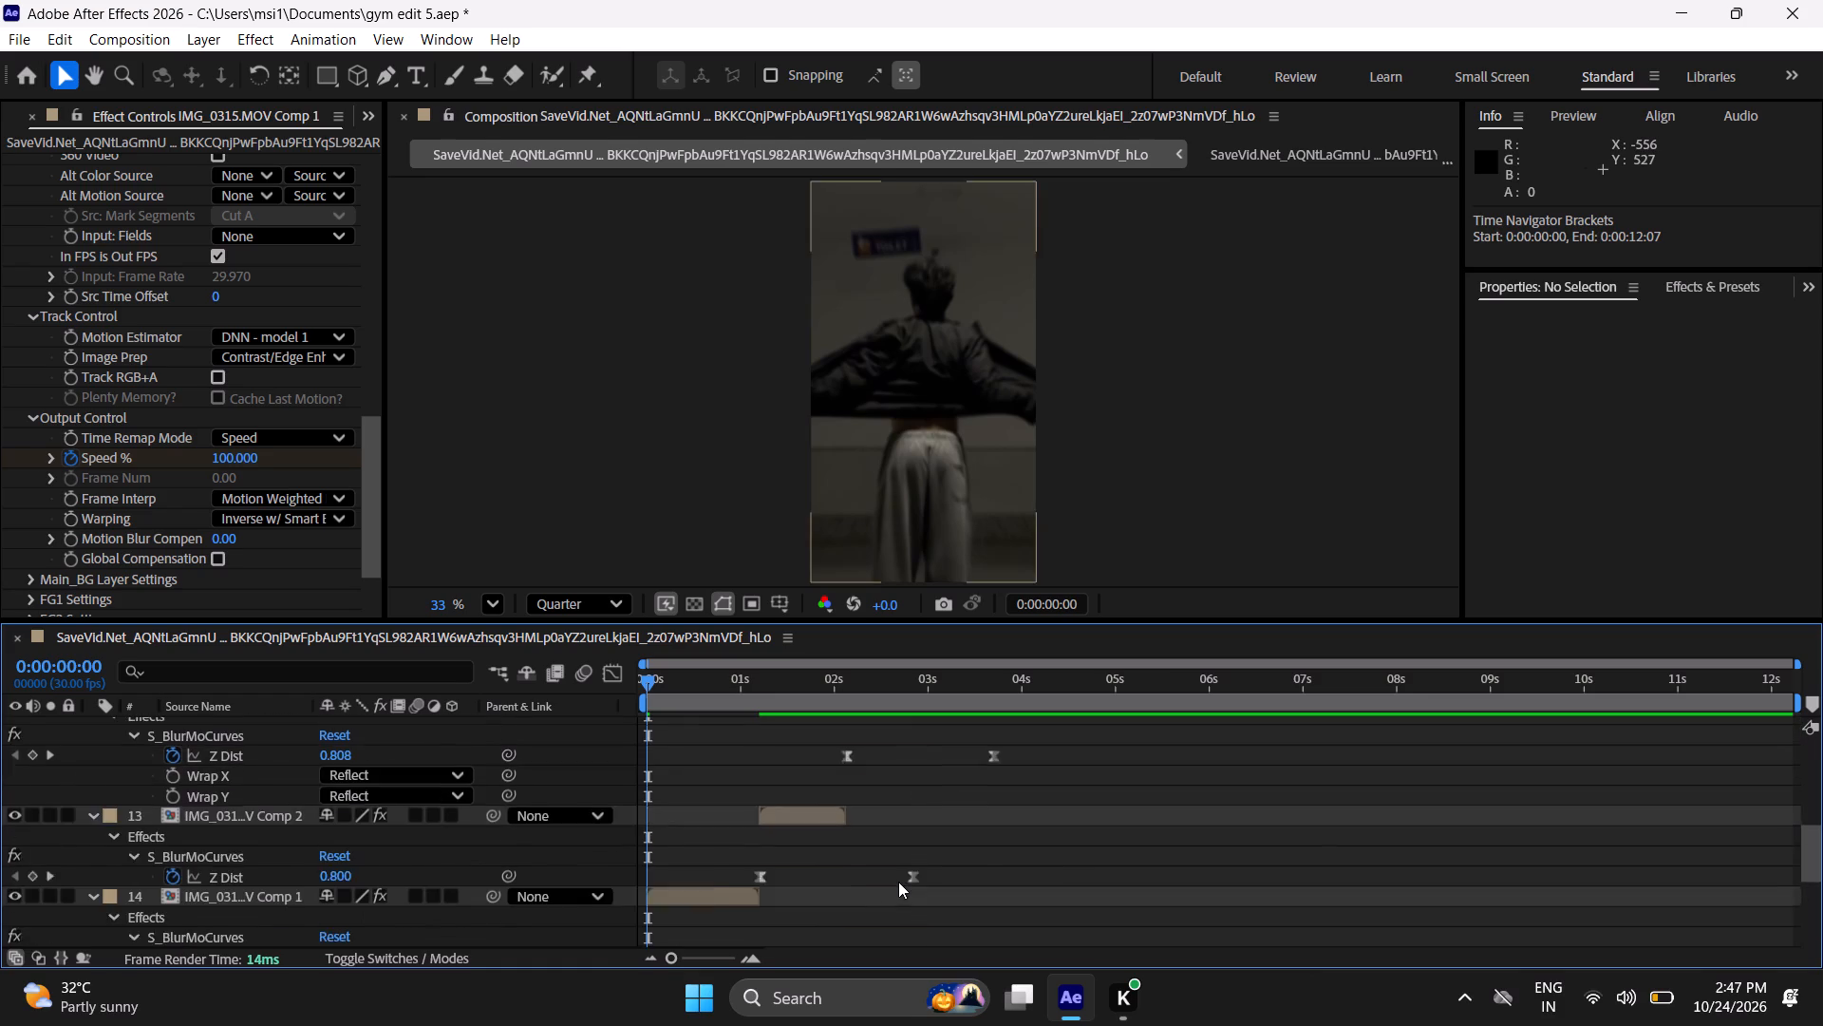
scroll(898, 882, "up", 2)
key("u")
scroll(894, 882, "down", 7)
left_click(690, 928)
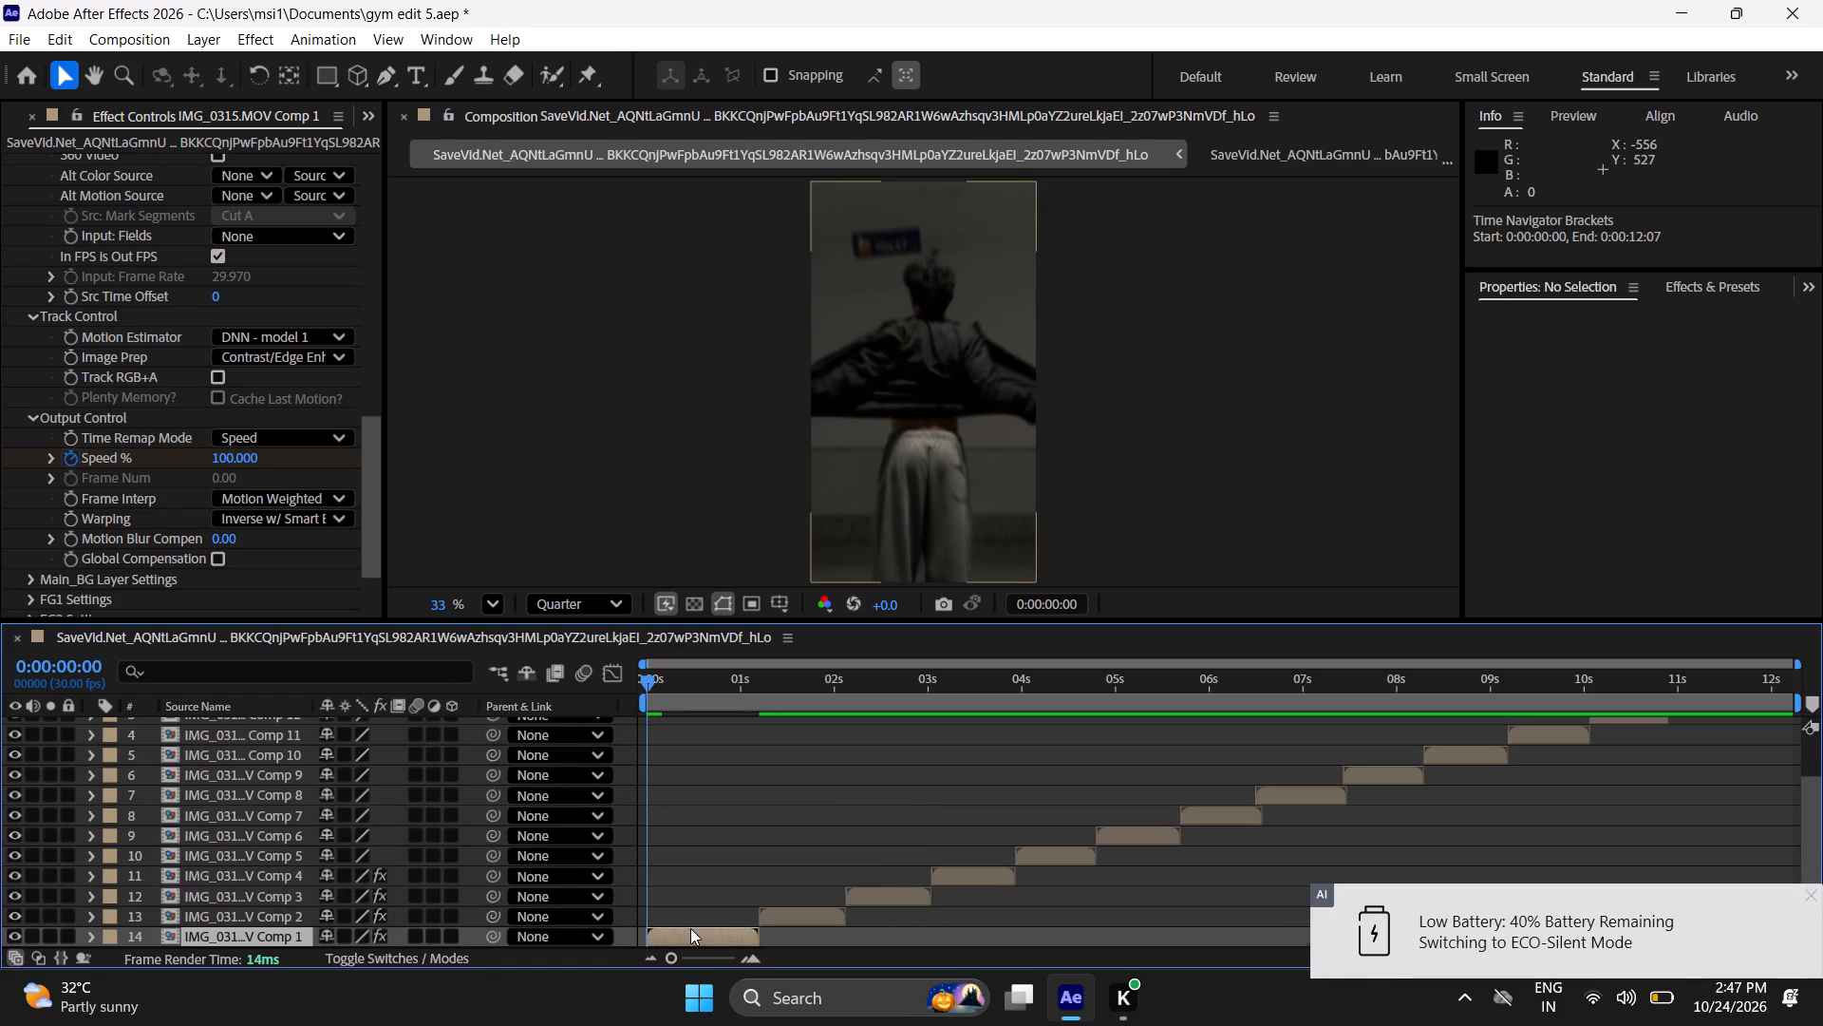
key("u")
scroll(728, 898, "down", 4)
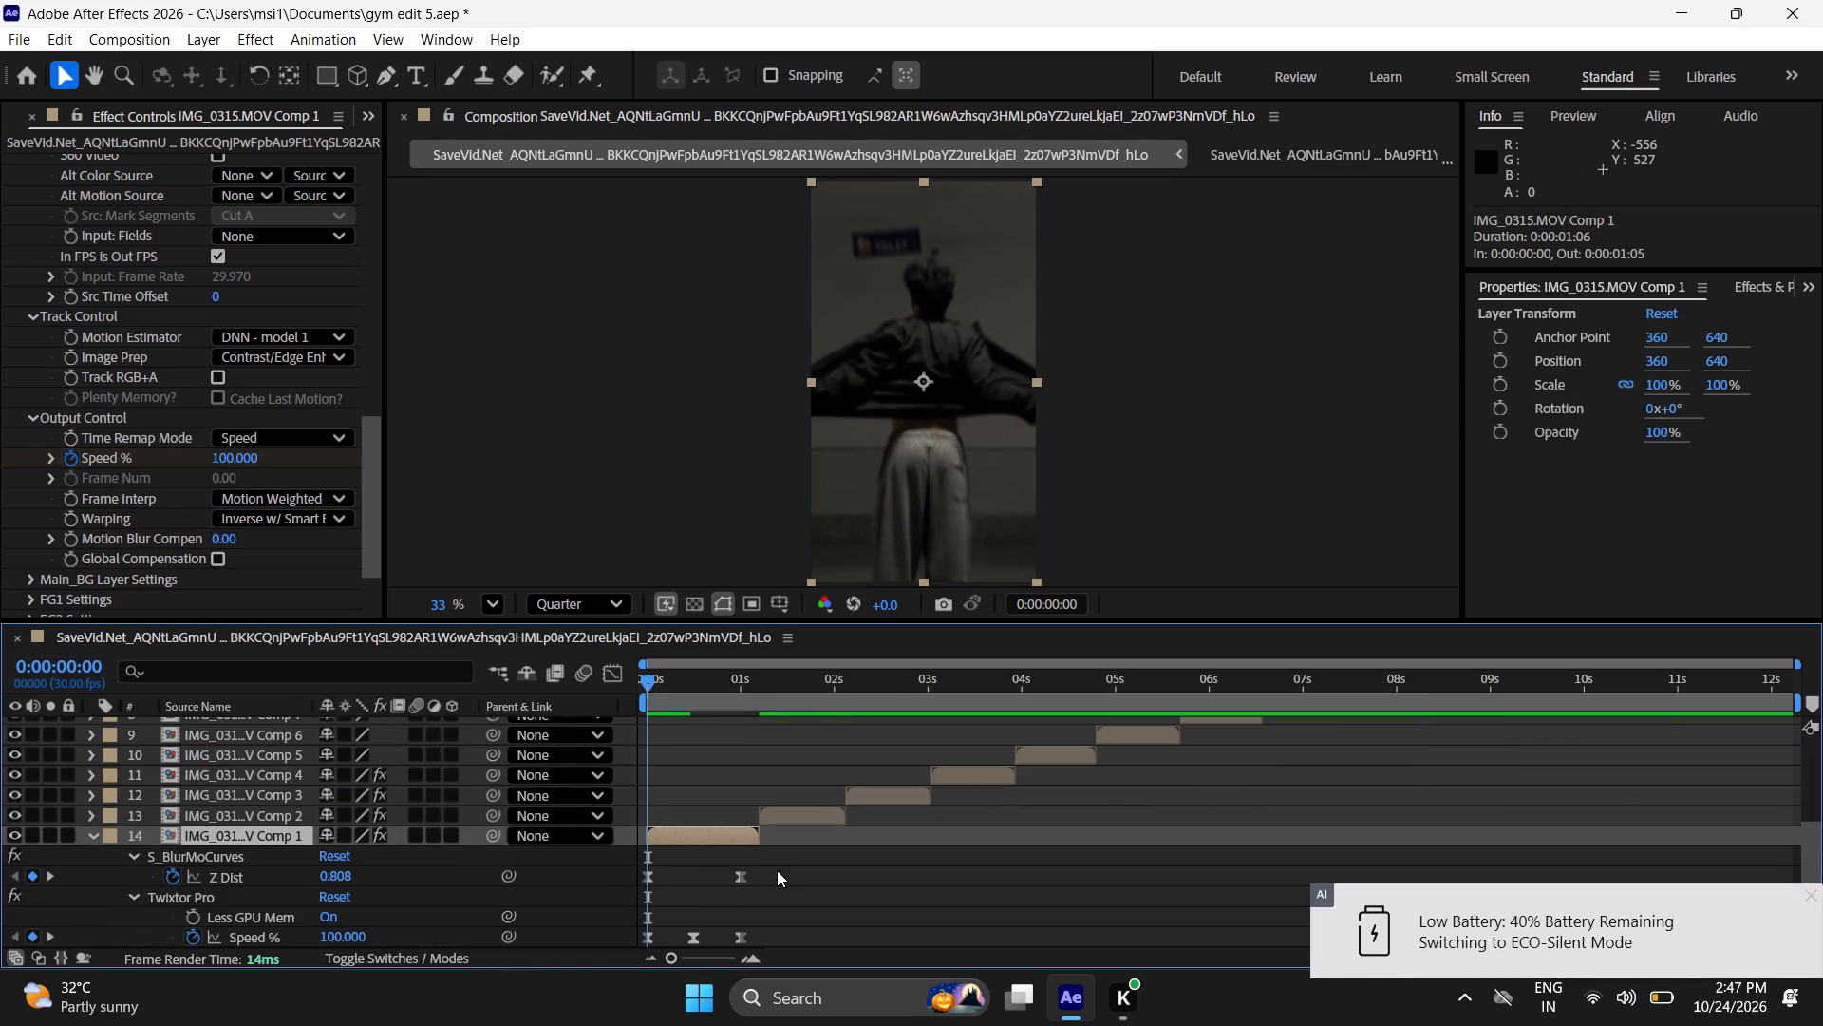
Play the first clip repeatedly from 0:00:00:00 to review the revised speed ramp and its transition into the second clip.
key("space")
key("space")
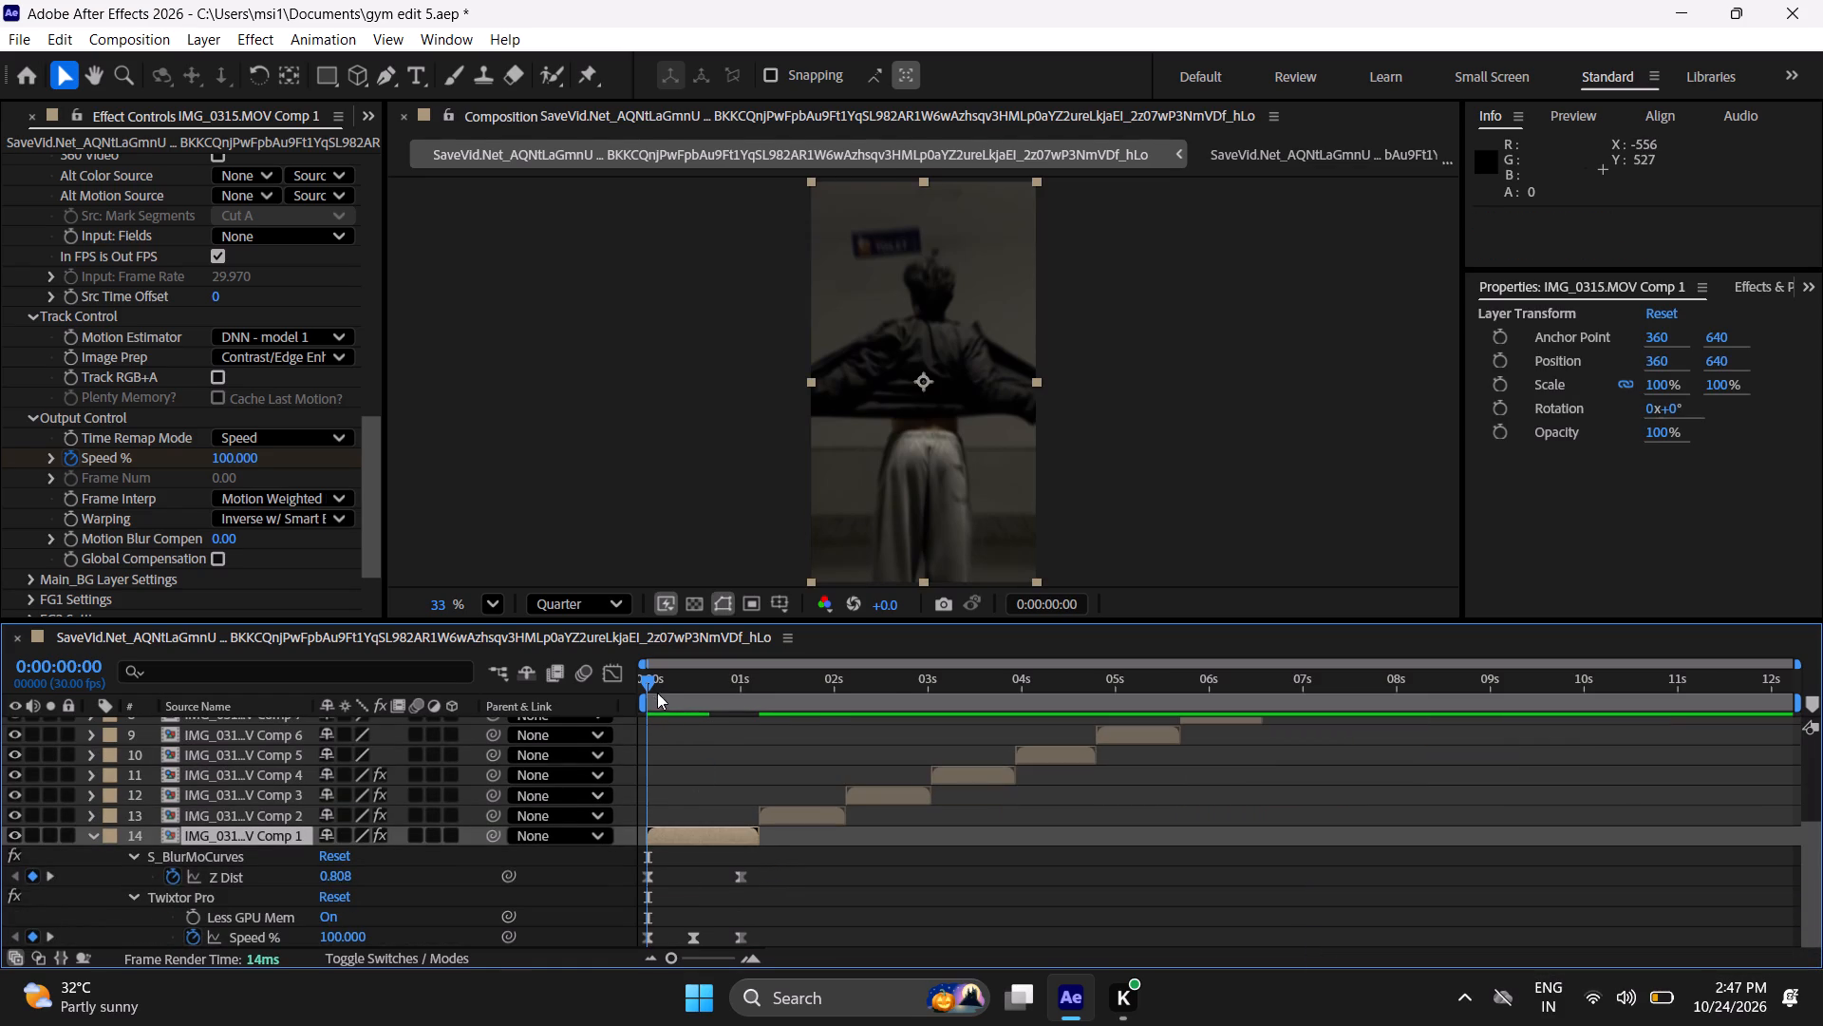
left_click_drag(647, 678, 574, 724)
key("space")
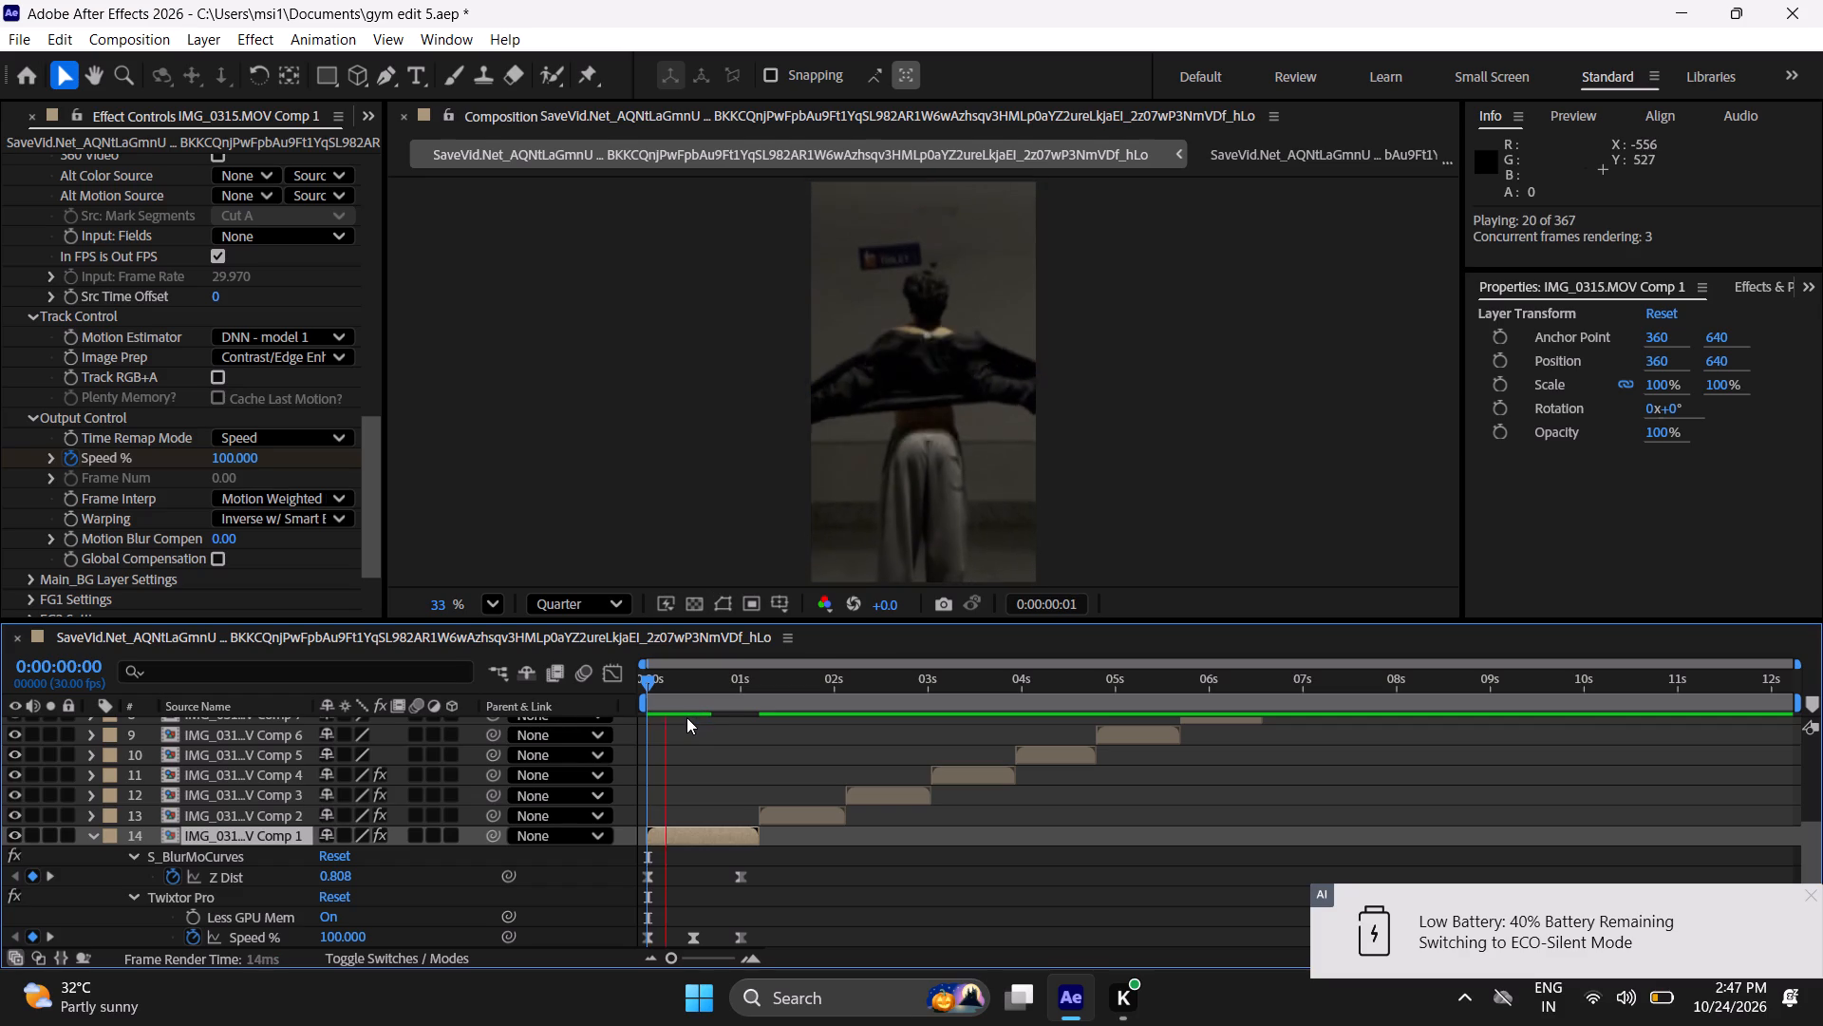
left_click(651, 687)
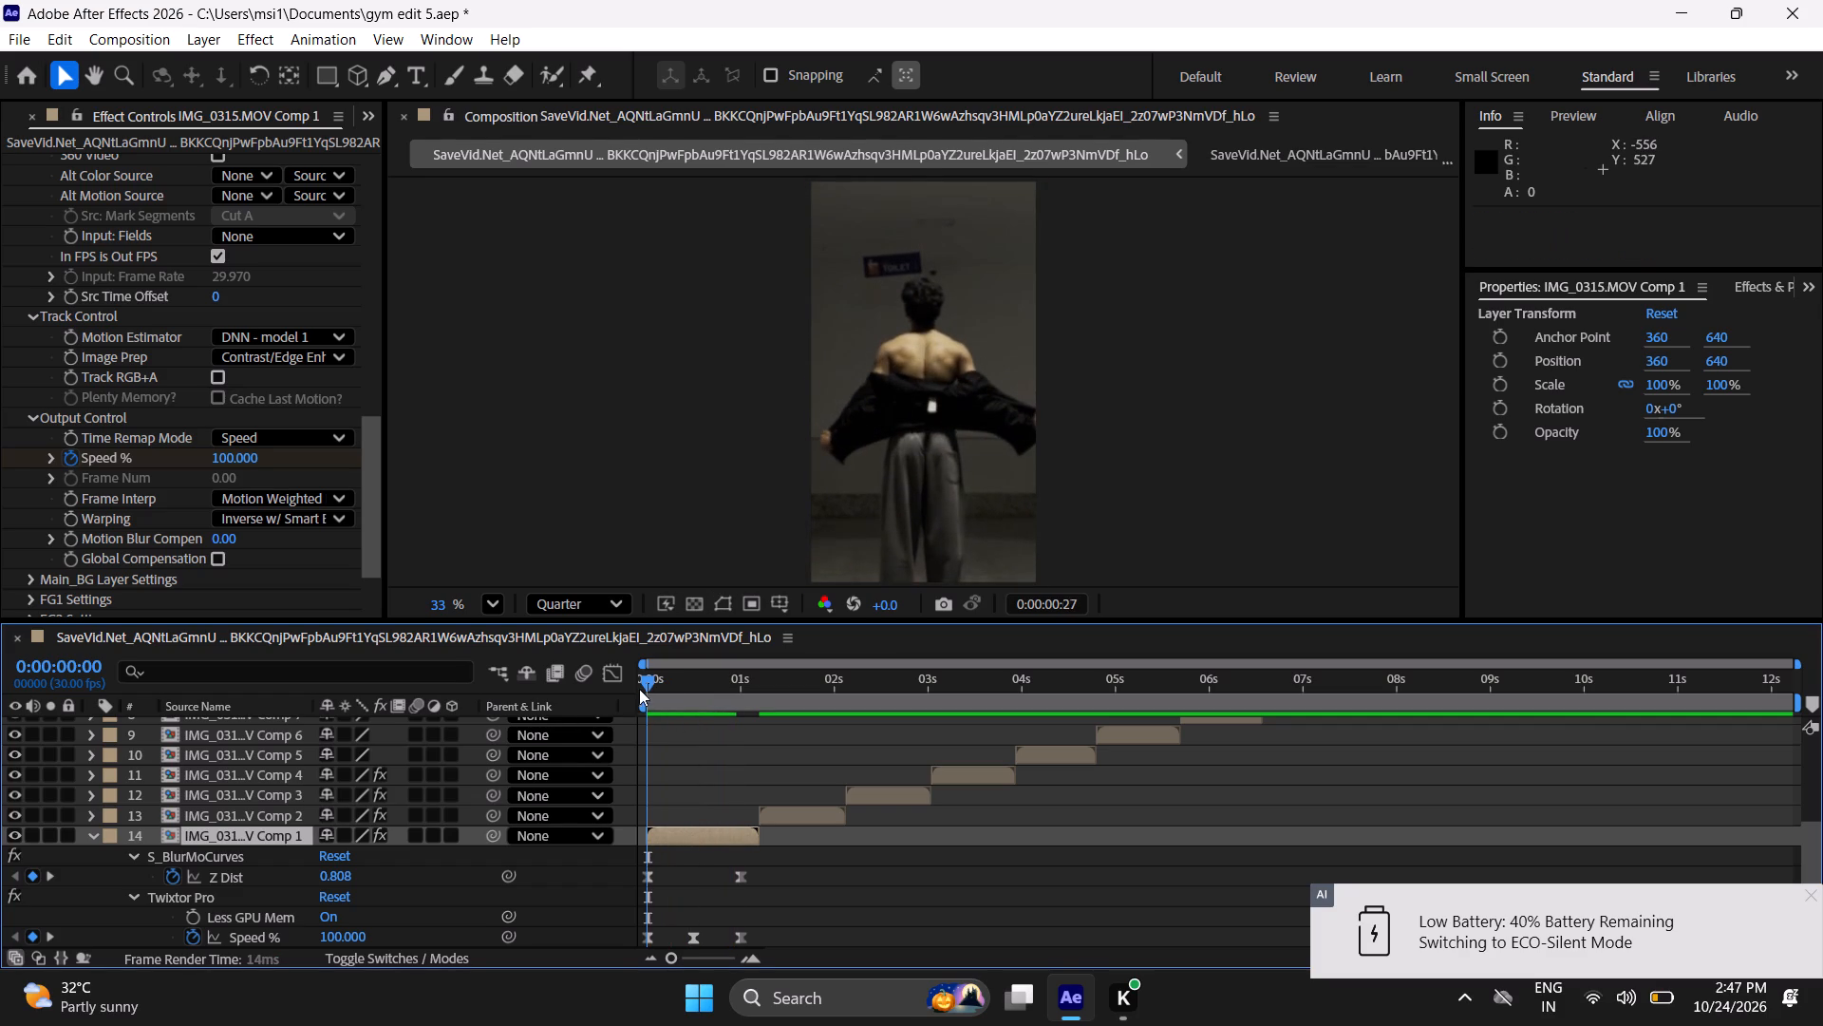
left_click_drag(636, 690, 531, 717)
key("space")
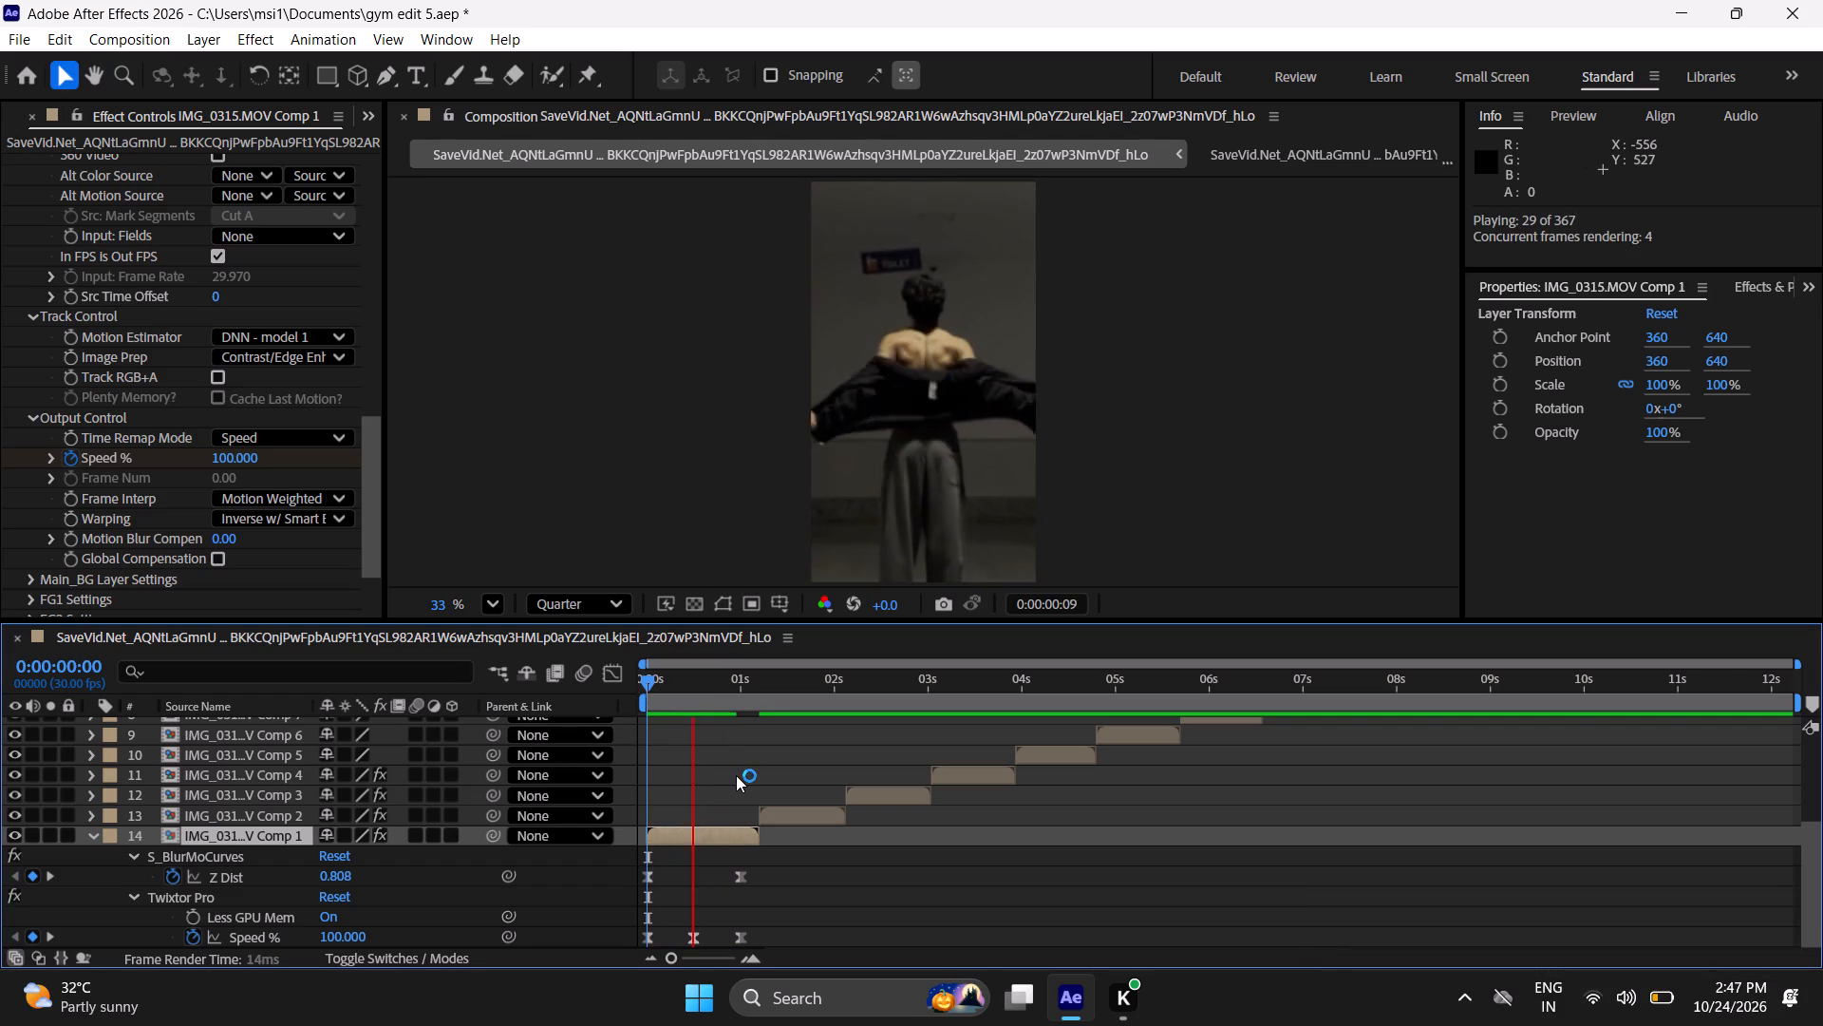
key("space")
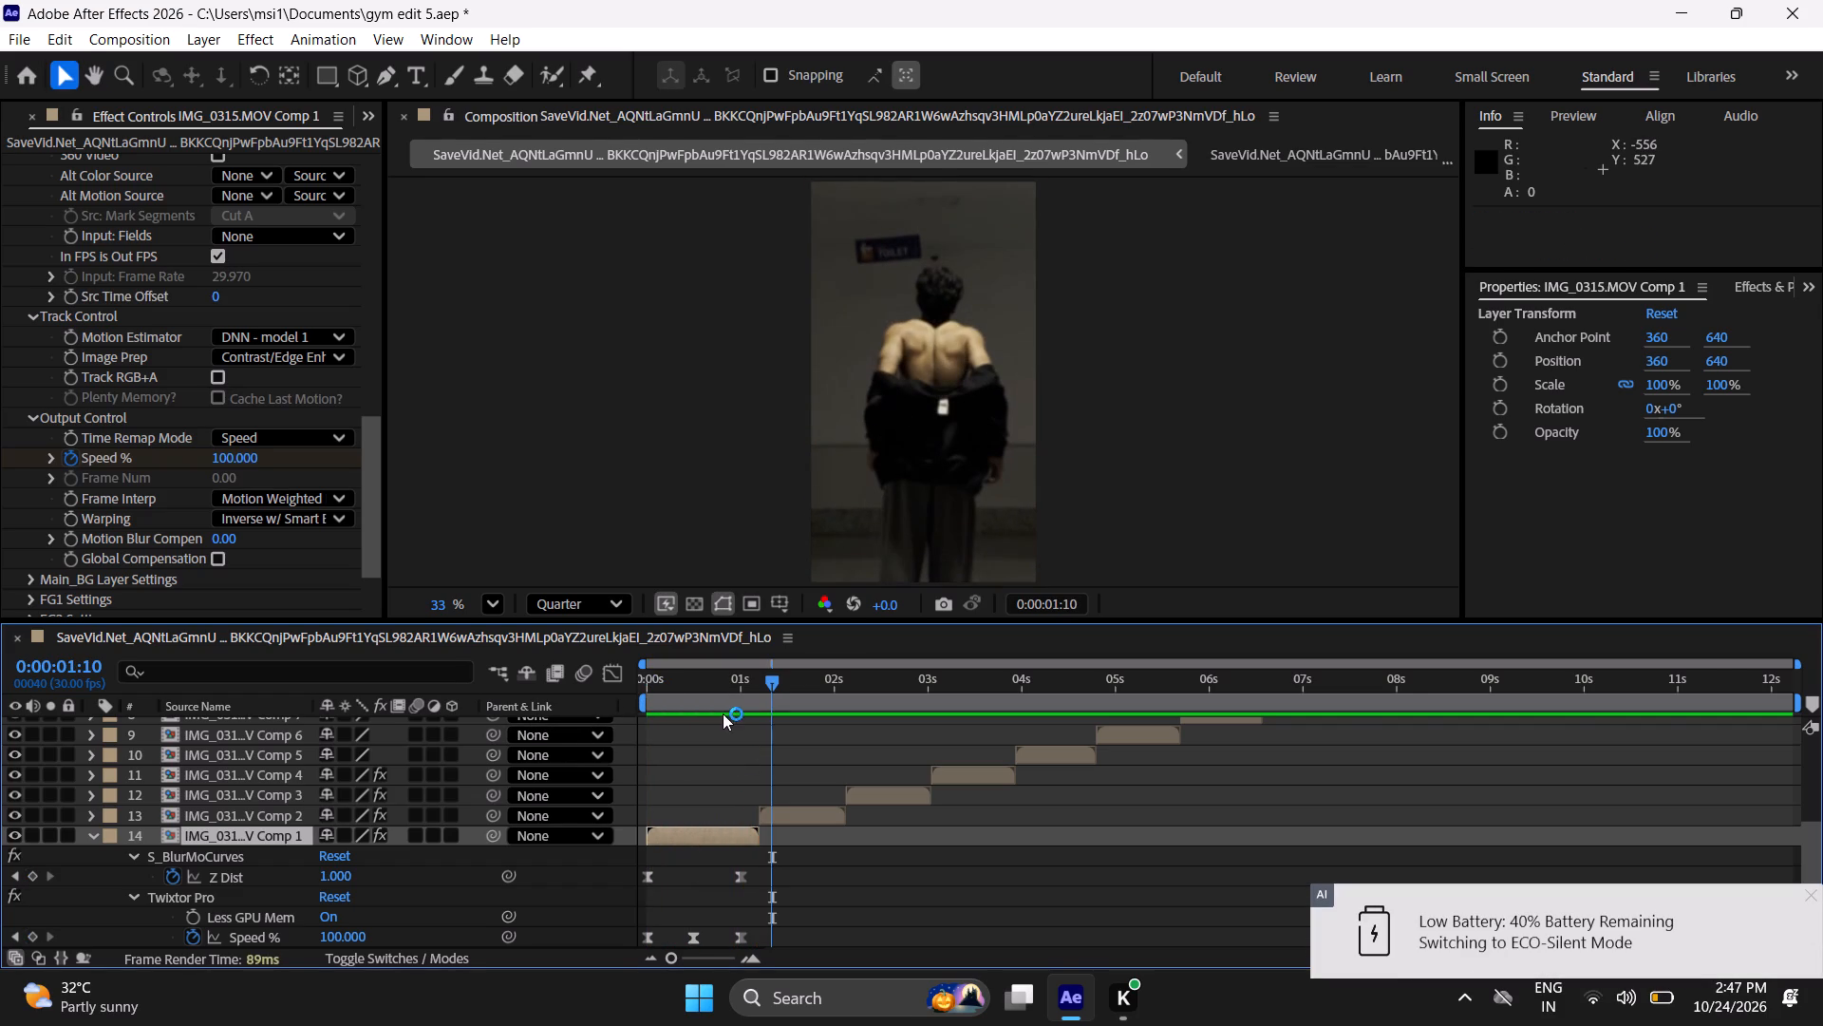
left_click_drag(723, 700, 515, 730)
key("space")
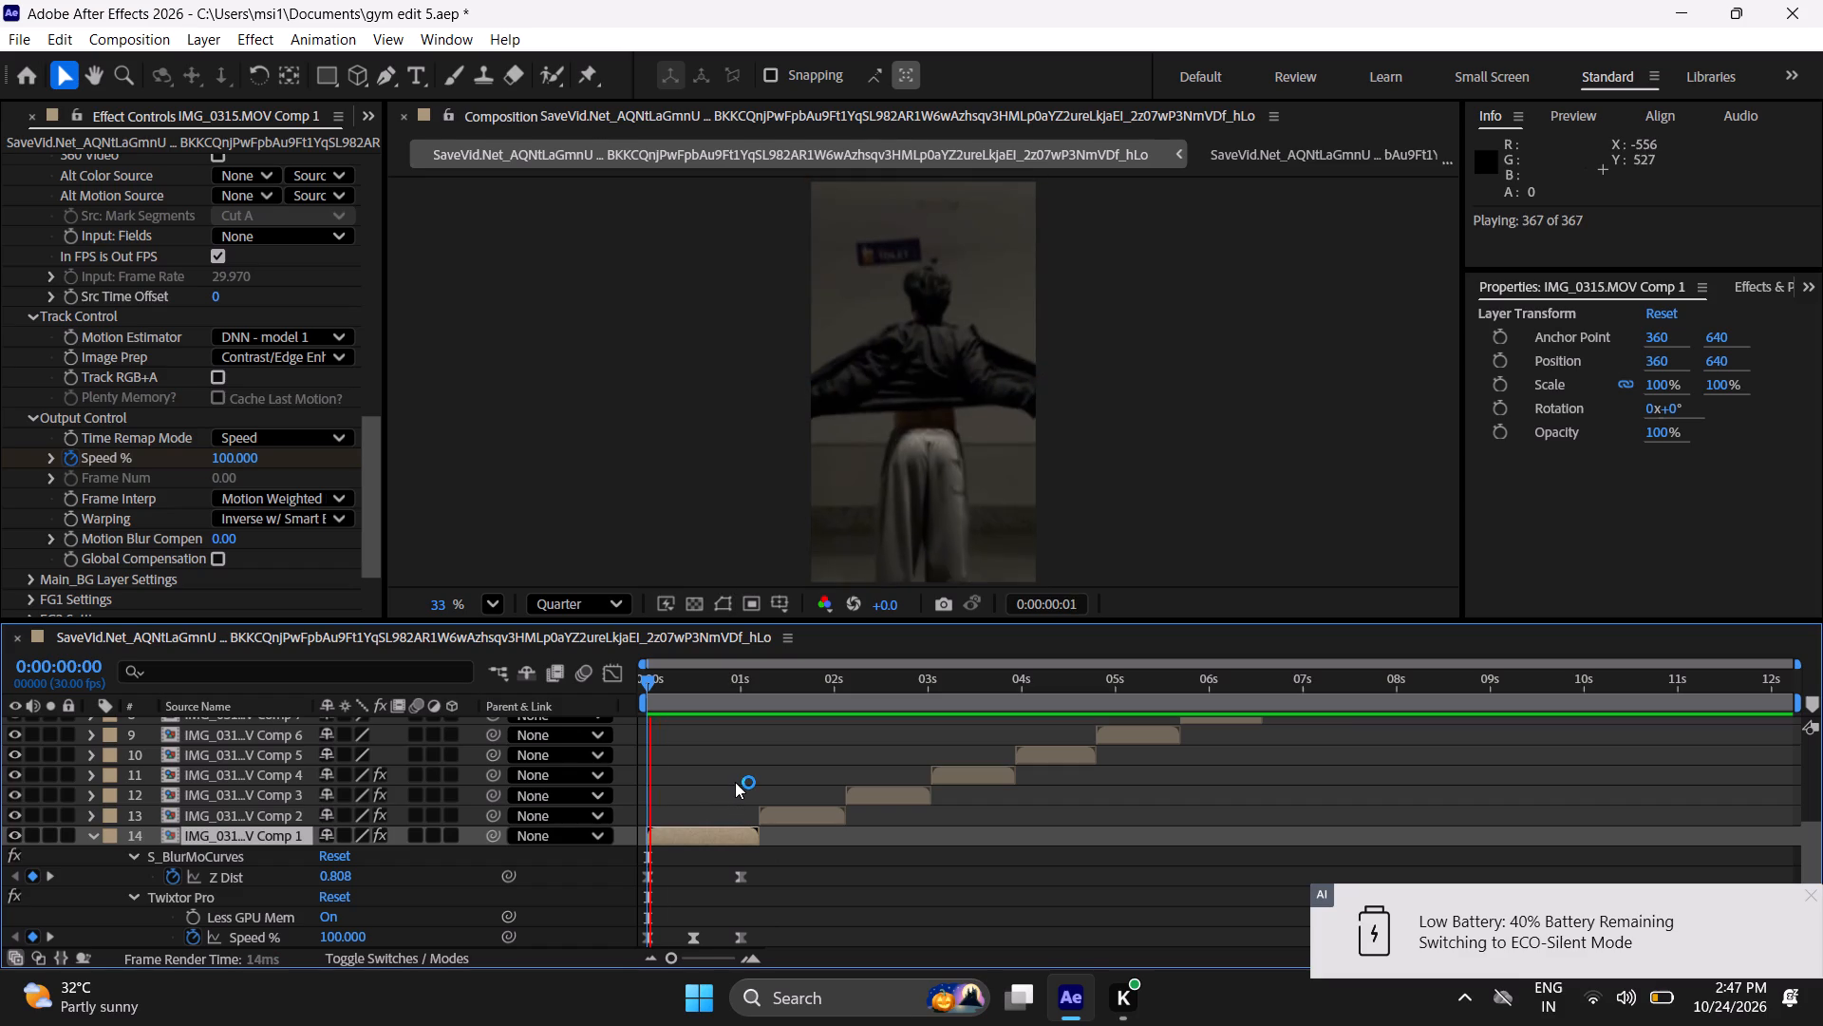
key("space")
left_click_drag(754, 726, 552, 746)
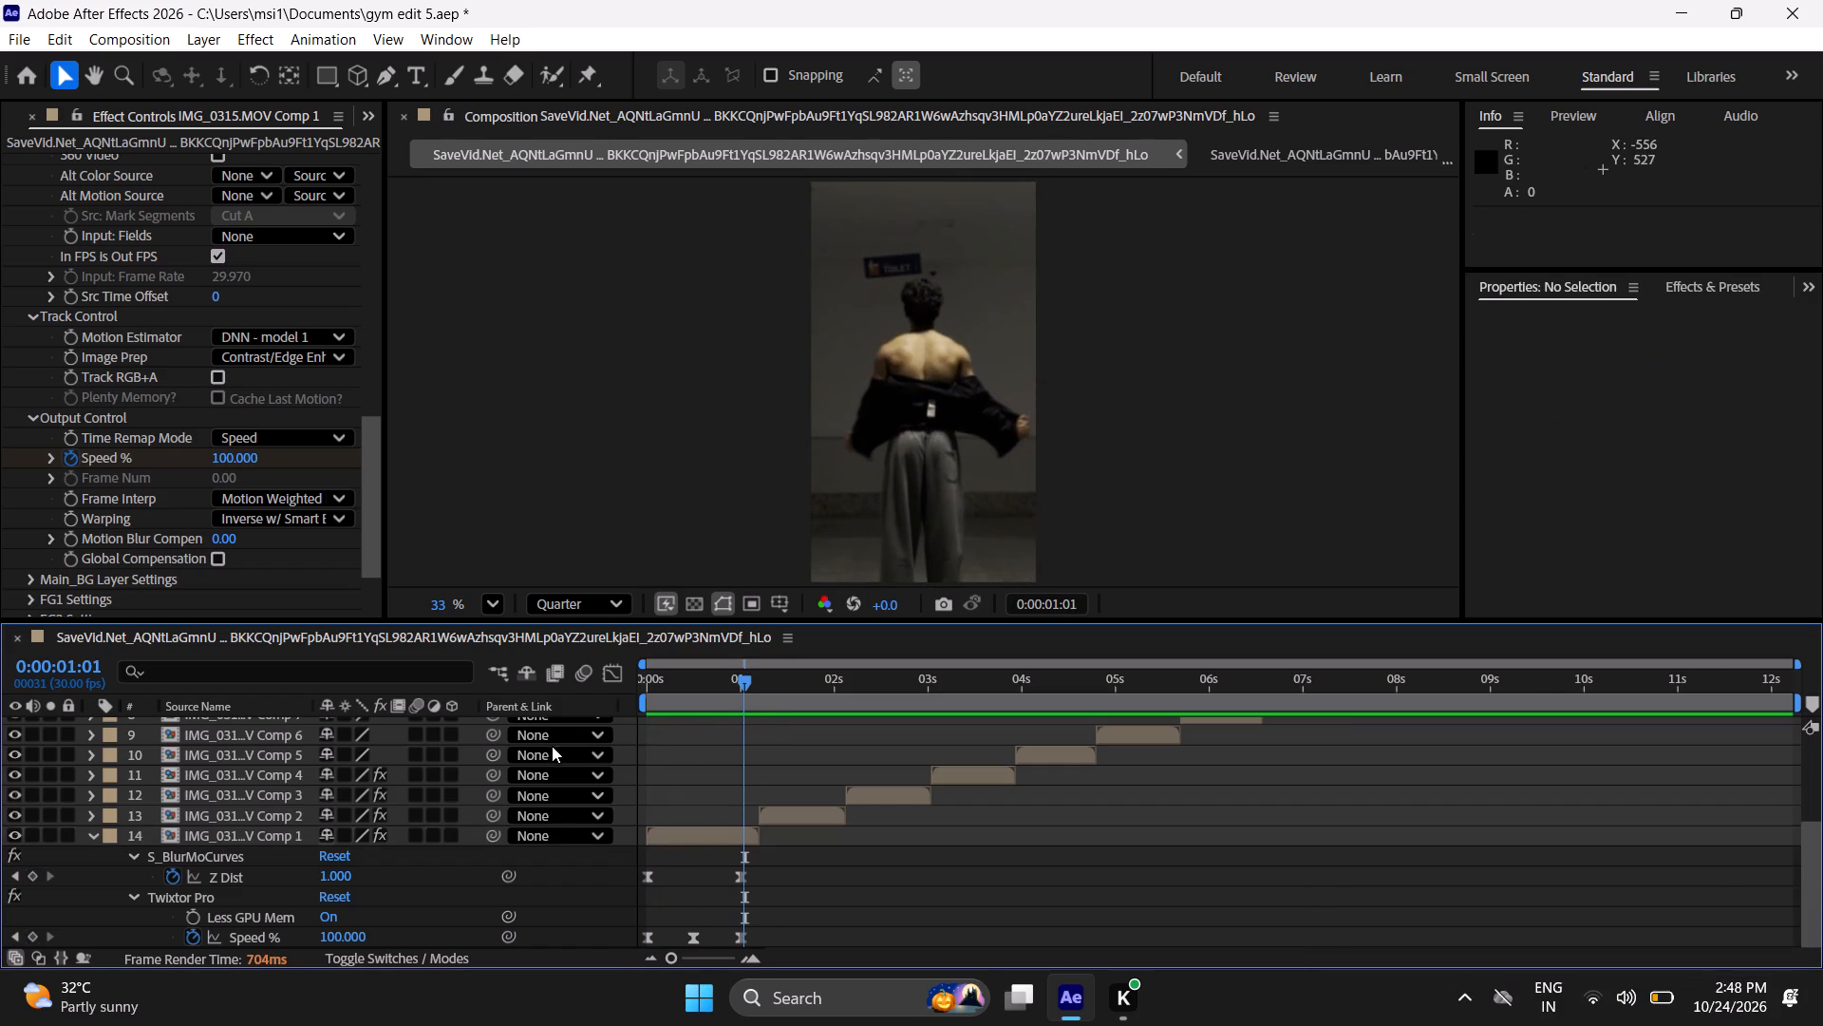
left_click_drag(552, 746, 551, 746)
left_click_drag(740, 685, 498, 752)
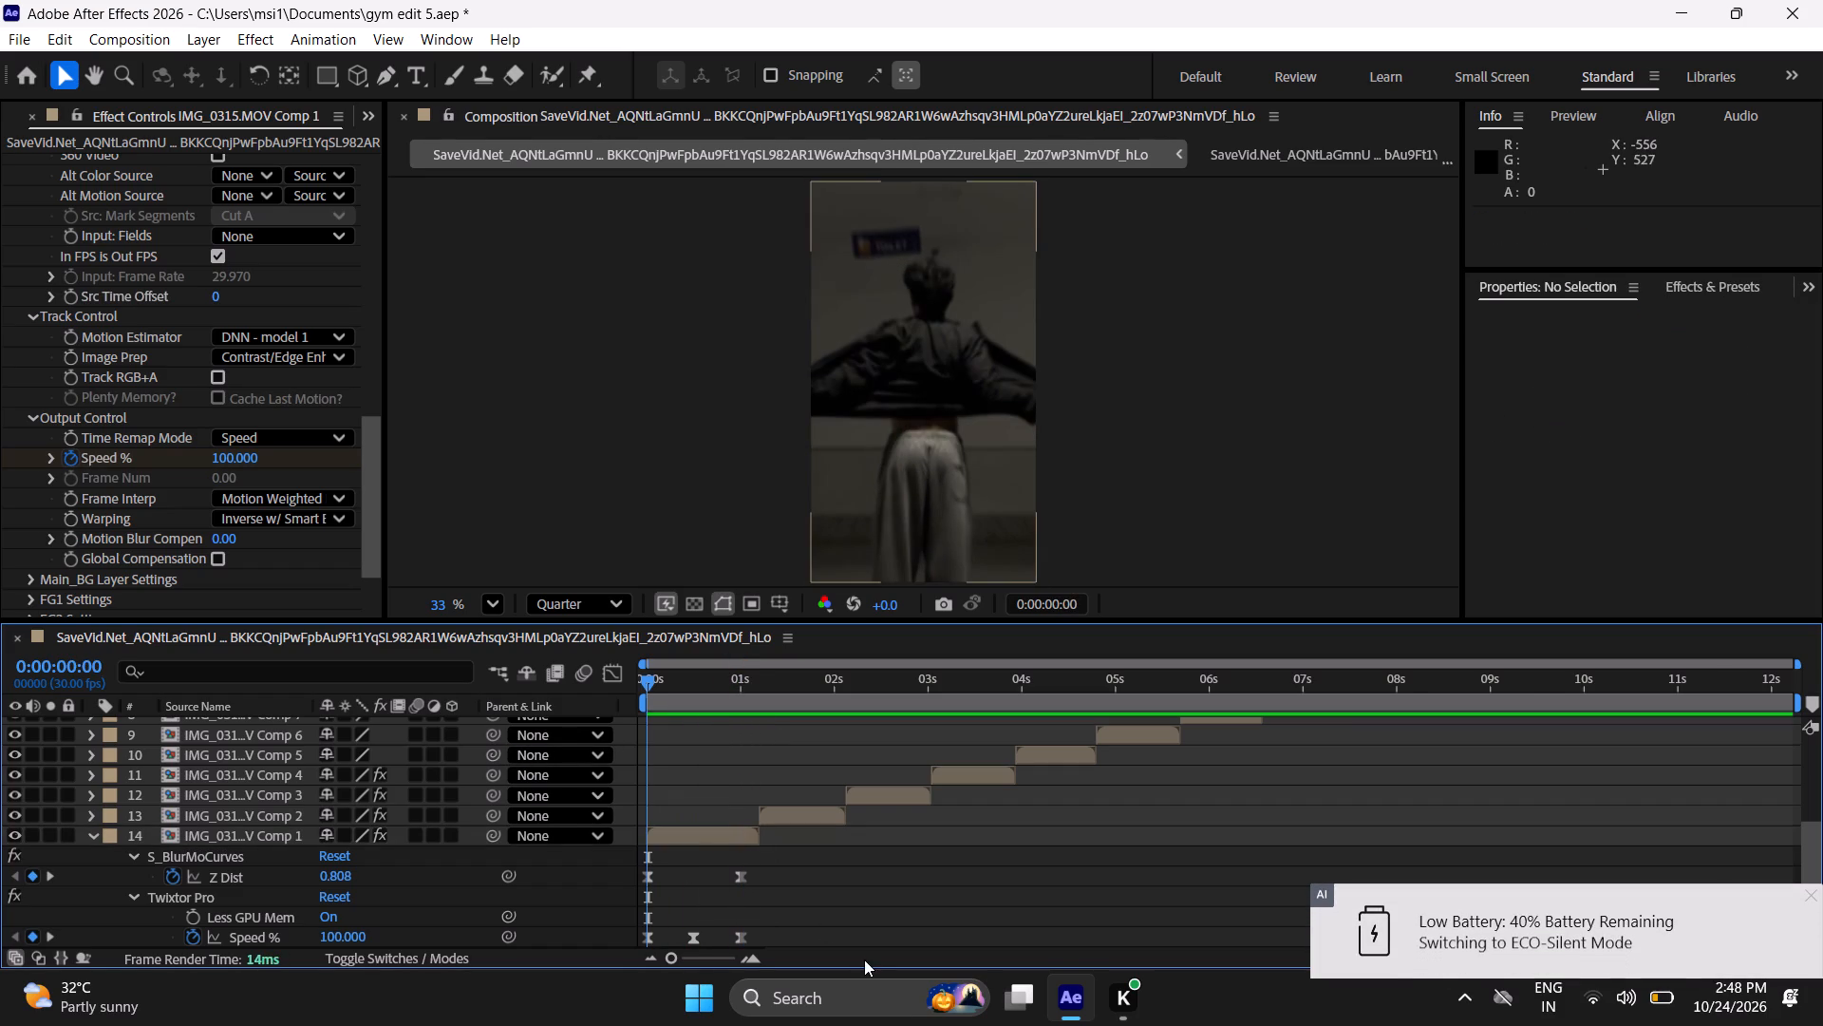
key("space")
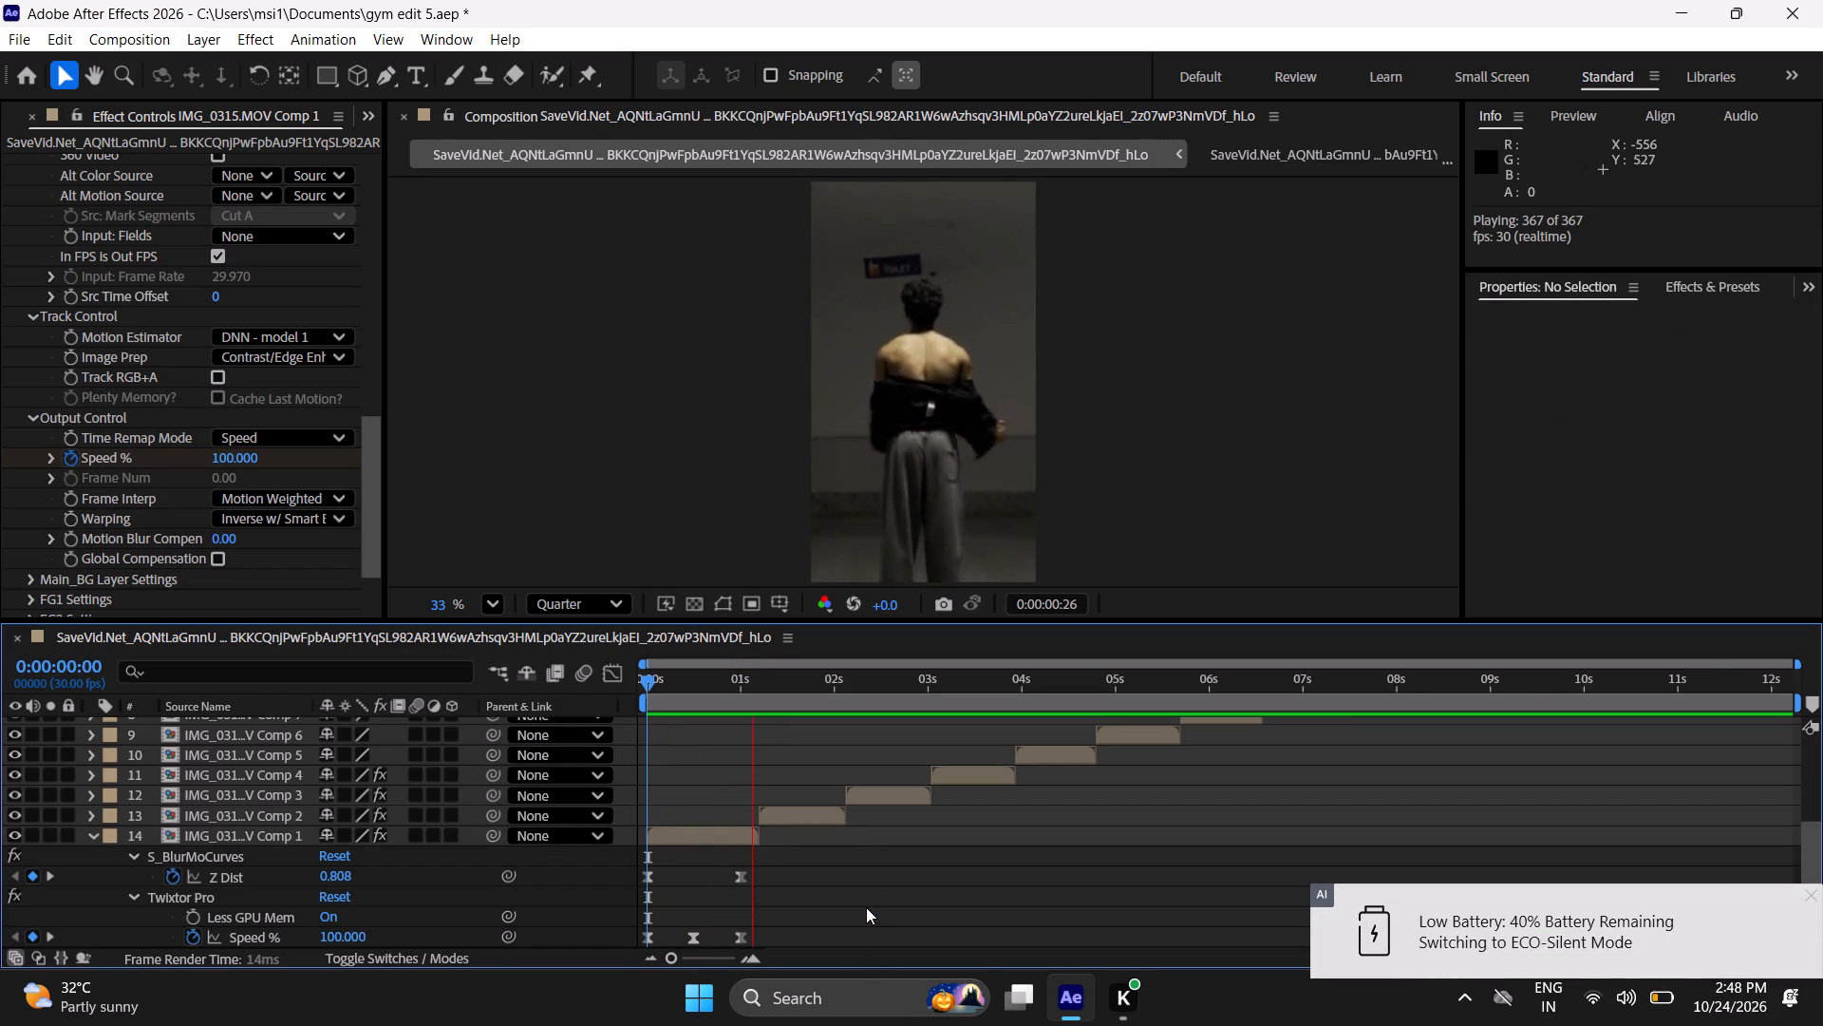
Play the first clip from 0:00:00:00 into the second clip to review the speed ramp's motion.
key("space")
left_click_drag(750, 704, 526, 725)
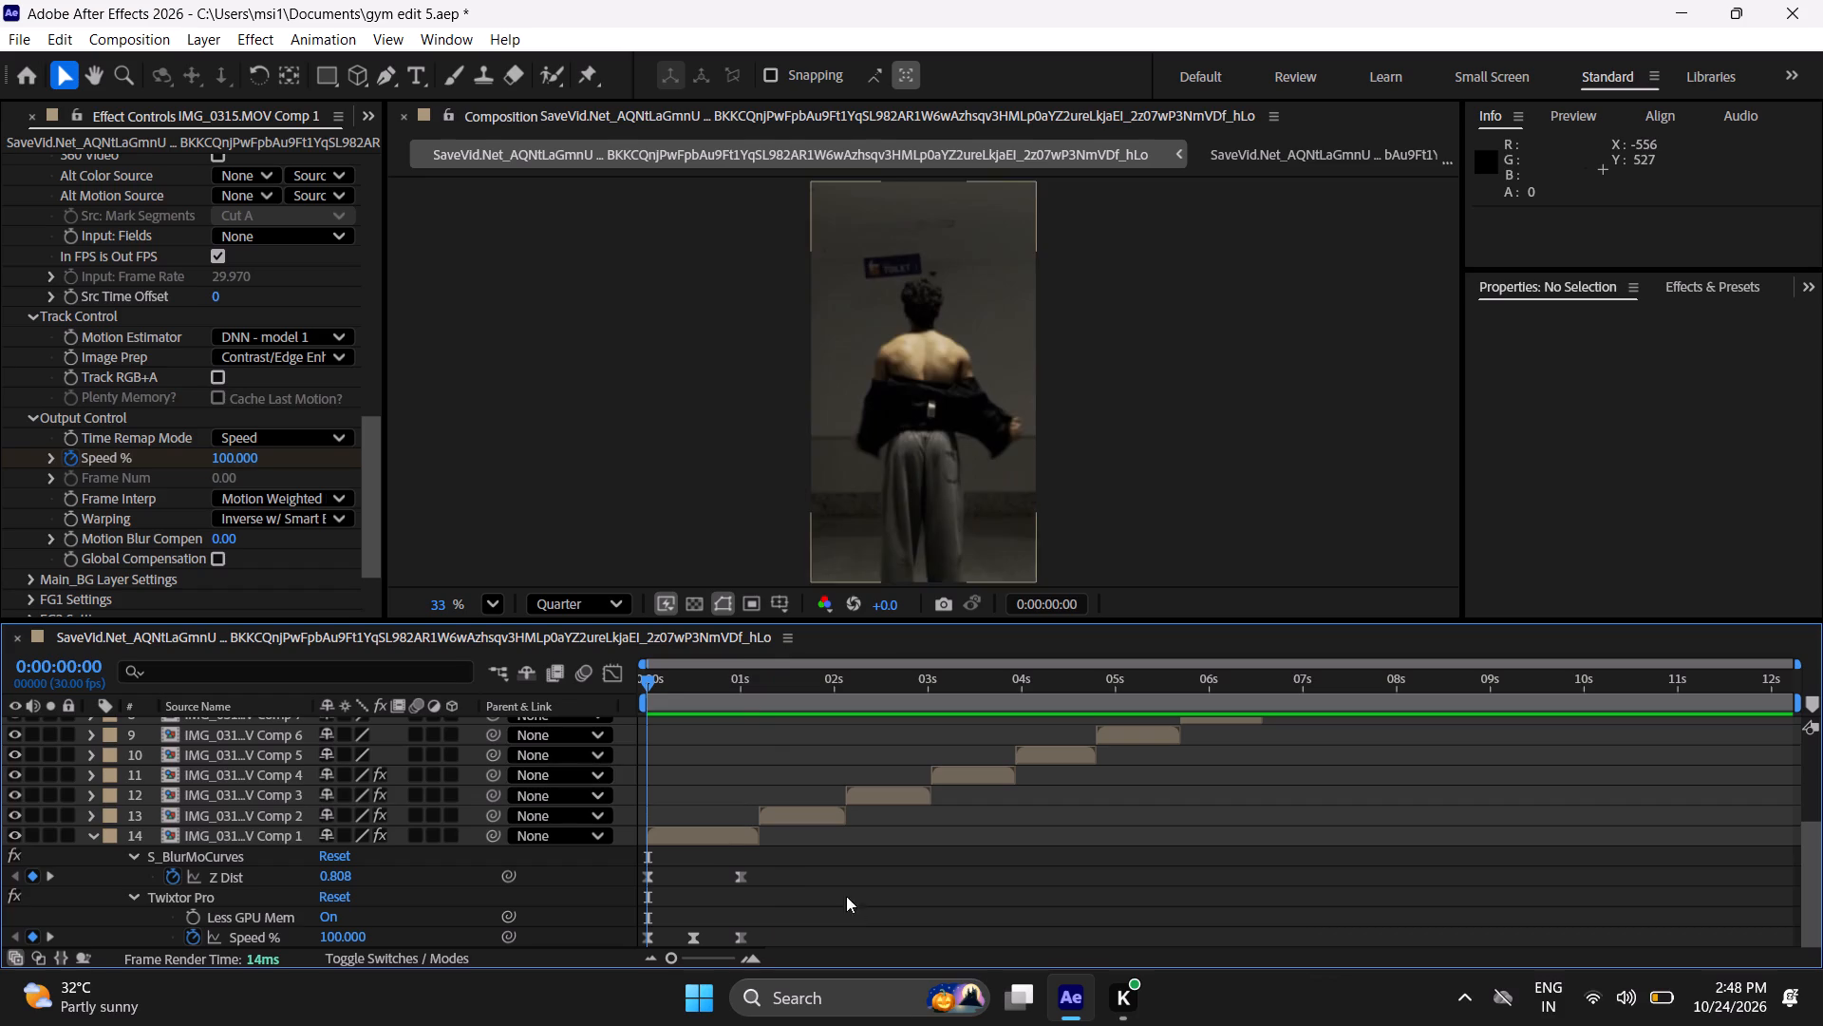
key("space")
key("space")
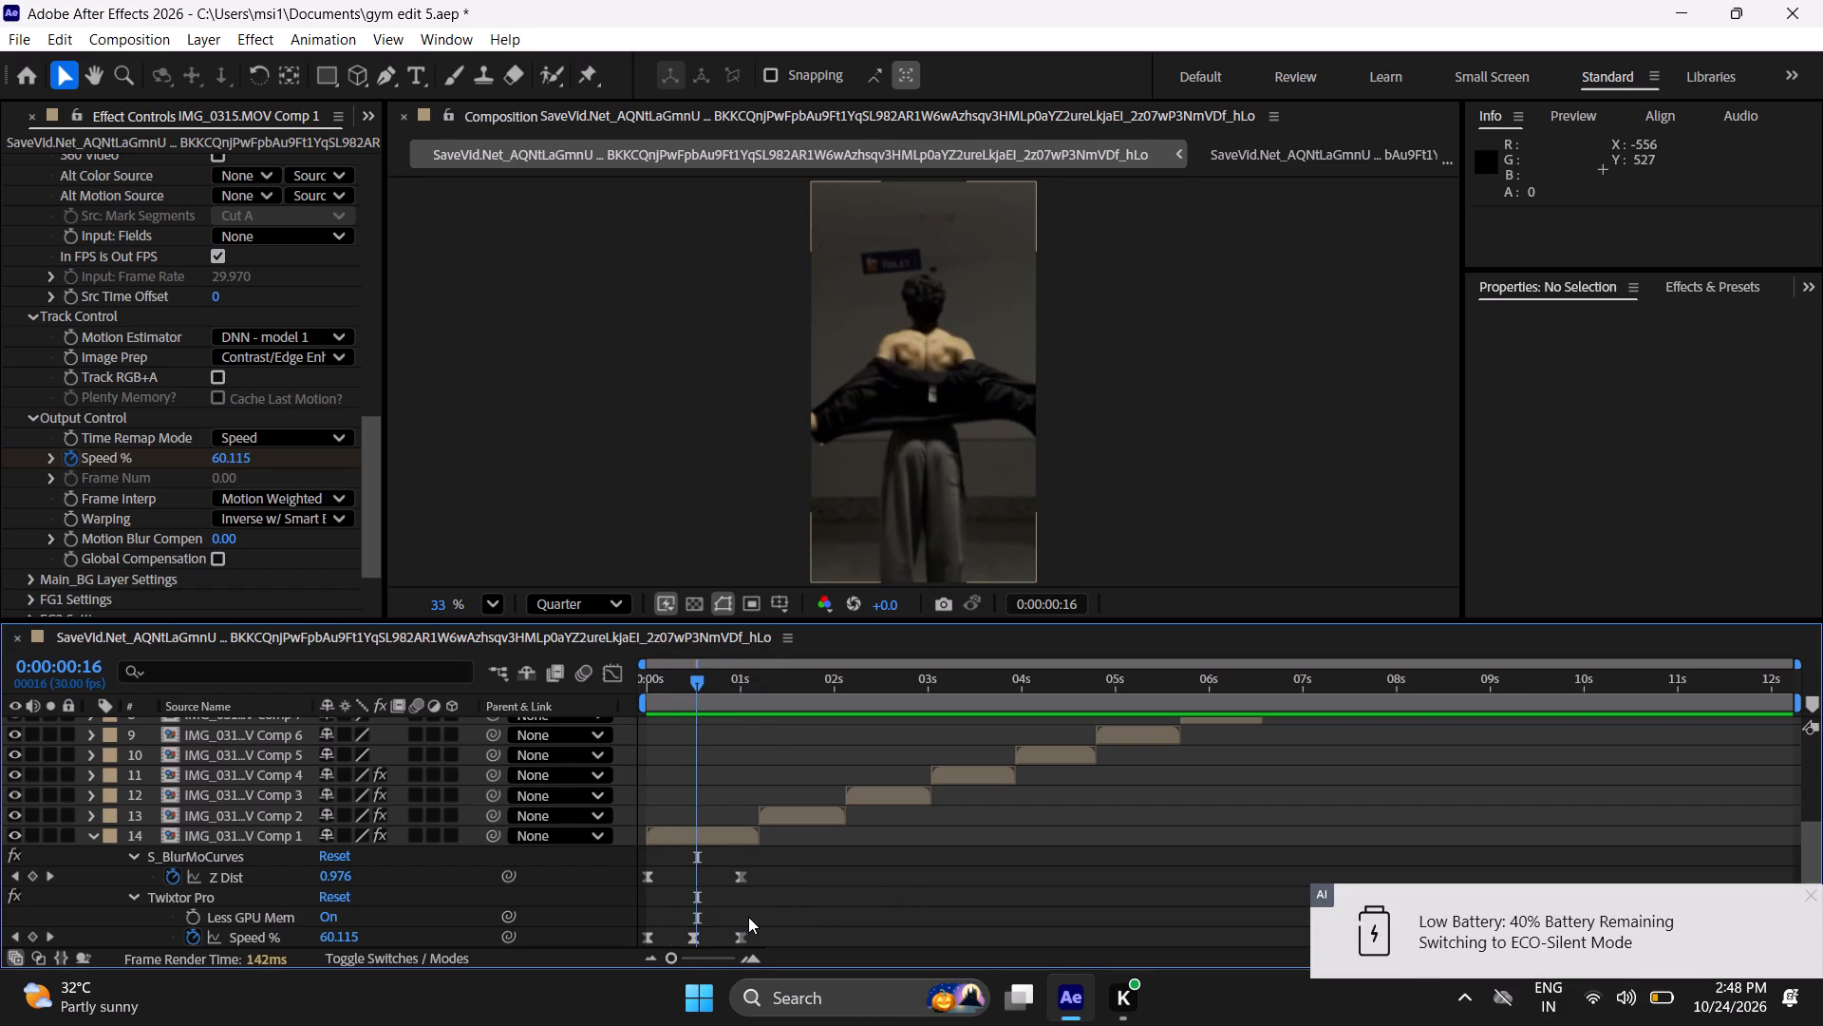
key("space")
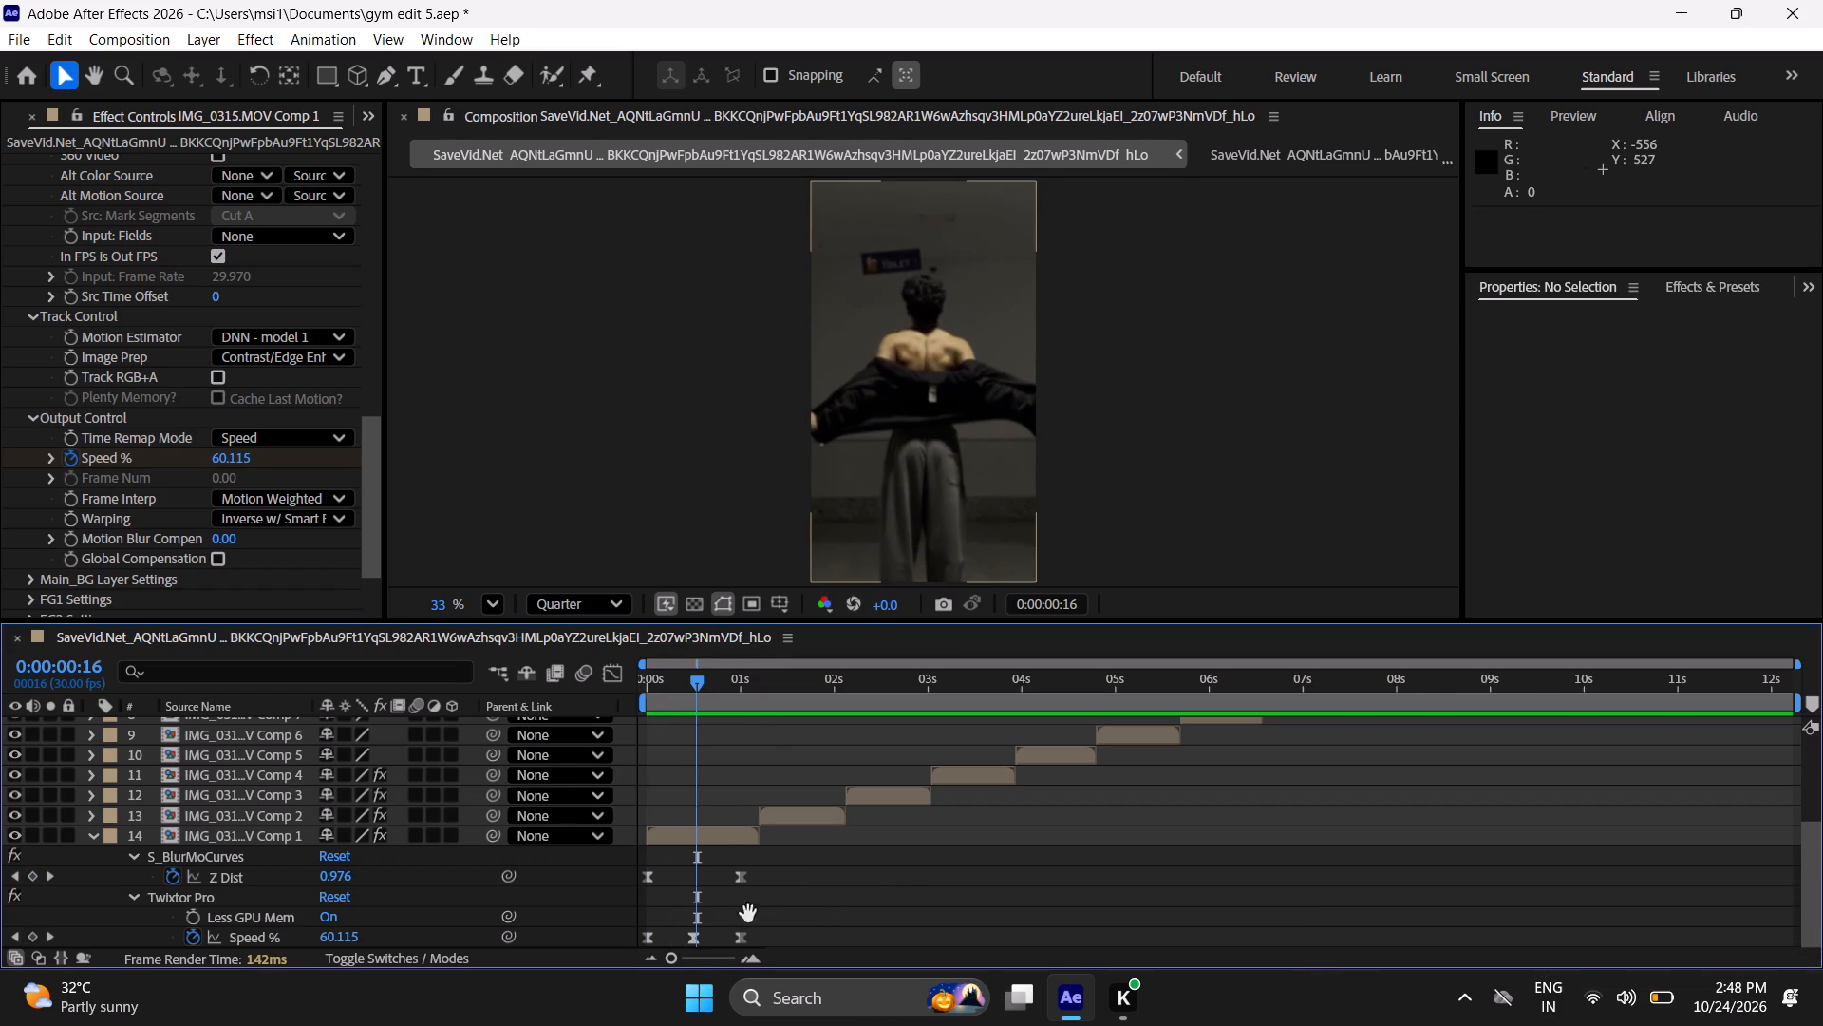
key("space")
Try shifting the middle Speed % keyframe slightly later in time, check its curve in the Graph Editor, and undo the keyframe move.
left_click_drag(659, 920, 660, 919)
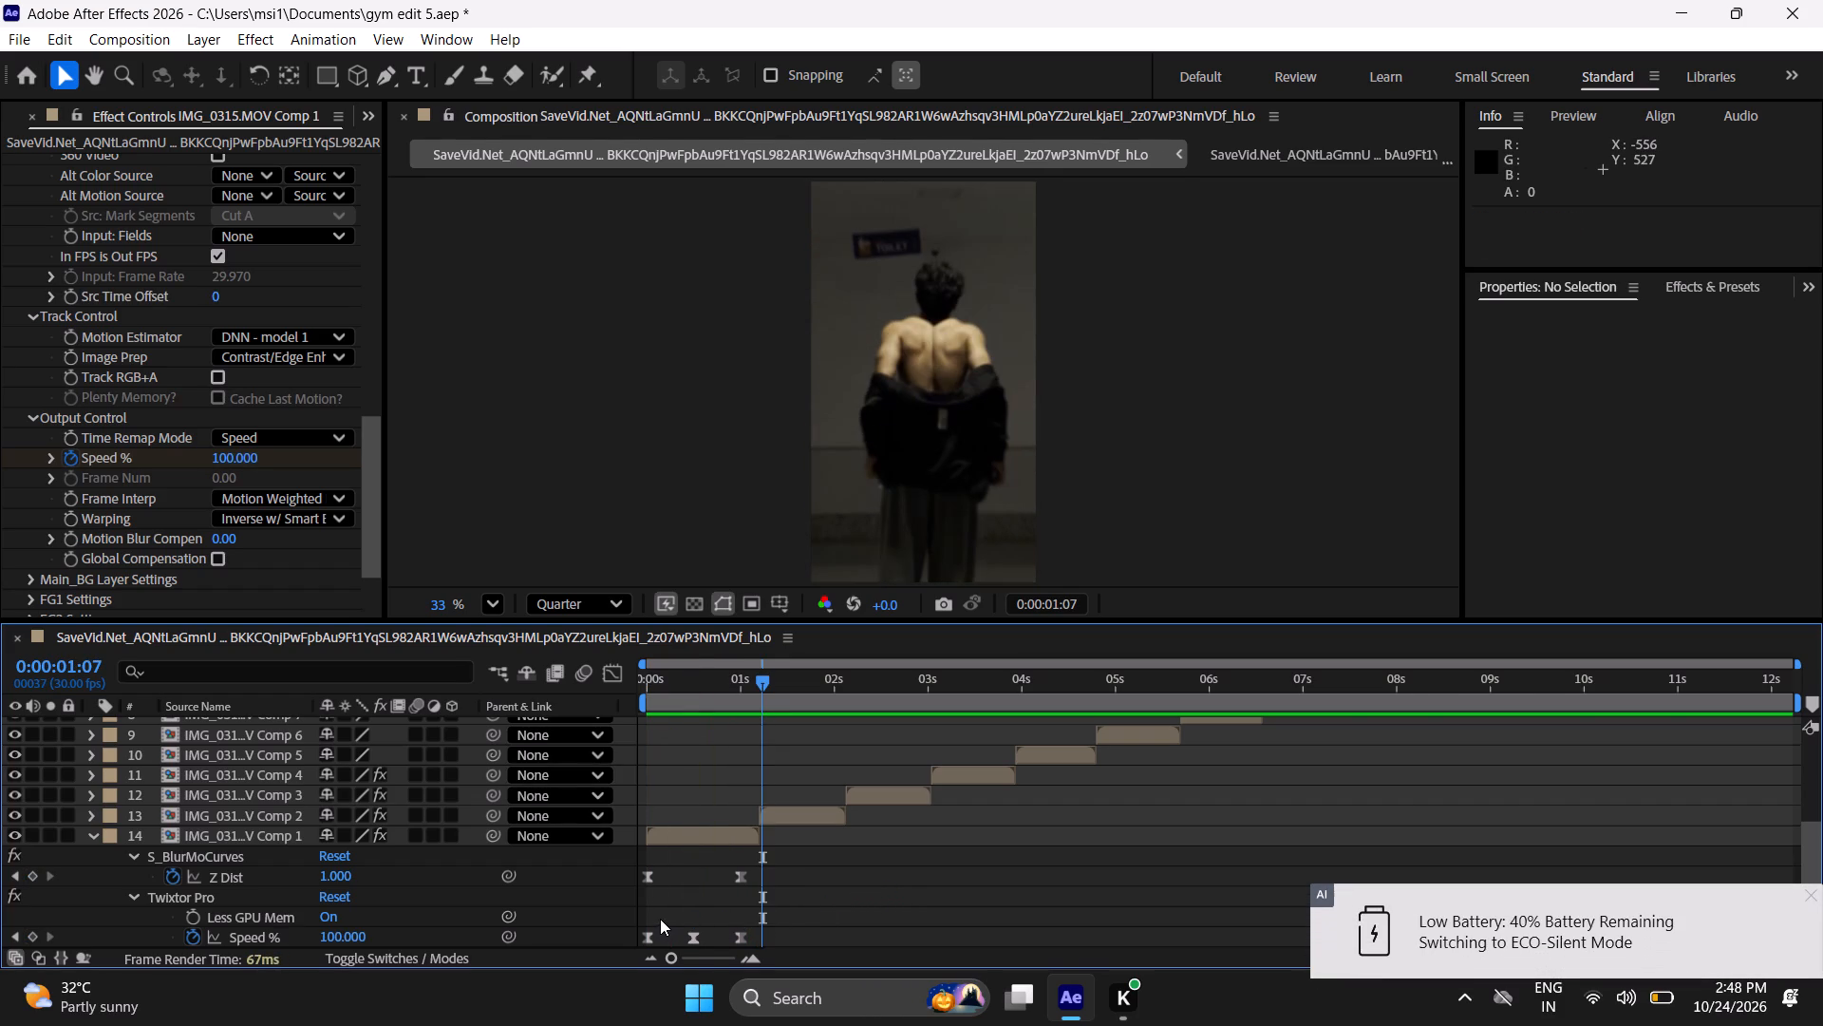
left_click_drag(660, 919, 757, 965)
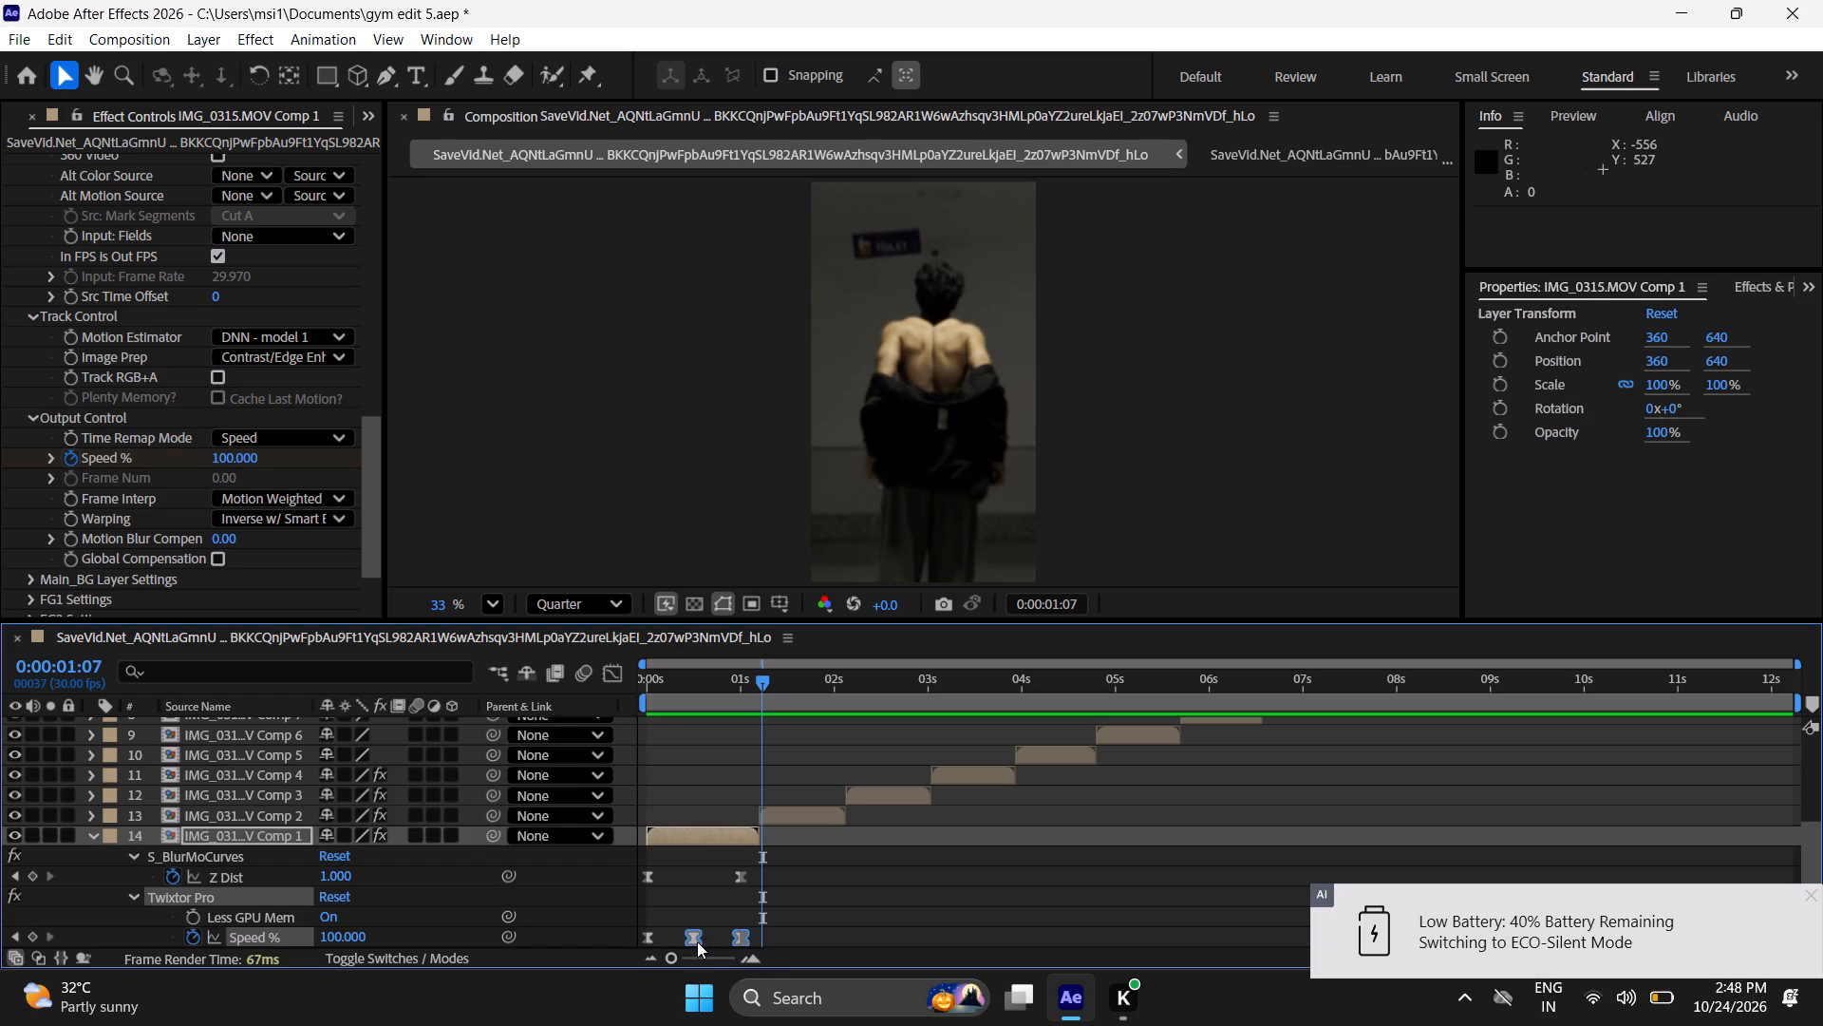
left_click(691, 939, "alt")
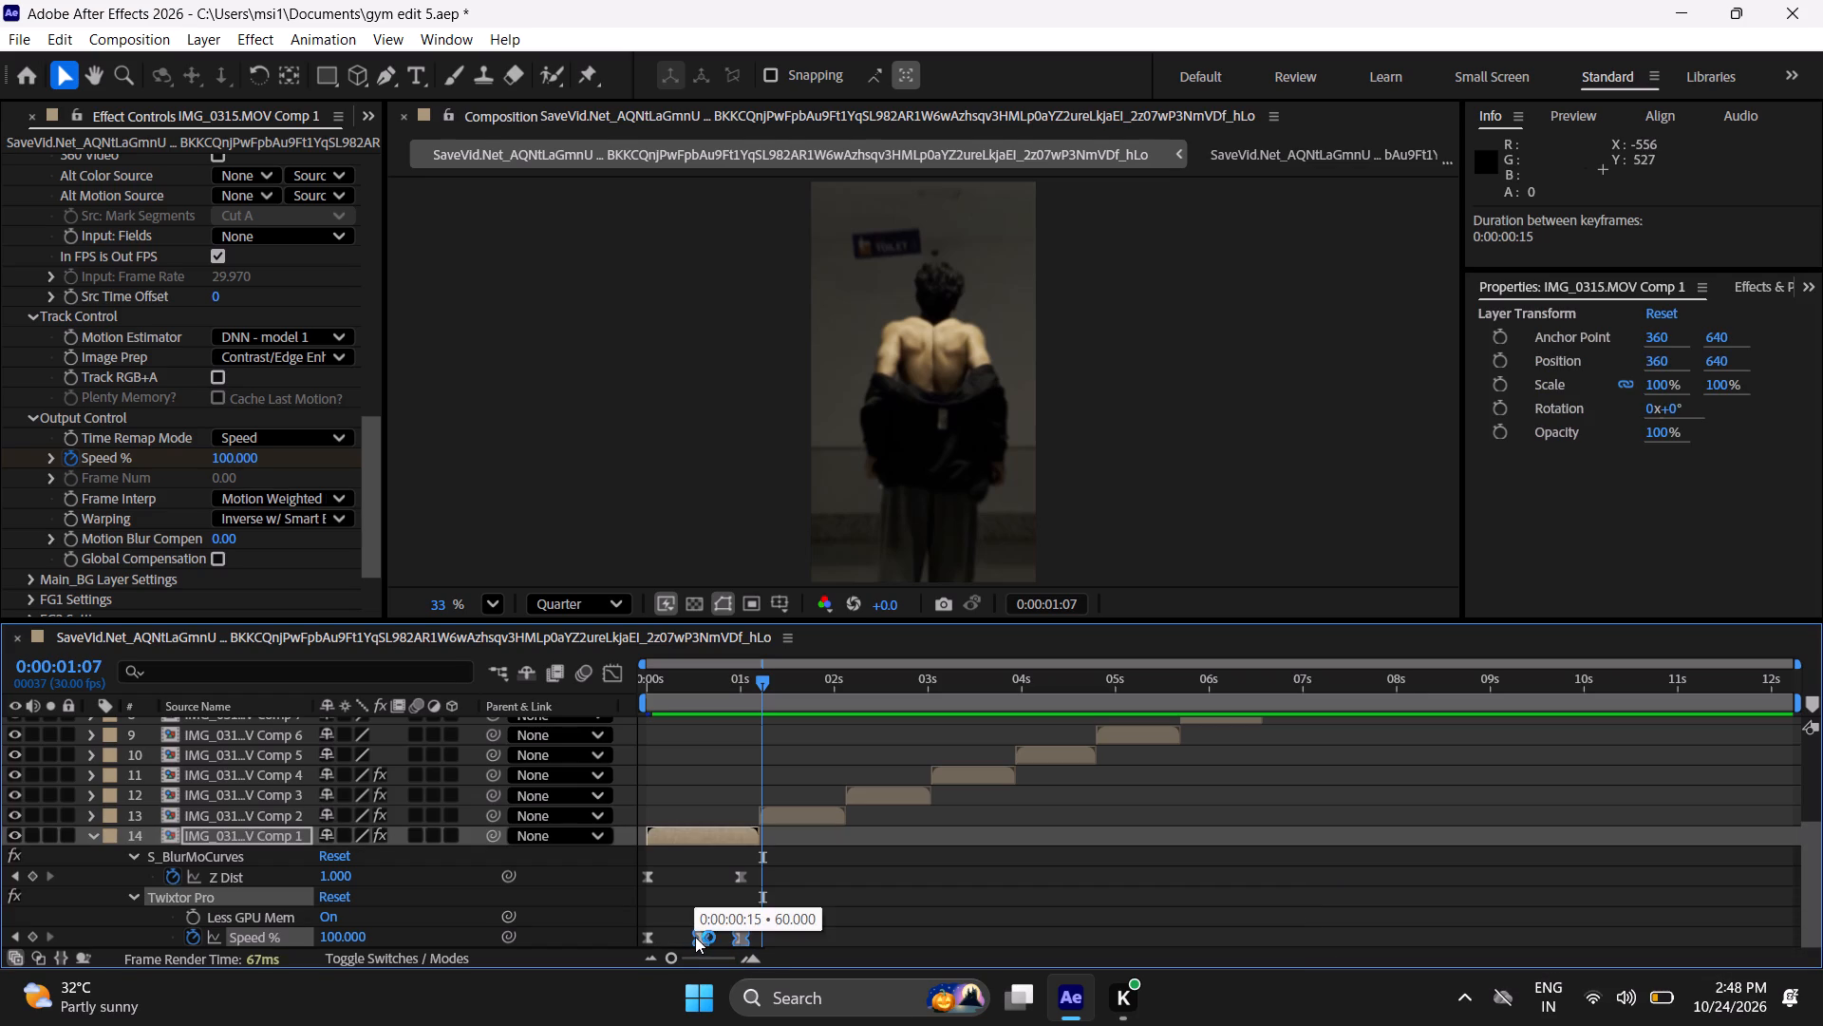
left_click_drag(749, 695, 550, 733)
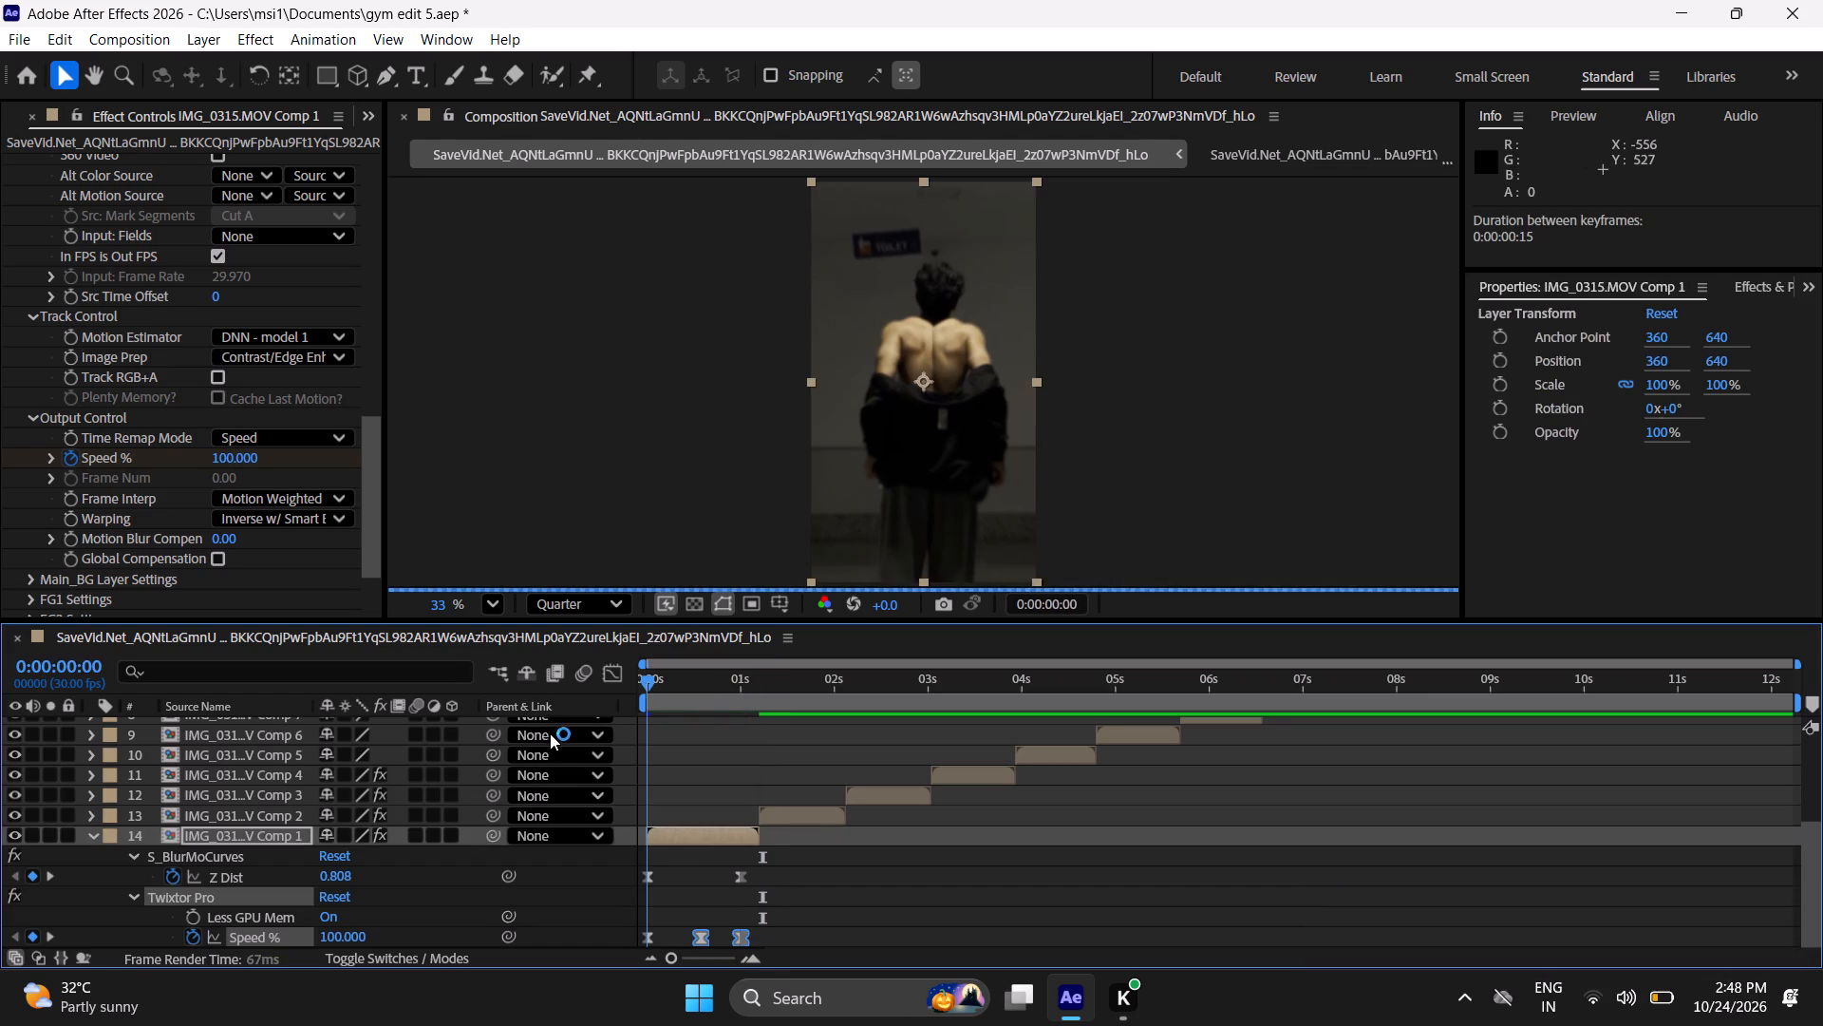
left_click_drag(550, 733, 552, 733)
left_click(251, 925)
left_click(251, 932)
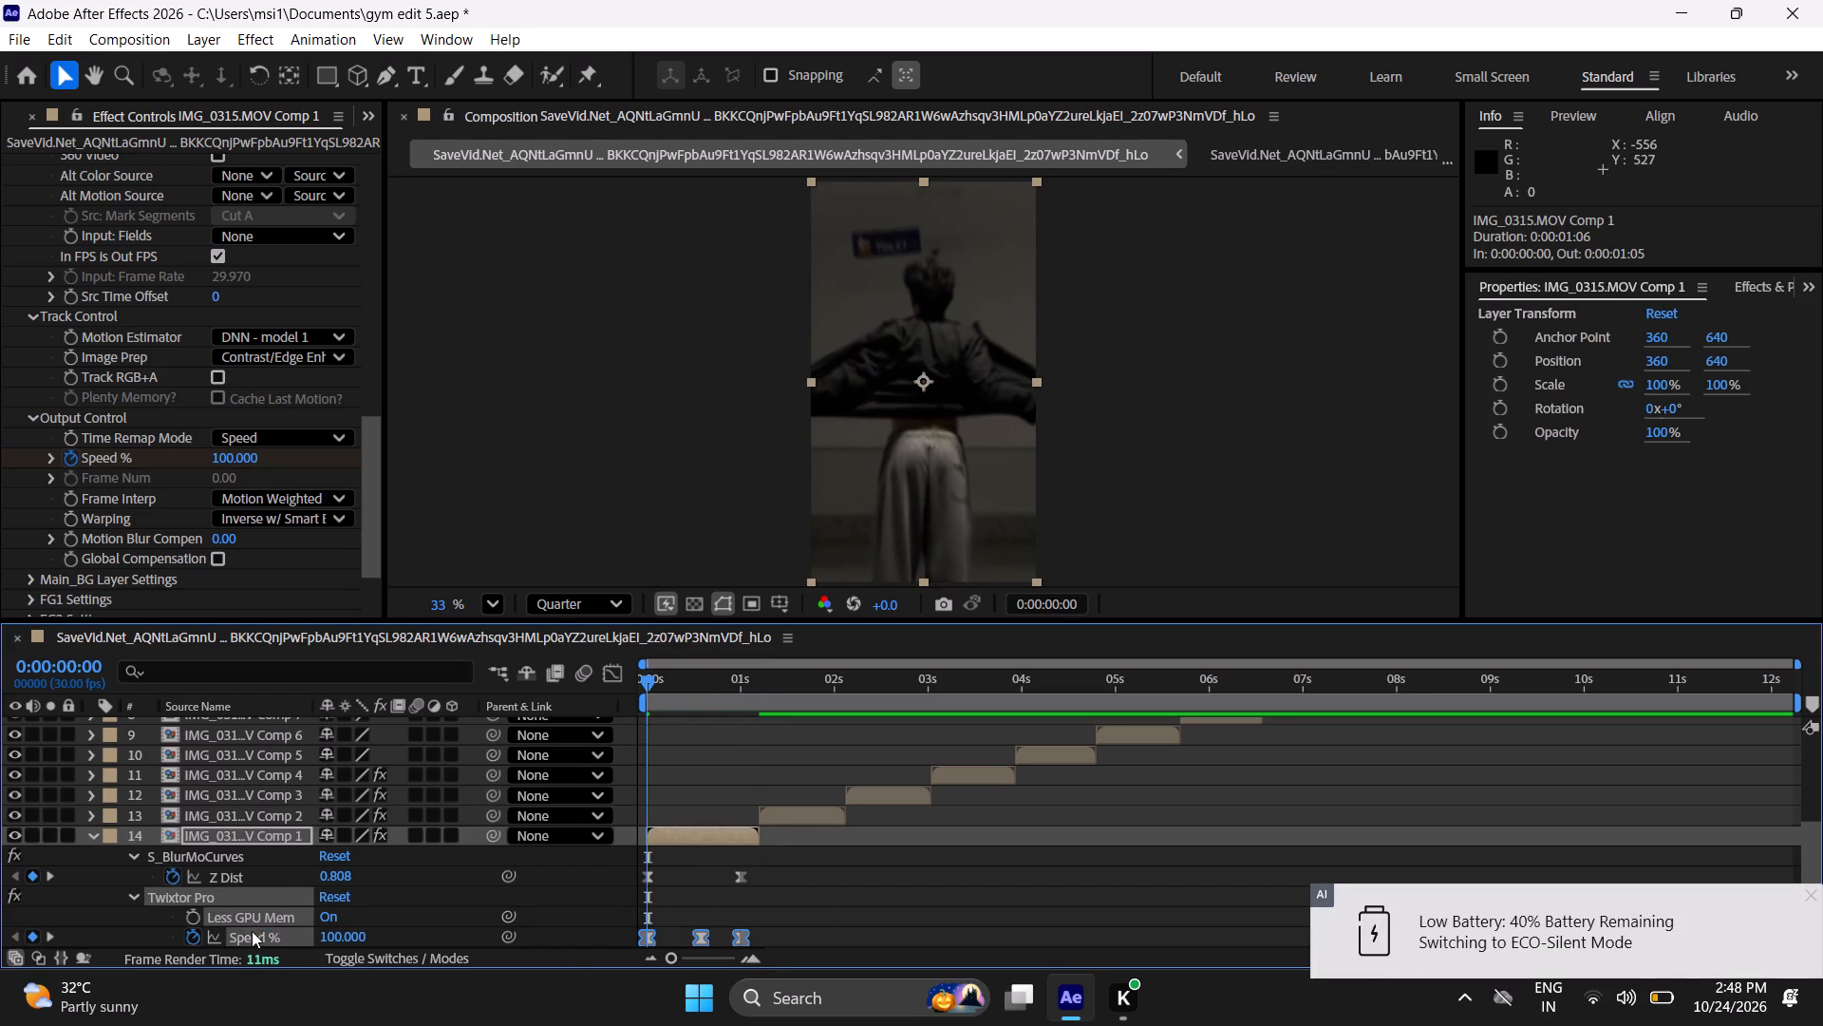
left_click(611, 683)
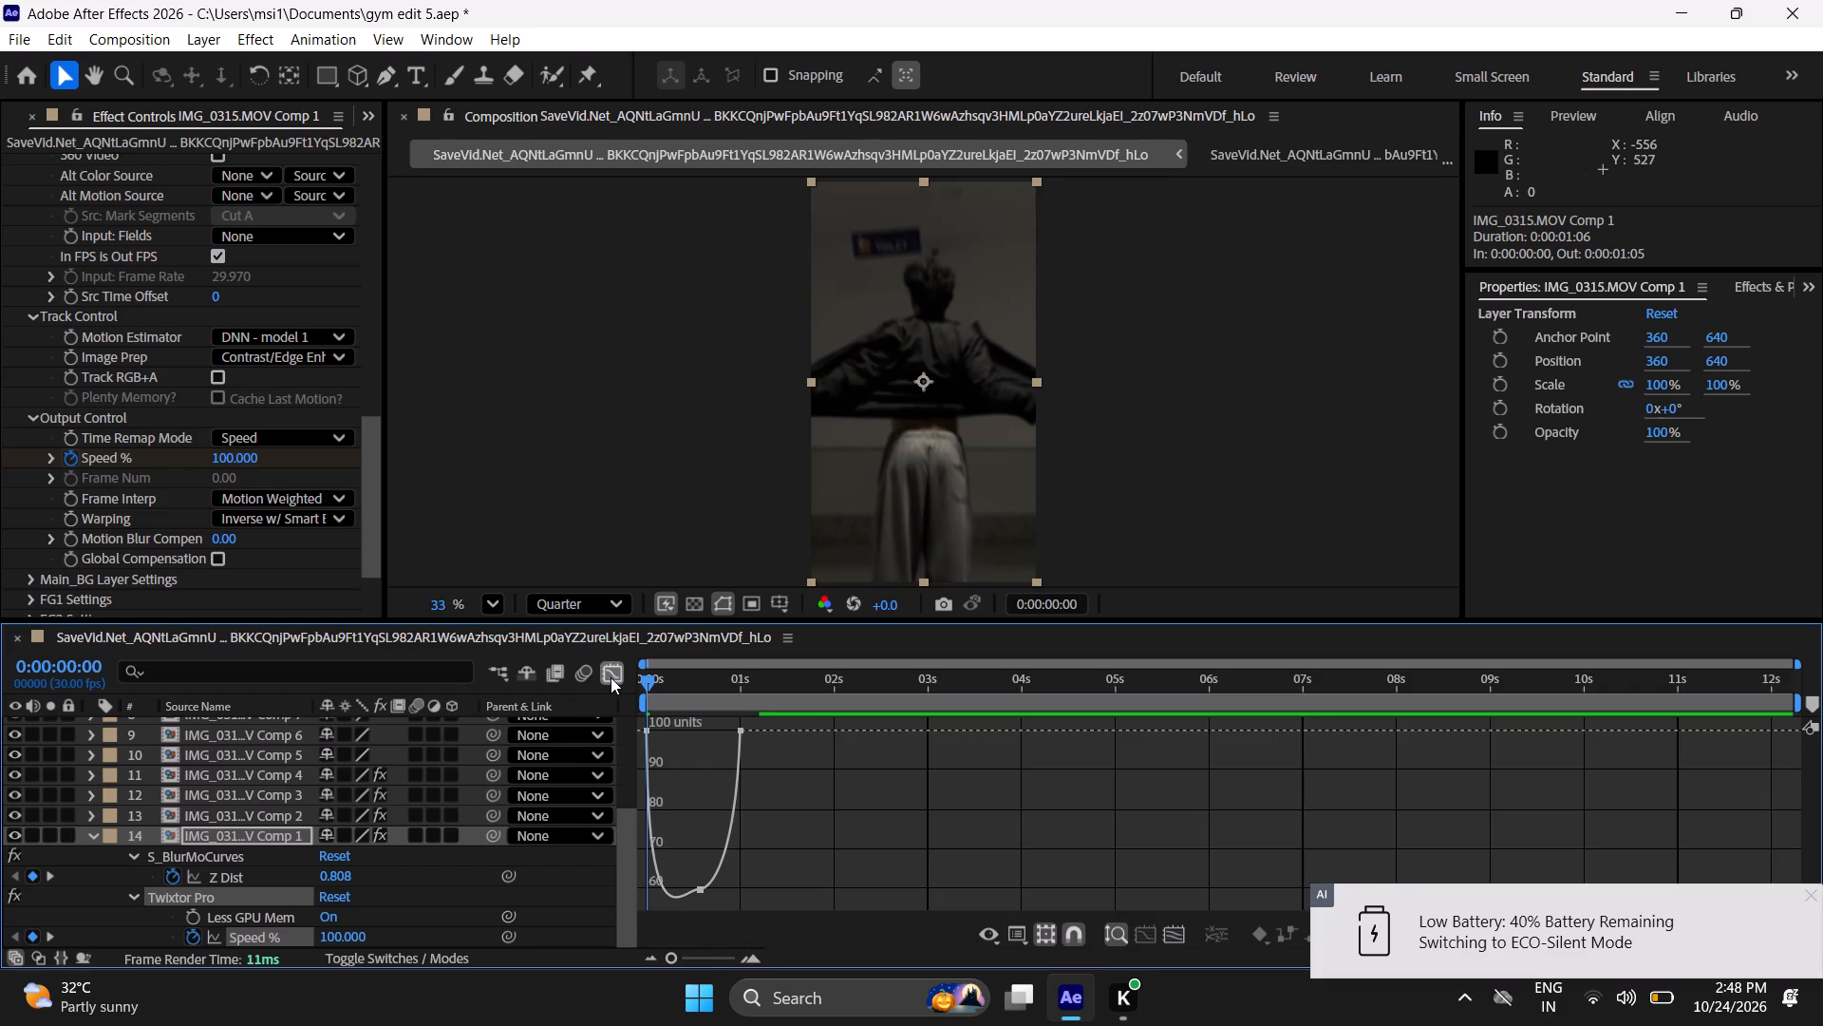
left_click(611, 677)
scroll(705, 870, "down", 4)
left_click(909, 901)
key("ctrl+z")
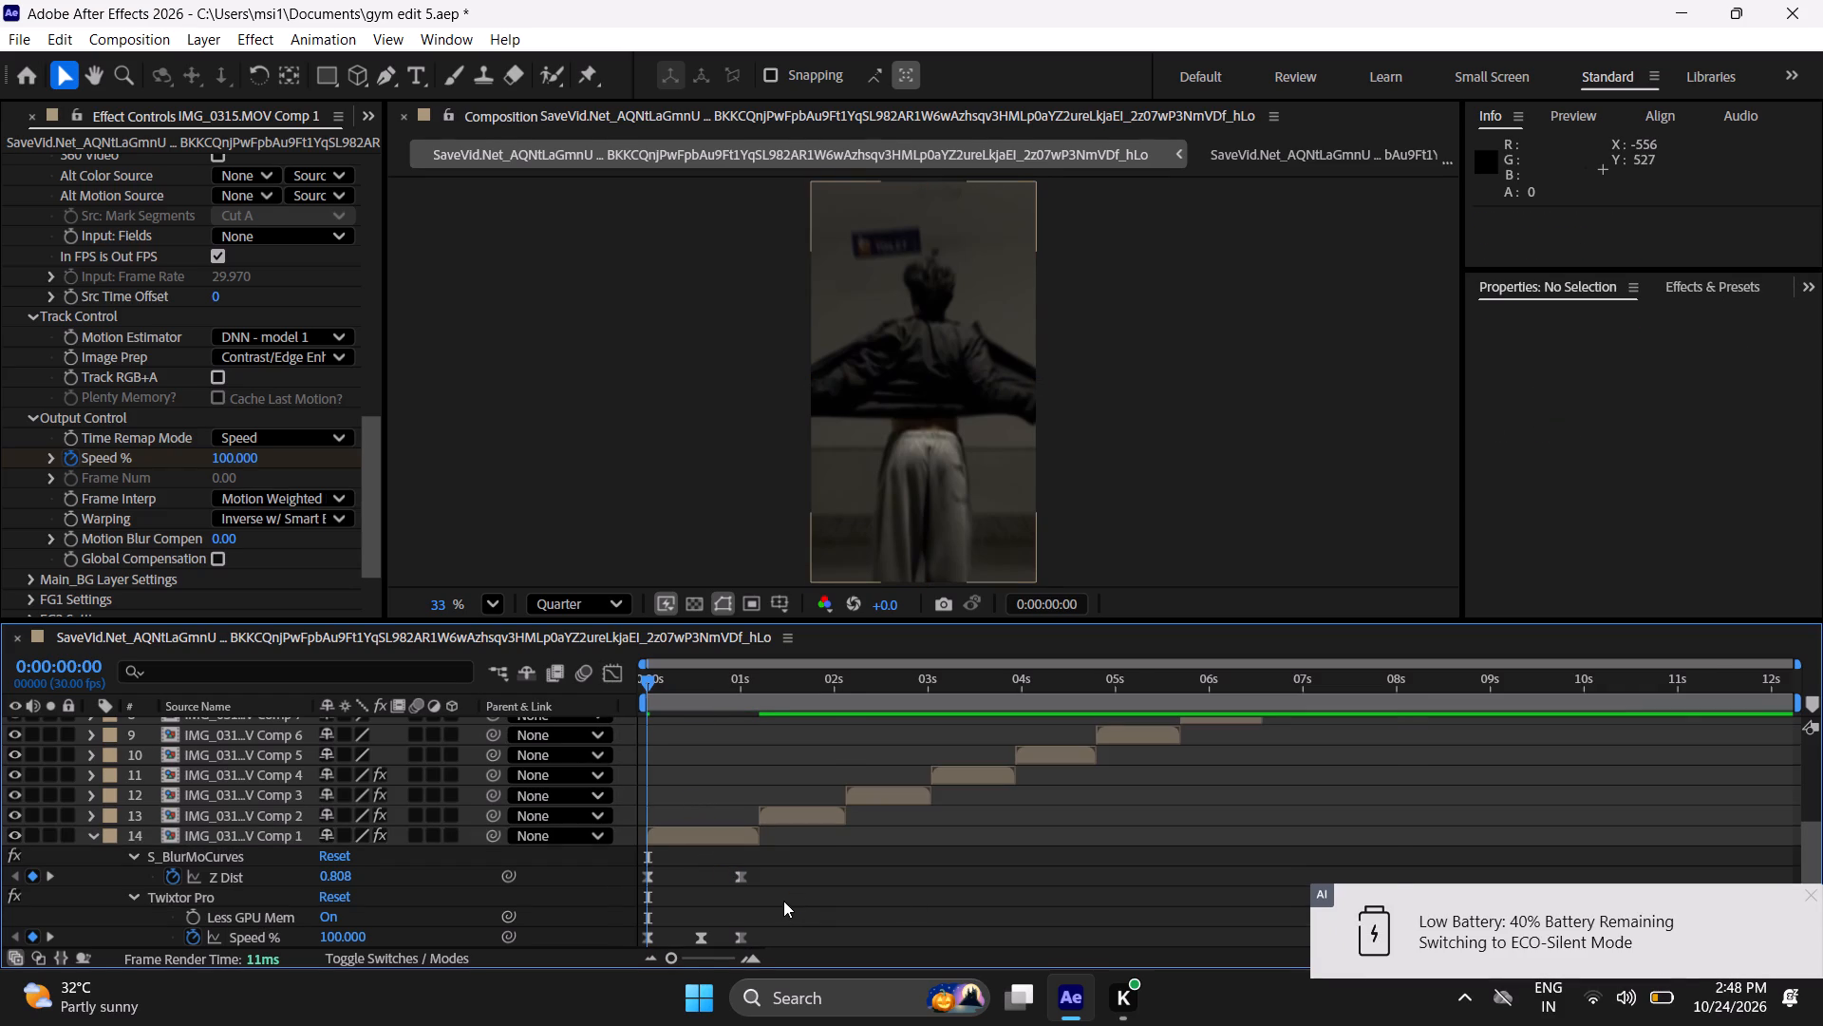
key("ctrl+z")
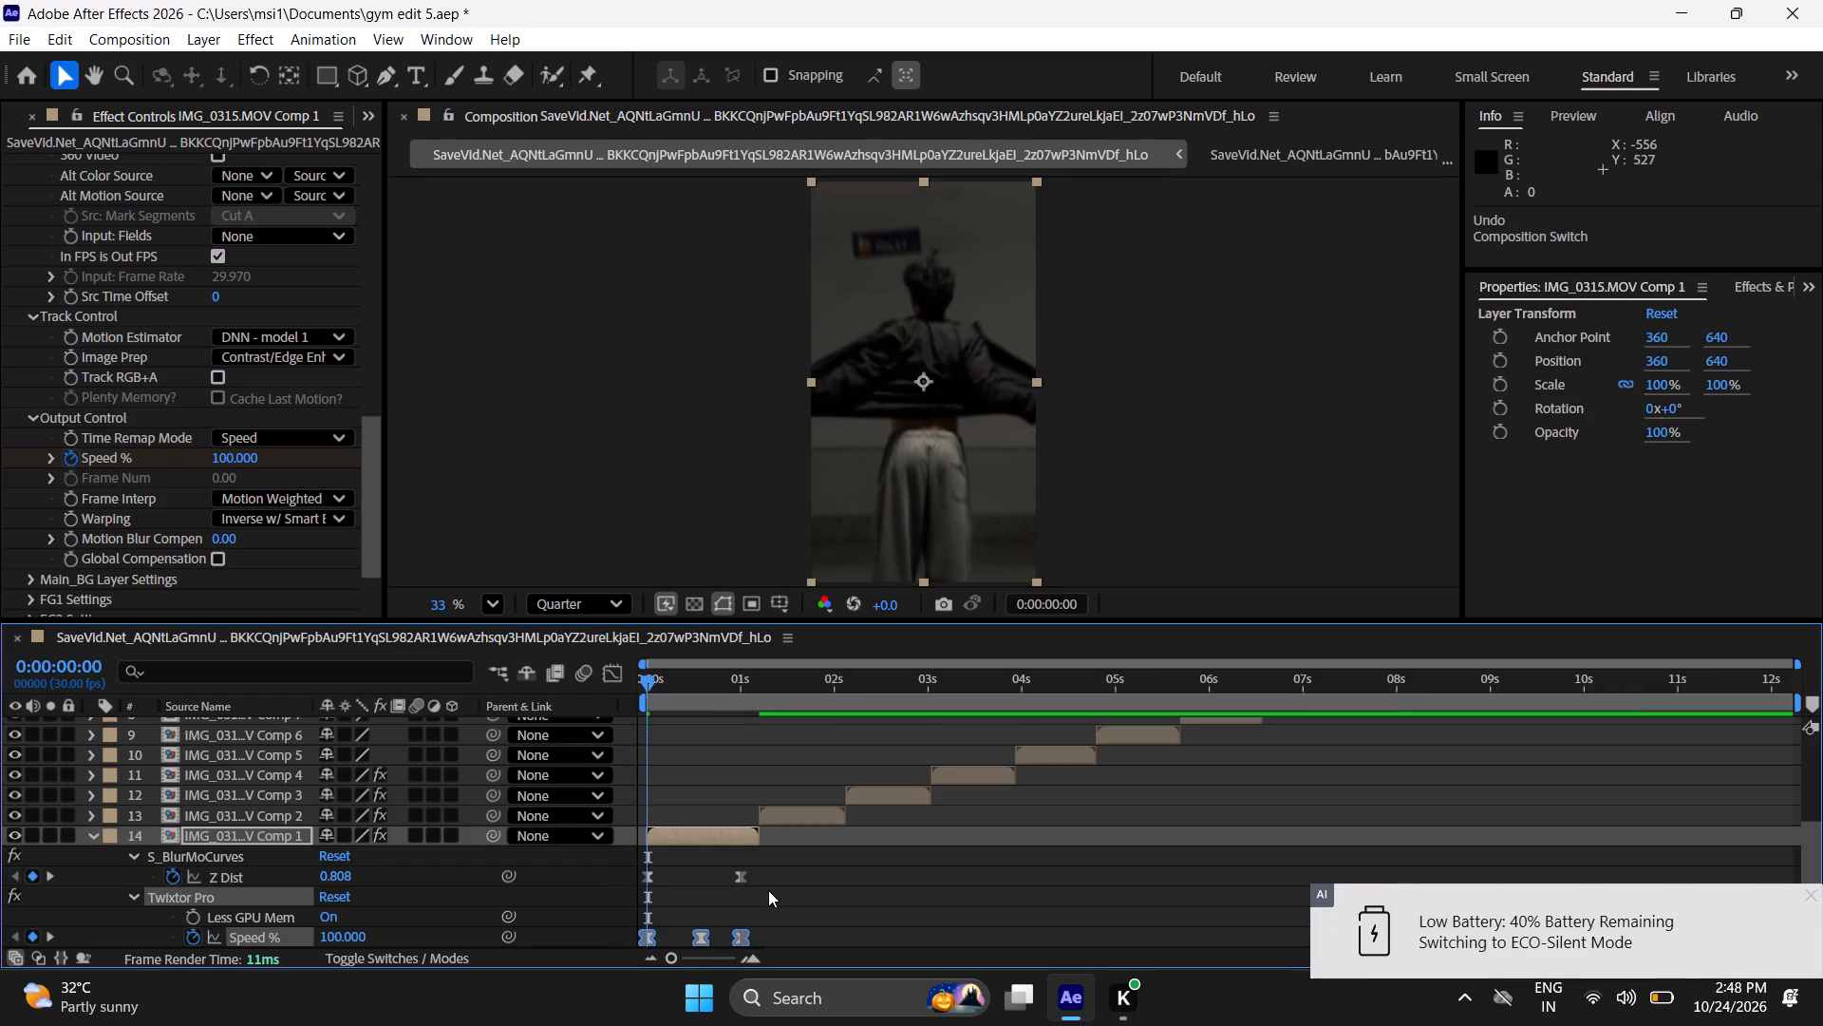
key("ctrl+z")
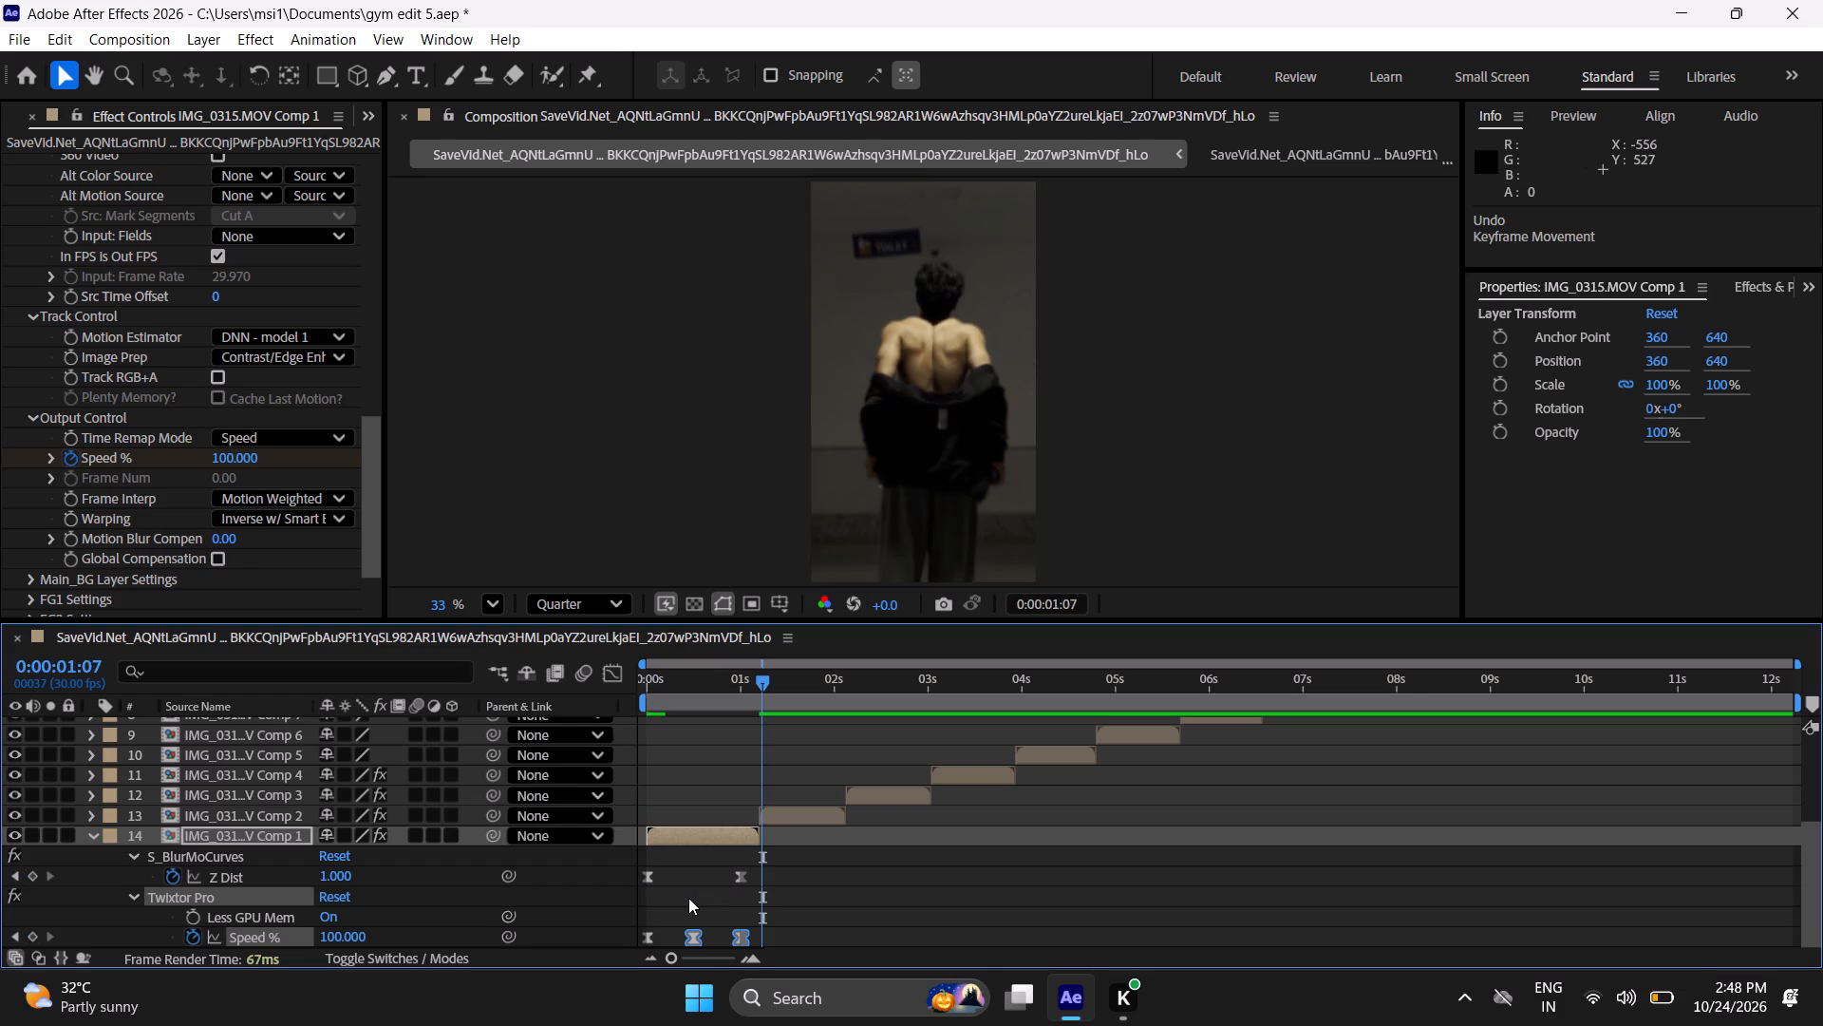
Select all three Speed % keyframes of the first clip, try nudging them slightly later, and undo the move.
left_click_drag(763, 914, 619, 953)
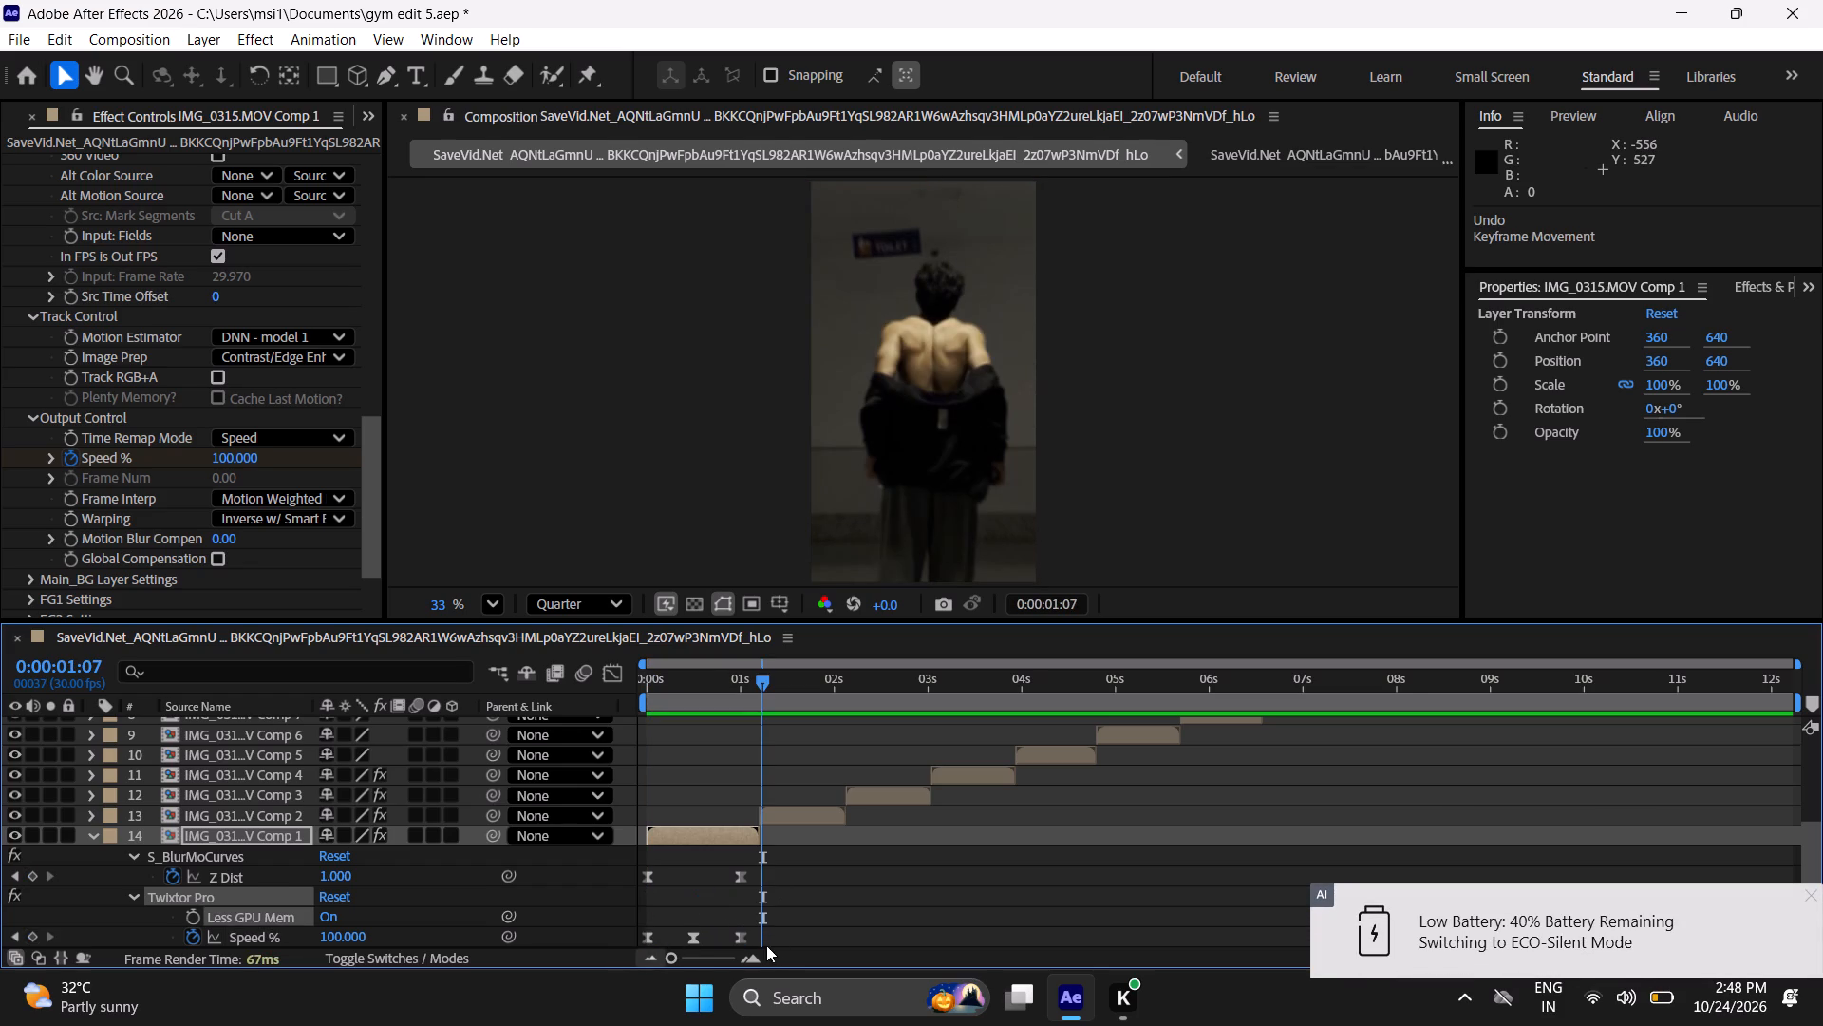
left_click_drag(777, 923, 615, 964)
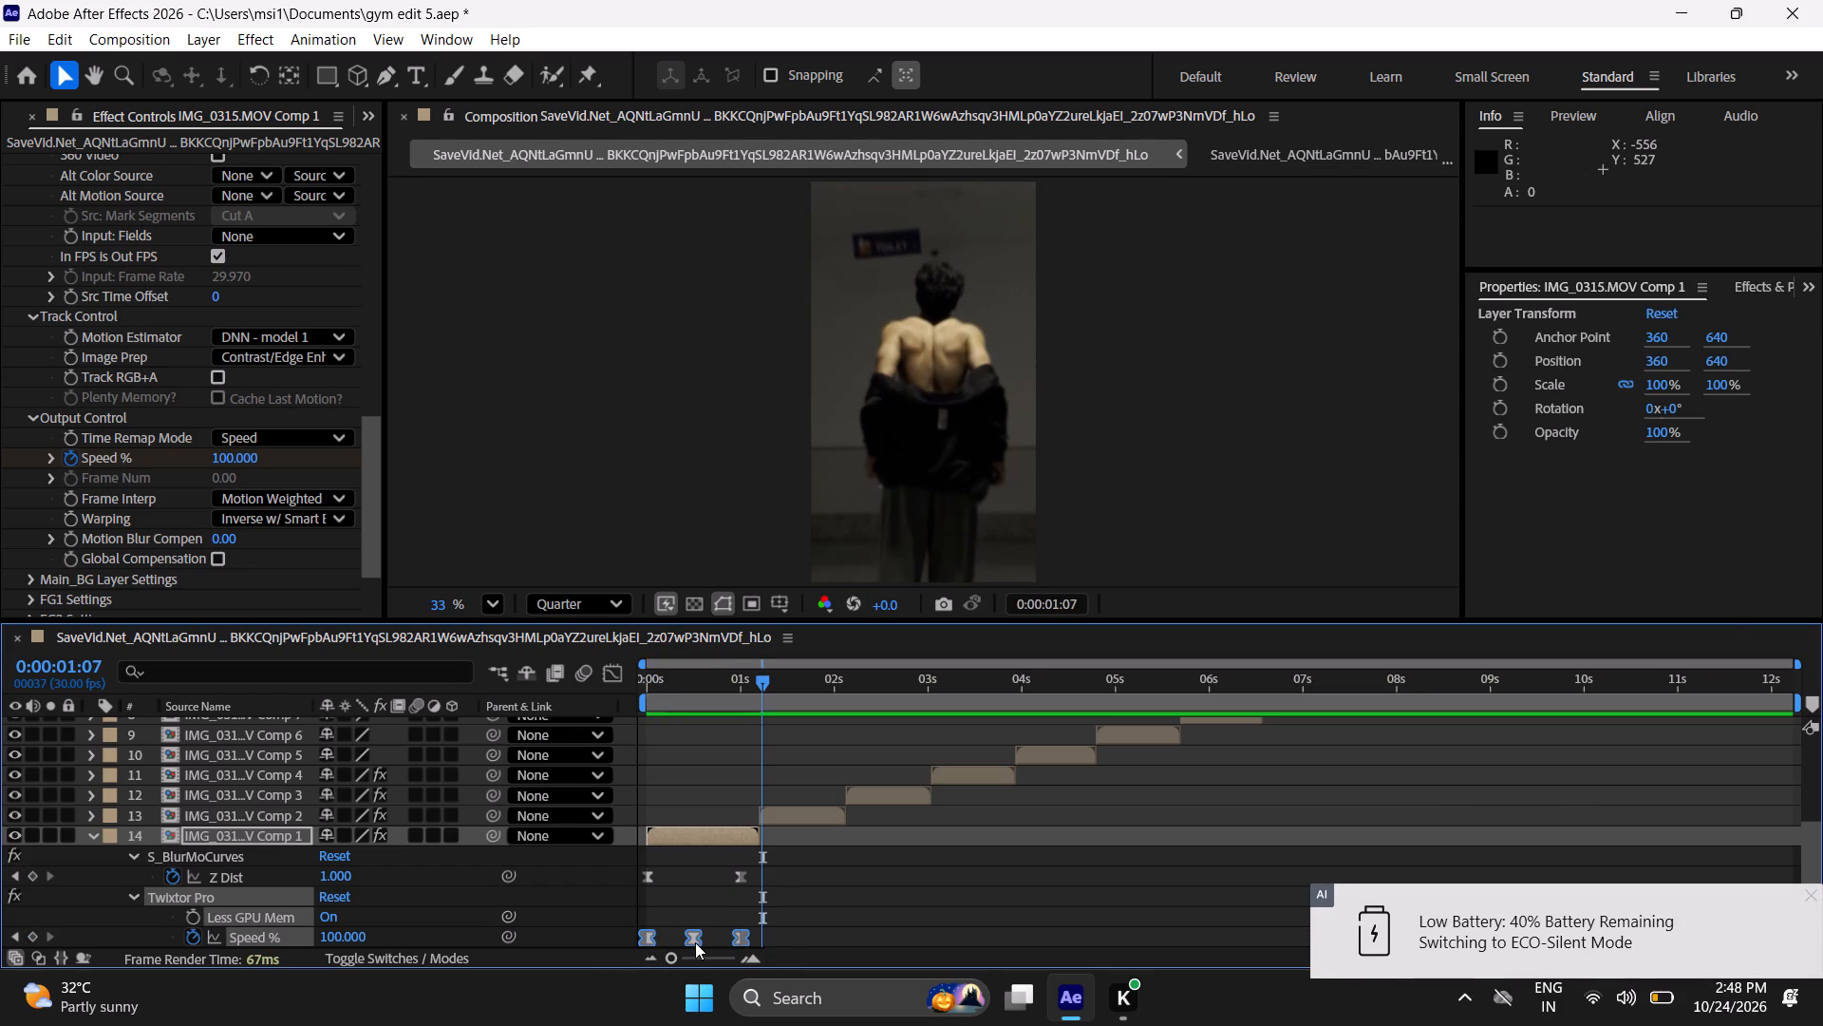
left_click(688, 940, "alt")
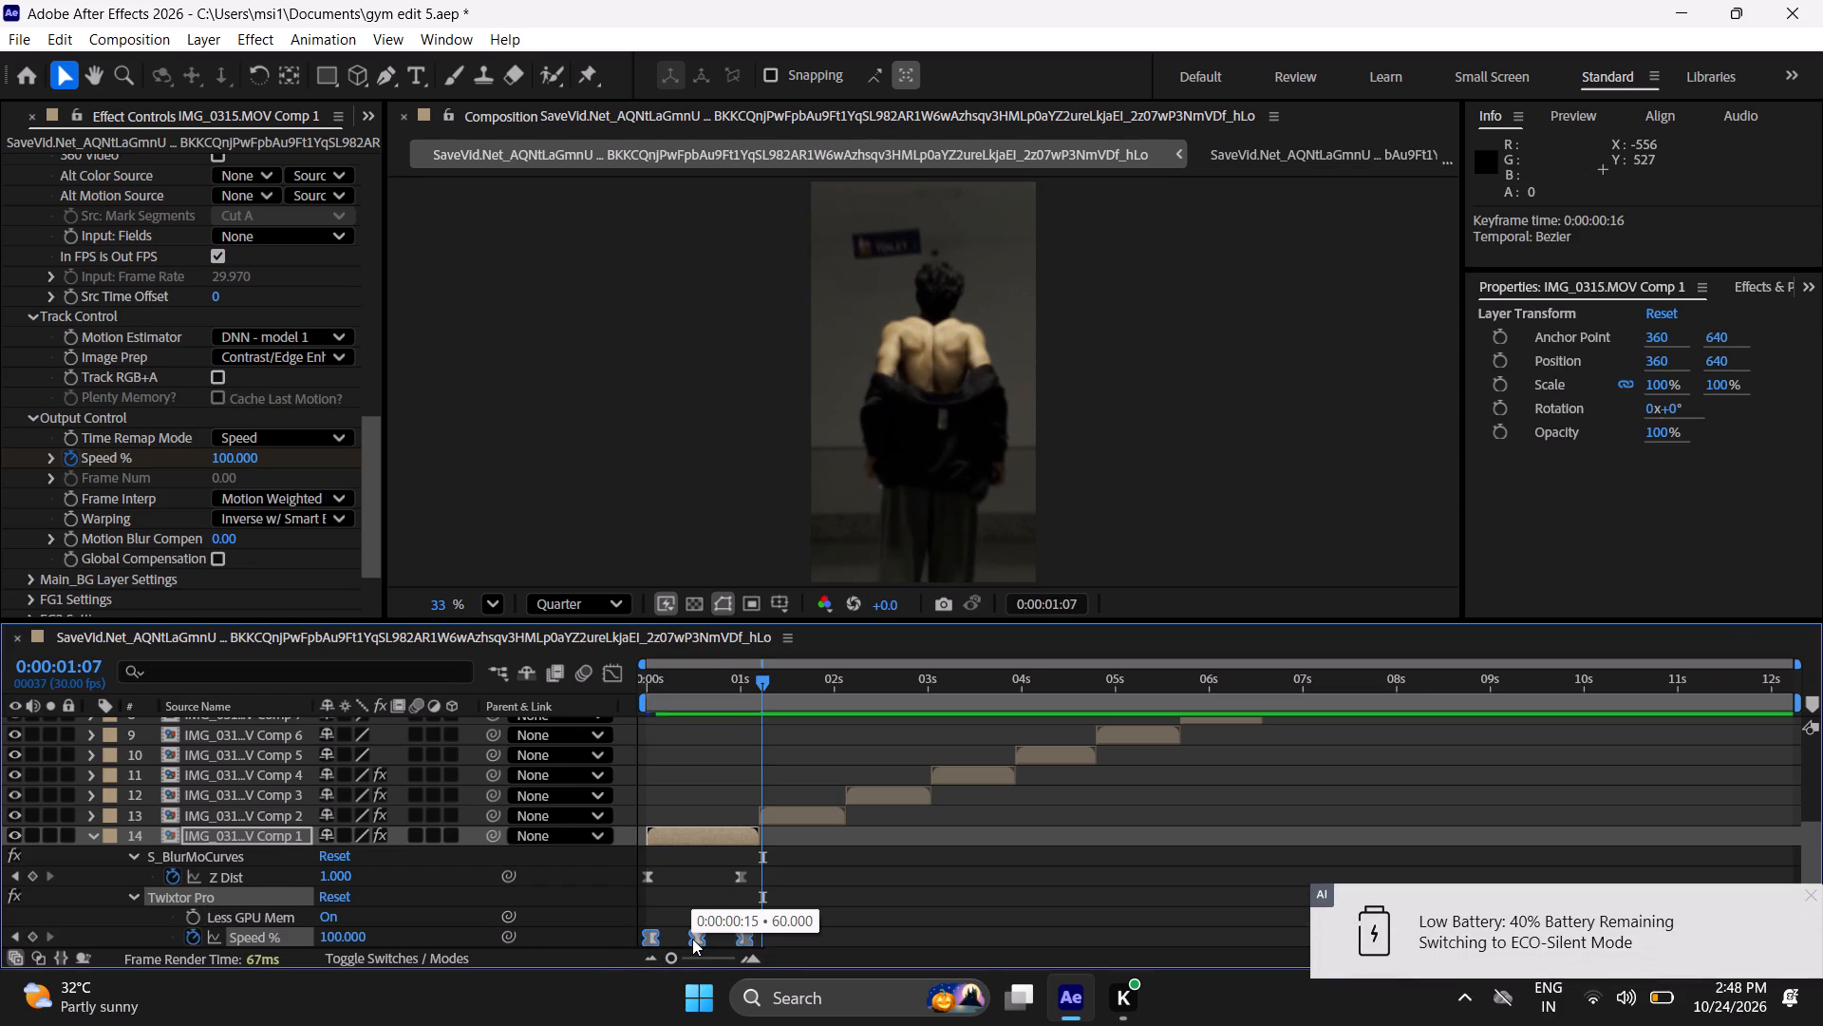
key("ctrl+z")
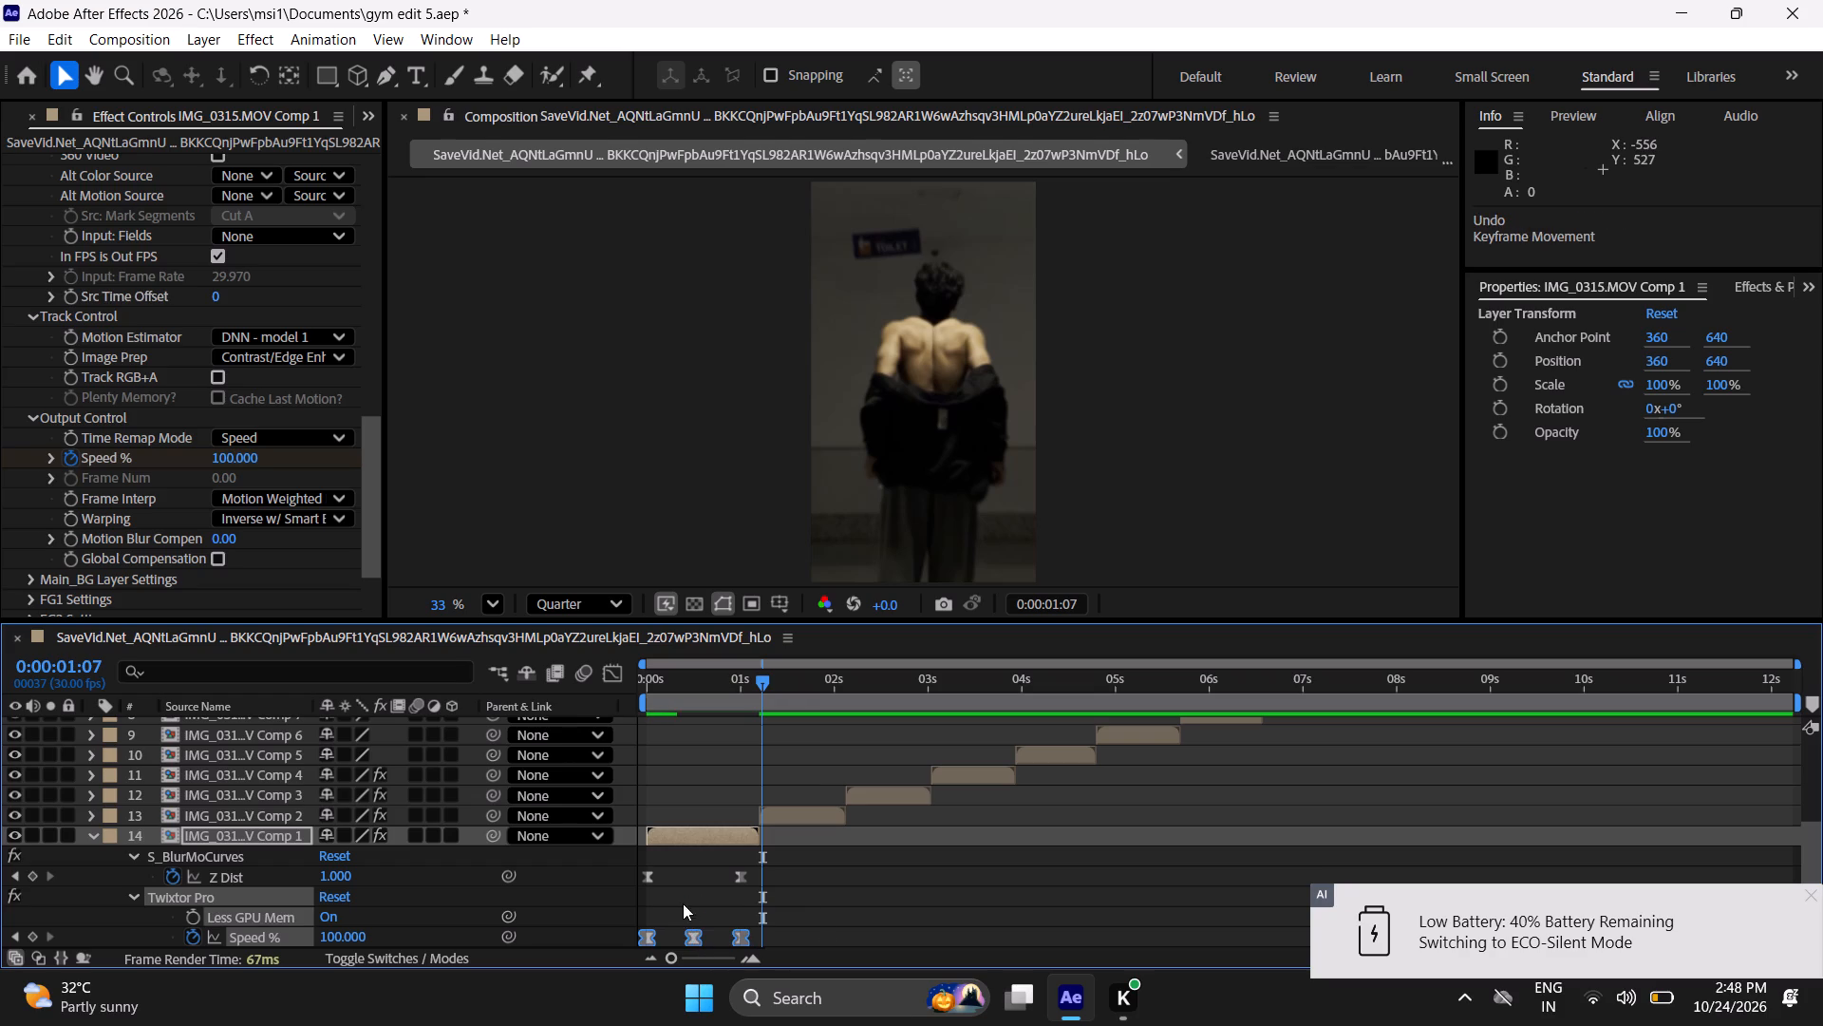
Return to 0:00:00:00 and examine the first clip's Speed % curve in the Graph Editor, up close and across the full duration.
left_click(683, 903)
left_click_drag(755, 697, 526, 782)
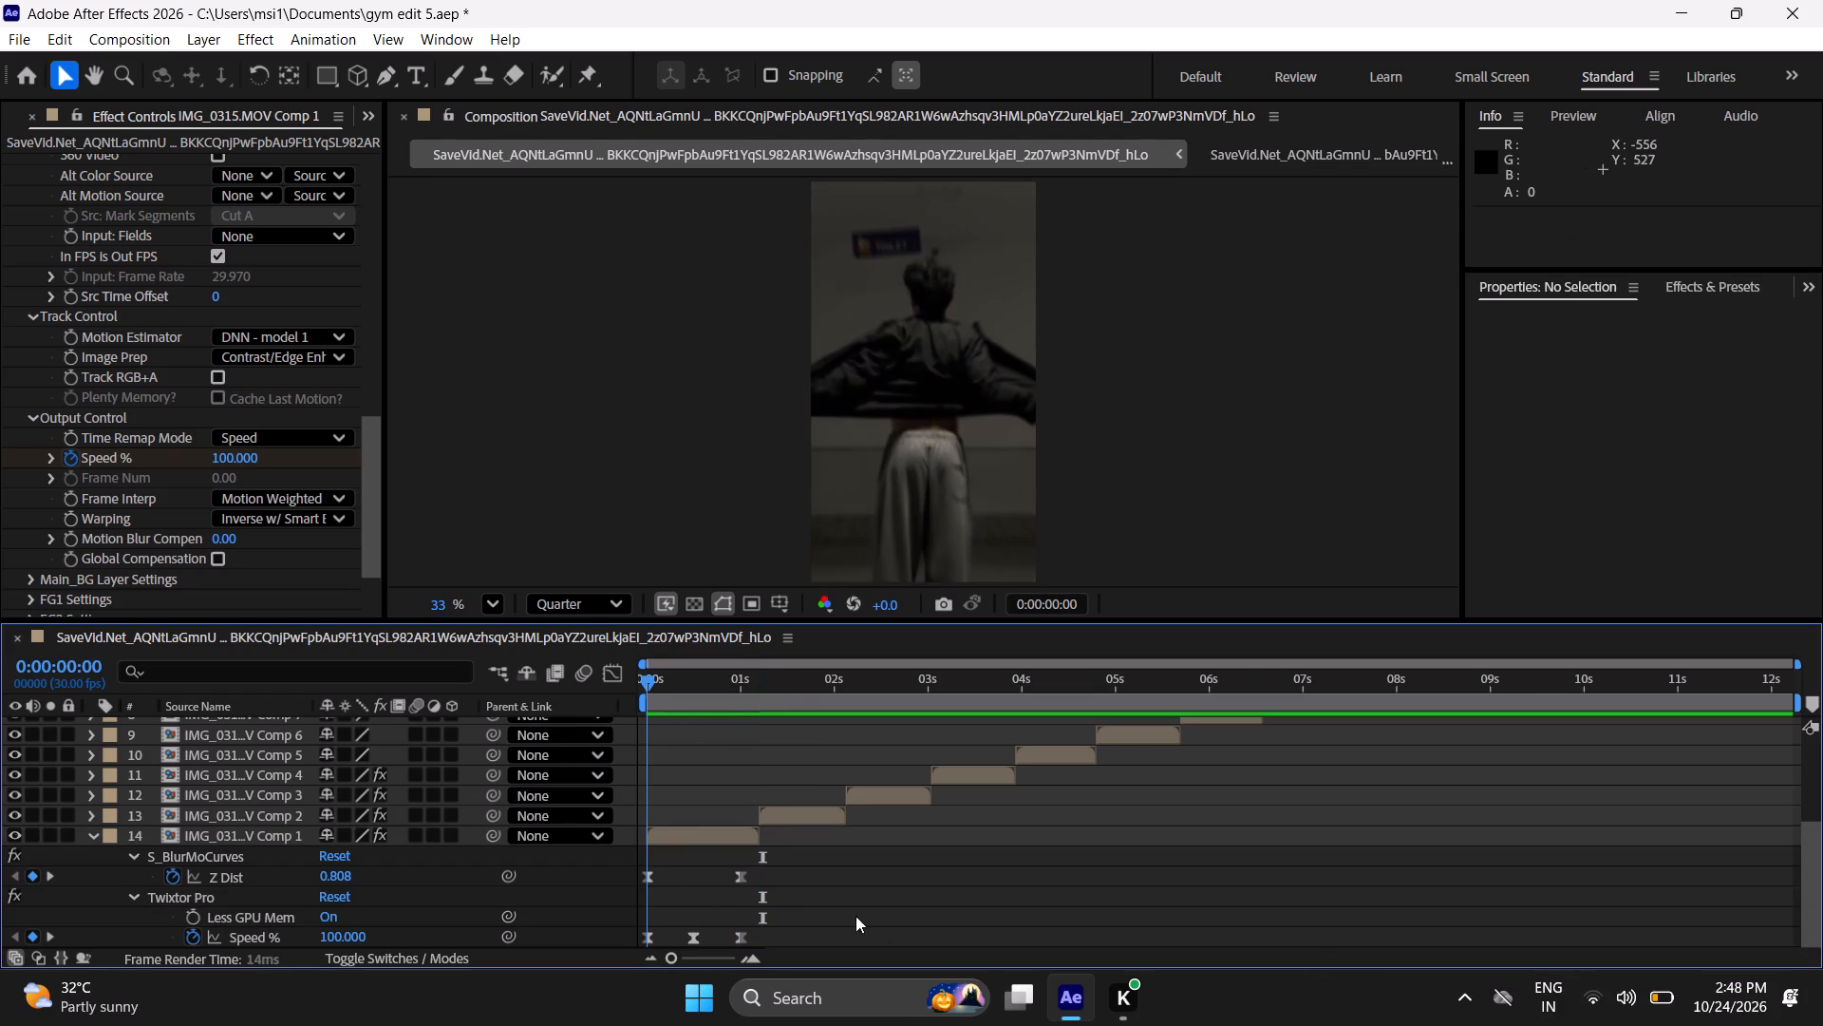
left_click(279, 948)
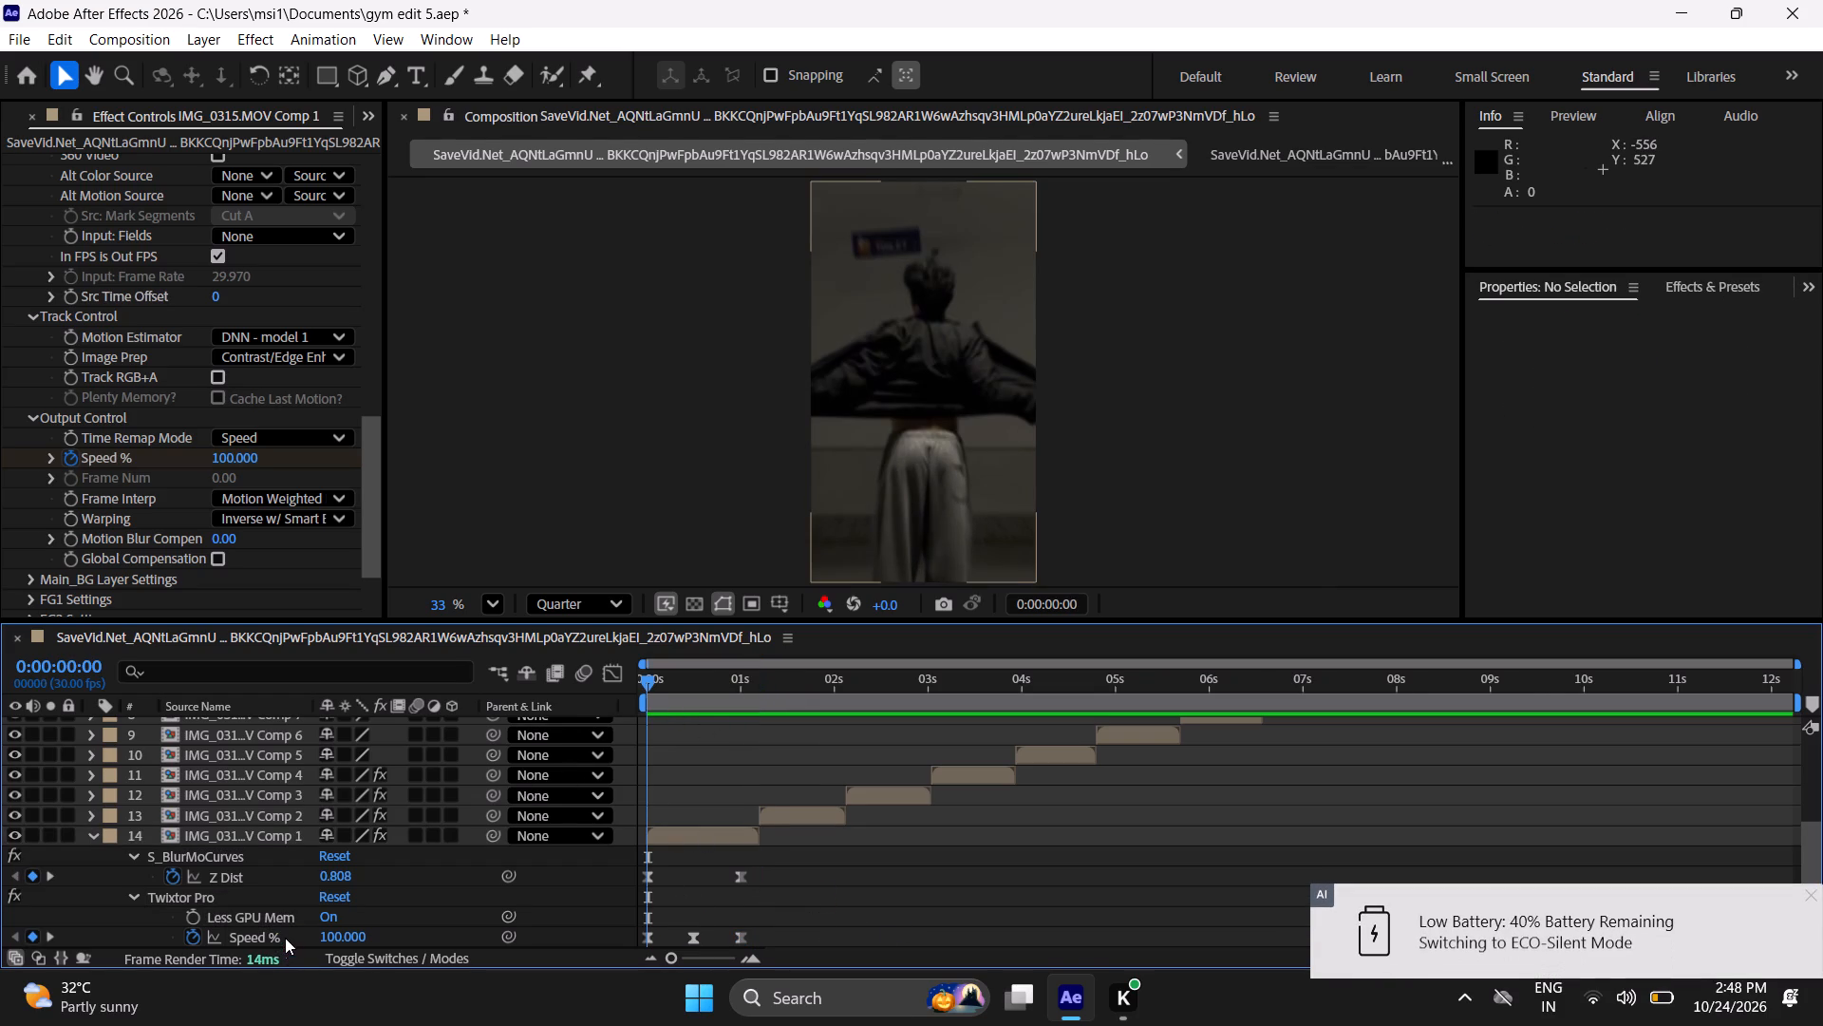
left_click(285, 937)
left_click(597, 680)
left_click(615, 676)
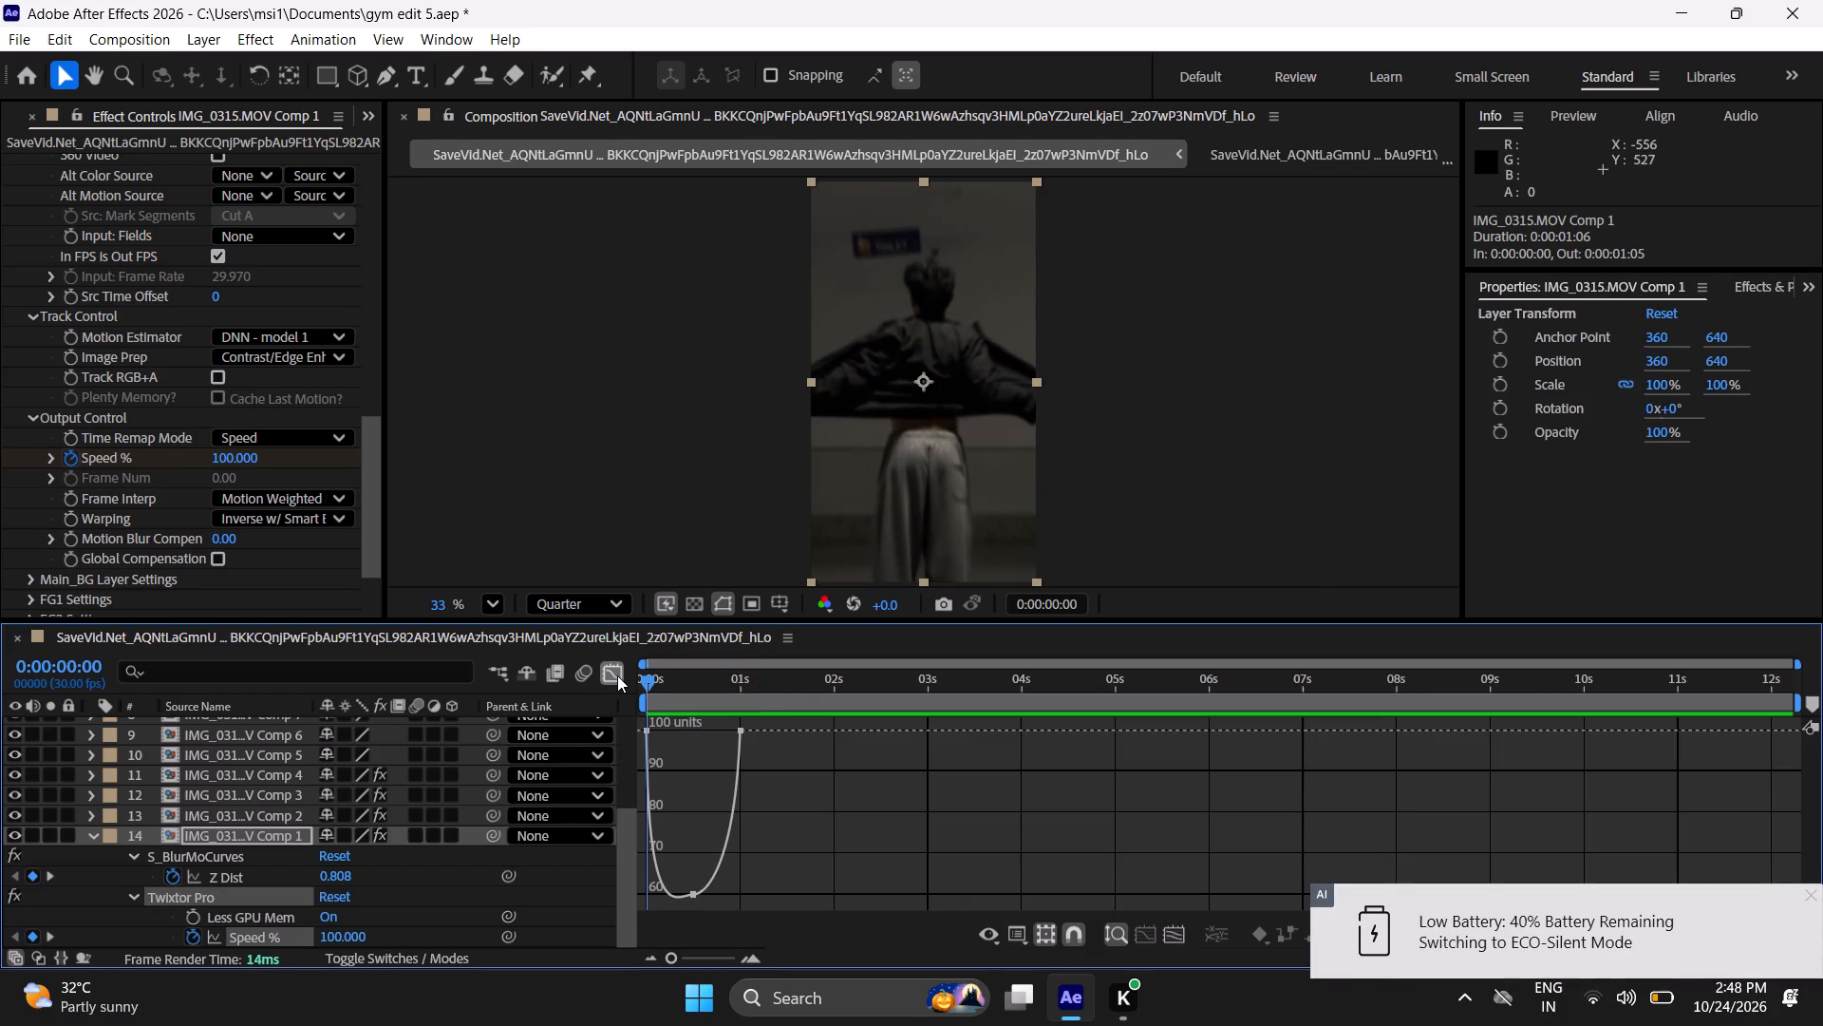
triple_click(744, 959)
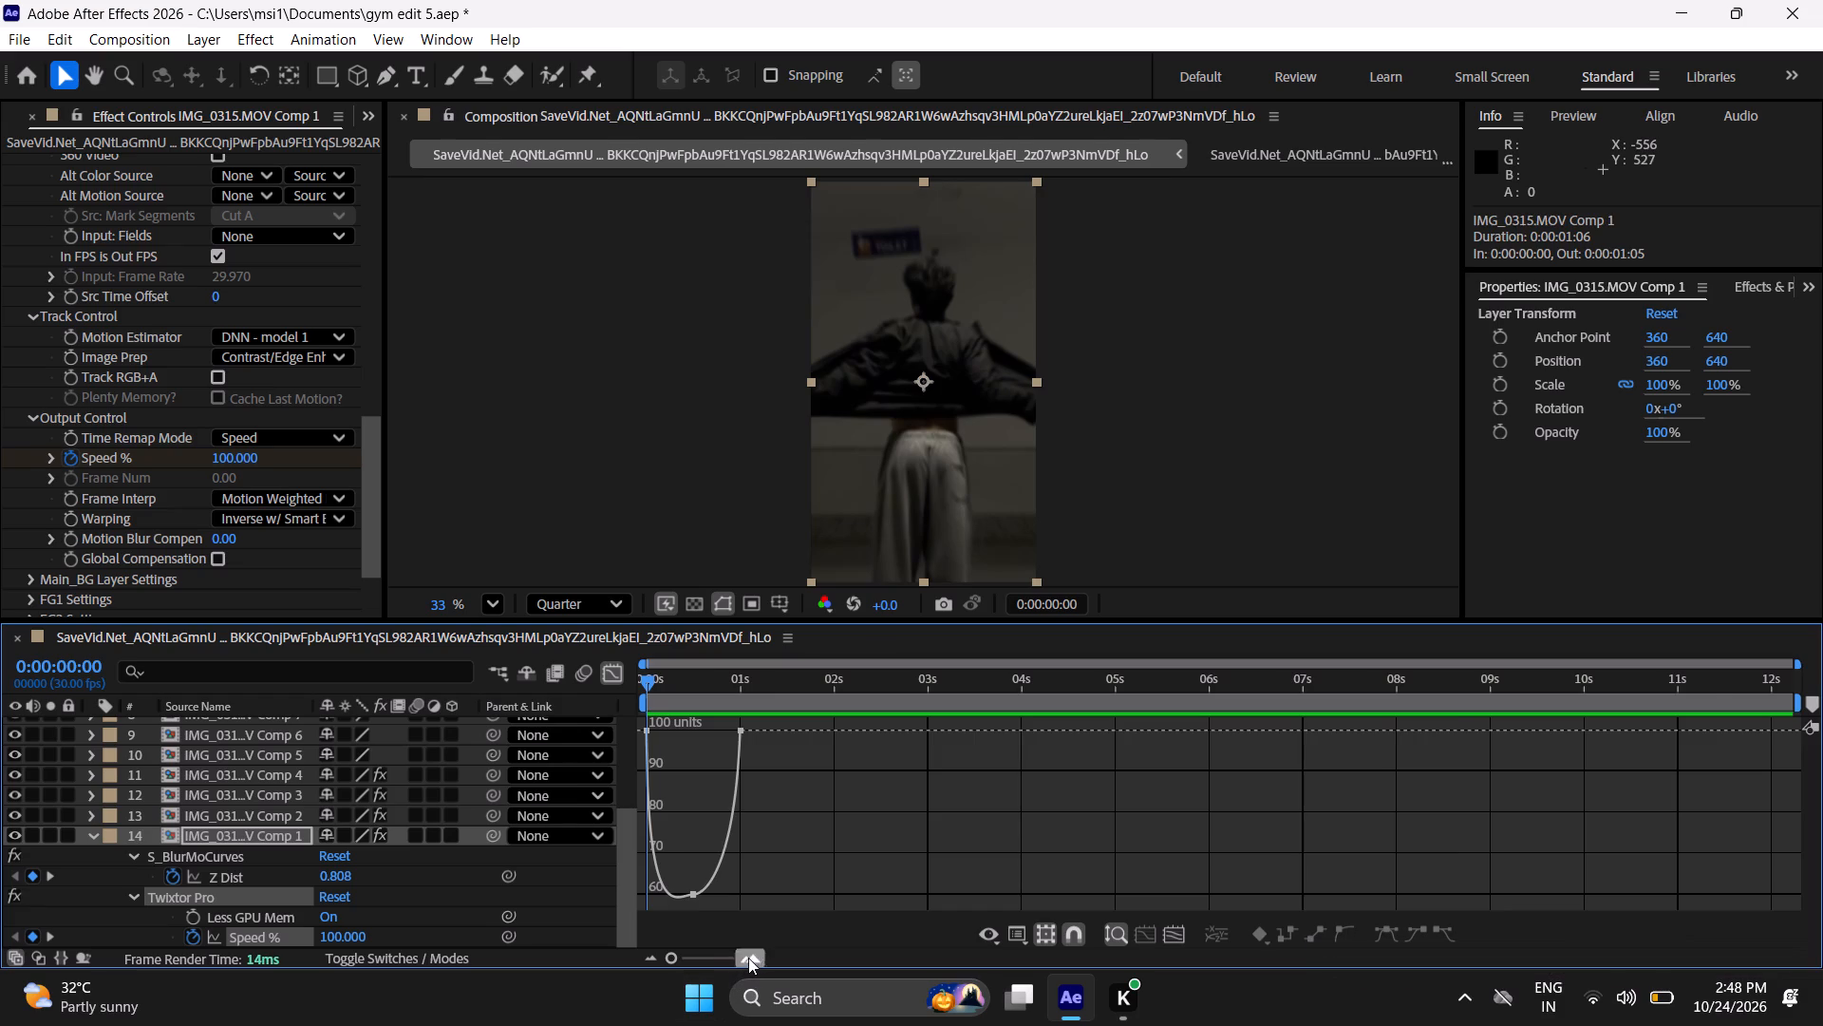
left_click(749, 954)
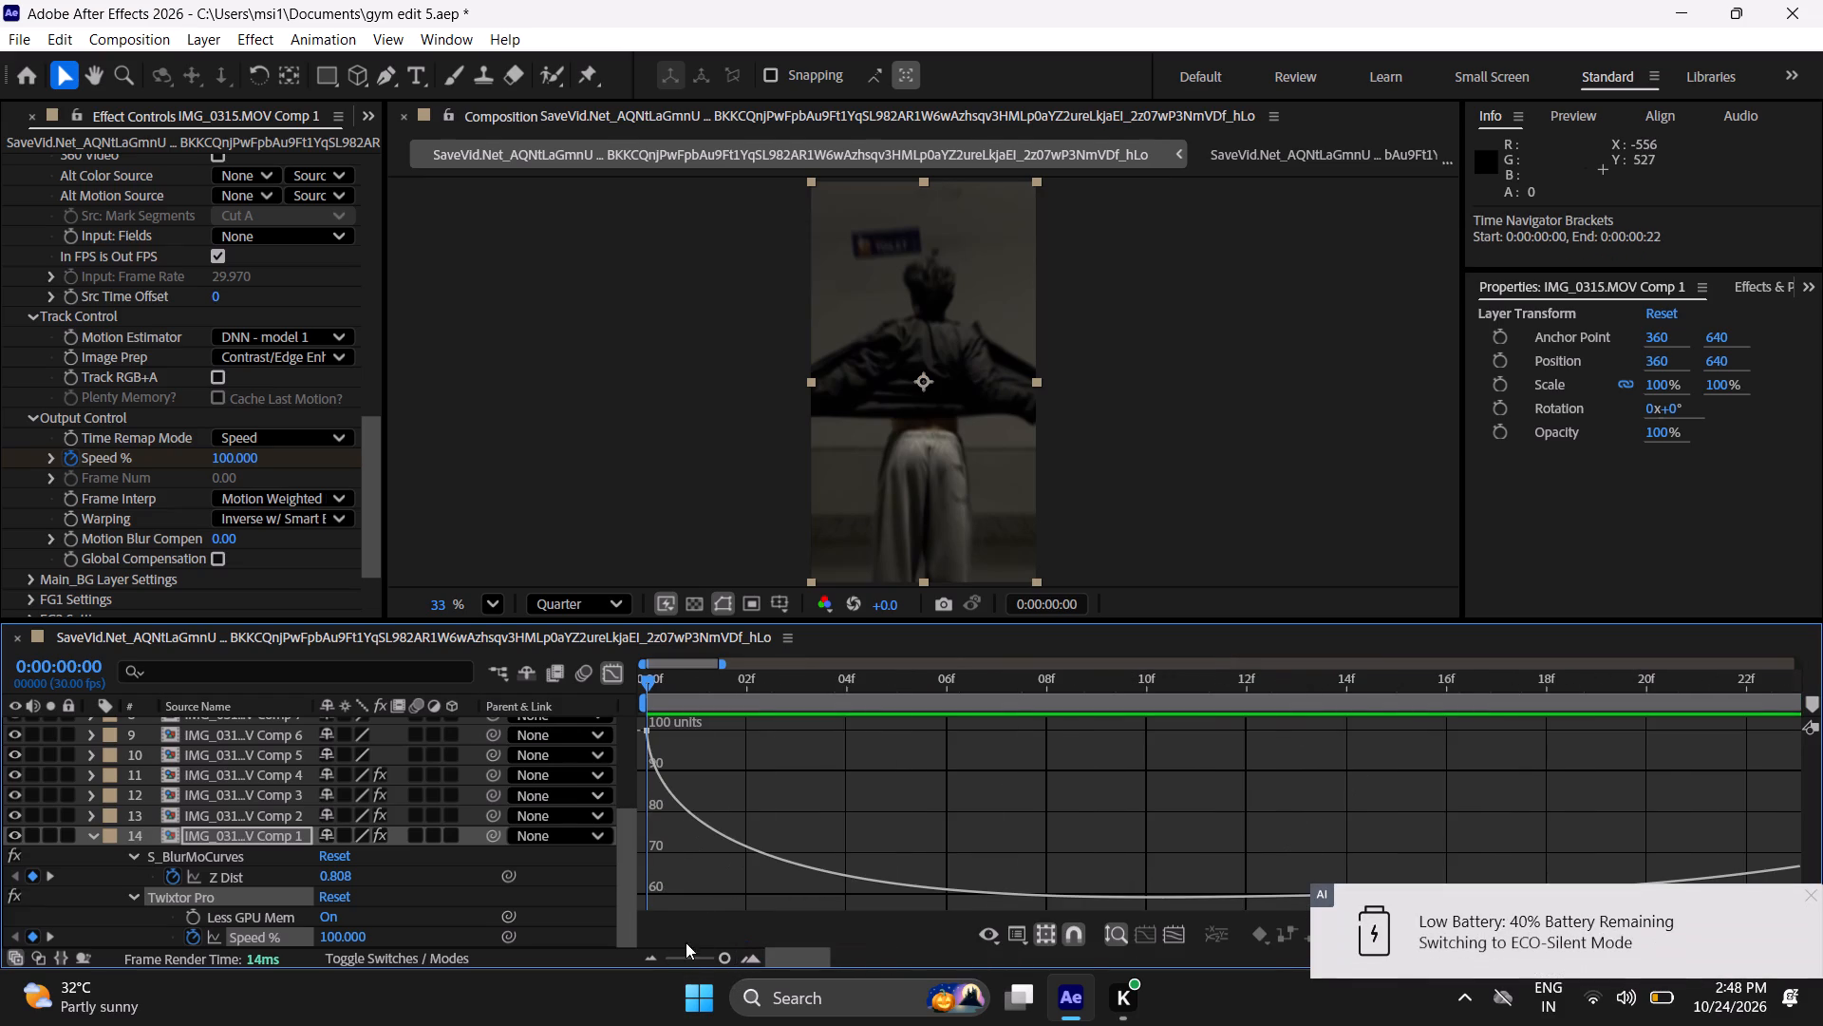
triple_click(648, 958)
triple_click(648, 958)
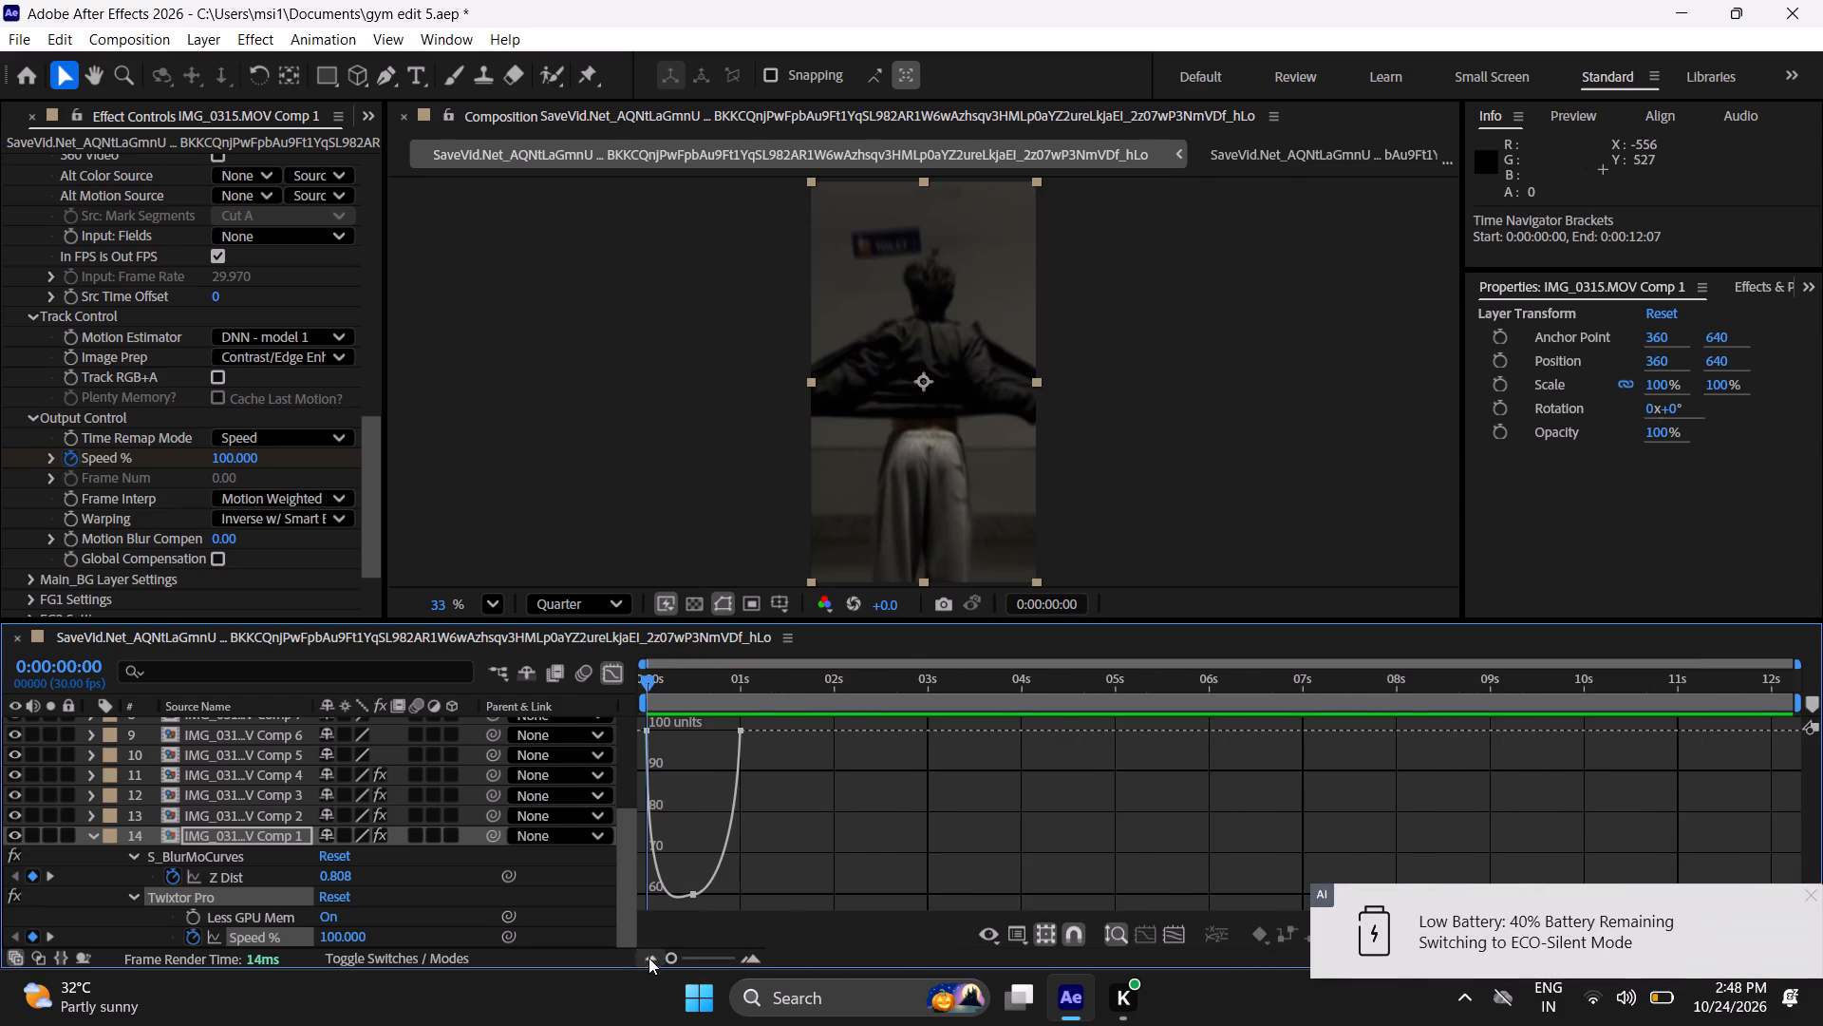
left_click(648, 958)
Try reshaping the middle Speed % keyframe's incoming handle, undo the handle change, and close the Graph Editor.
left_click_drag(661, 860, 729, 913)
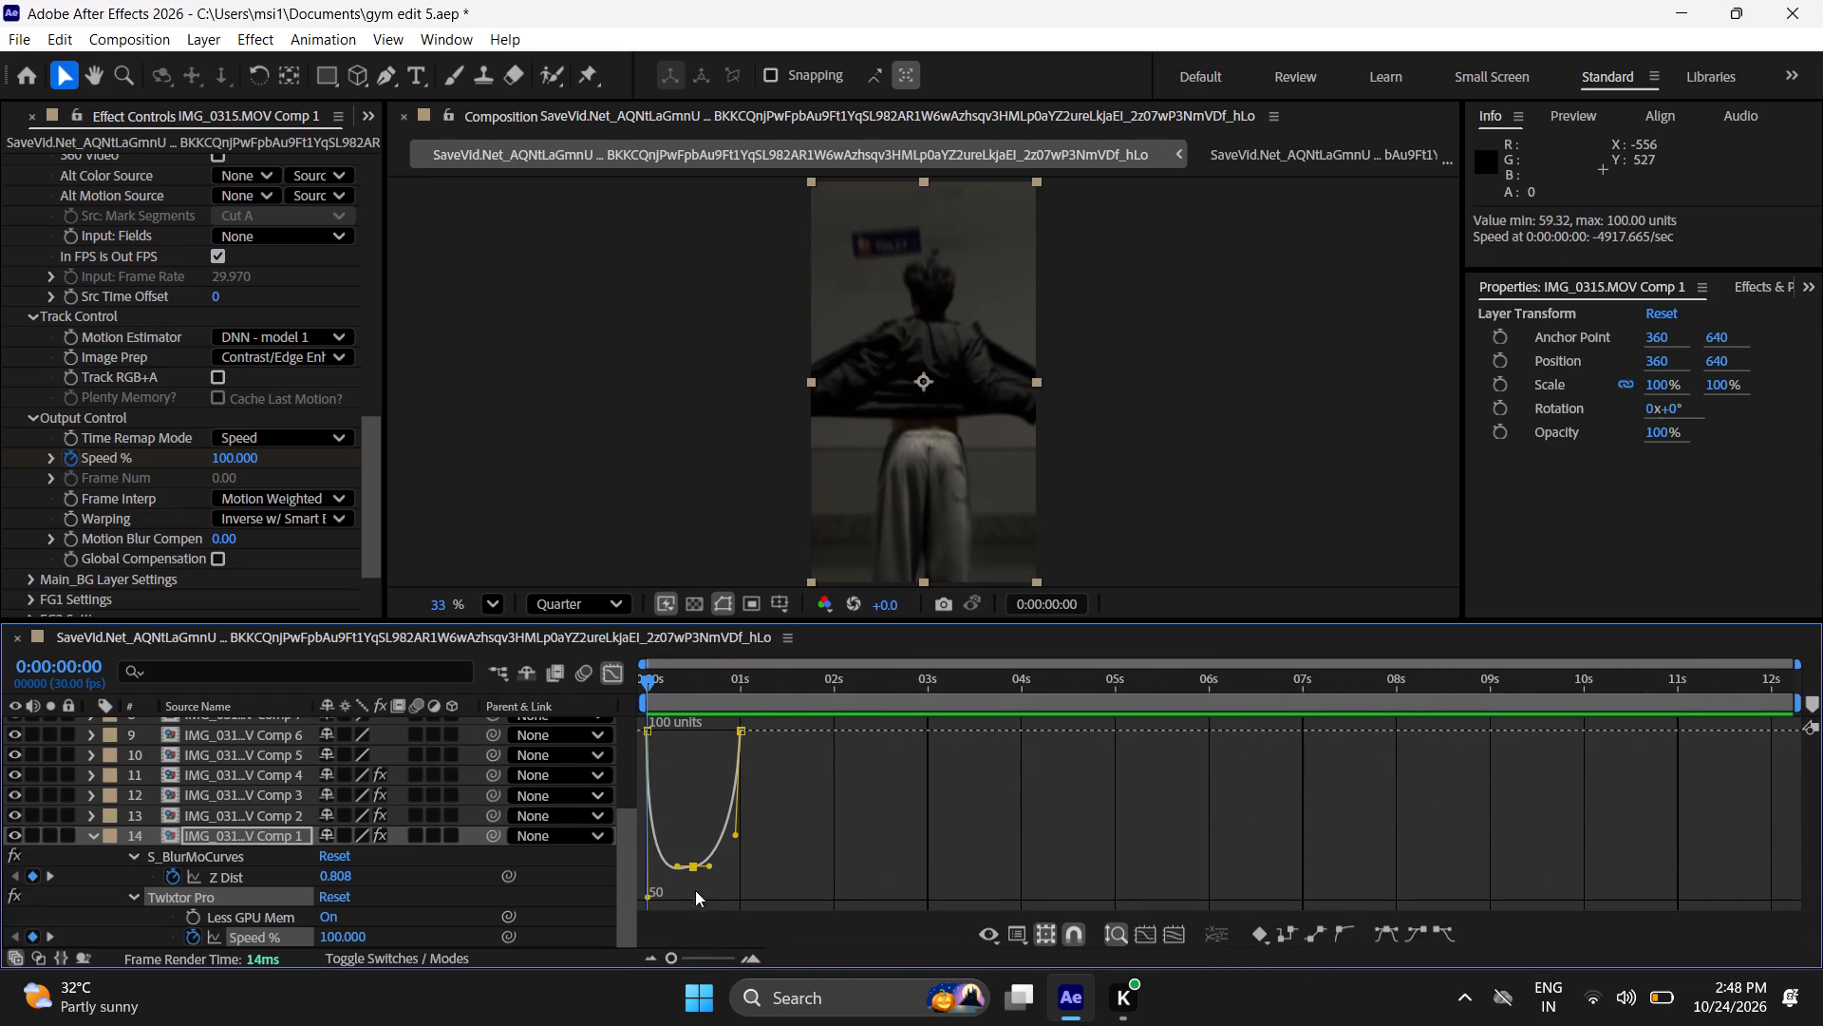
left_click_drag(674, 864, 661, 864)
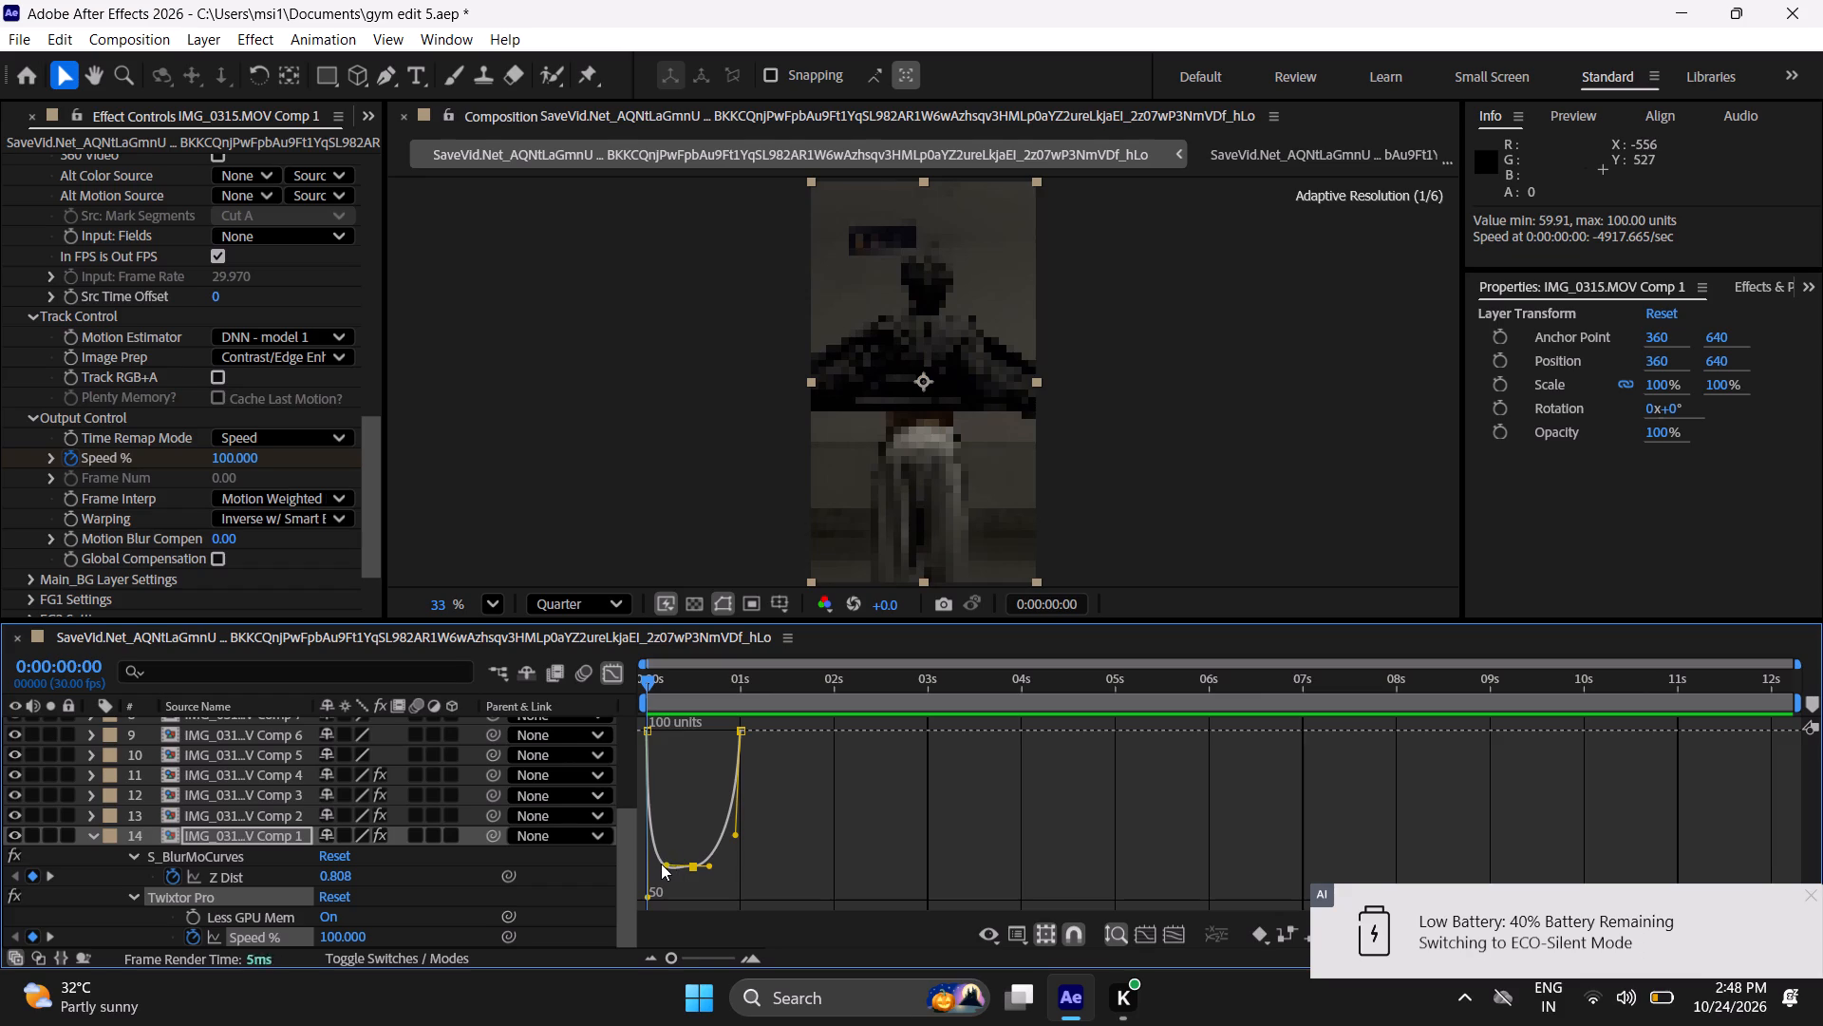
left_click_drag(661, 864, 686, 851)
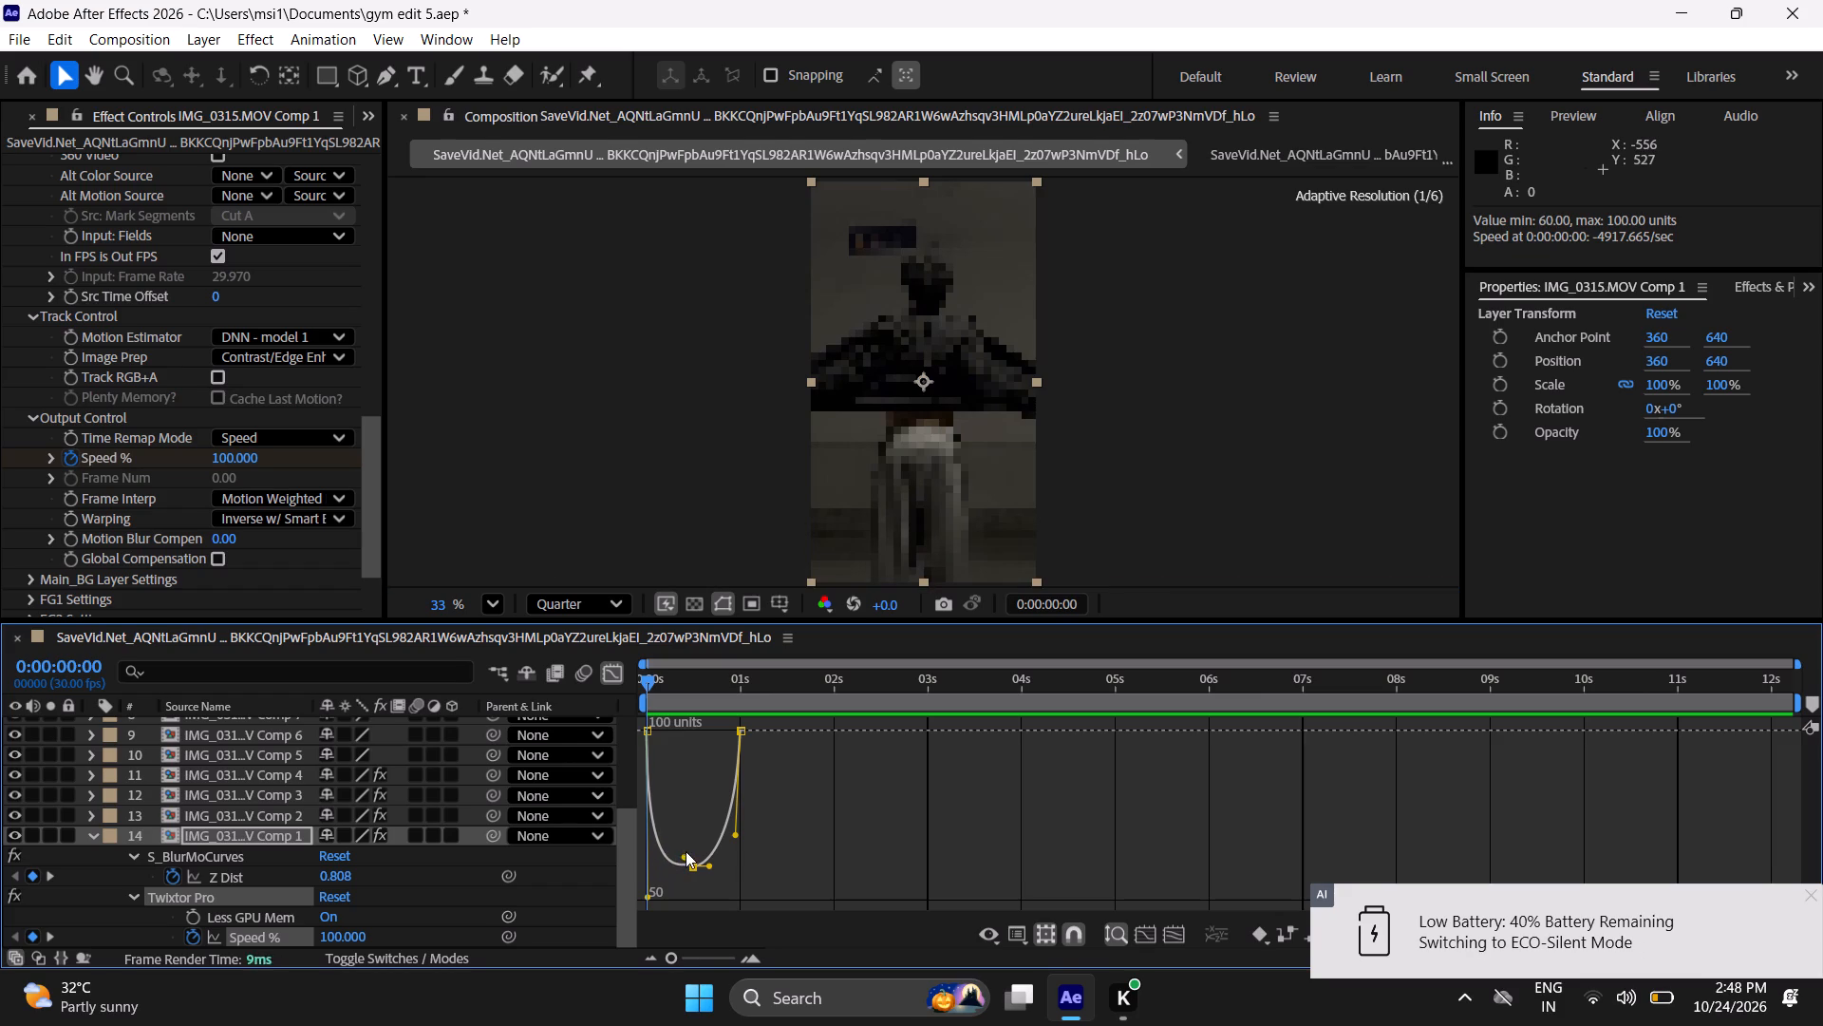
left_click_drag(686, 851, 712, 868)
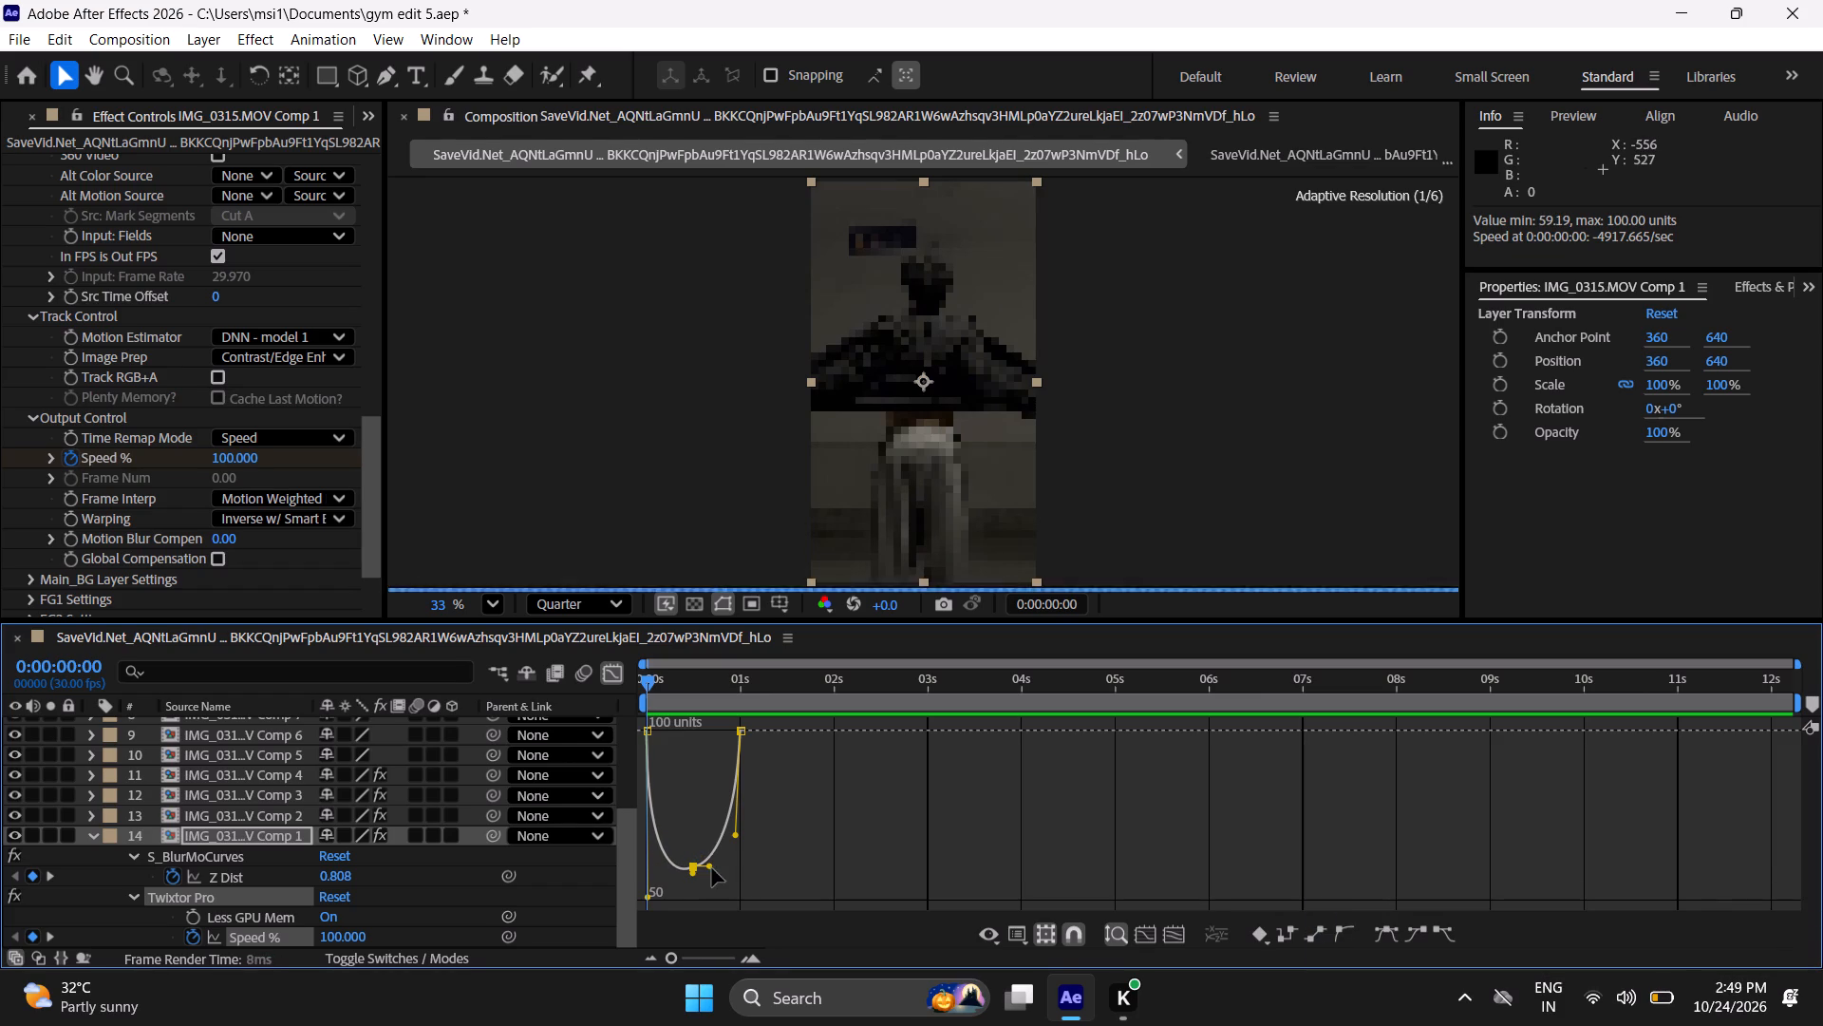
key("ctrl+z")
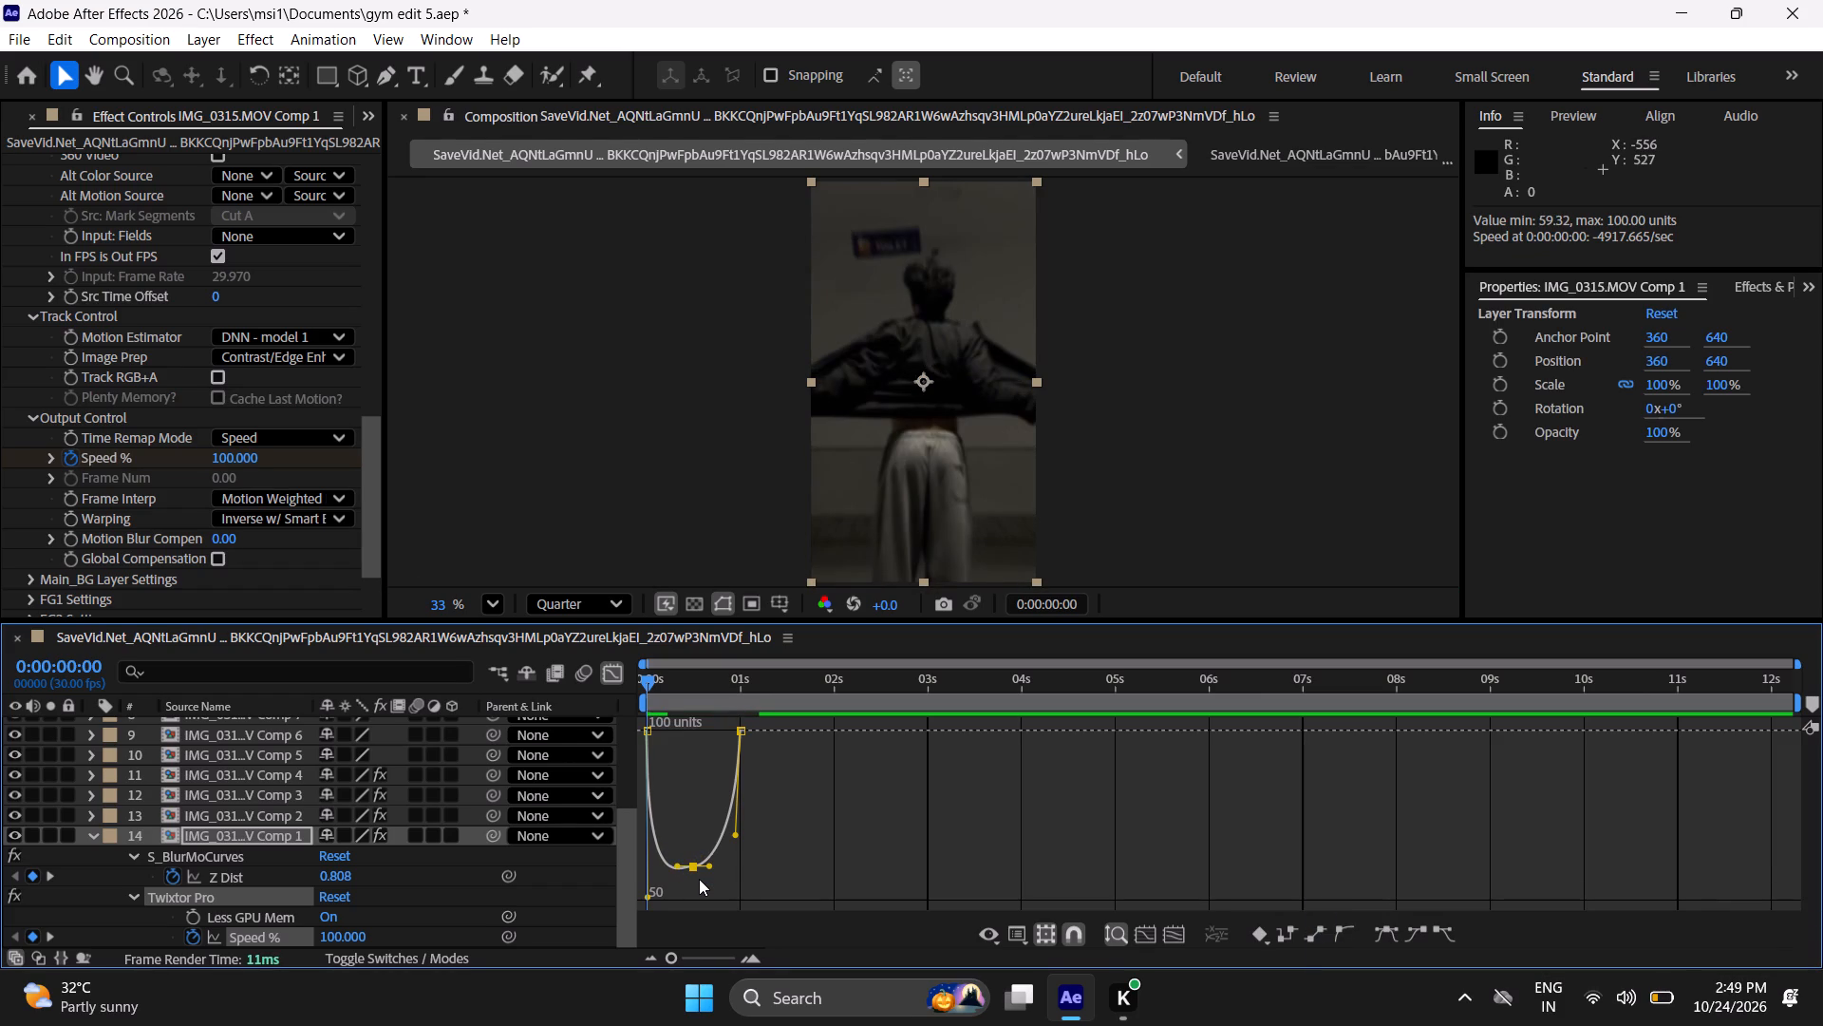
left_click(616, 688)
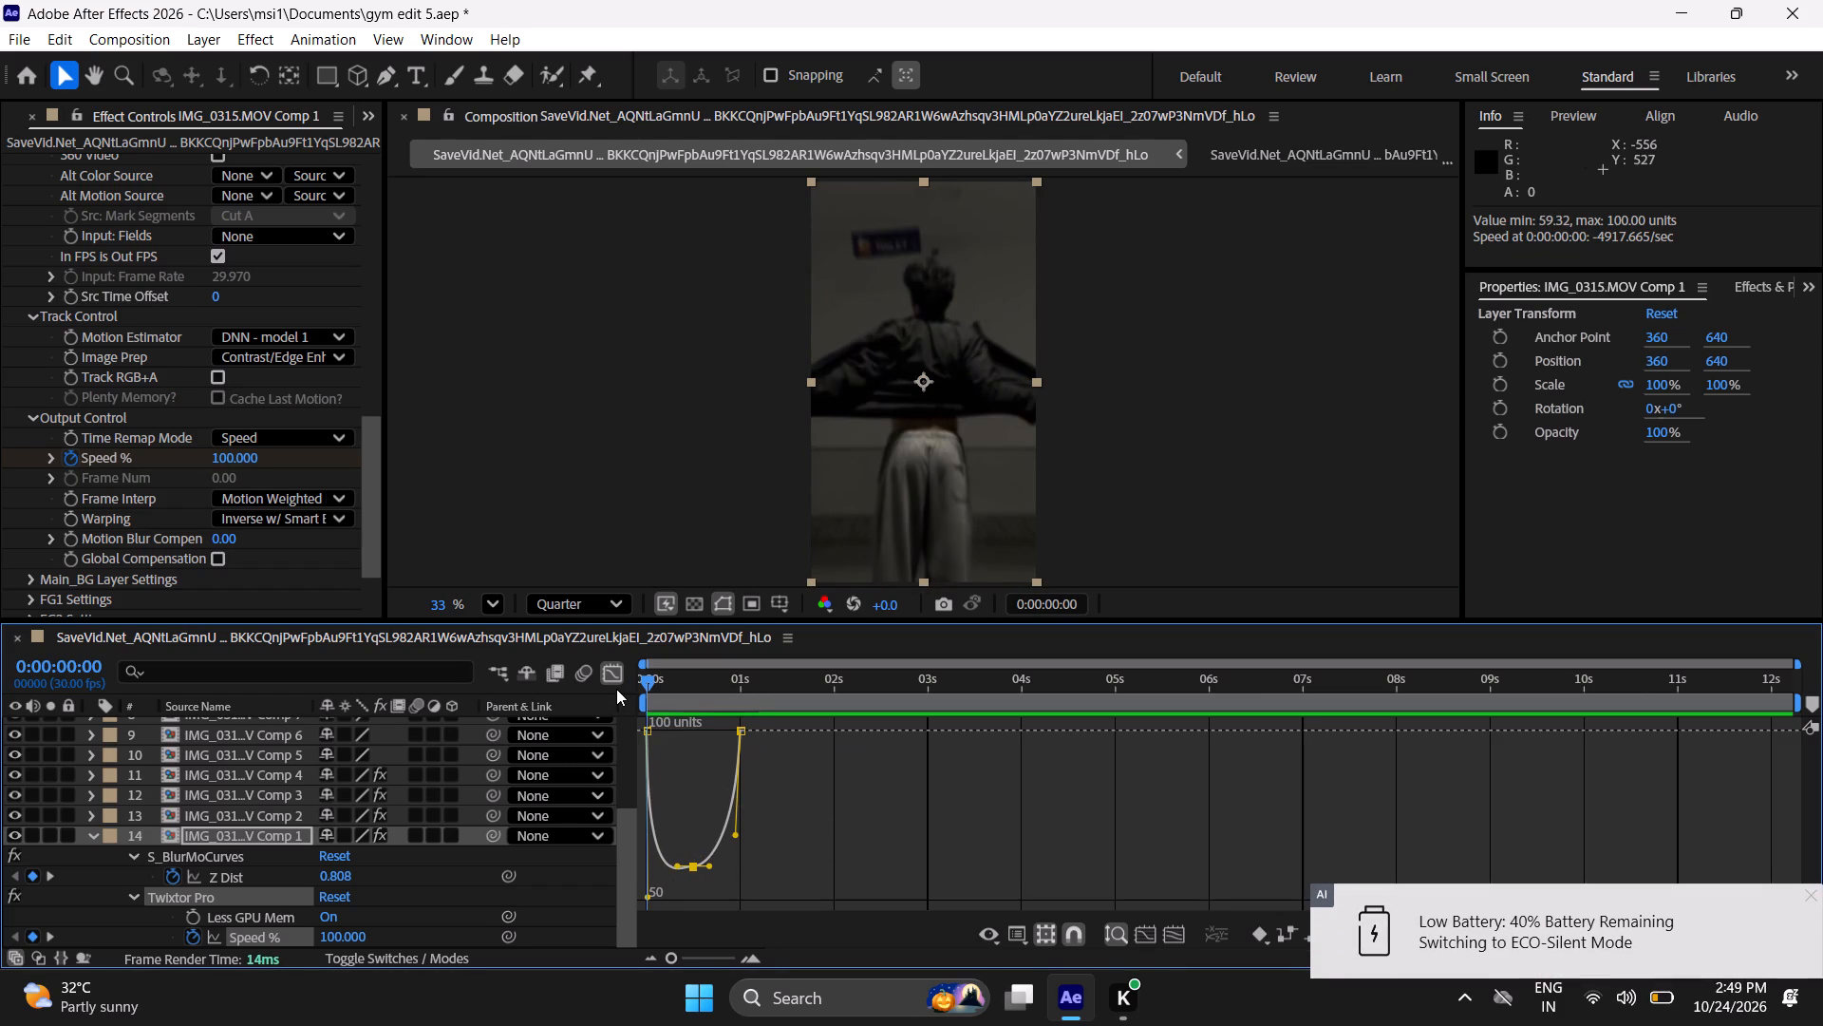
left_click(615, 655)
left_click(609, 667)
Collapse the first clip's properties and play from 0:00:00:00 into the second clip to review the speed ramp.
left_click(724, 779)
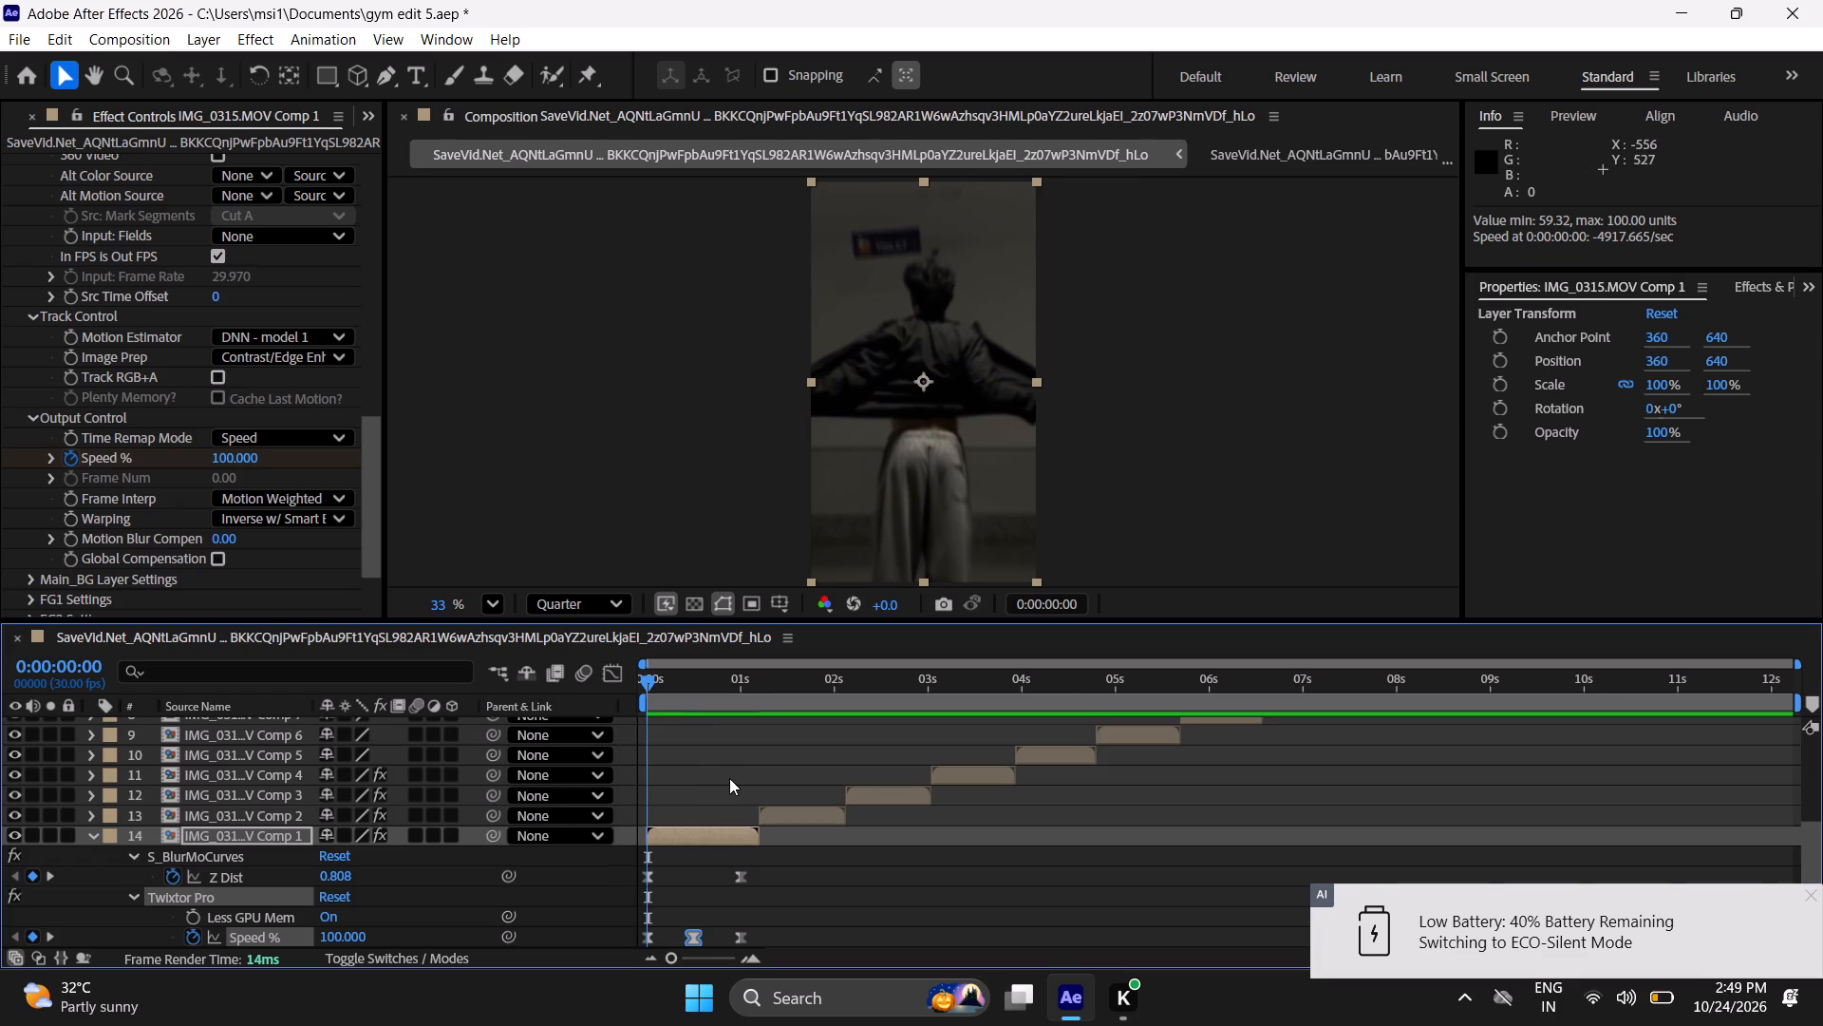
key("u")
key("u")
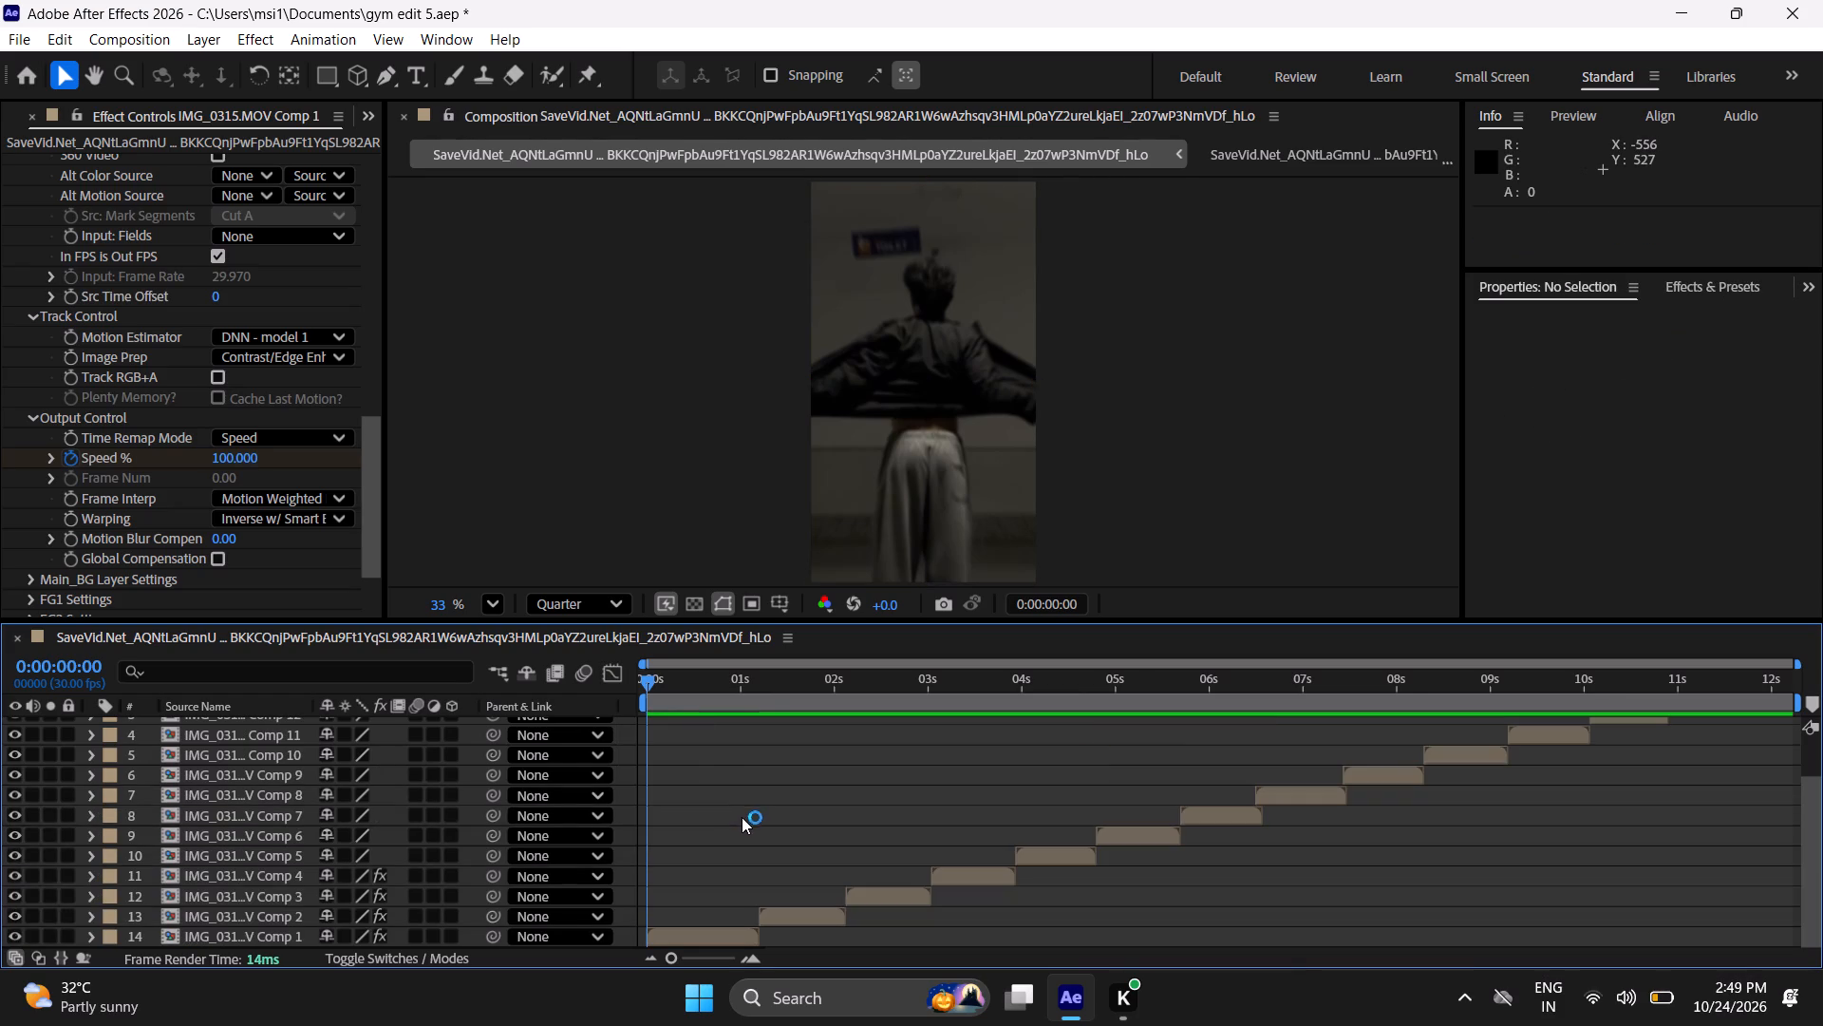
scroll(741, 810, "down", 6)
key("space")
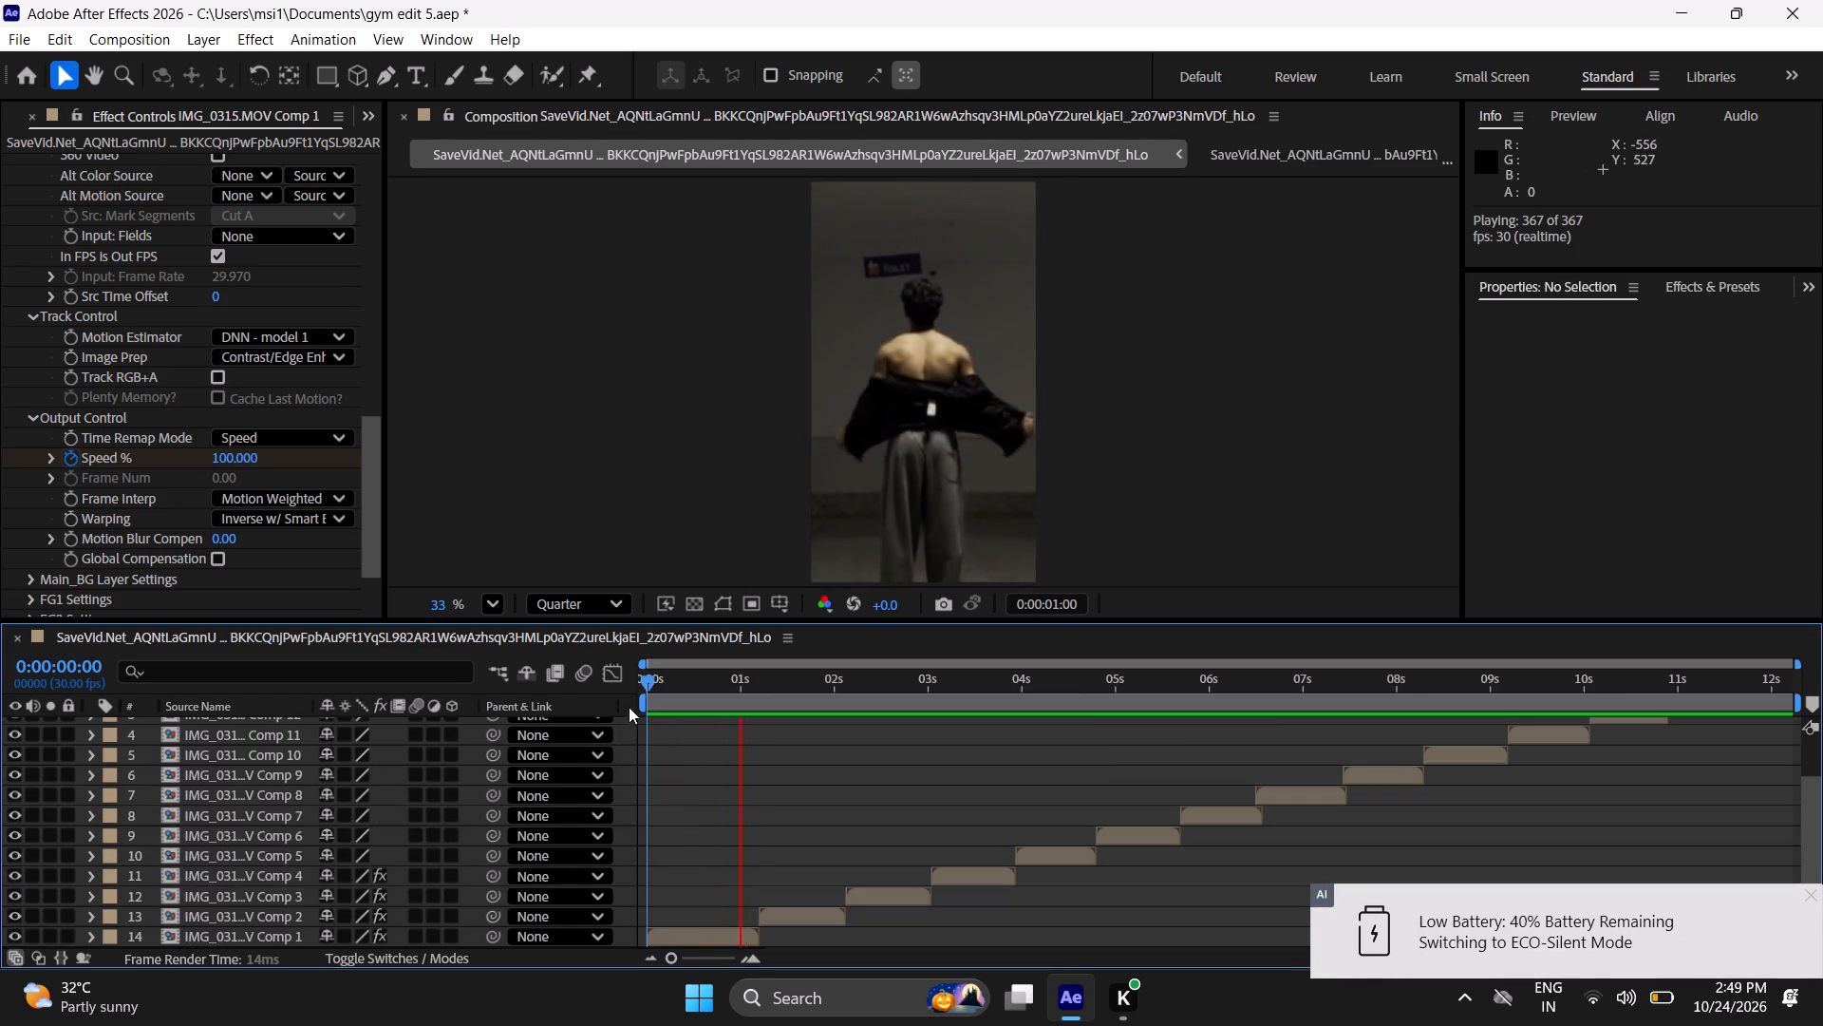
left_click_drag(641, 684, 573, 702)
key("space")
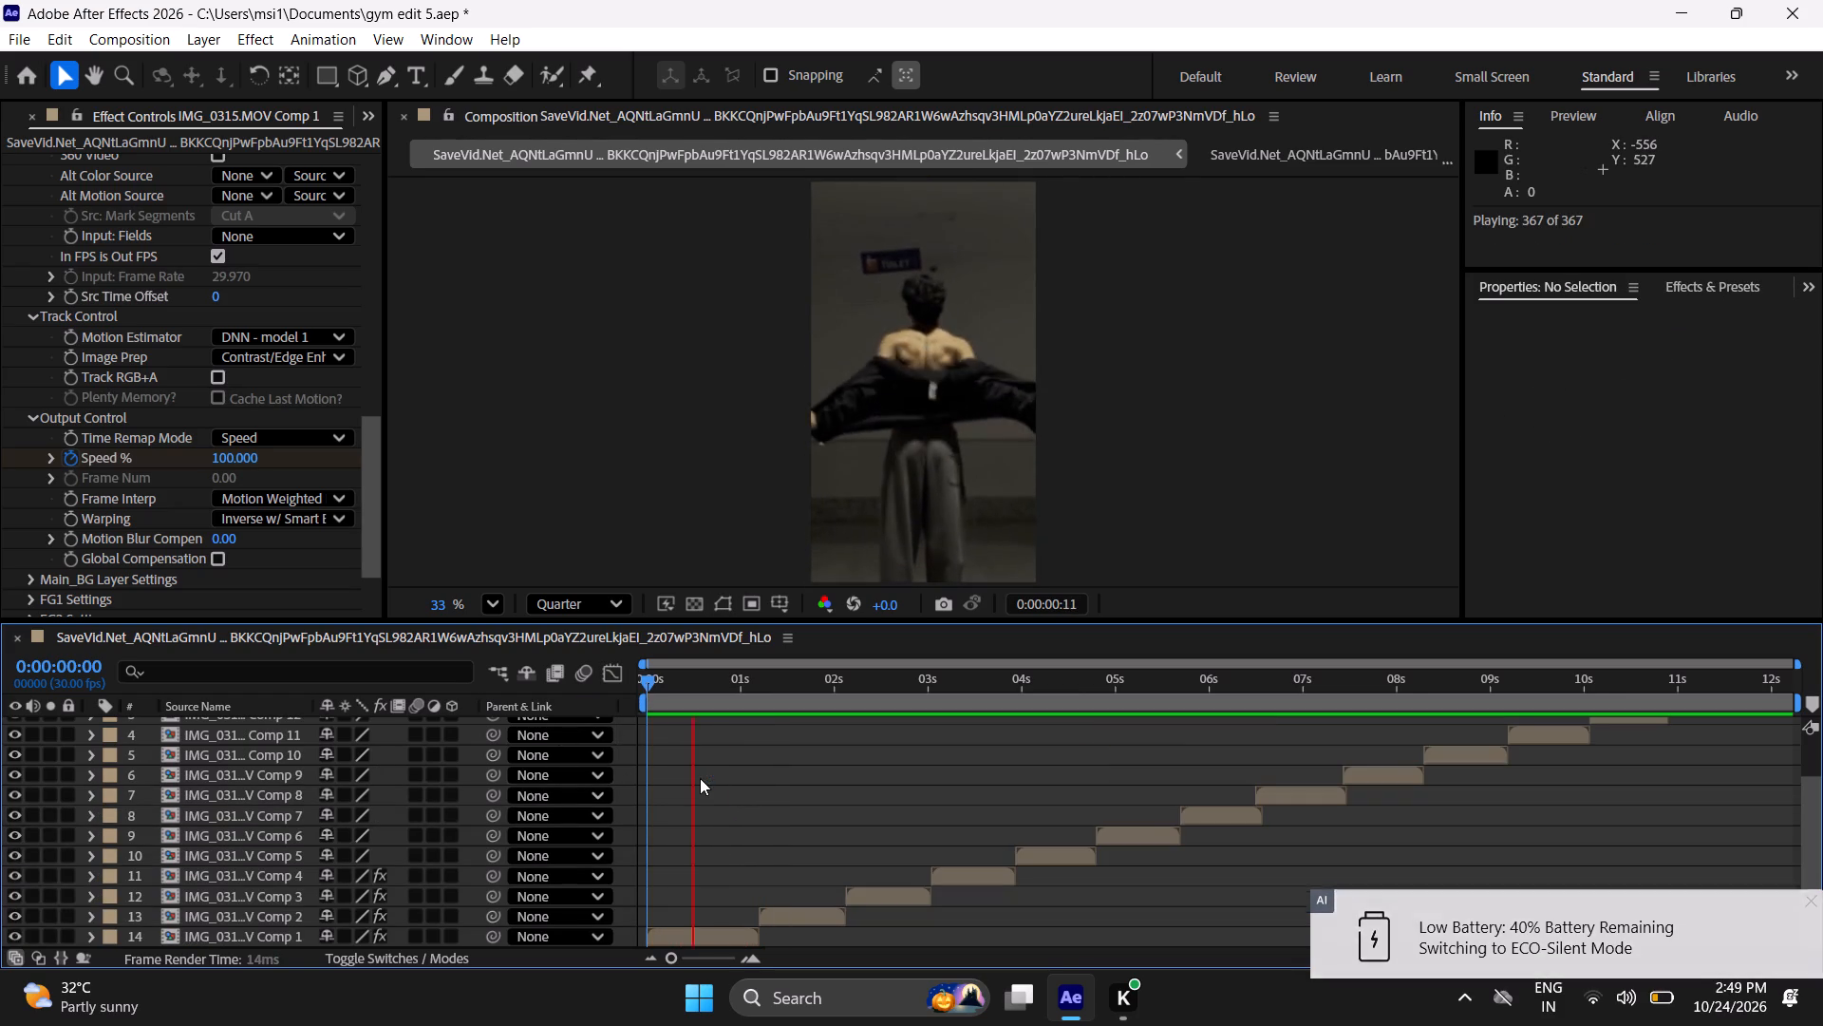
key("space")
scroll(731, 882, "down", 3)
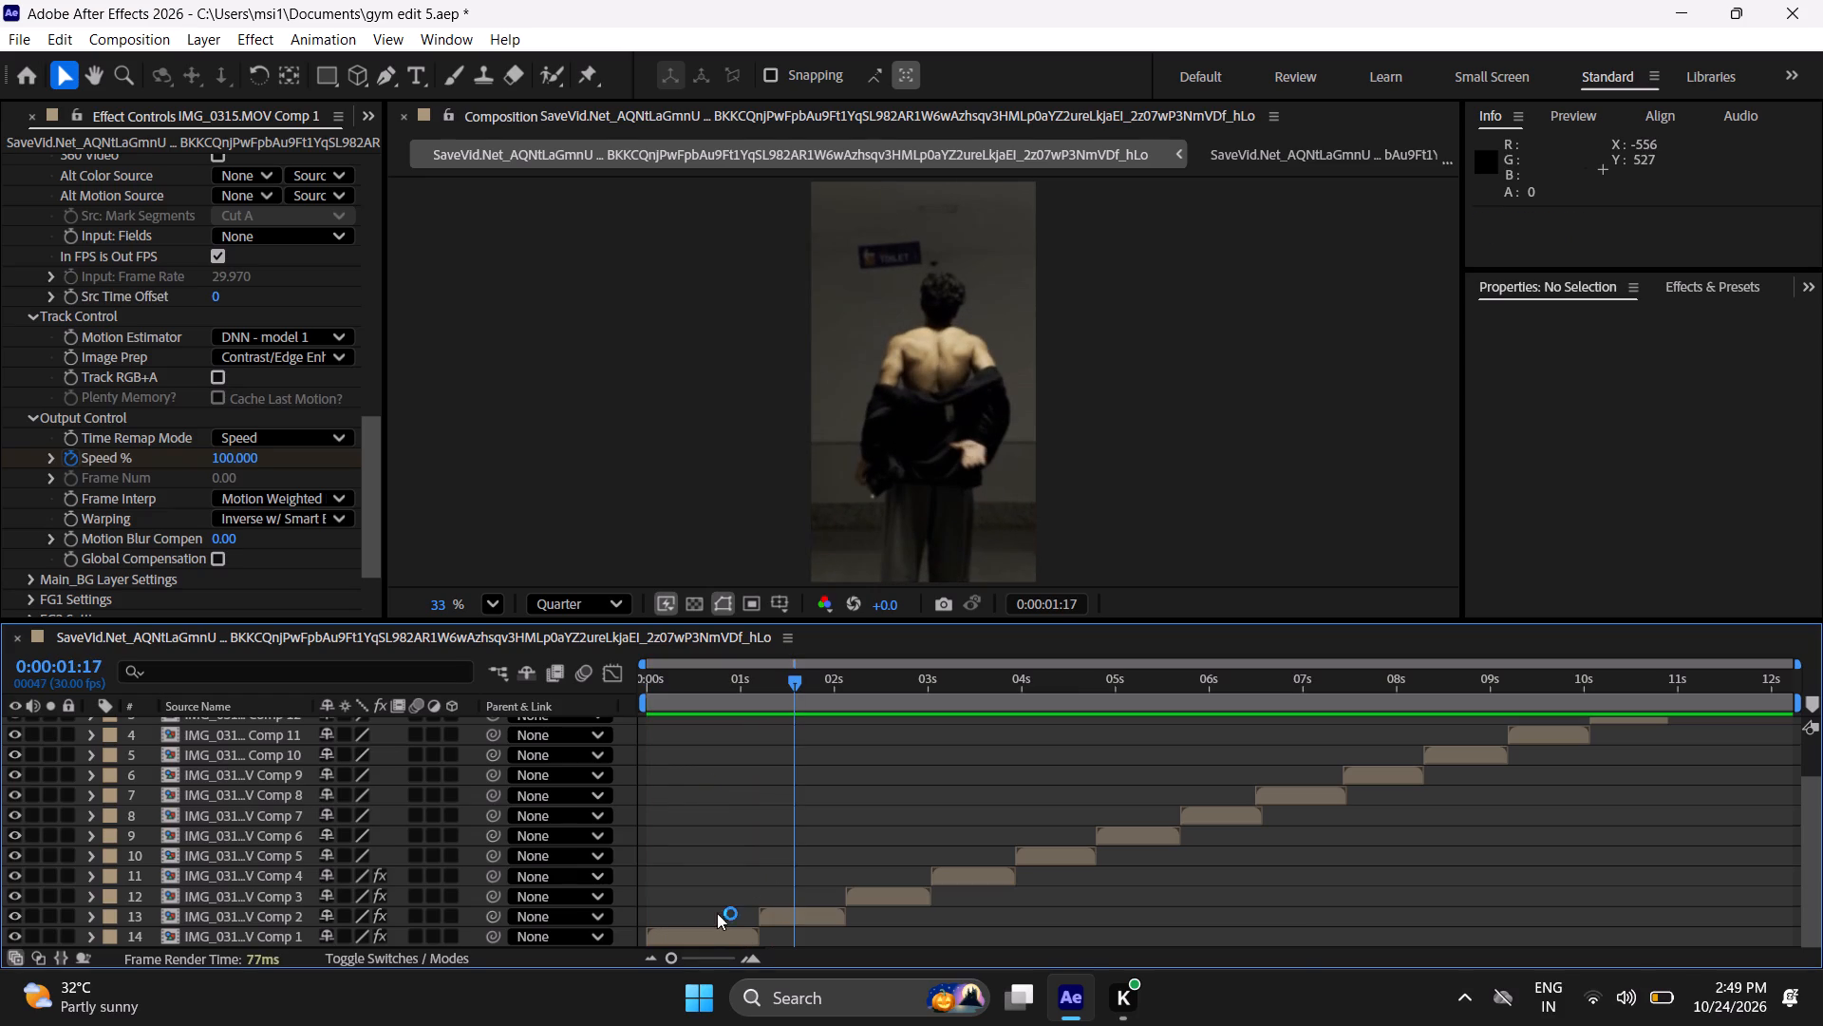
Reveal the keyframed properties of the first clip, including Twixtor Pro's Speed %.
left_click(699, 935)
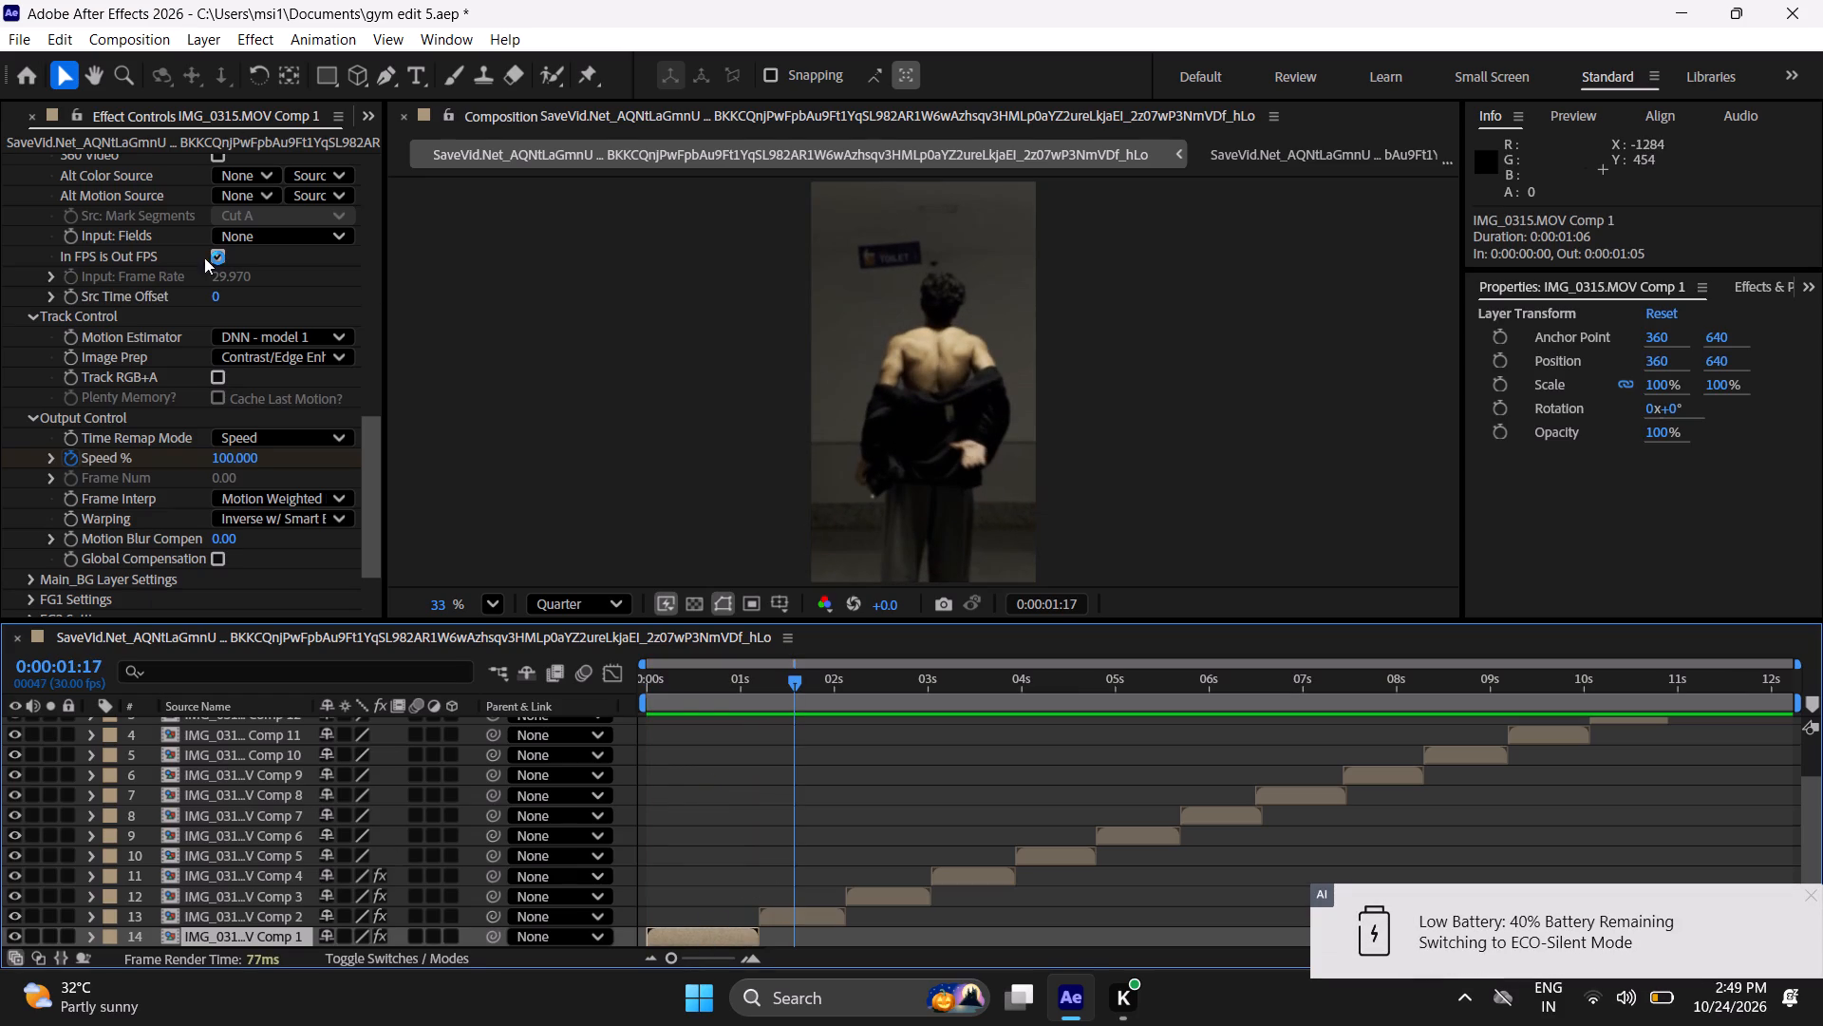
key("u")
scroll(707, 696, "down", 8)
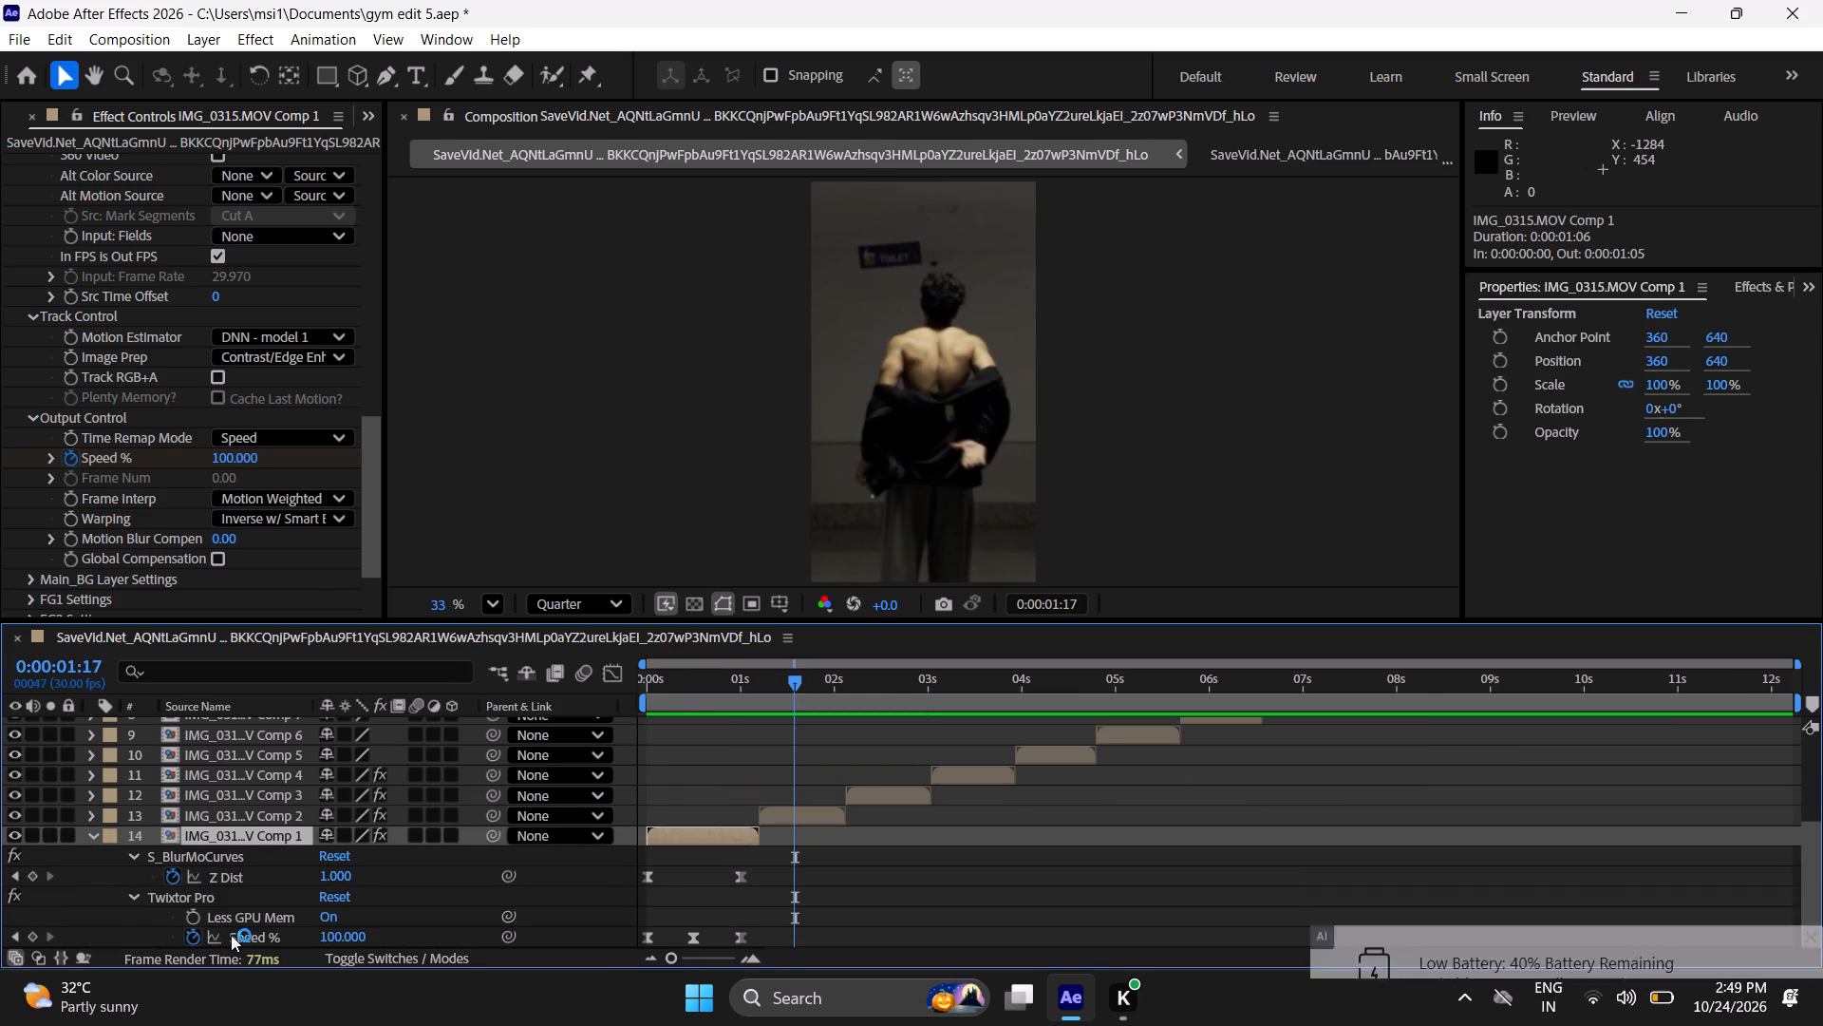
Copy the first clip's Twixtor Pro Speed % keyframes and paste them onto the second clip at its start, 0:00:01:06.
left_click(139, 854)
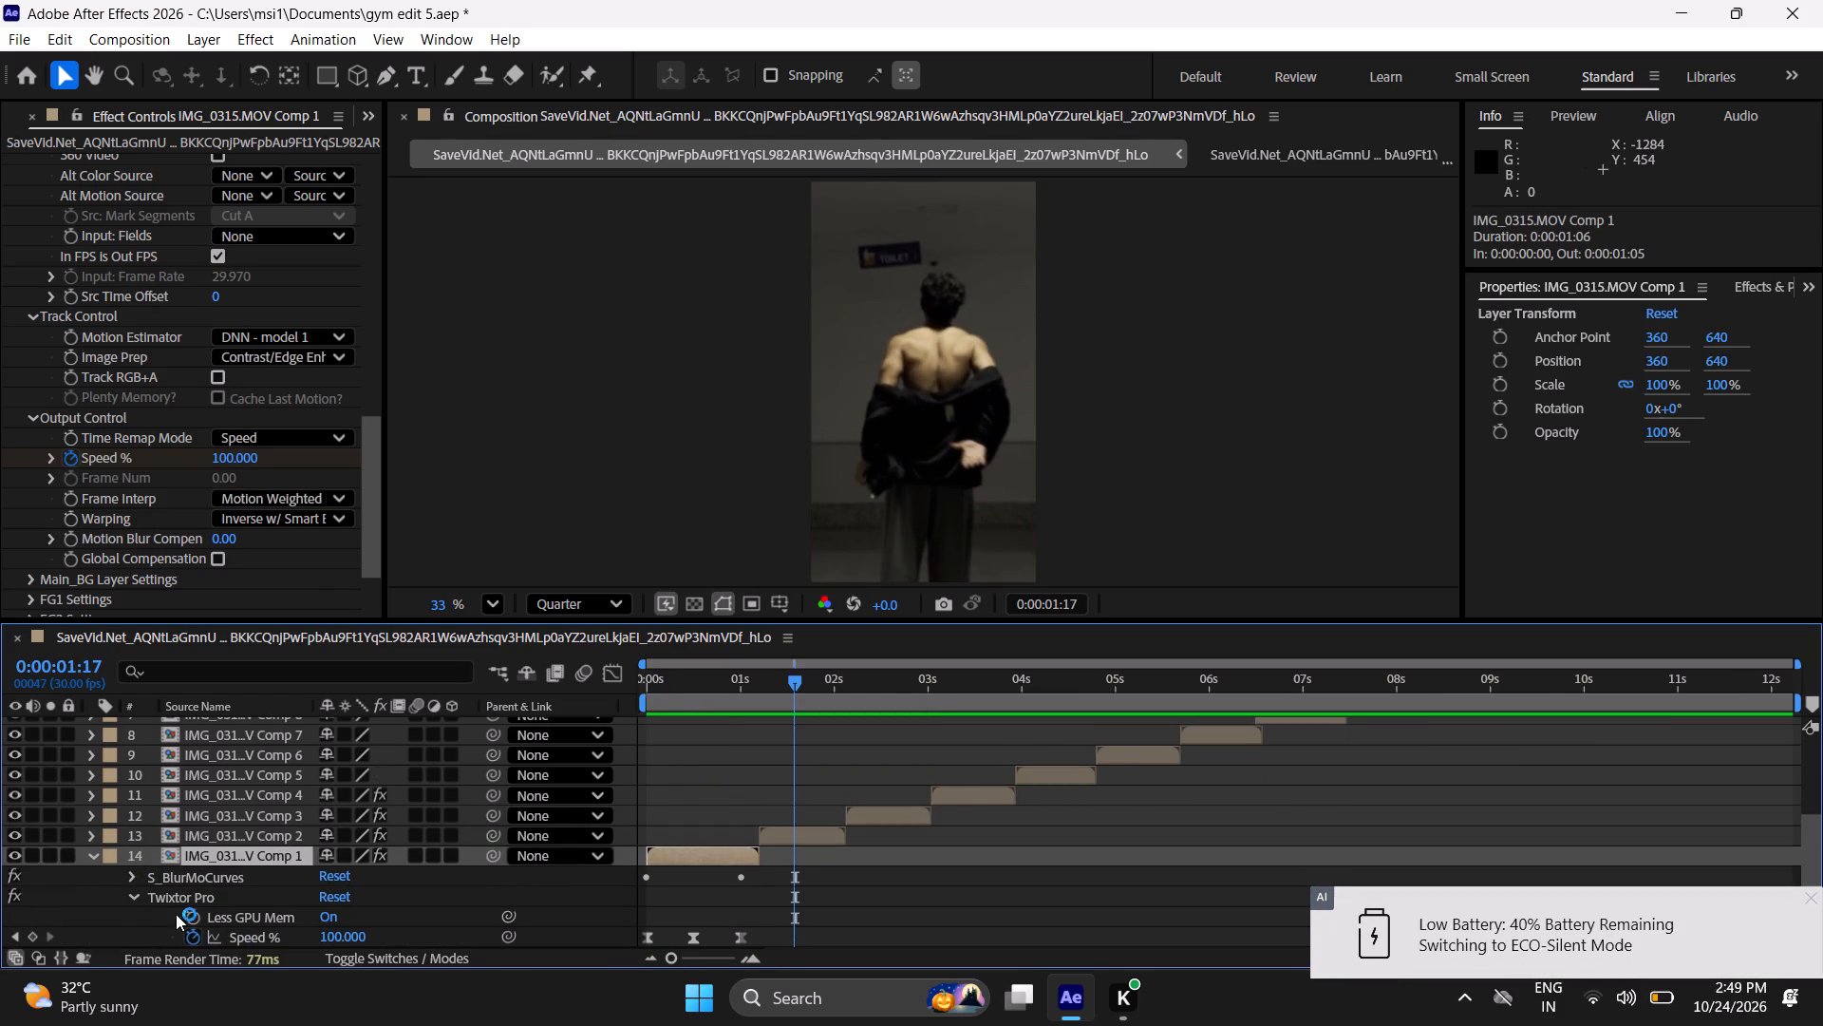
left_click(262, 937)
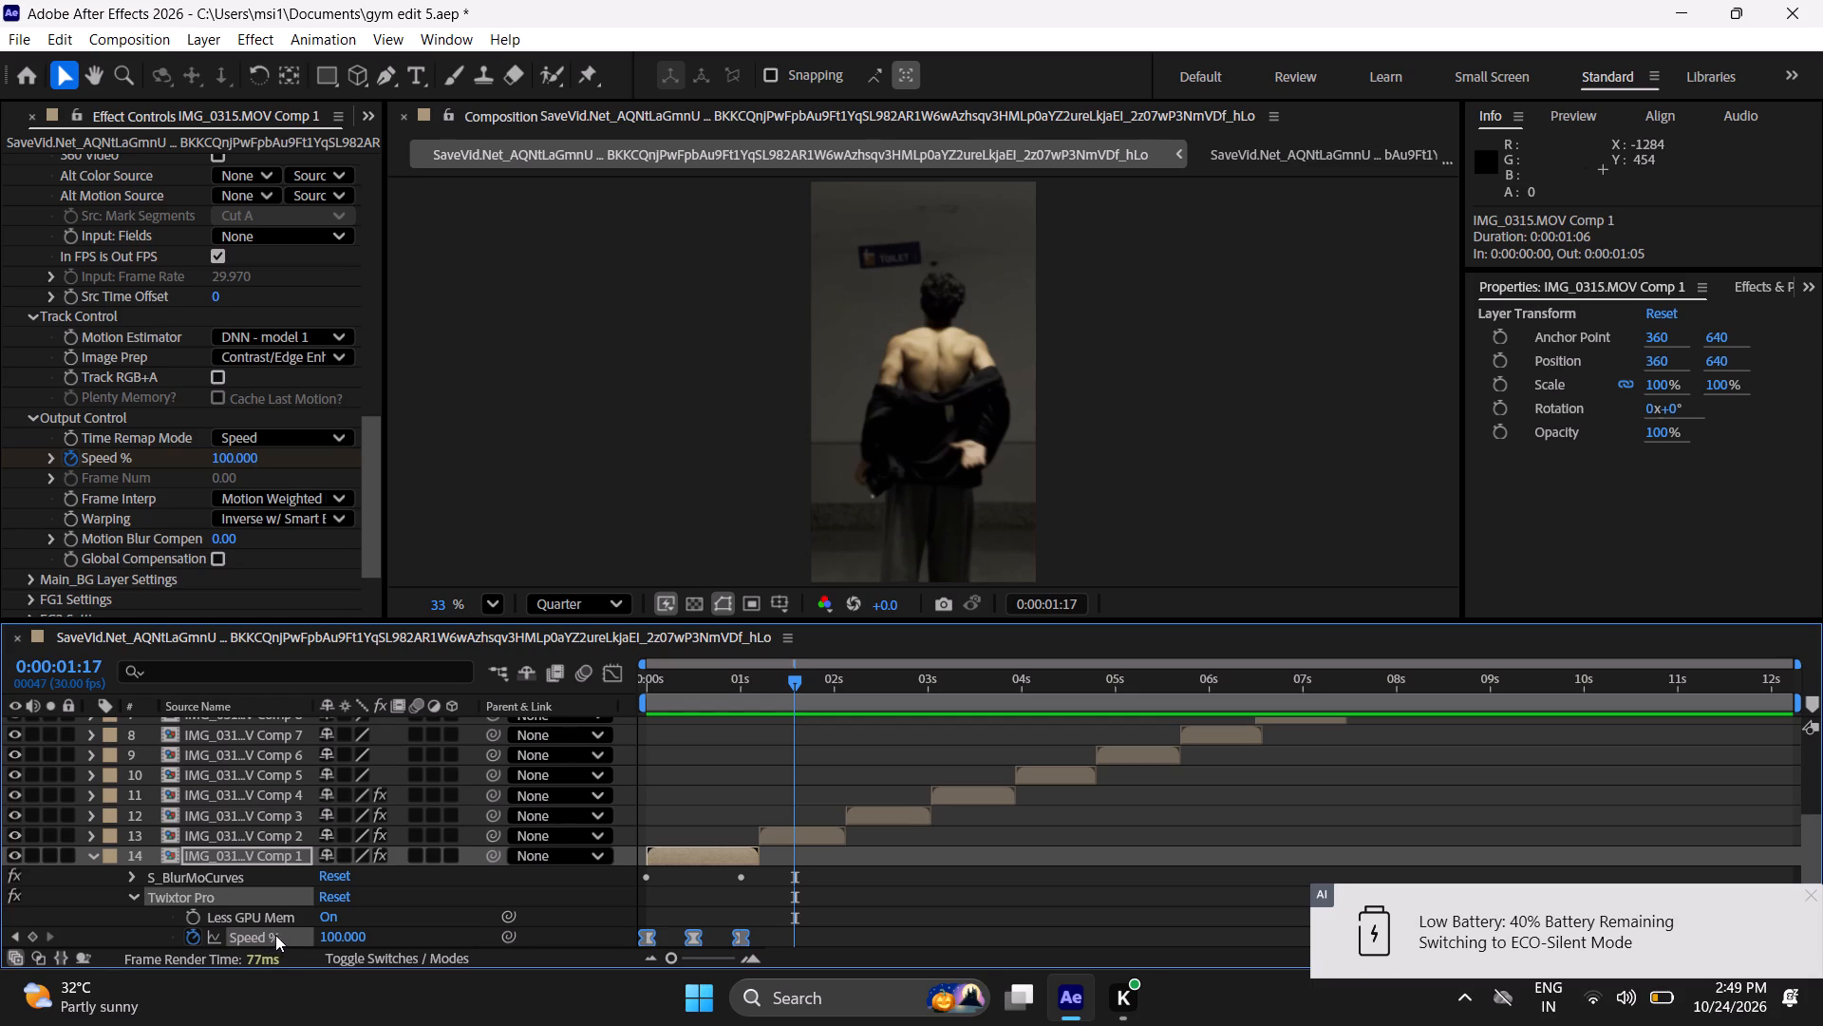
key("ctrl+c")
left_click(780, 837)
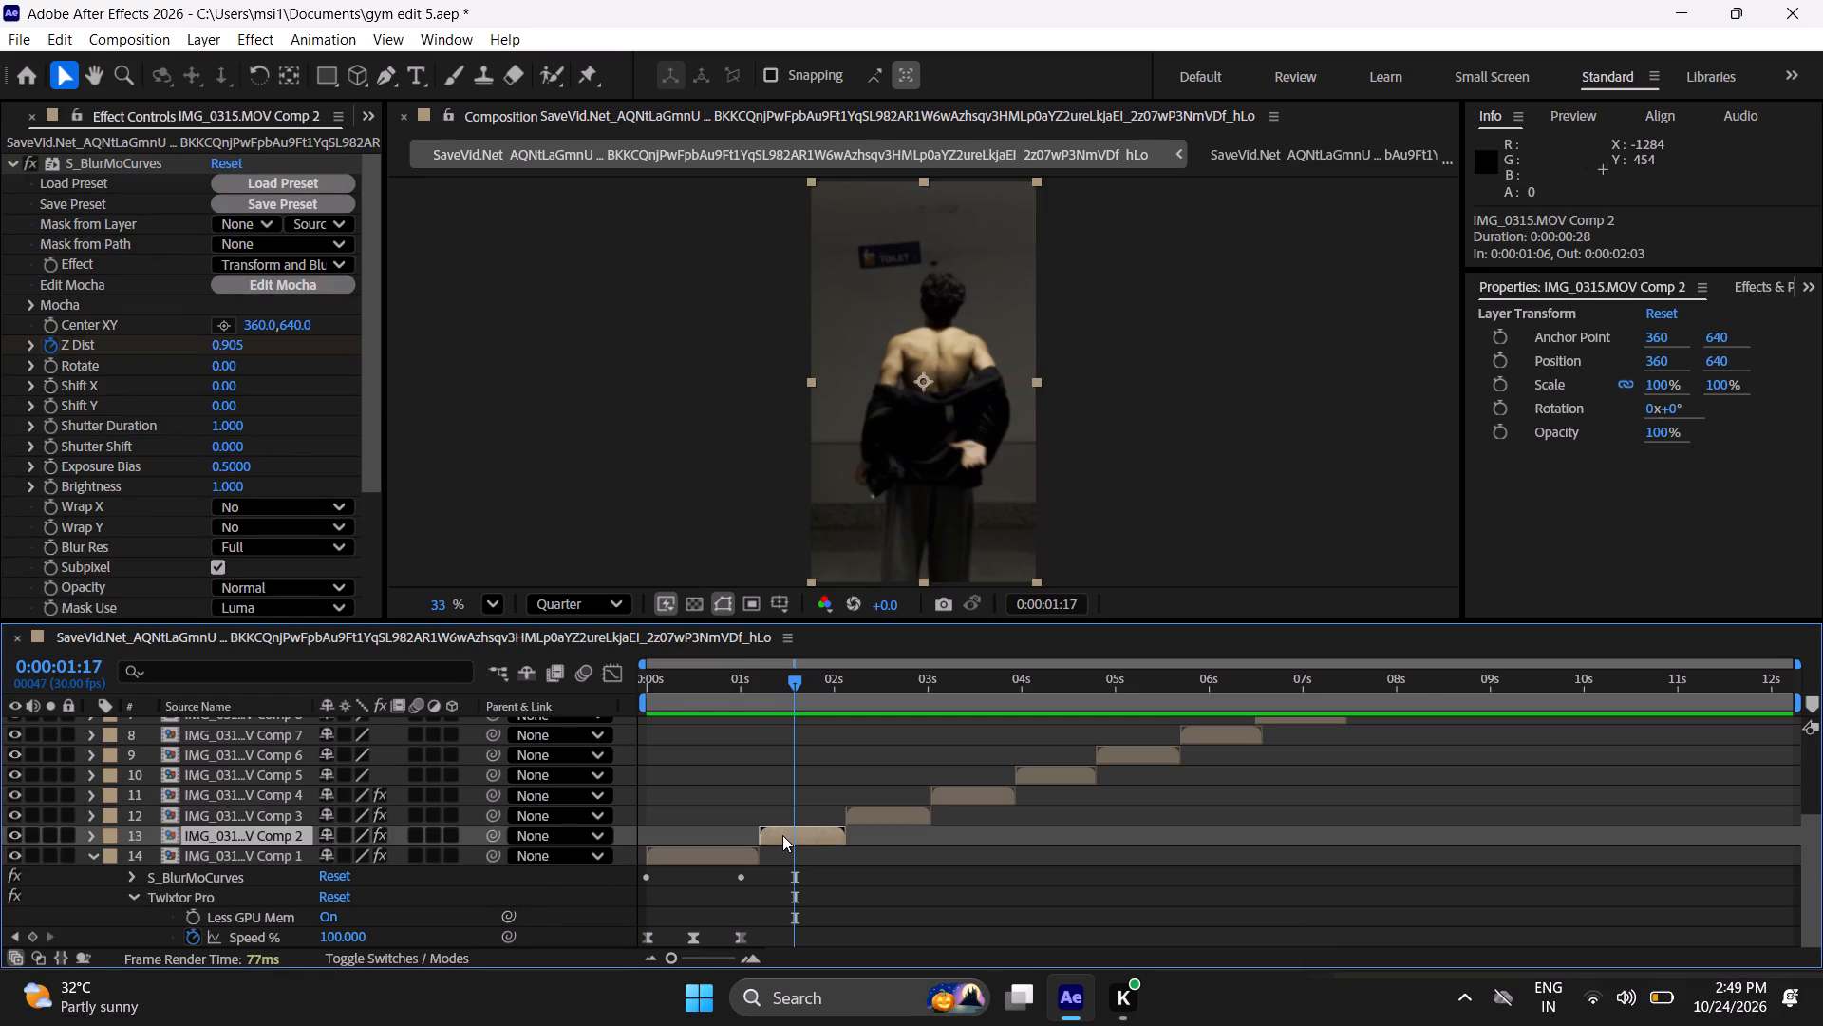
key("i")
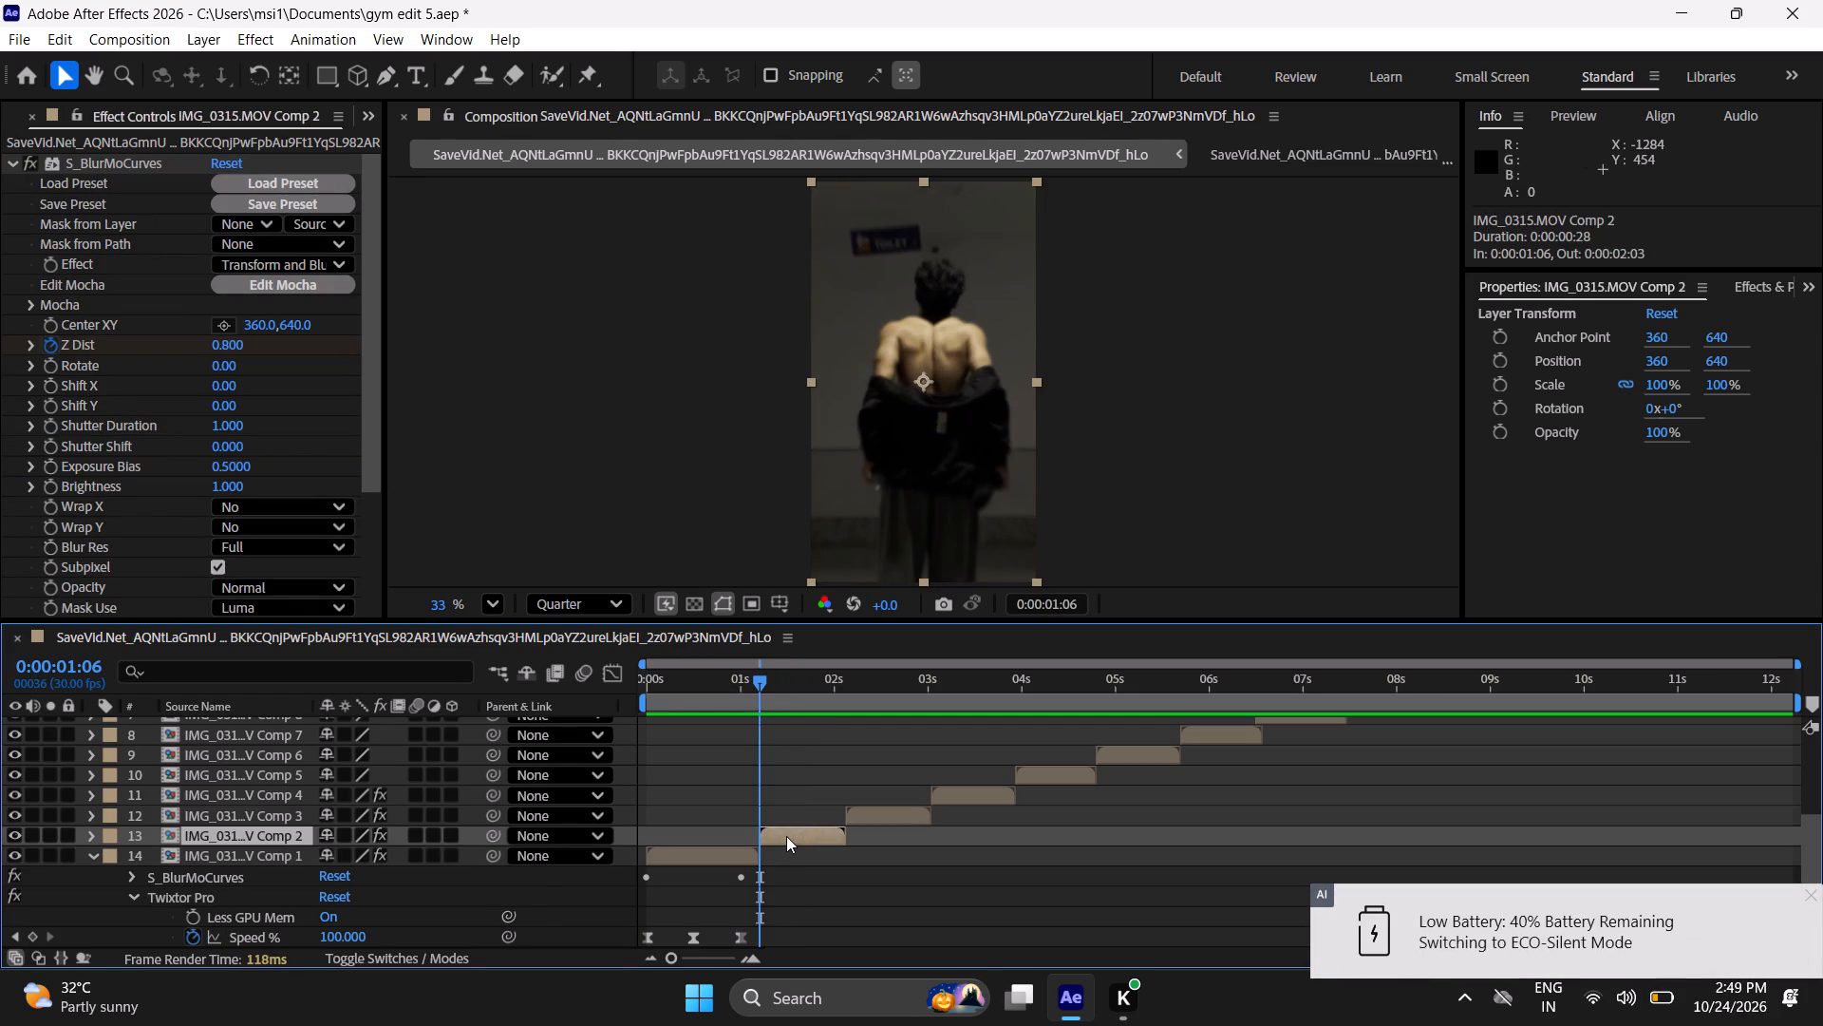
left_click(799, 860)
type("uu")
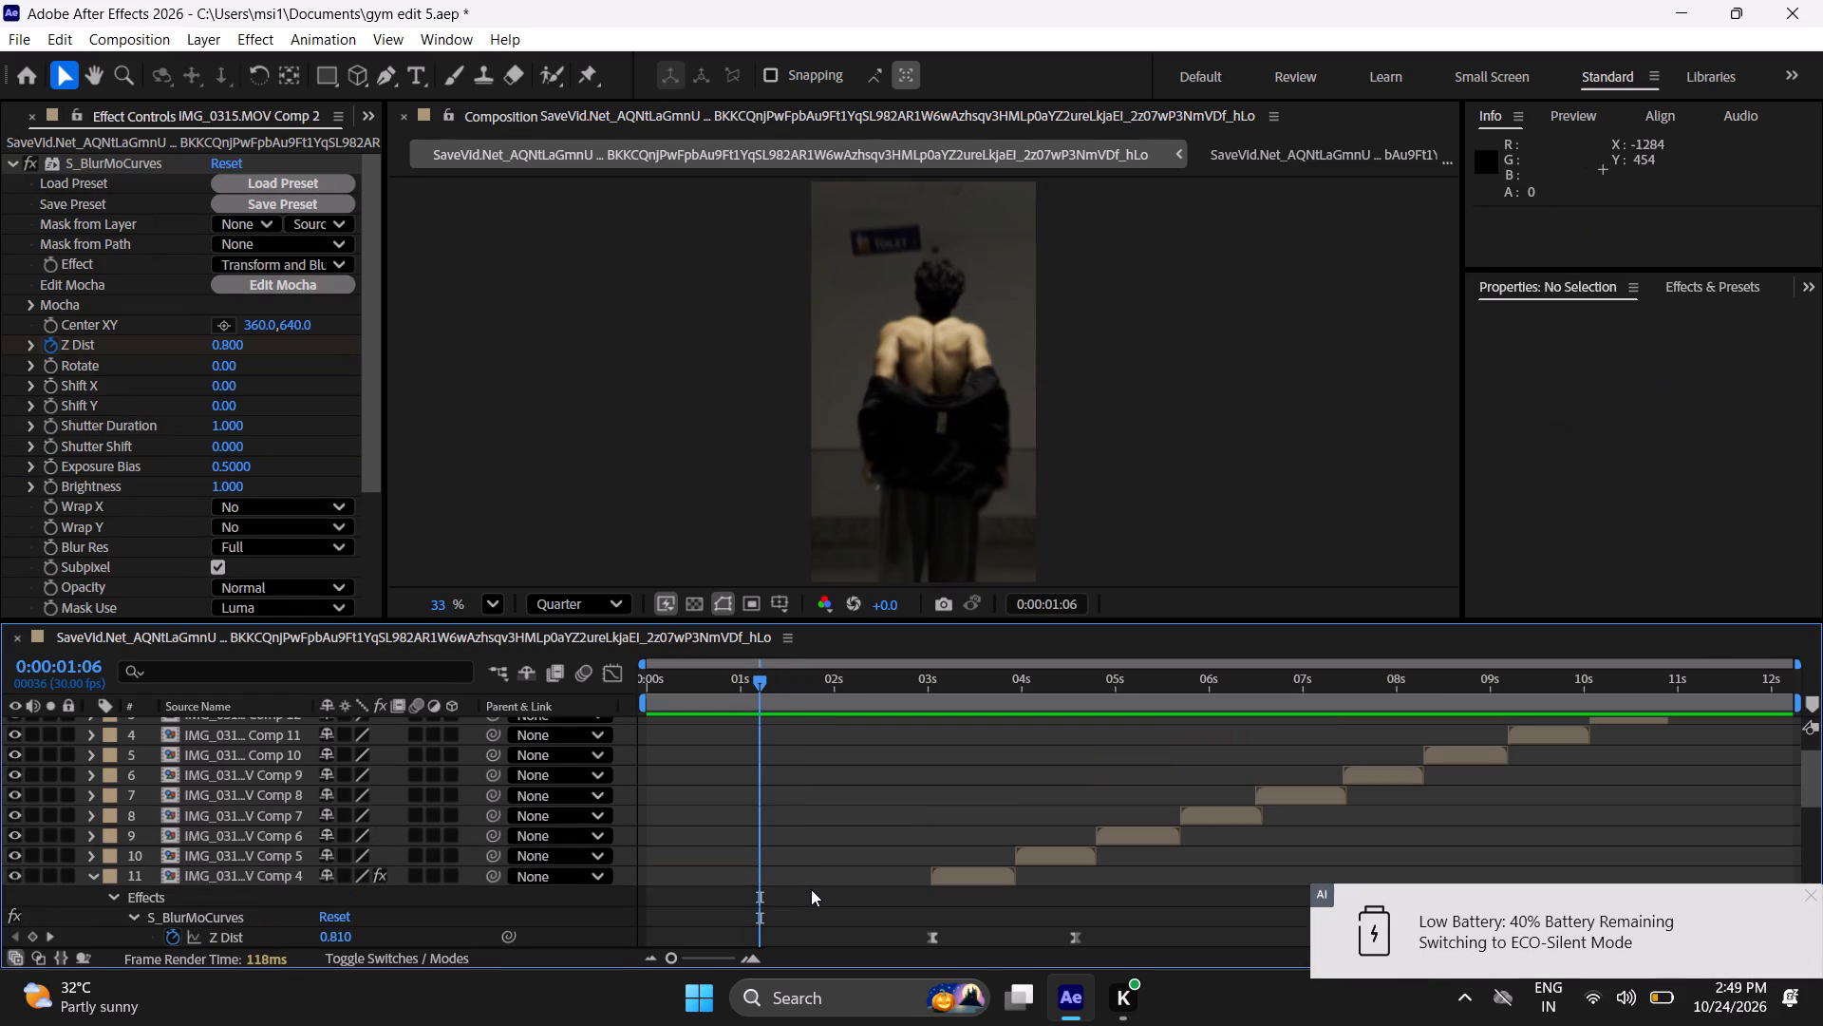
key("u")
scroll(814, 887, "down", 4)
left_click(804, 909)
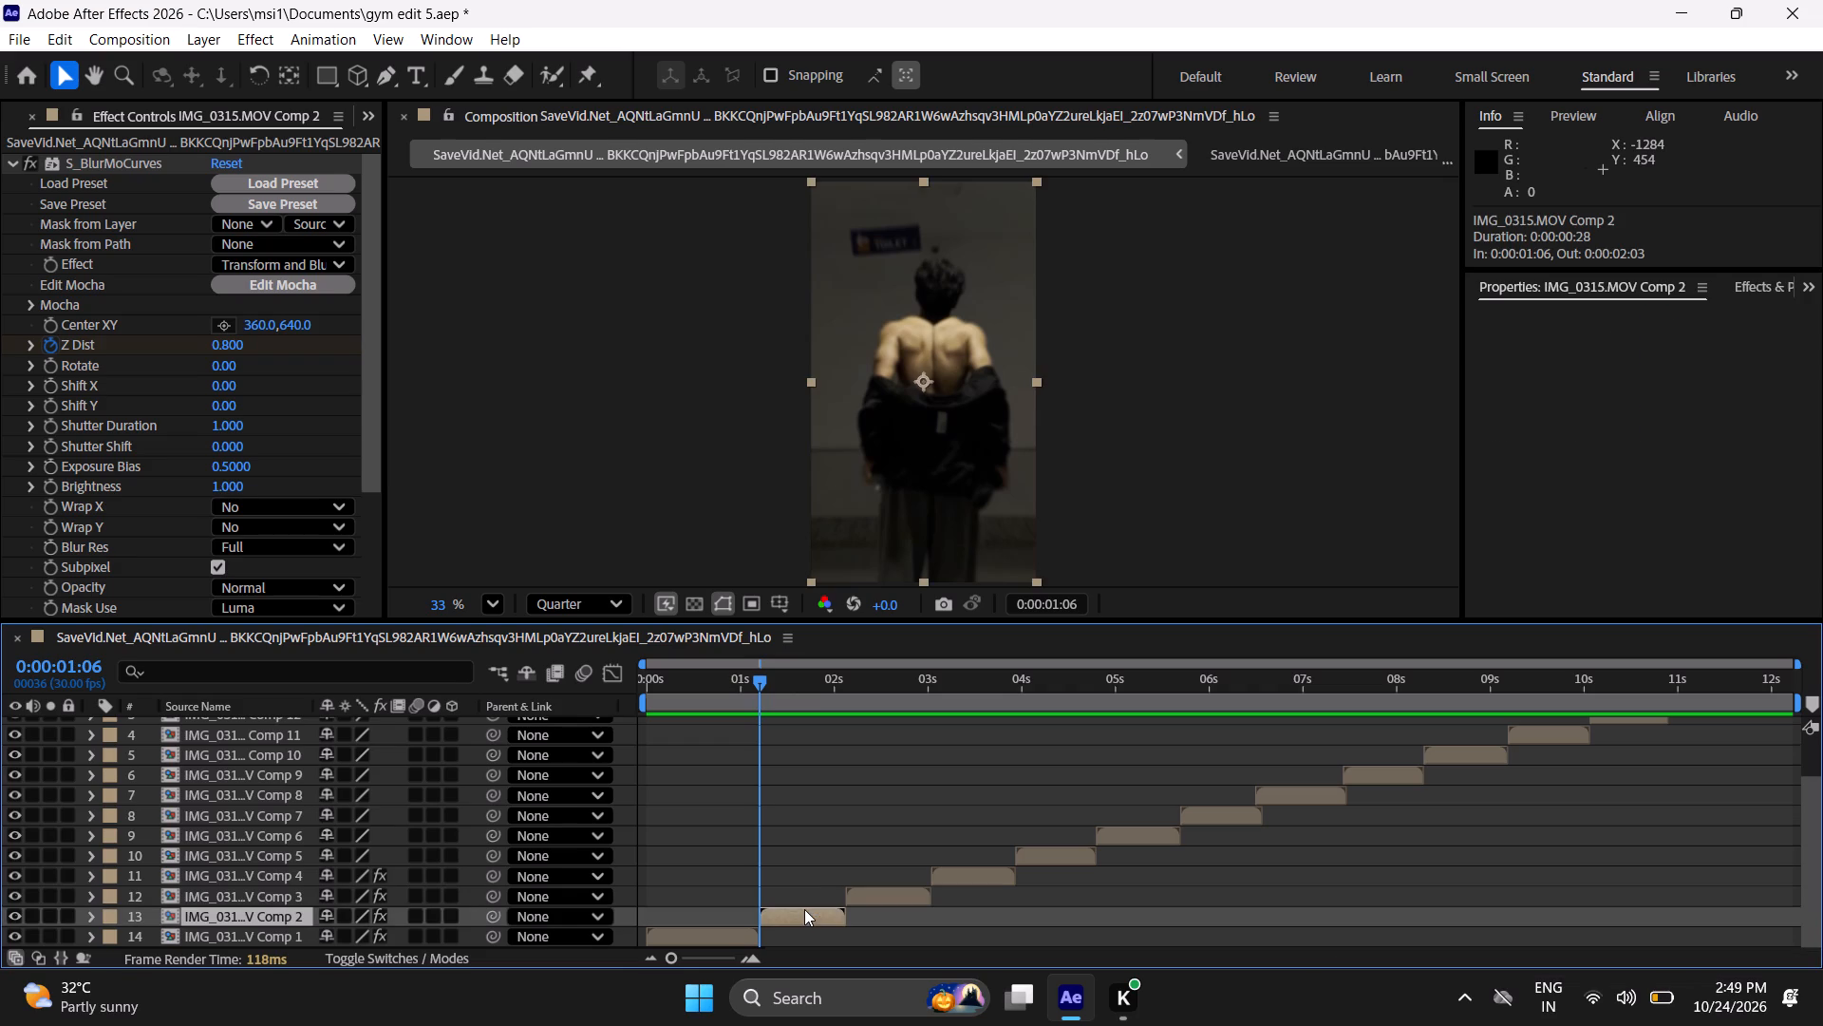
key("ctrl+v")
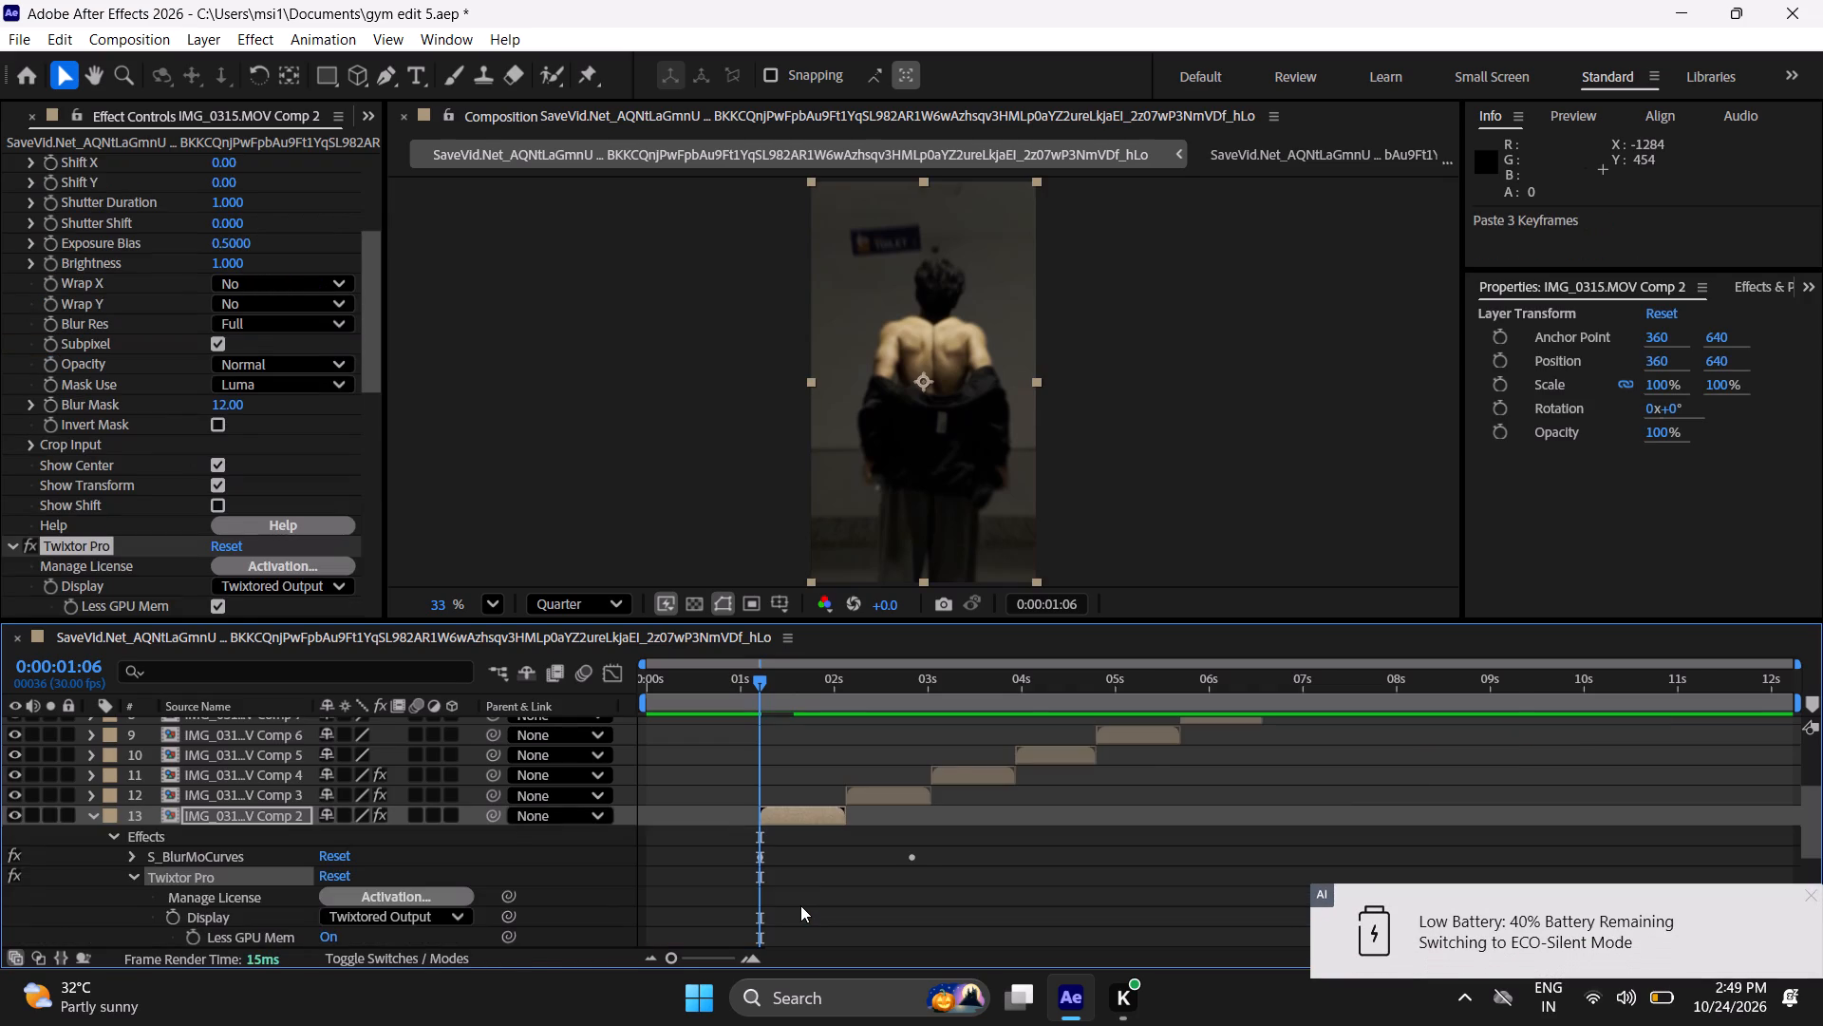
Reveal the second clip's keyframes and compress its three Speed % keyframes proportionally so the last one sits at 0:00:02:02.
scroll(800, 905, "down", 3)
key("u")
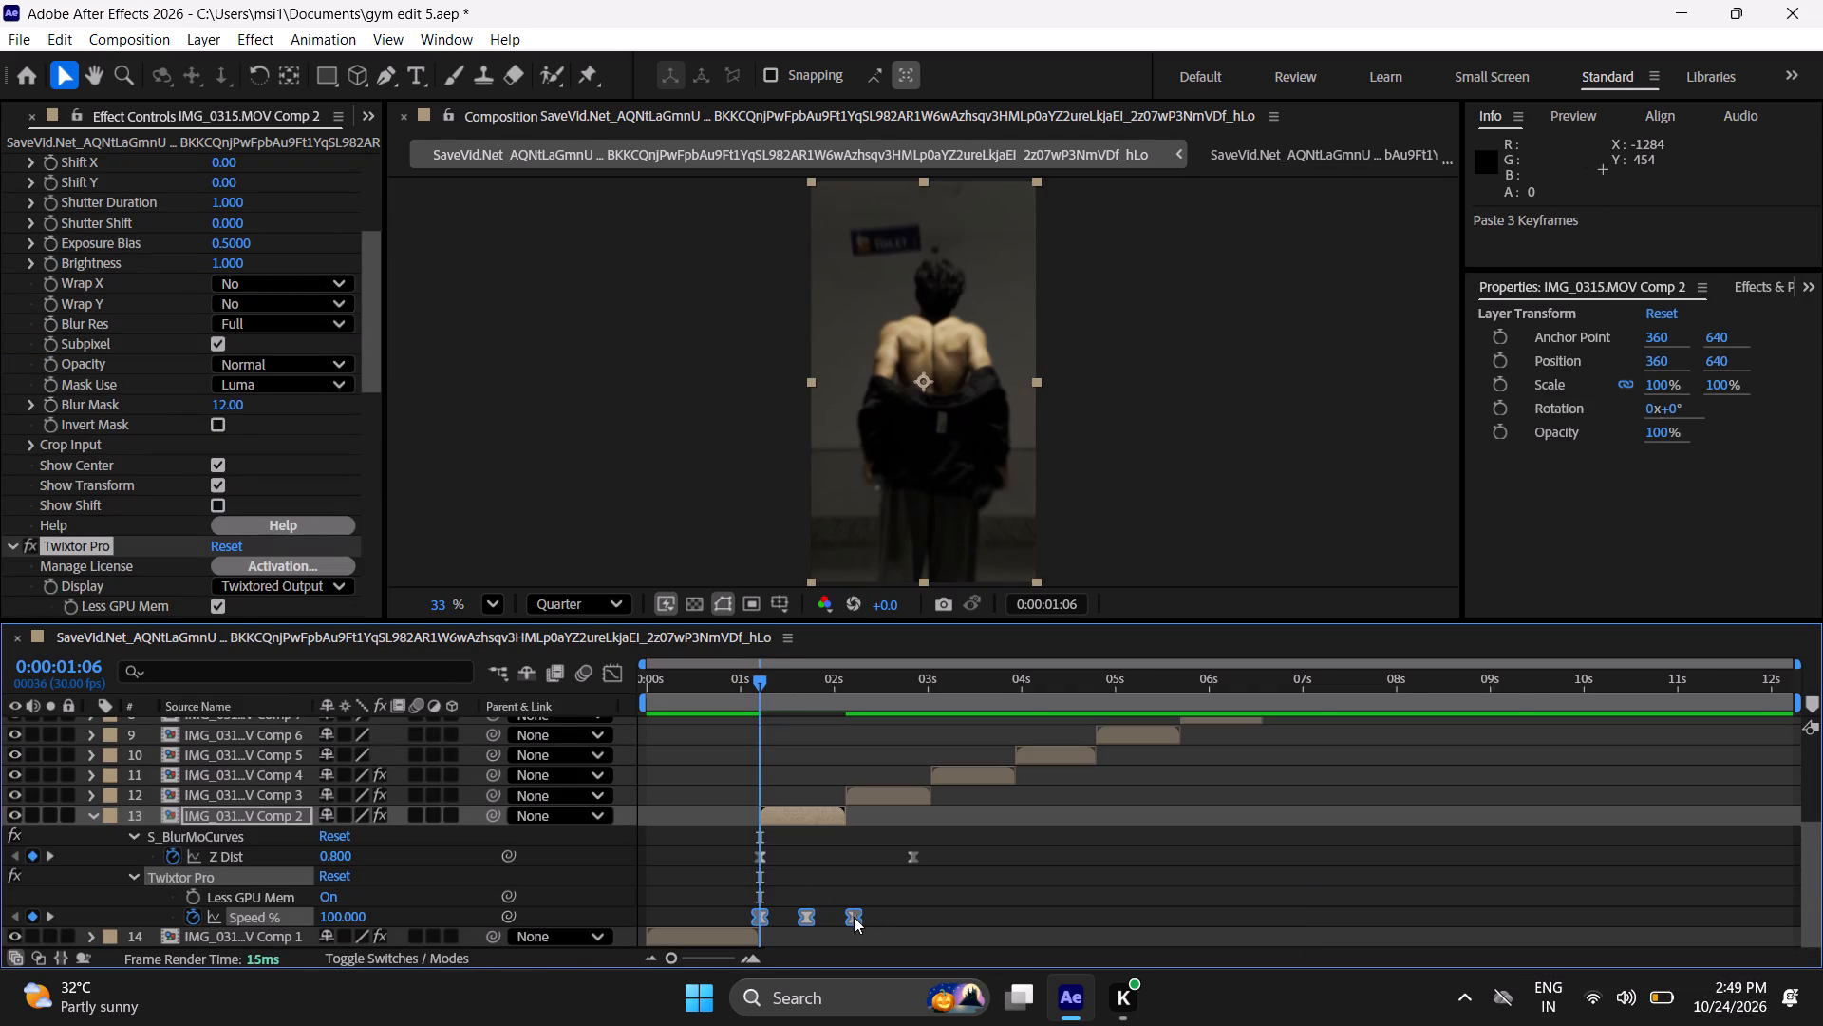
left_click_drag(854, 917, 843, 921, "alt")
left_click_drag(757, 683, 759, 682)
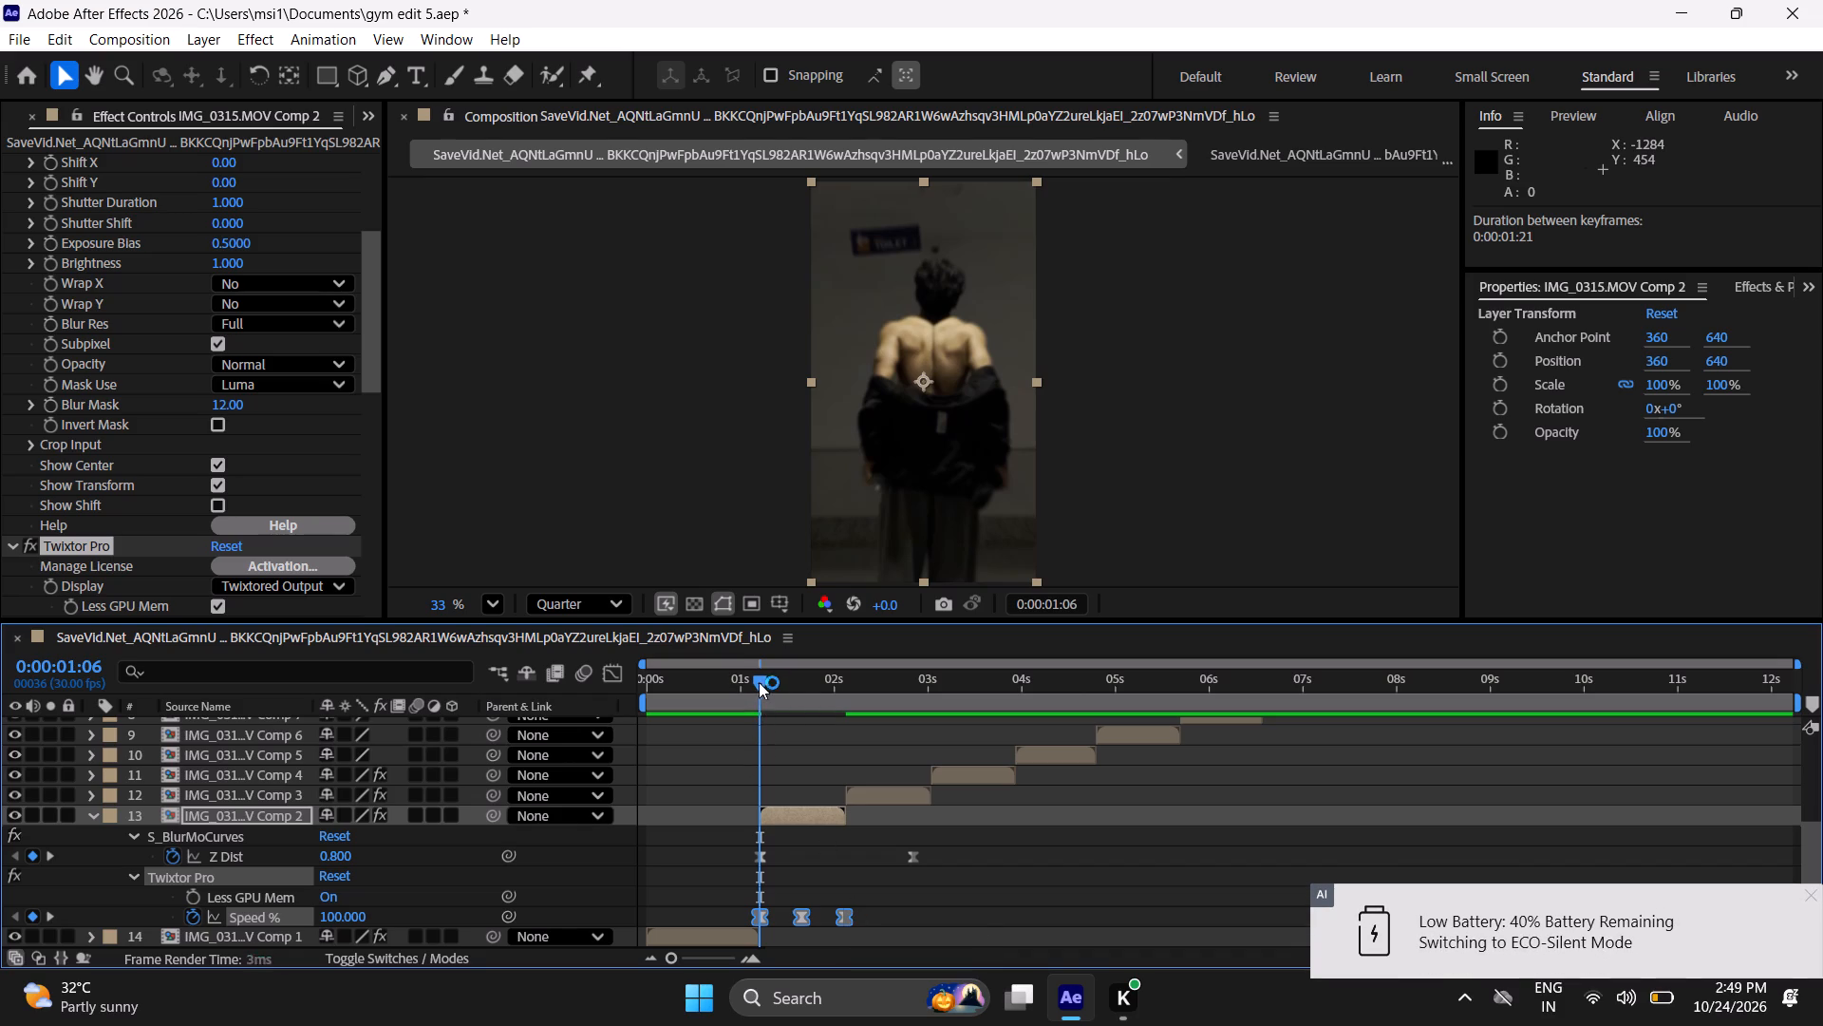
left_click_drag(759, 682, 832, 724)
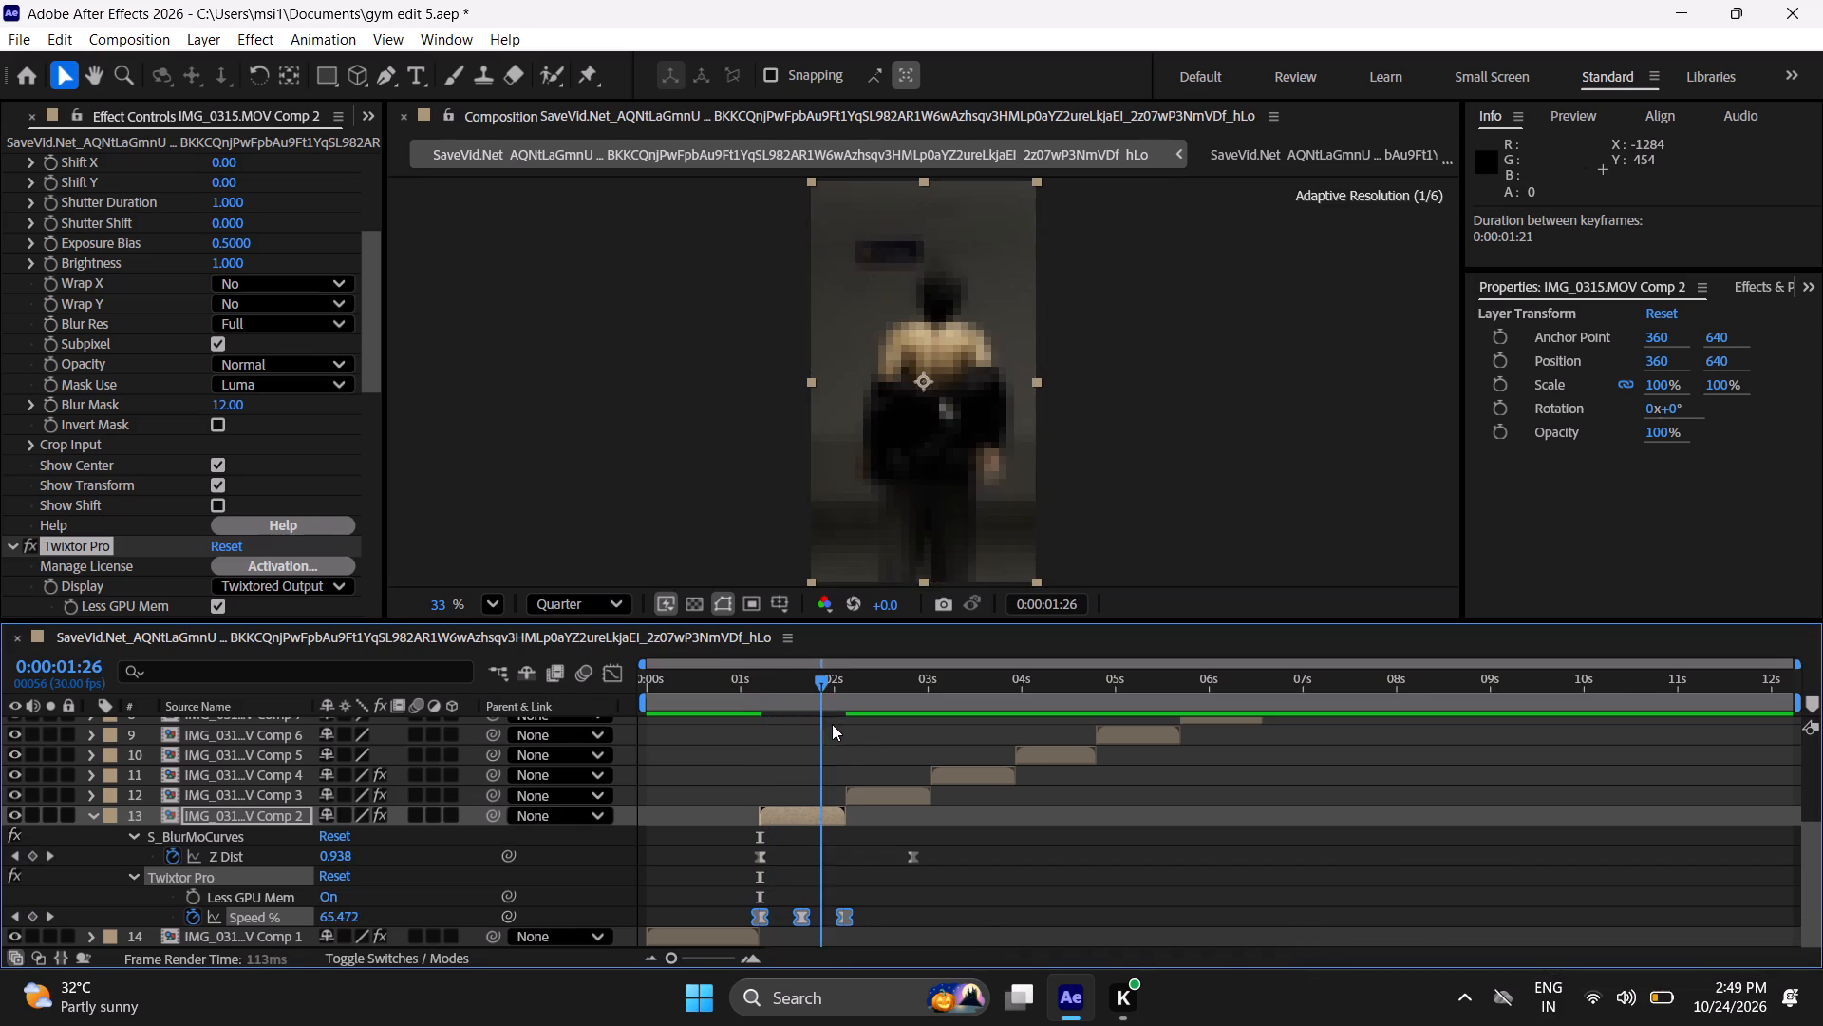
left_click_drag(832, 724, 837, 743)
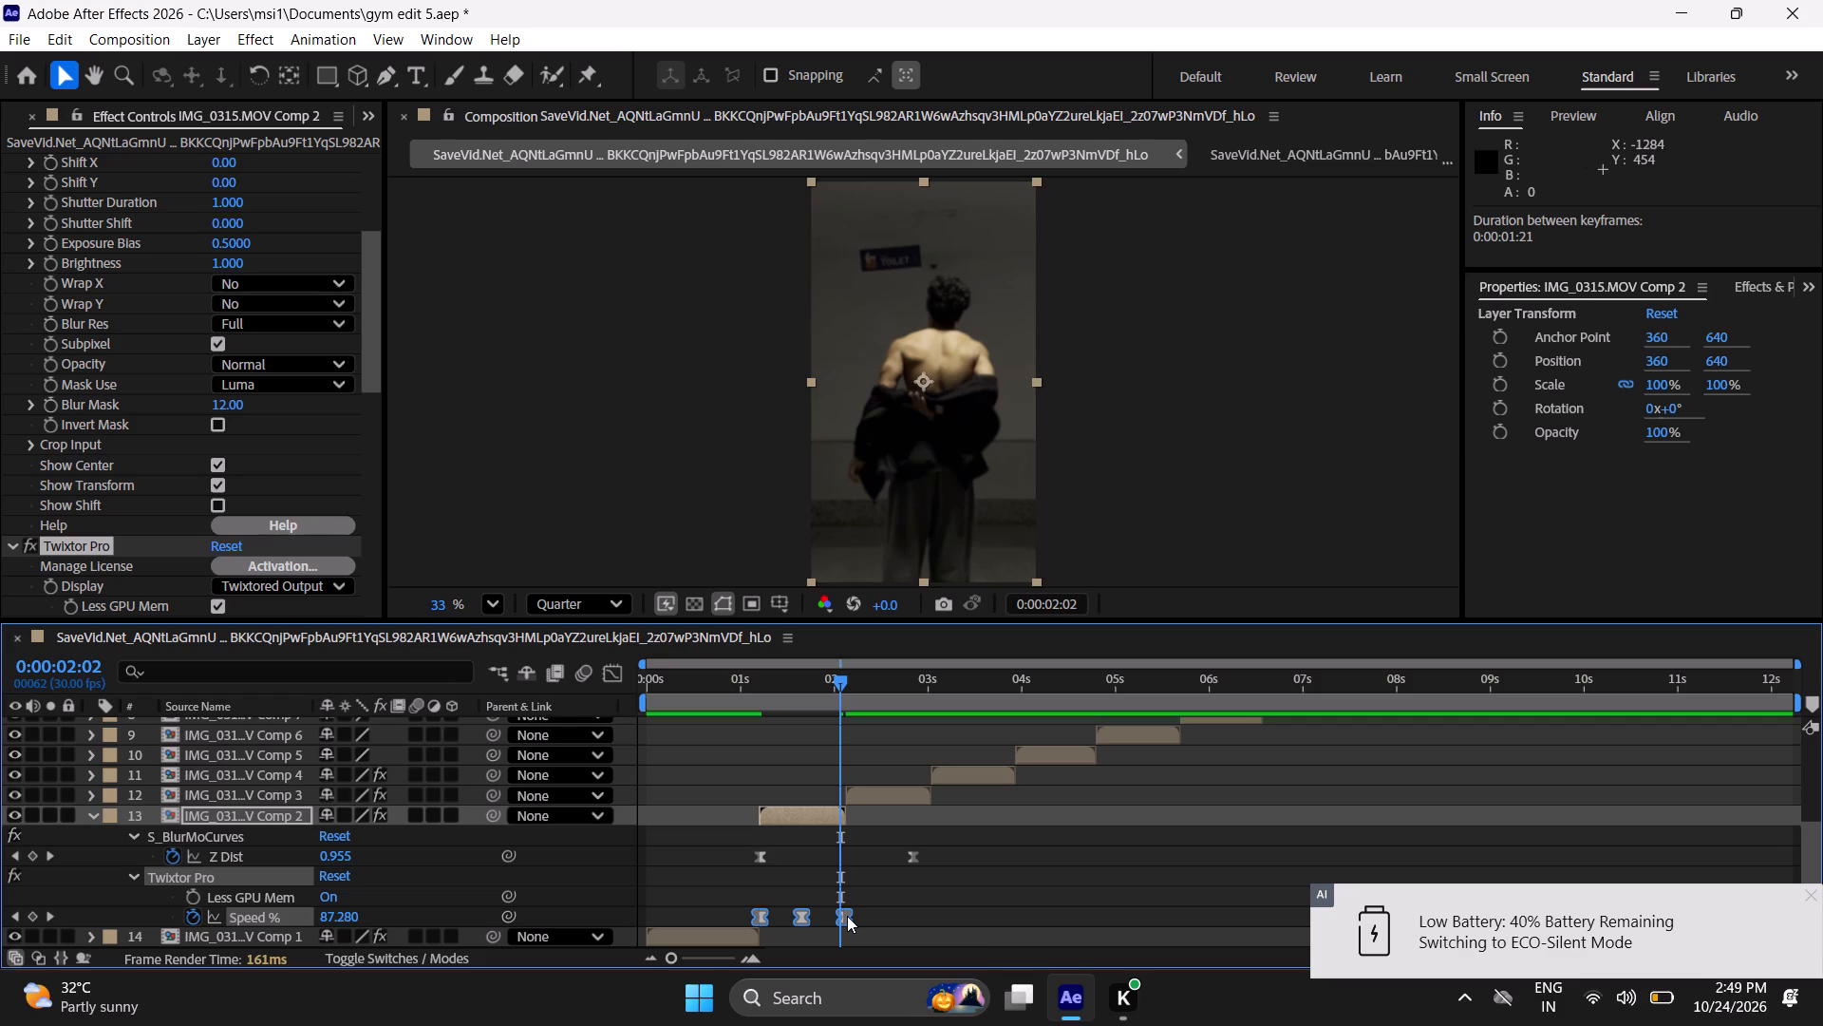
left_click(847, 916, "alt")
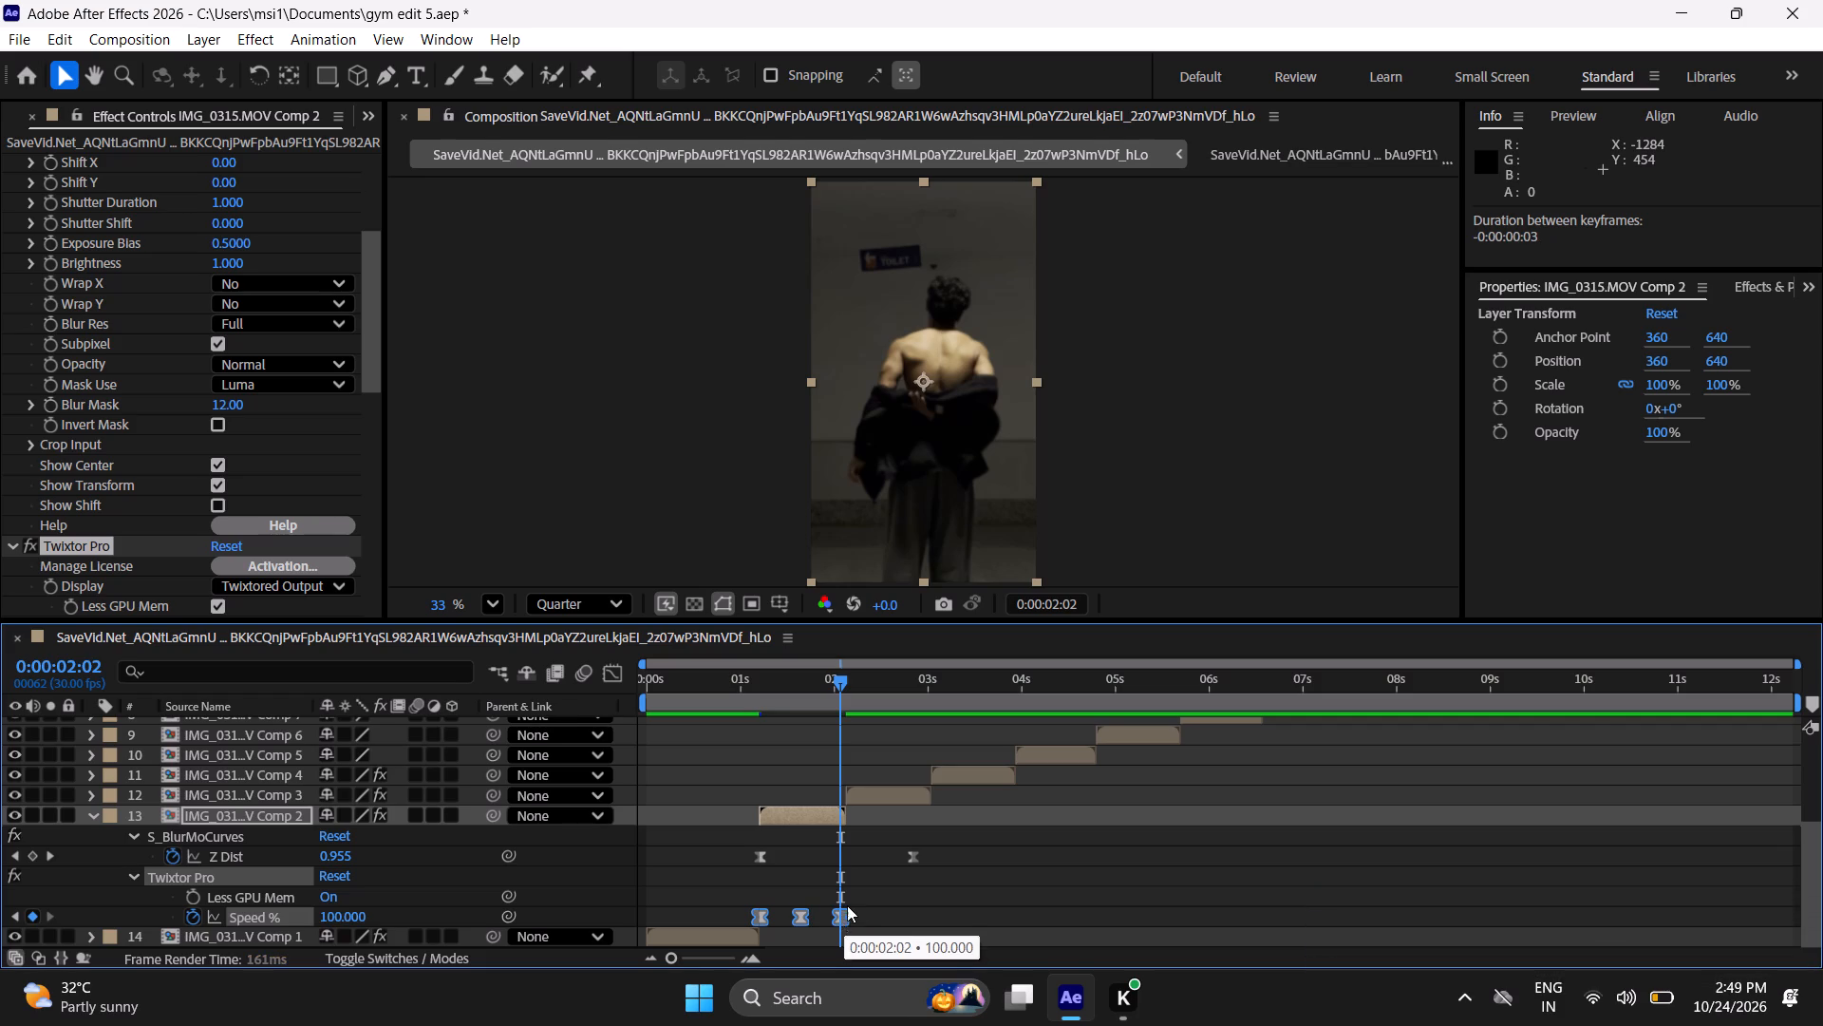
Collapse the clip properties and play repeatedly from 0:00:00:00 through the second clip to review the speed ramps.
left_click_drag(836, 685, 839, 685)
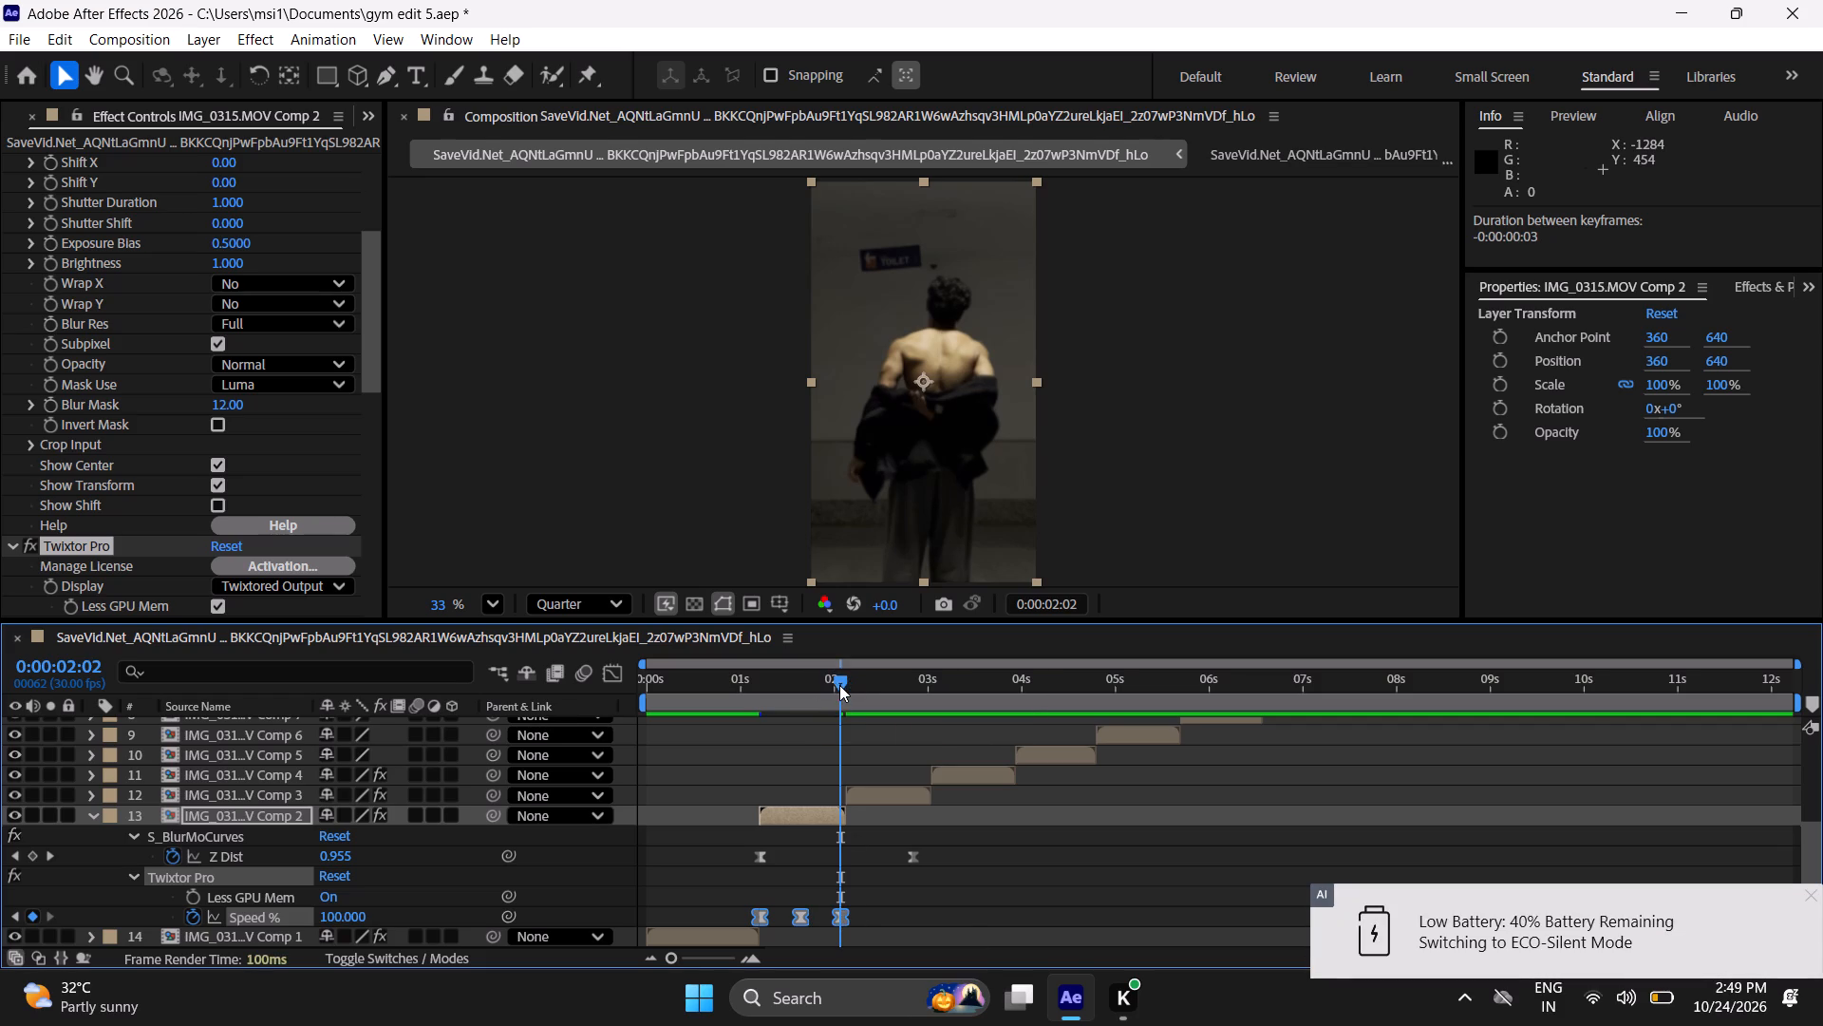
left_click_drag(839, 685, 543, 771)
left_click(736, 883)
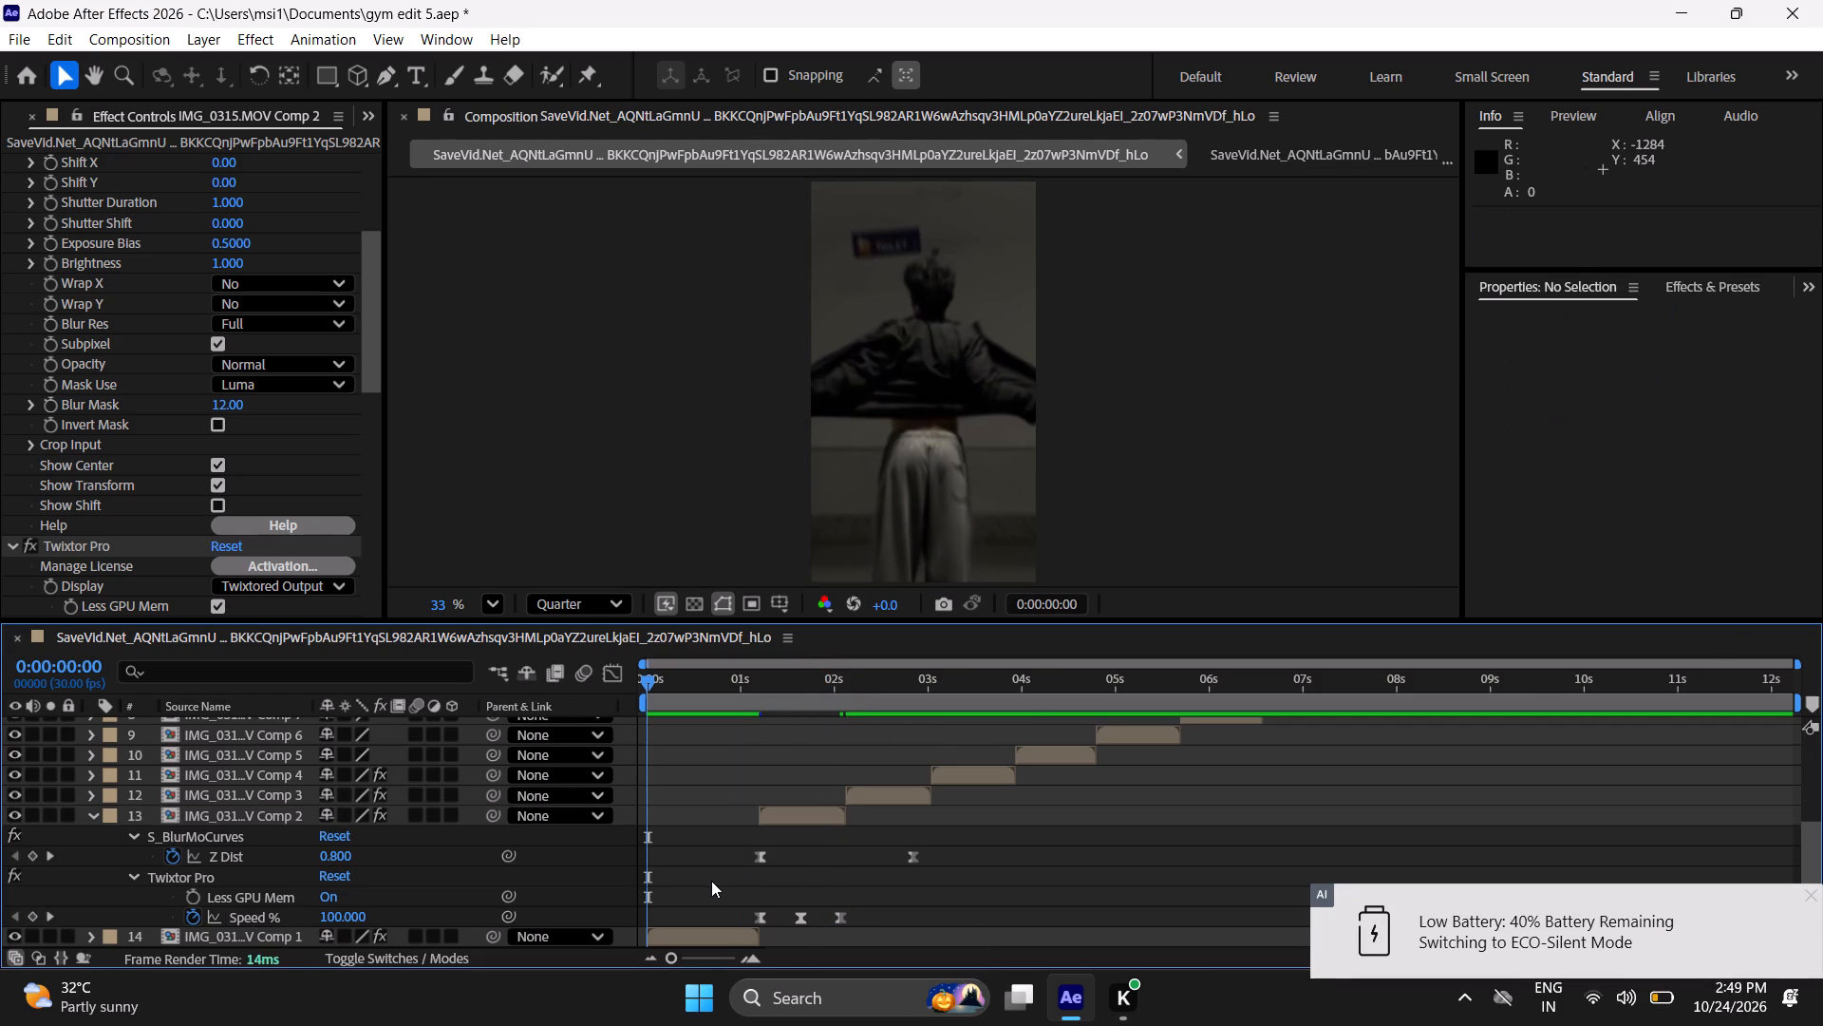
type("uu")
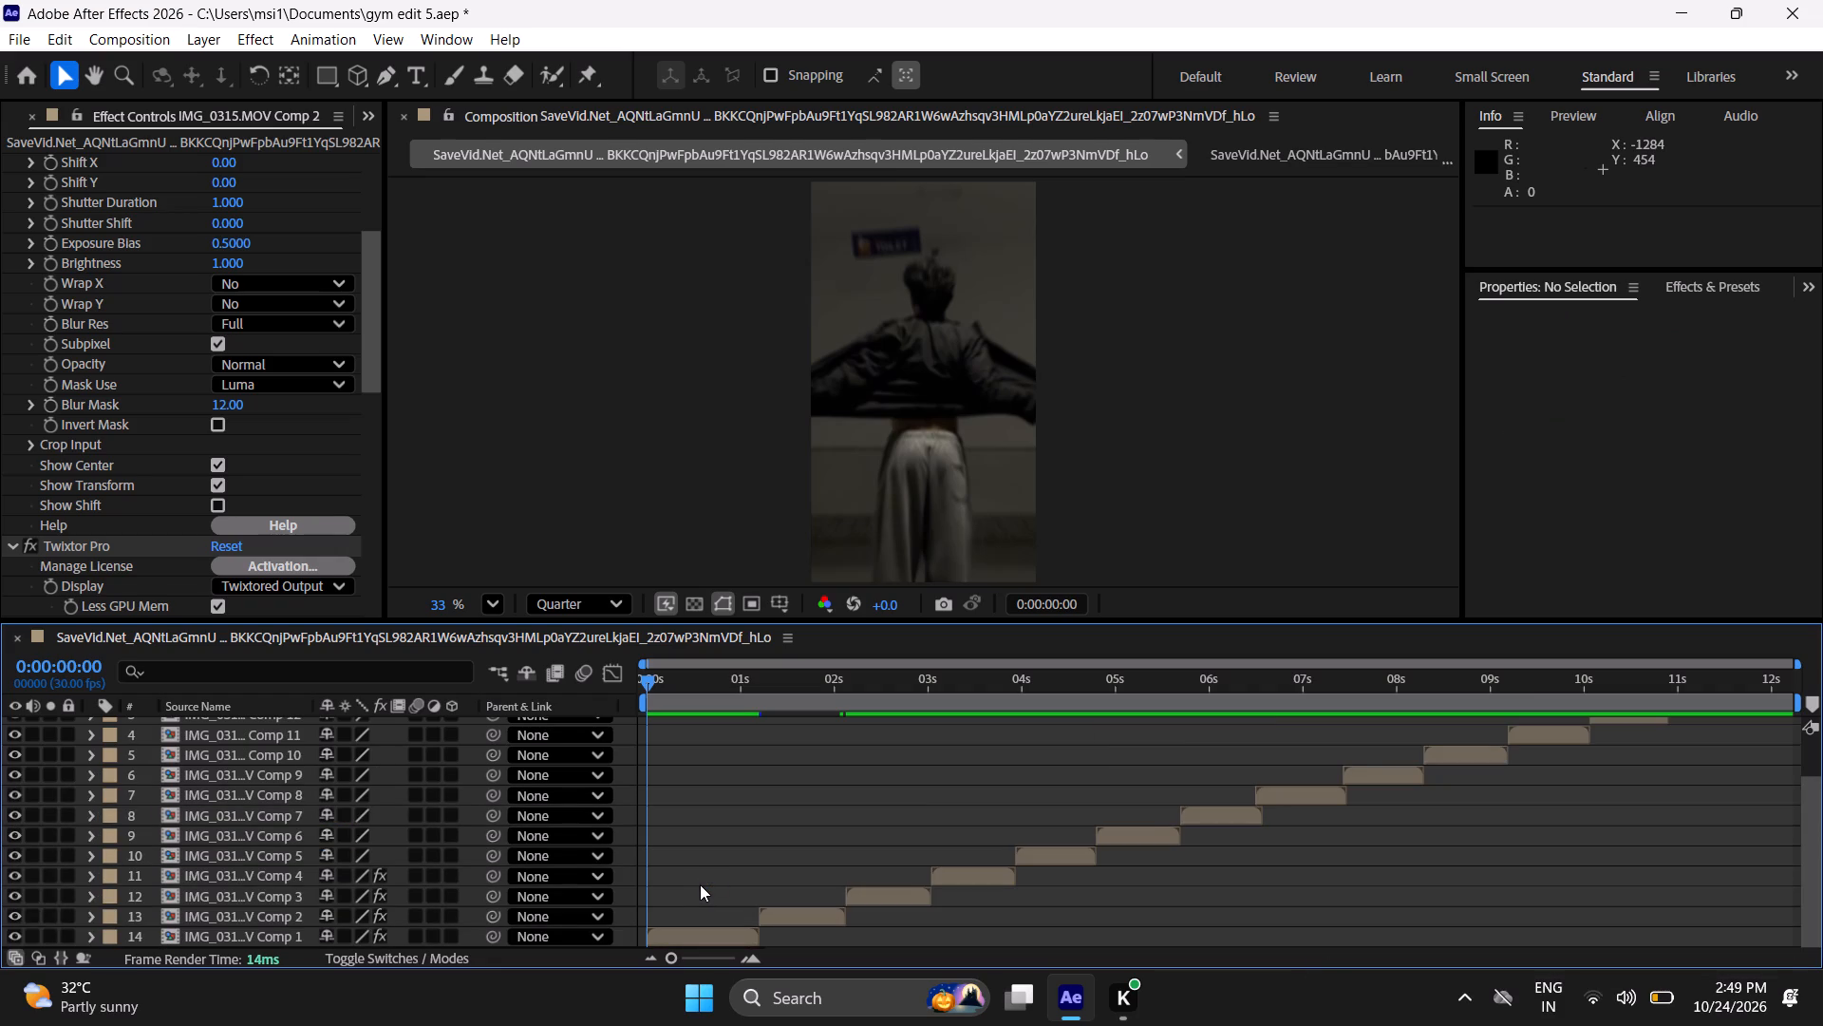
key("space")
key("space")
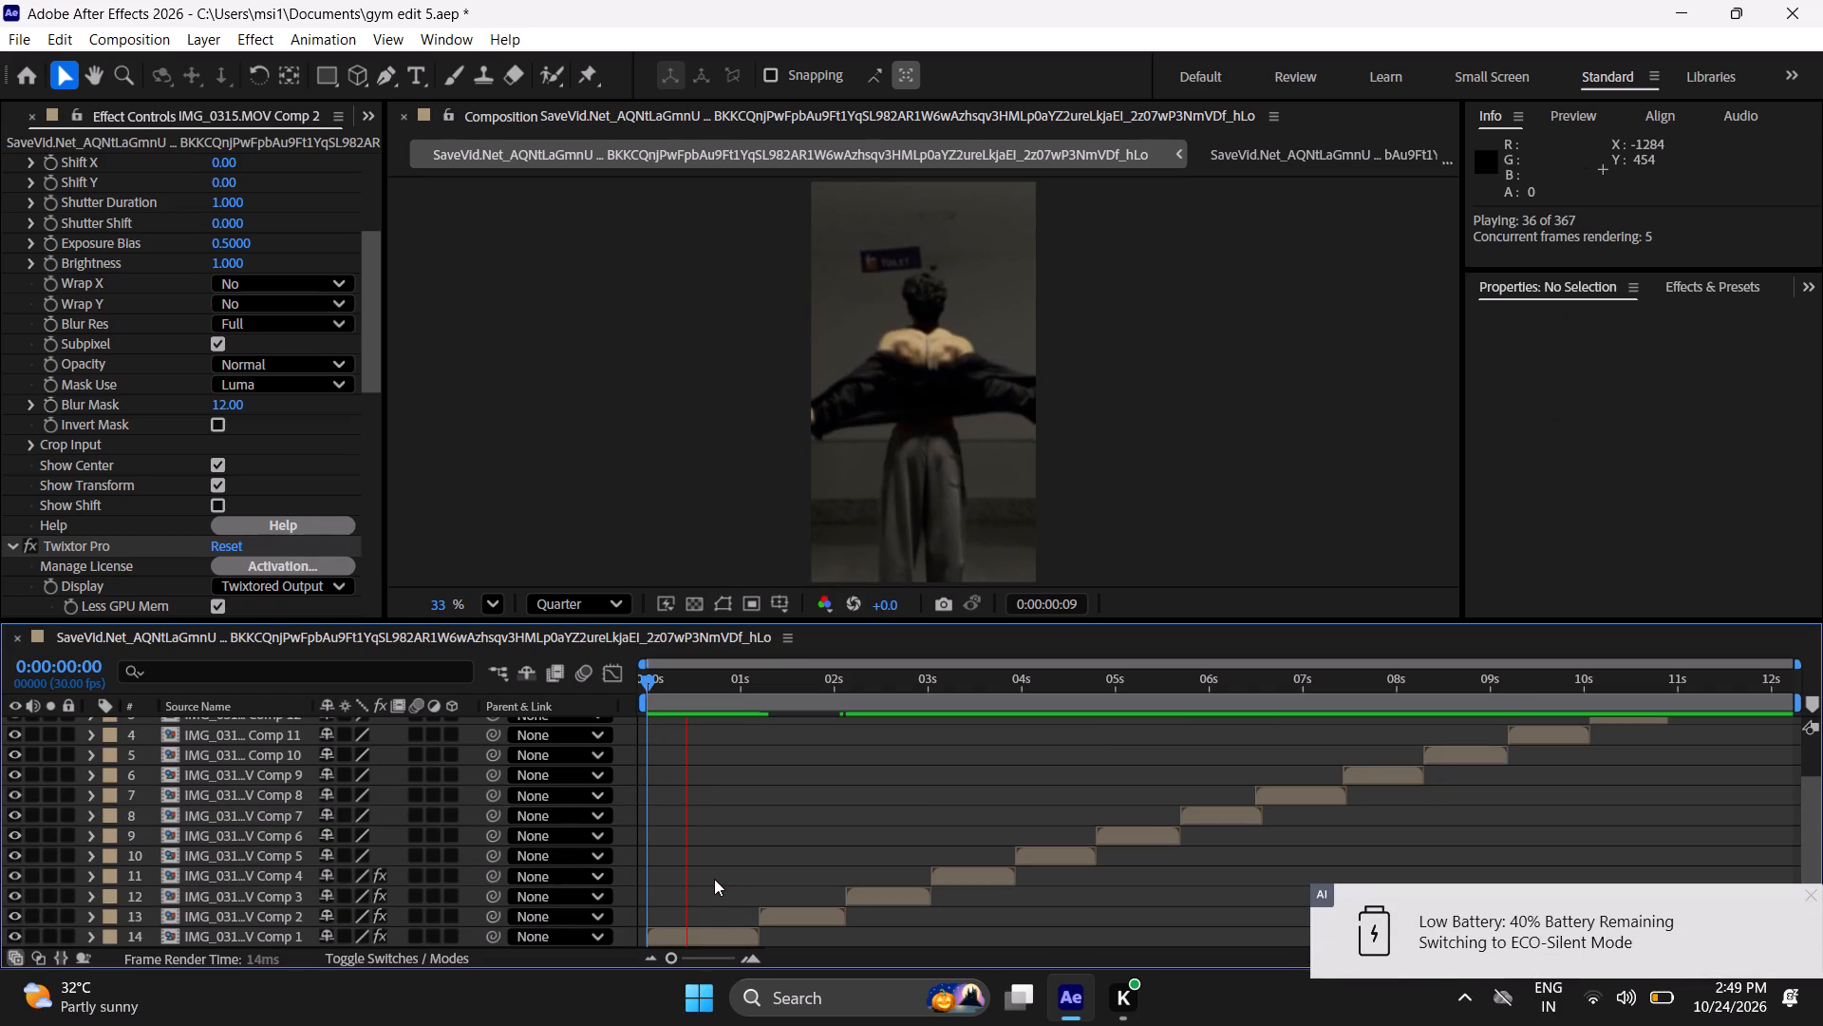
key("space")
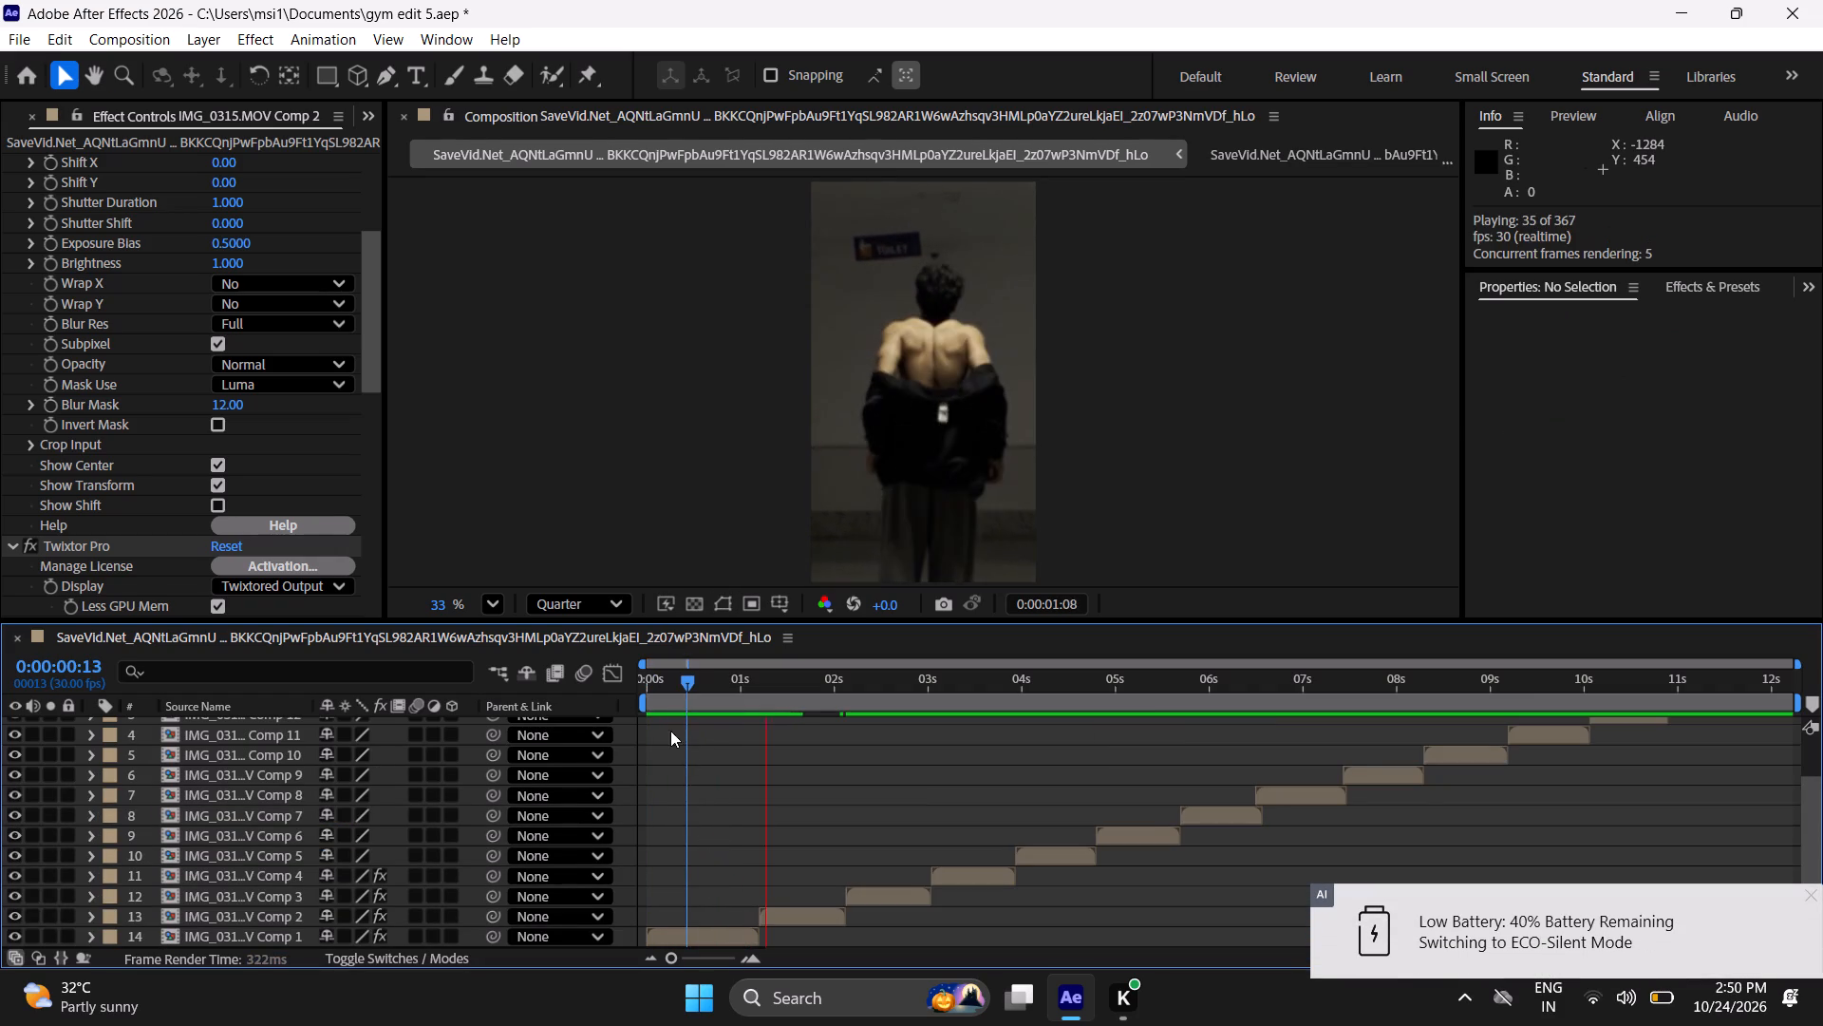
left_click_drag(669, 701, 513, 738)
key("space")
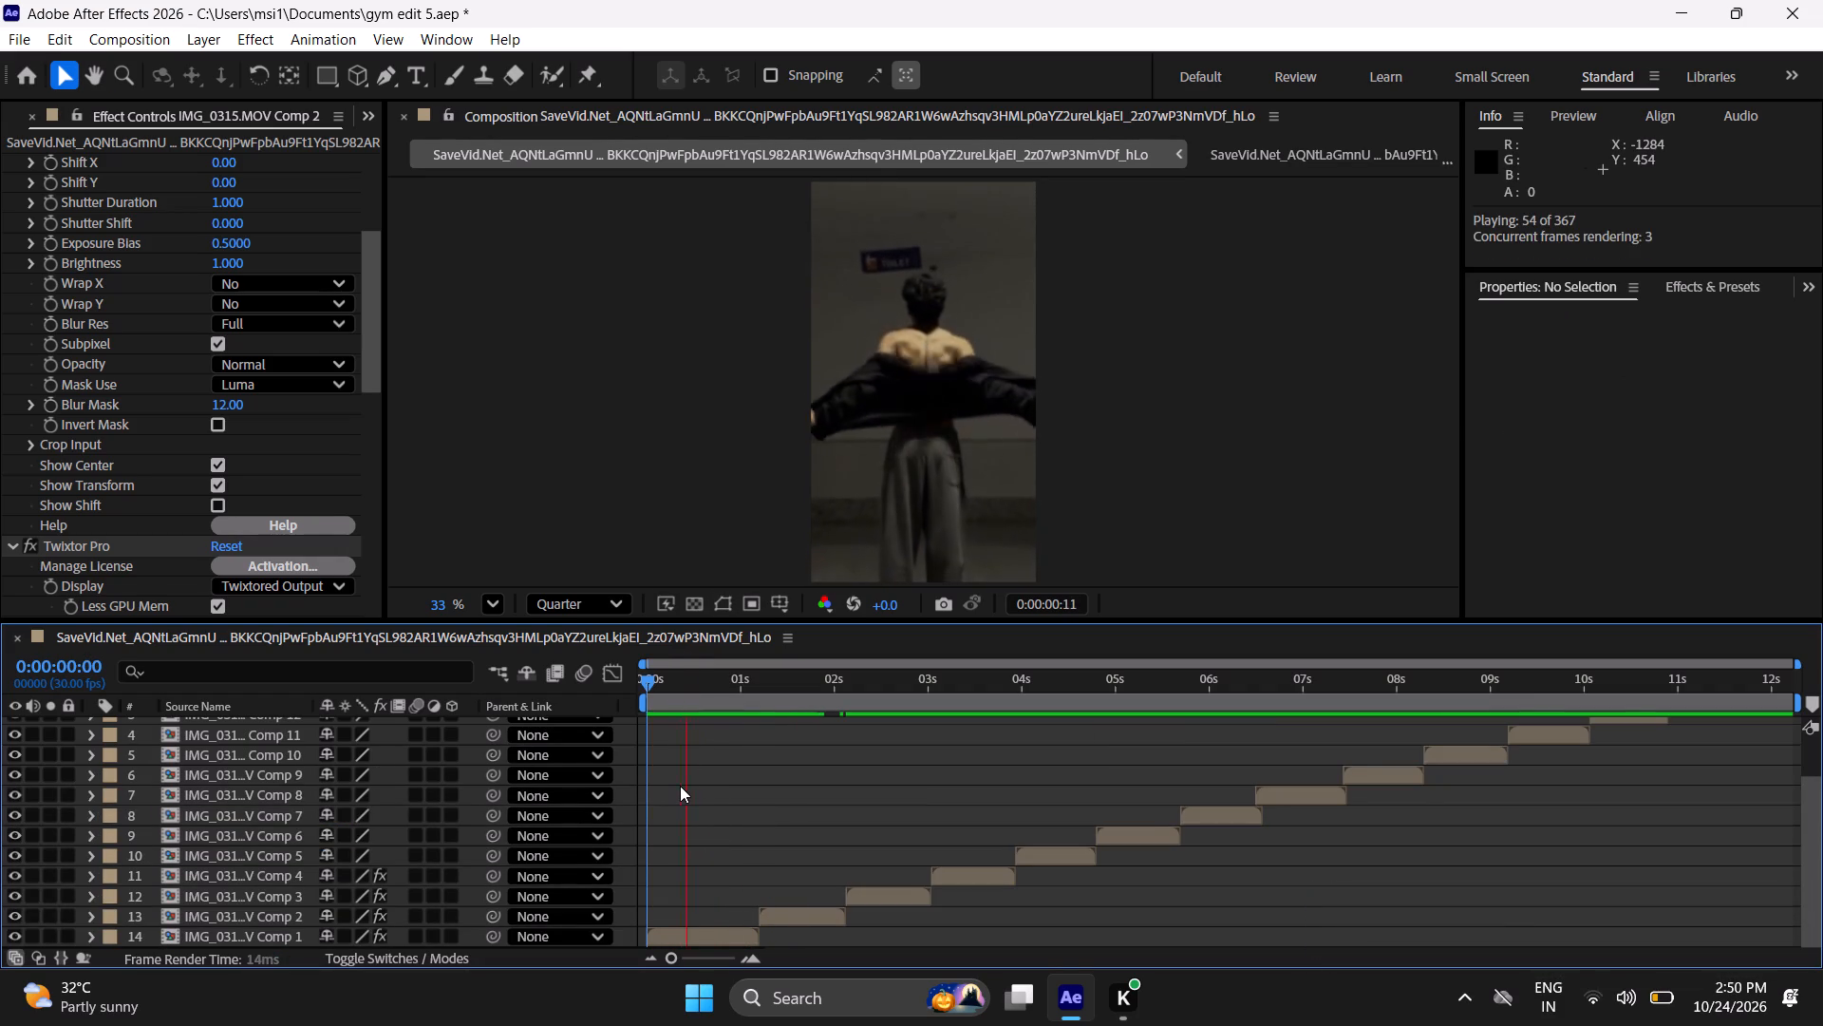
key("space")
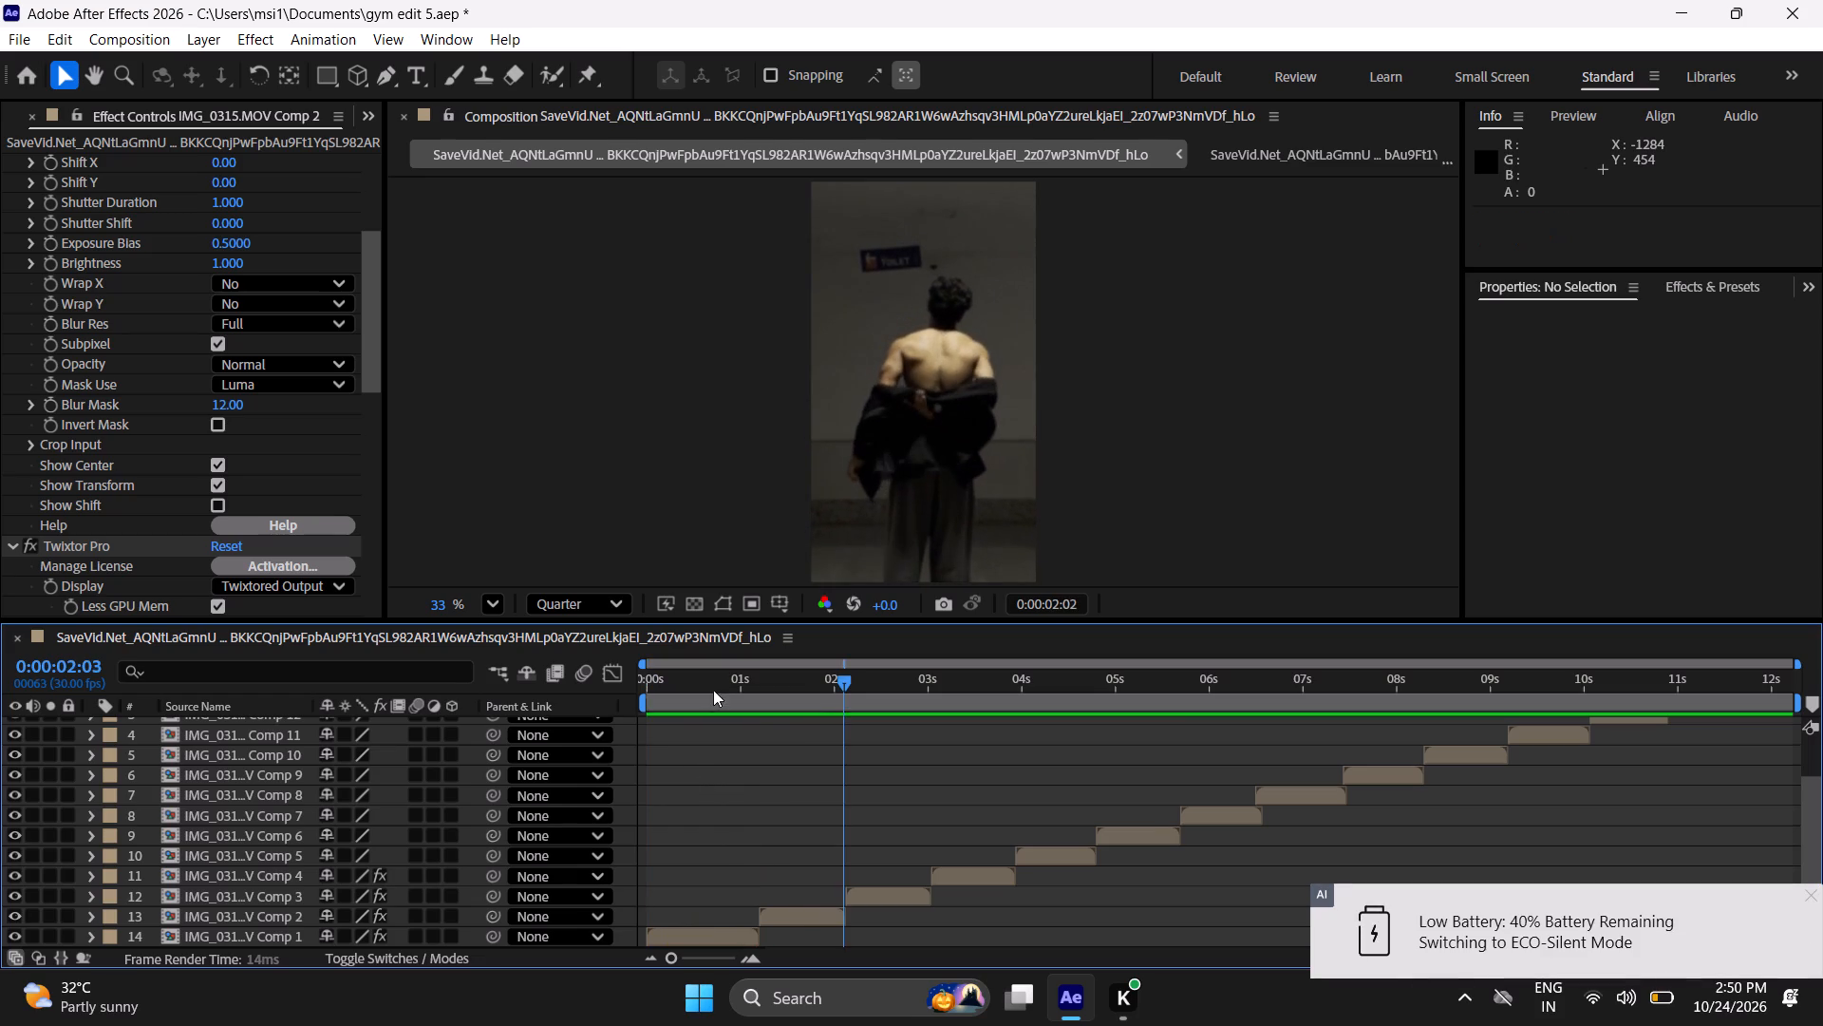
left_click_drag(714, 699, 532, 736)
key("space")
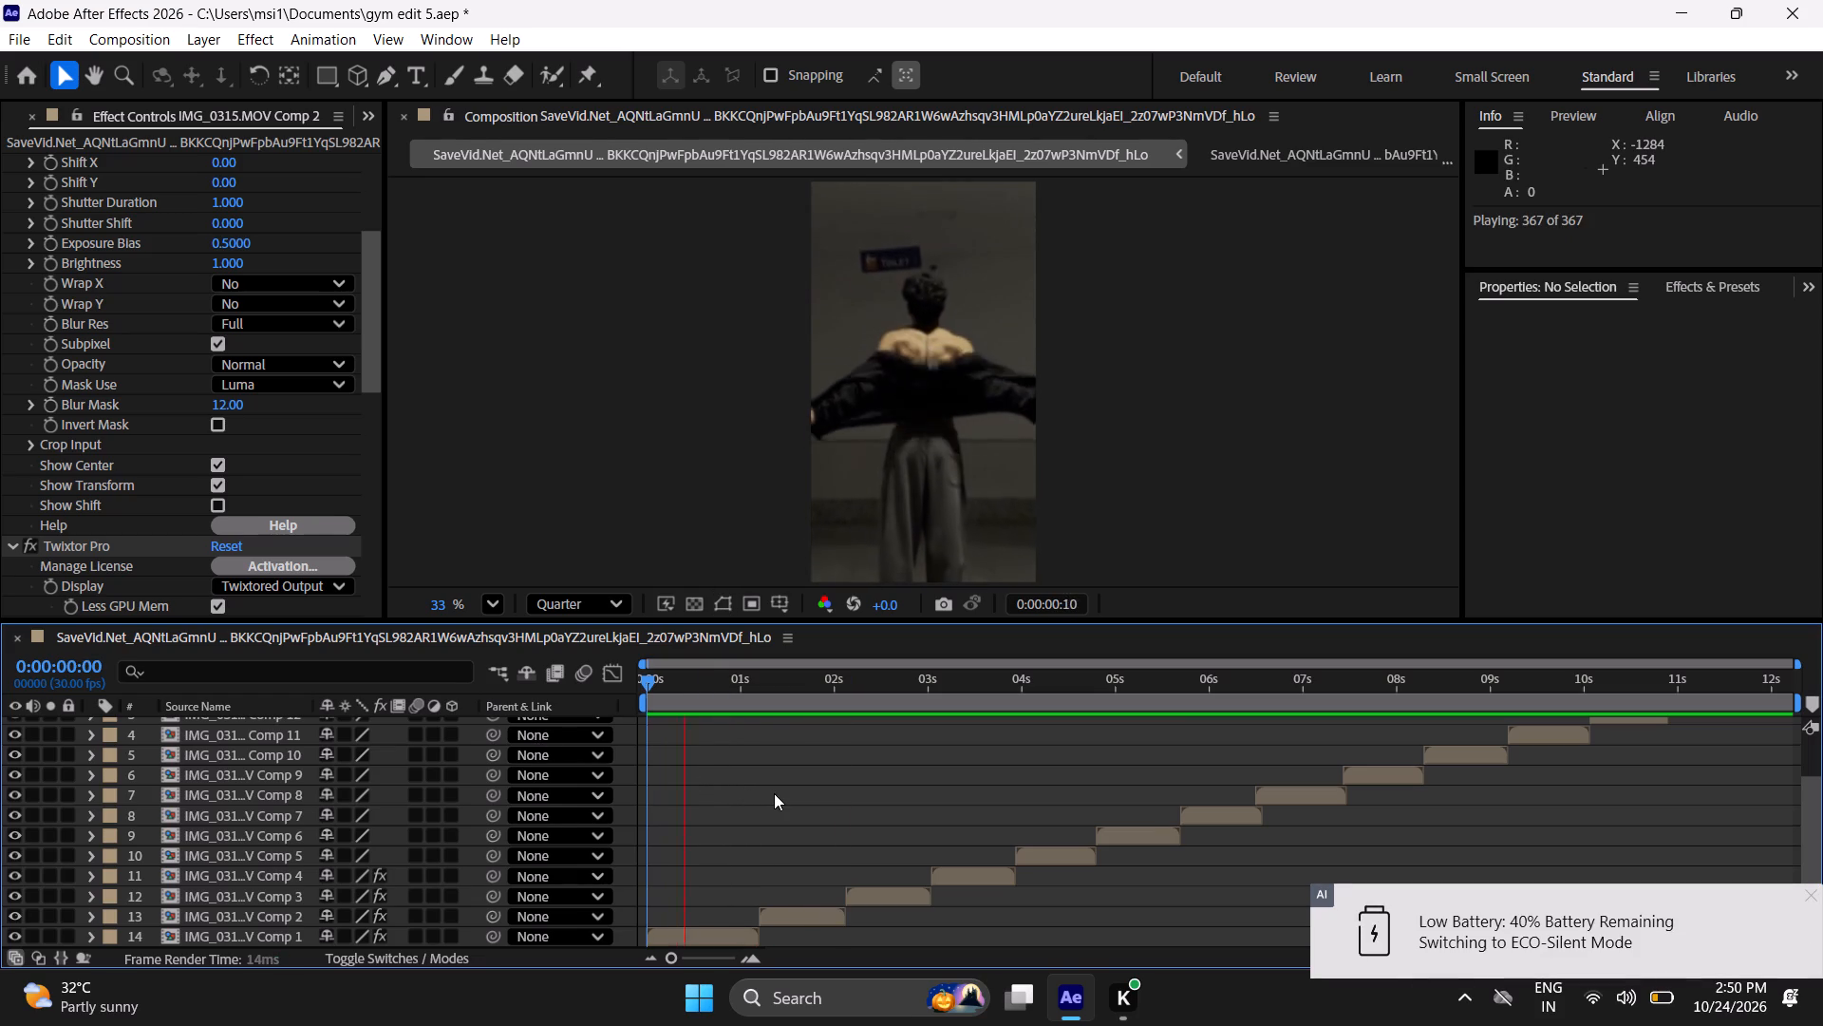
key("space")
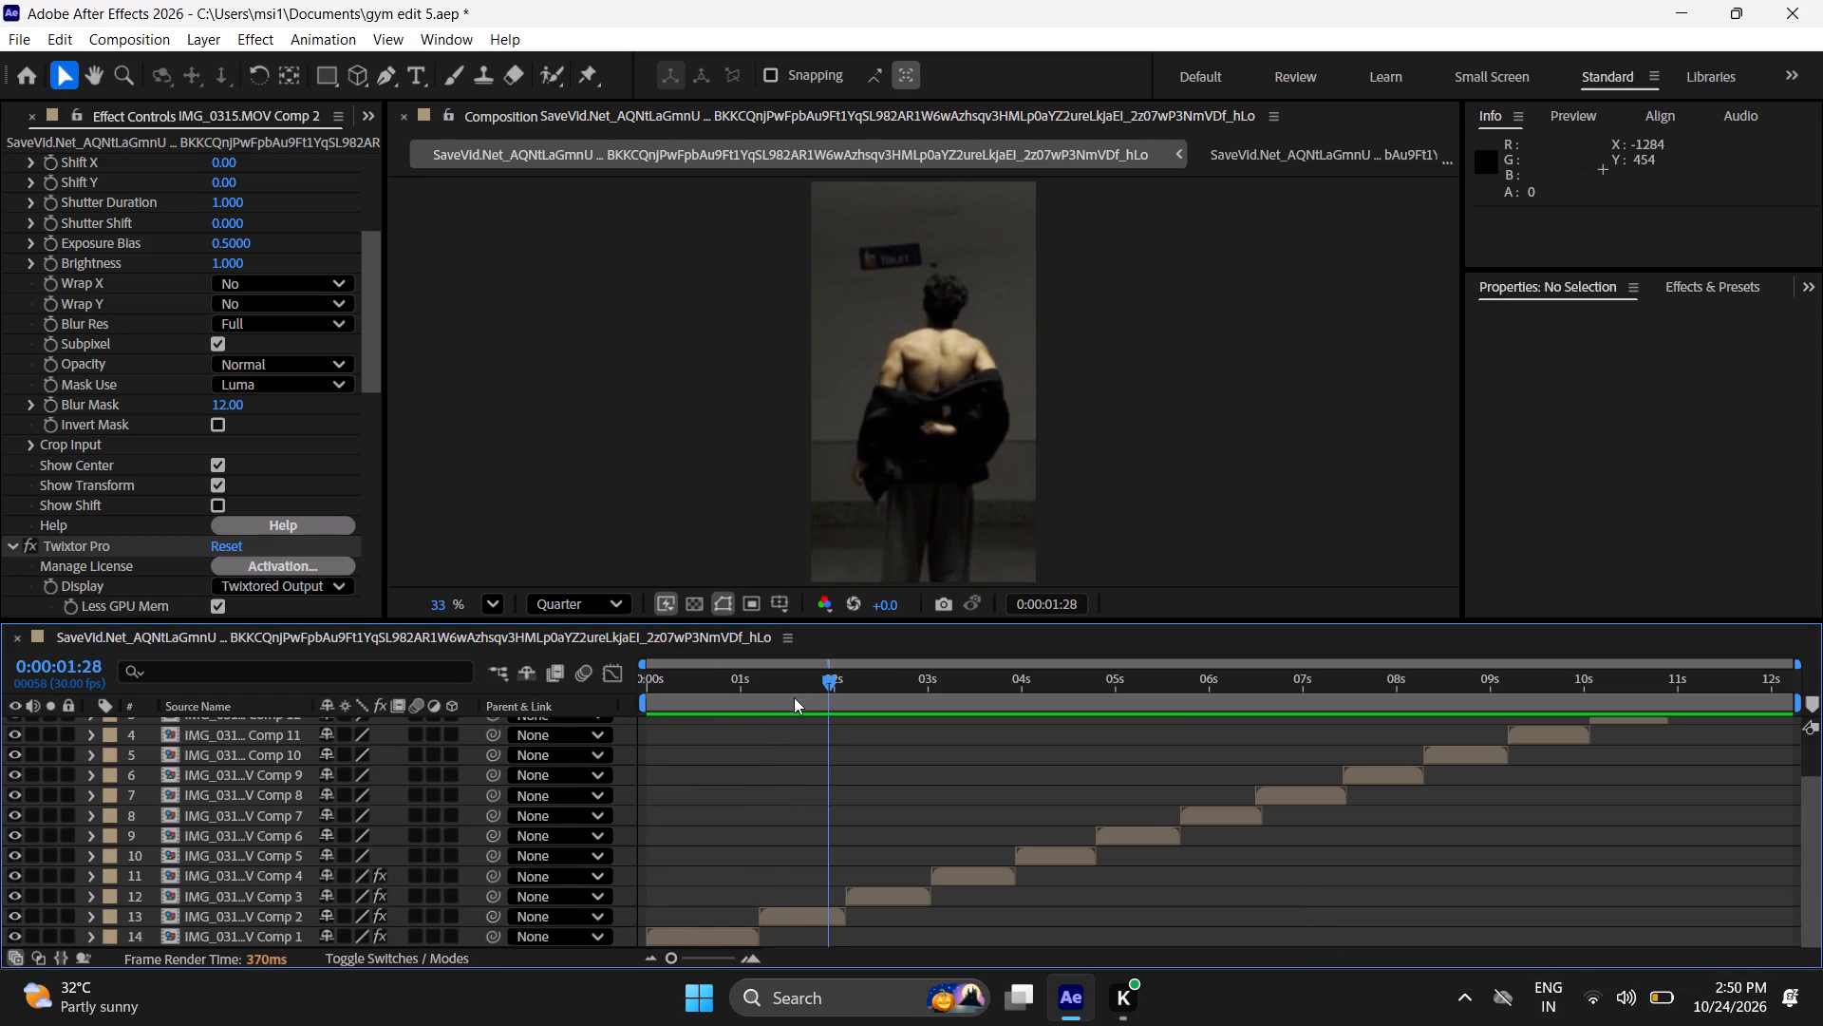
left_click_drag(795, 707, 574, 742)
Shift the second clip two frames earlier to start at 0:00:01:04, and reveal its keyframed properties.
left_click(821, 924)
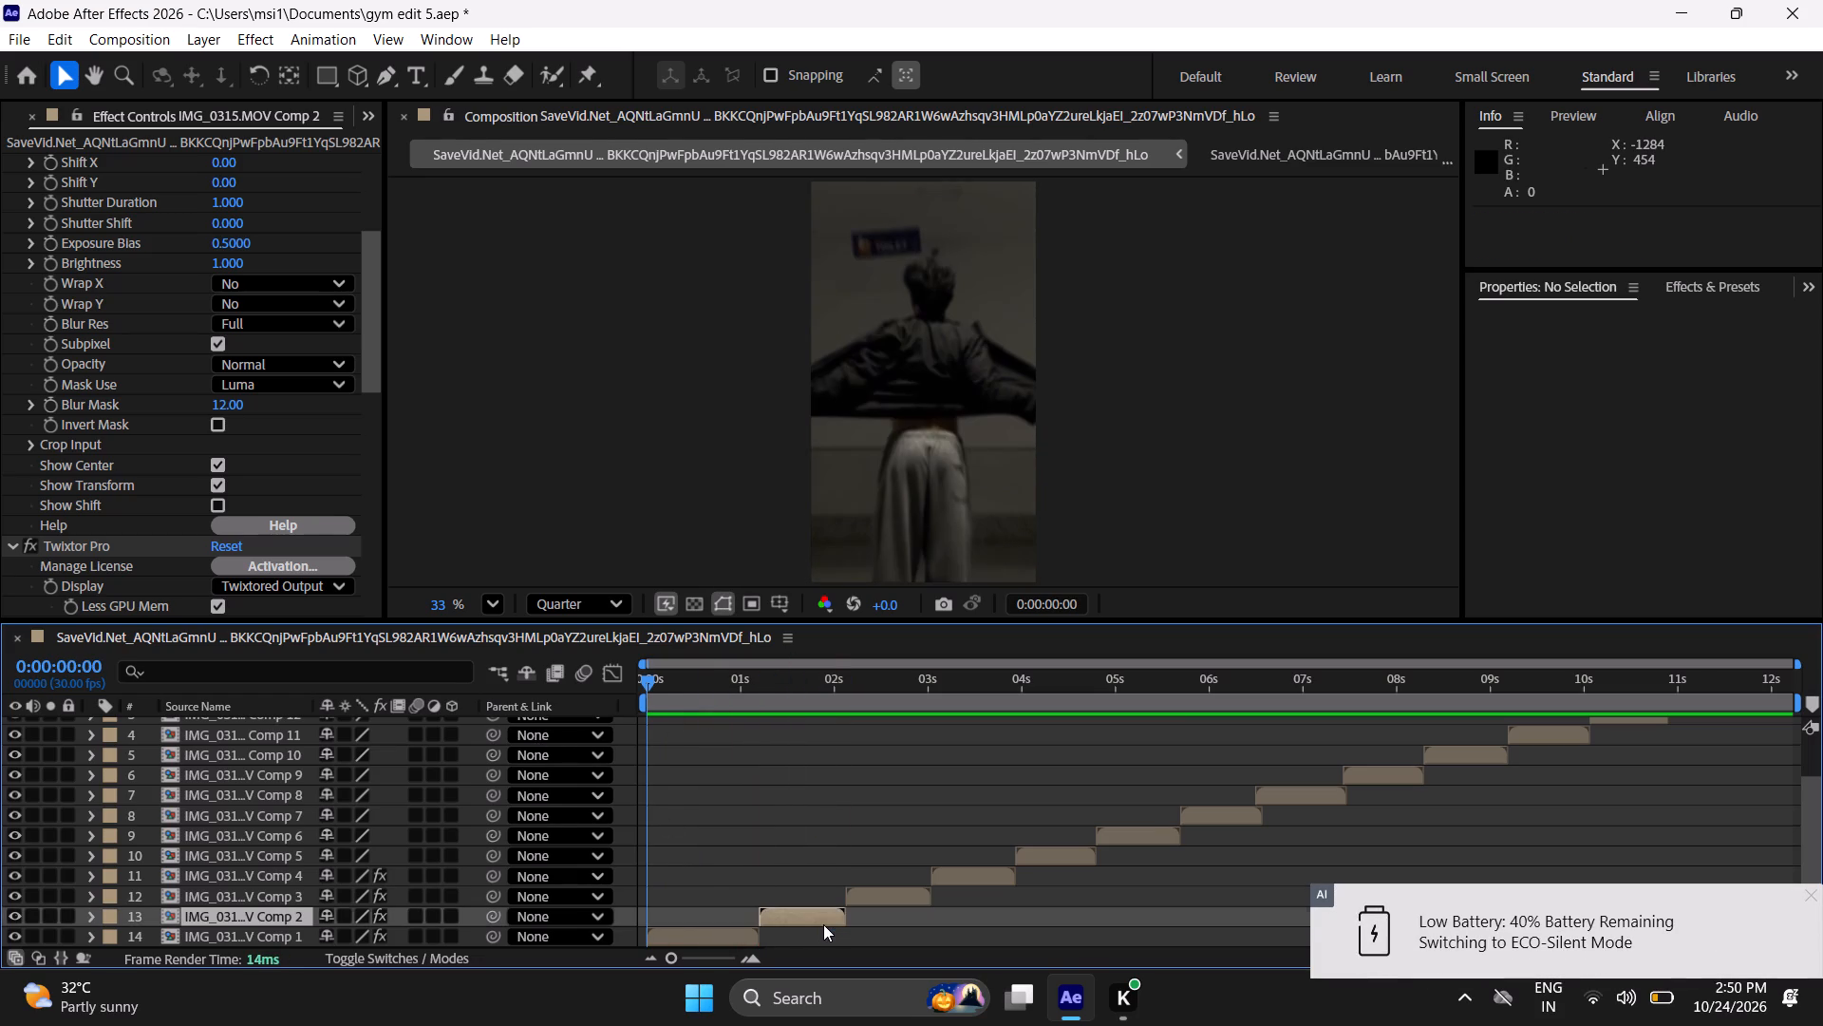
key("i")
key("u")
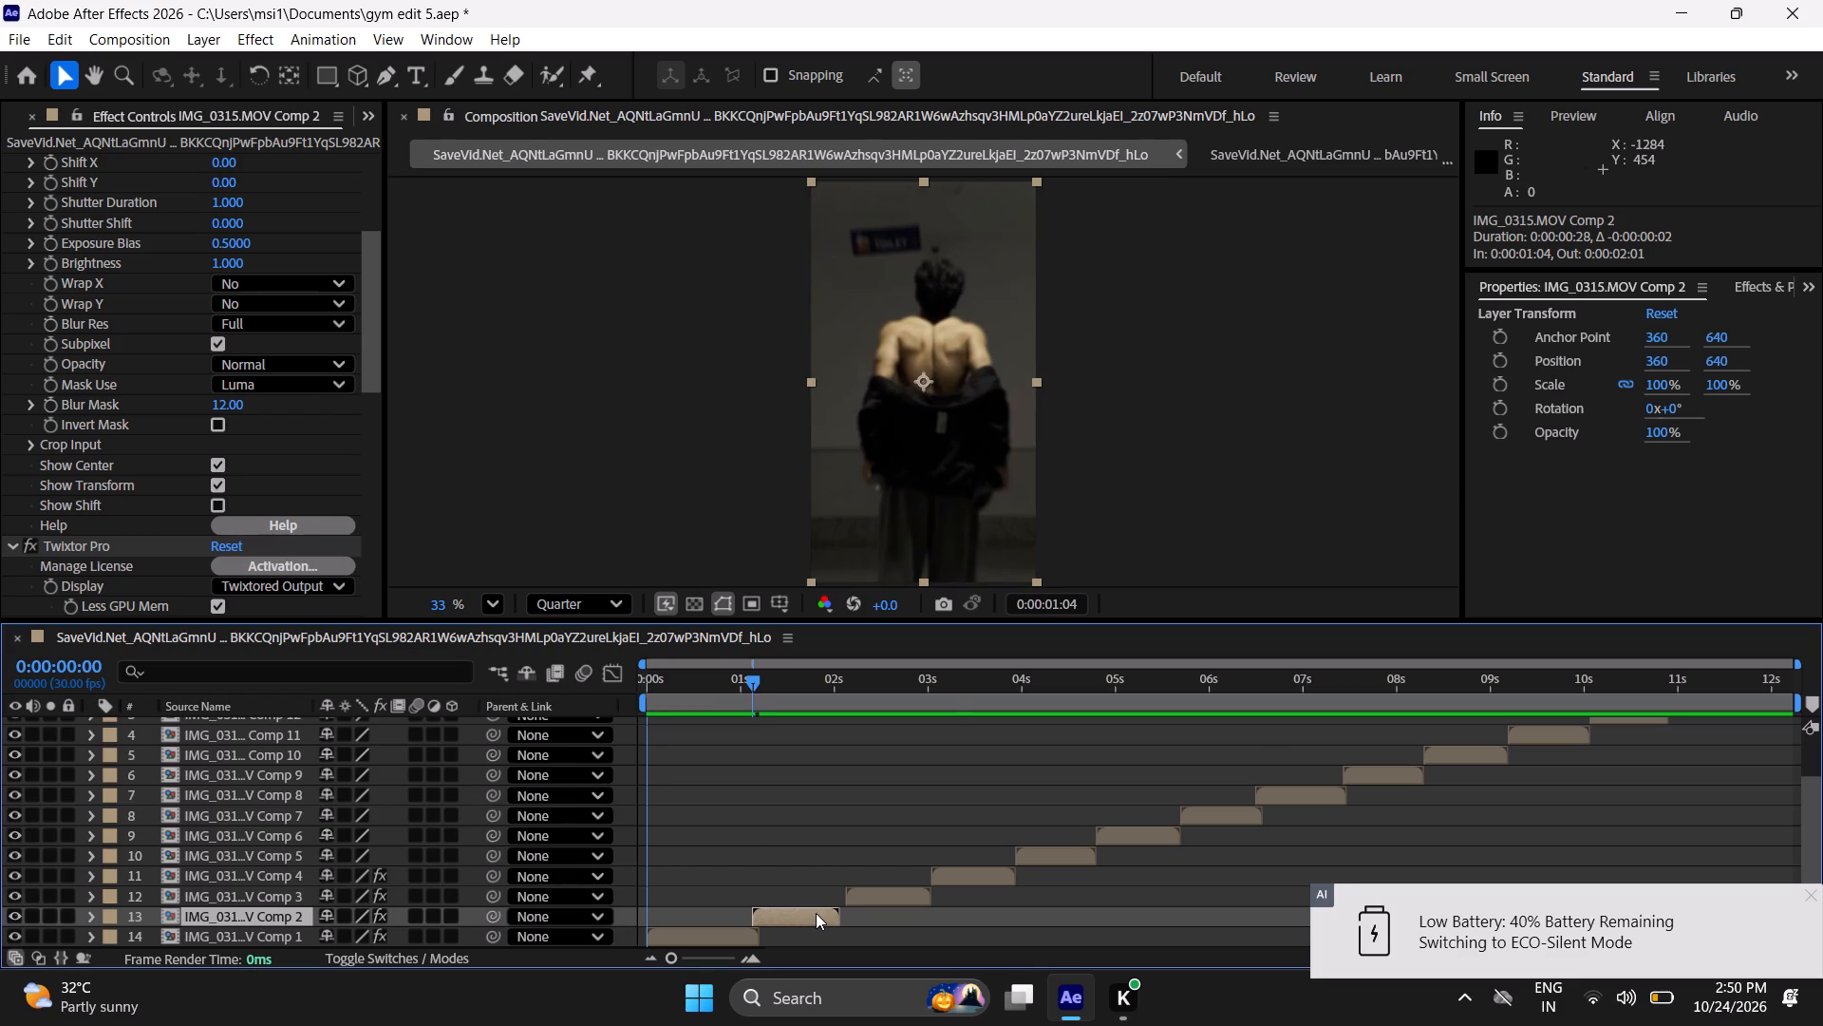
scroll(816, 912, "down", 6)
Set the second clip's first S_BlurMoCurves Z Dist keyframe, at 0:00:01:04, to 0.850.
left_click(224, 854)
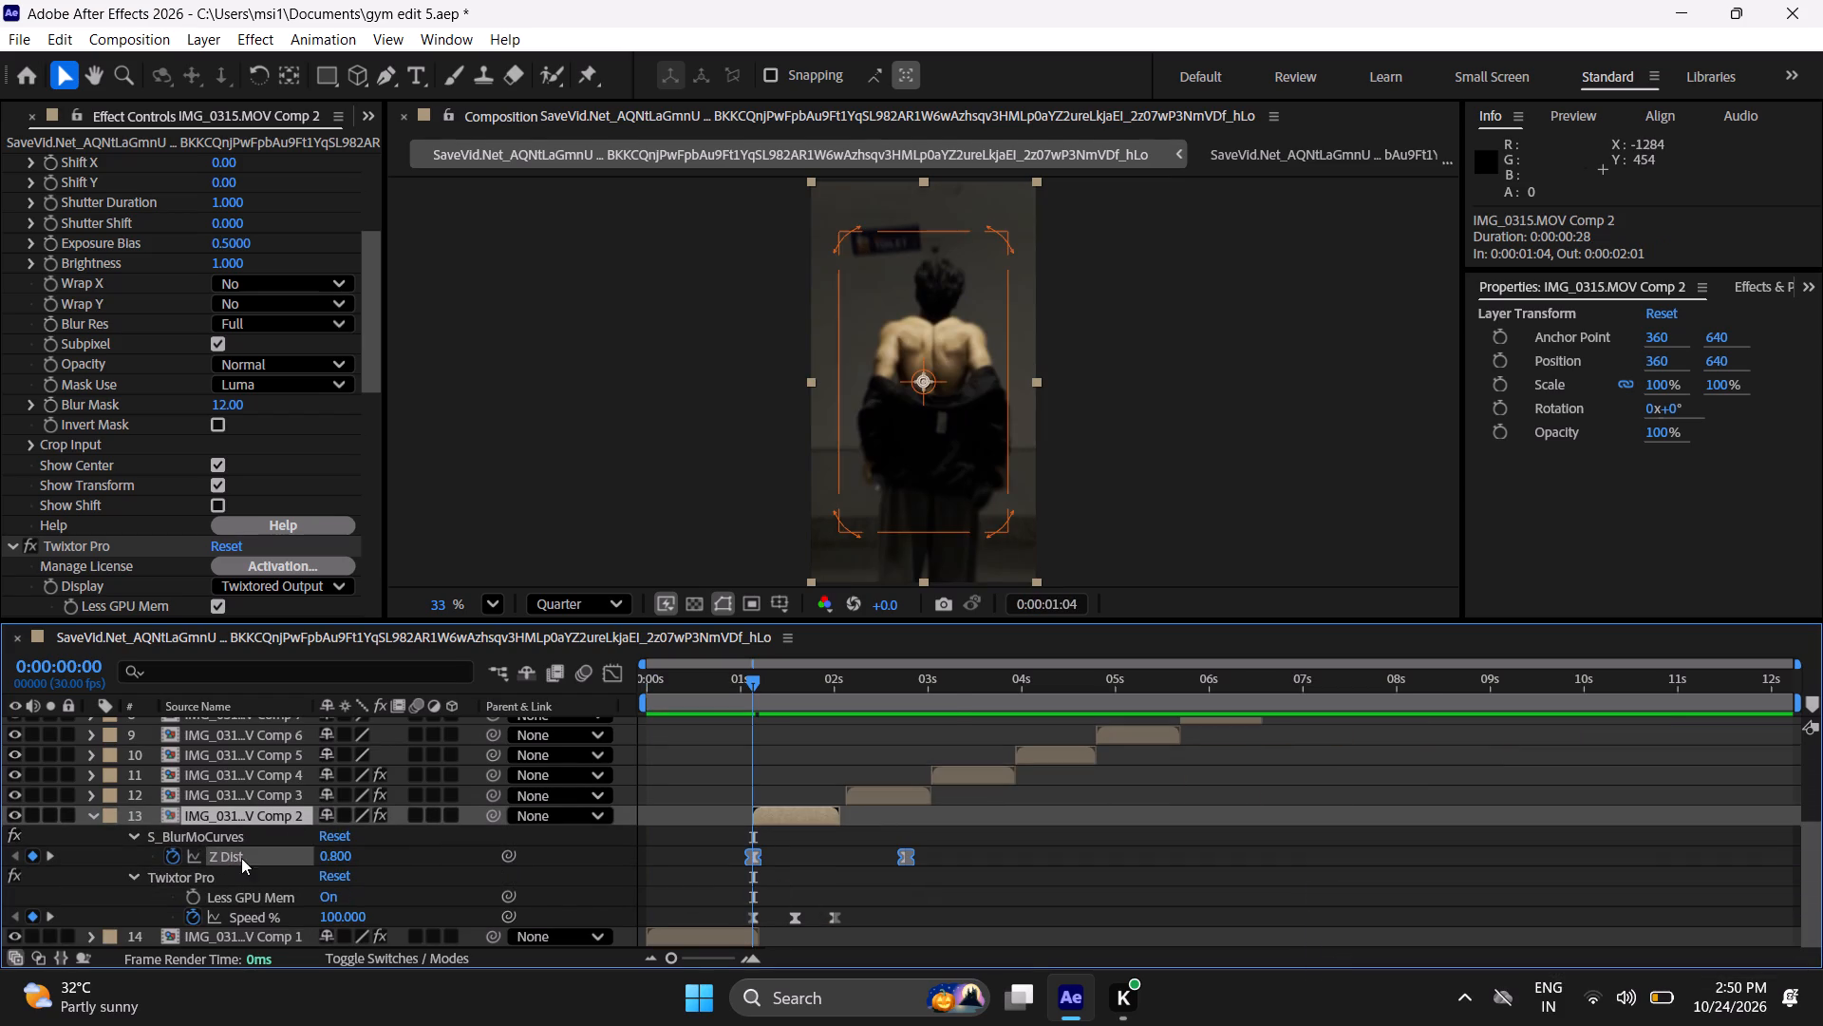
left_click(779, 877)
left_click(753, 861)
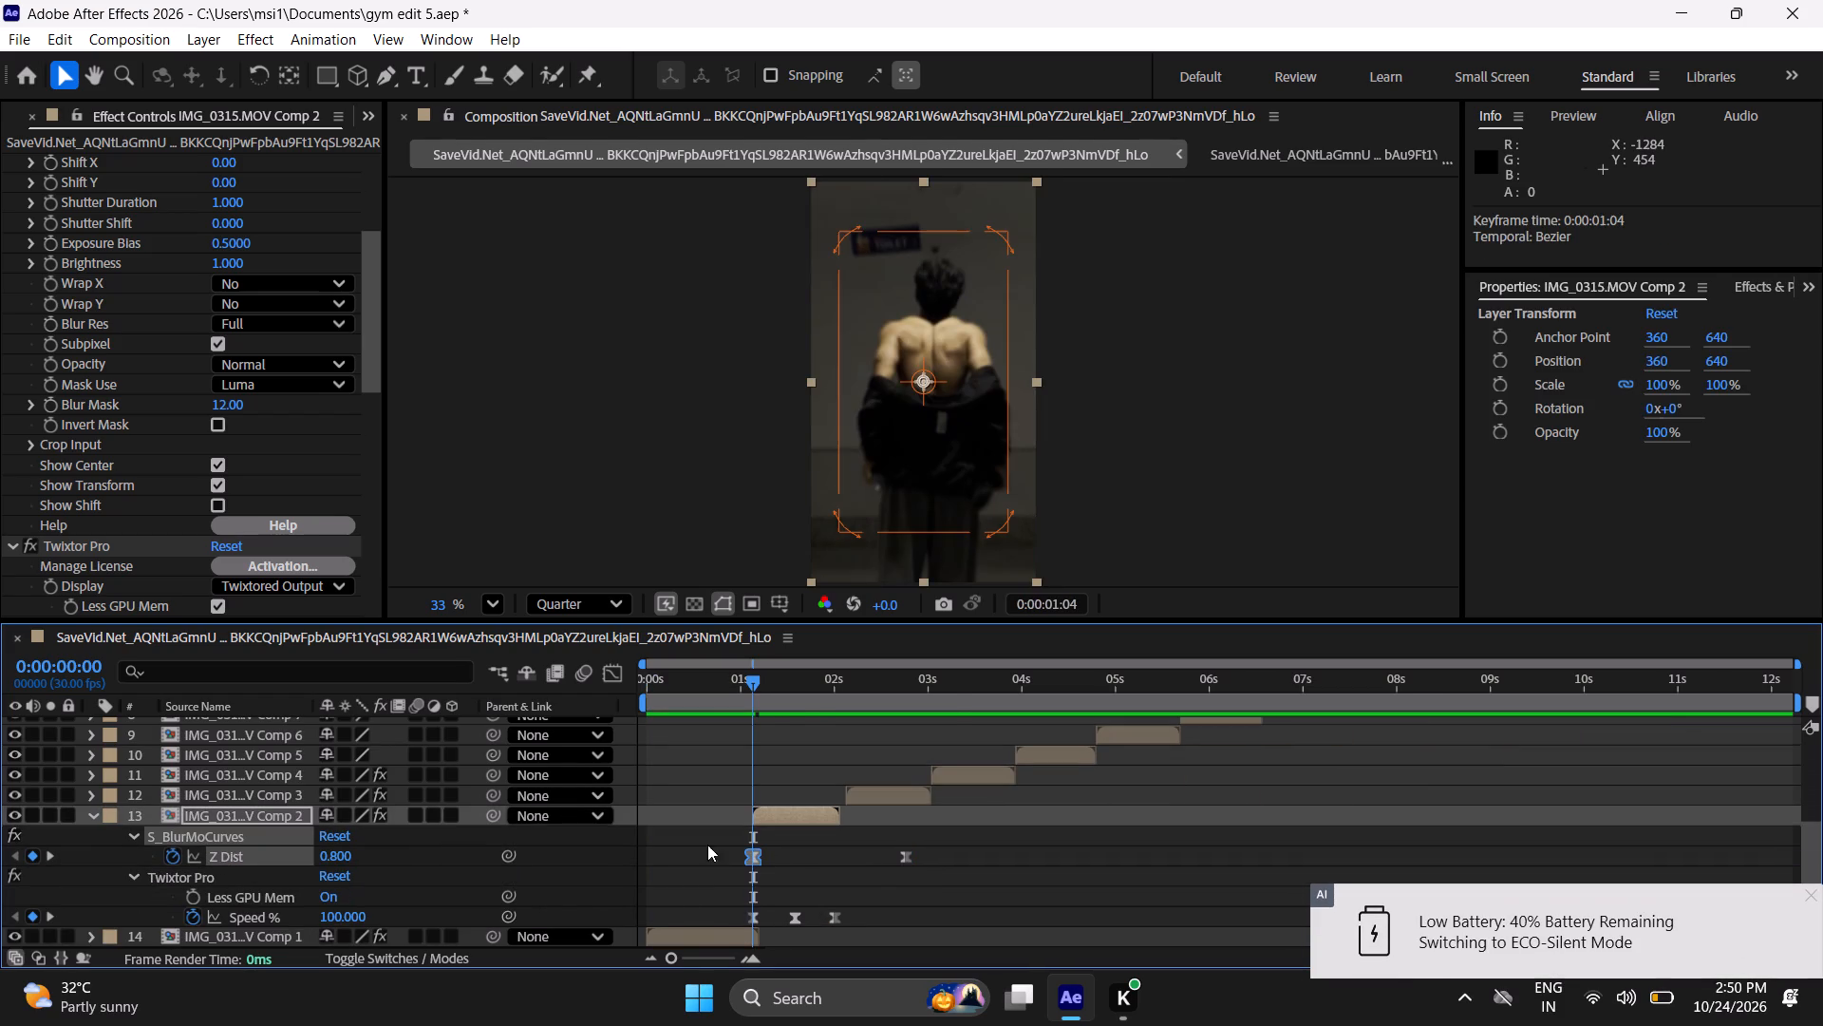
left_click_drag(339, 855, 349, 857)
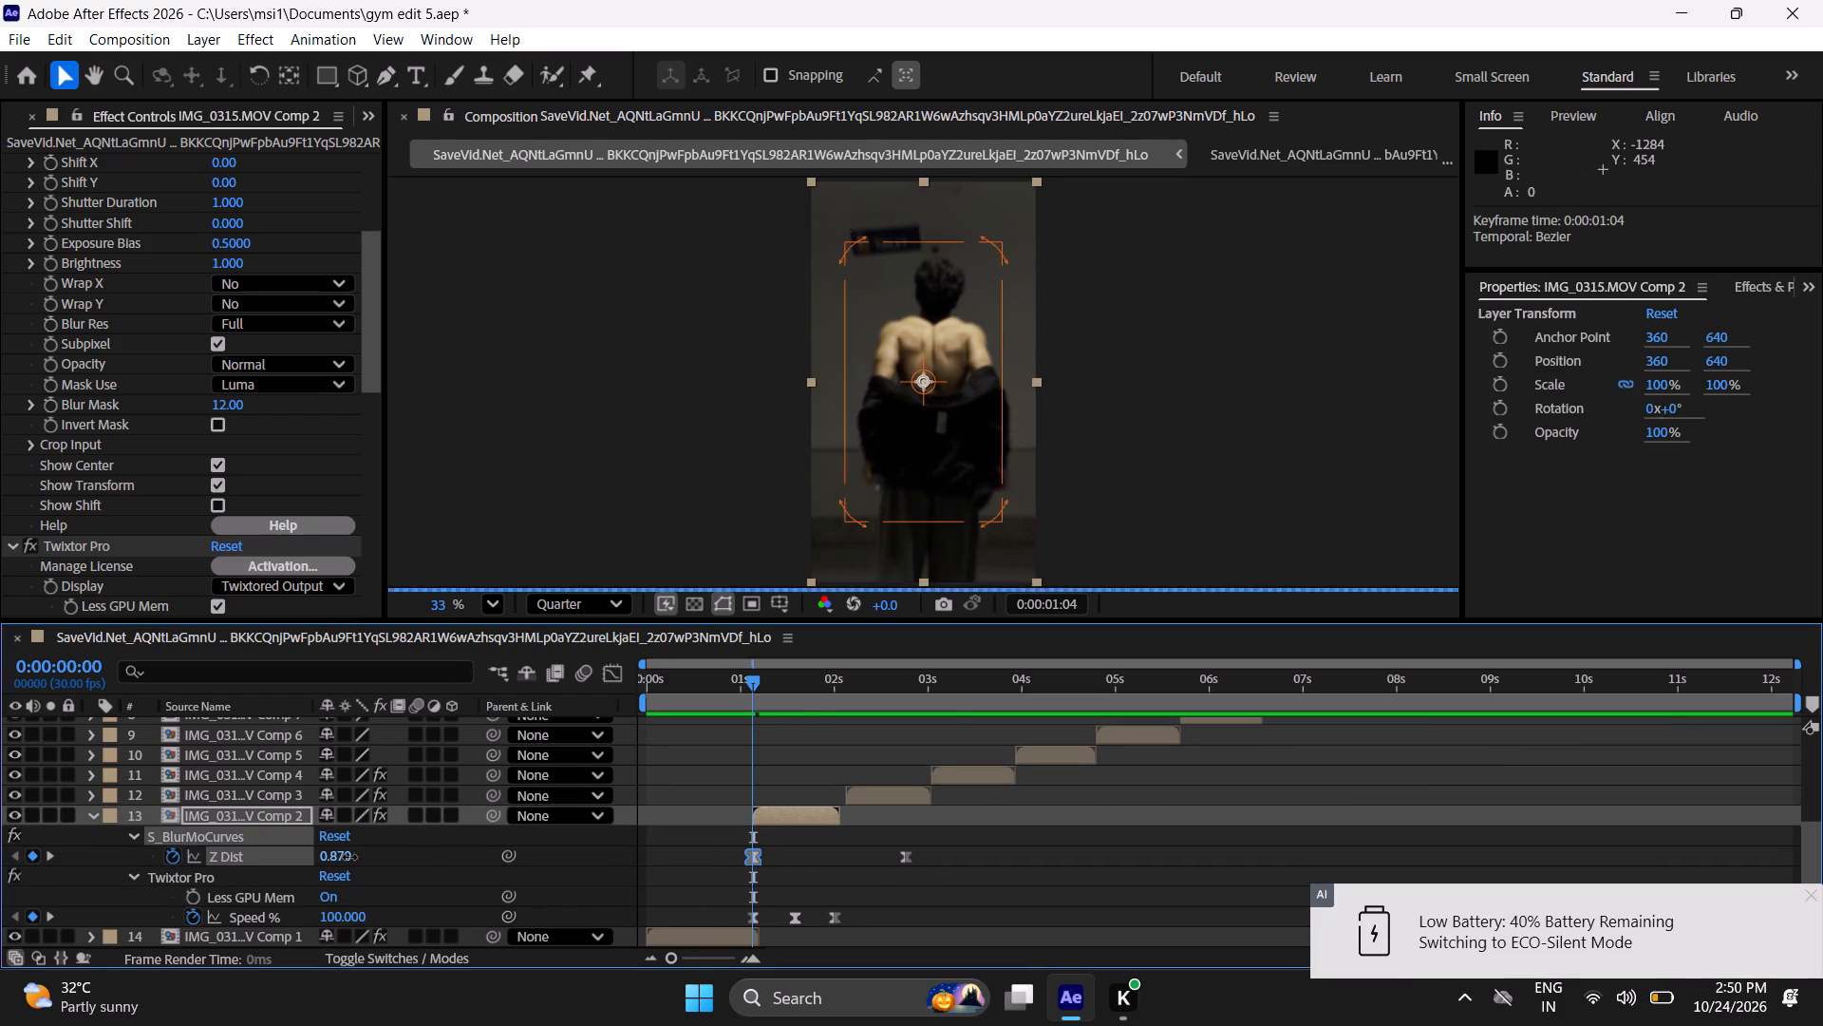
left_click_drag(349, 857, 359, 862)
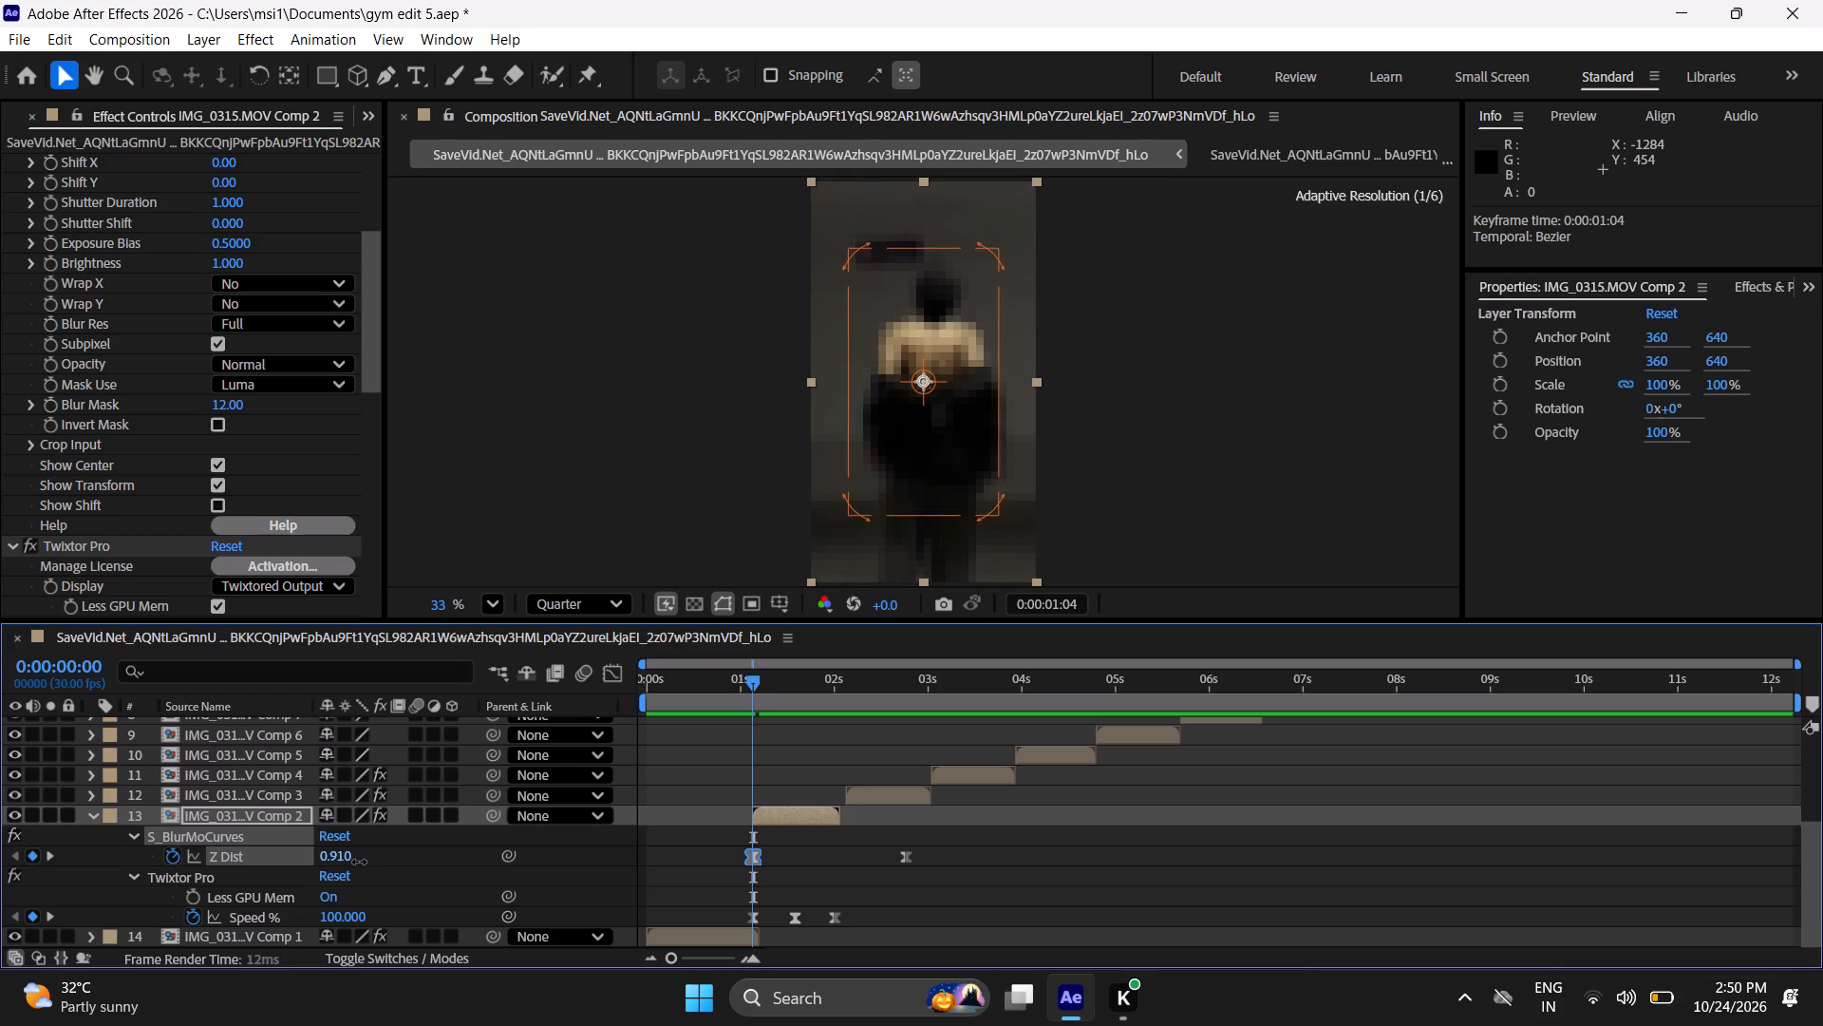
left_click_drag(359, 862, 378, 865)
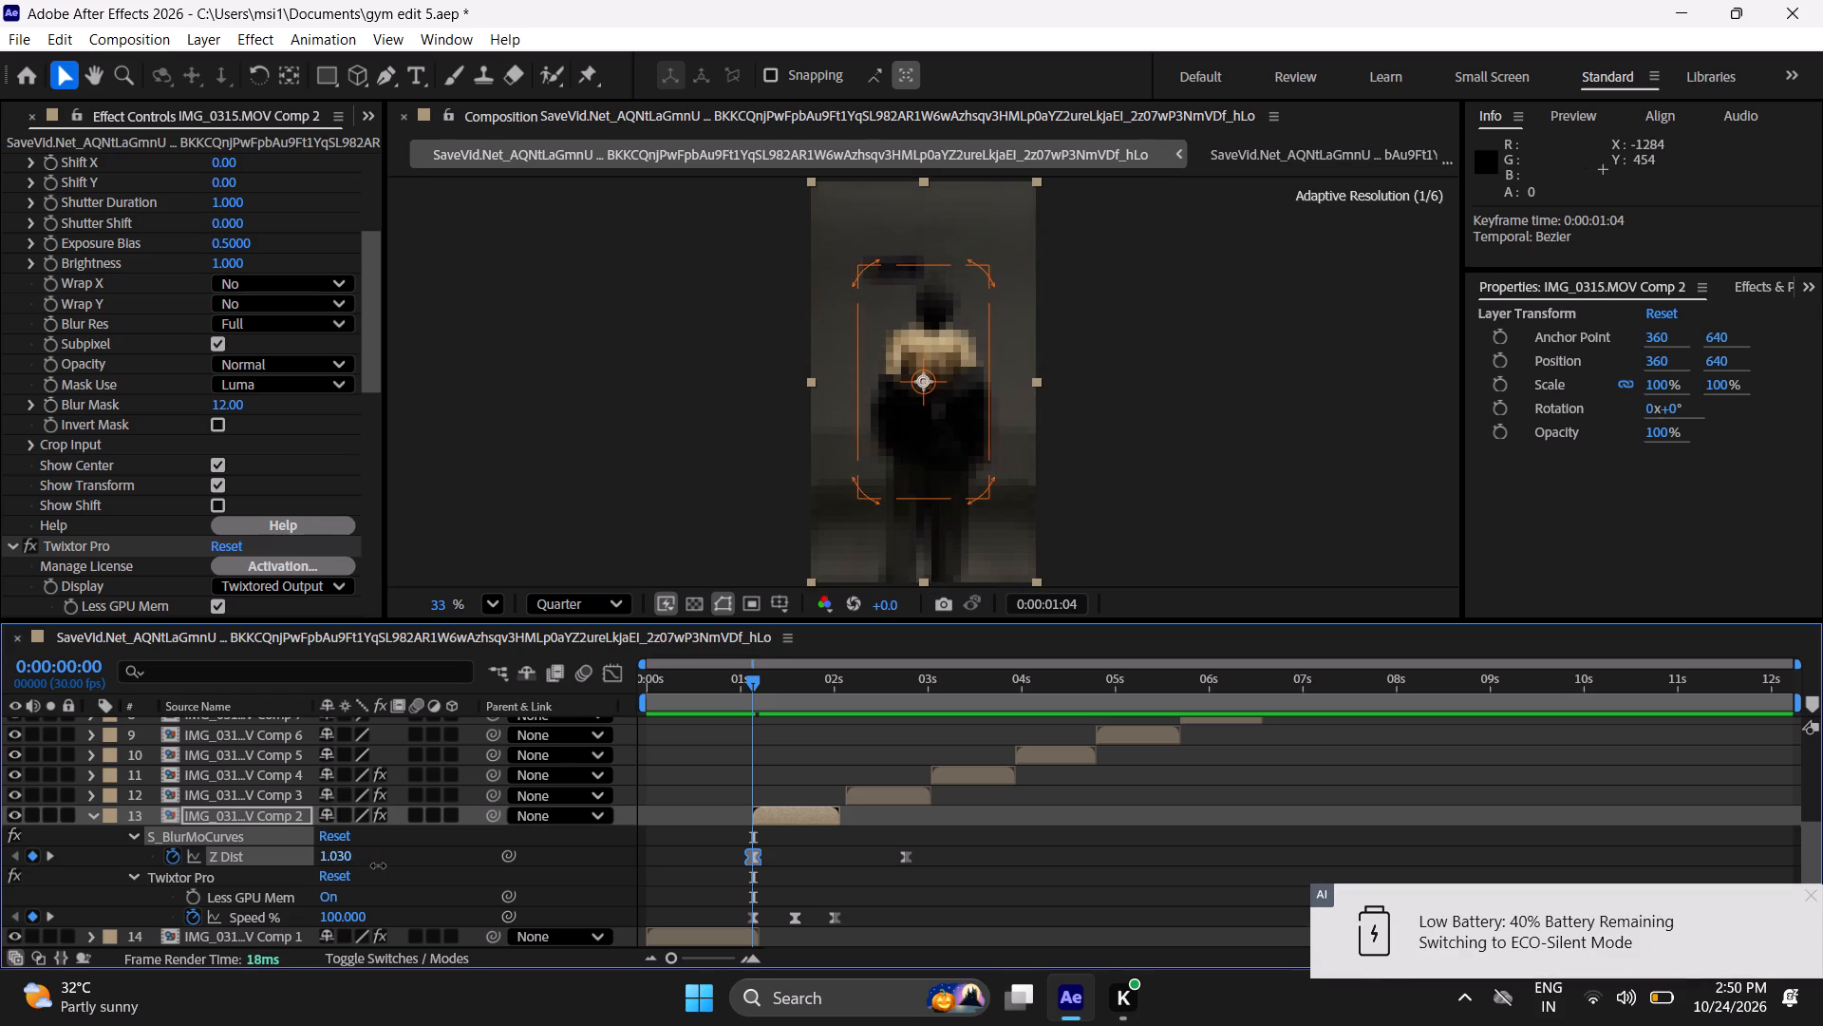
left_click_drag(378, 865, 377, 866)
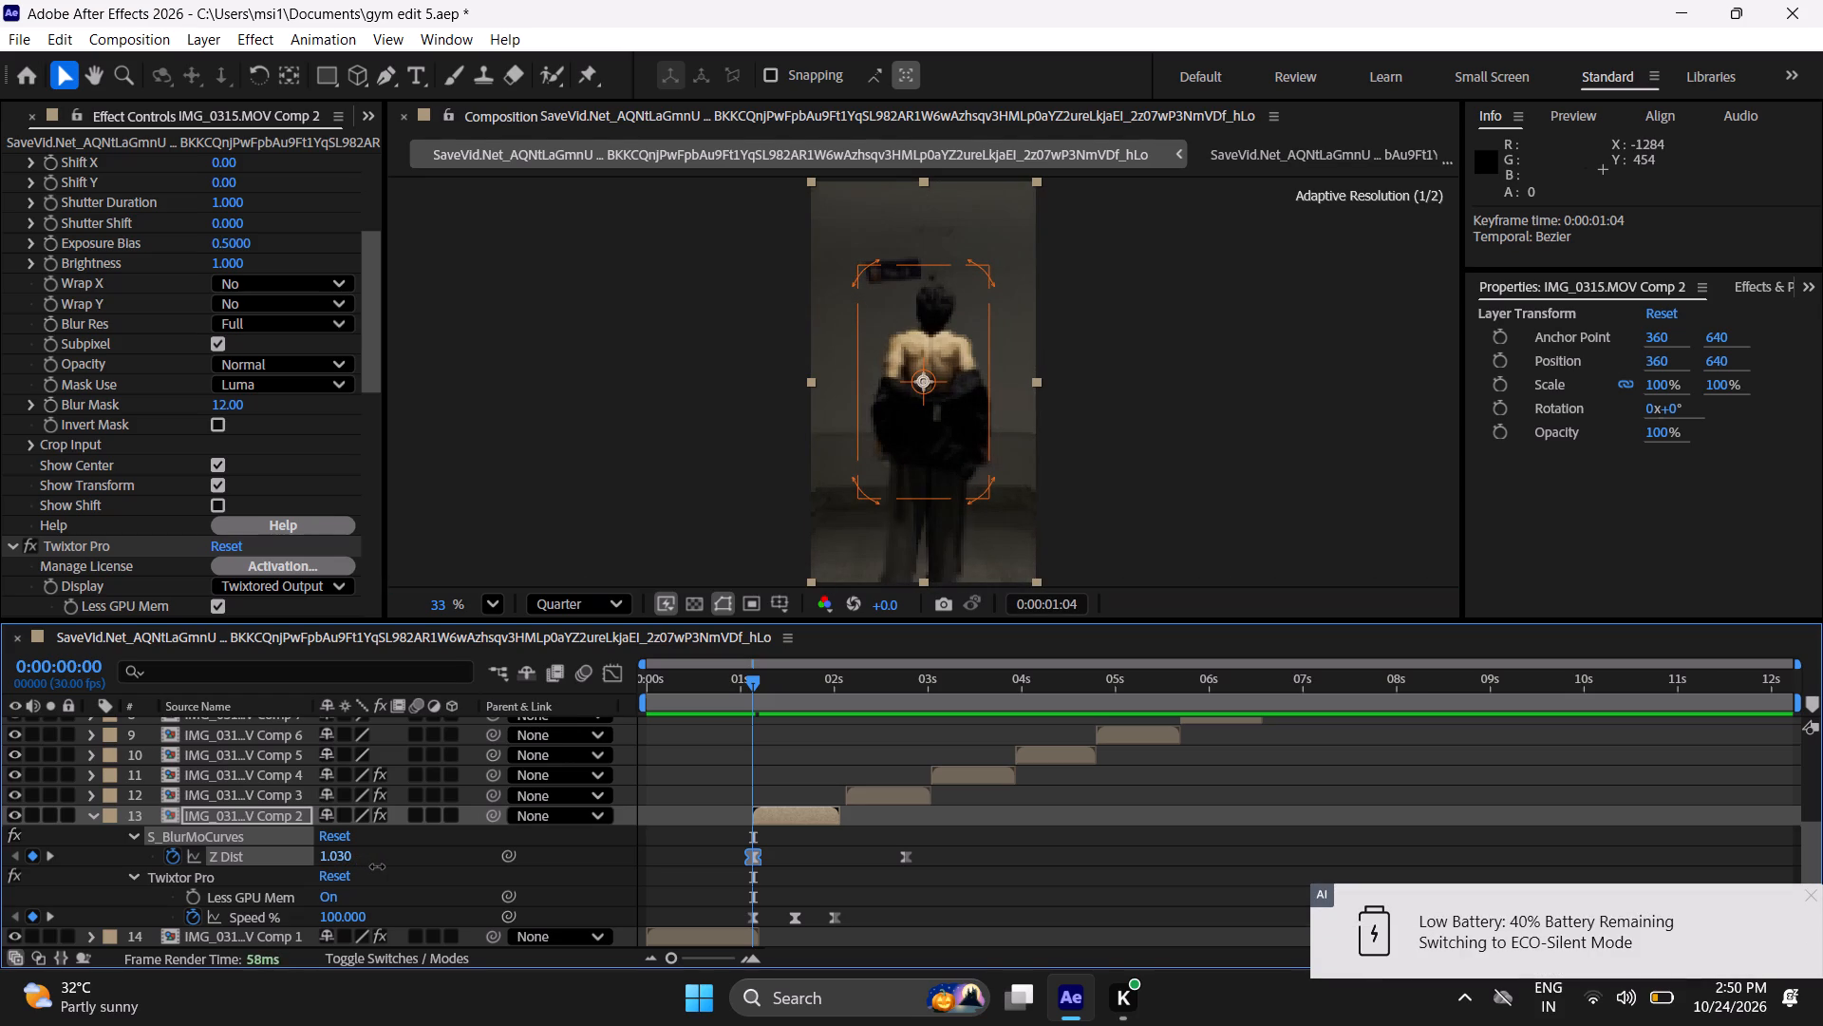
left_click_drag(377, 866, 373, 867)
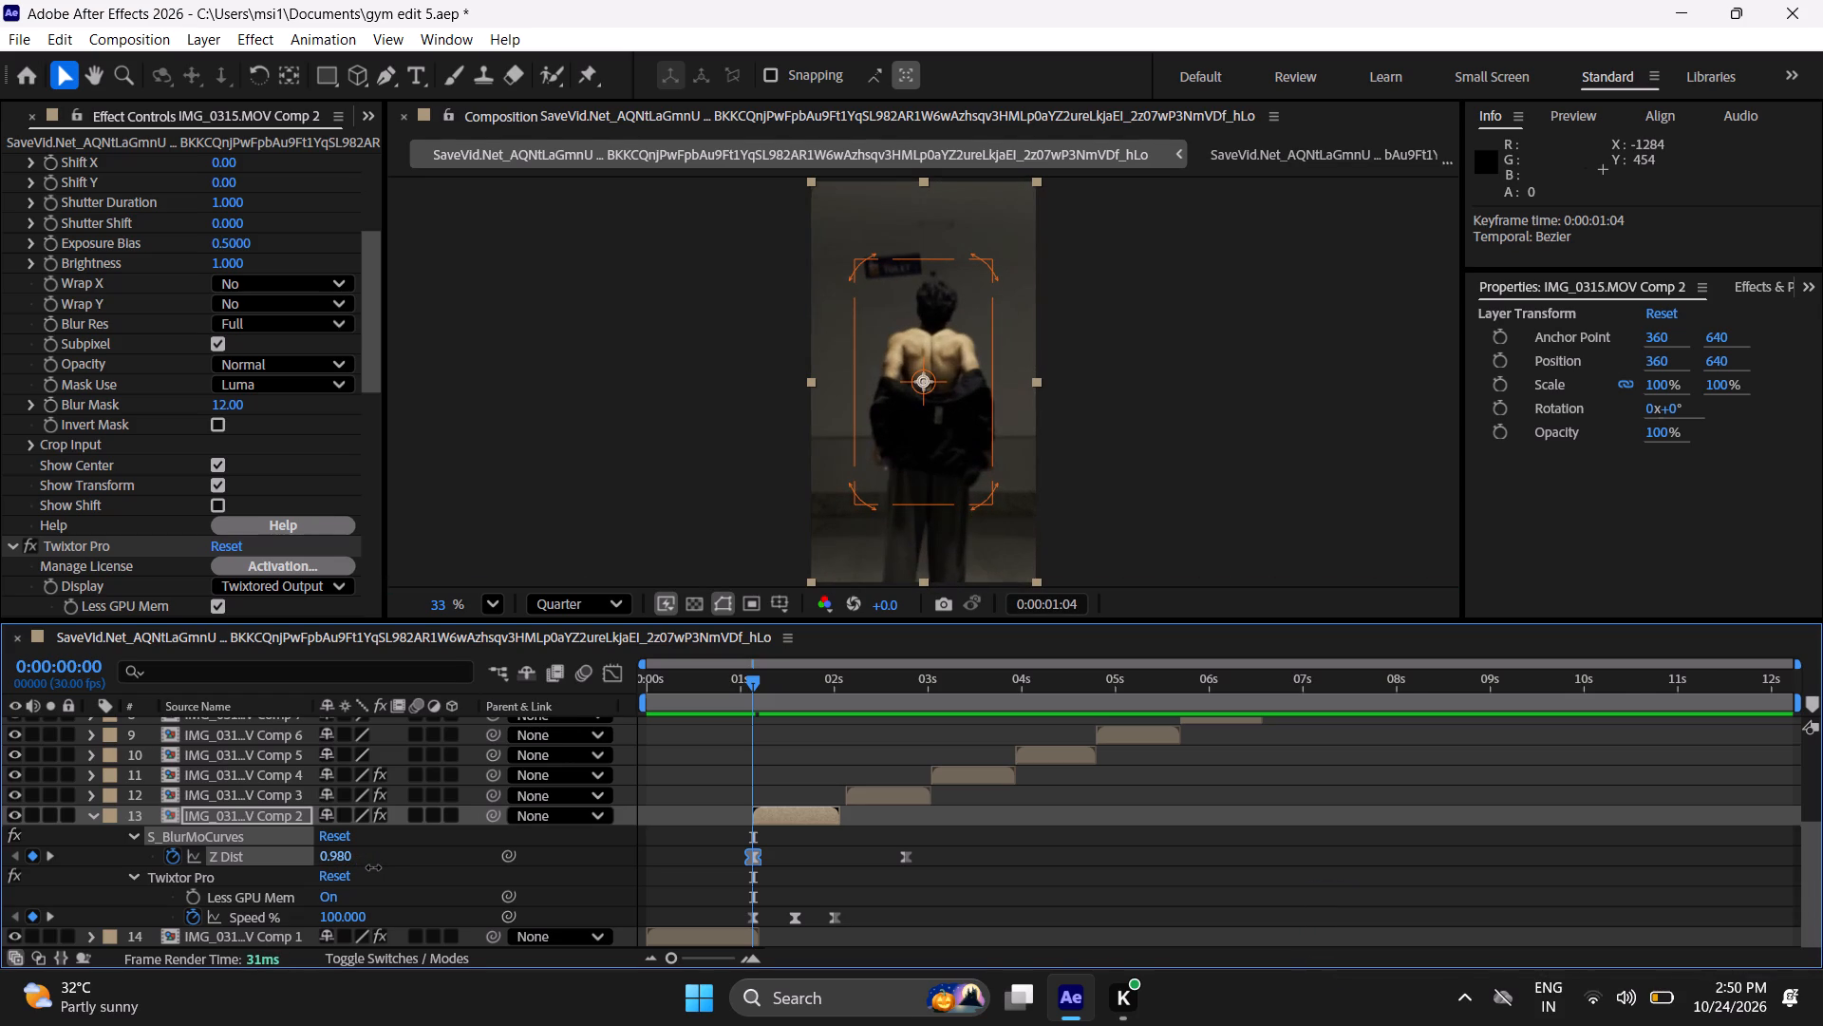
left_click_drag(373, 867, 364, 865)
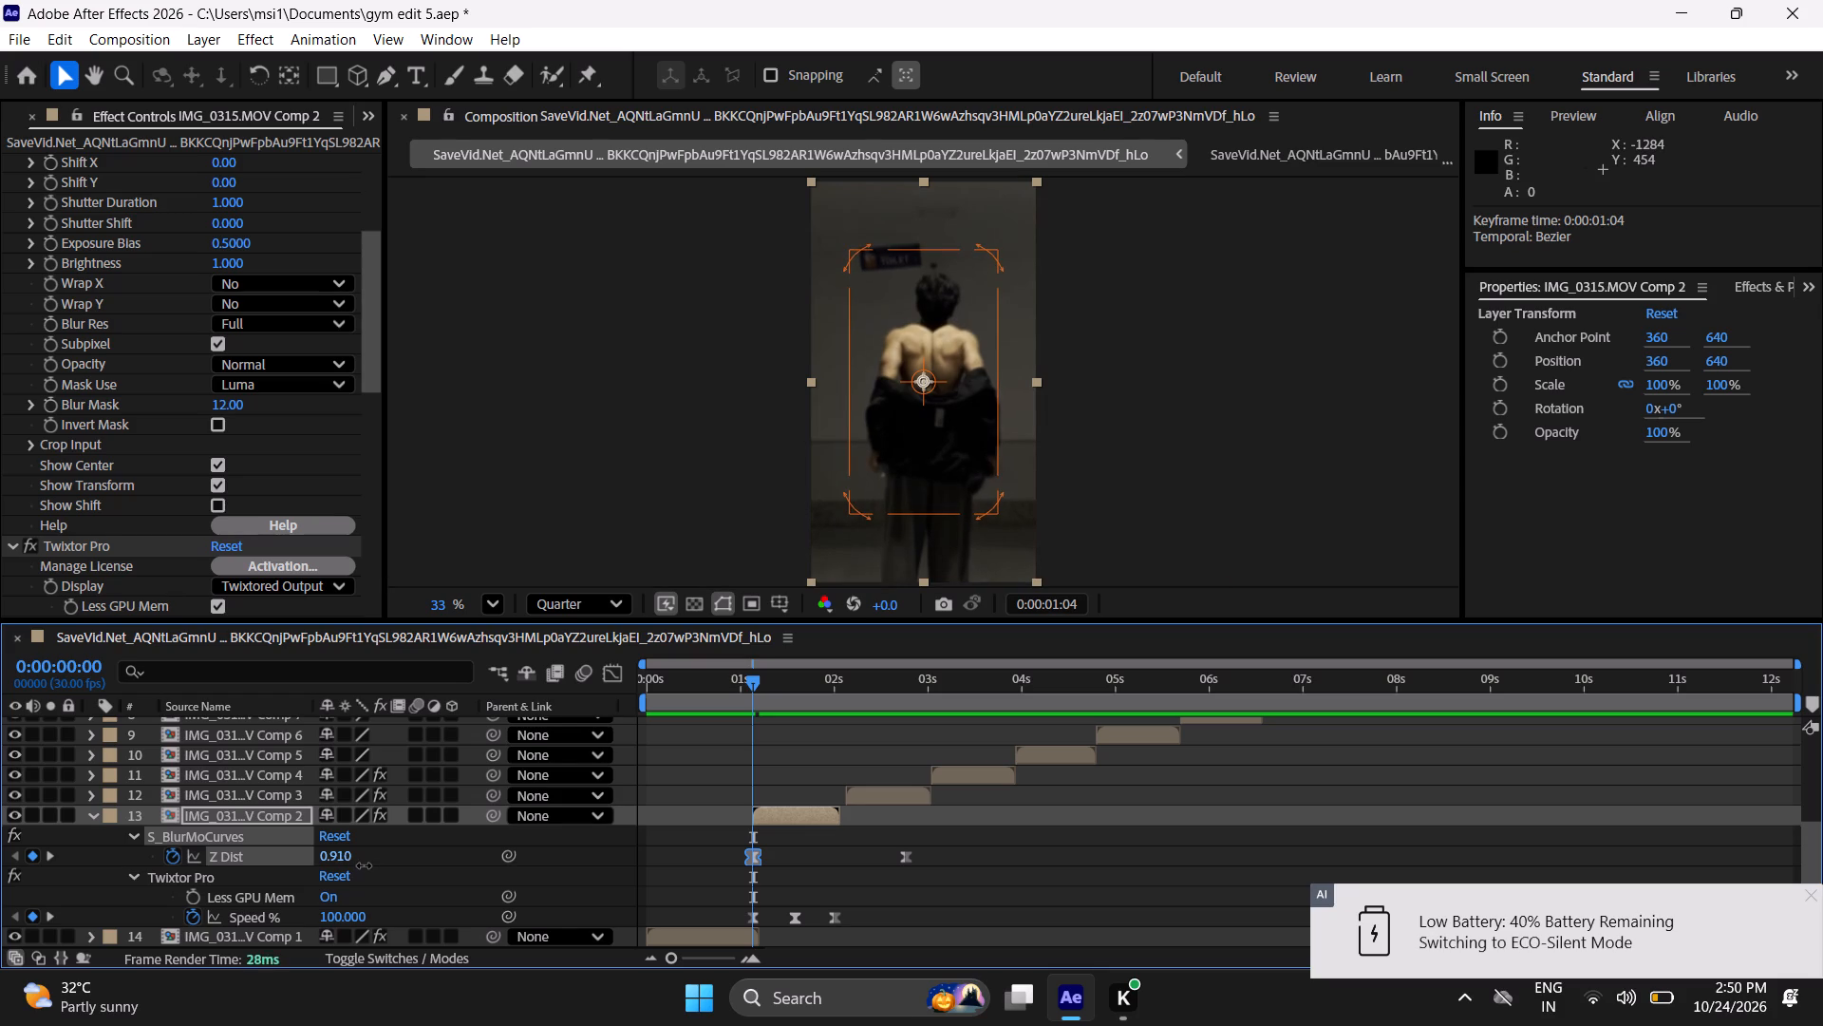
left_click_drag(364, 865, 361, 862)
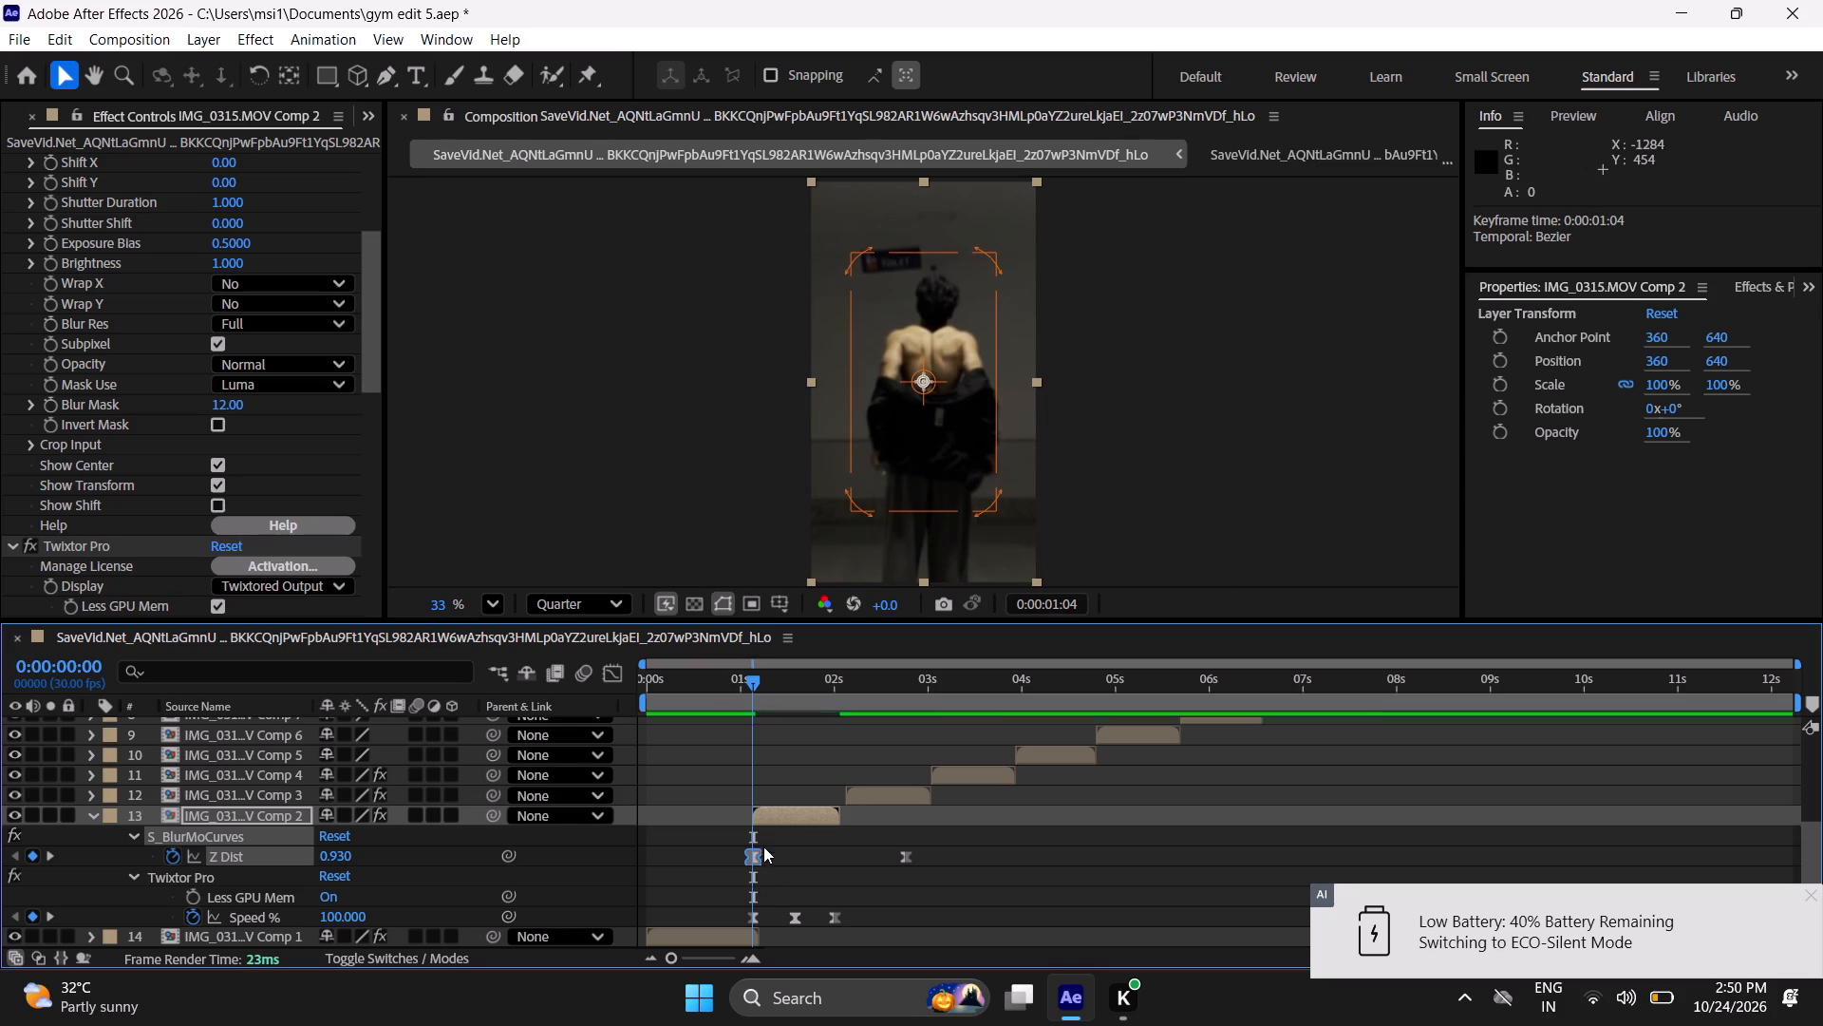
left_click(776, 862)
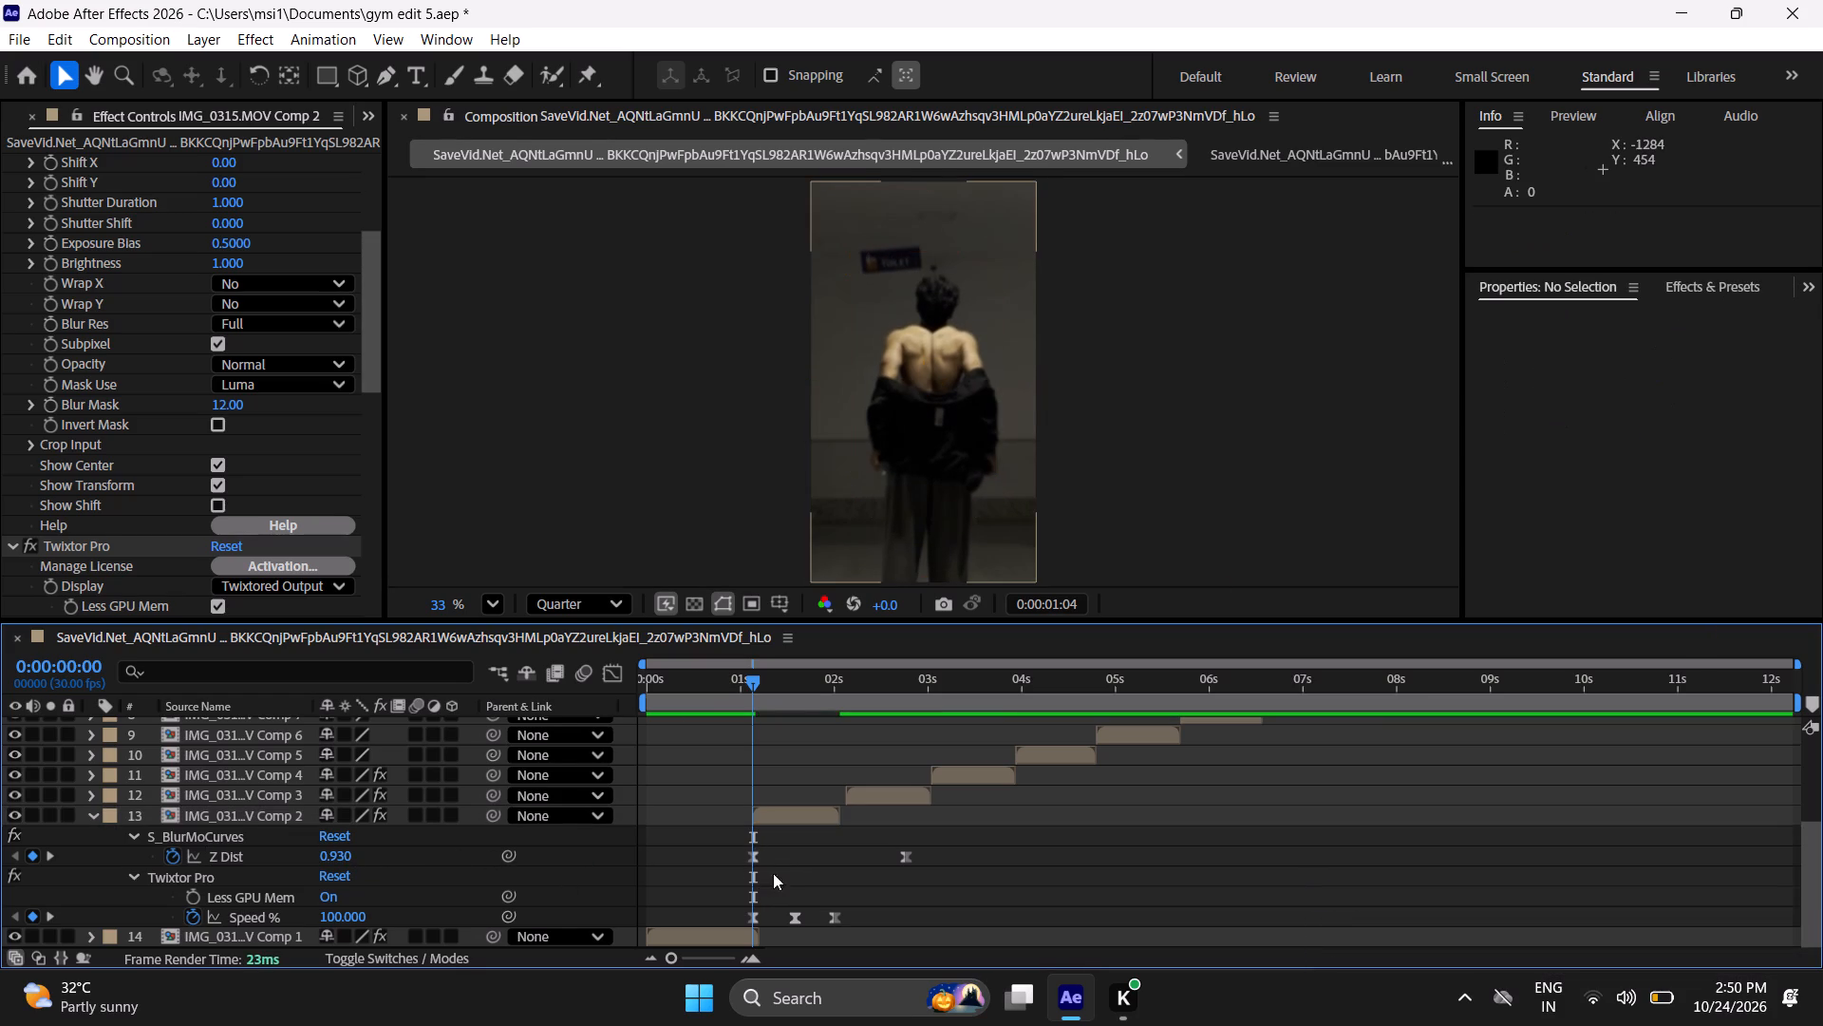
left_click(747, 859)
left_click_drag(347, 854, 344, 854)
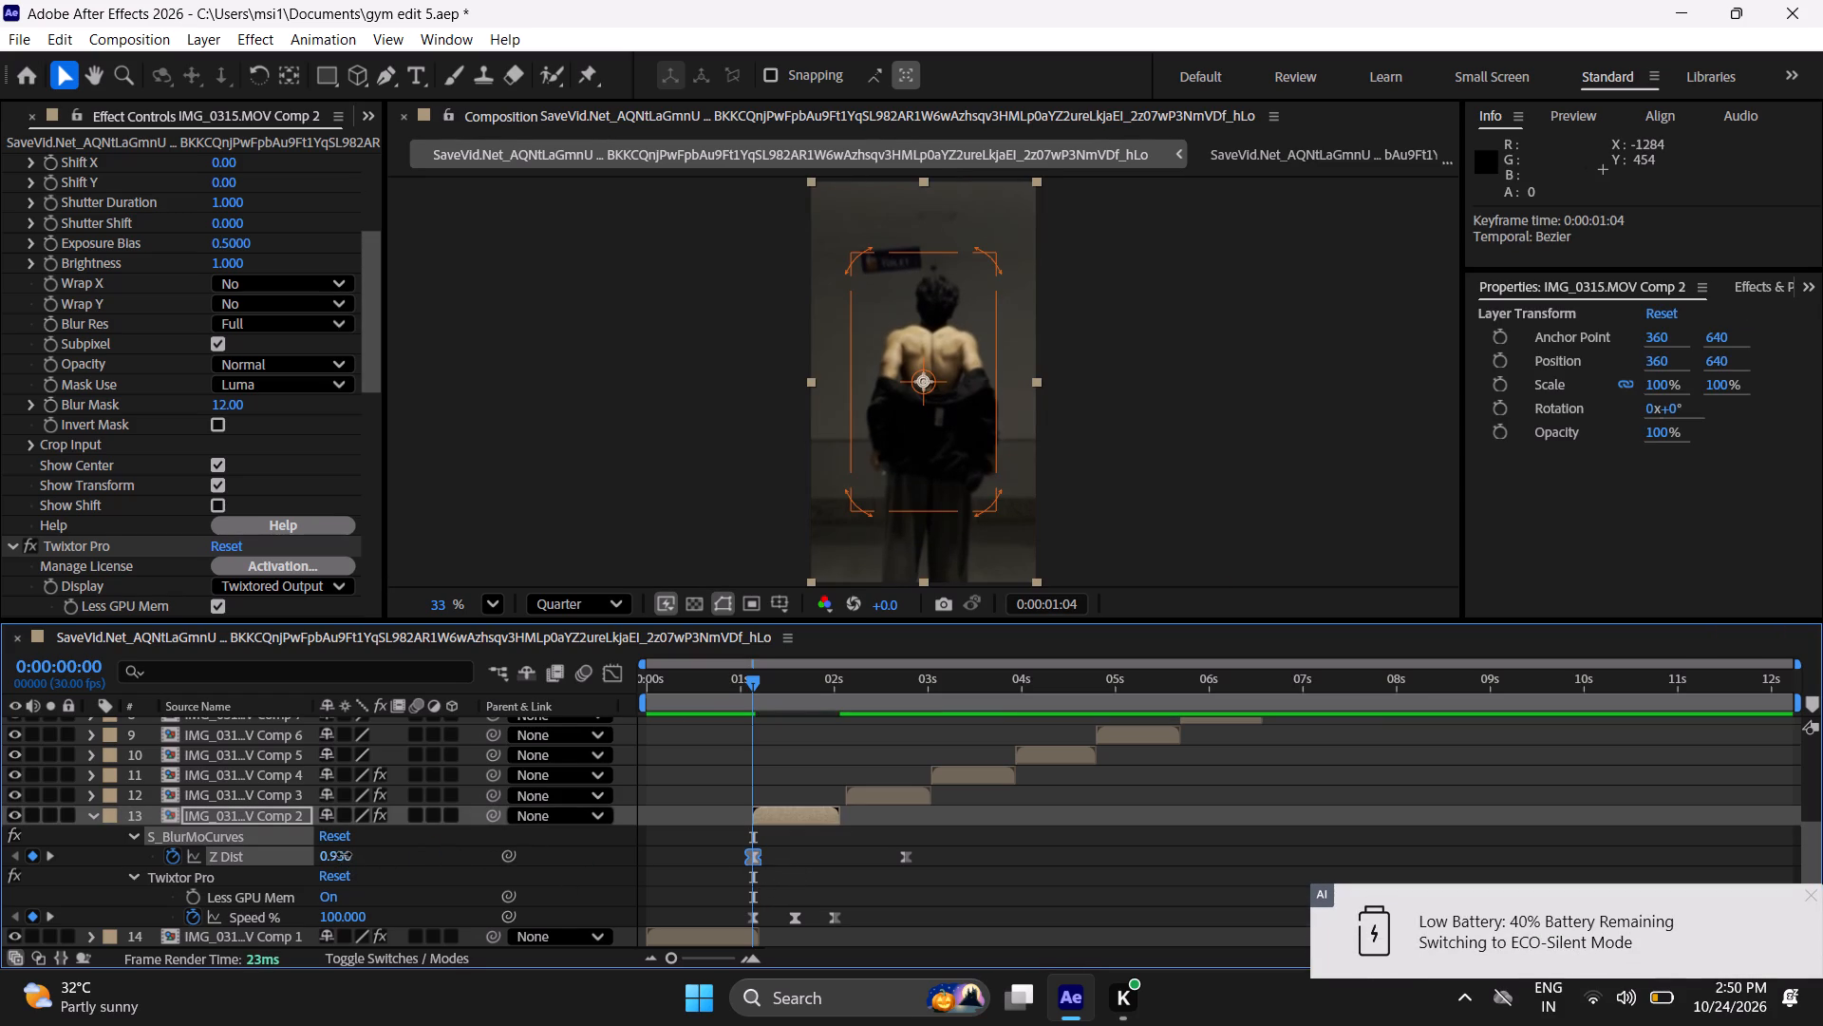
left_click_drag(344, 854, 338, 855)
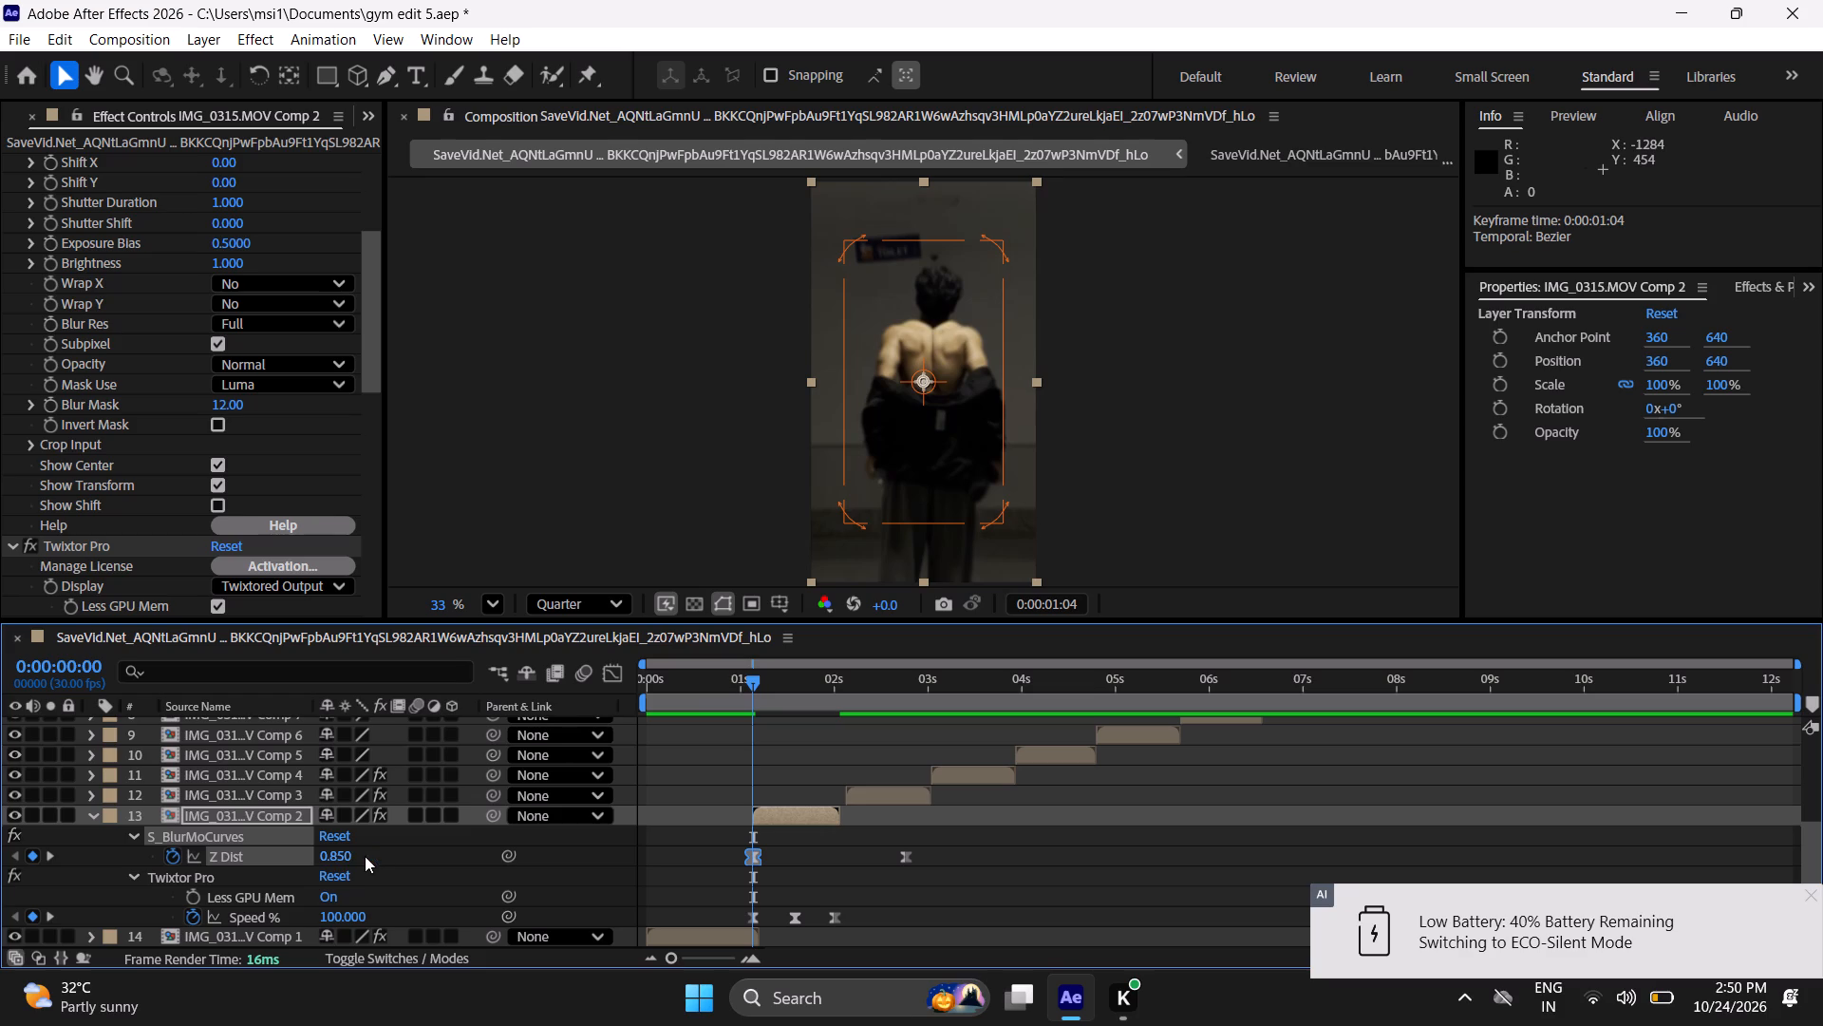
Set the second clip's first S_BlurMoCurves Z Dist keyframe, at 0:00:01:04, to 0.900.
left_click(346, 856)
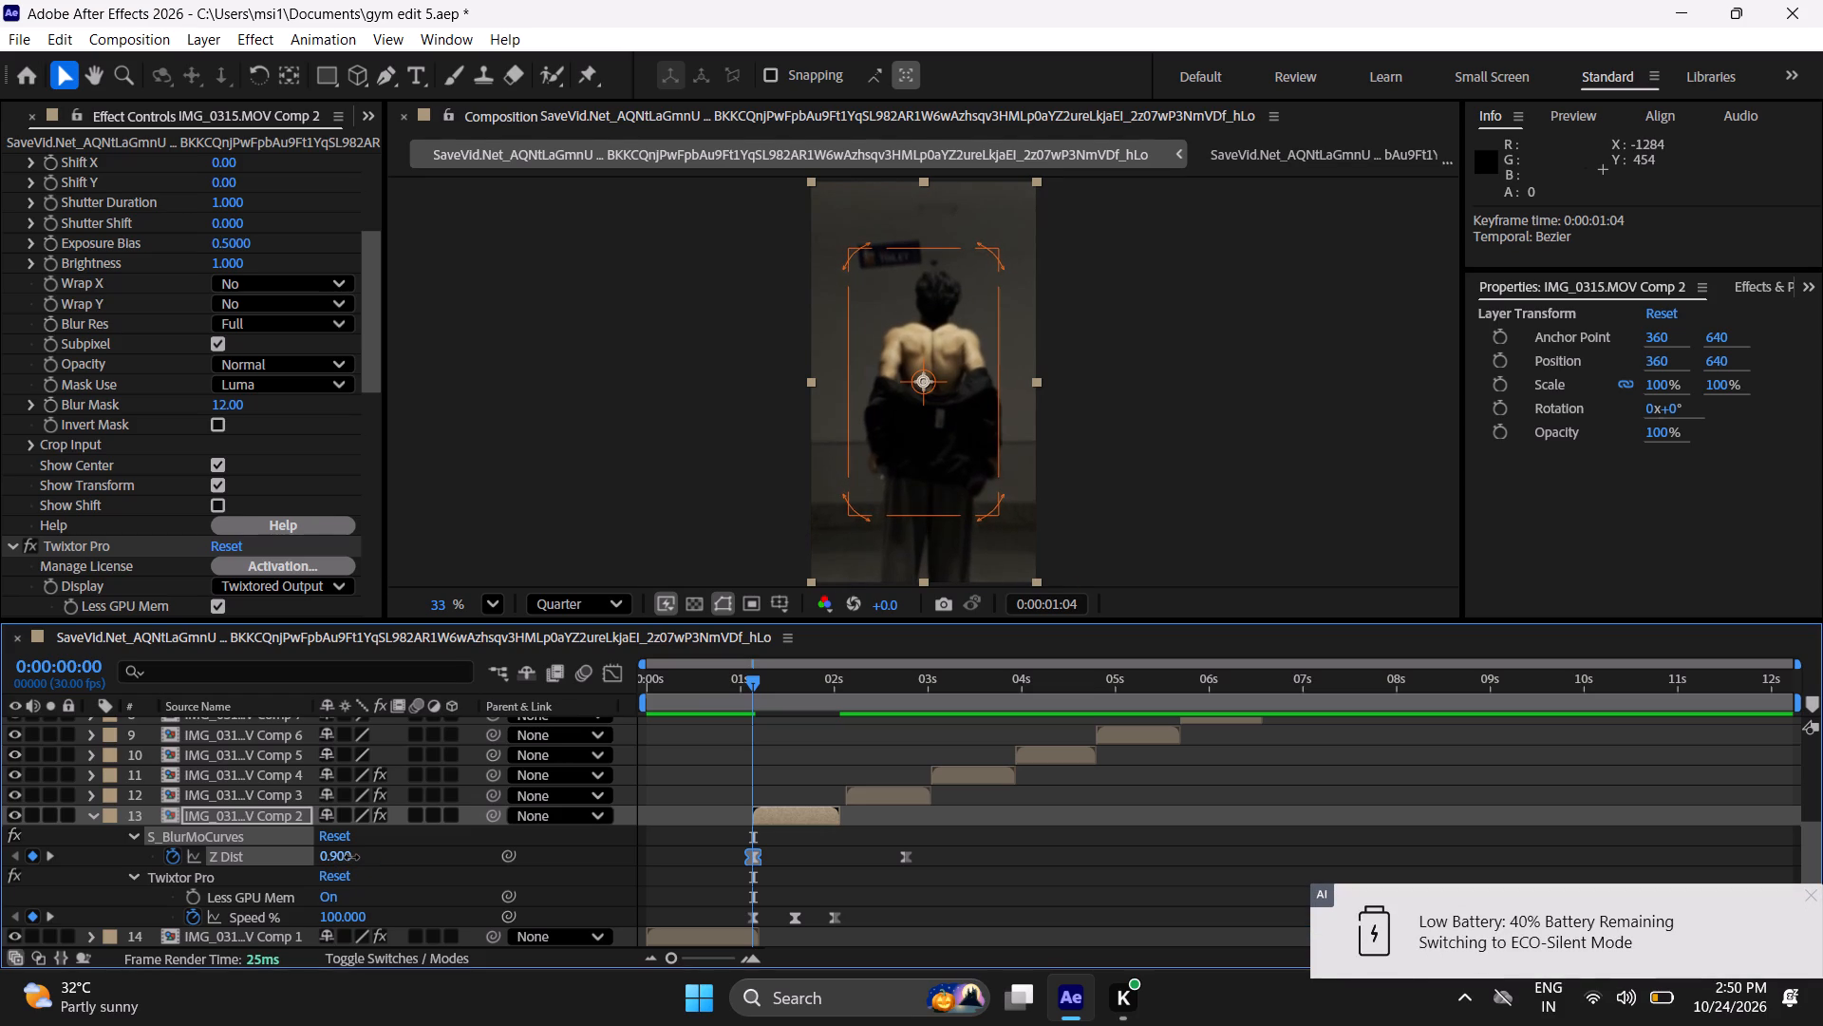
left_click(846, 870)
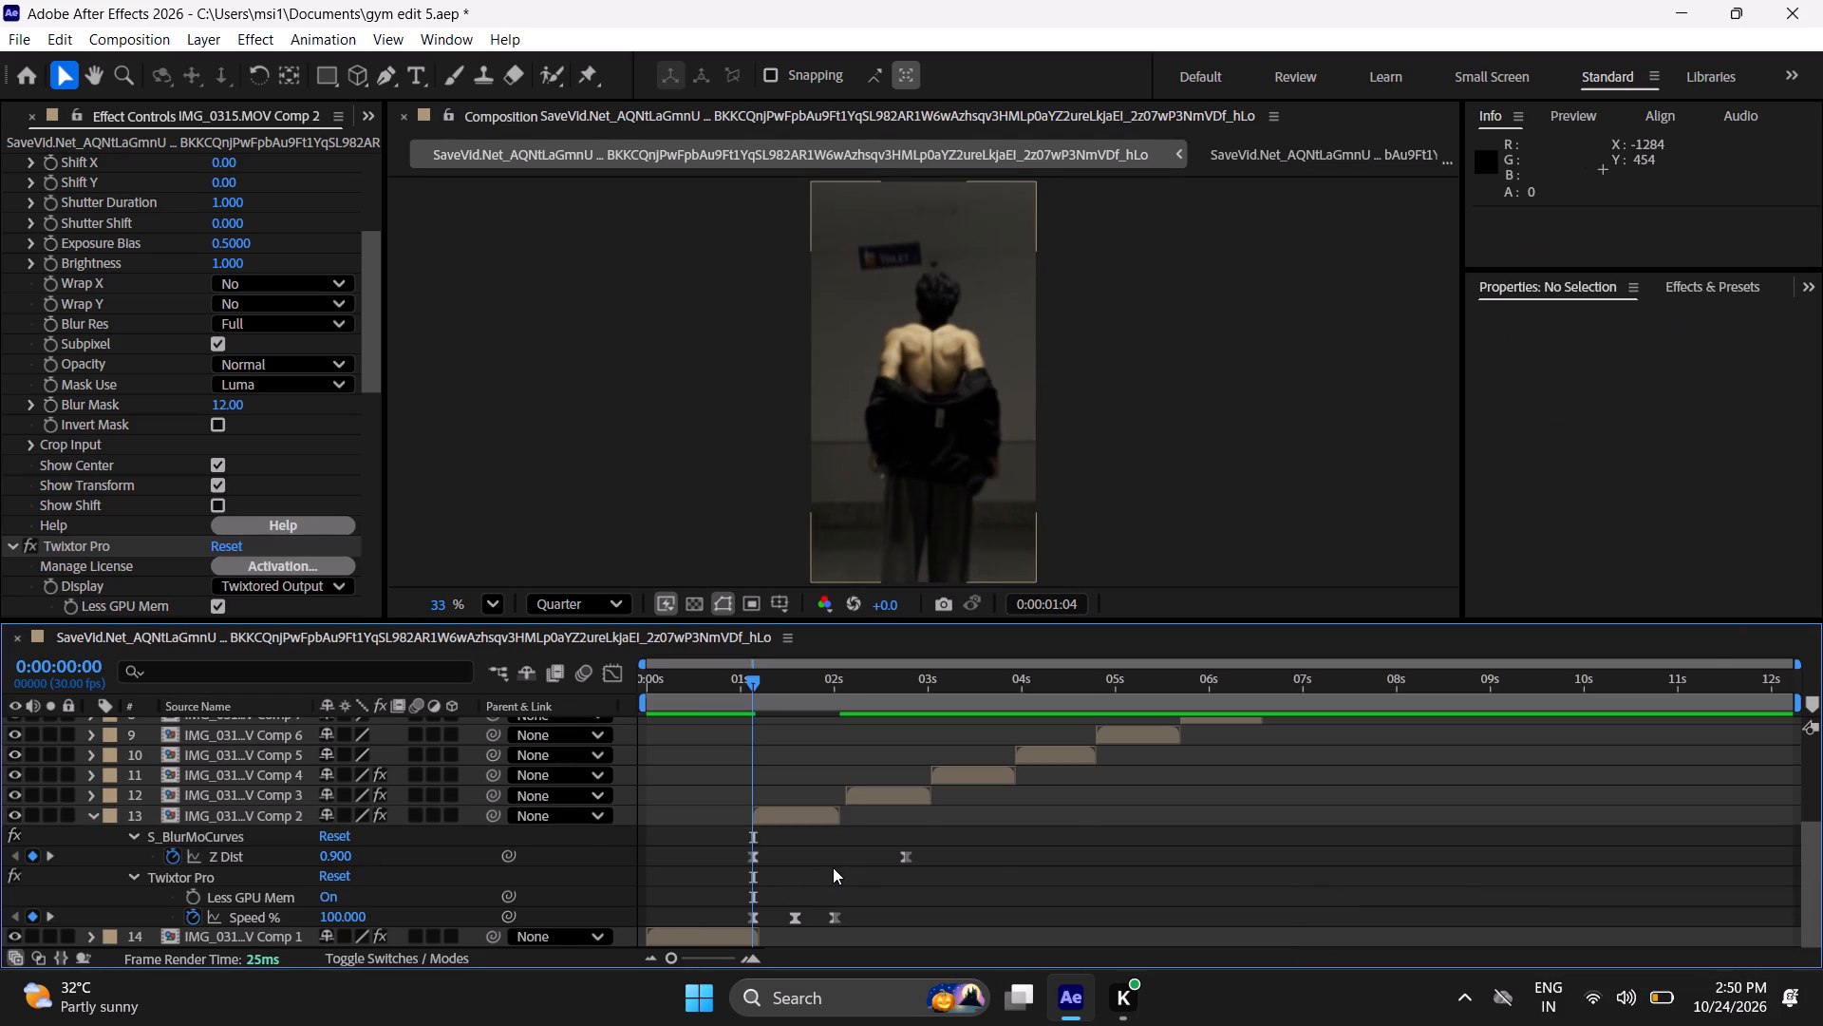
Collapse the clip properties and play repeatedly from 0:00:00:00 through the second clip to review its zoom and speed ramp.
key("u")
key("u")
left_click_drag(747, 681, 538, 778)
key("space")
key("space")
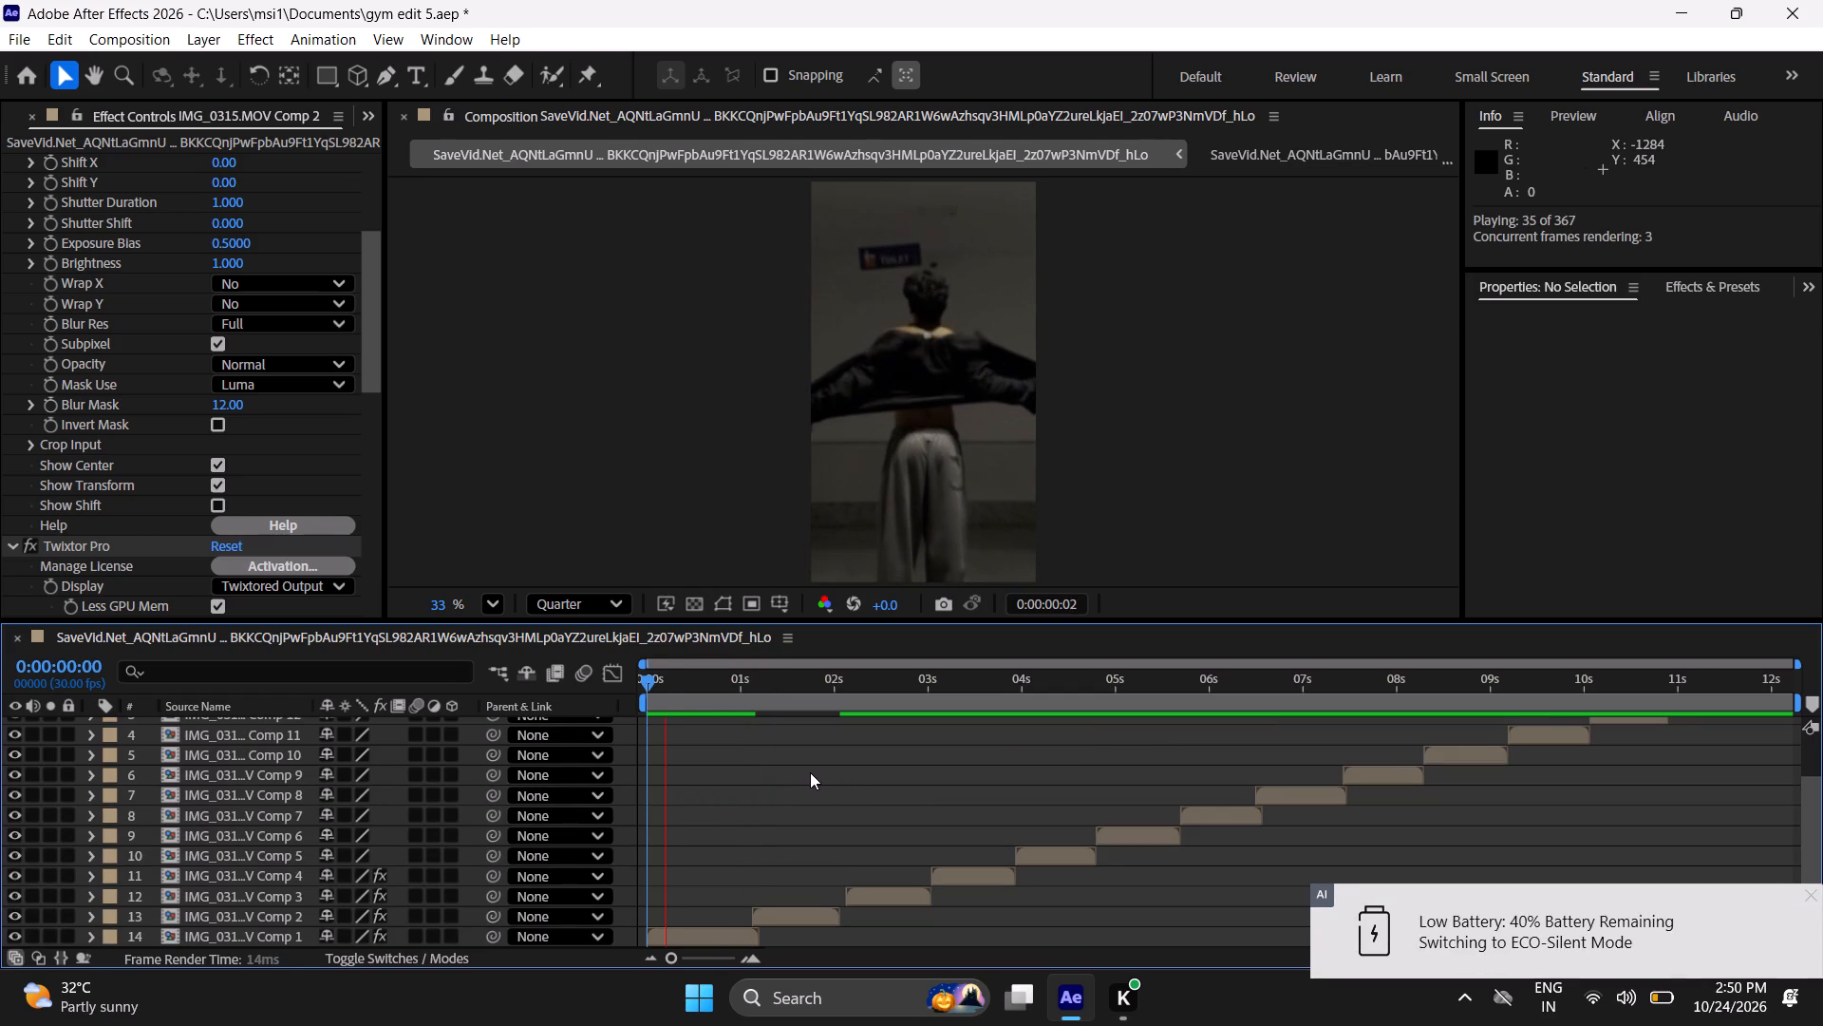
key("space")
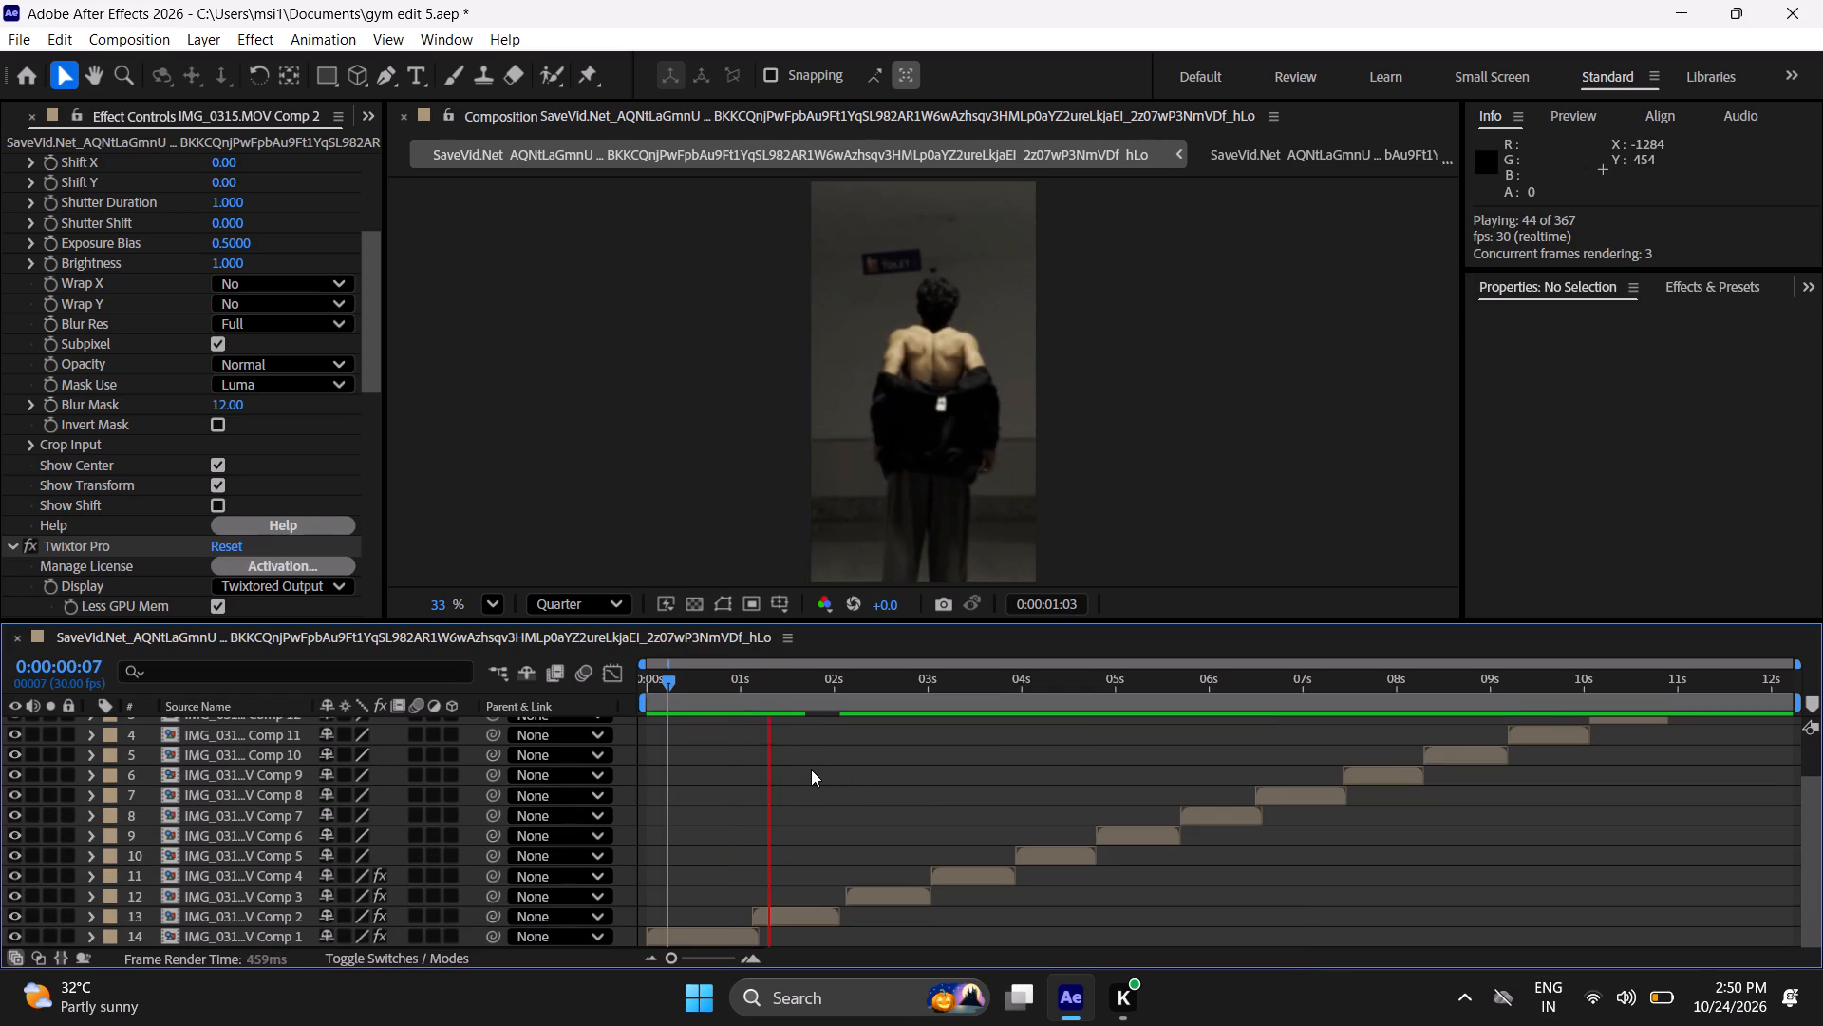
key("space")
left_click_drag(737, 702, 573, 748)
scroll(768, 834, "down", 2)
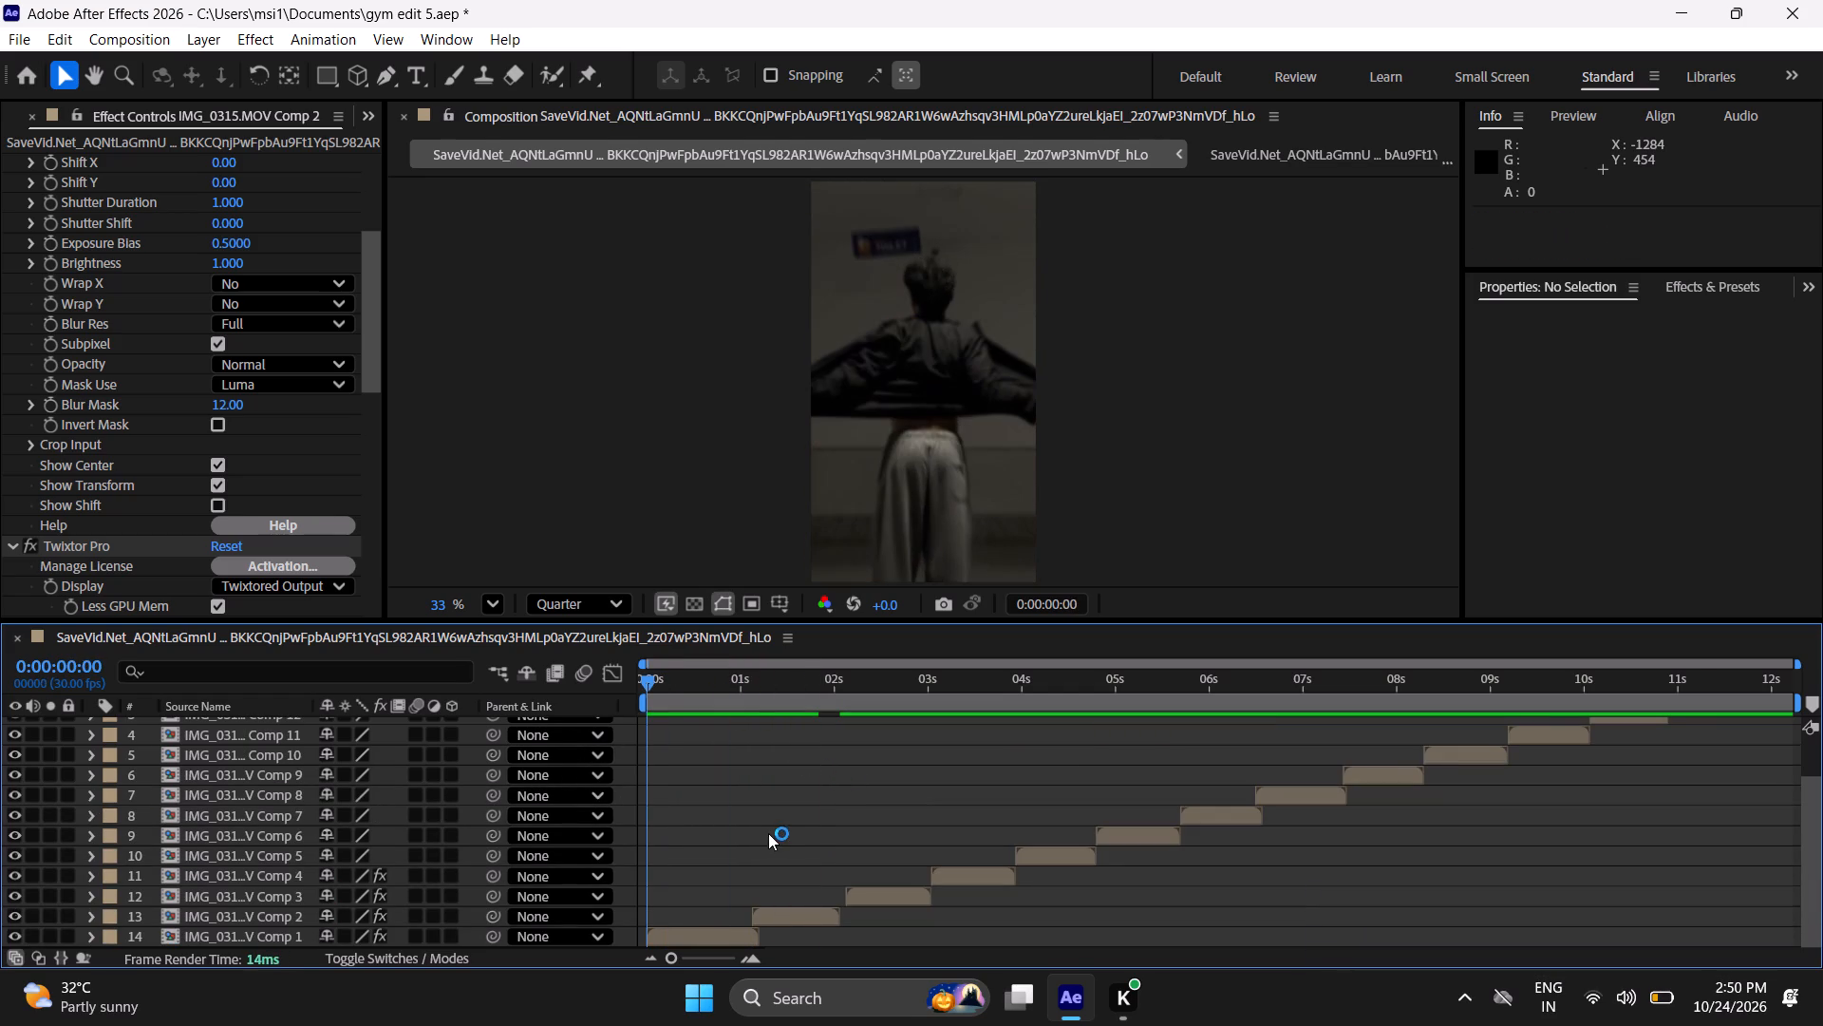
key("space")
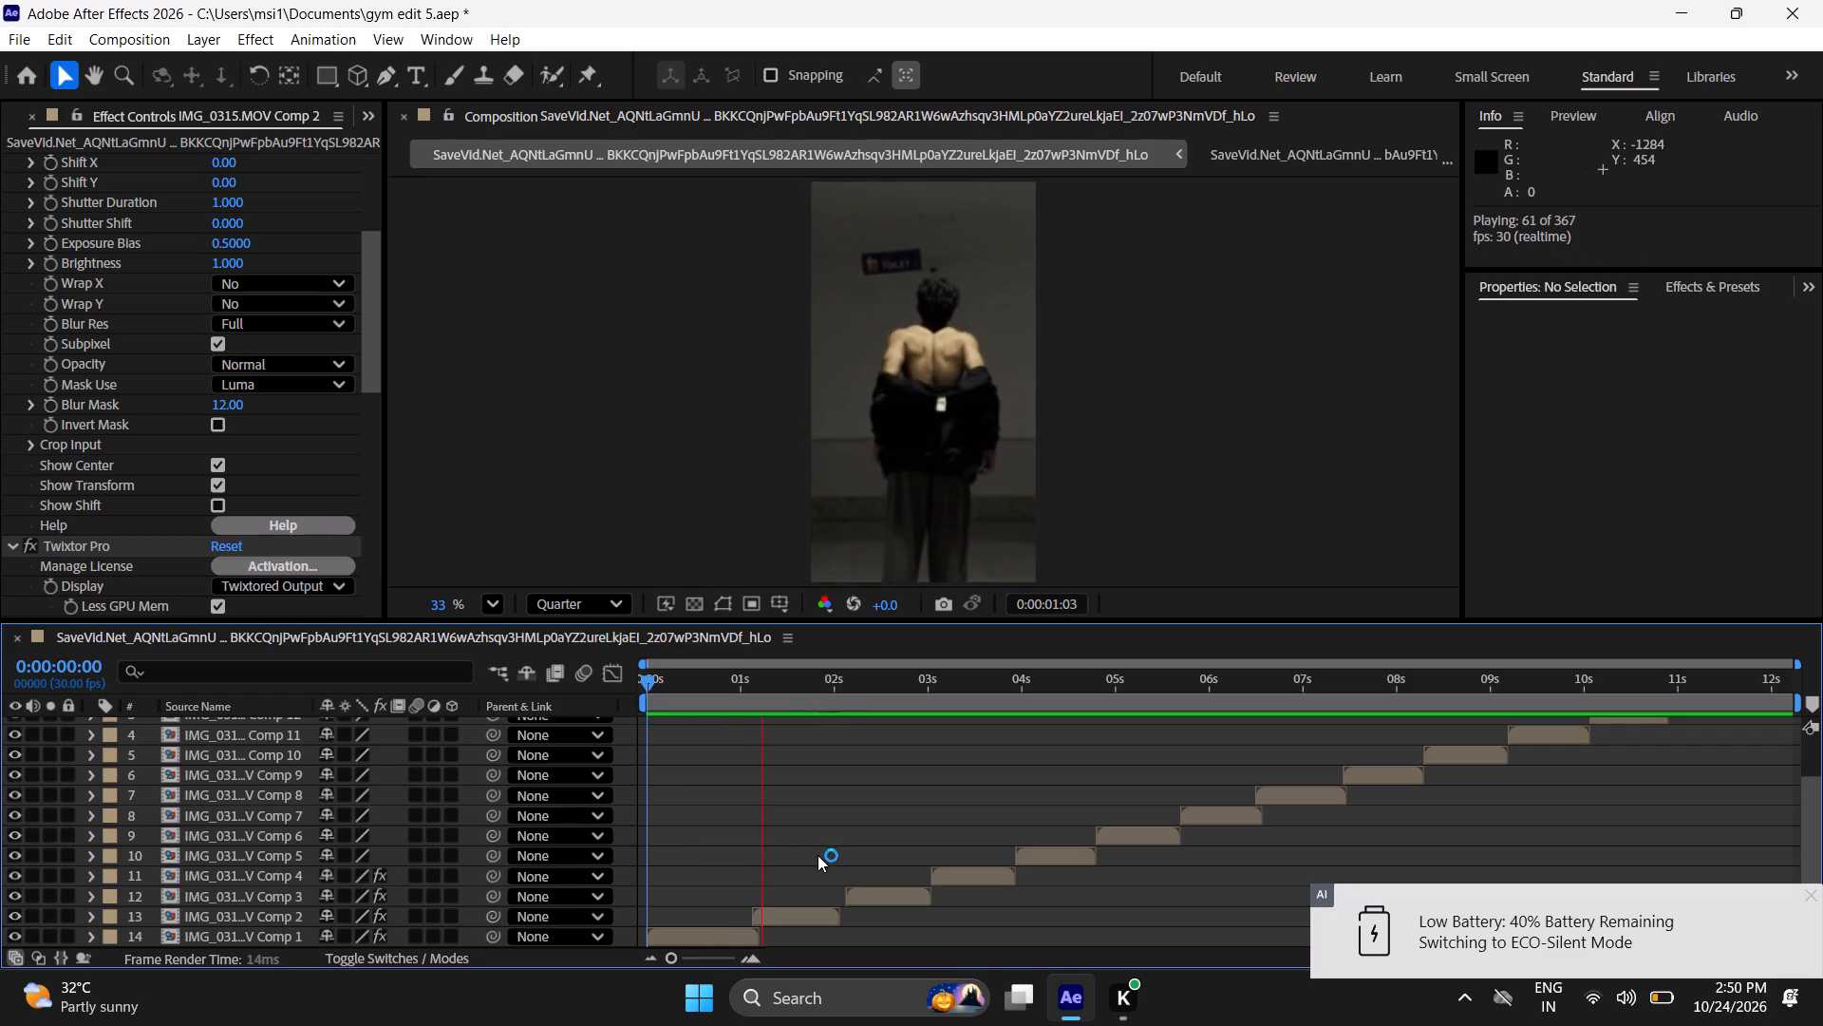
key("space")
left_click_drag(786, 713, 595, 776)
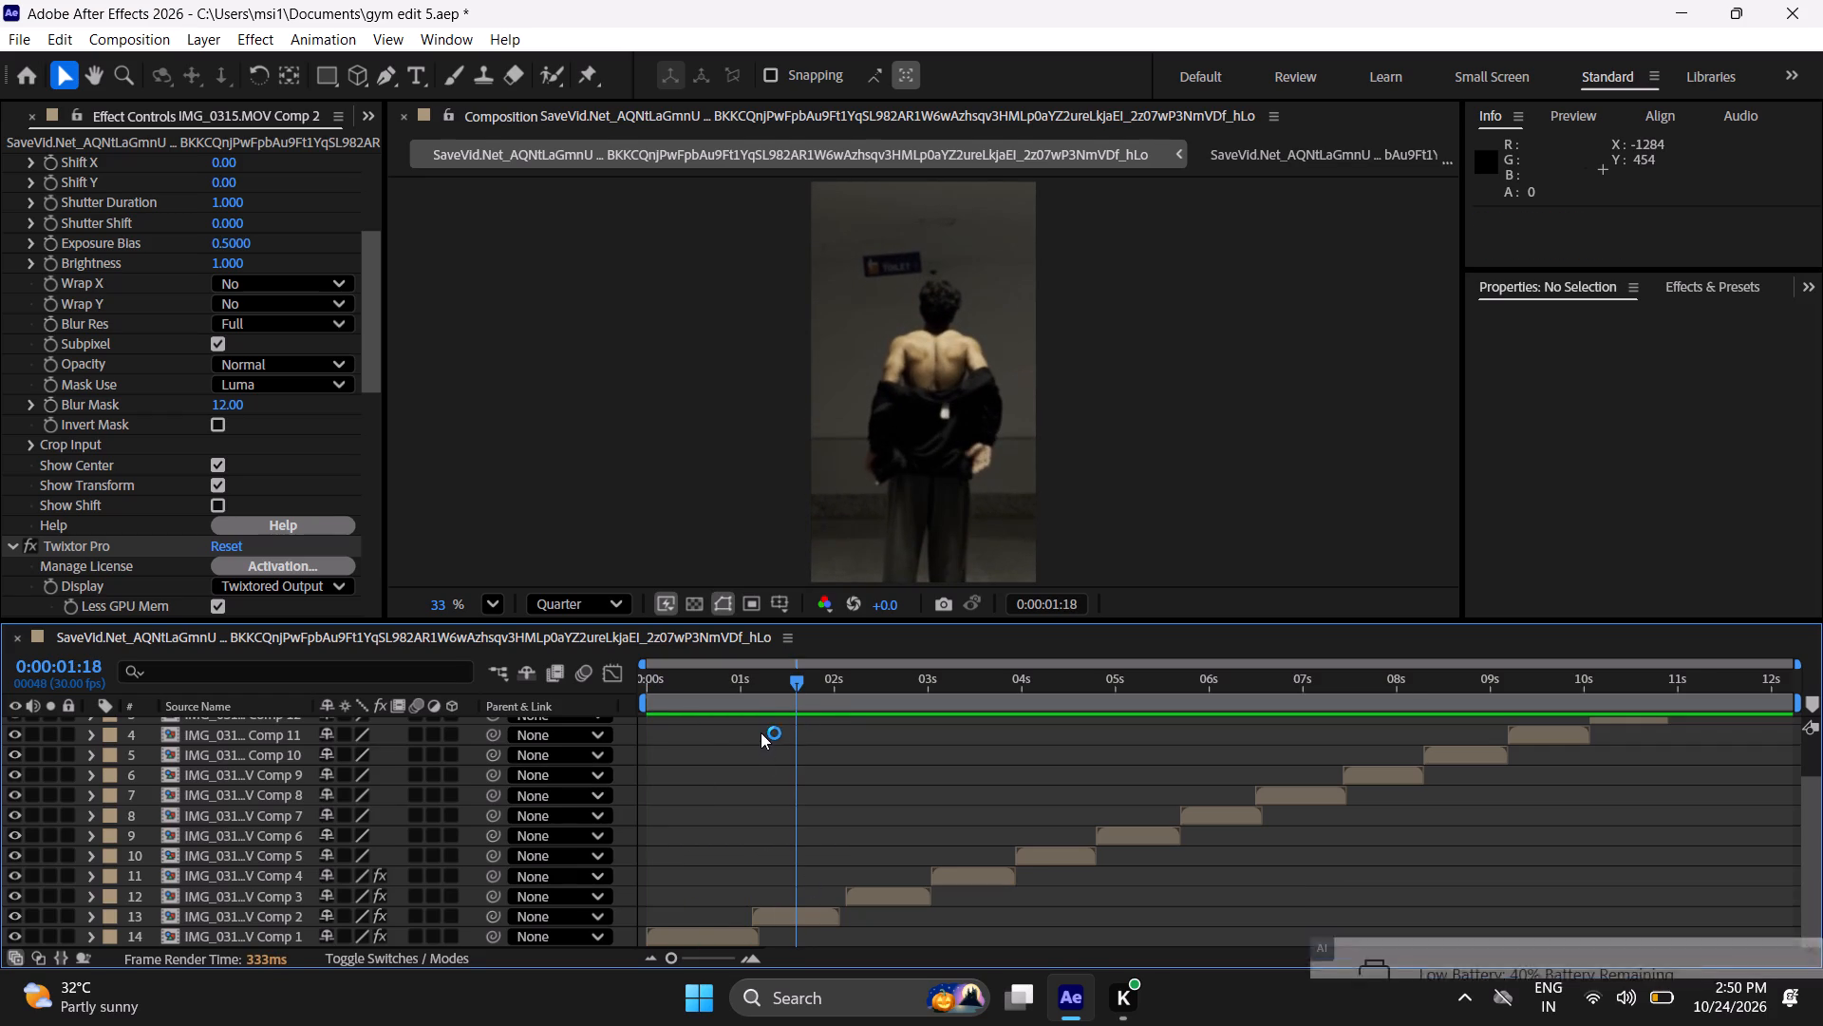
key("space")
left_click_drag(767, 721, 554, 780)
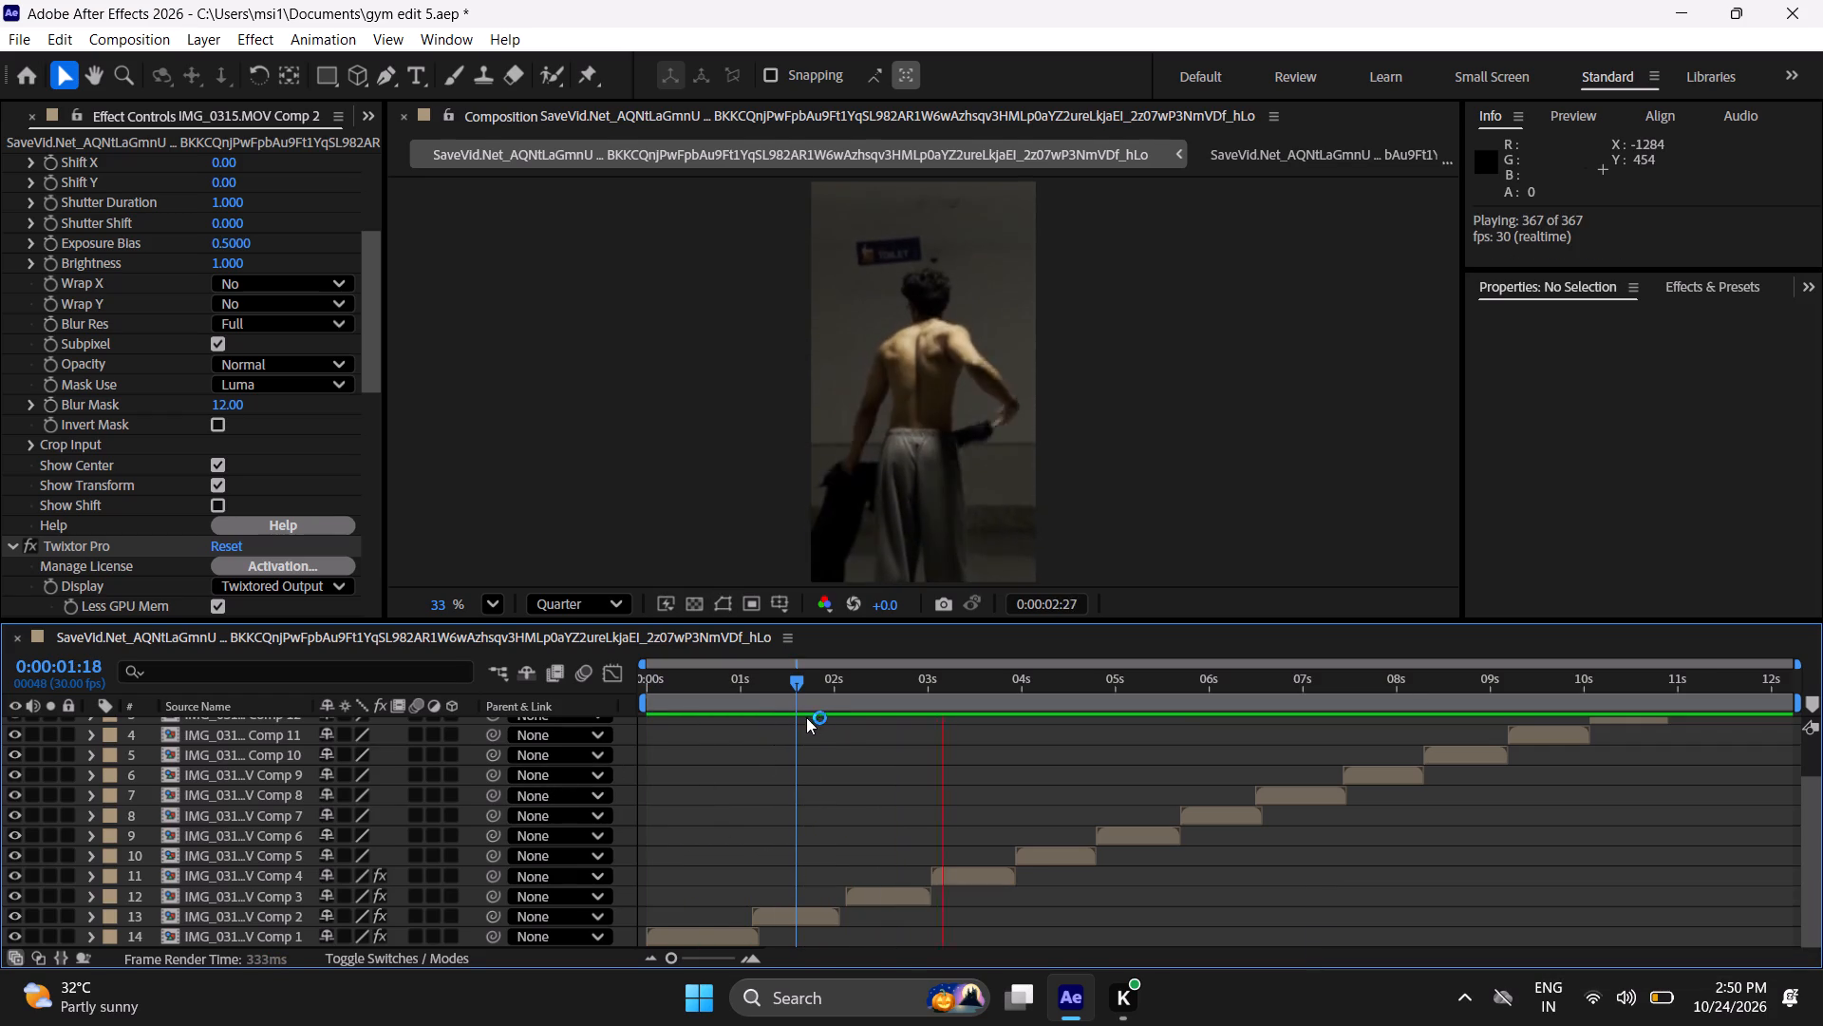
left_click_drag(795, 708, 609, 796)
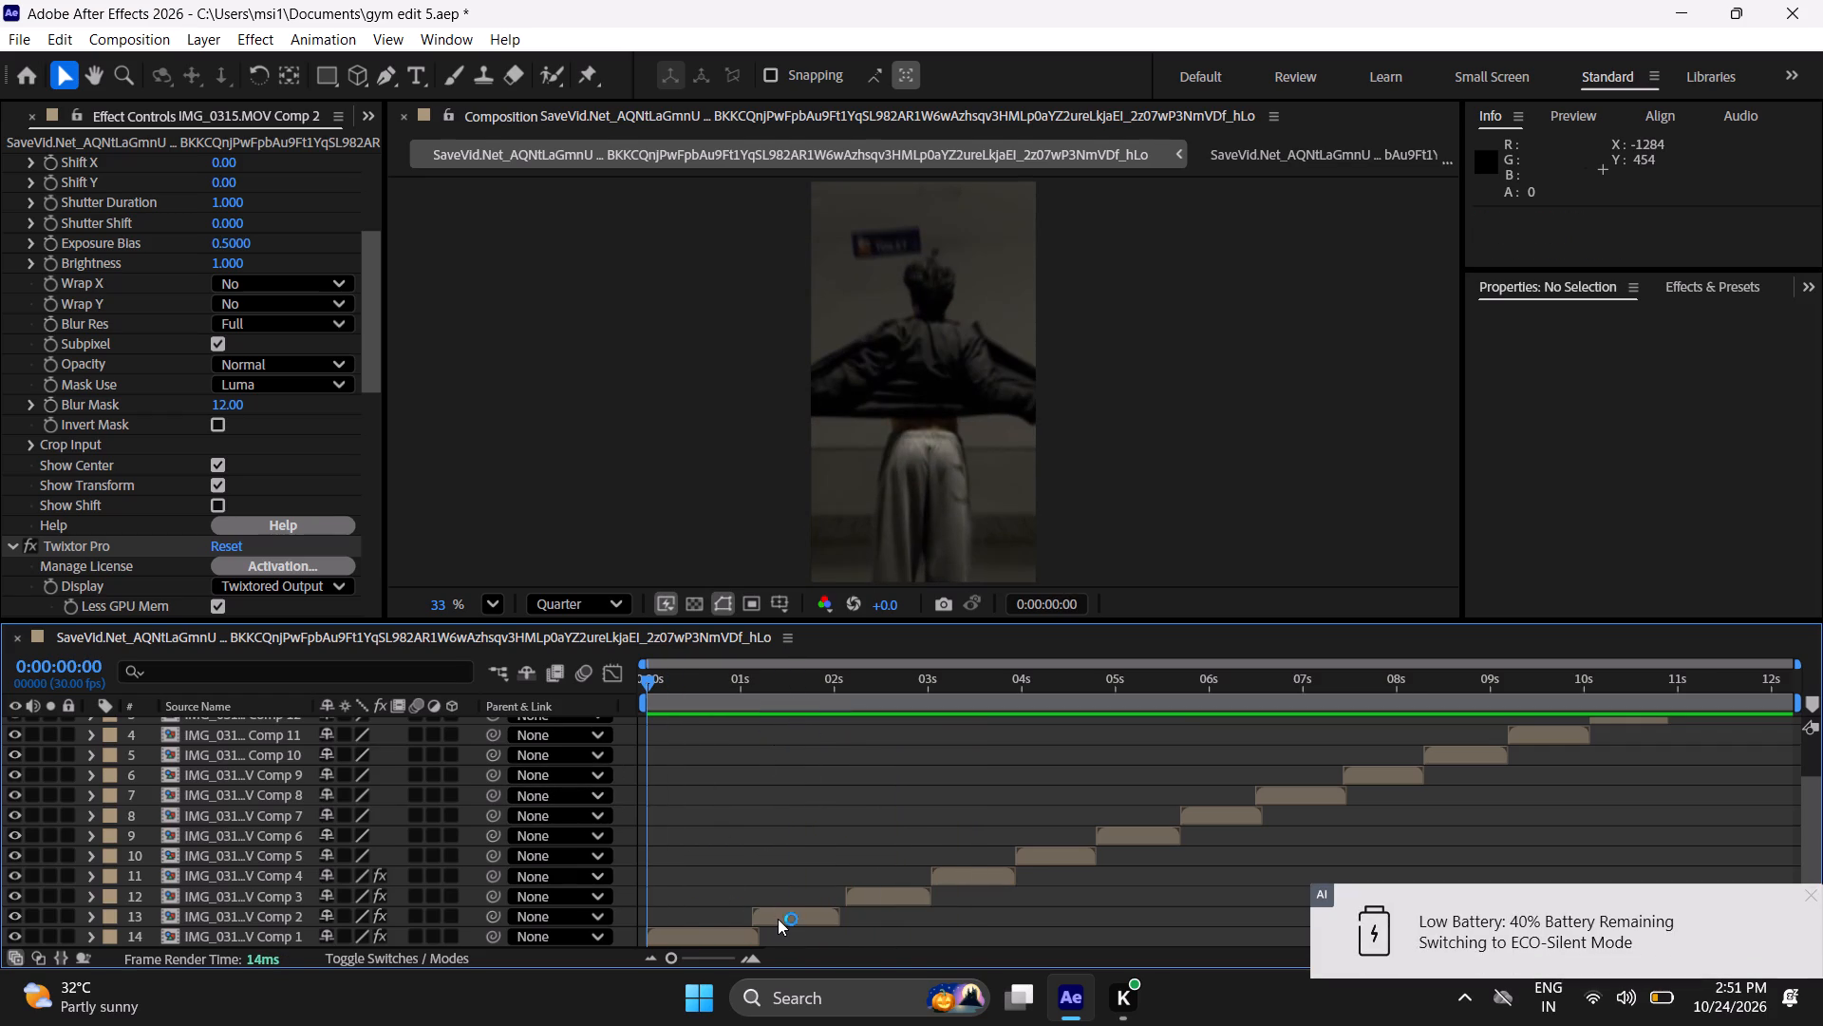
Undo the second clip's Z Dist changes and its two-frame shift.
key("ctrl+z")
key("ctrl+z")
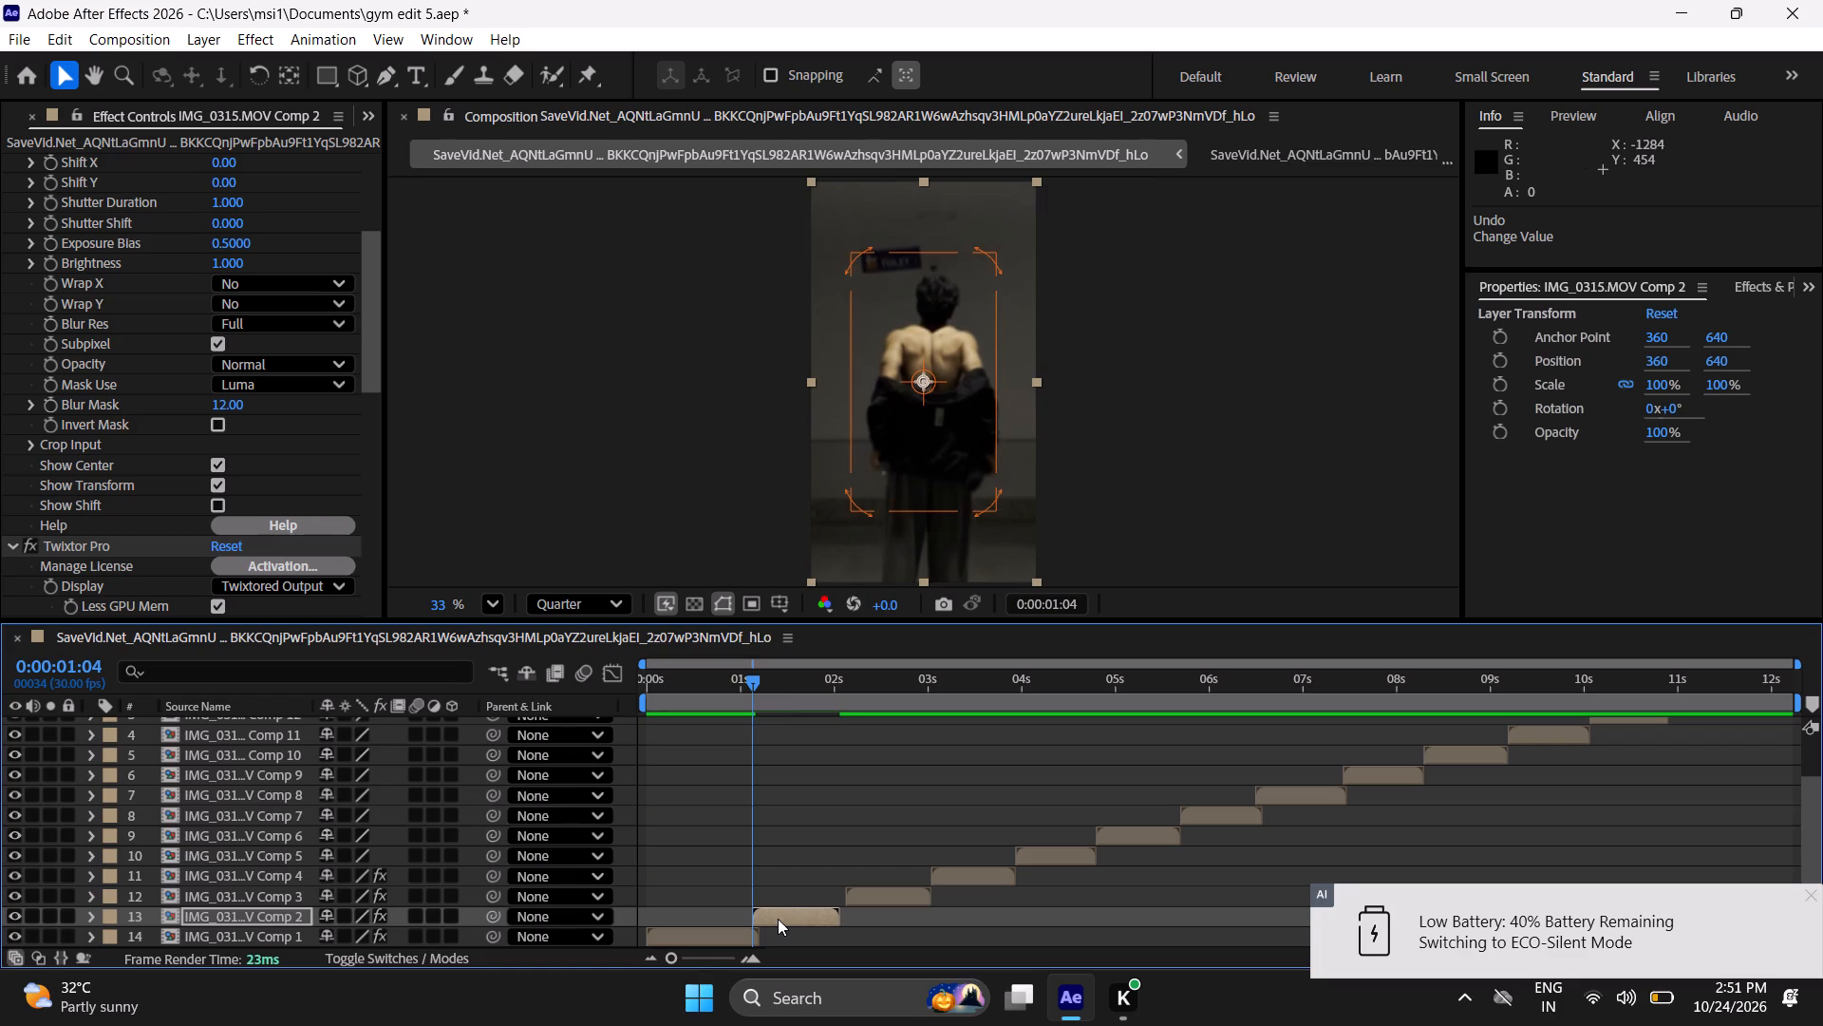
key("ctrl+z")
key("ctrl+z")
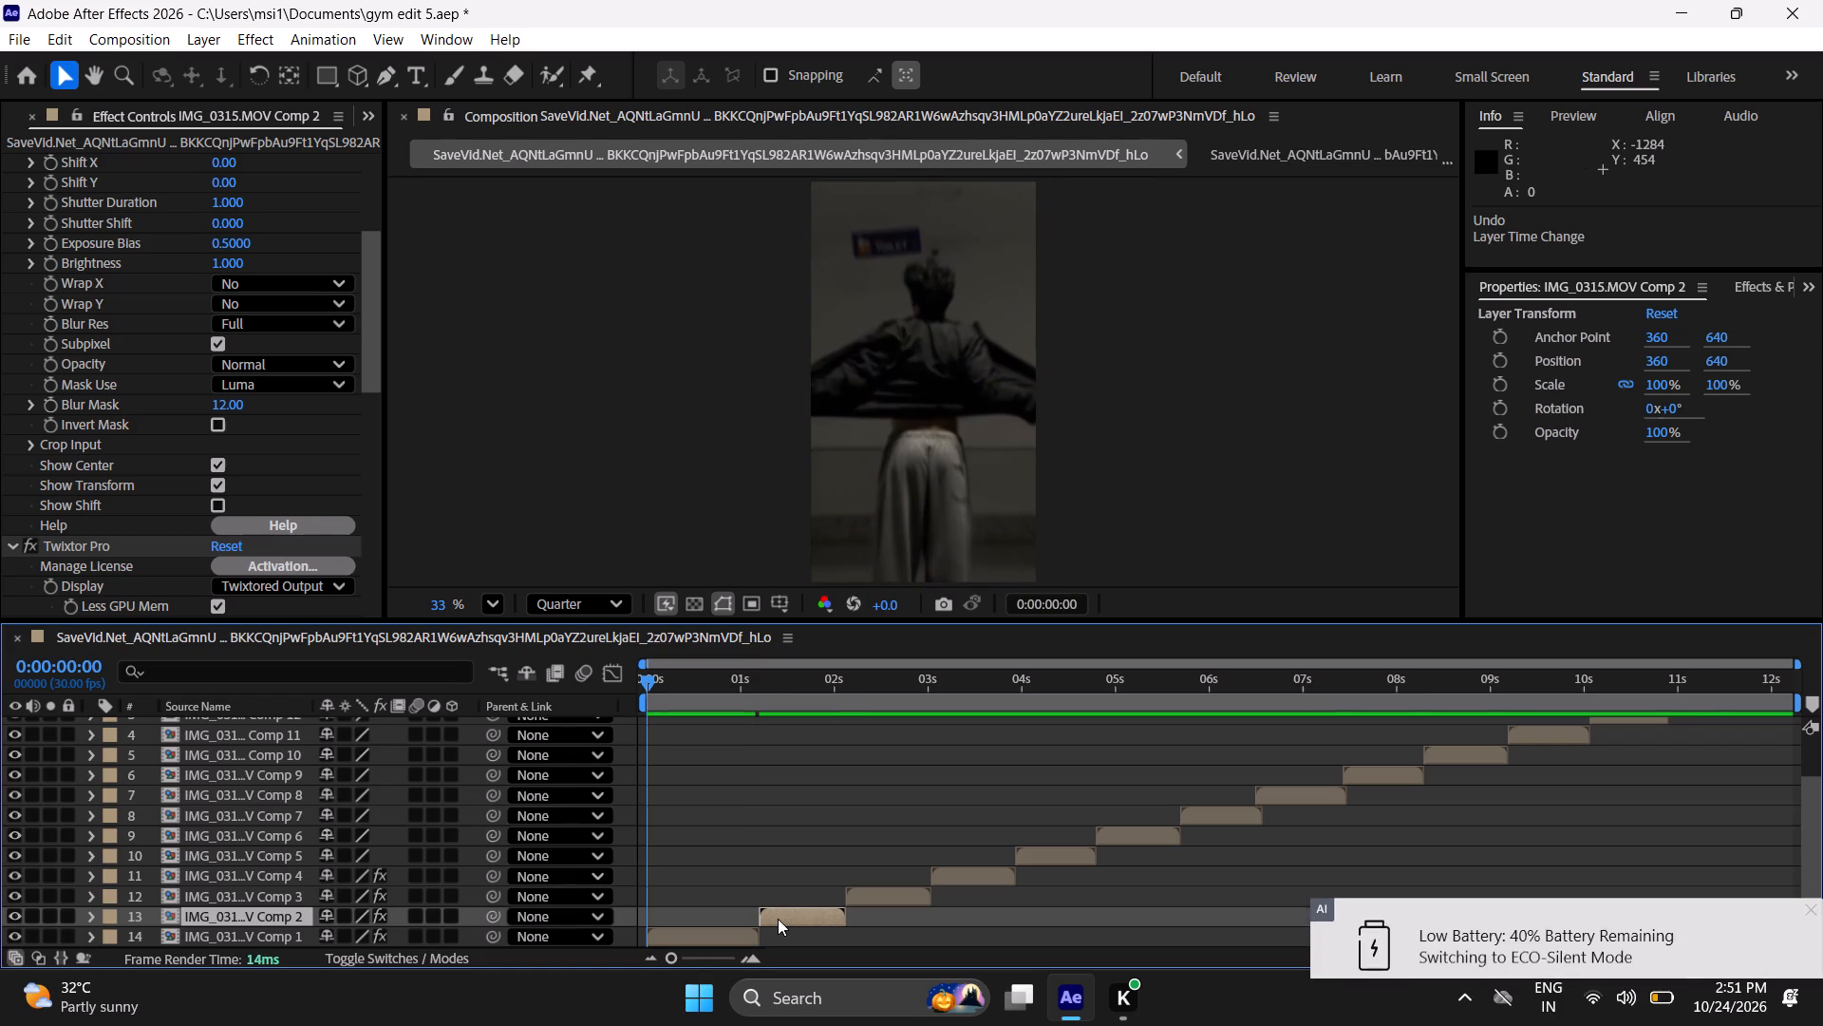
Reveal the second clip's keyframes, move its last Z Dist keyframe back to the clip's end at about 0:00:02:04, and preview the result.
key("u")
scroll(762, 845, "down", 4)
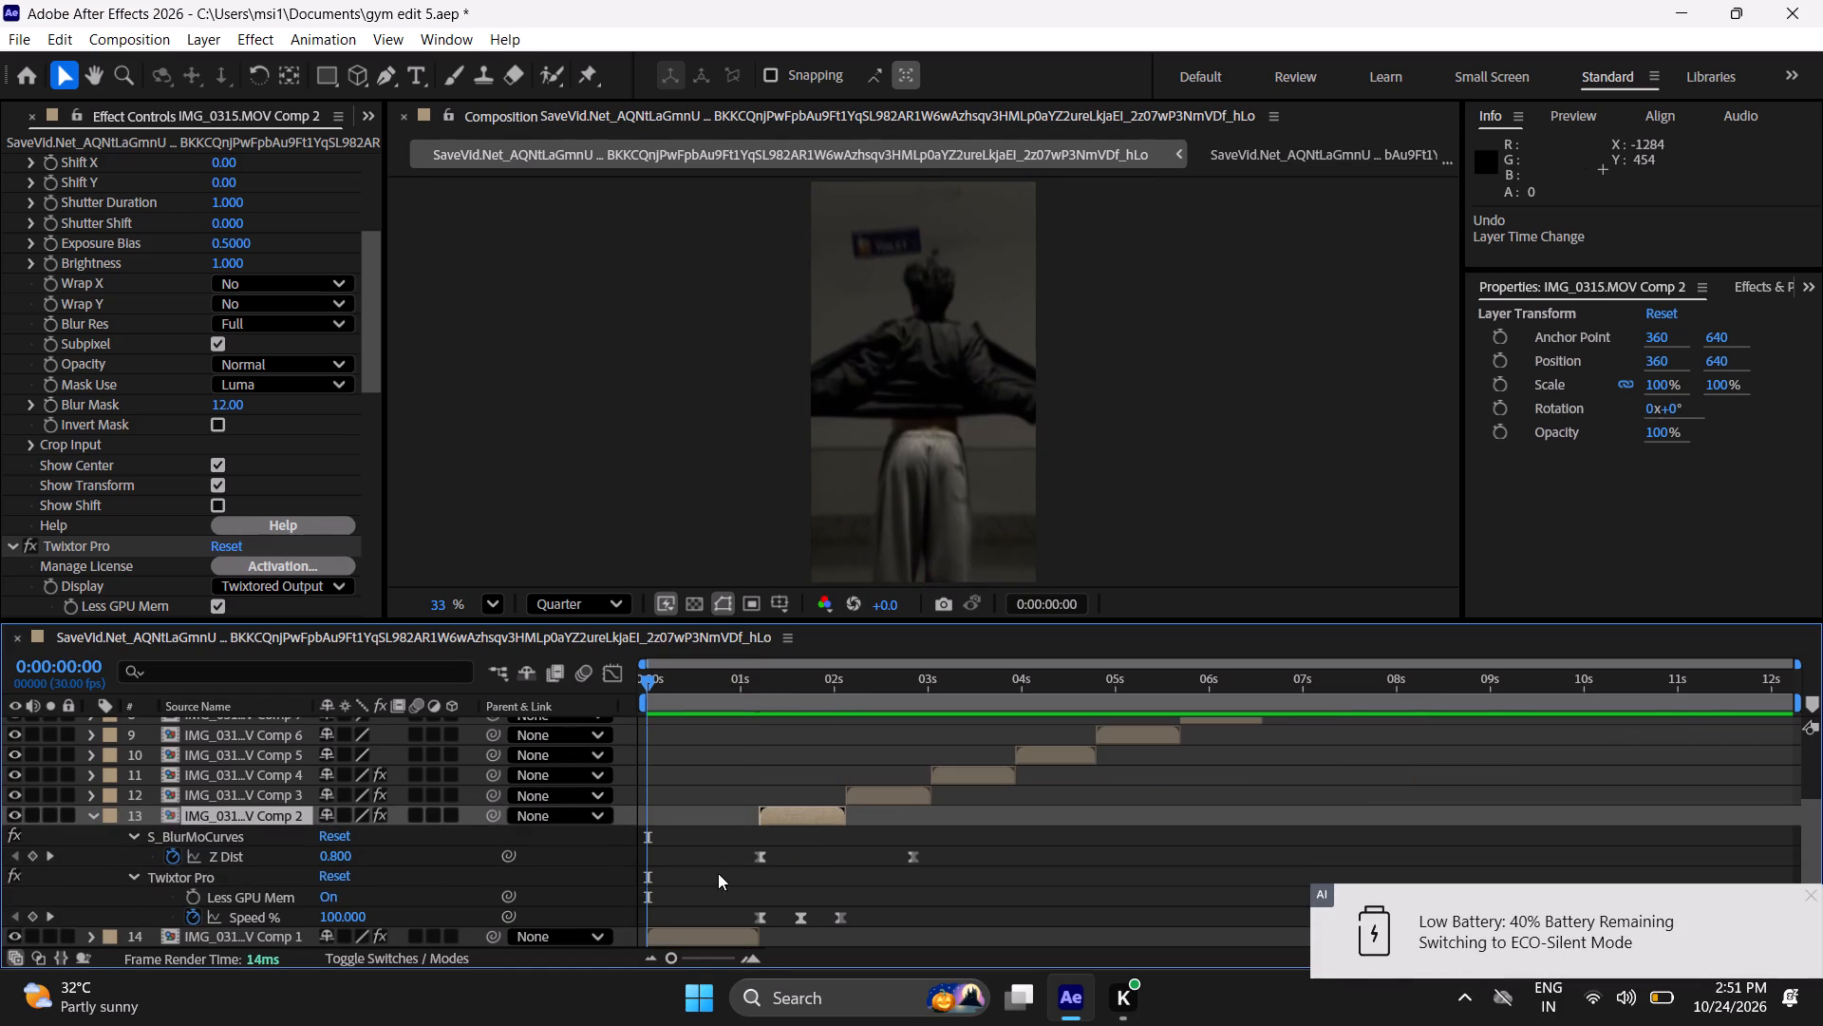
left_click_drag(963, 854, 565, 896)
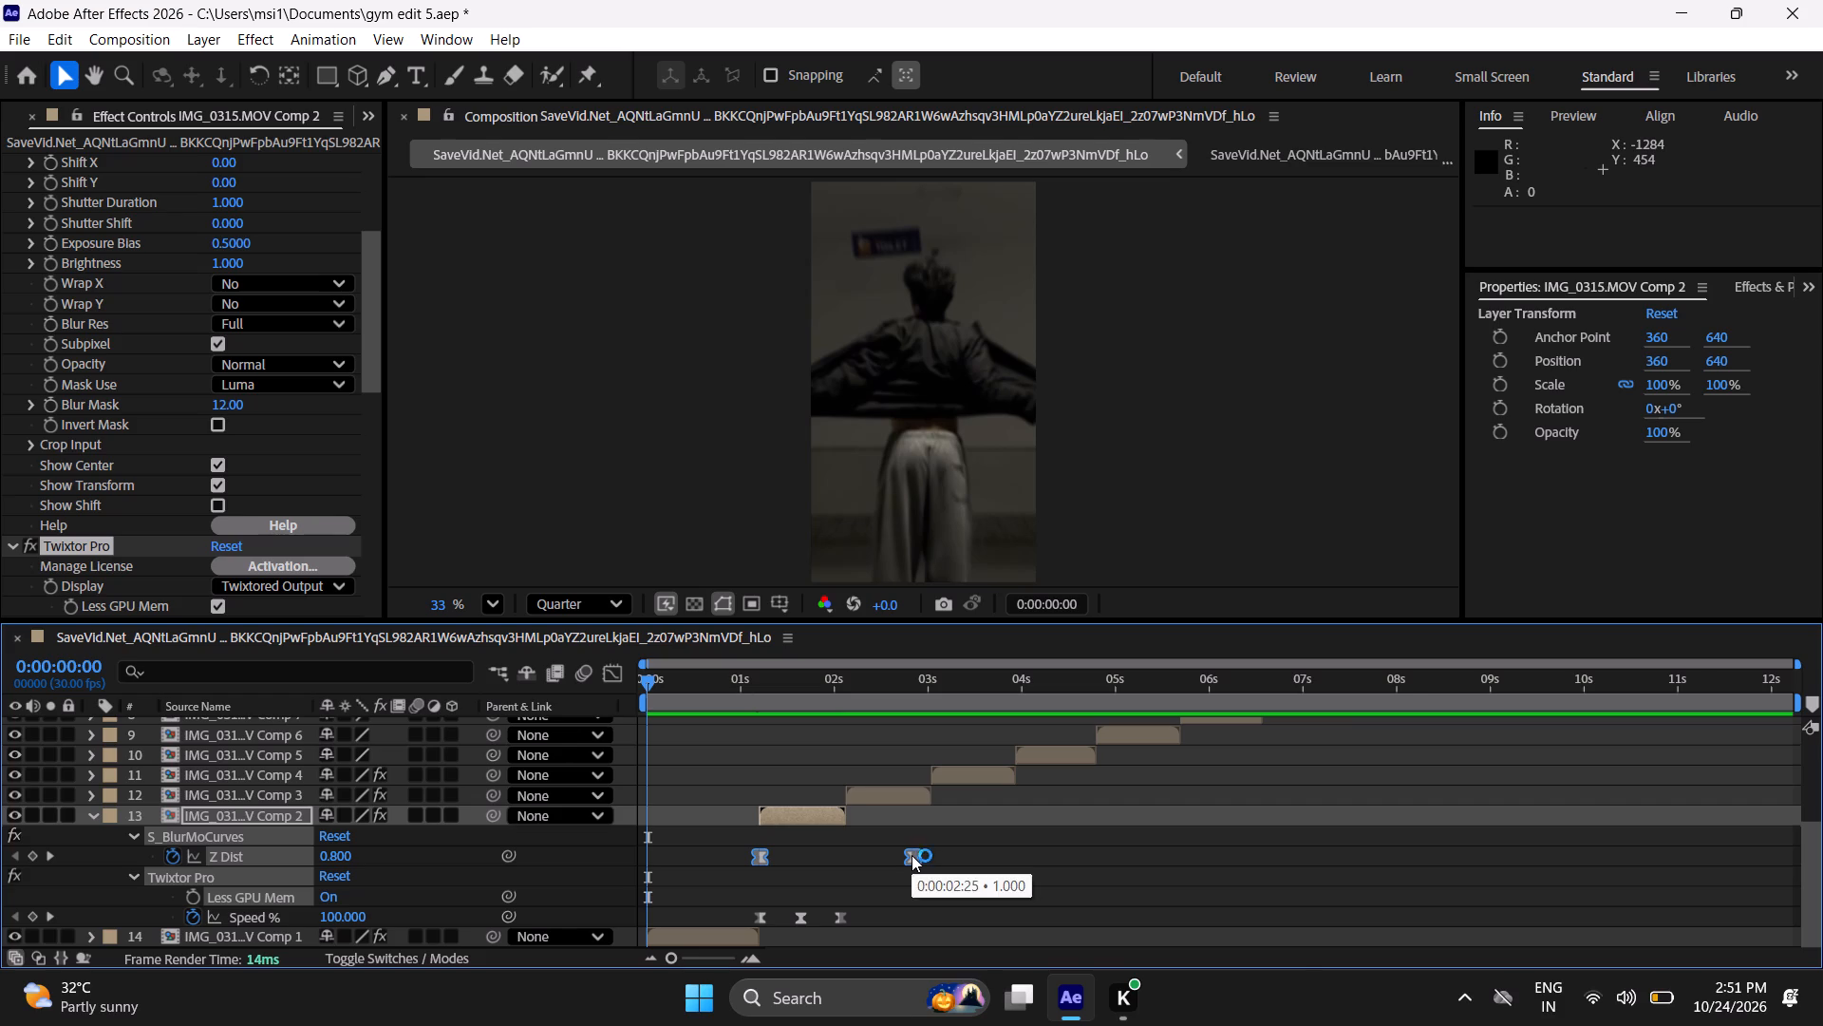
left_click_drag(911, 855, 847, 874, "alt")
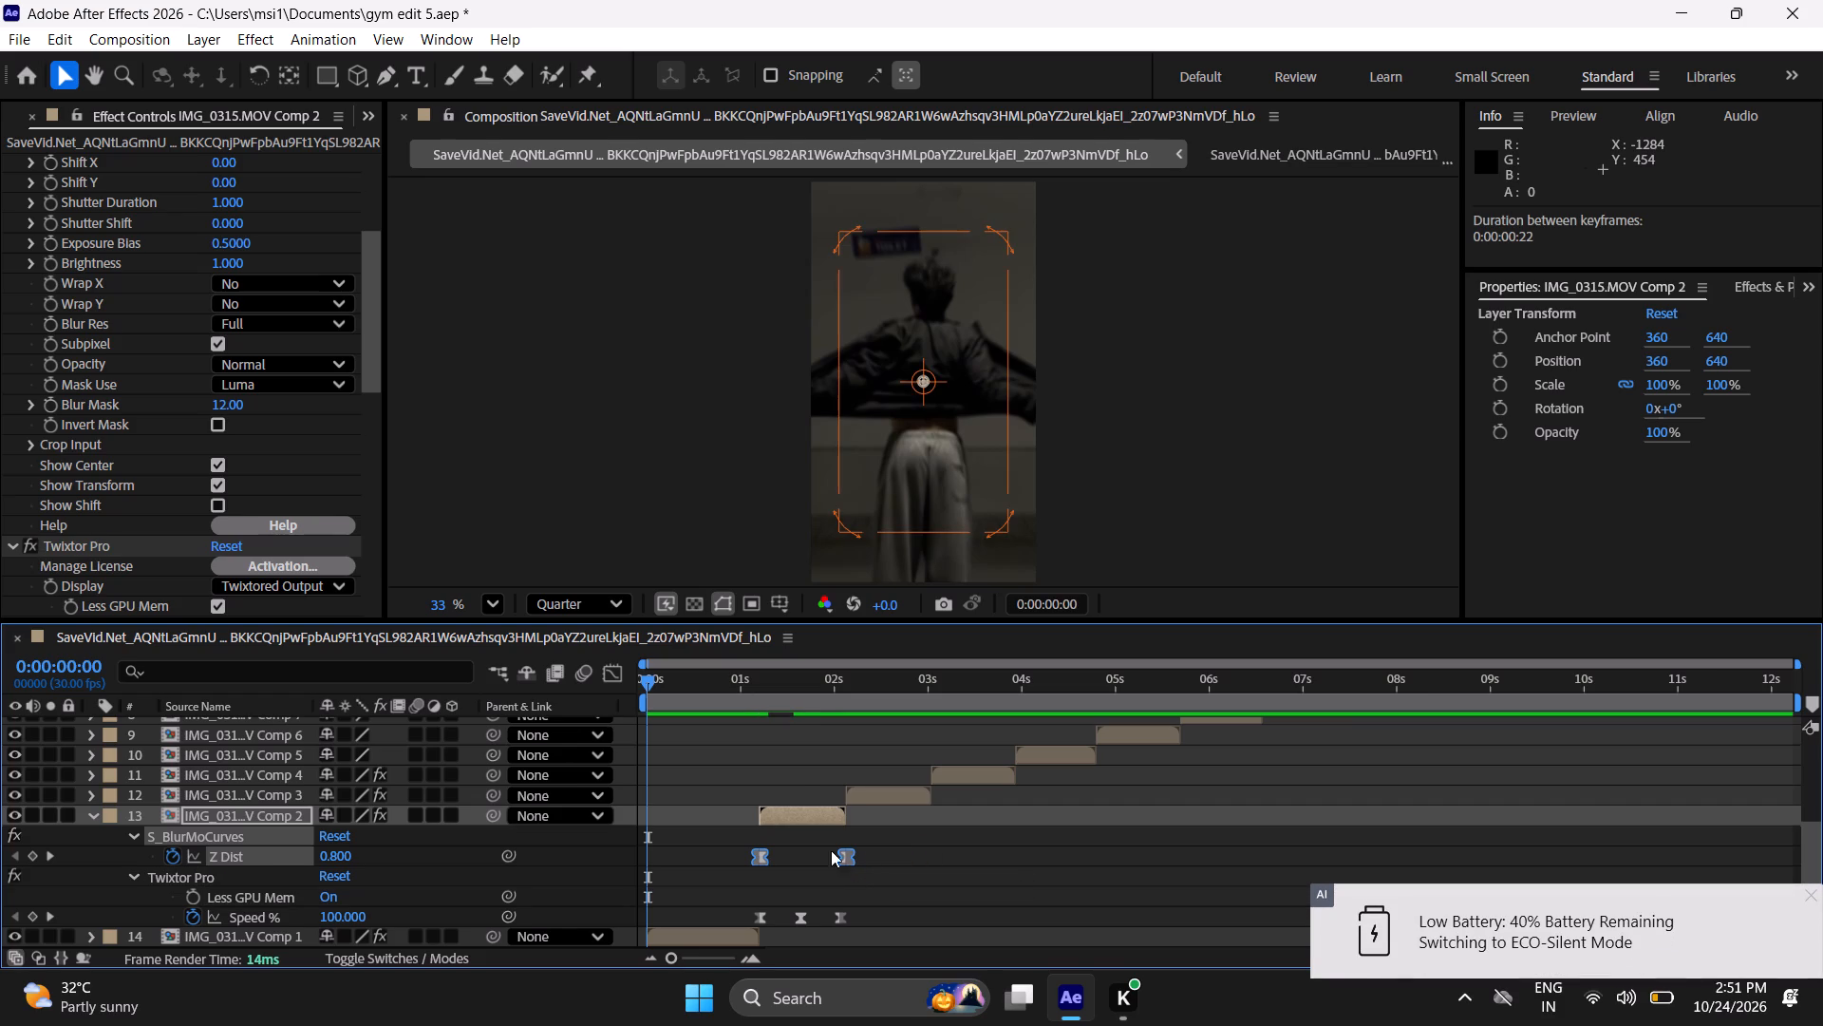
key("space")
key("space")
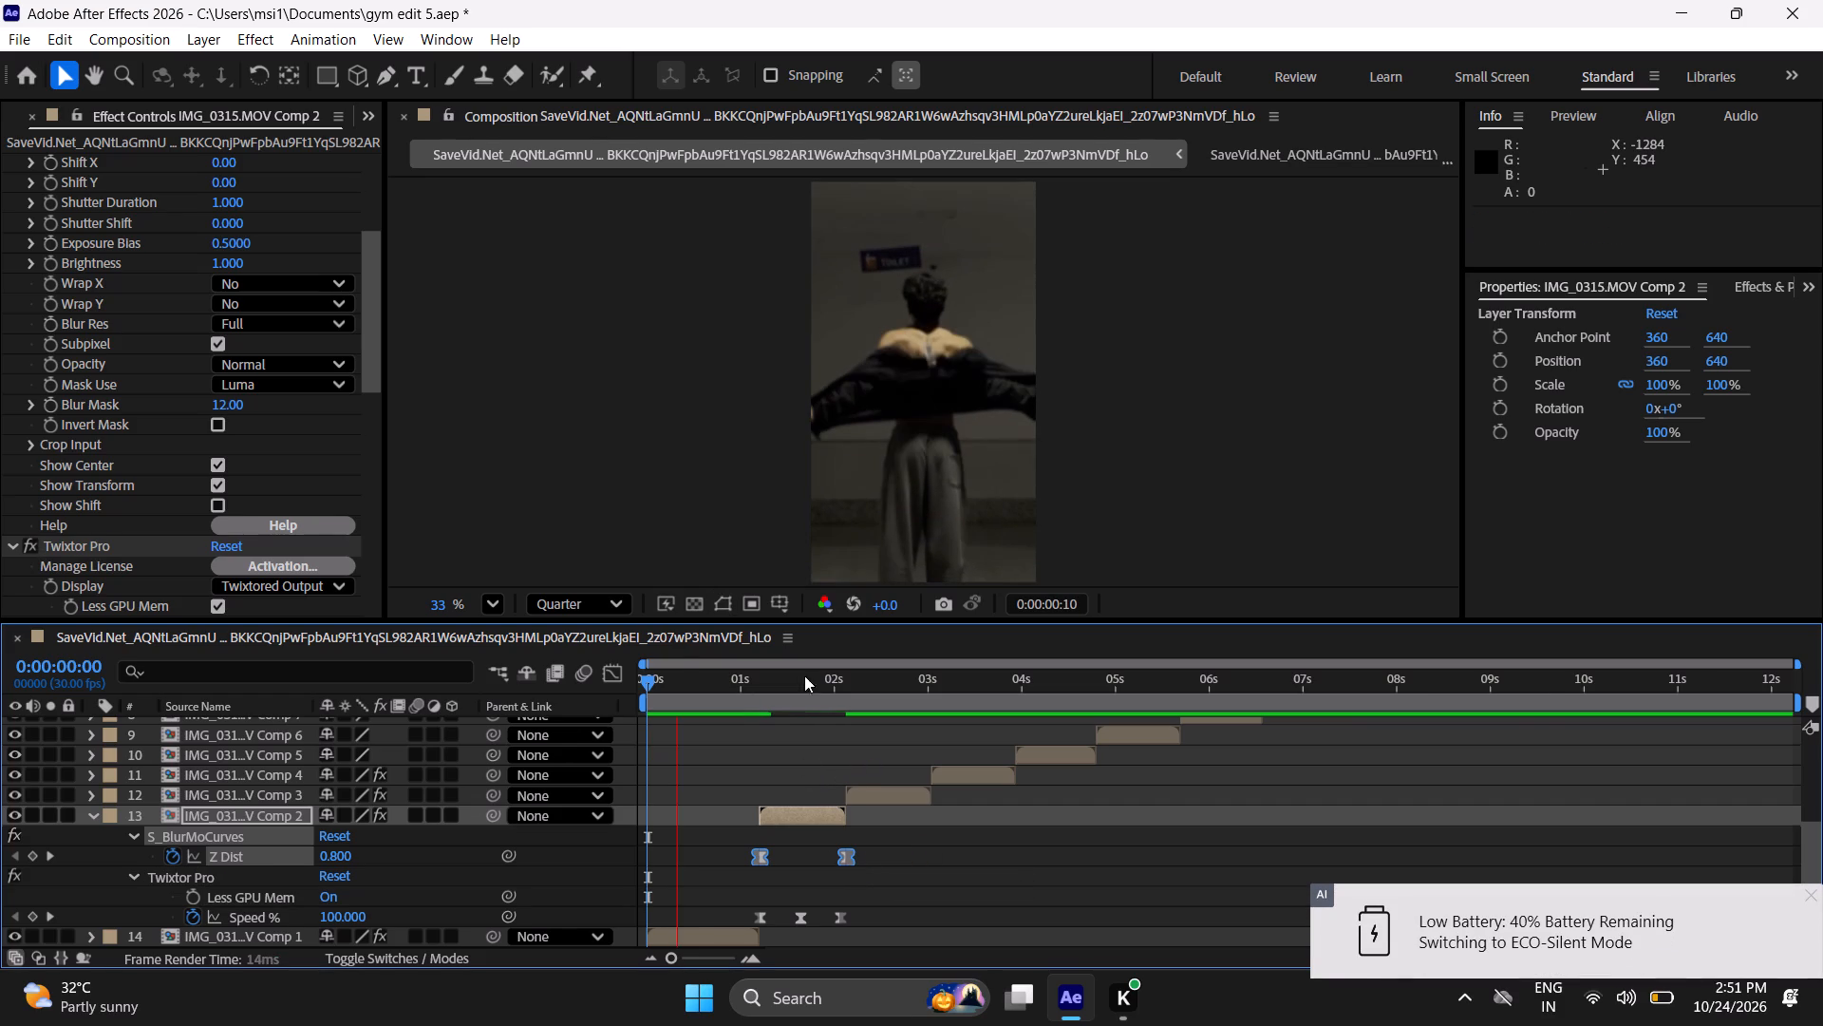
key("space")
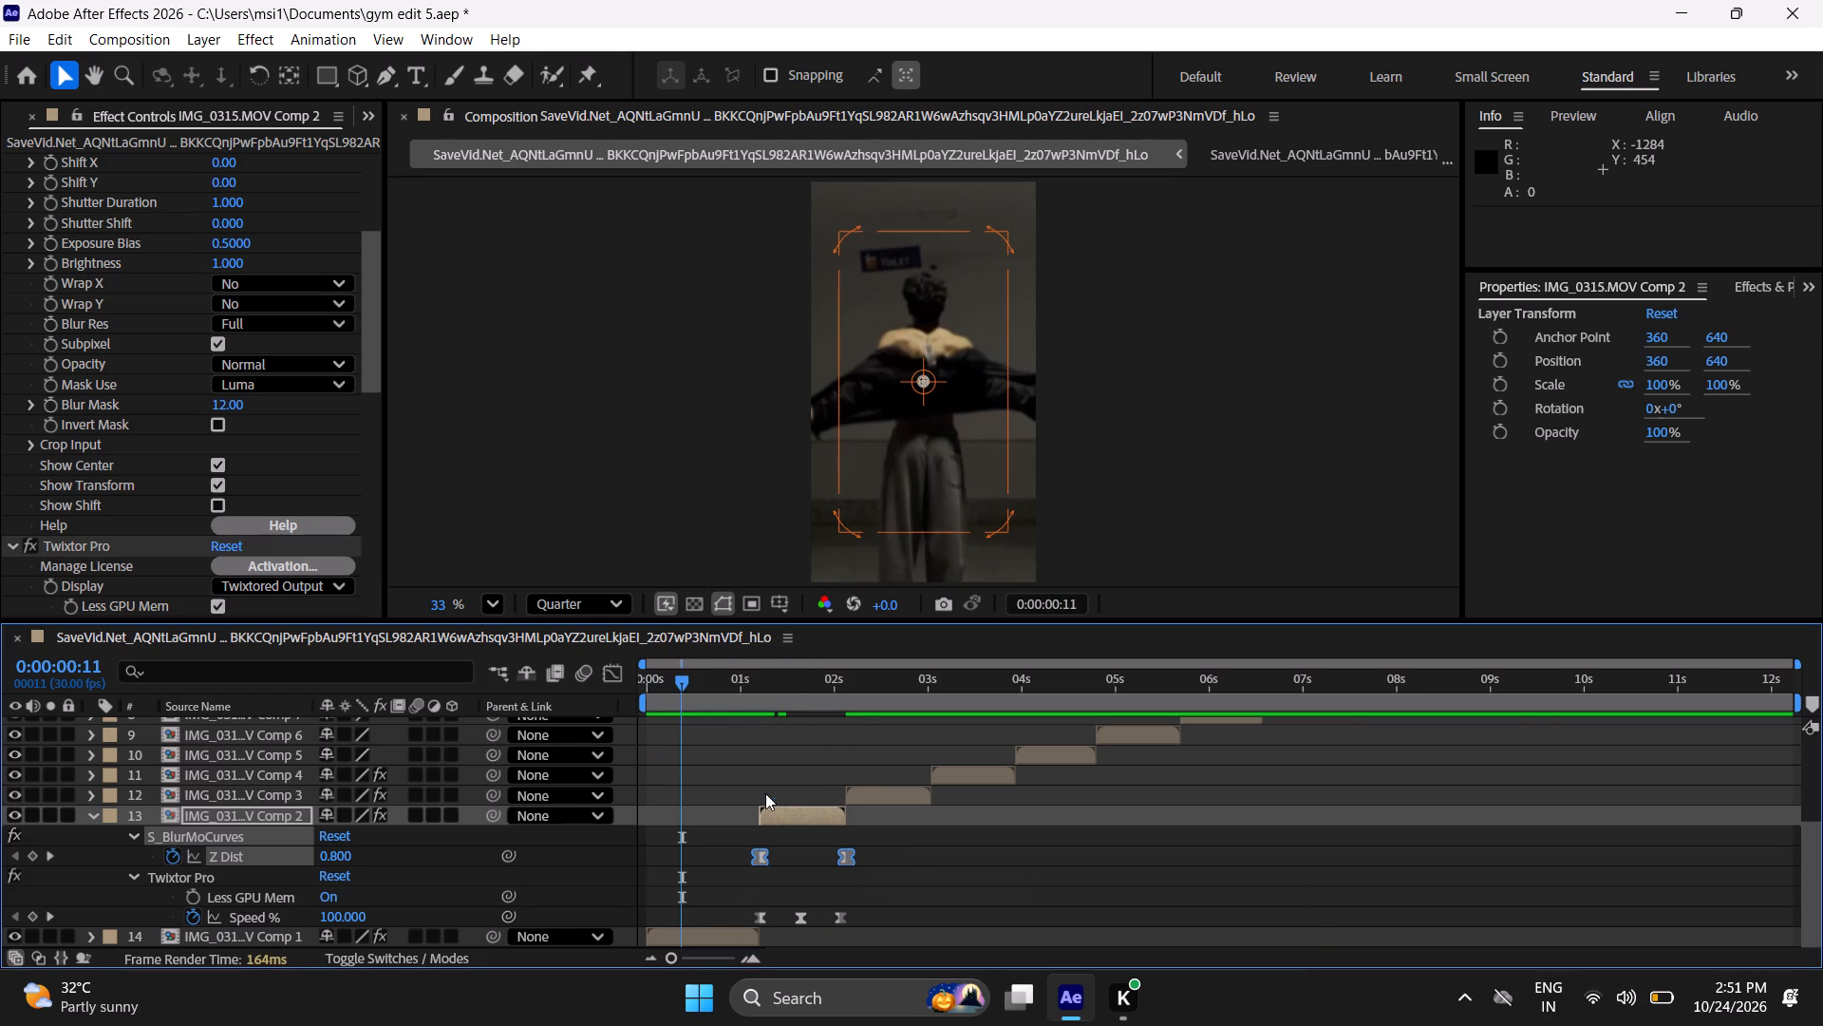
key("space")
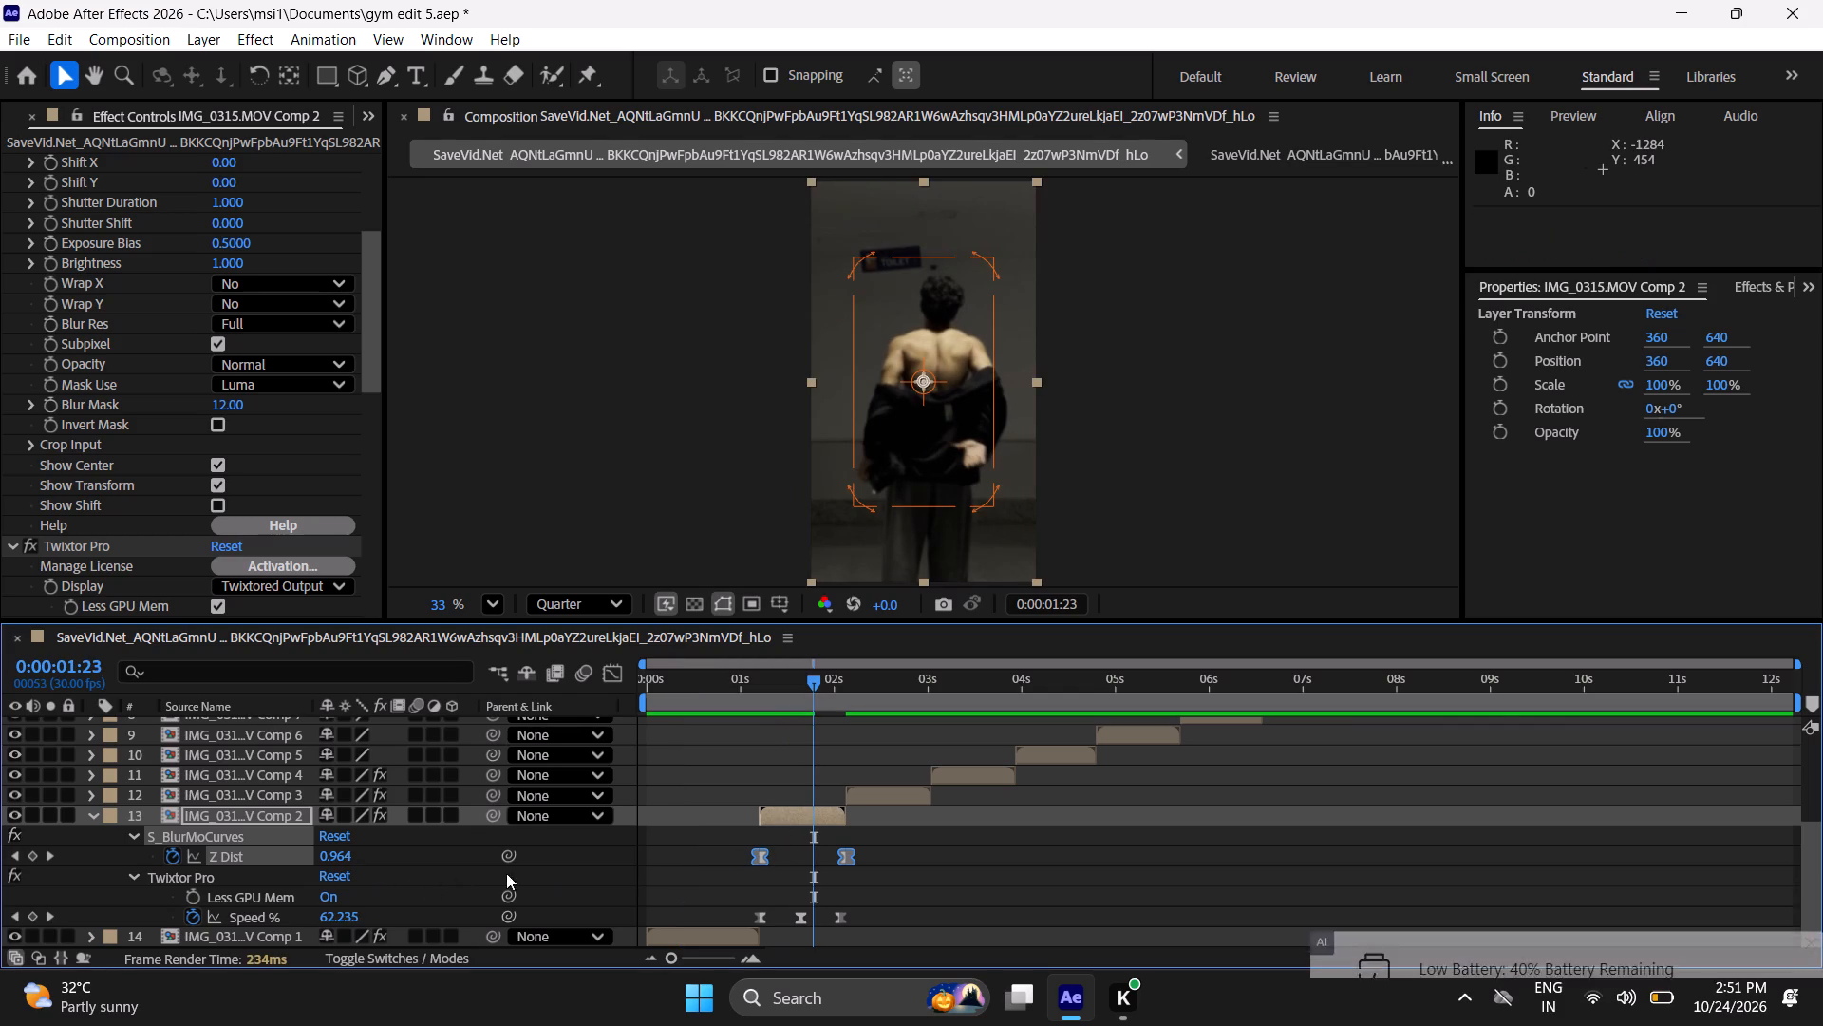
Set the second clip's first S_BlurMoCurves Z Dist keyframe, at 0:00:01:06, to 0.900.
left_click(672, 873)
left_click(761, 856)
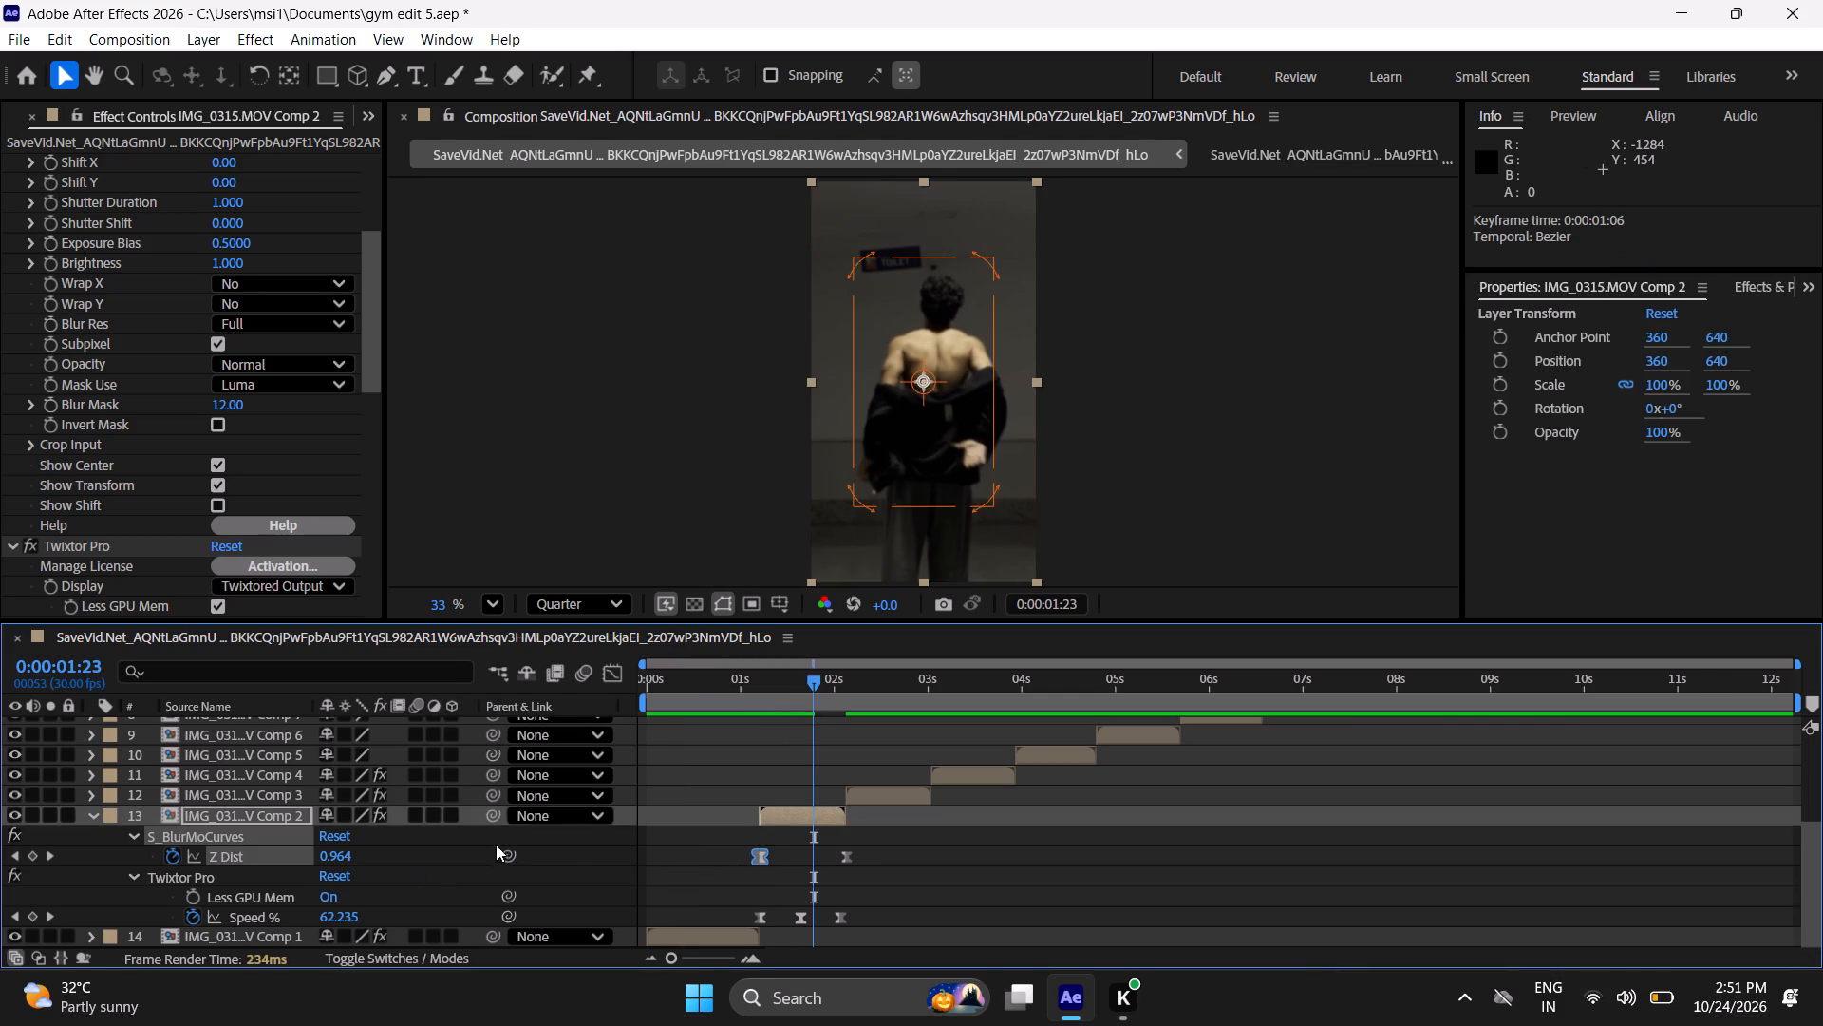
left_click_drag(811, 686, 746, 741)
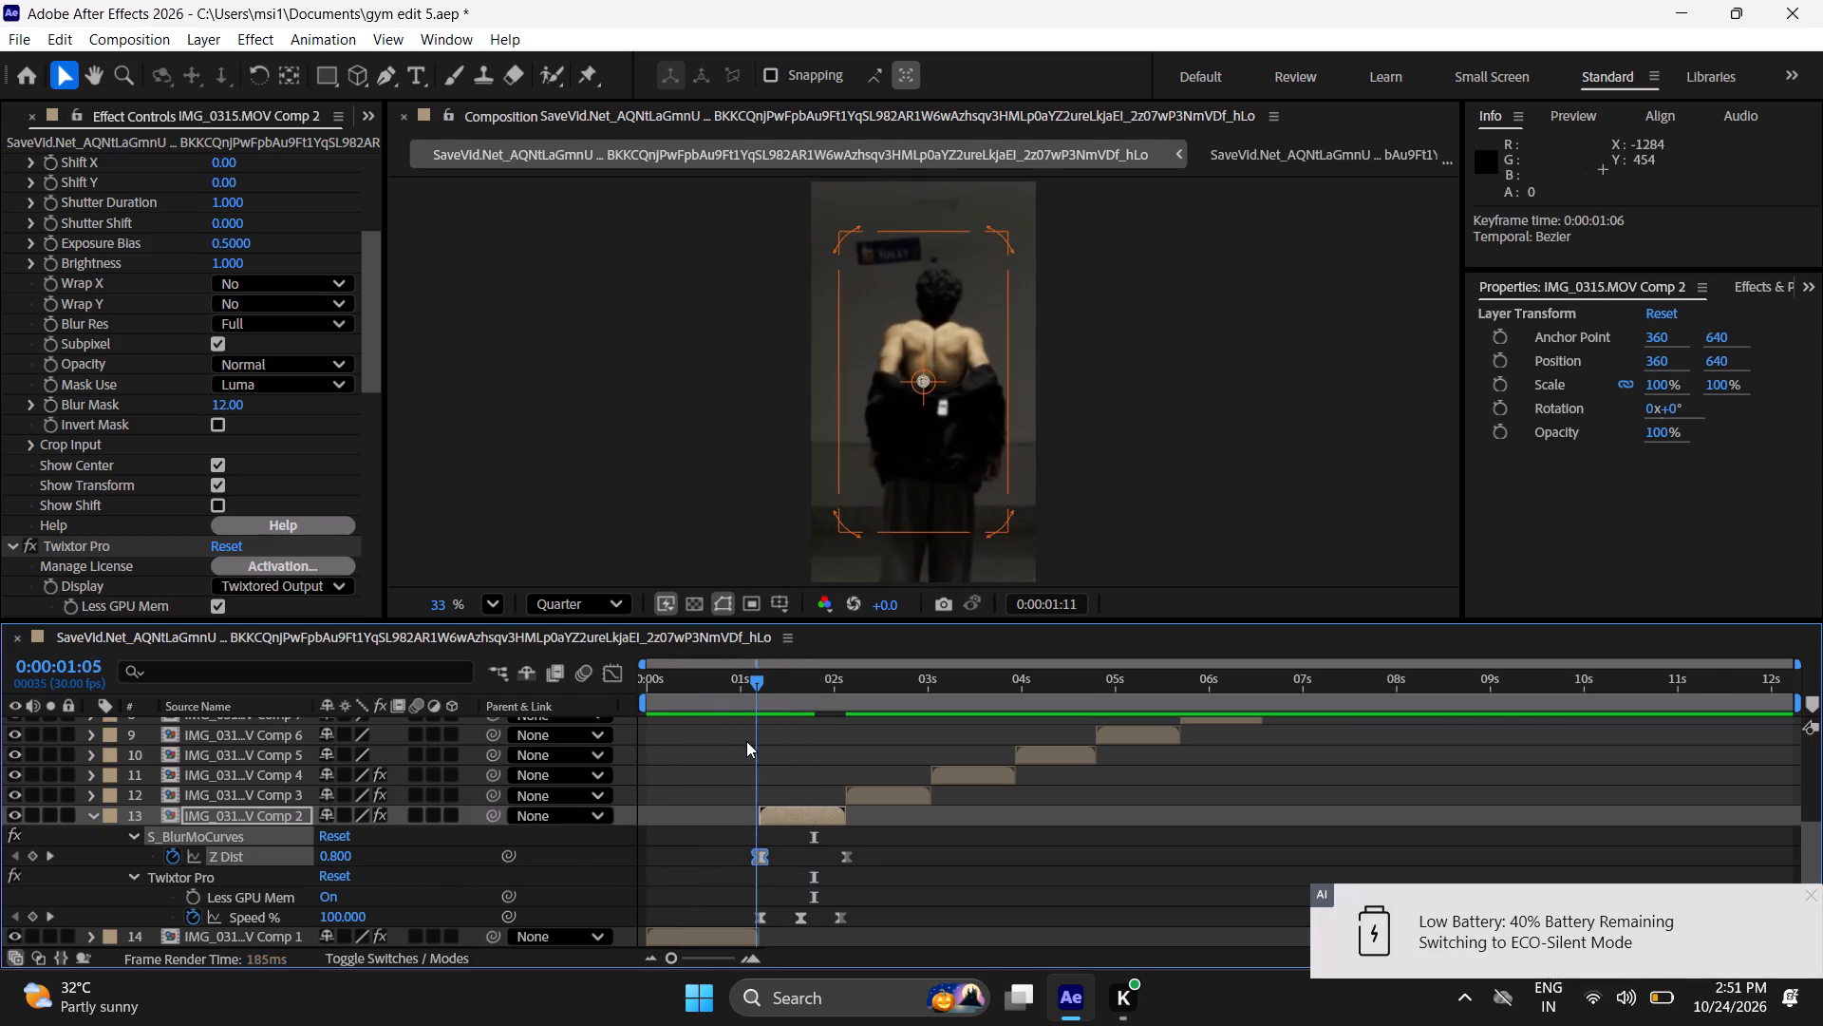
left_click_drag(746, 741, 758, 752)
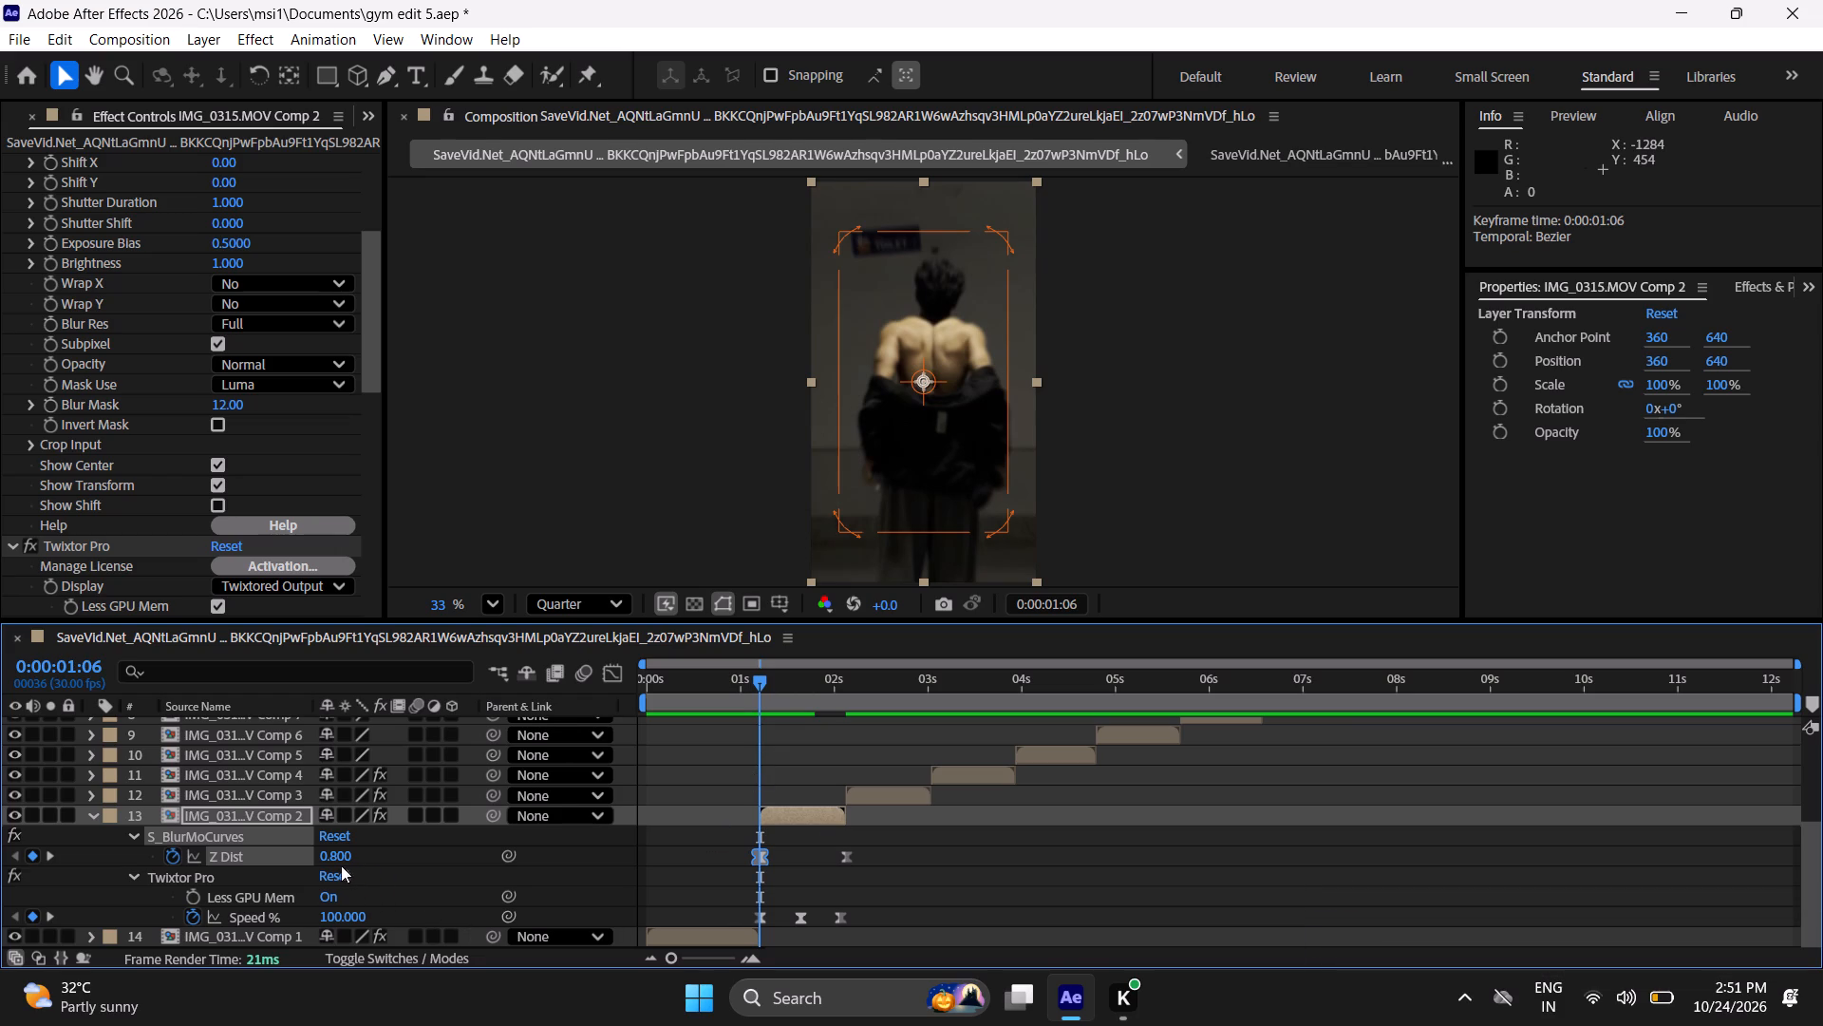
left_click_drag(337, 862, 349, 862)
Collapse the clip properties and play repeatedly from 0:00:00:00 through the second and third clips to review the zoom and transitions.
key("u")
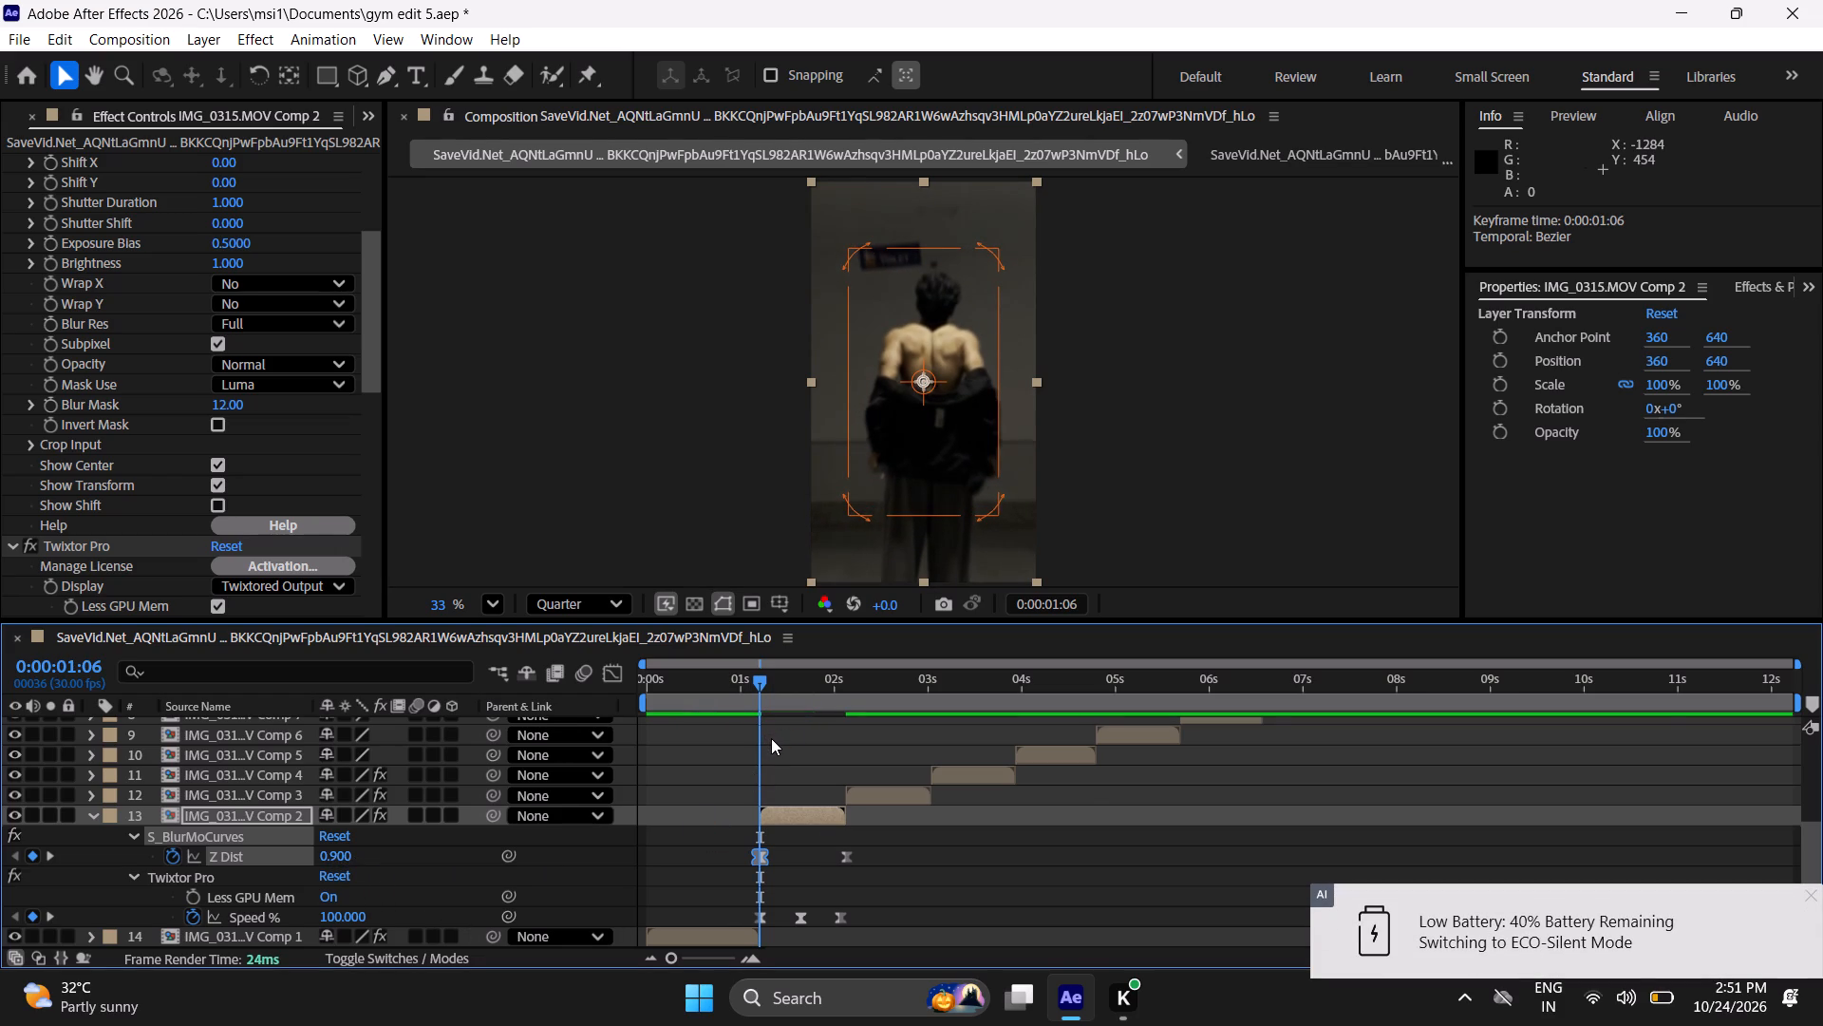
left_click(791, 771)
left_click_drag(767, 676, 653, 765)
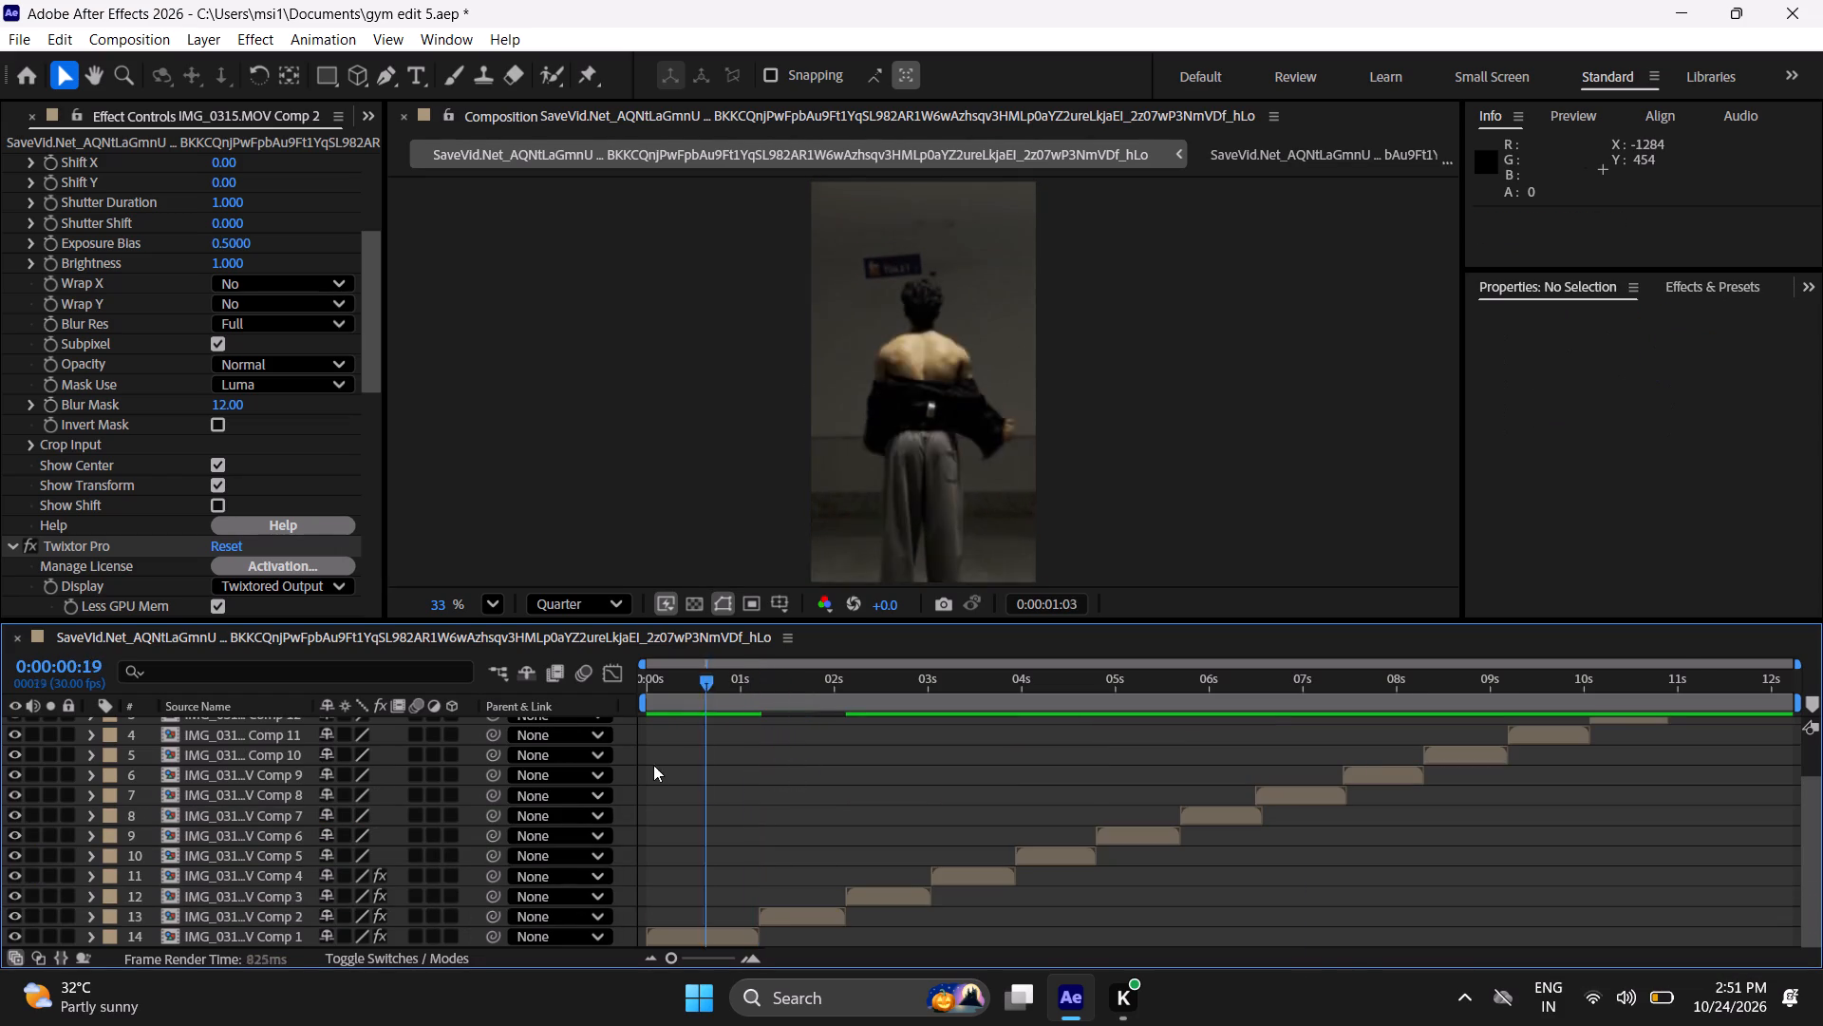
left_click_drag(653, 765, 627, 769)
key("space")
key("space")
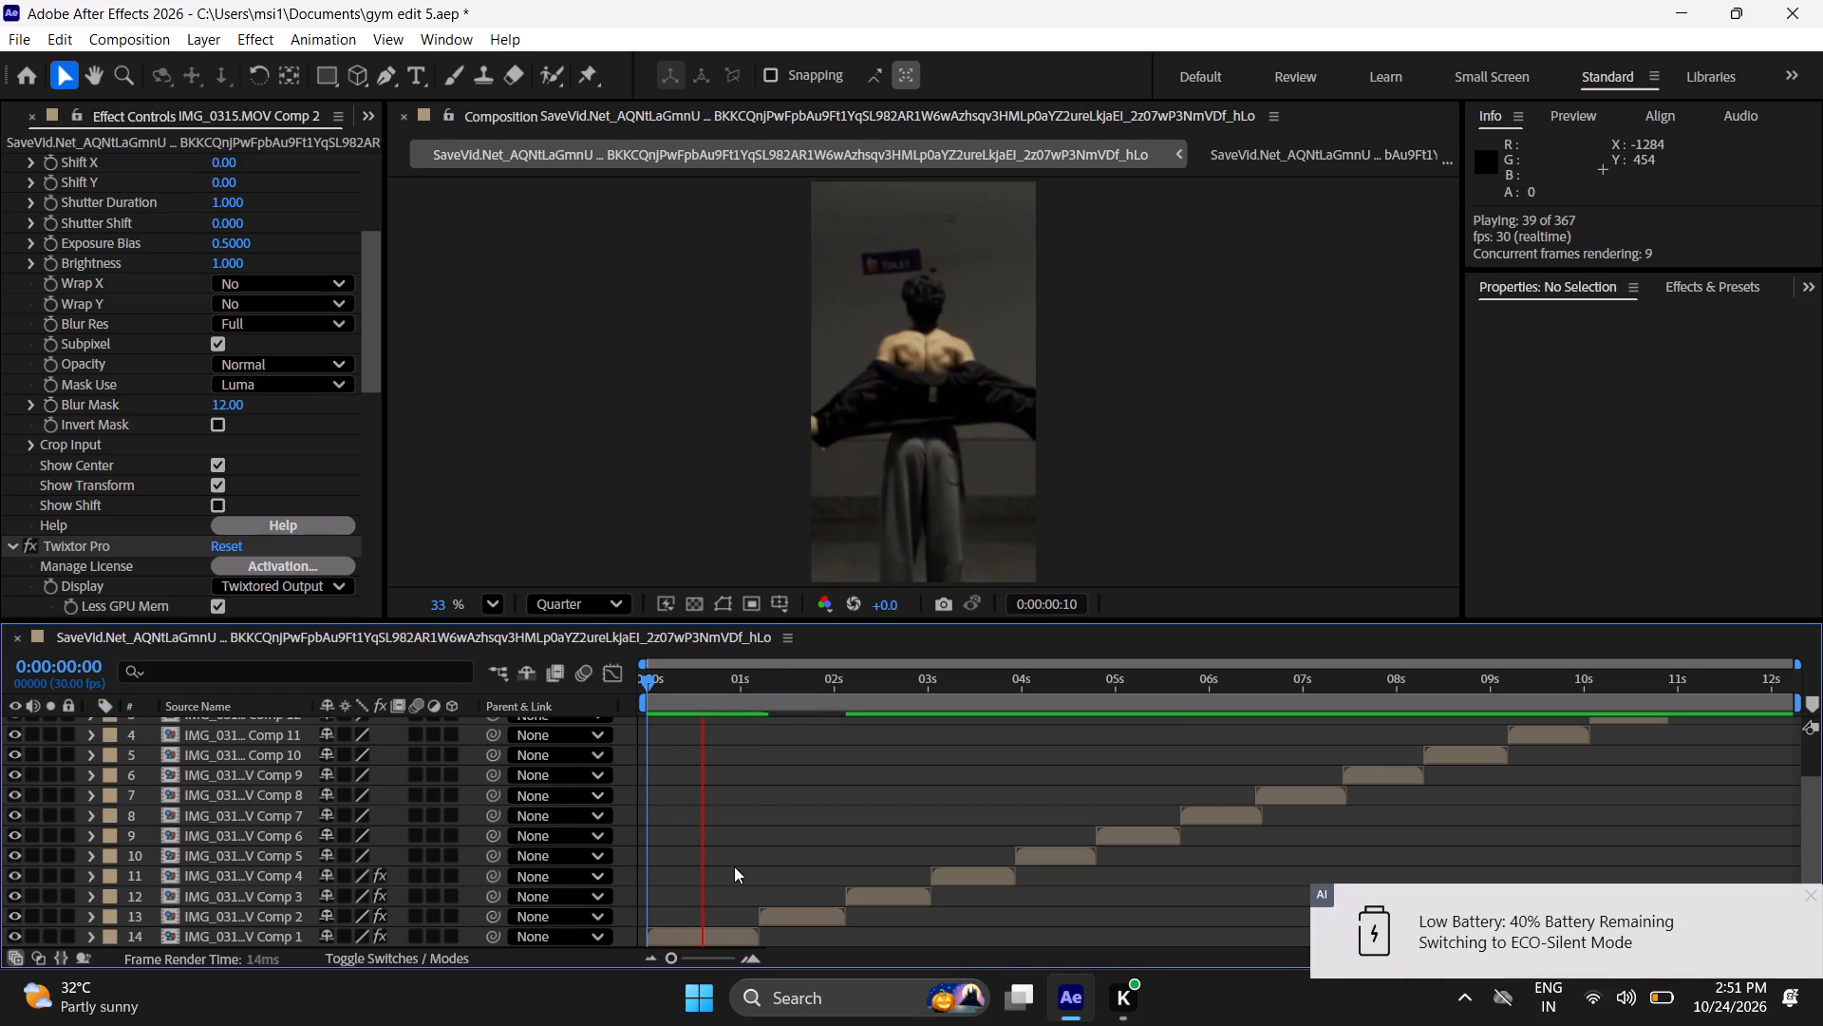
left_click_drag(690, 712, 625, 750)
left_click_drag(667, 702, 657, 706)
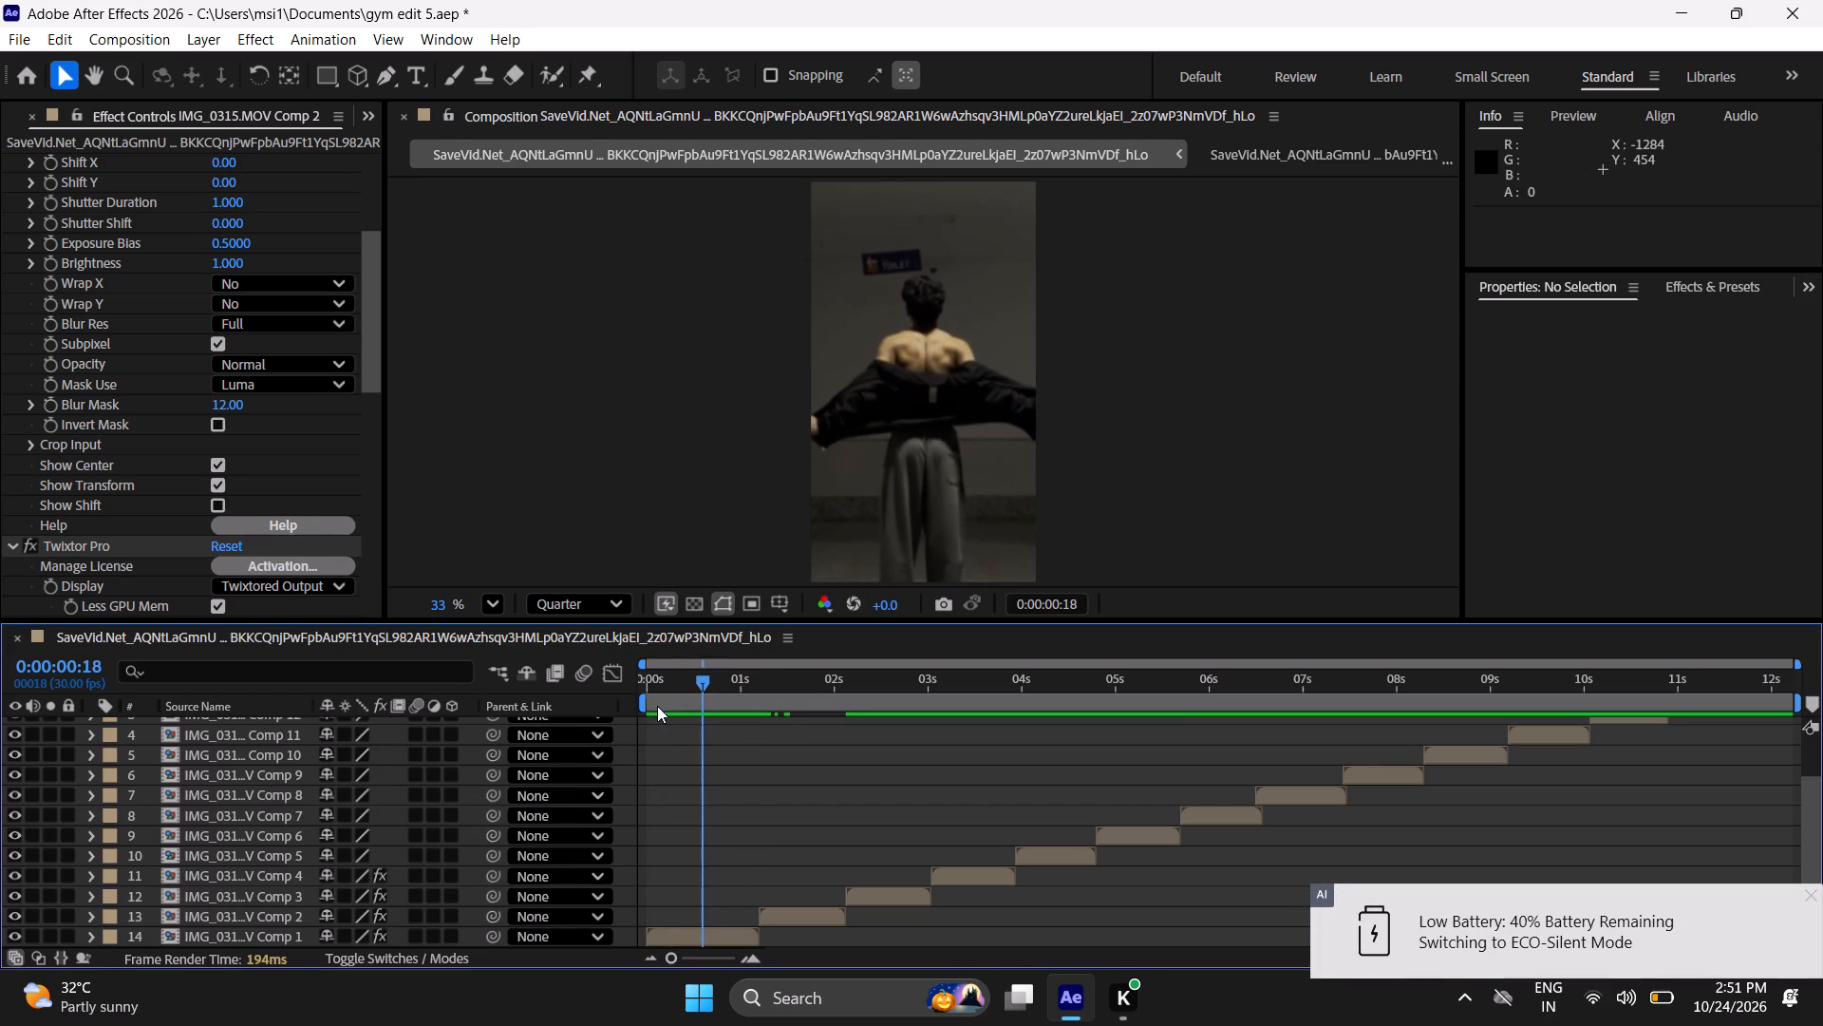
left_click_drag(657, 706, 571, 740)
key("space")
key("space")
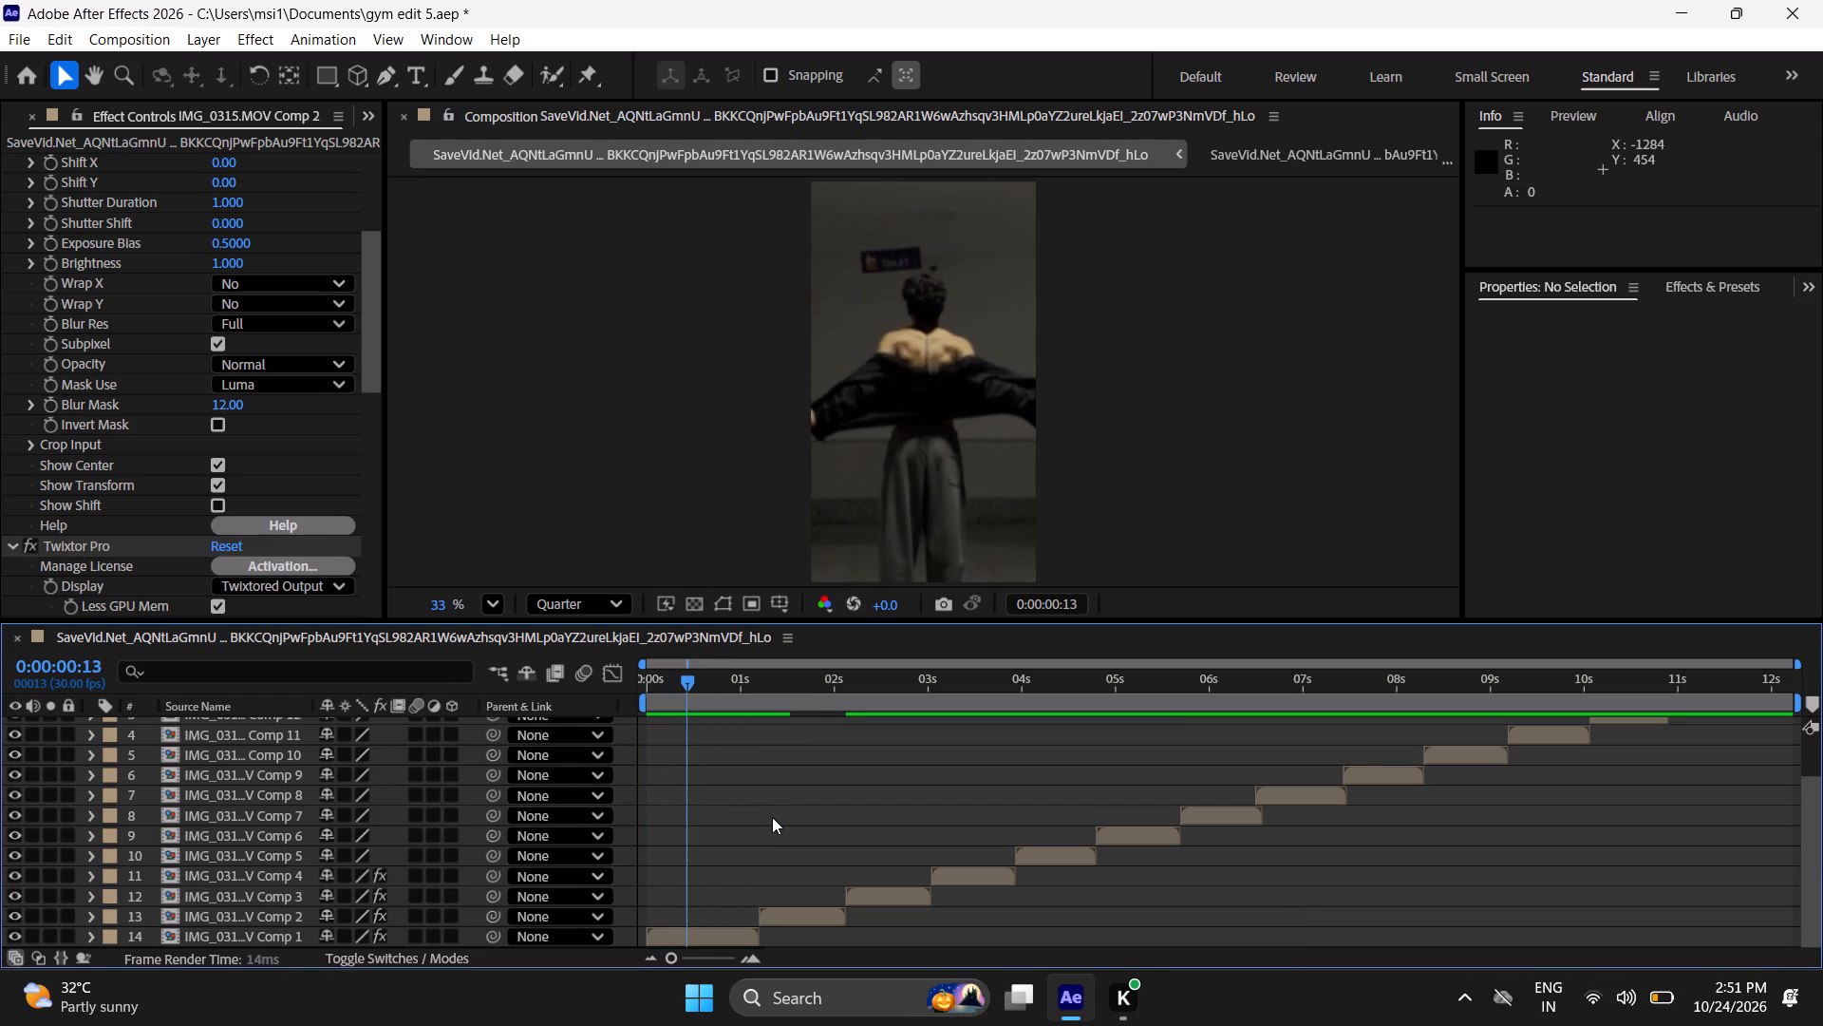
key("space")
key("space")
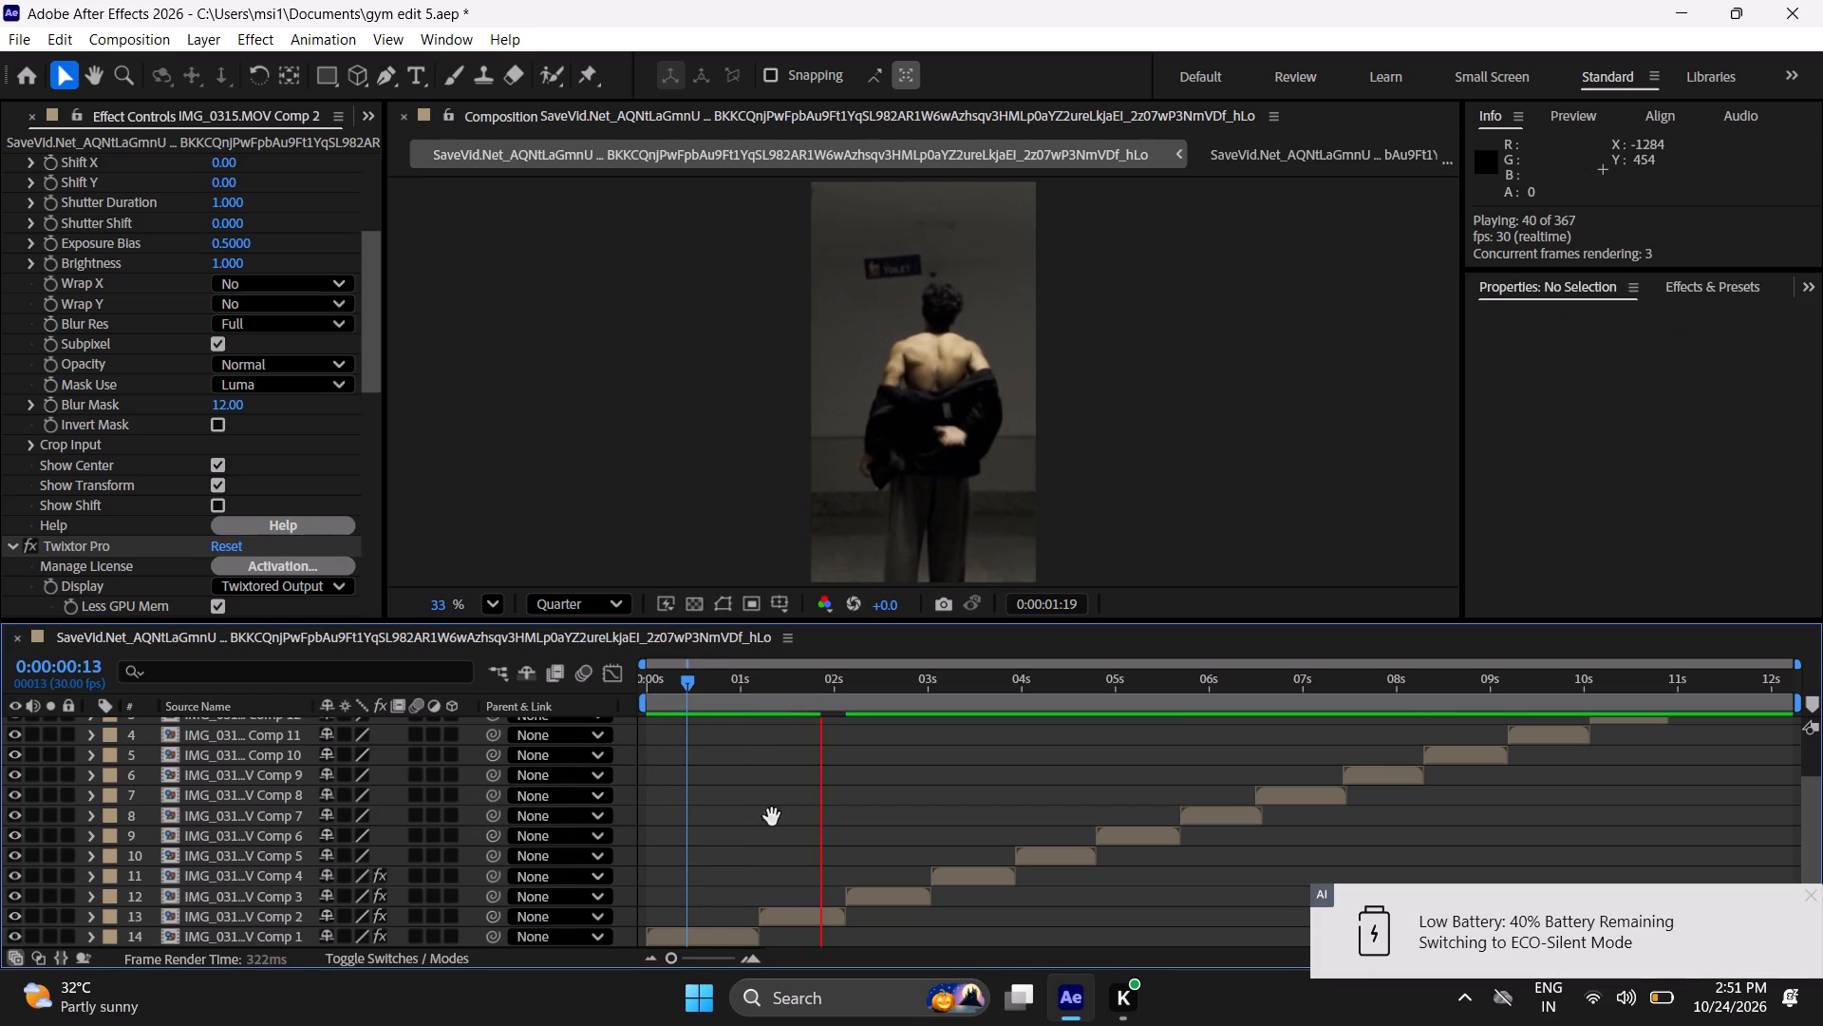
left_click_drag(778, 702, 537, 809)
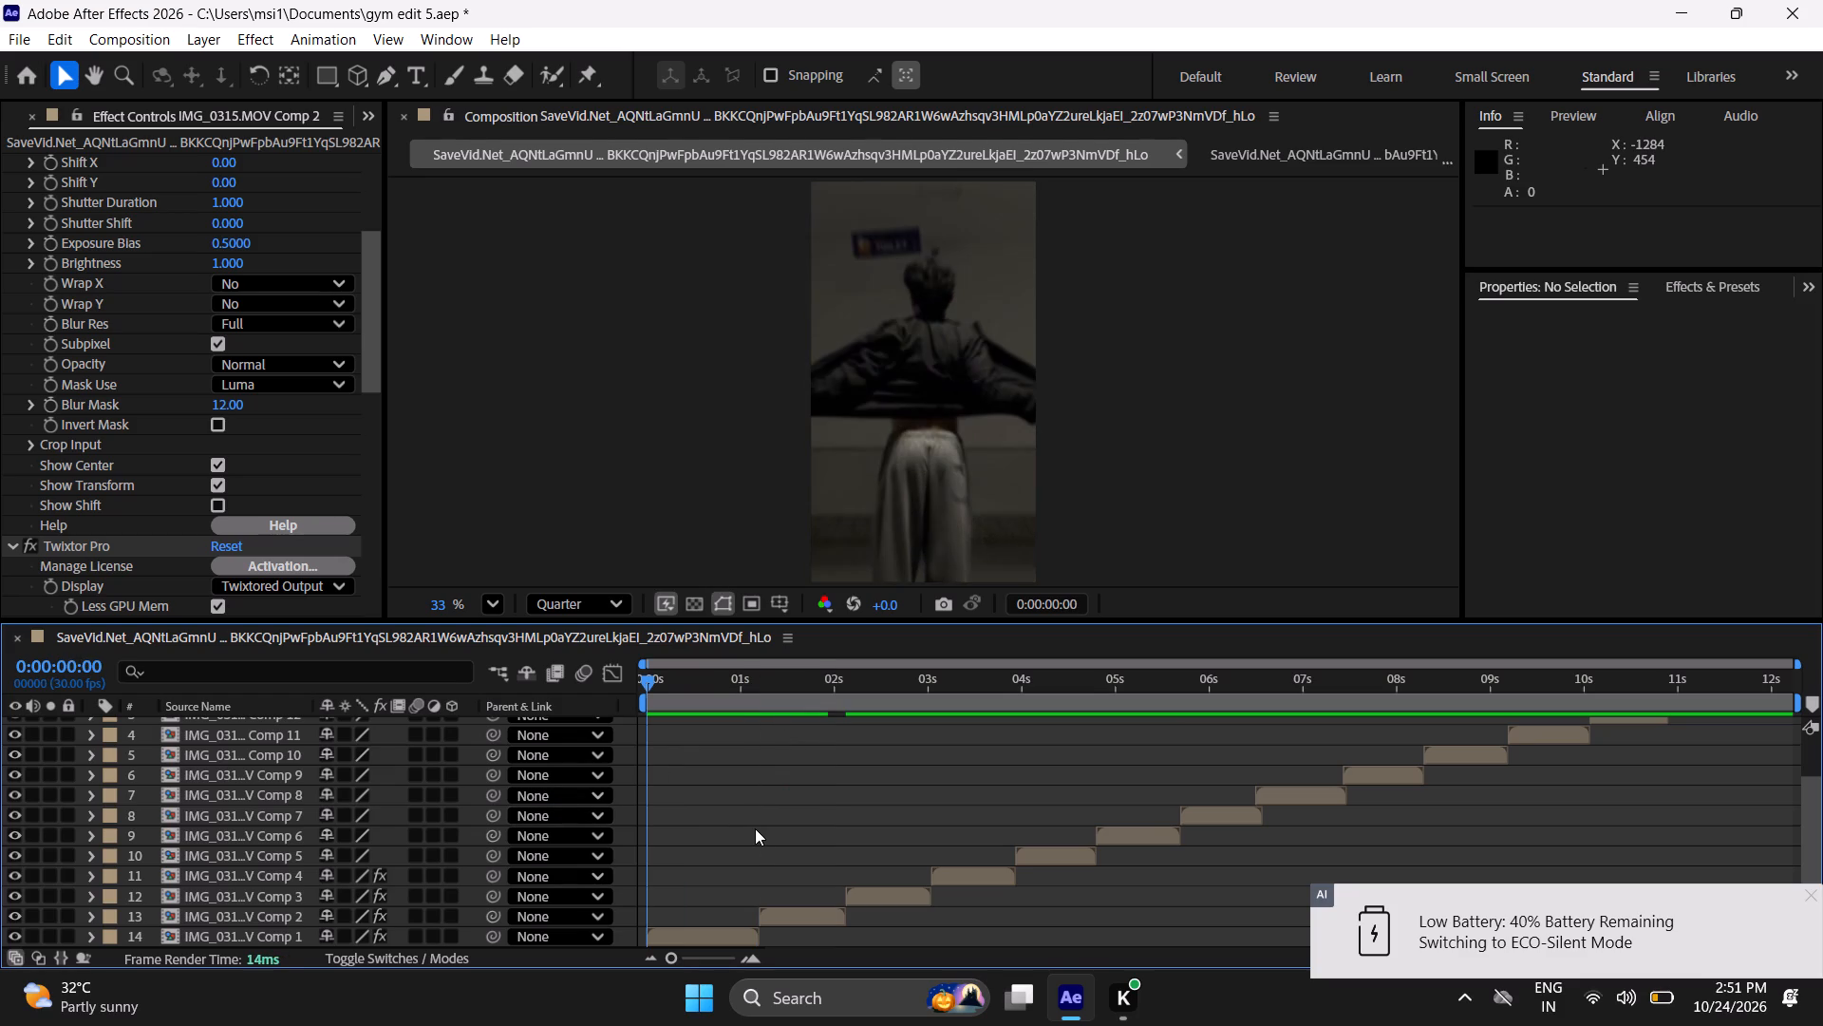
key("space")
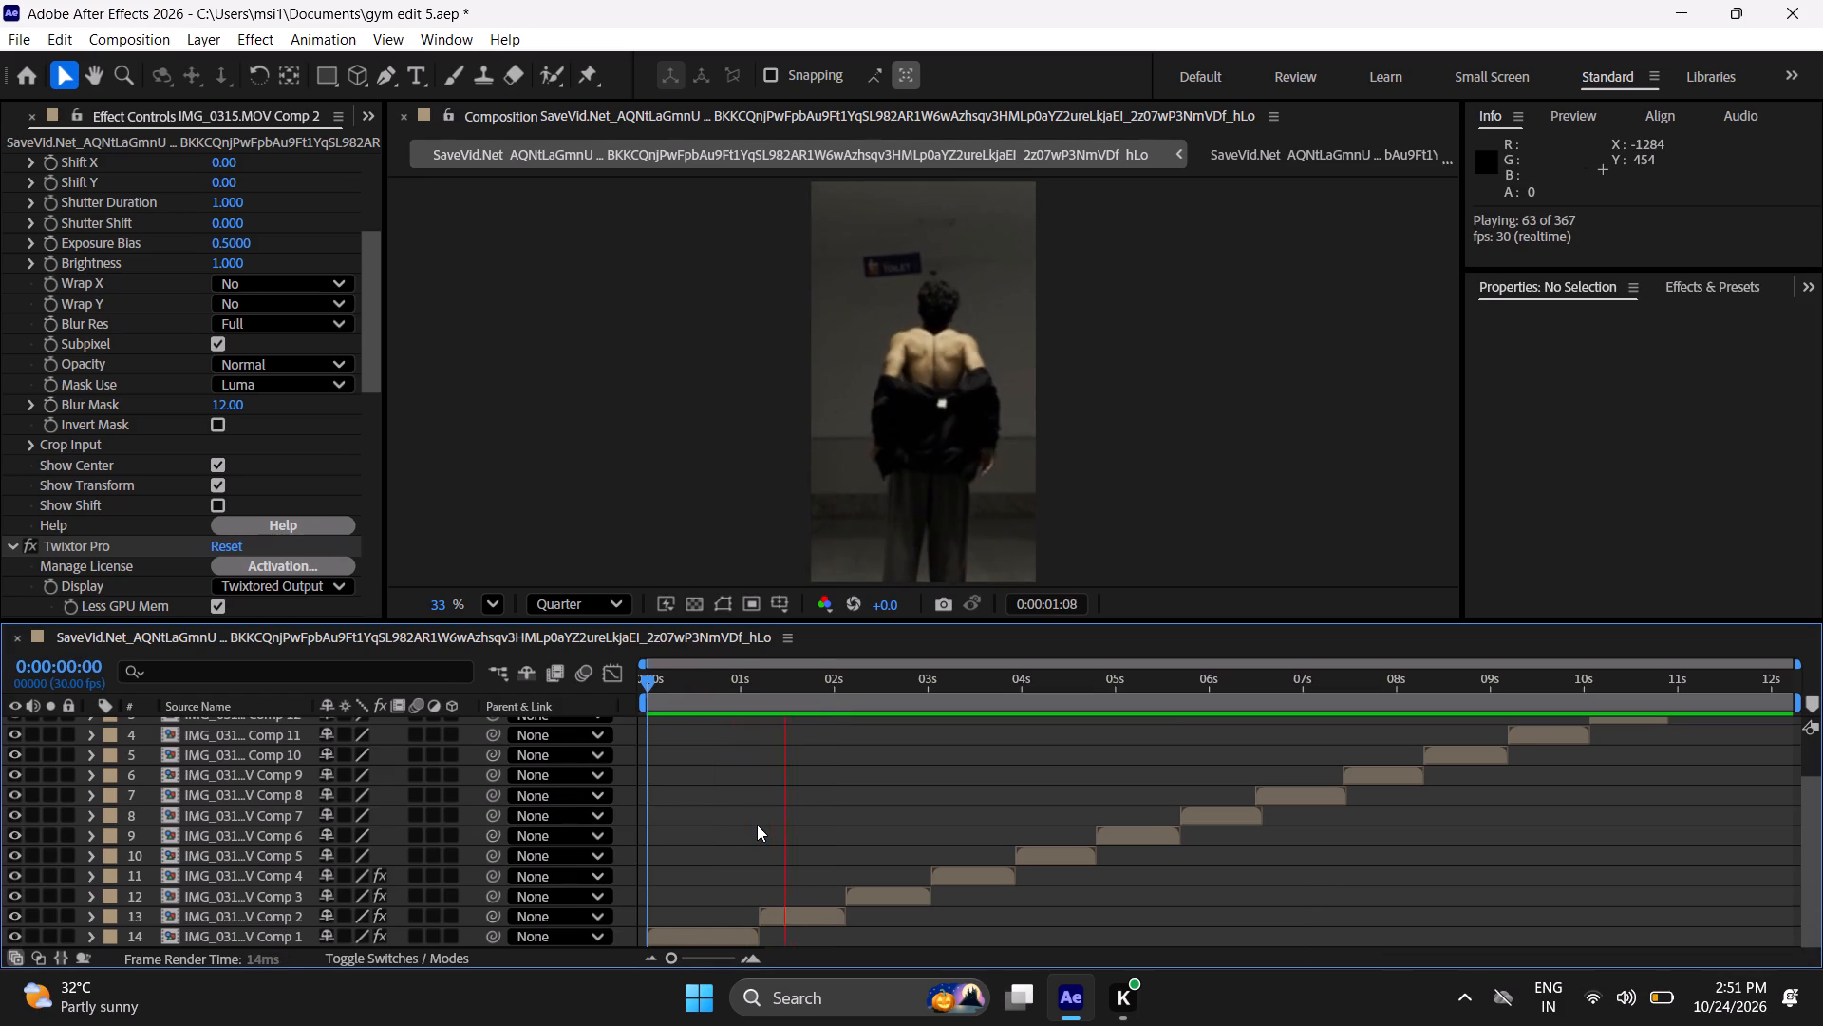
key("space")
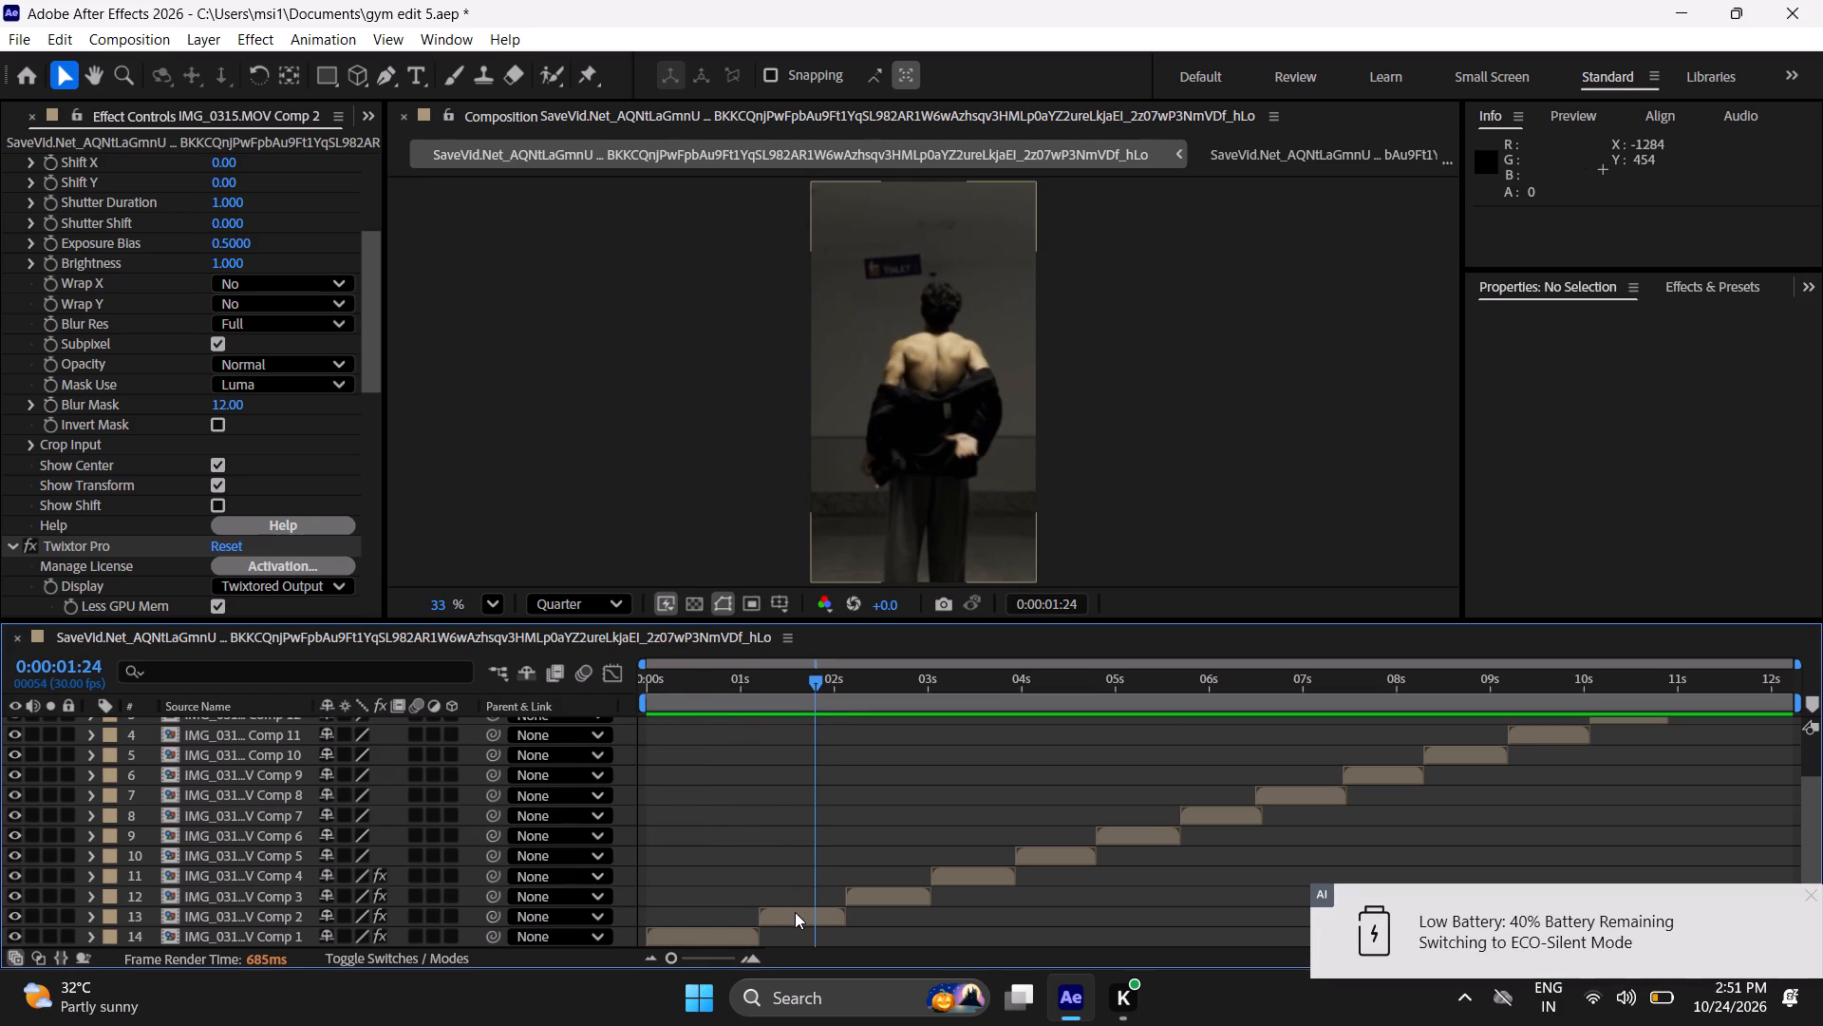
key("space")
key("space")
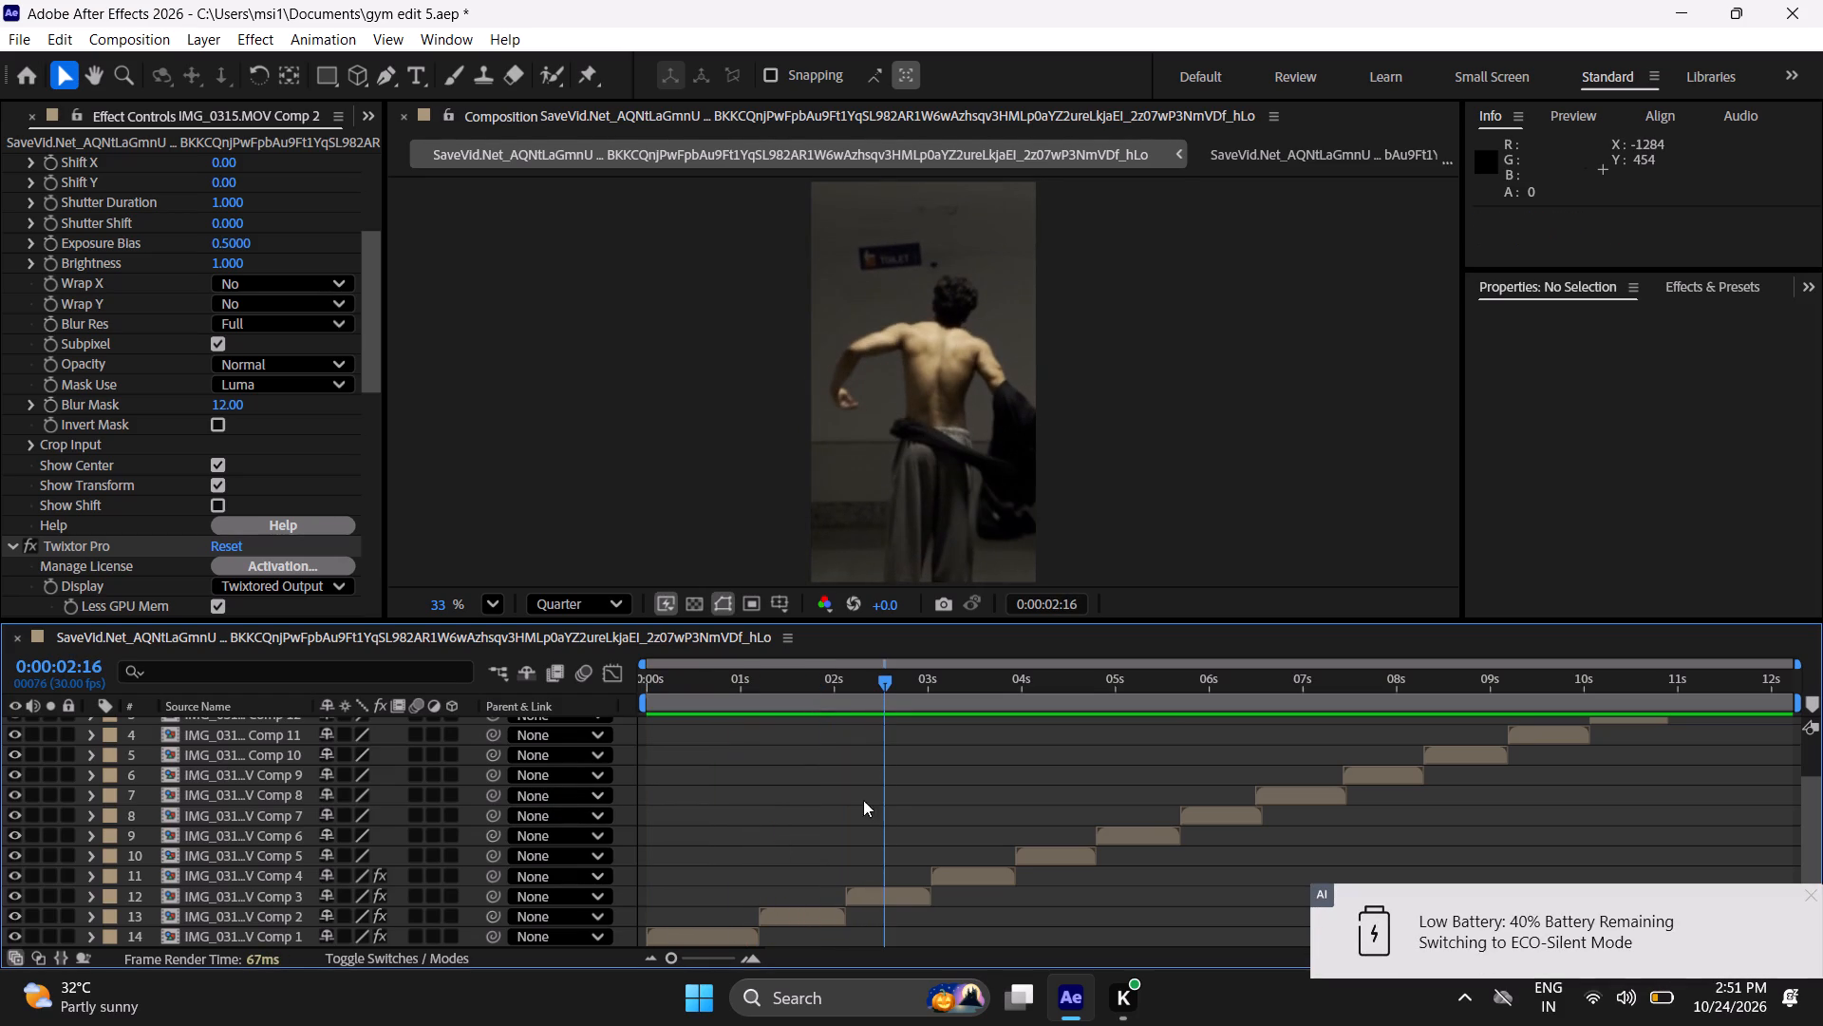
left_click_drag(842, 704, 796, 733)
key("space")
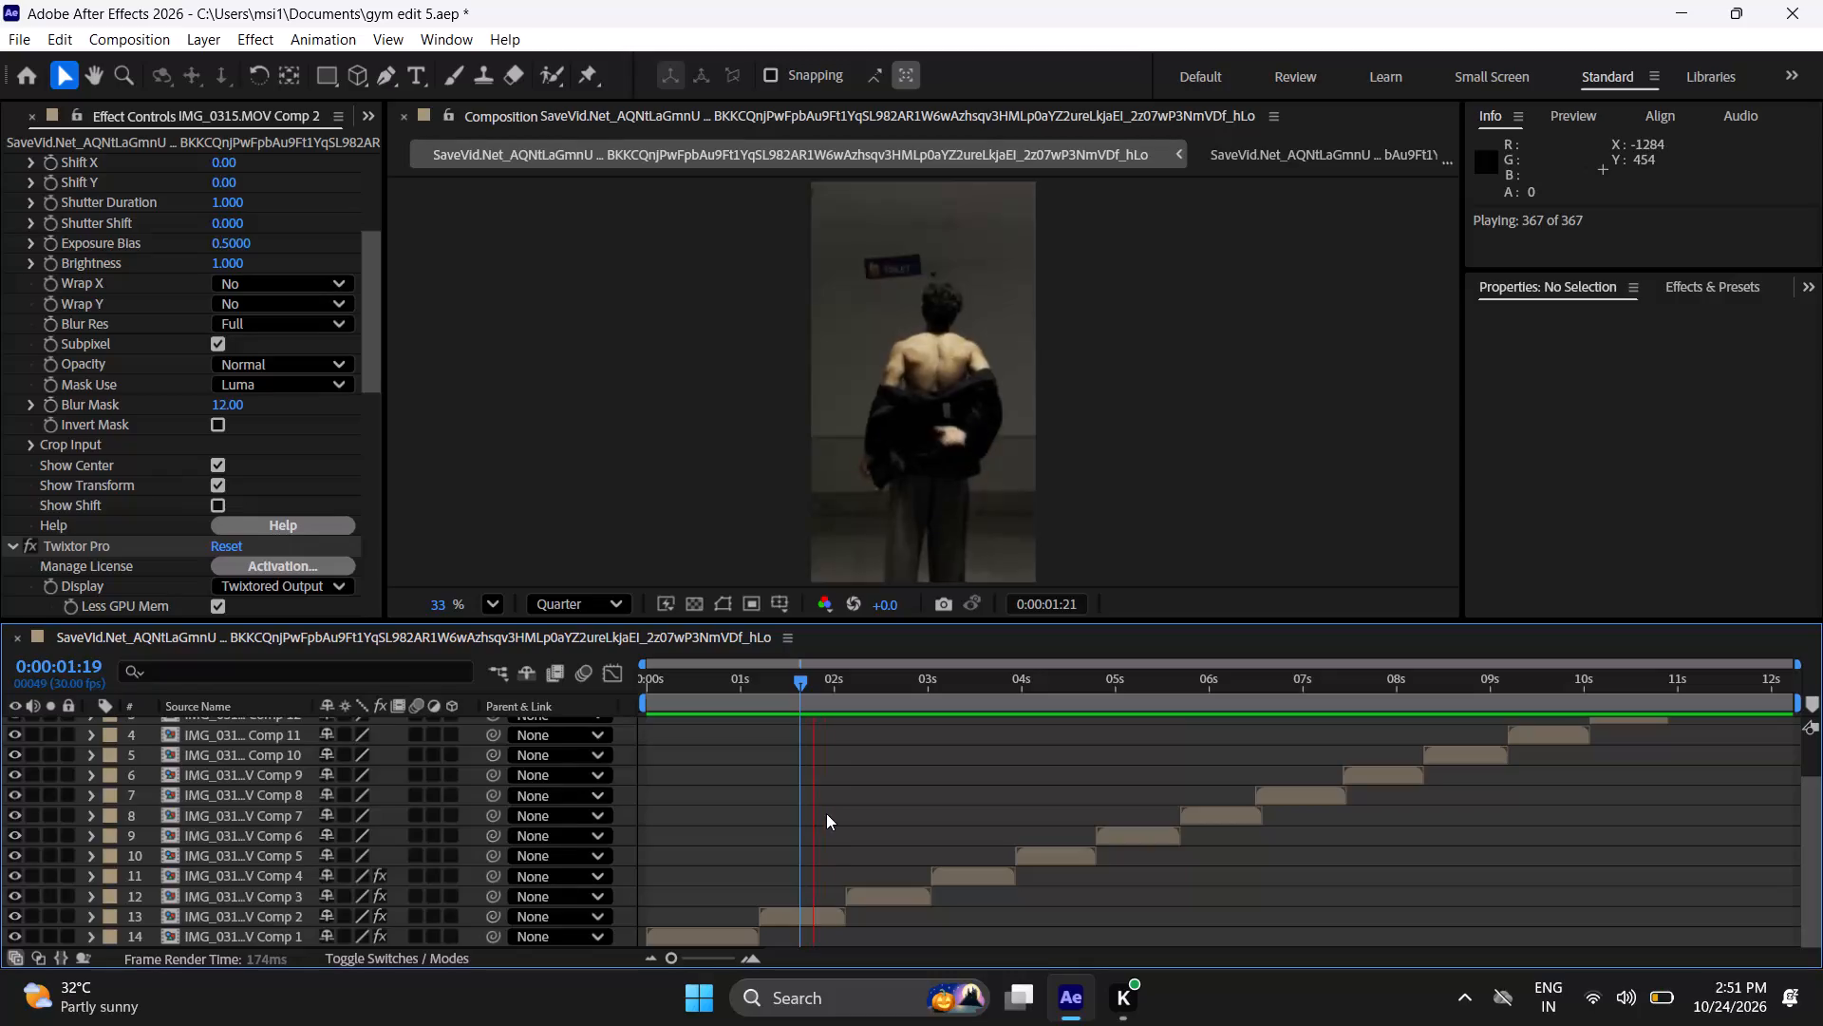
key("space")
Reveal the third clip's S_BlurMoCurves Z Dist keyframes and play from the clip's start at 0:00:02:04 to review its zoom.
left_click(903, 891)
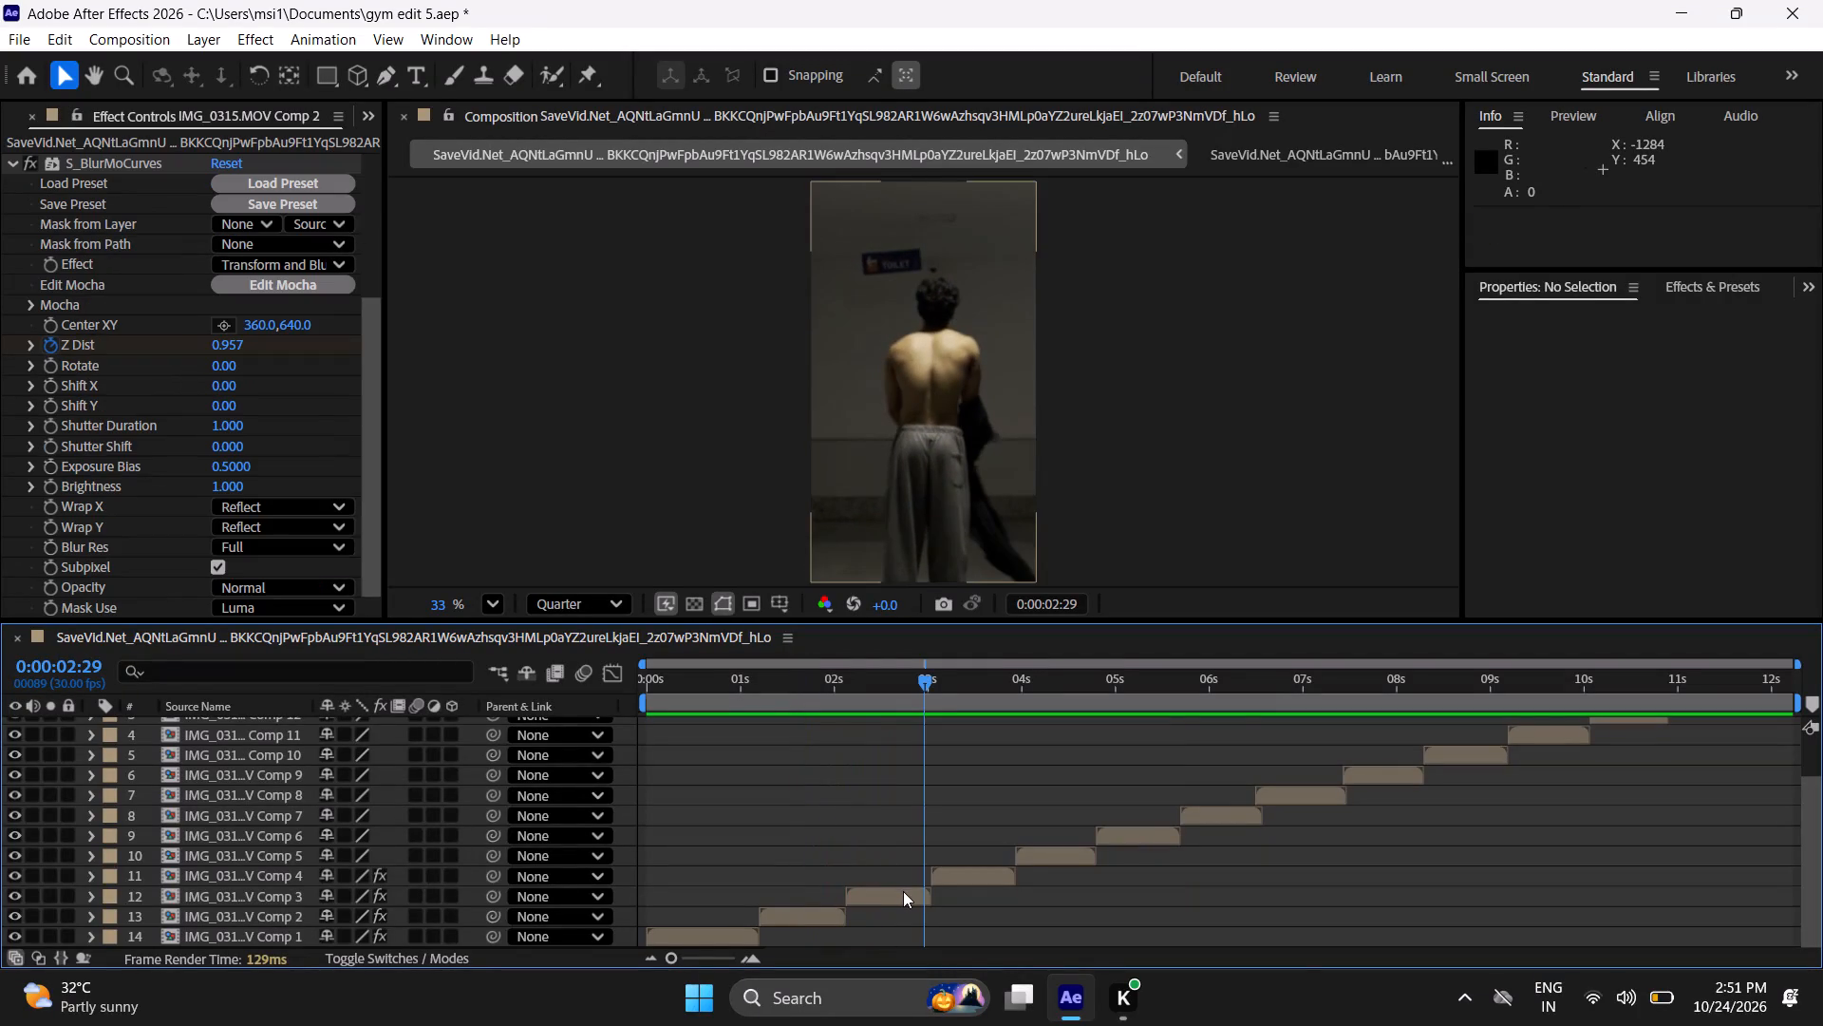
key("u")
scroll(895, 897, "down", 2)
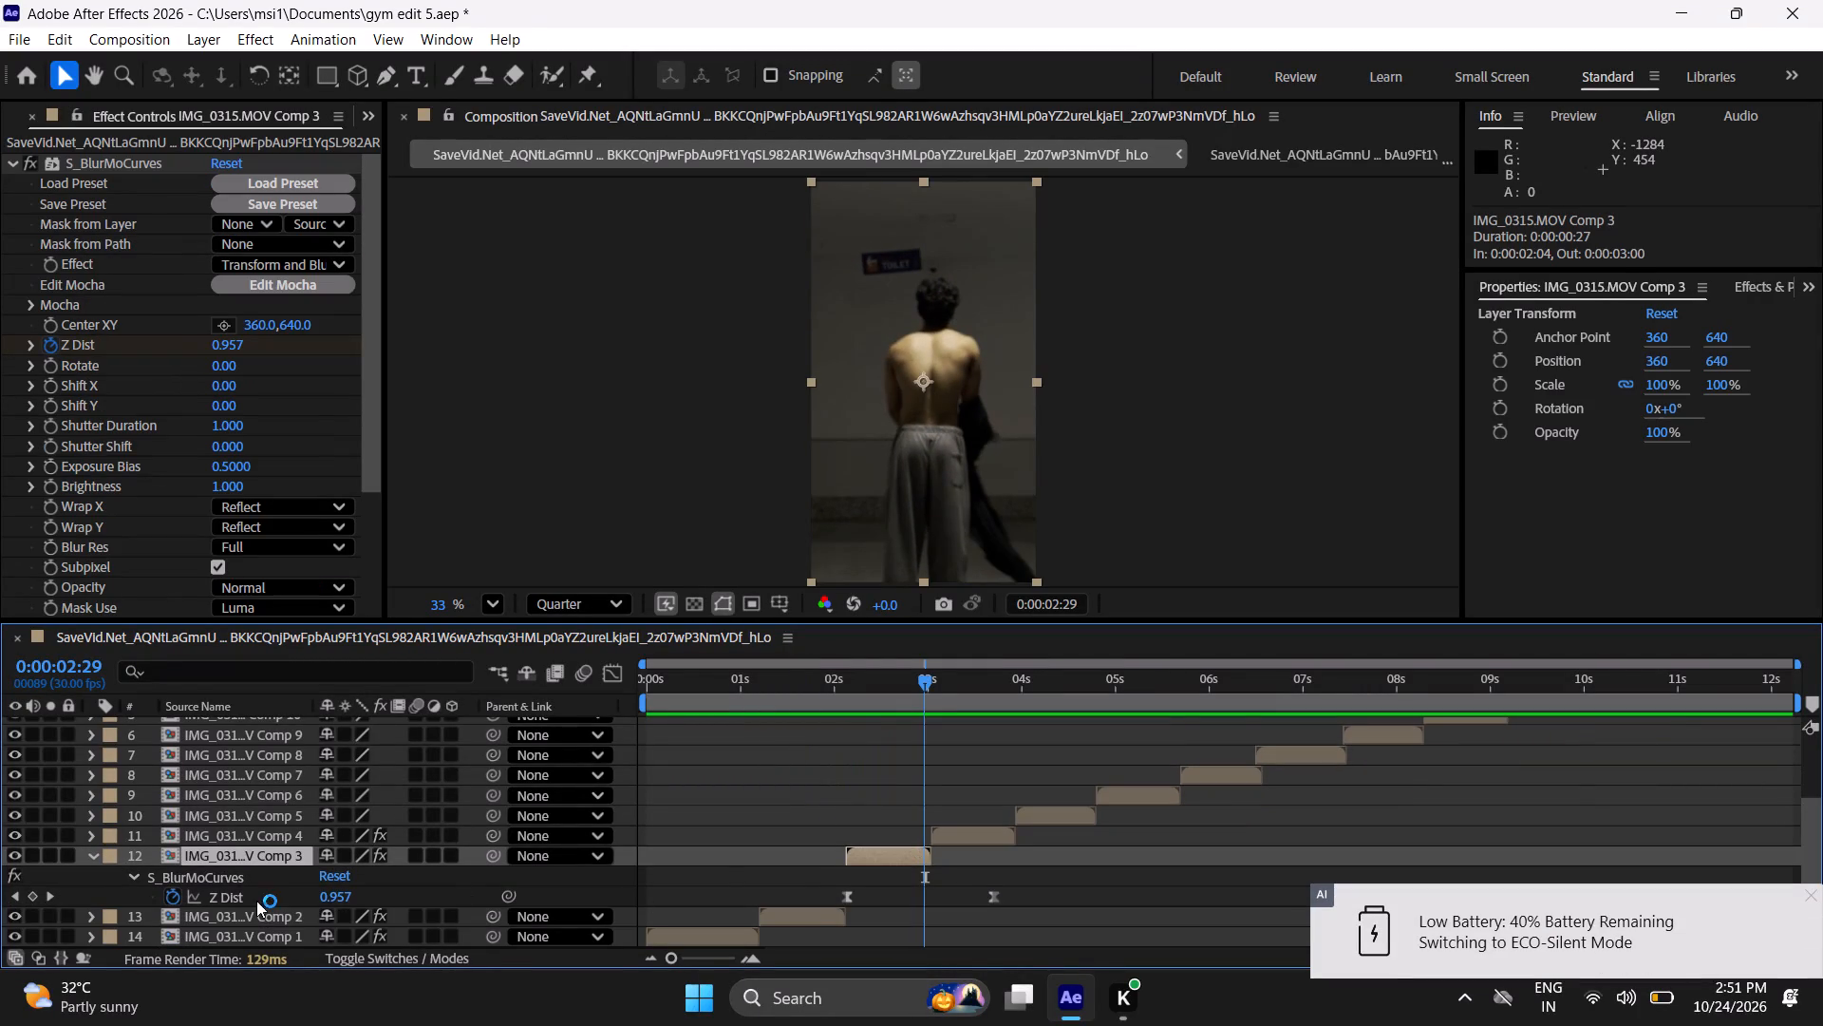
key("i")
left_click(851, 895)
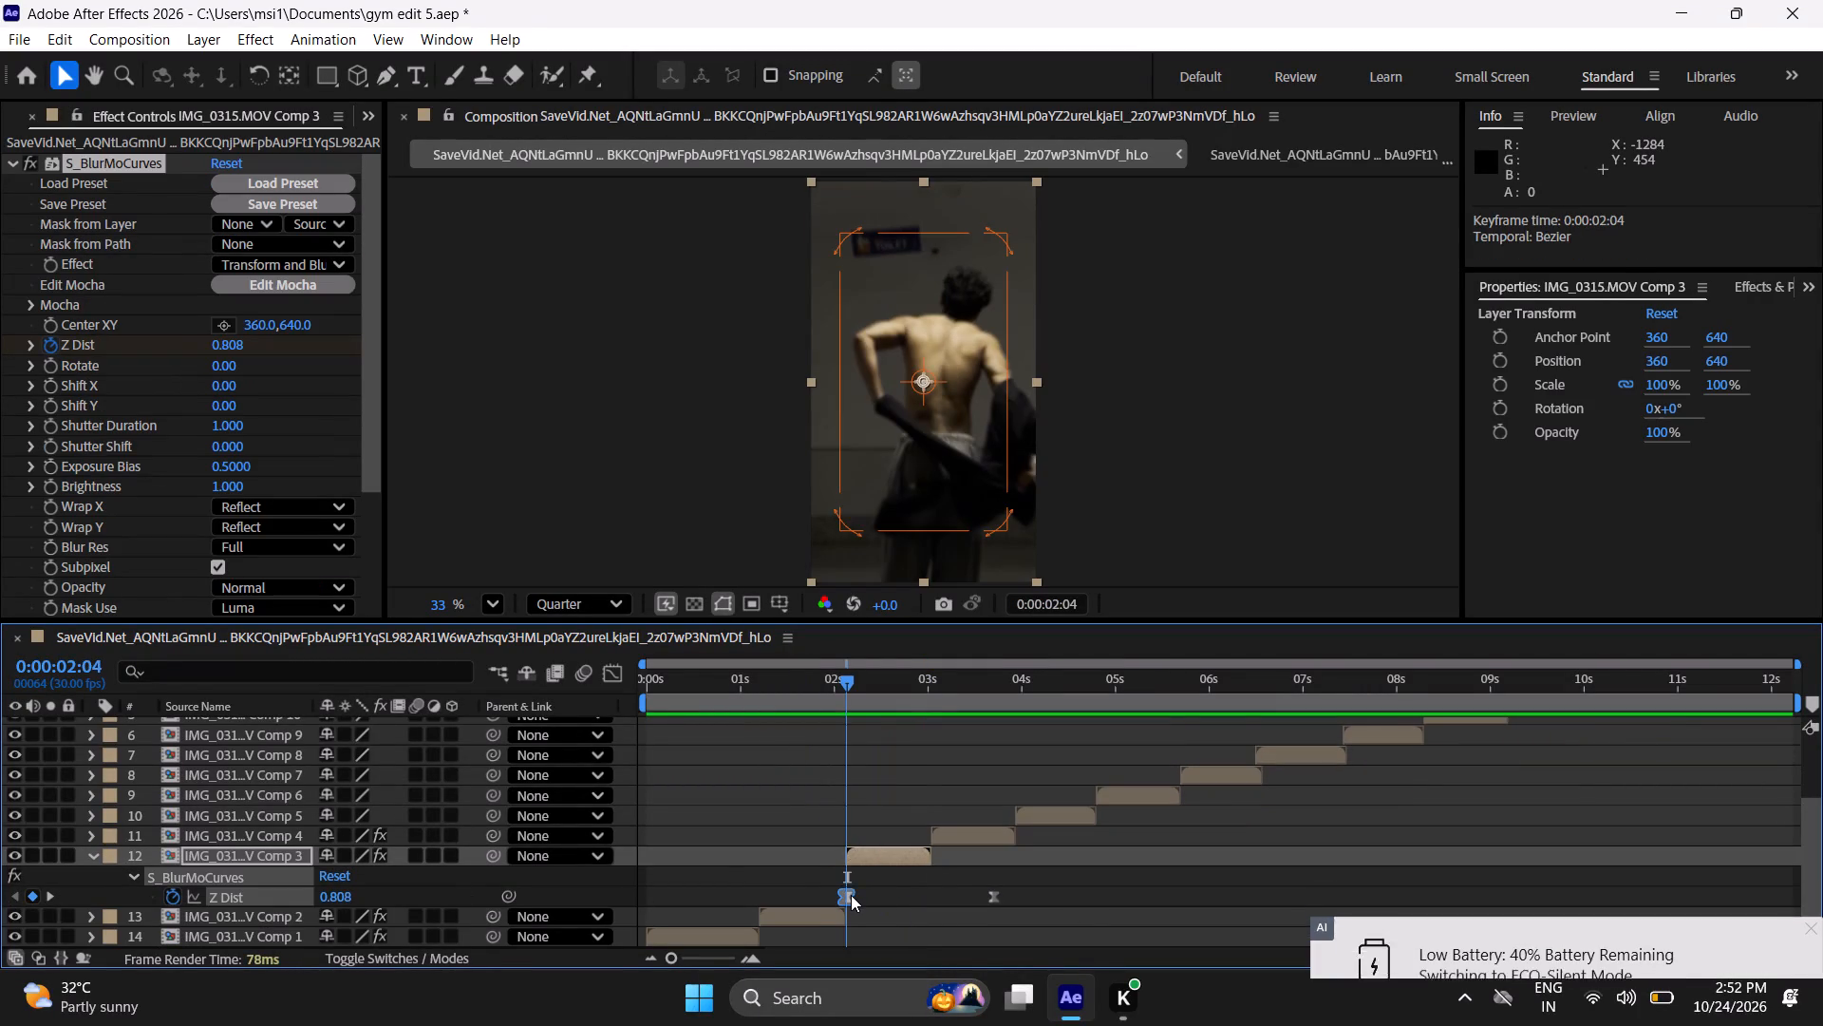
left_click(874, 887)
key("space")
key("space")
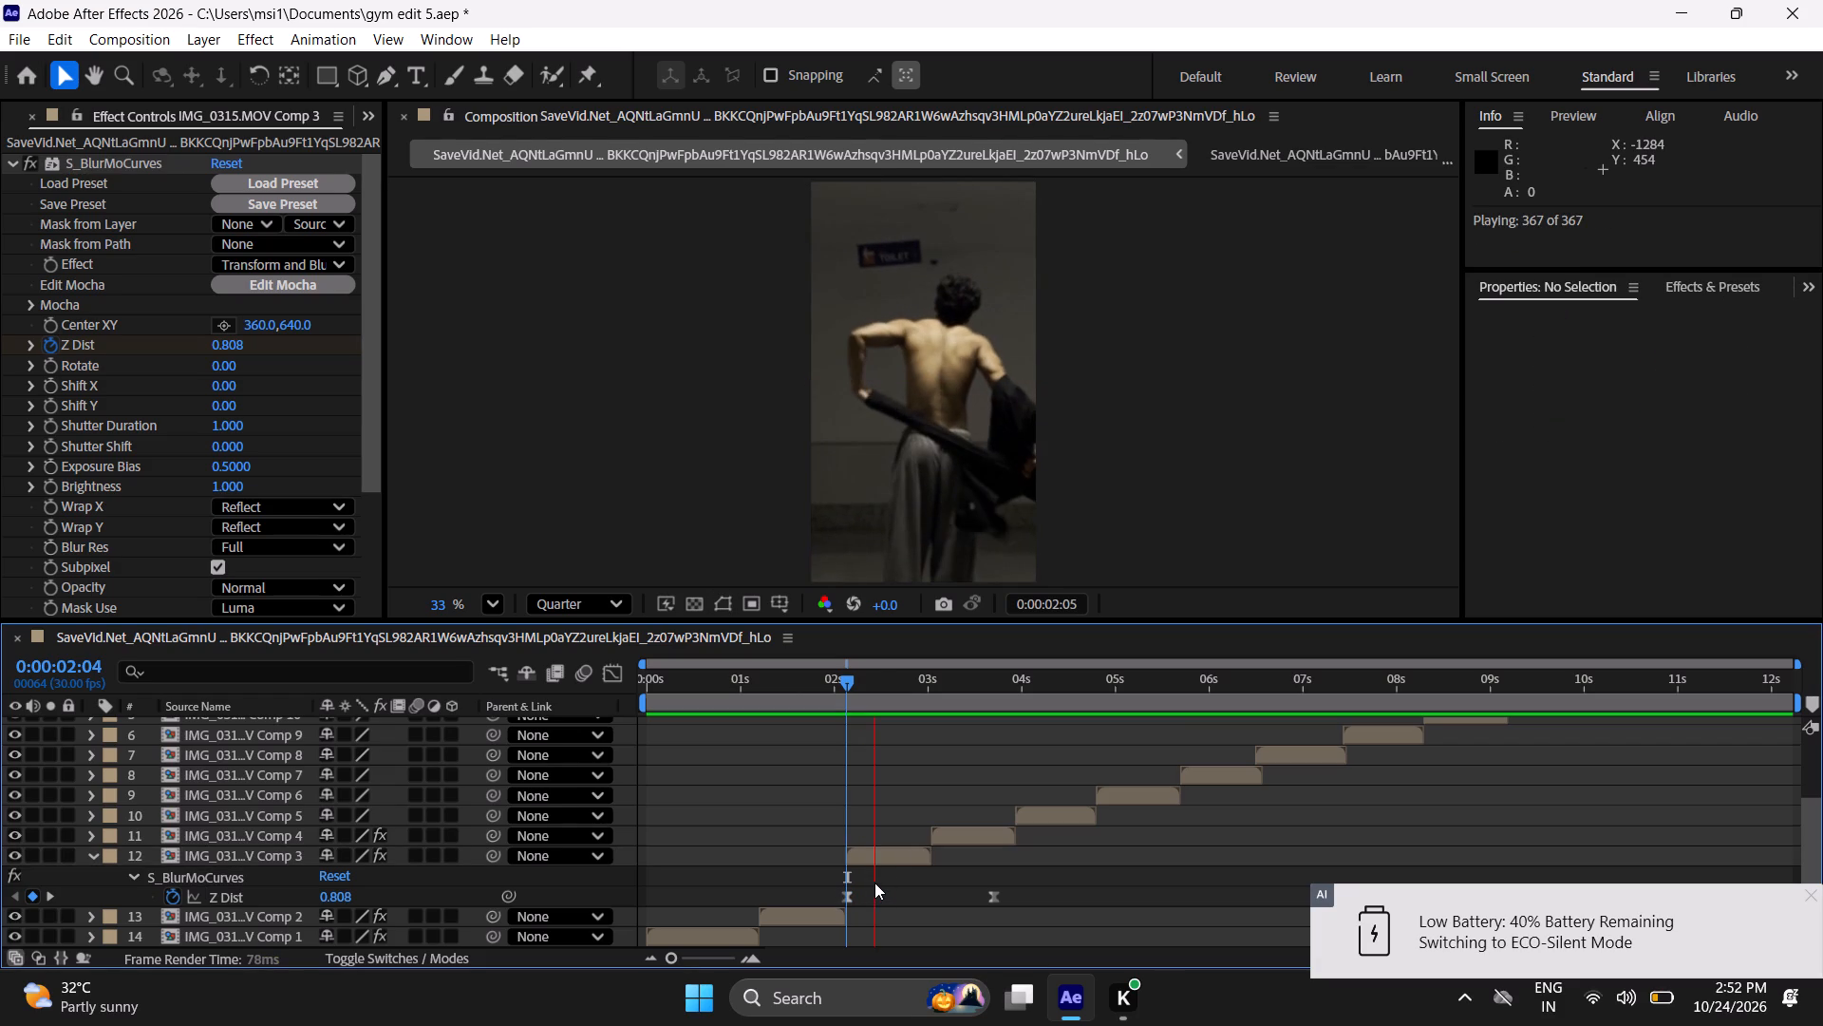
key("space")
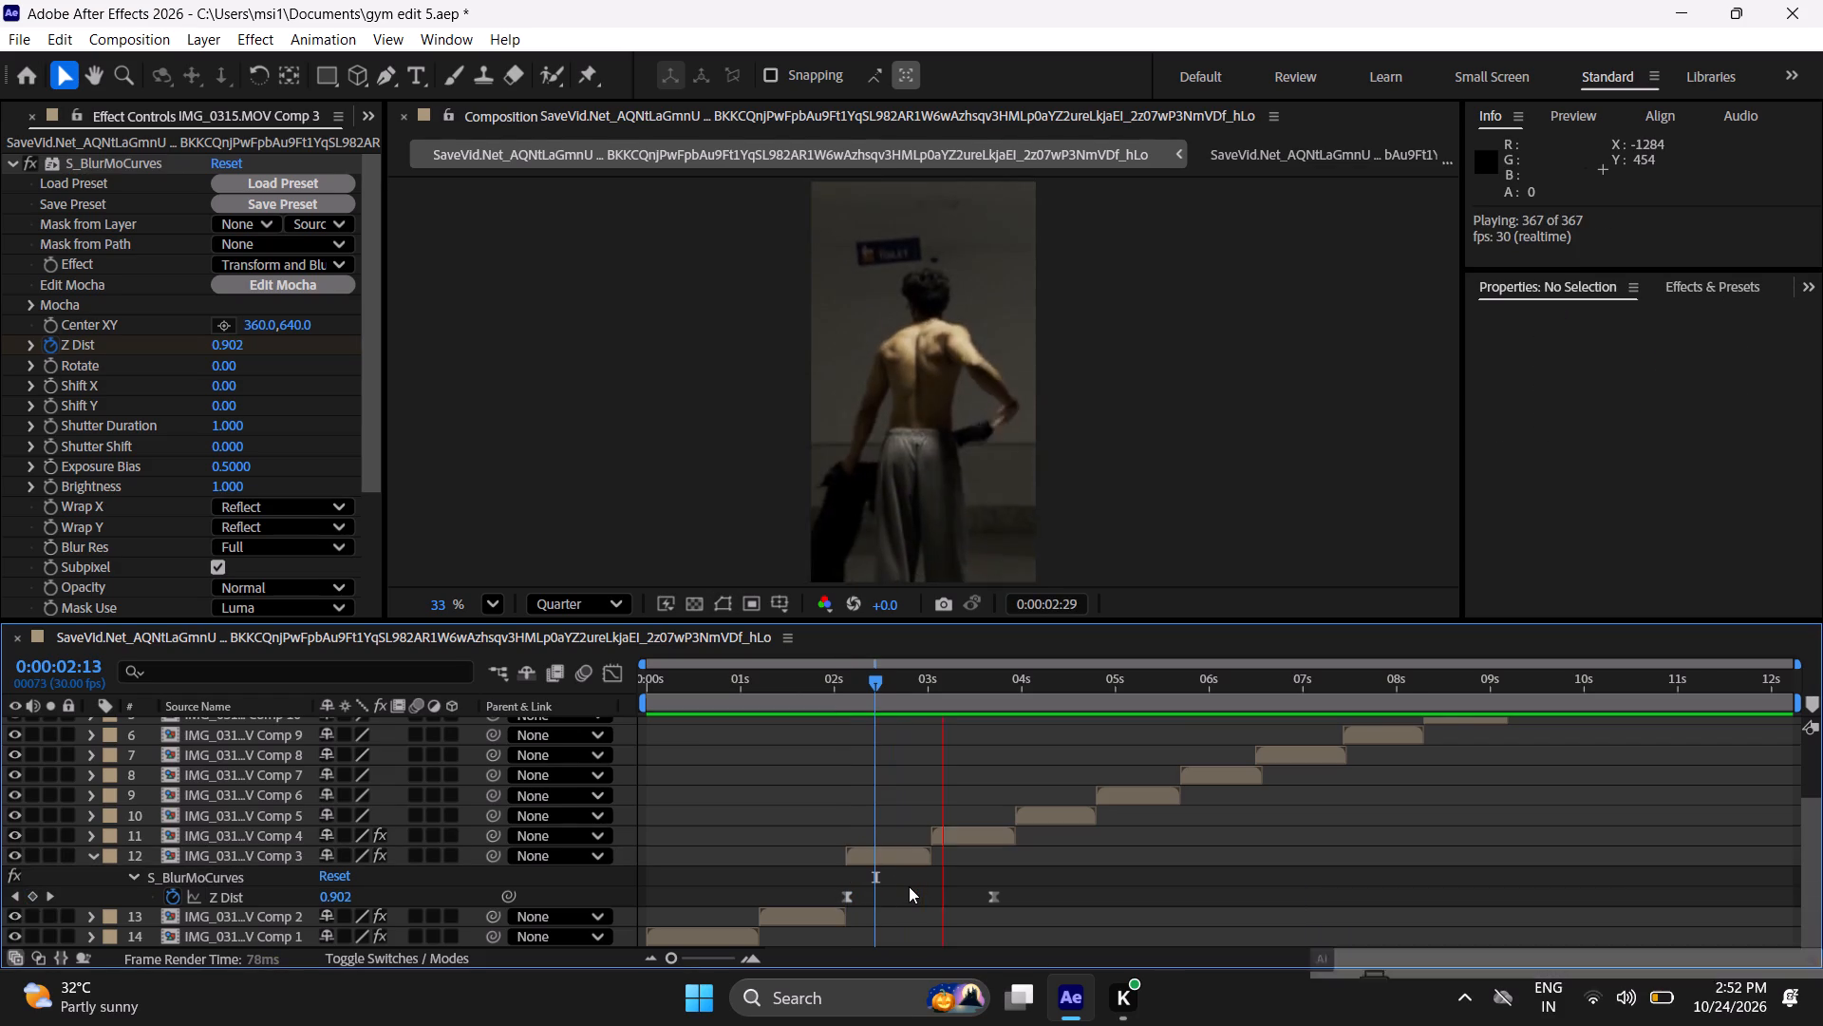
key("space")
left_click_drag(897, 704, 849, 745)
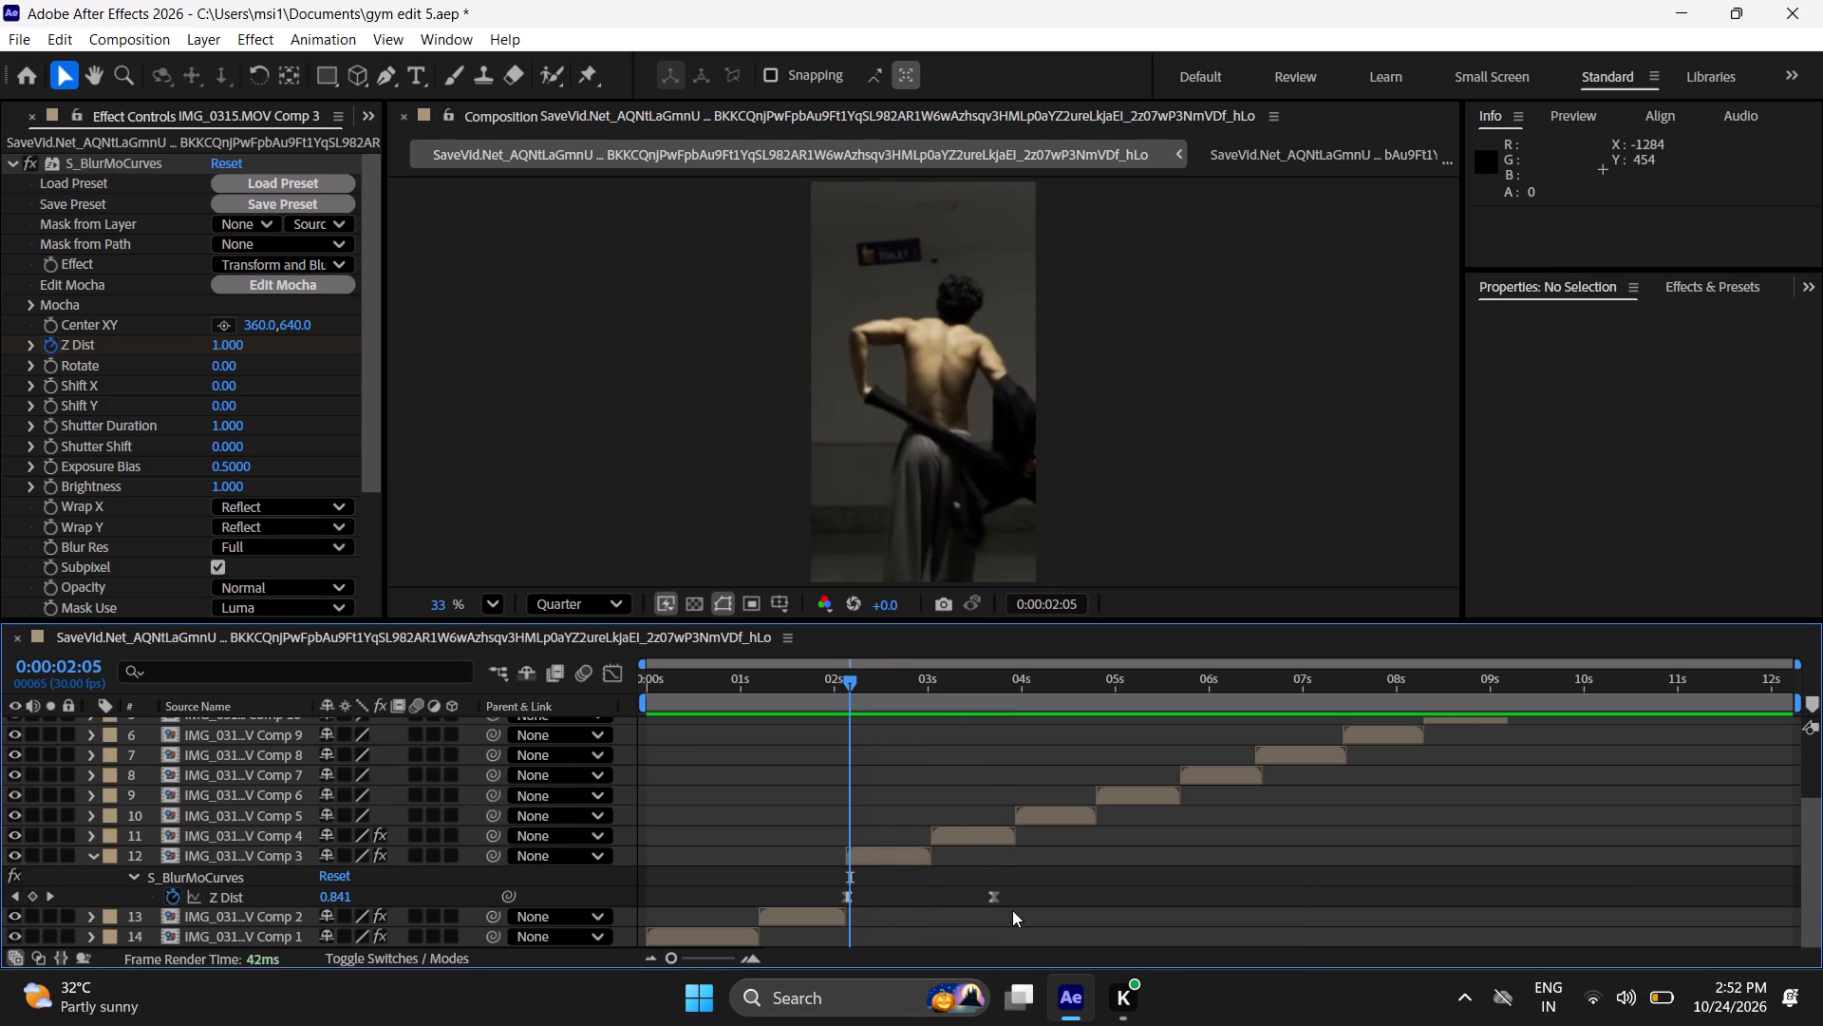
Move the third clip's last Z Dist keyframe back to the clip's end at about 0:00:02:29.
left_click_drag(1016, 898, 987, 899)
left_click_drag(1028, 893, 1005, 891)
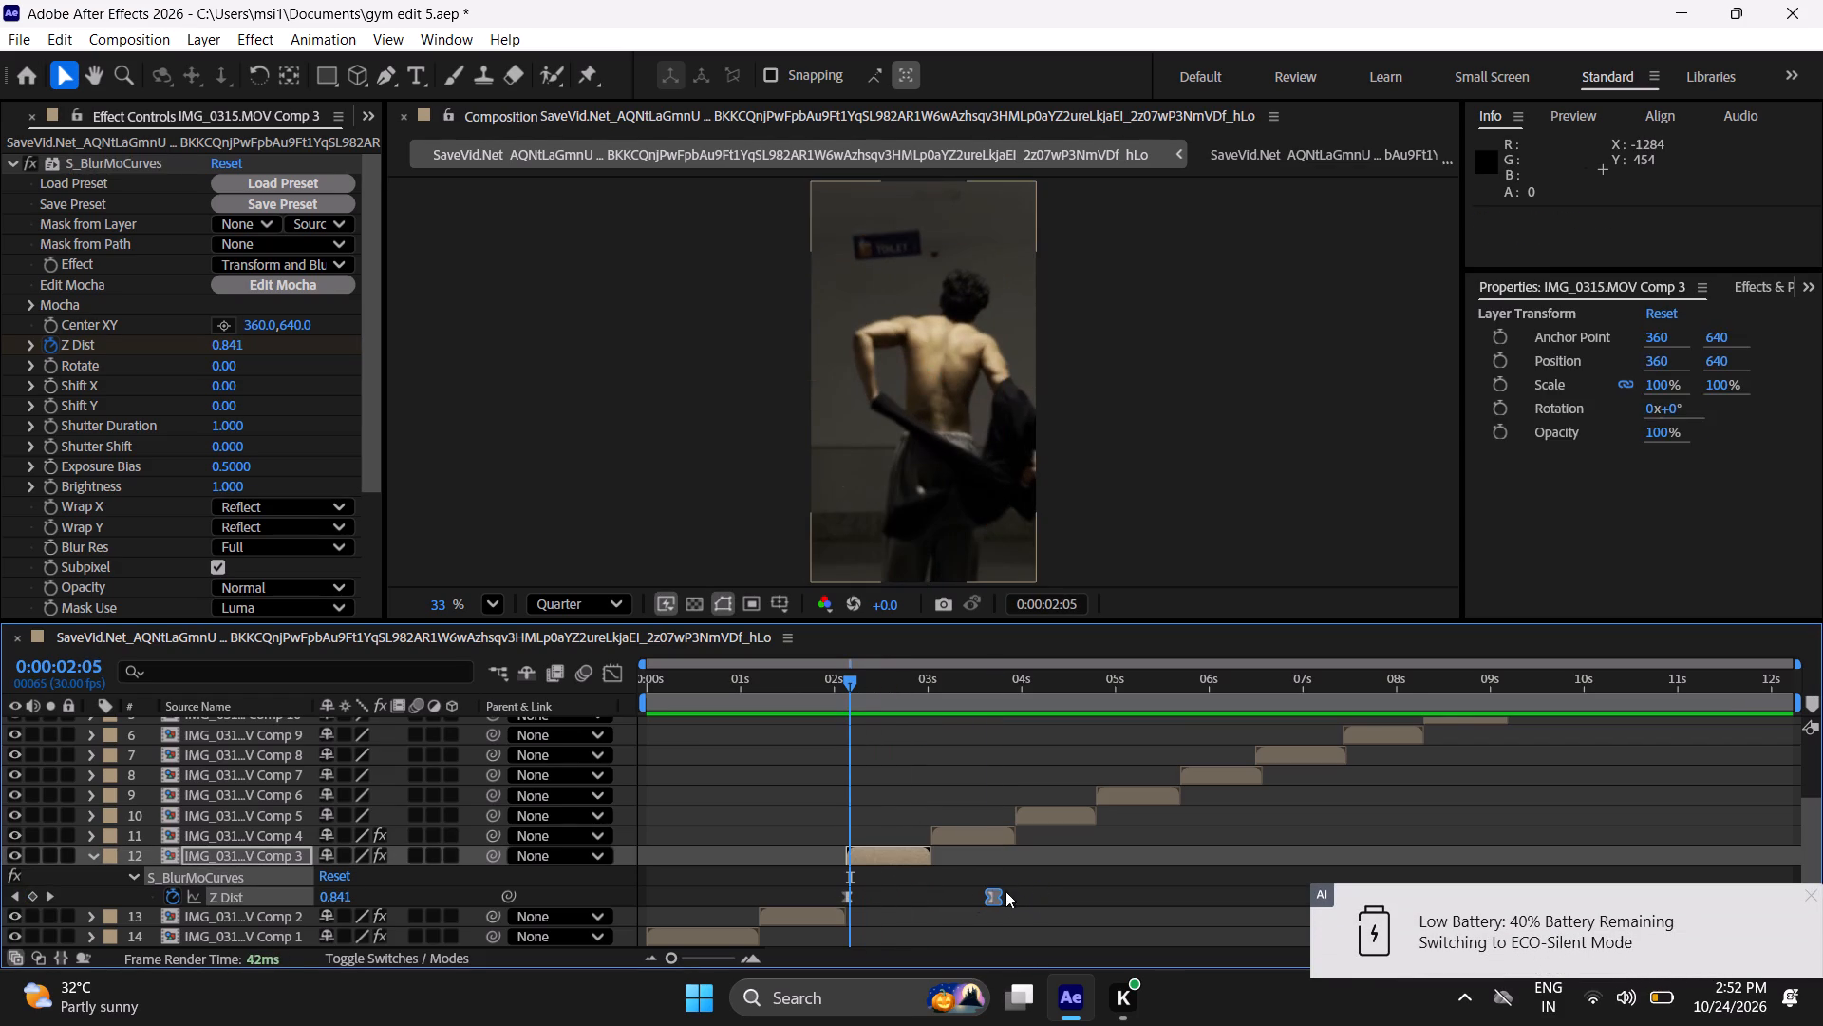
left_click_drag(1005, 891, 811, 902)
left_click_drag(995, 901, 929, 909, "alt")
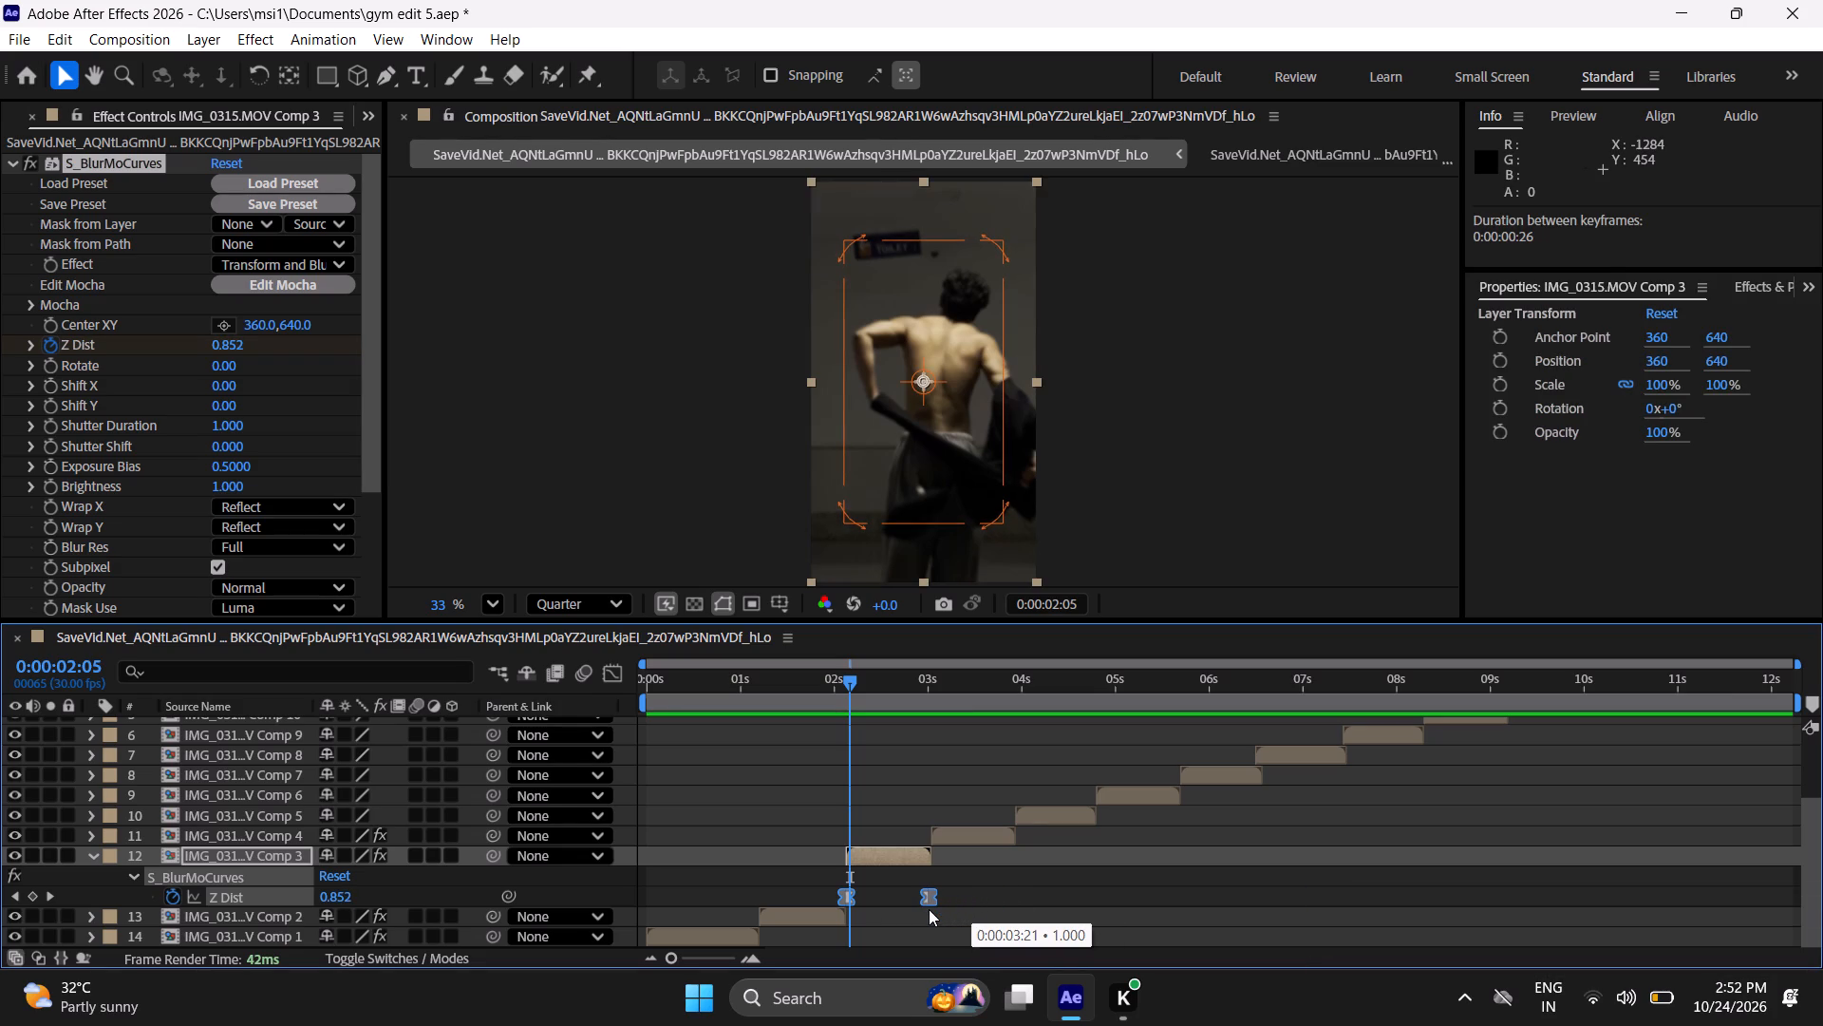
left_click_drag(929, 909, 924, 910, "alt")
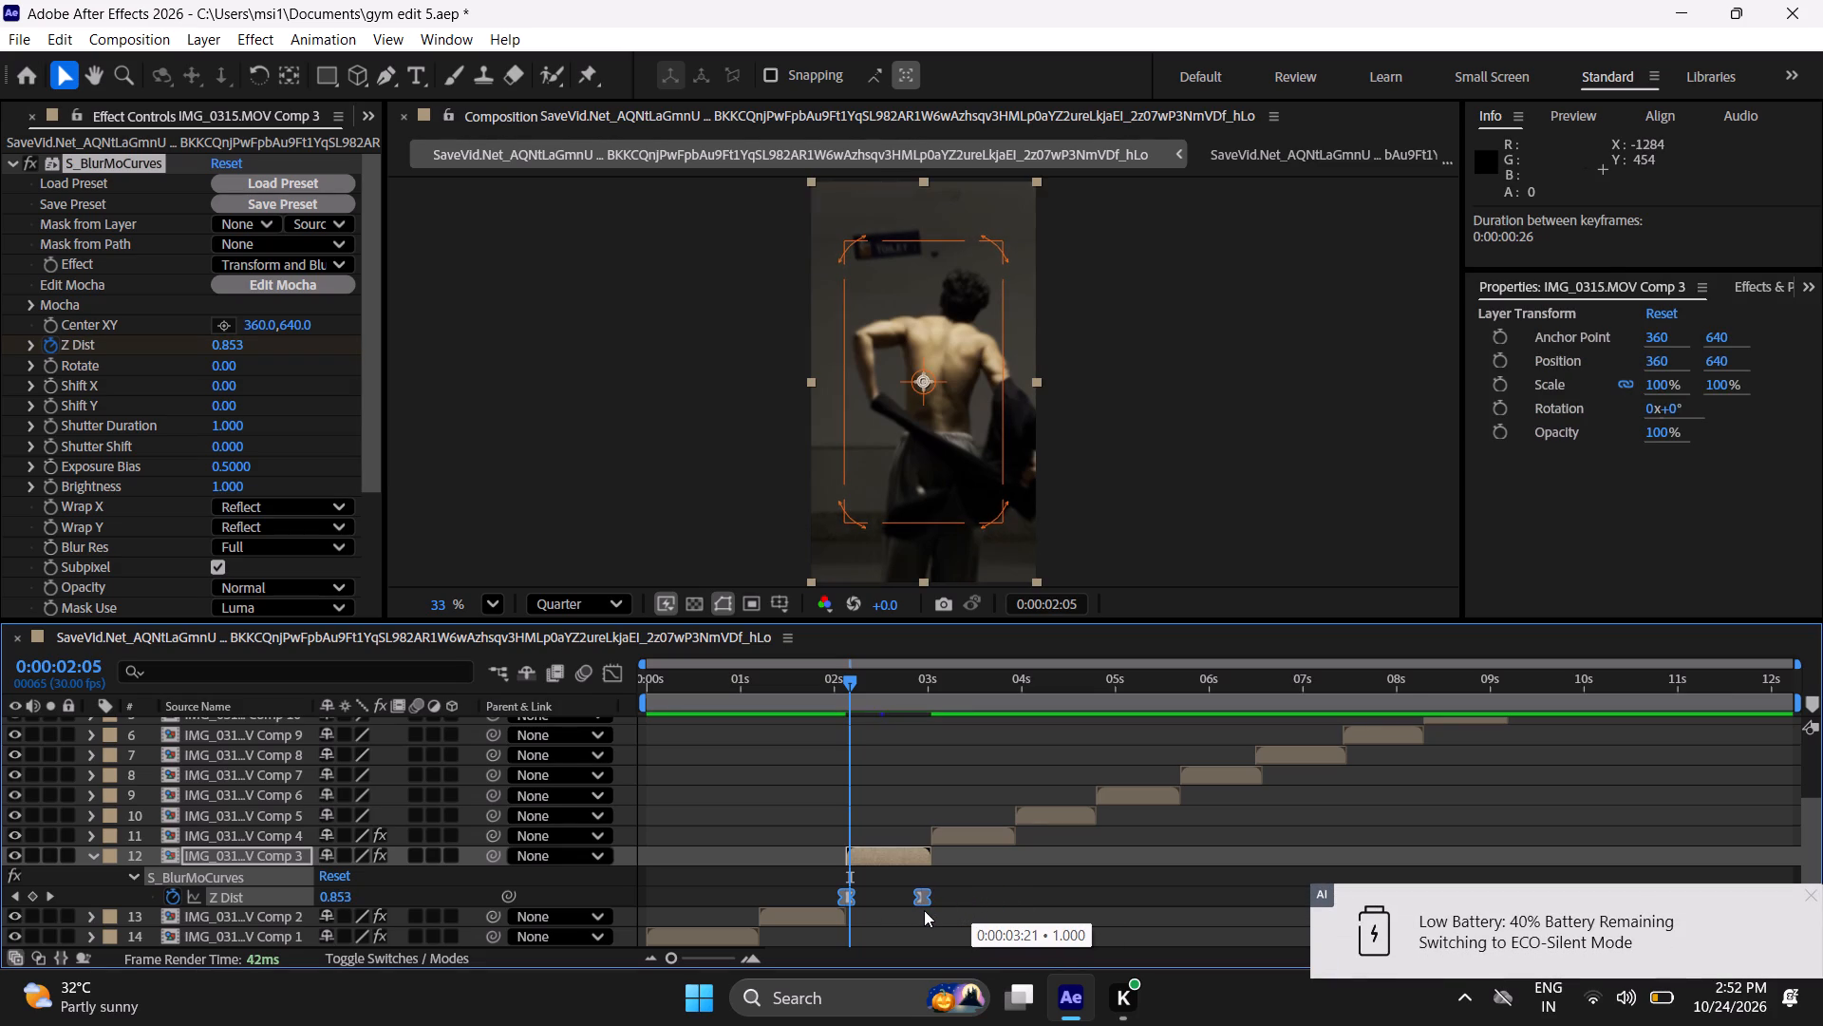
left_click_drag(924, 910, 927, 912, "alt")
left_click(972, 889)
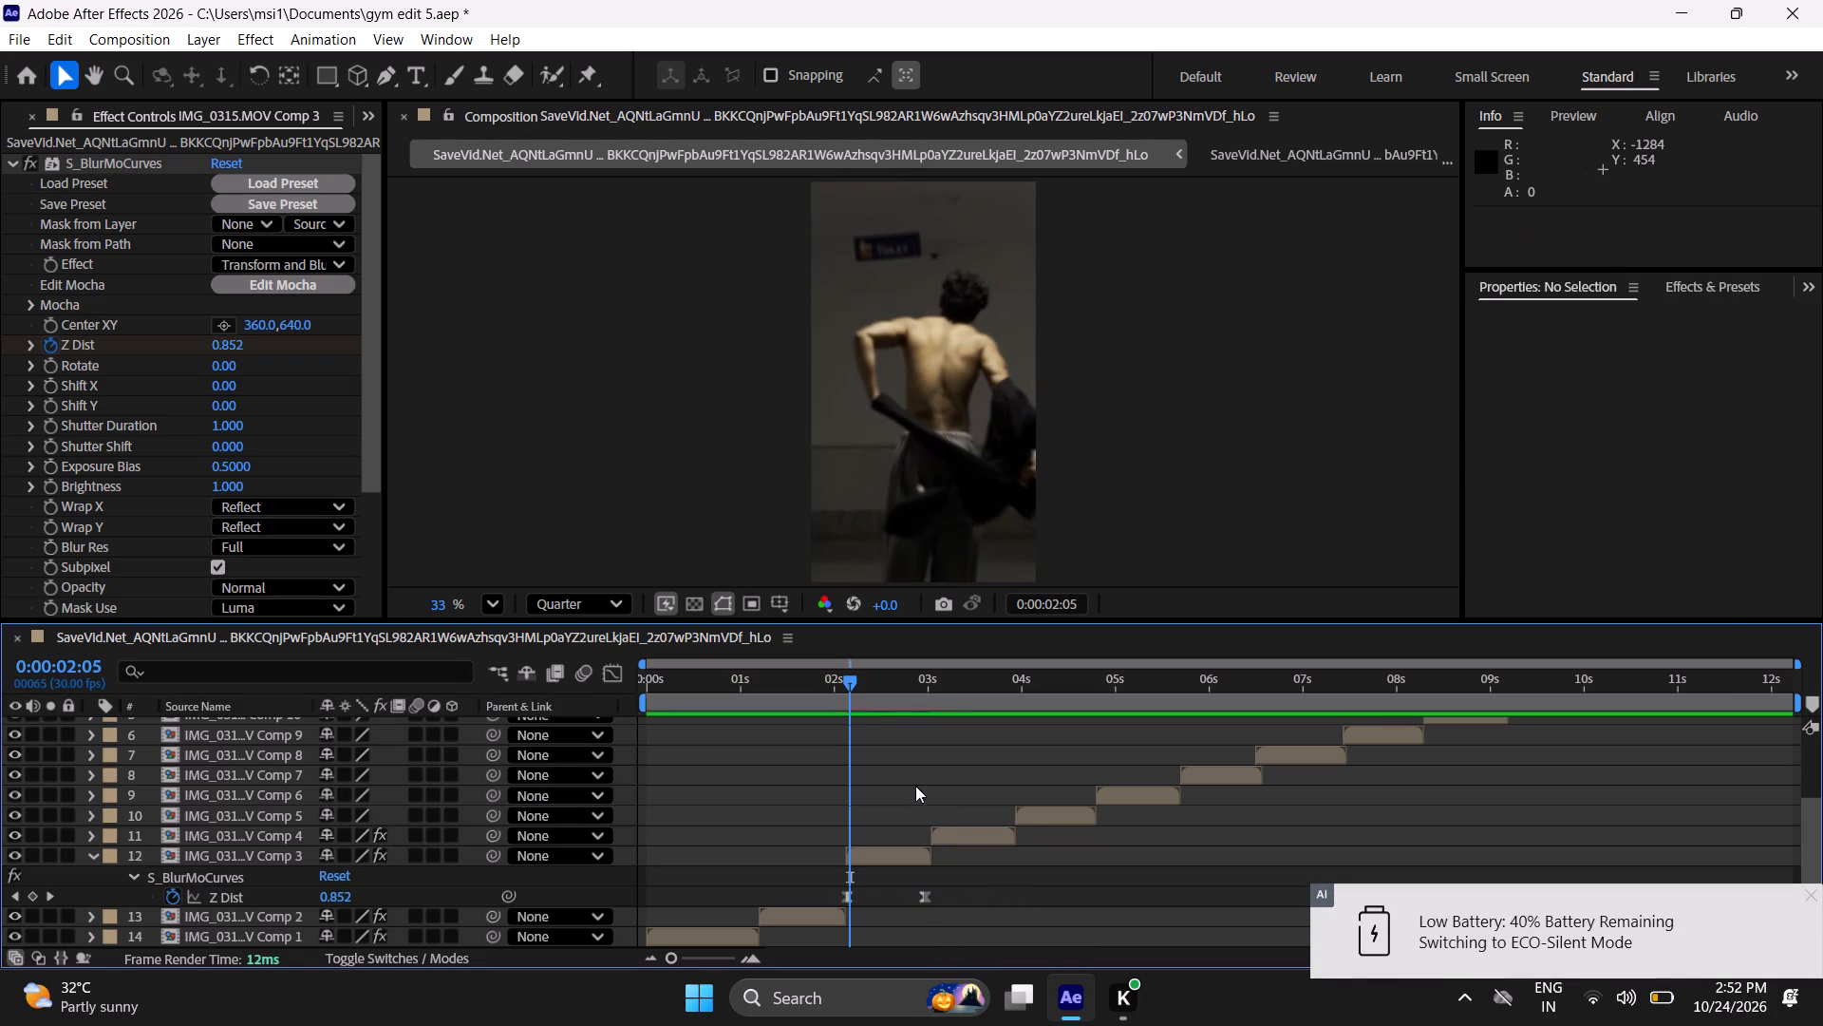
Play from 0:00:00:00 through the third clip to review the retimed zoom.
left_click_drag(852, 693, 587, 825)
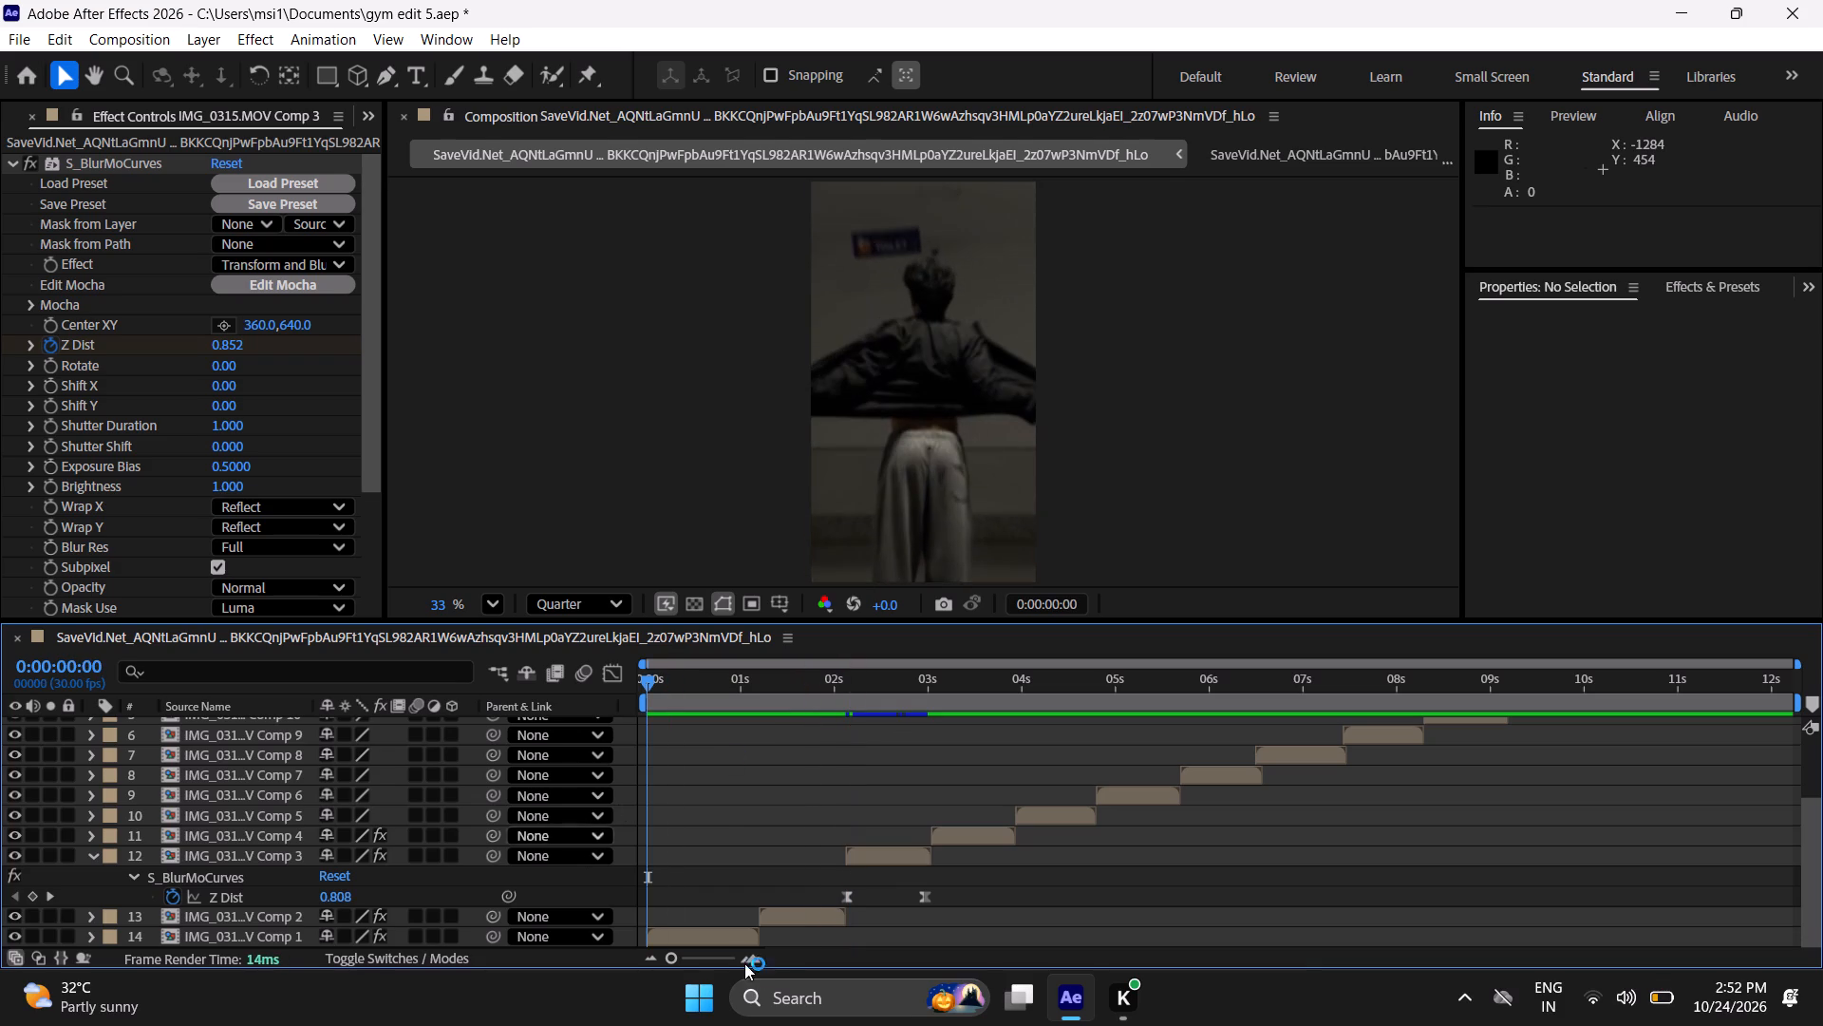
key("space")
key("space")
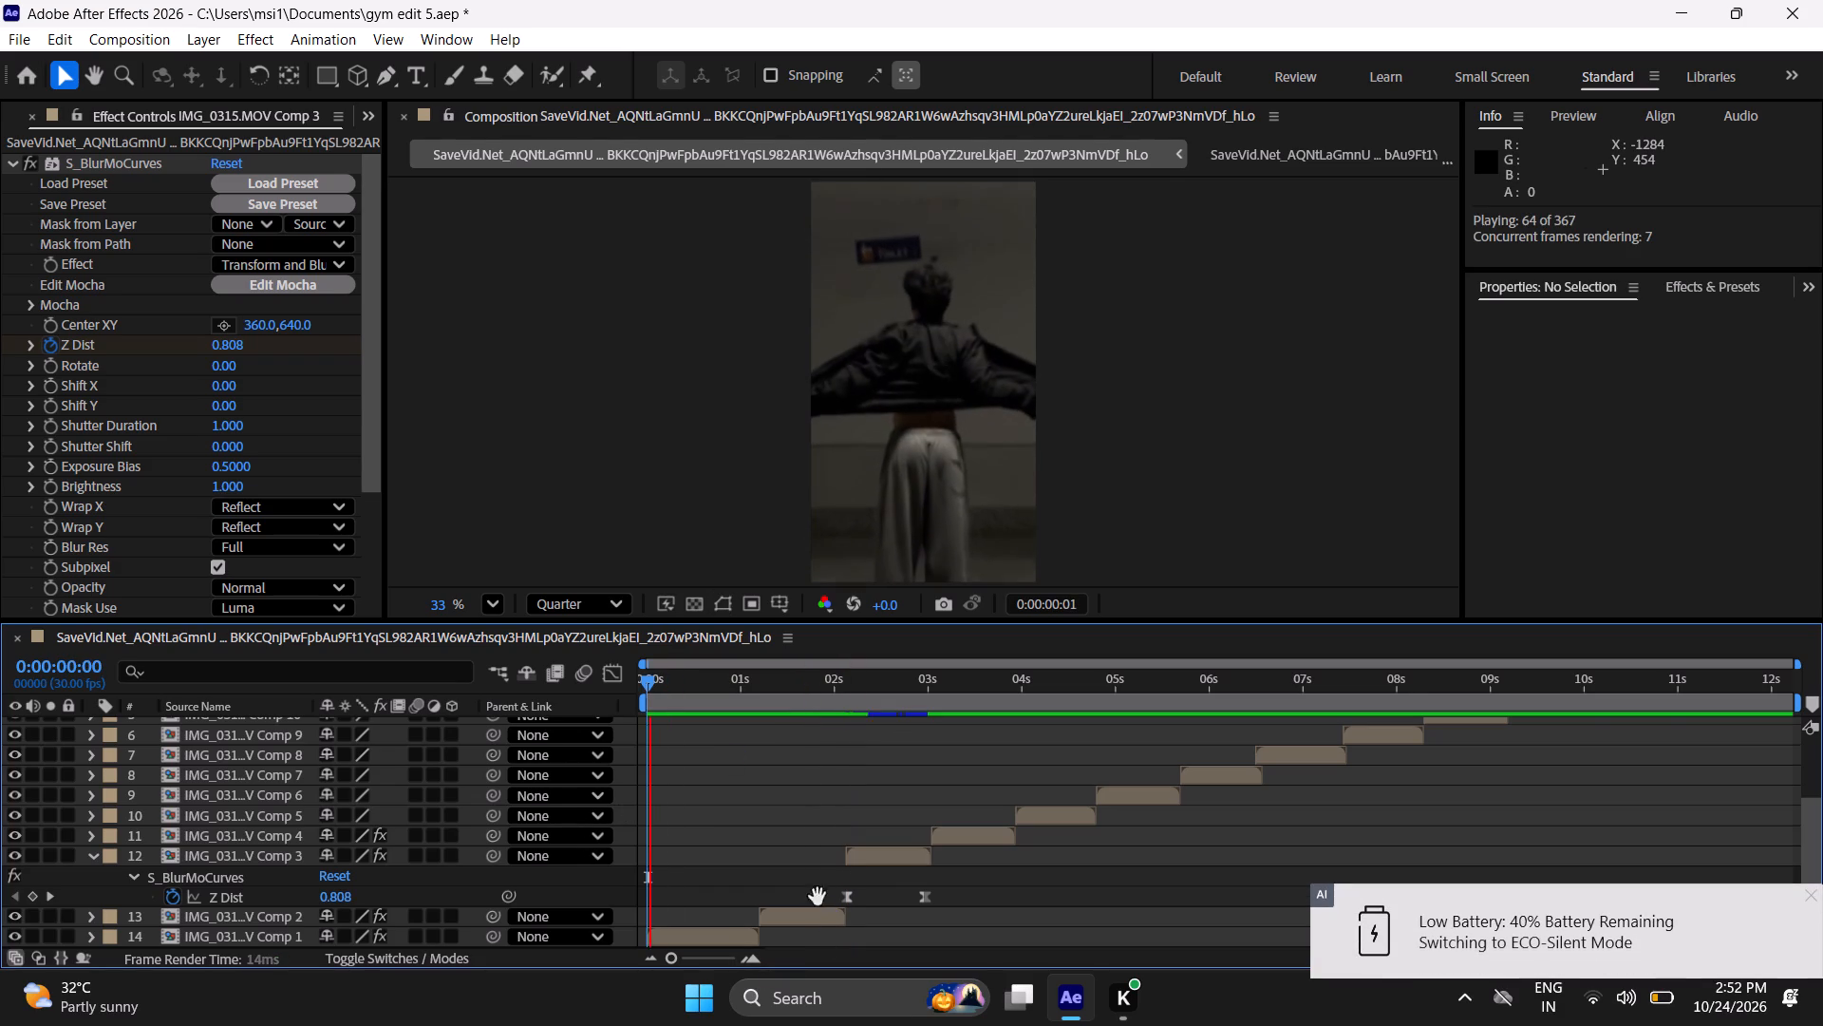
key("space")
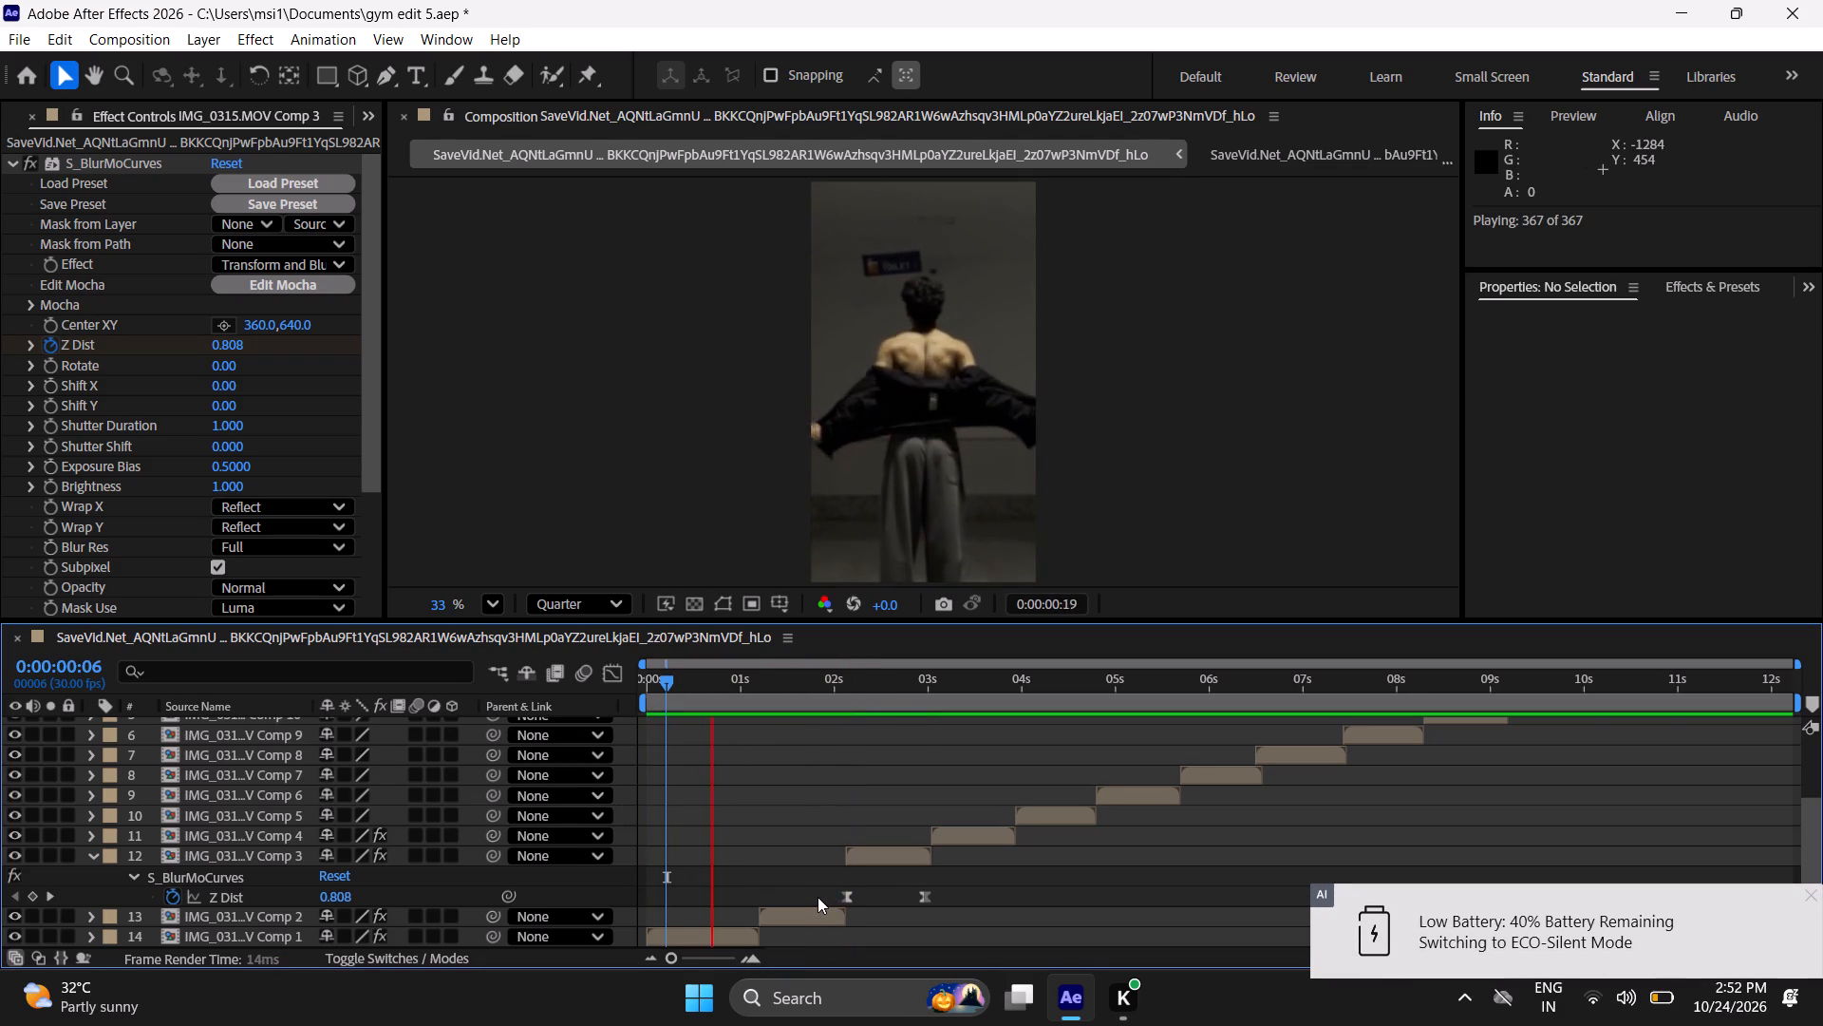
key("space")
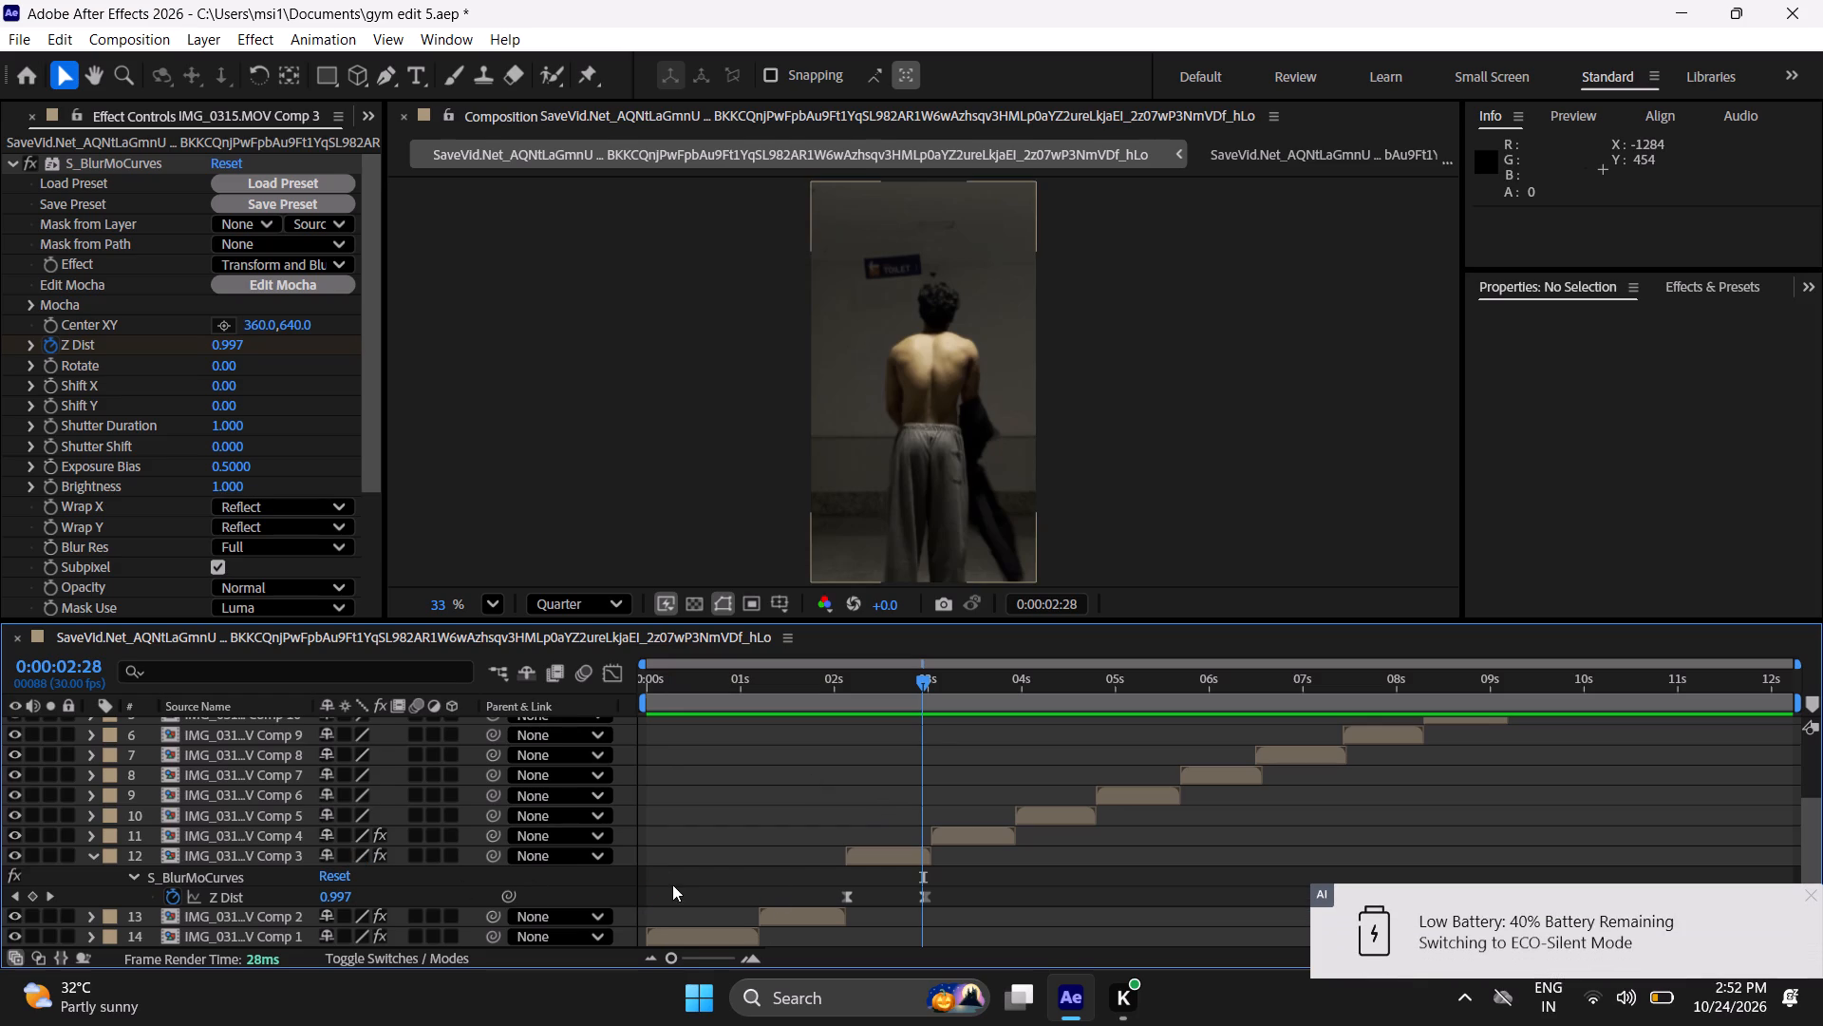
Set the third clip's first Z Dist keyframe, at 0:00:02:04, to 0.858 and preview the transition from the second clip.
left_click(839, 894)
left_click(843, 897)
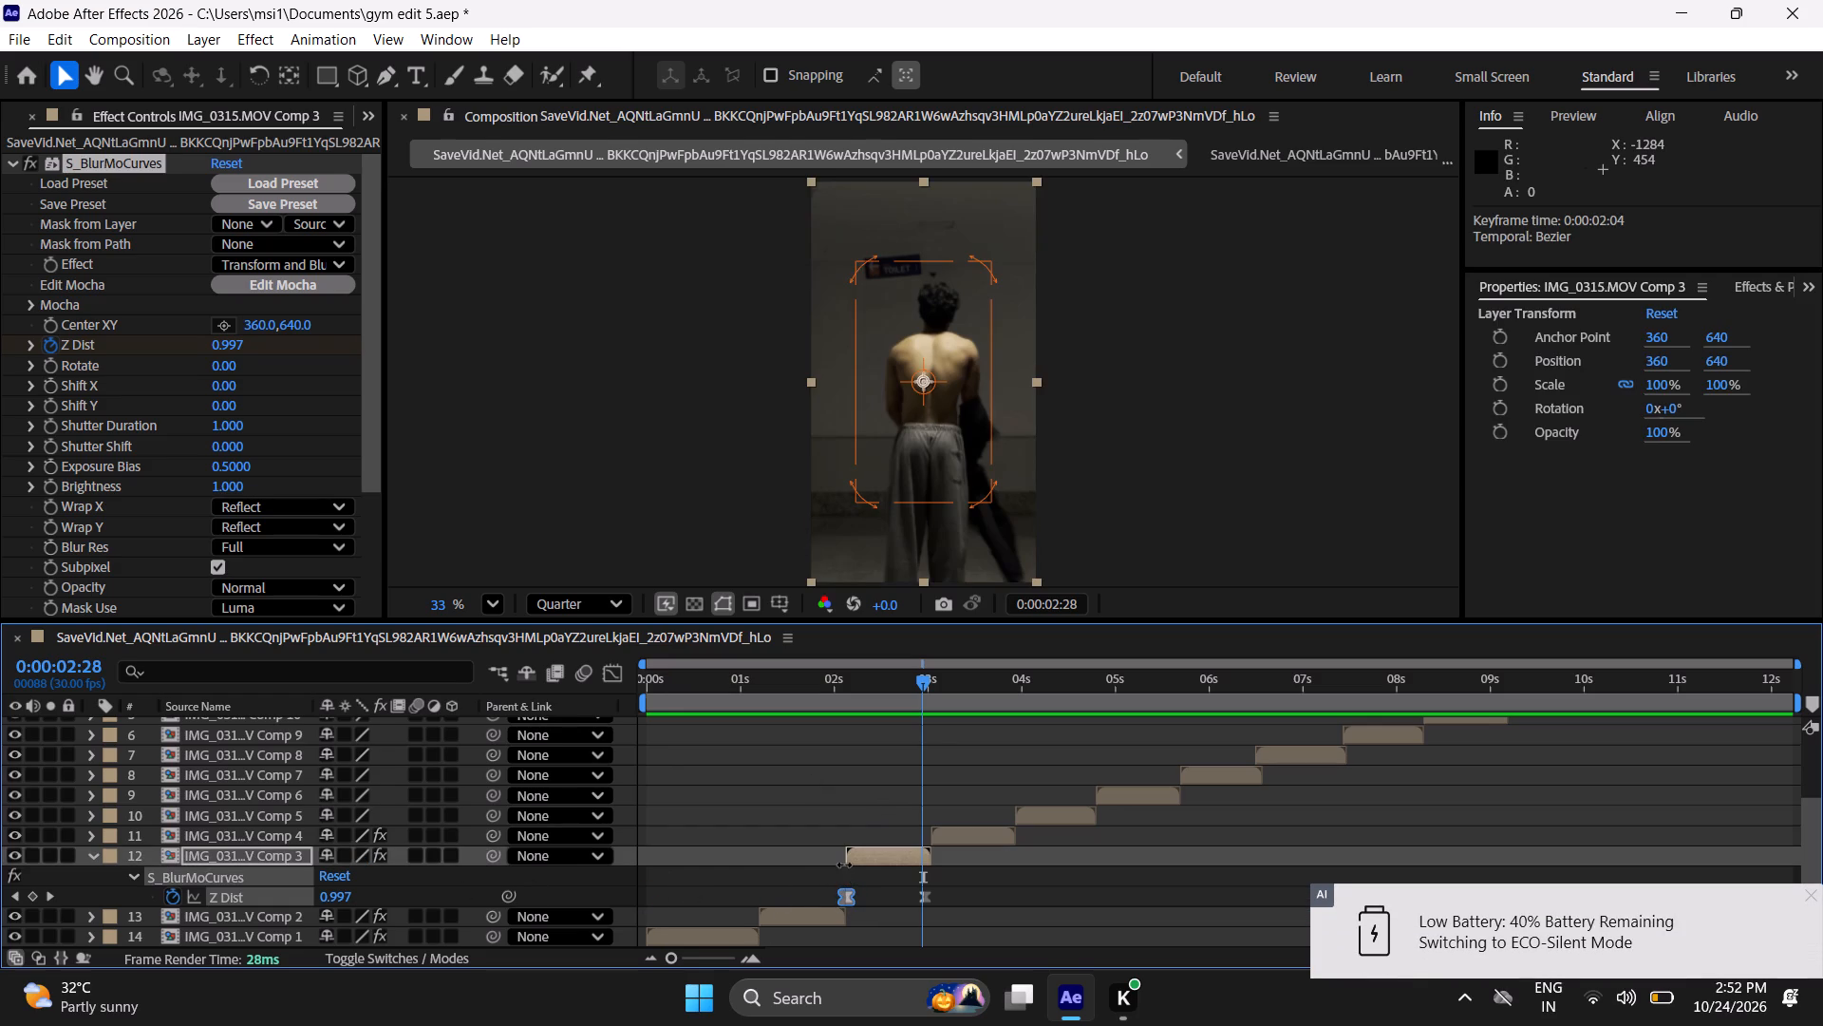
key("i")
left_click_drag(350, 895, 363, 902)
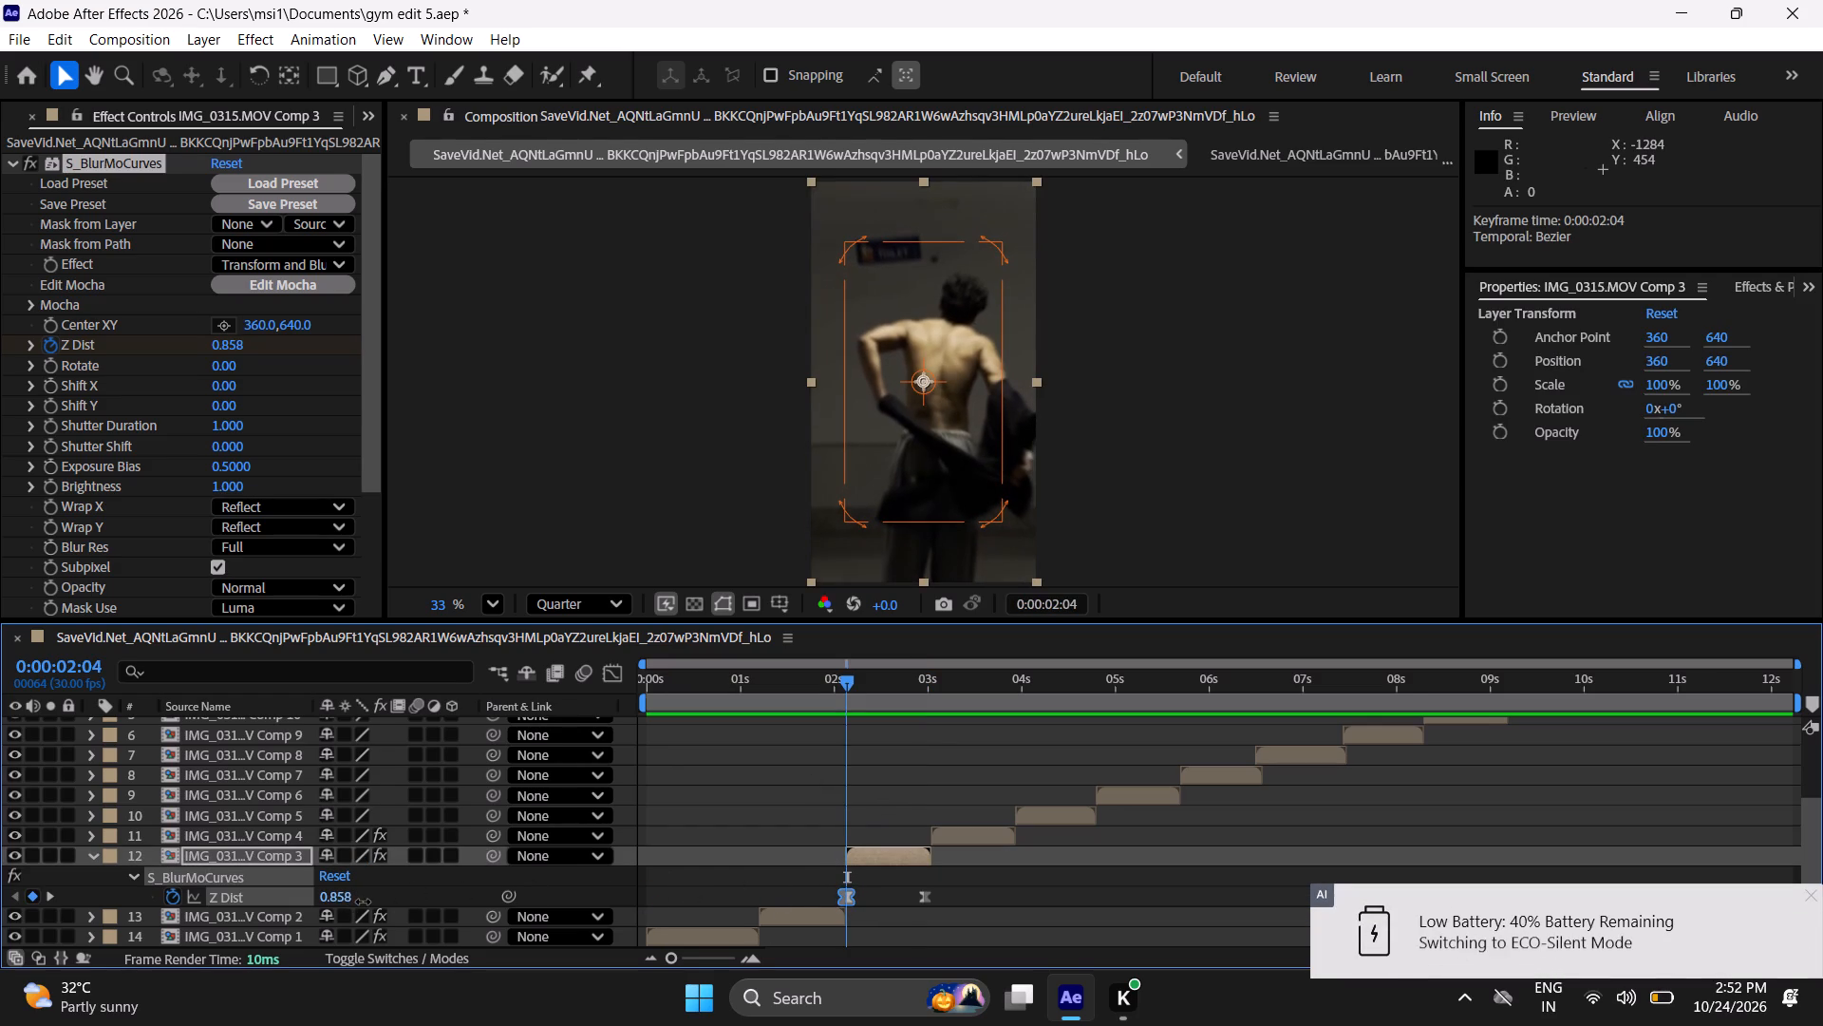
left_click_drag(363, 902, 361, 902)
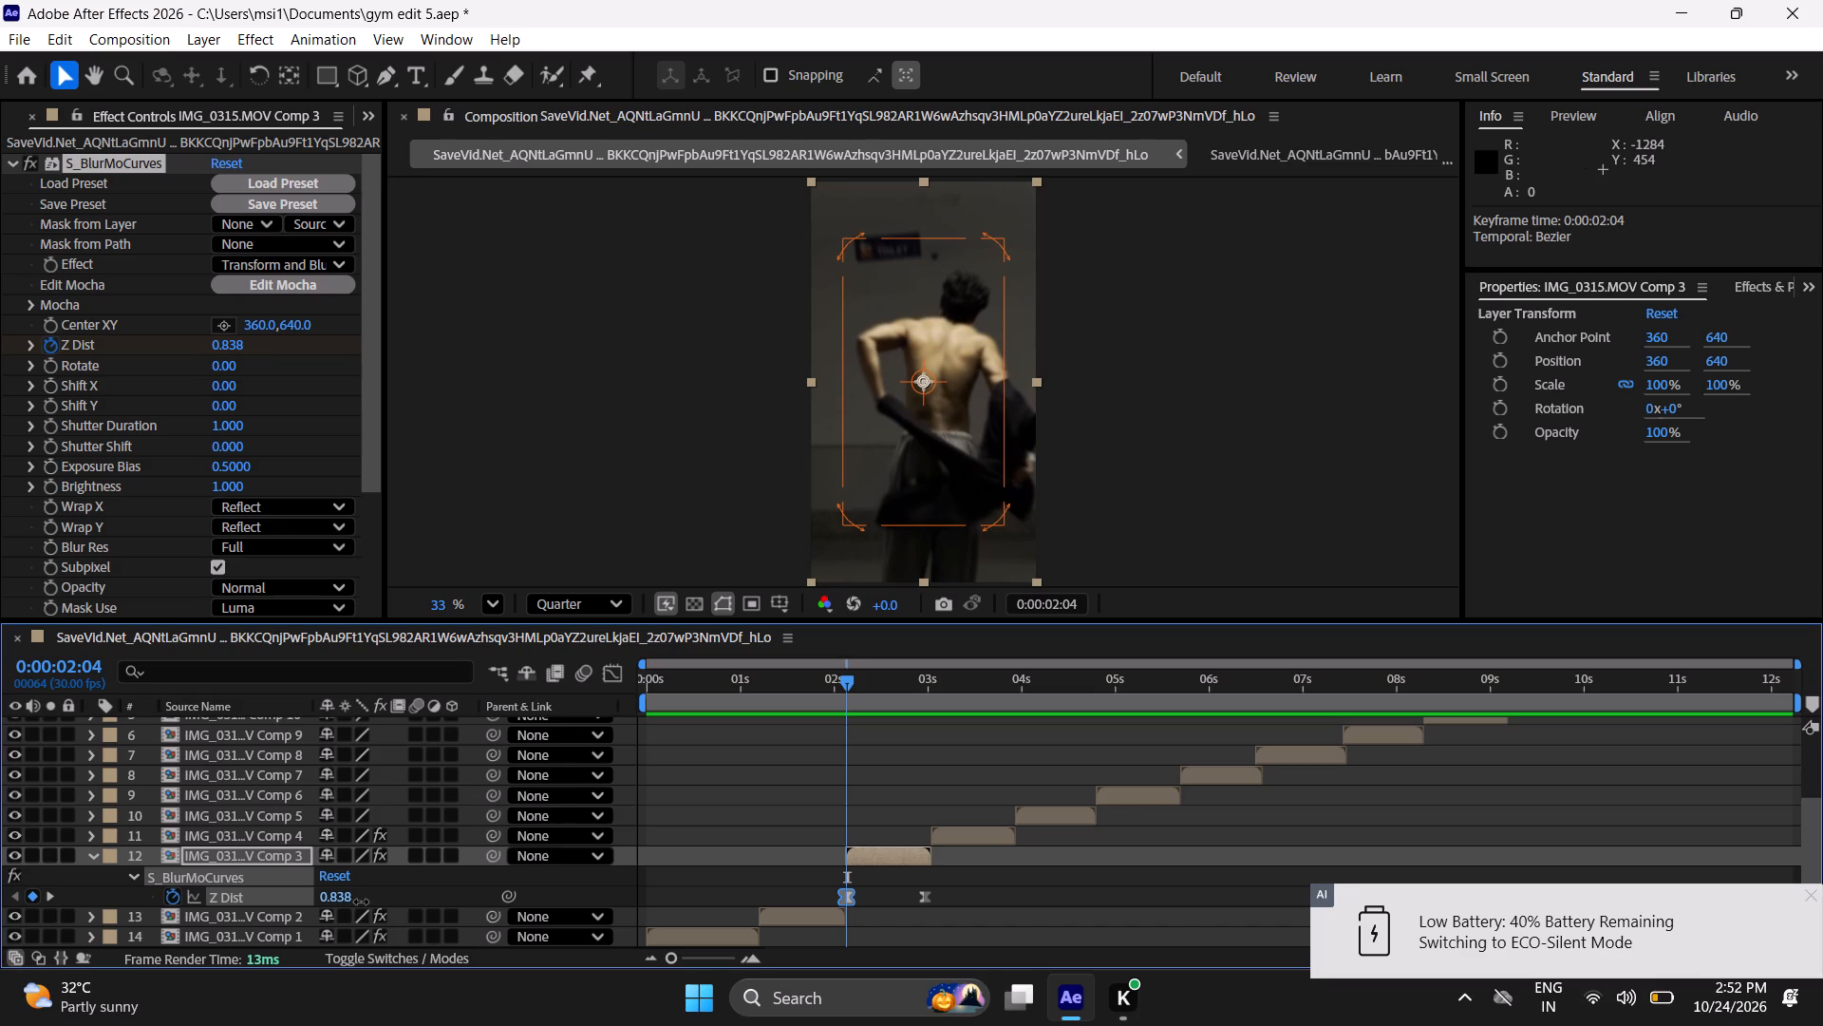
left_click_drag(361, 902, 363, 902)
left_click(771, 780)
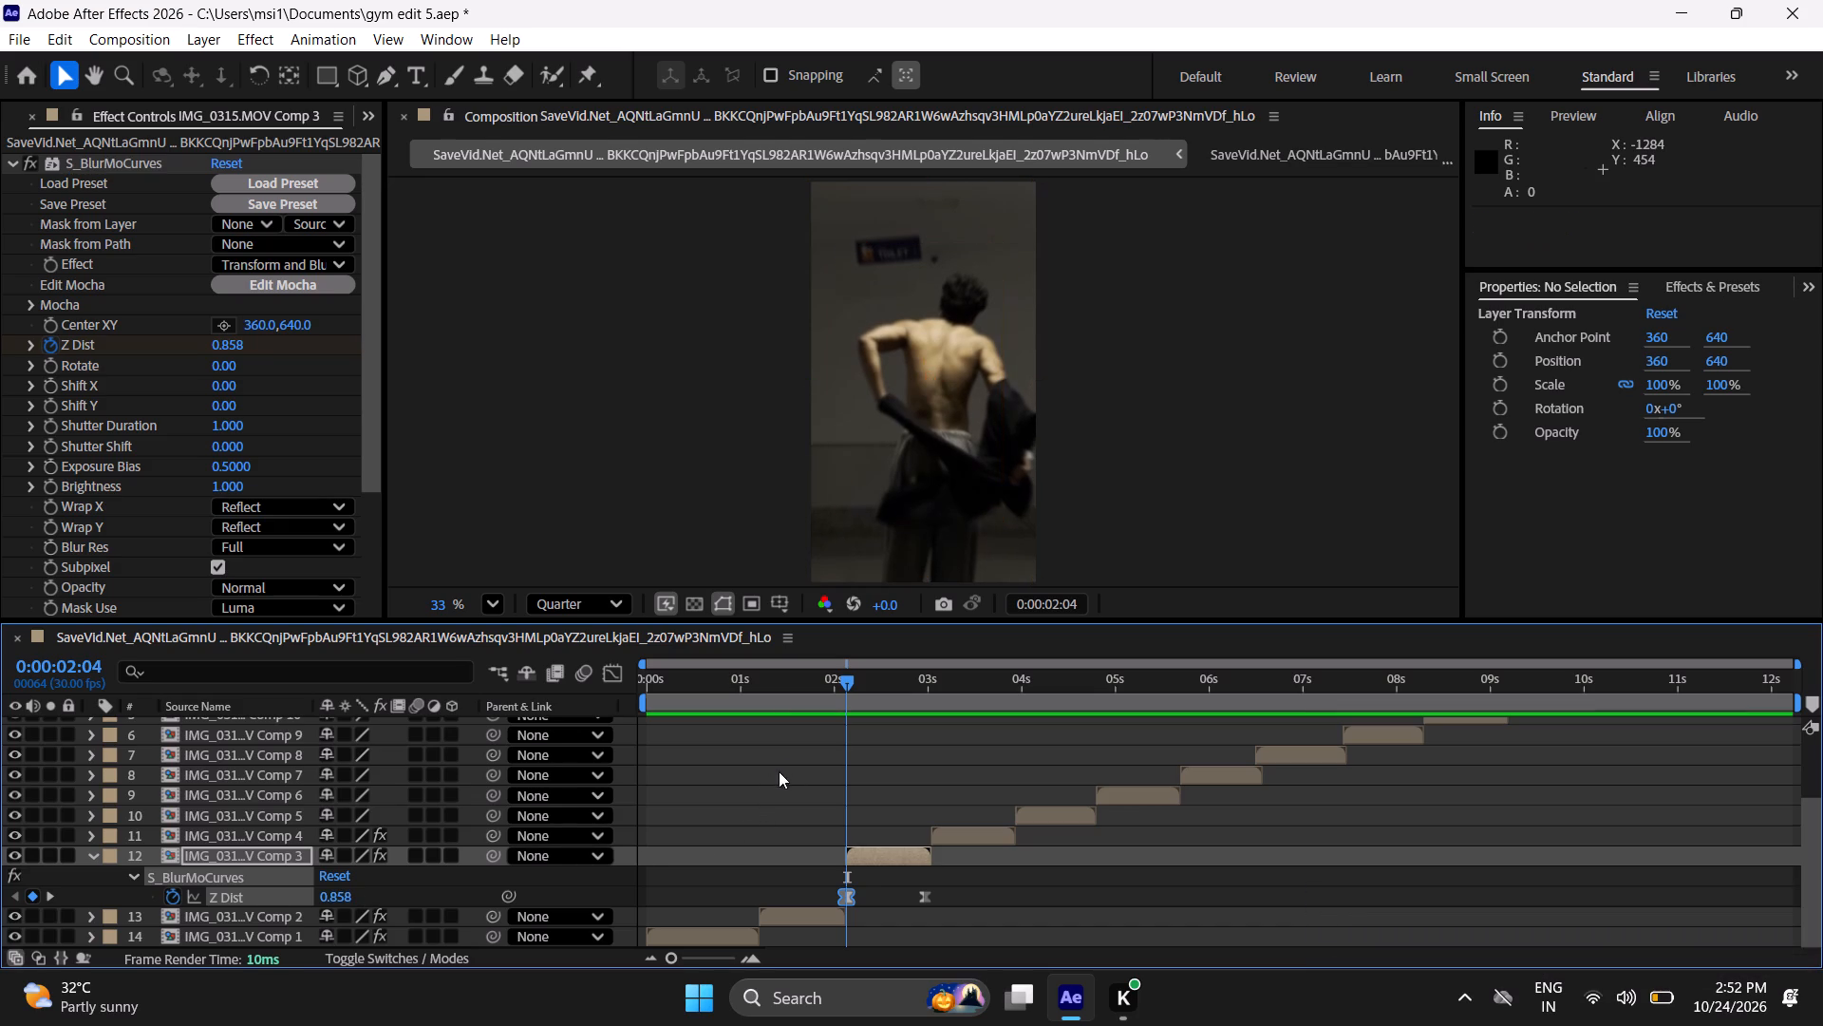
key("space")
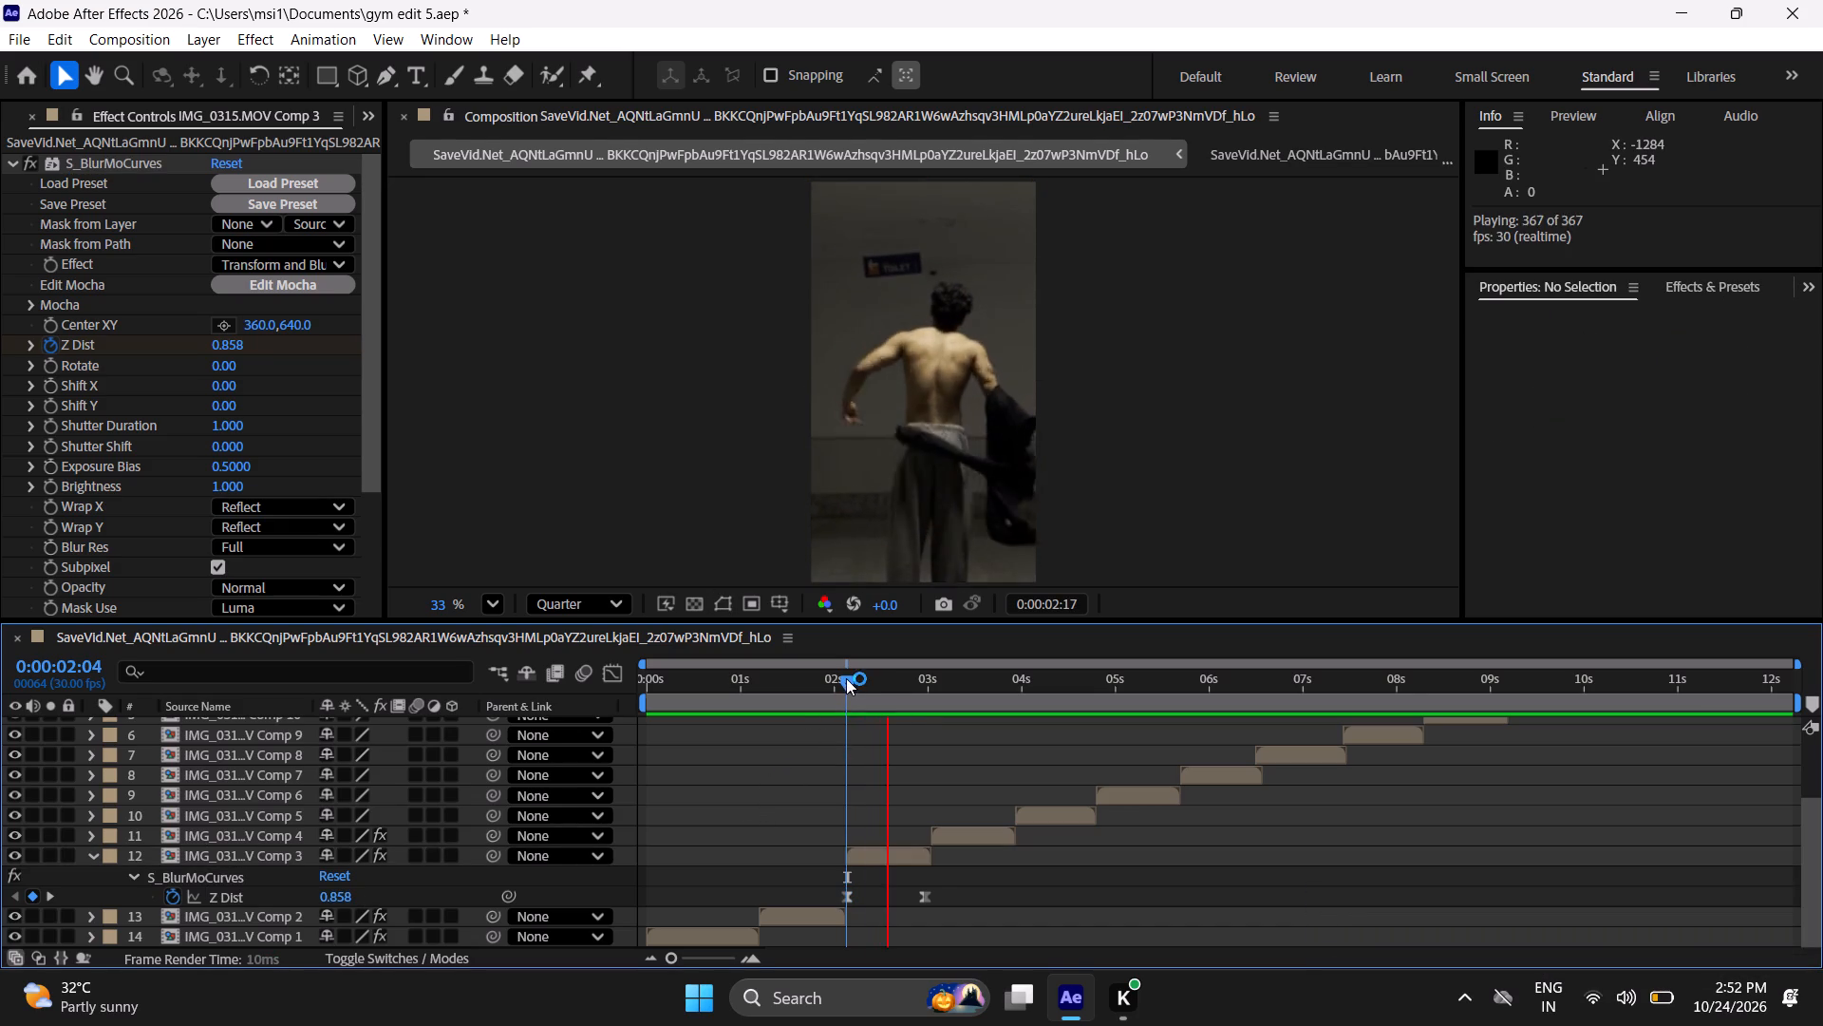
left_click(846, 677)
key("space")
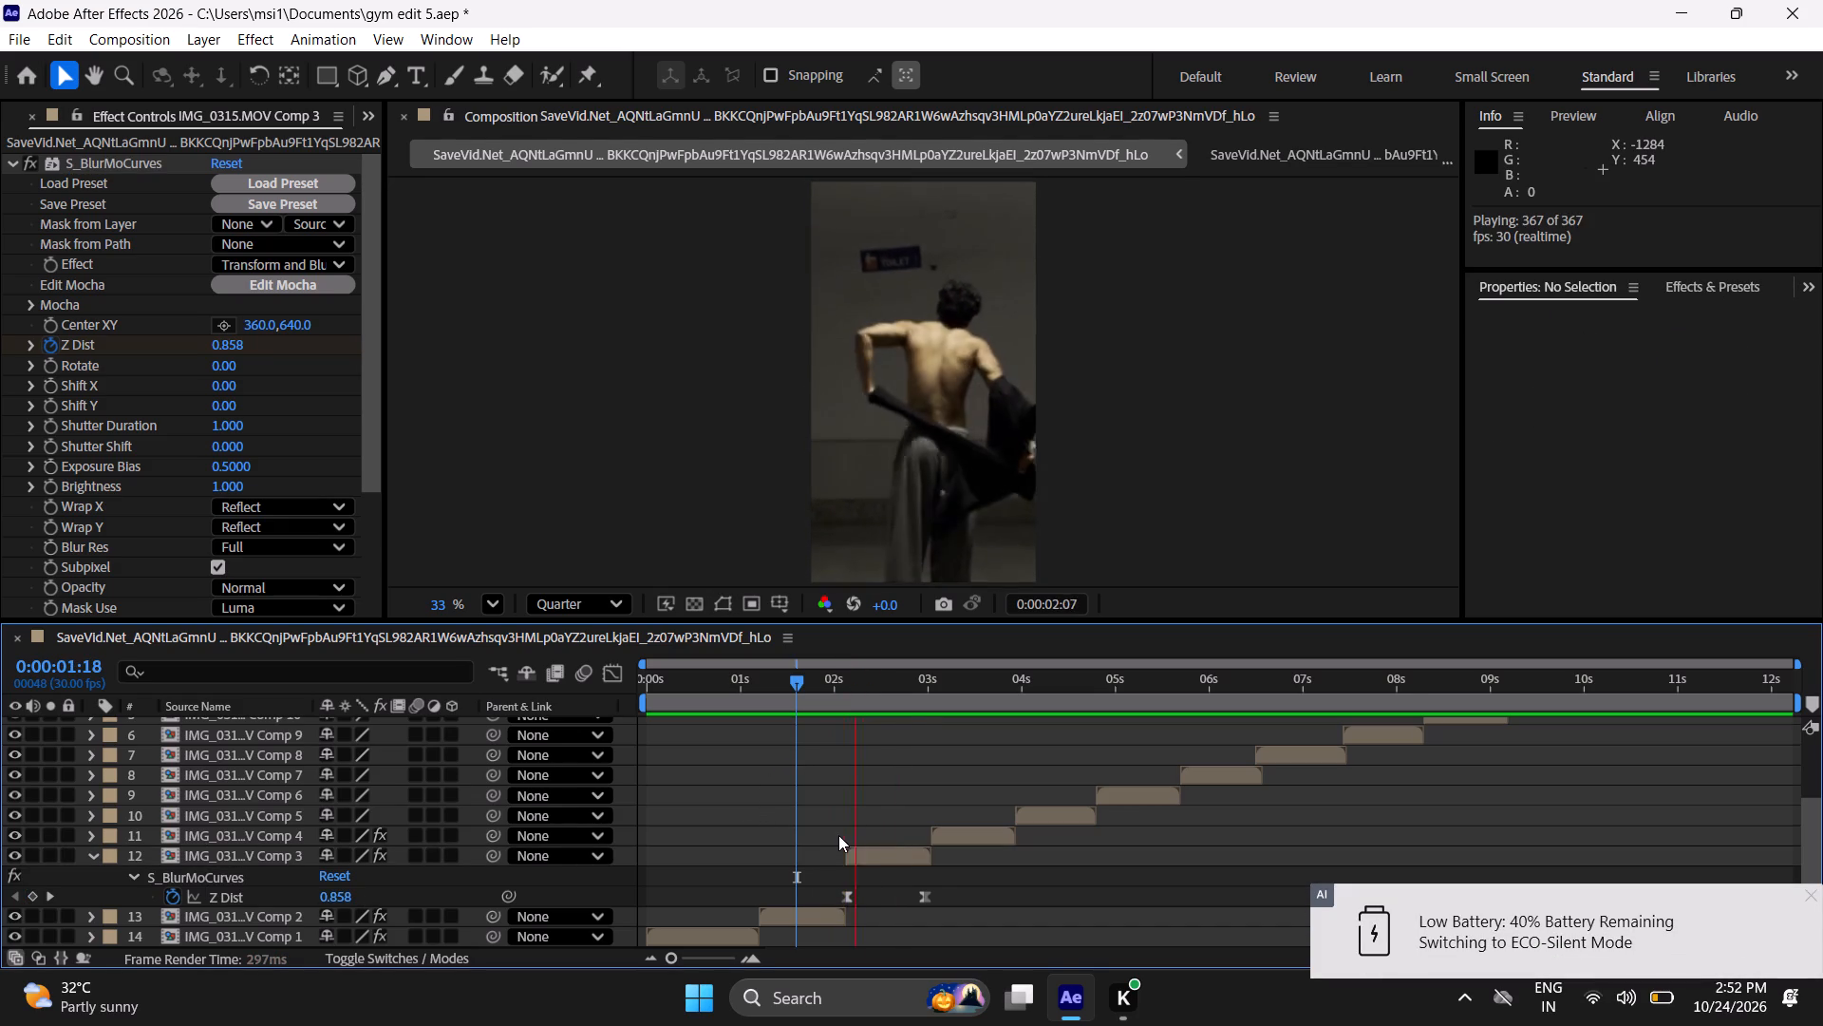
key("space")
Reveal the second clip's keyframes and set its first S_BlurMoCurves Z Dist keyframe, at 0:00:01:06, to 0.850.
left_click(815, 918)
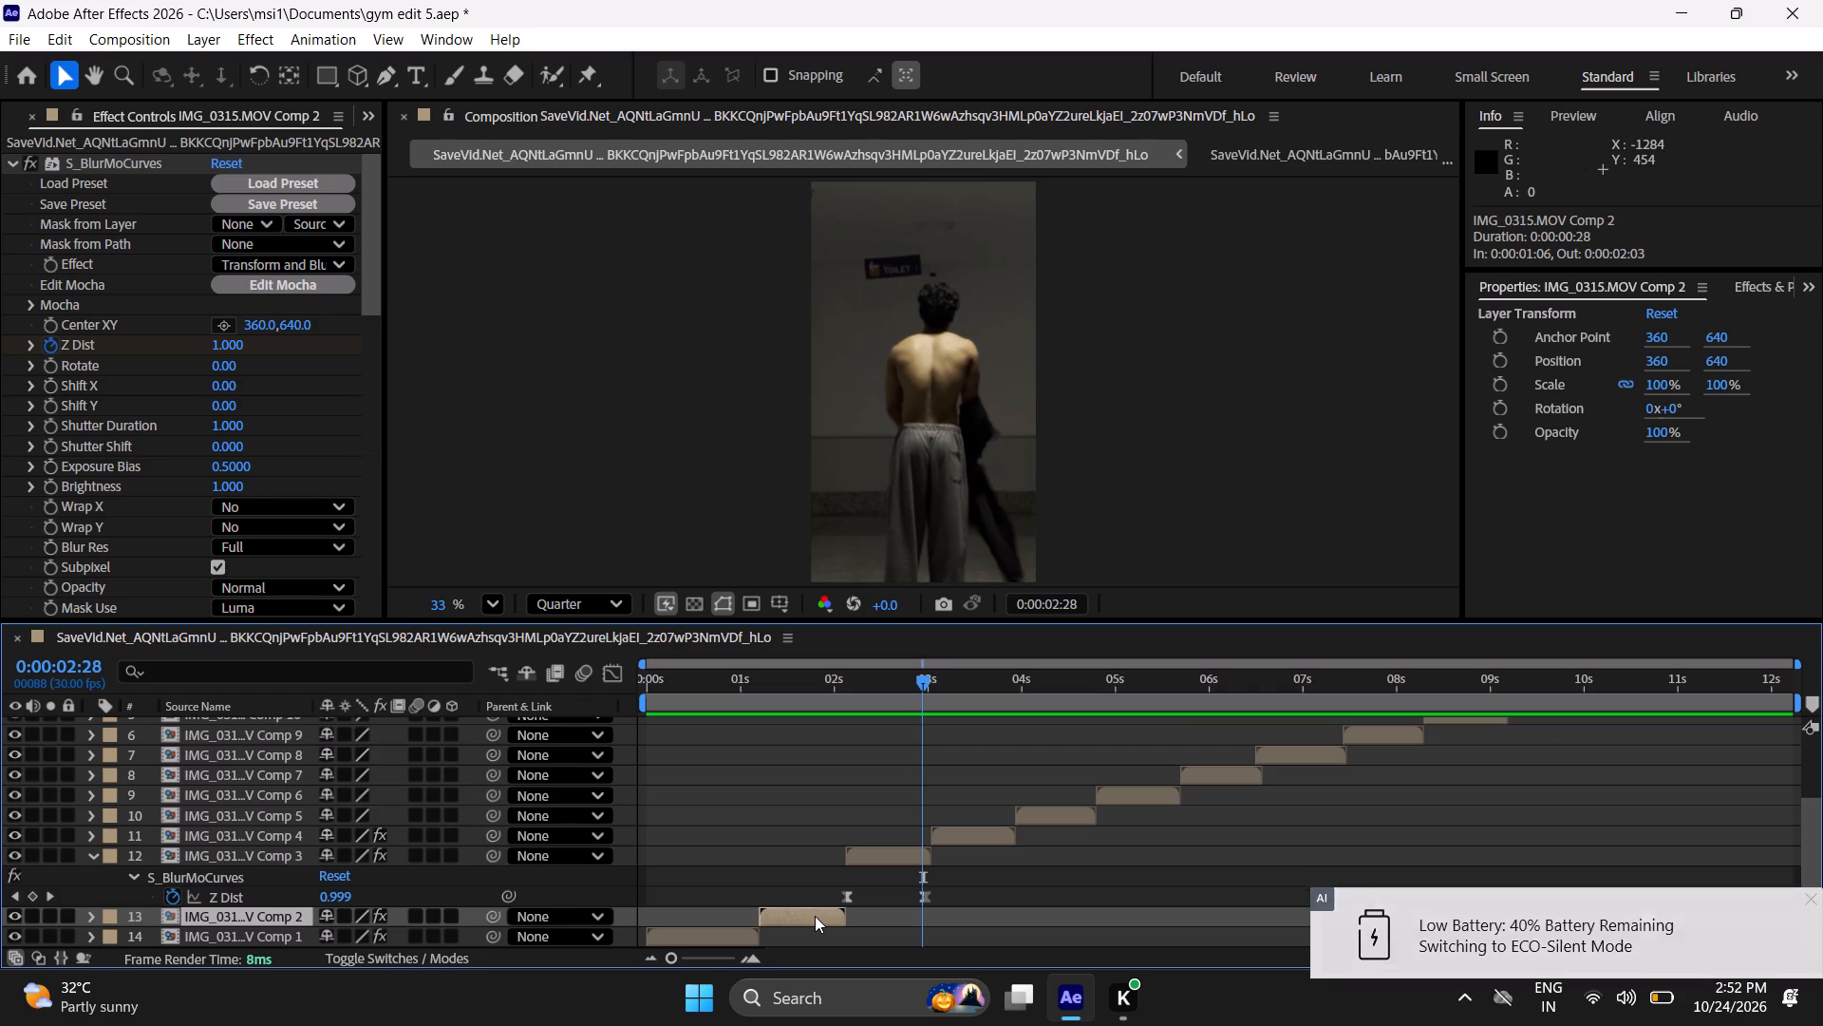
key("u")
scroll(816, 903, "down", 3)
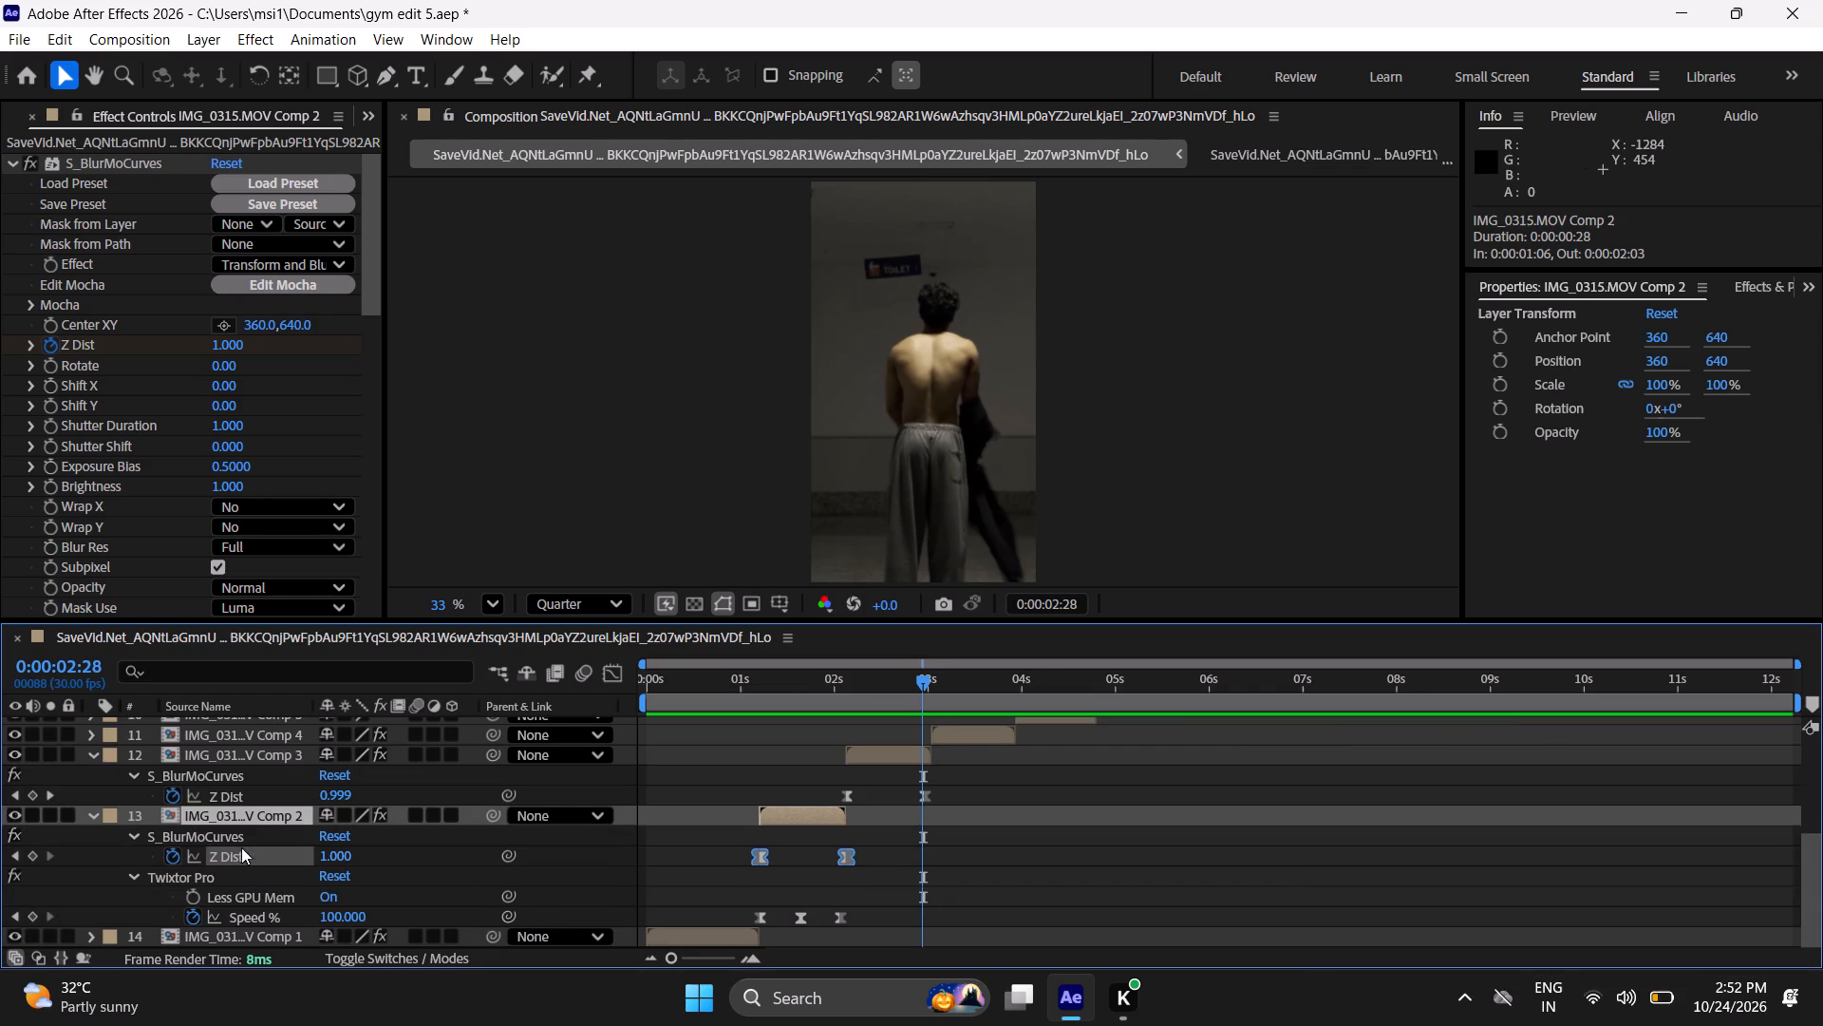
left_click(241, 847)
key("i")
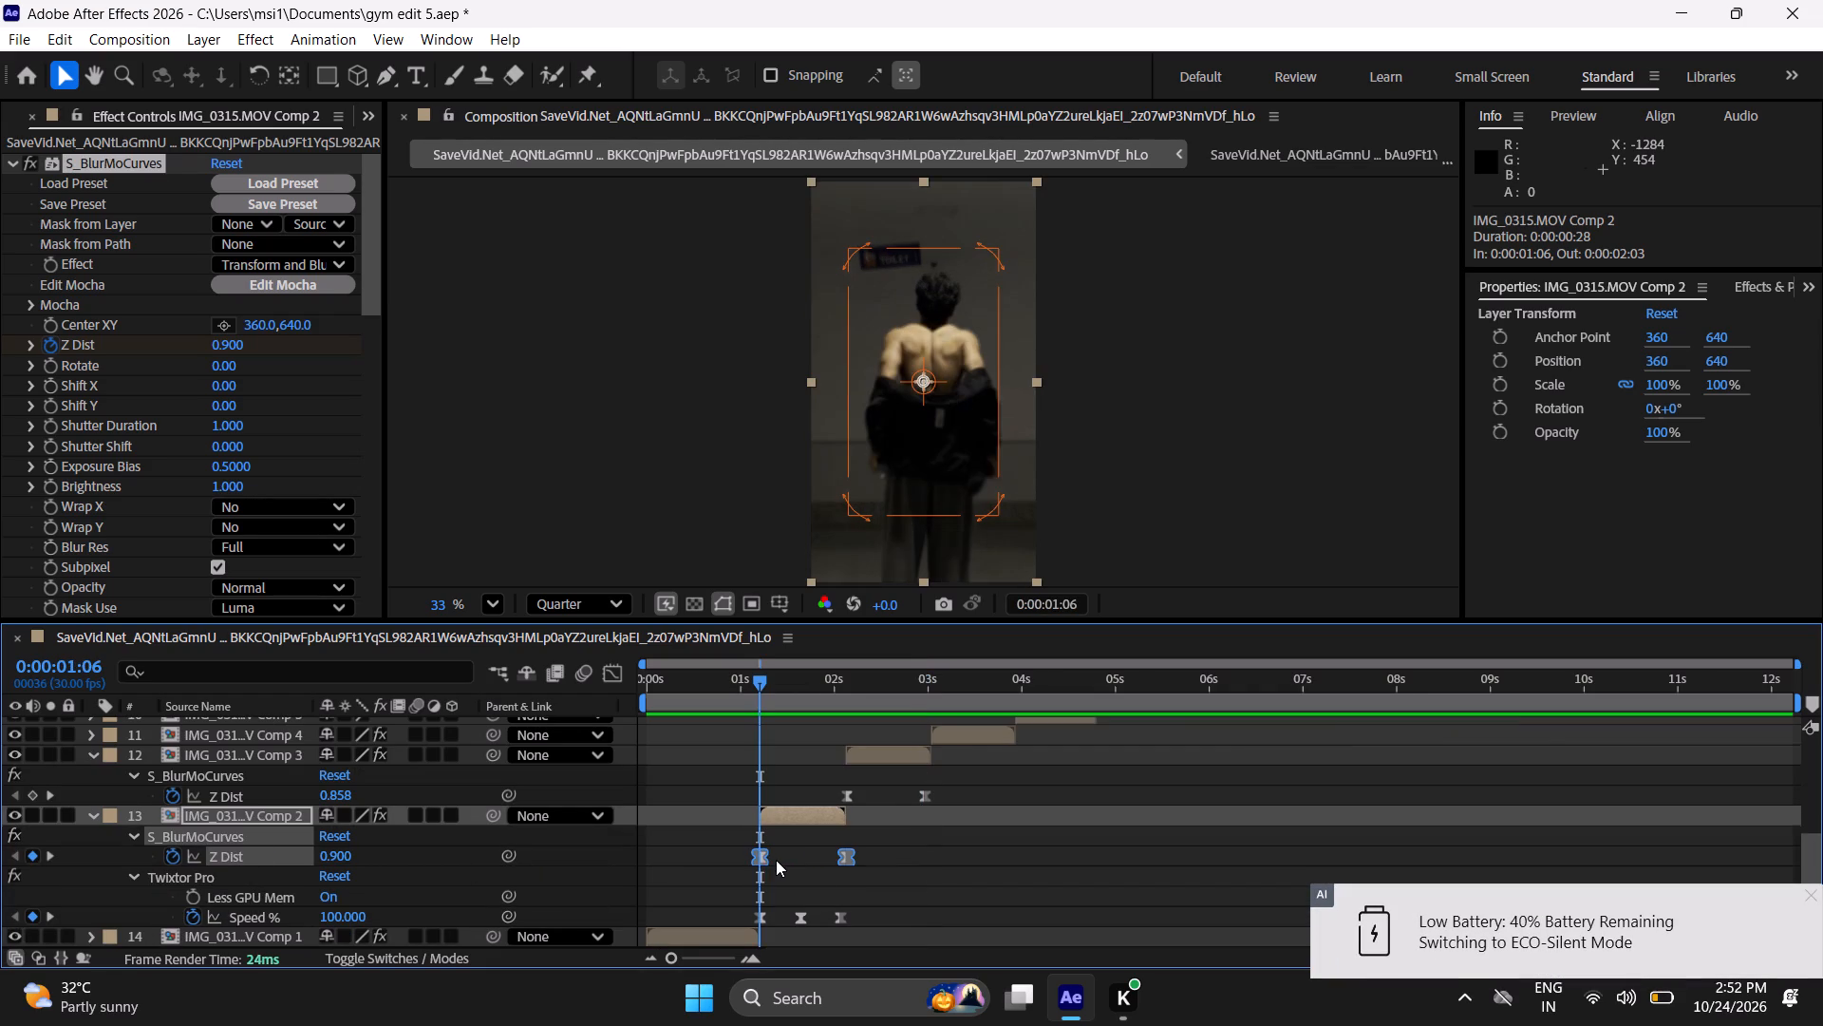
left_click(334, 861)
key("BackSpace")
type("0.")
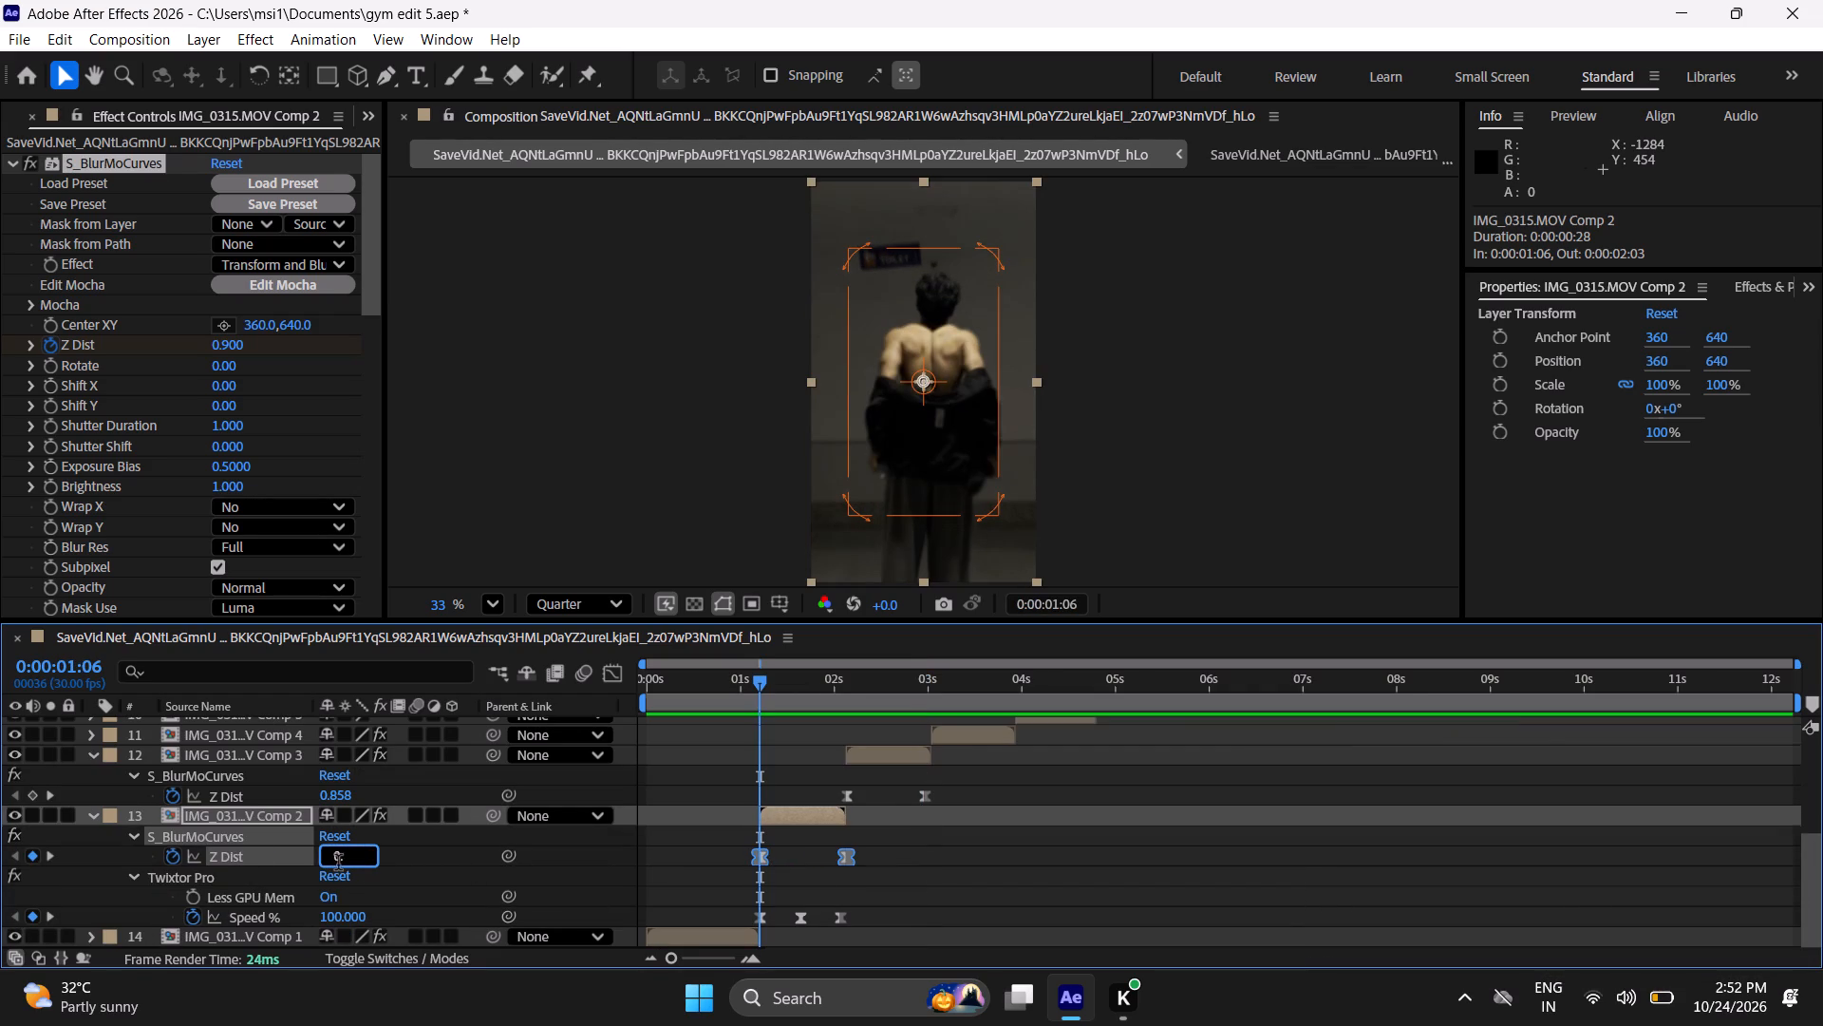
type("85")
key("0")
key("Return")
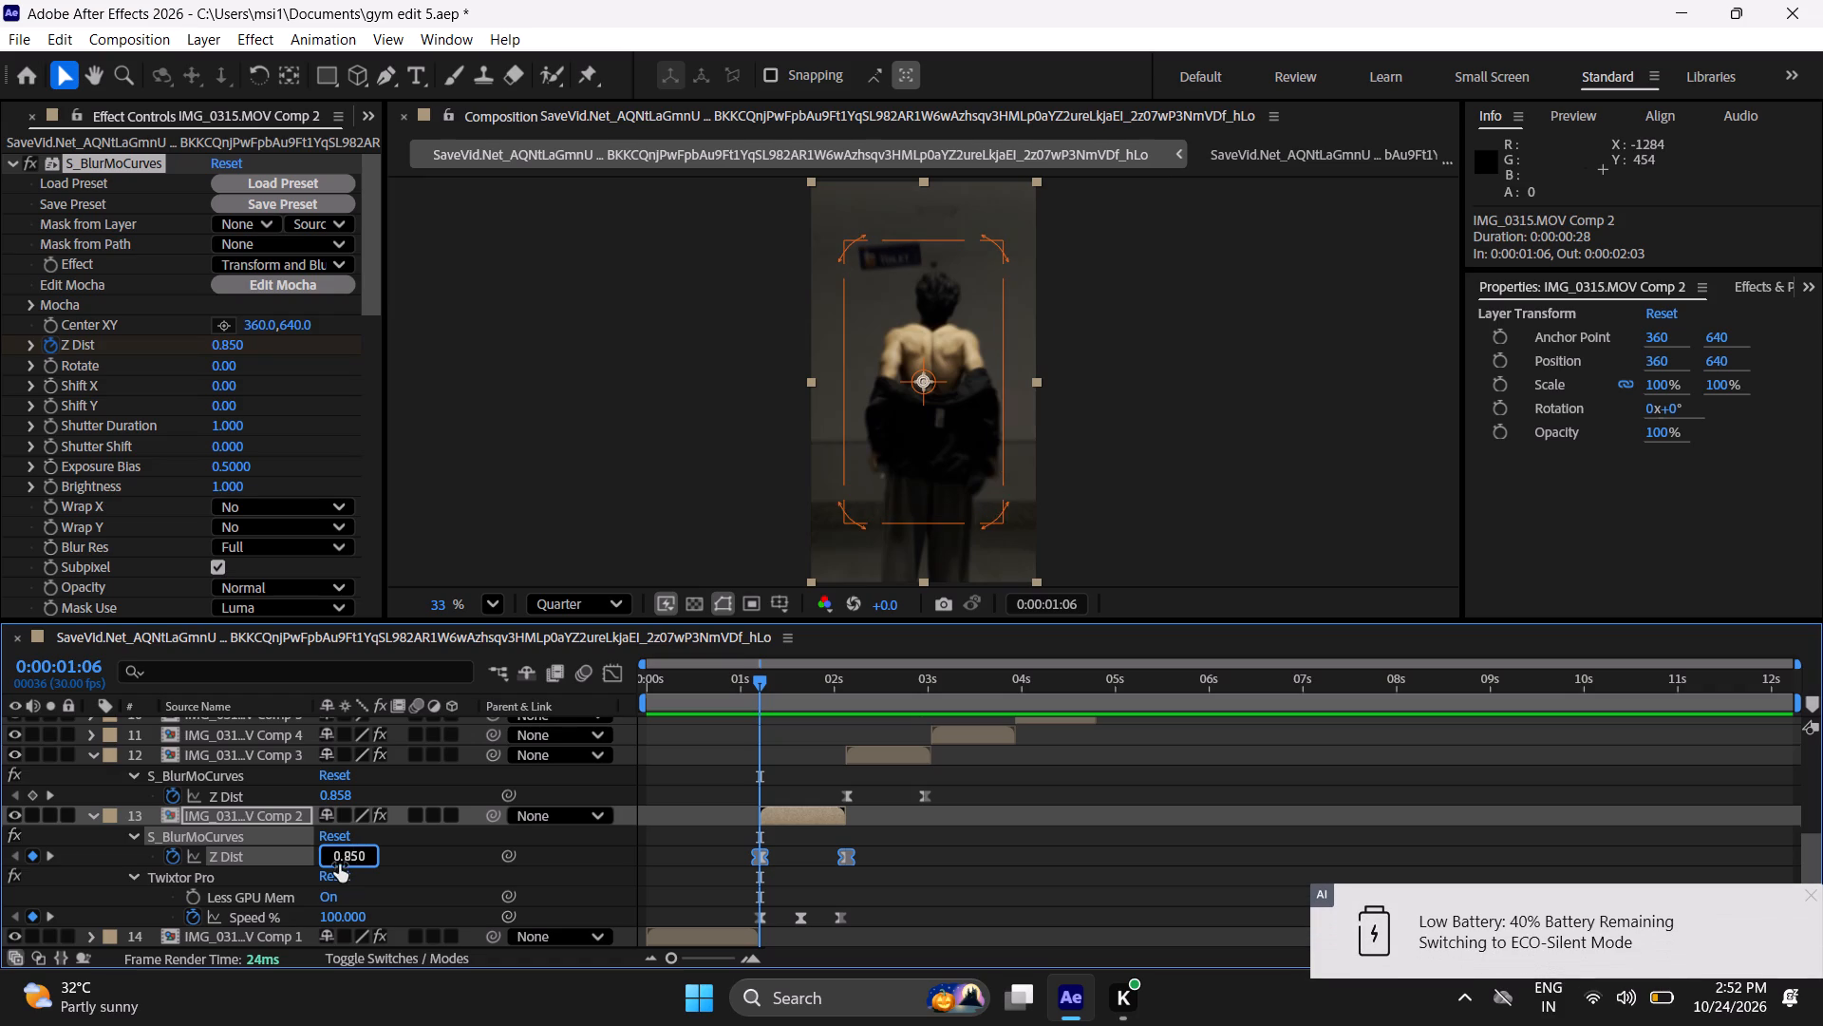
left_click(906, 867)
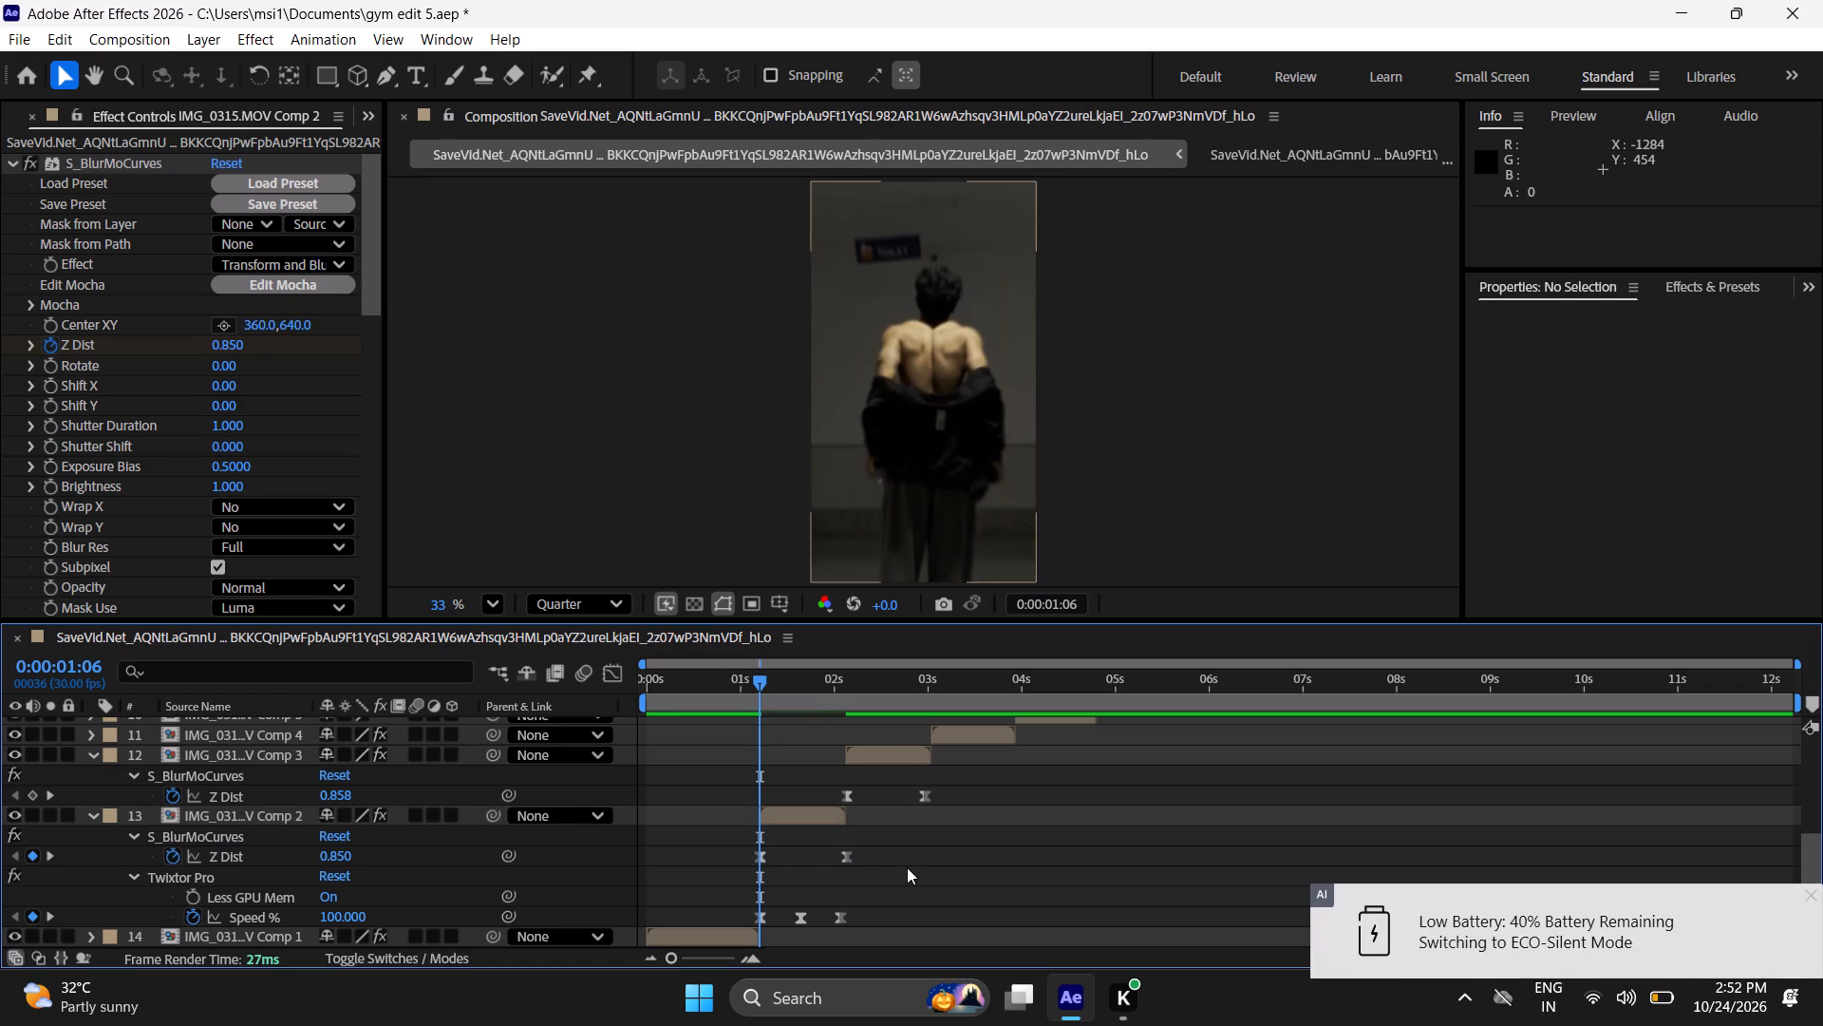
Collapse the clip properties and play repeatedly from 0:00:00:00 through the third clip to review the zooms and transitions.
key("i")
type("uu")
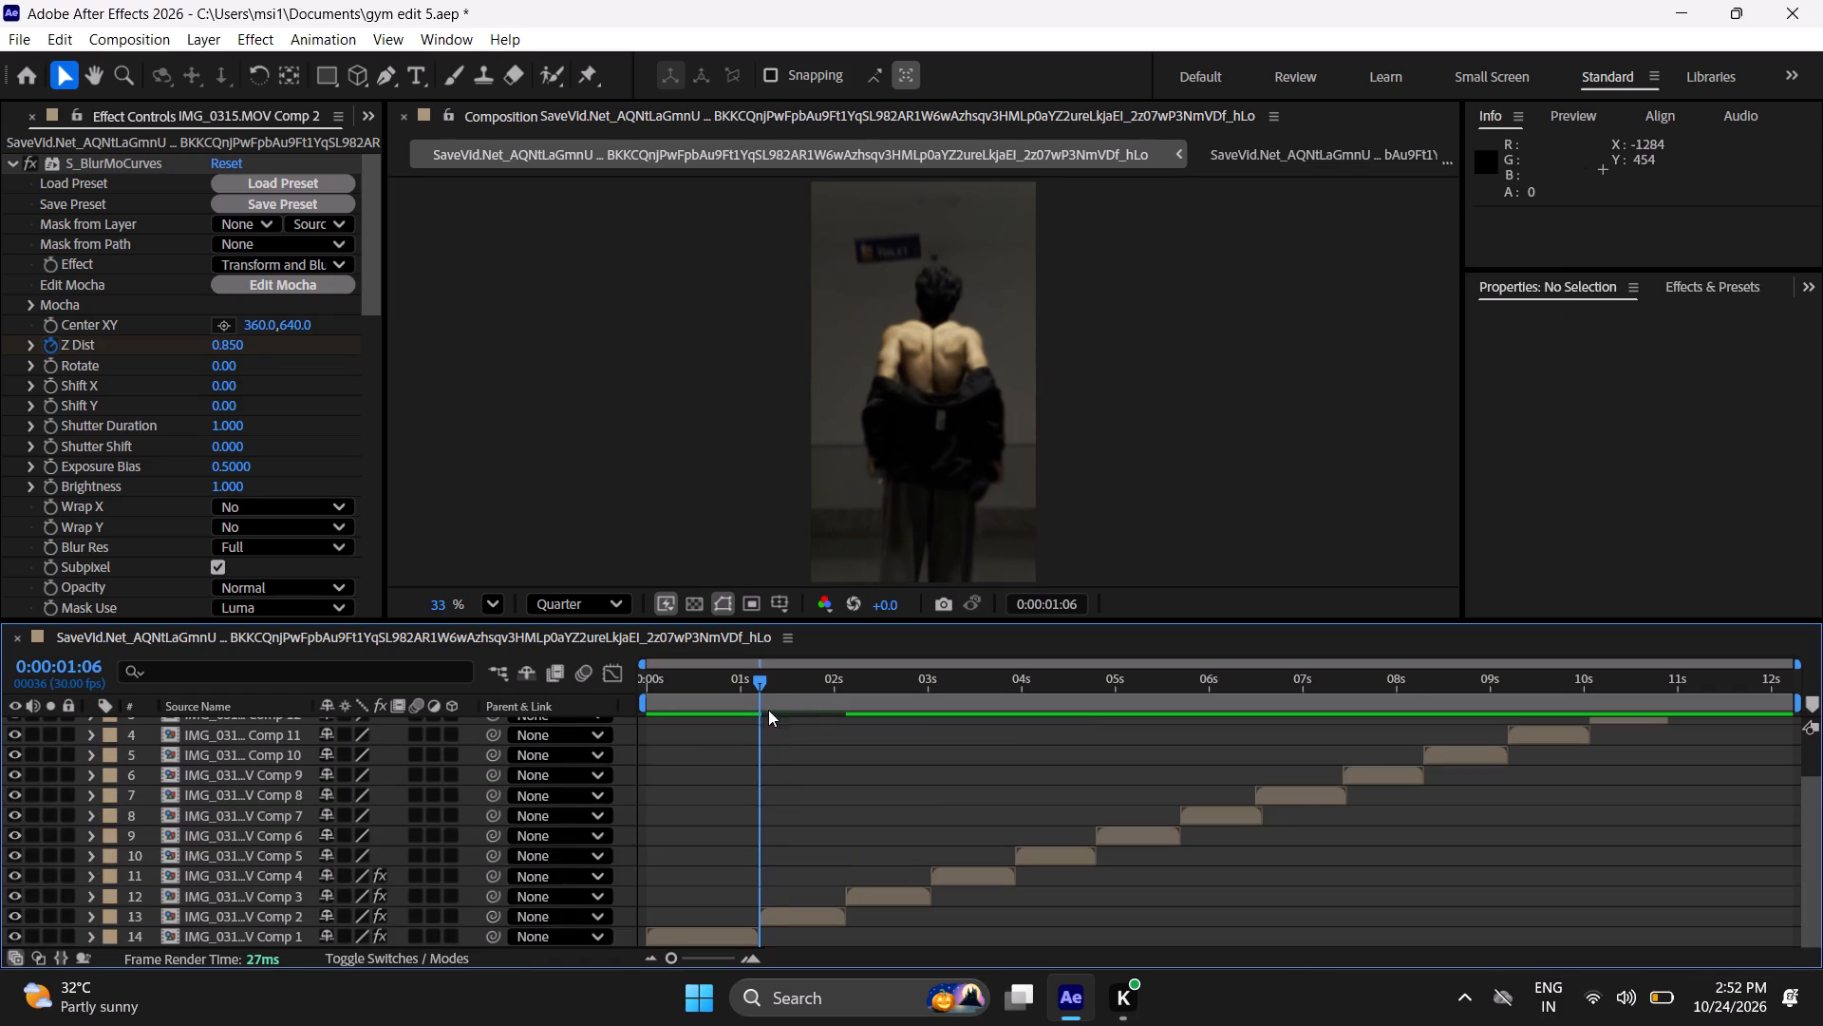
left_click_drag(759, 681, 495, 807)
key("space")
key("space")
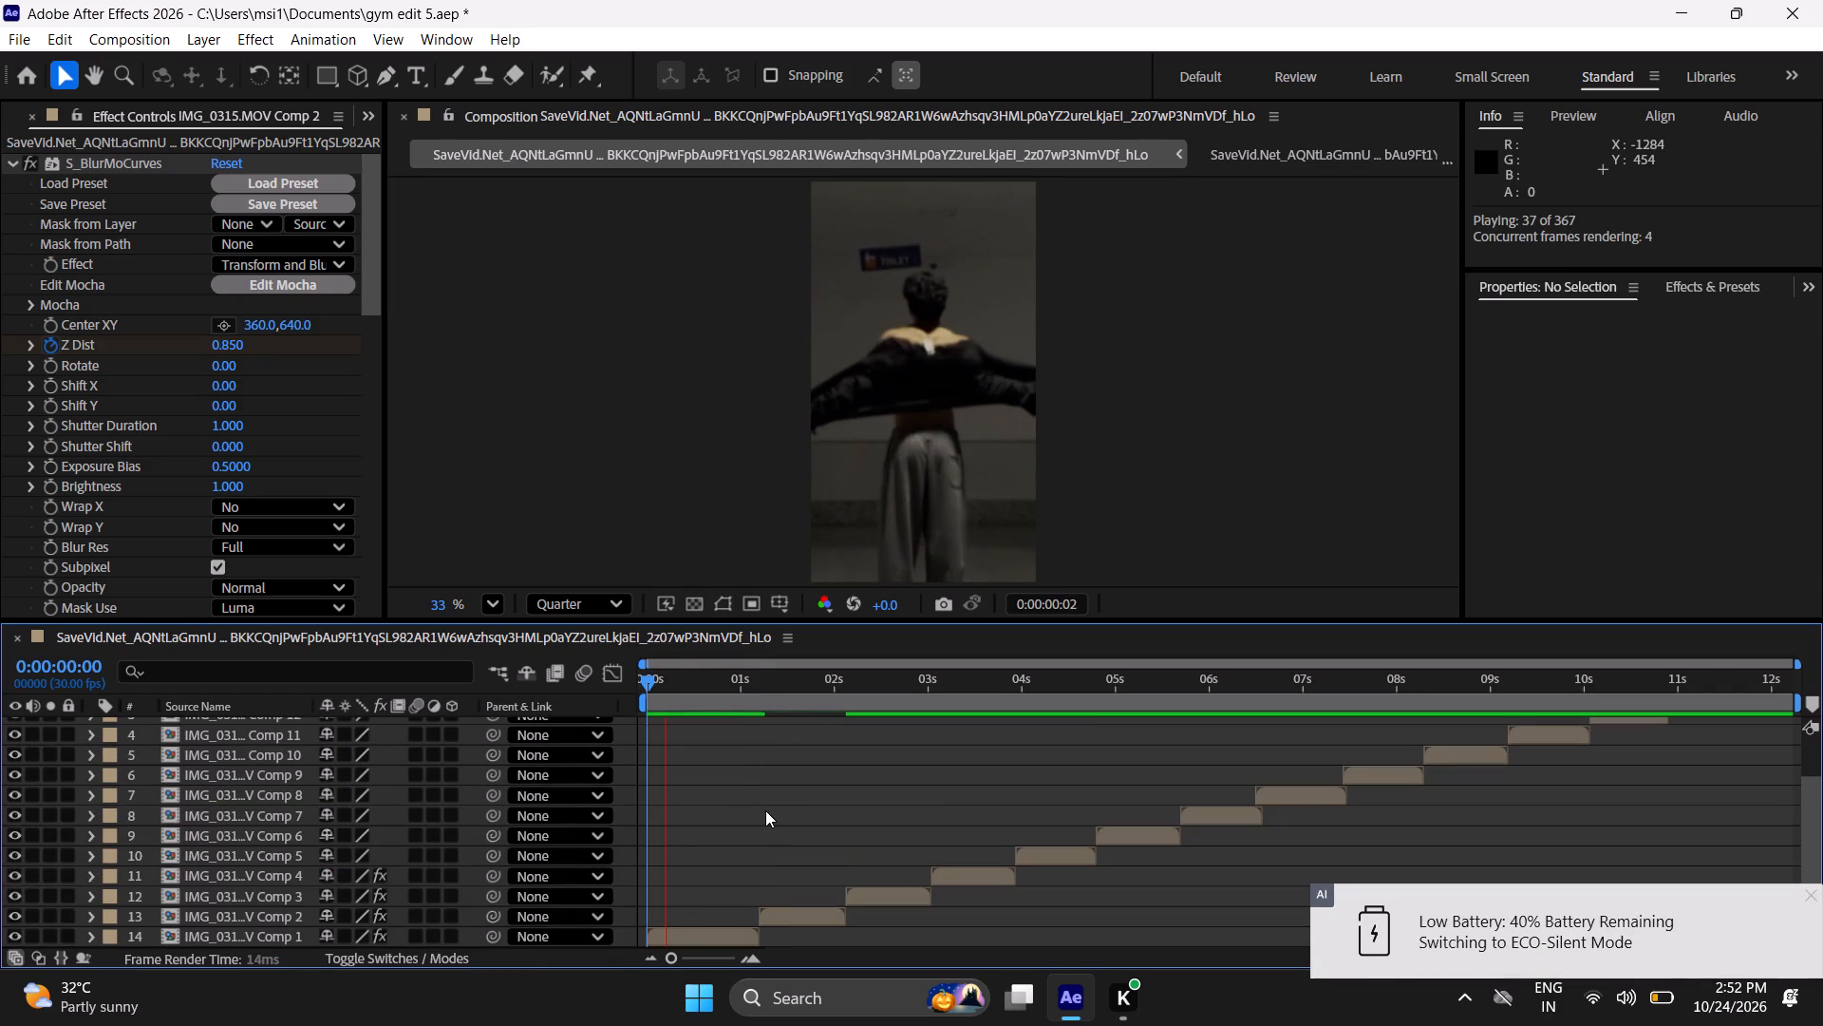
key("space")
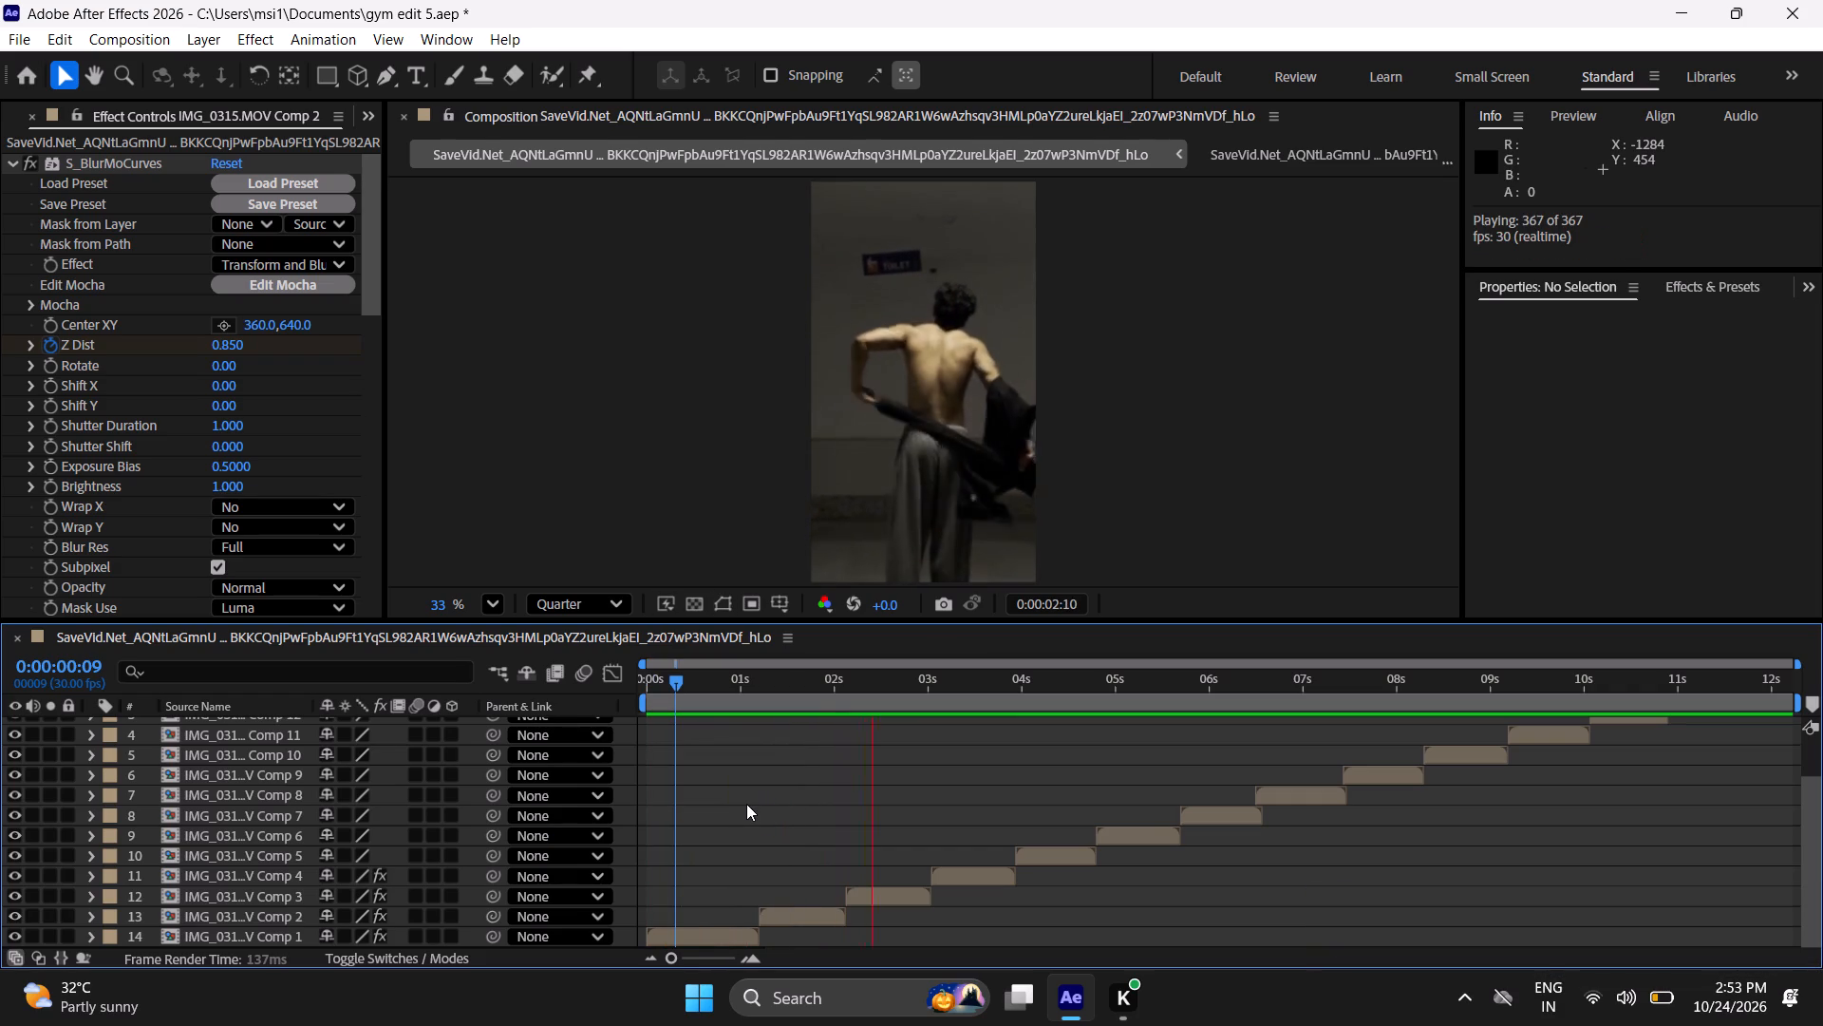
left_click_drag(677, 702, 559, 754)
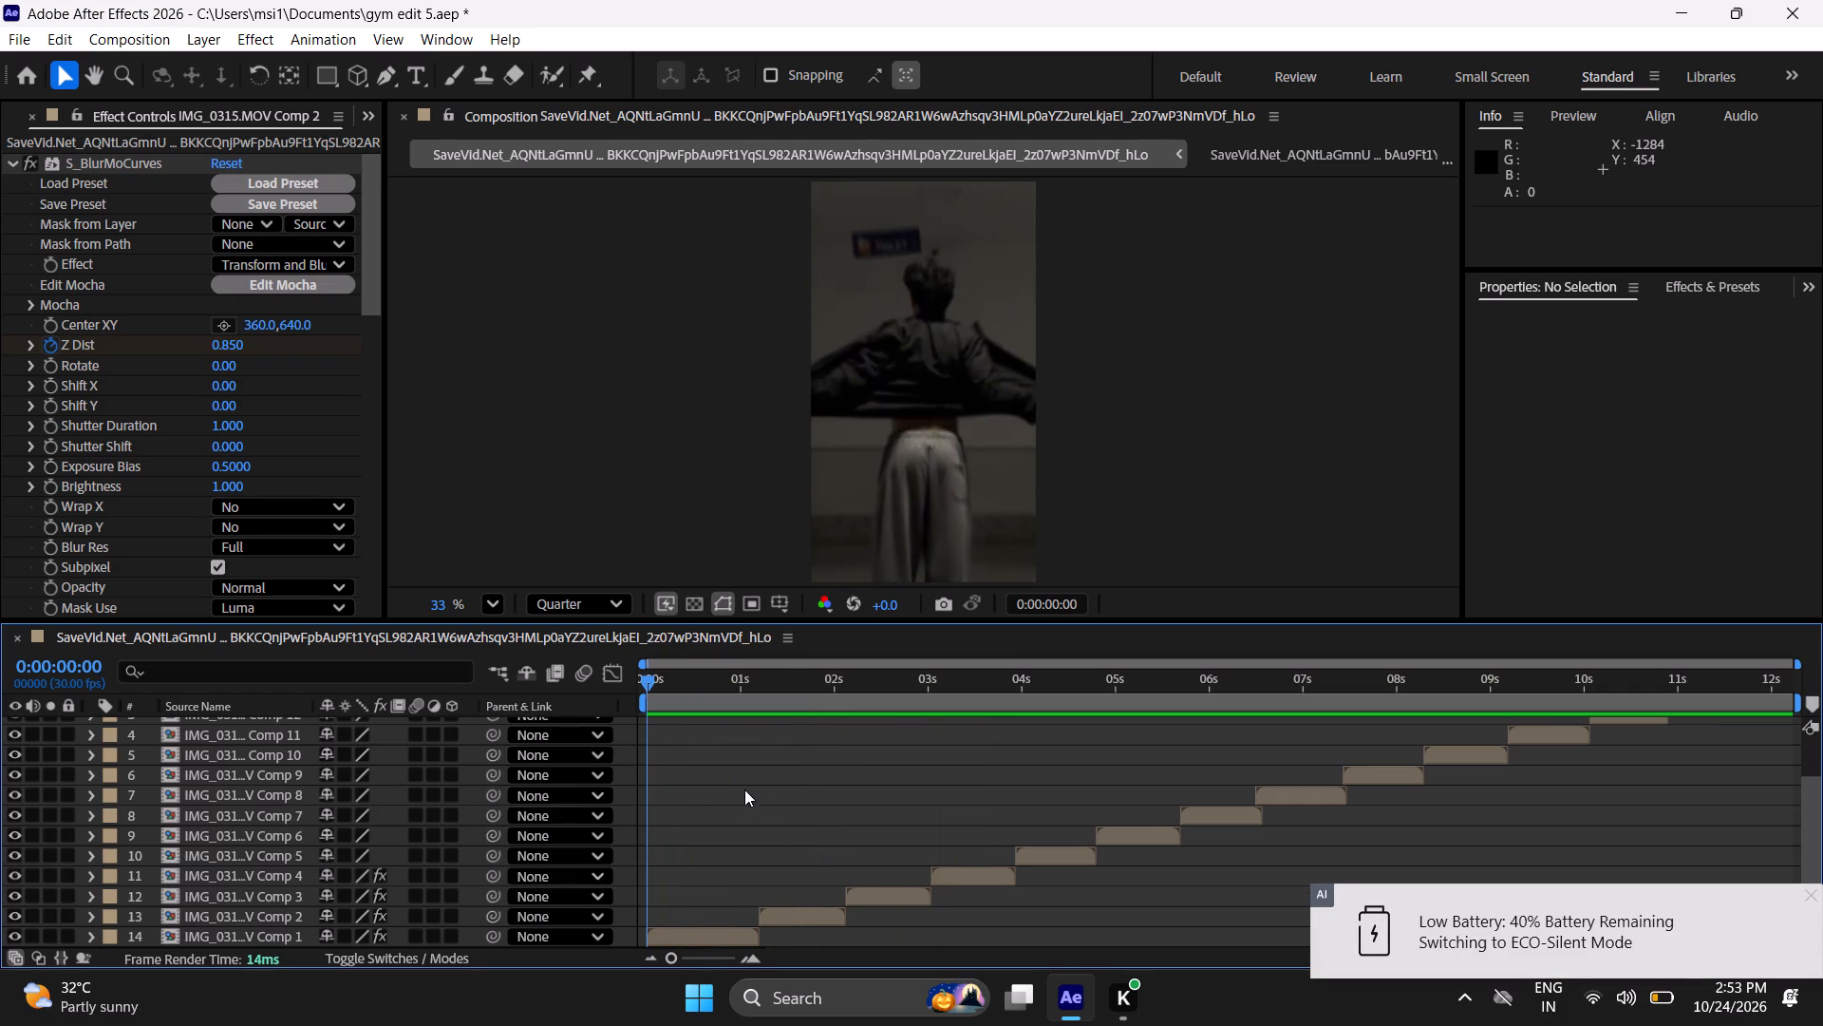
key("space")
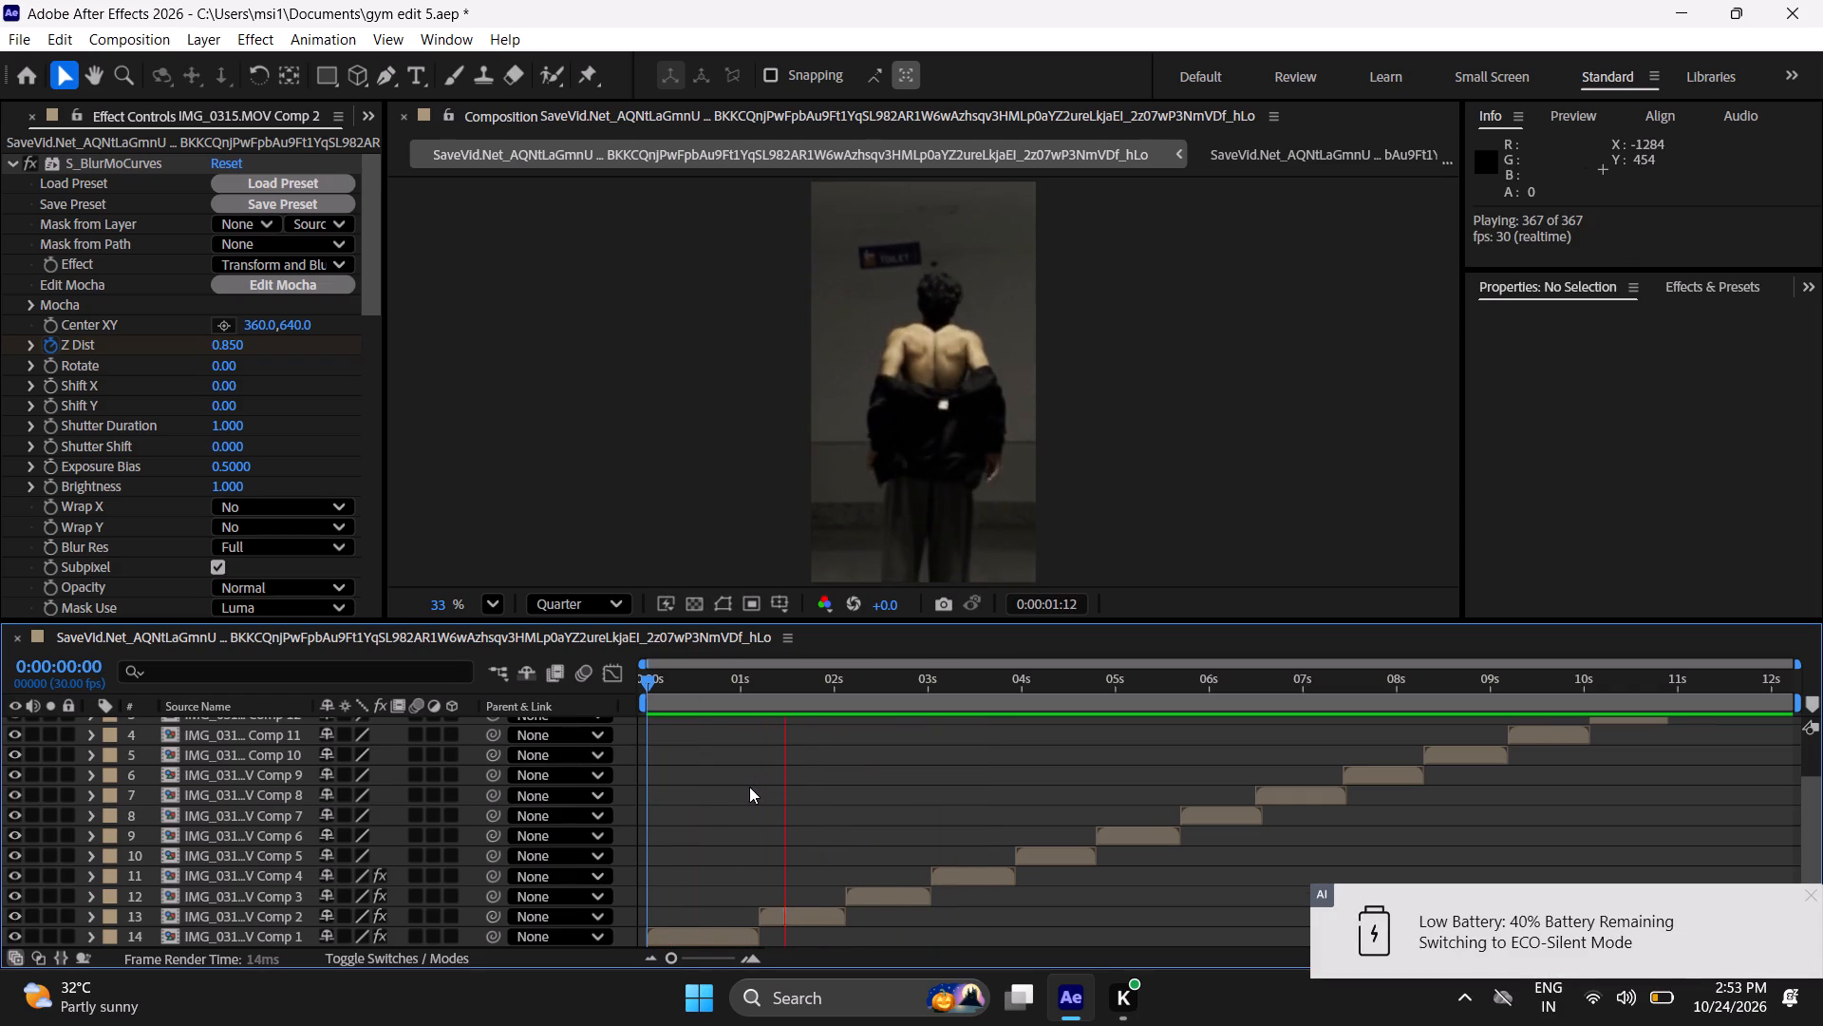
key("space")
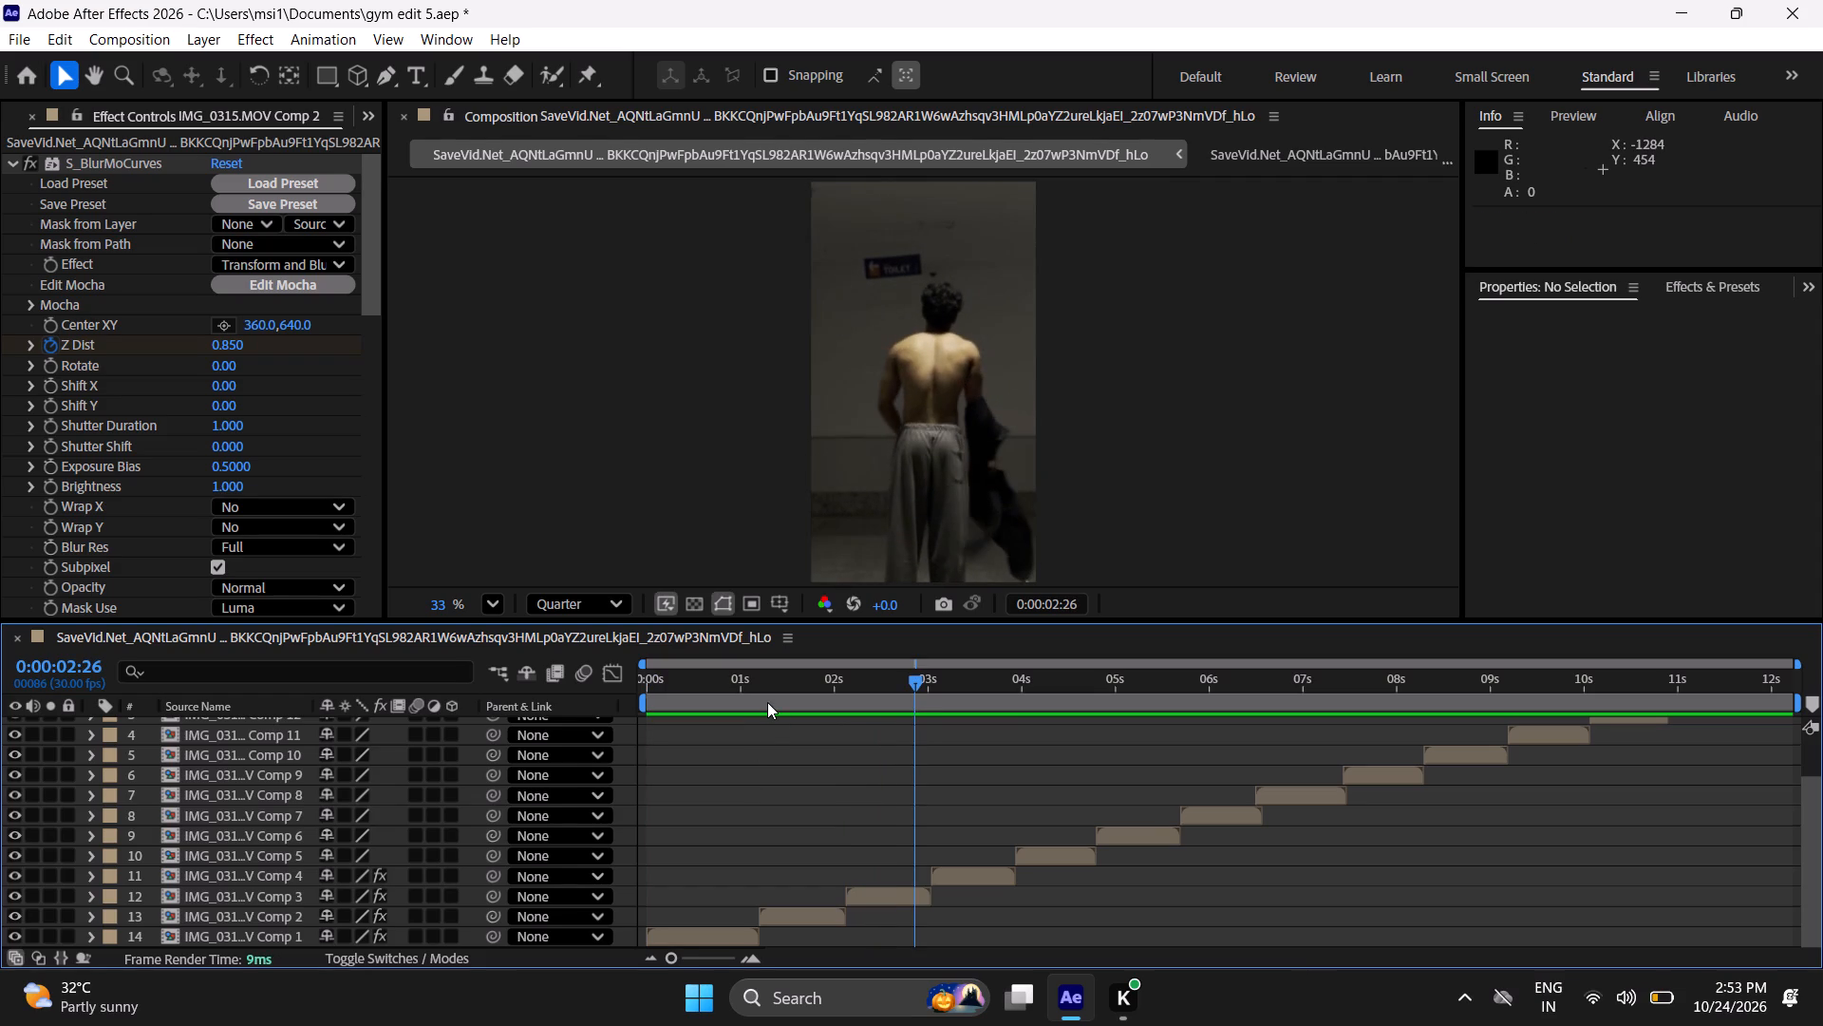
type("uu")
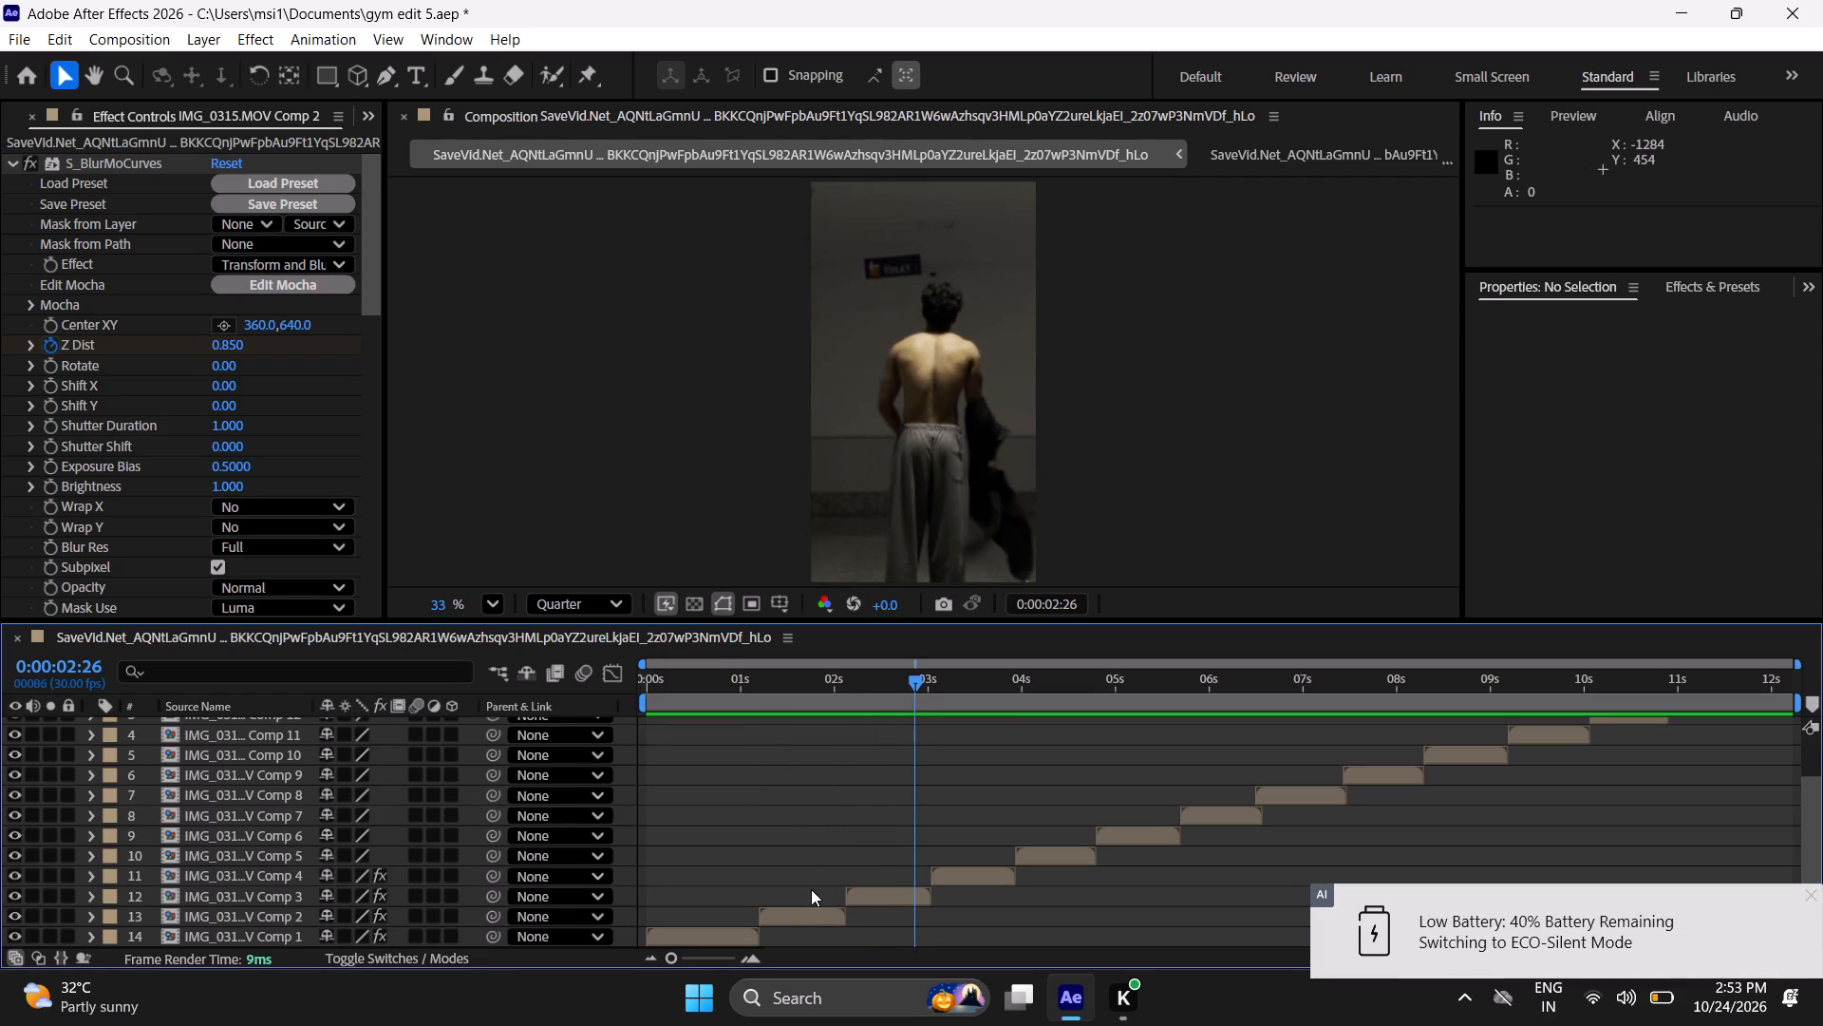
Reveal the second clip's keyframes and scrub back and forth across the first and second clips to examine the Z Dist zoom.
left_click(815, 907)
key("u")
scroll(815, 865, "down", 5)
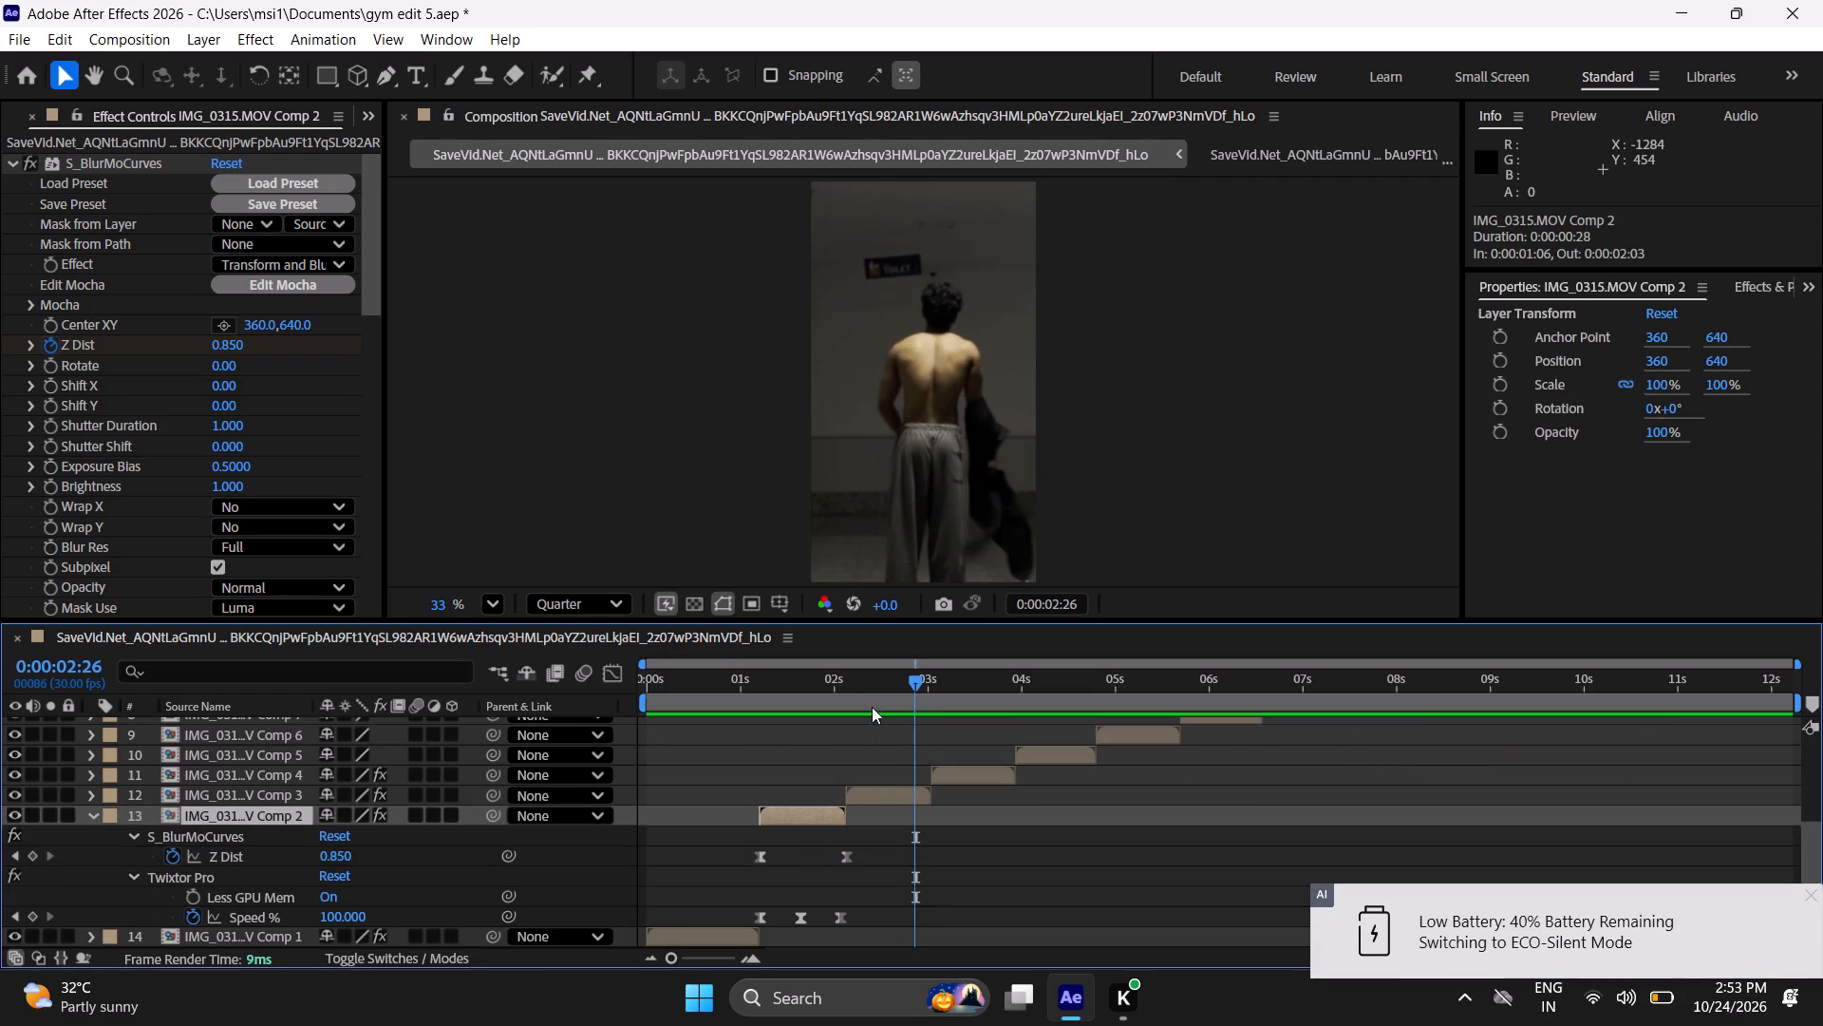
left_click_drag(921, 693, 764, 789)
left_click(237, 865)
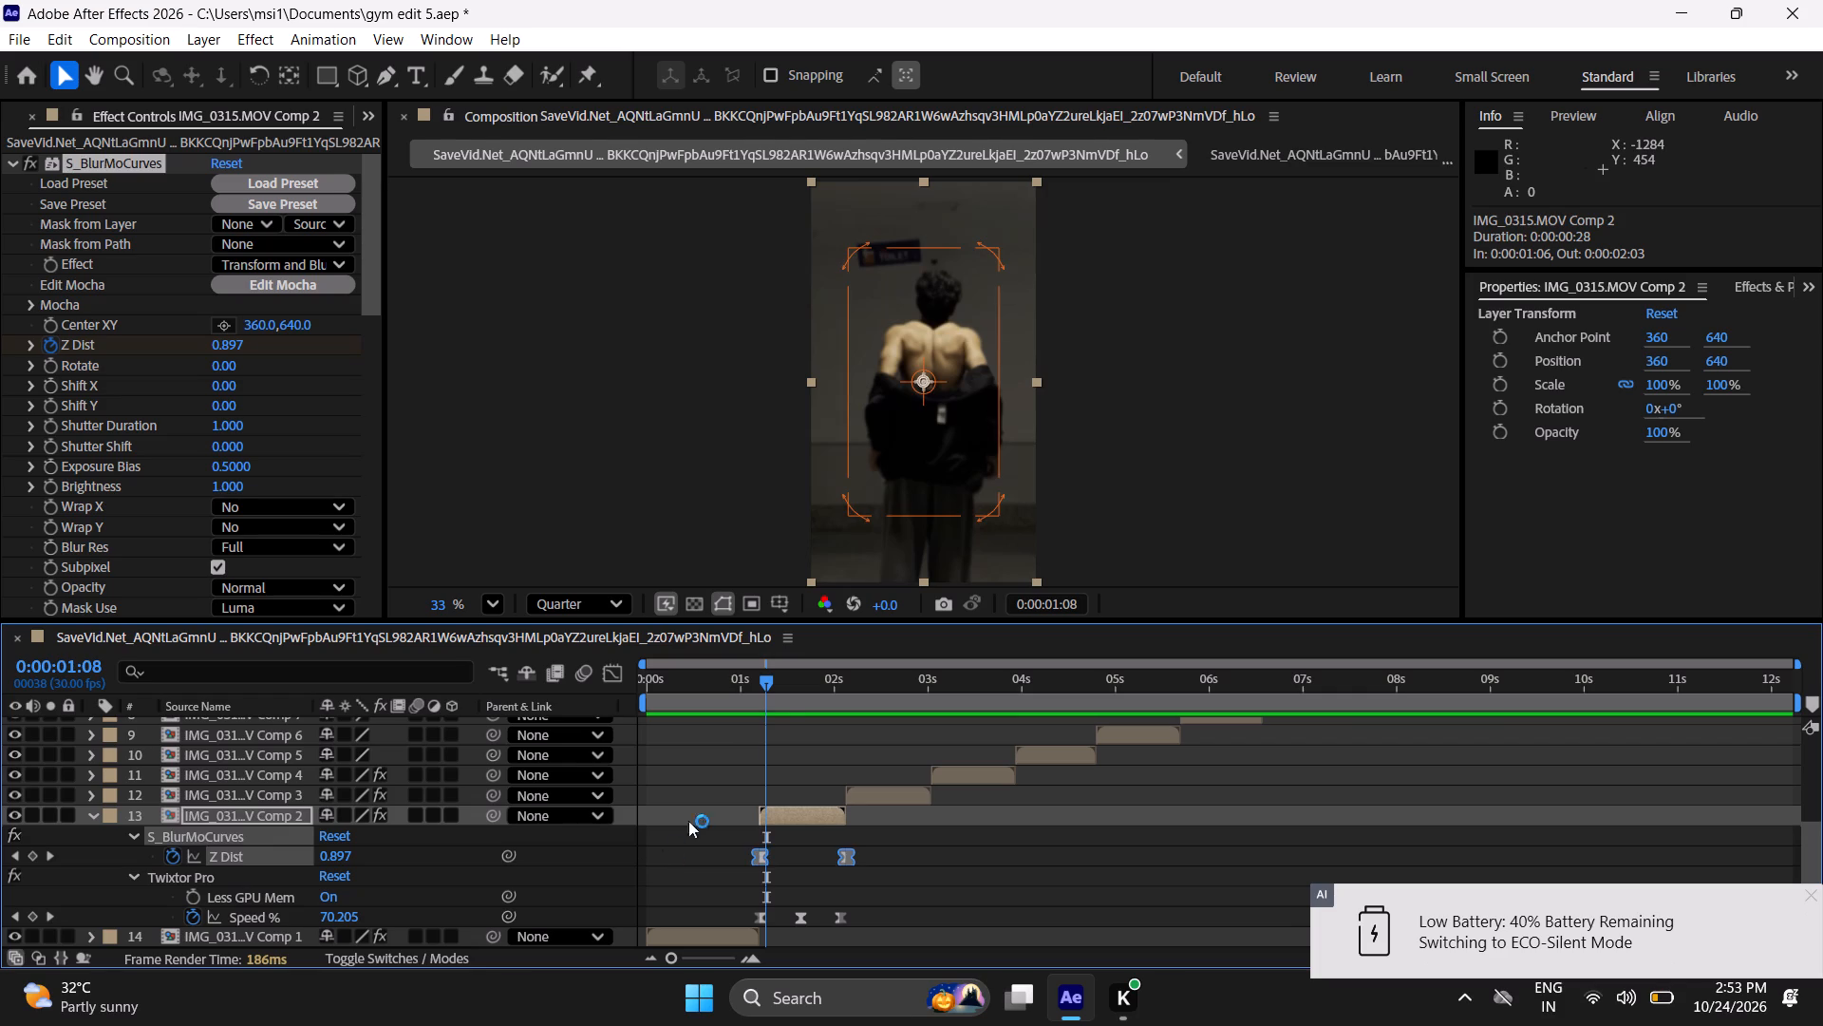
left_click_drag(764, 685, 799, 700)
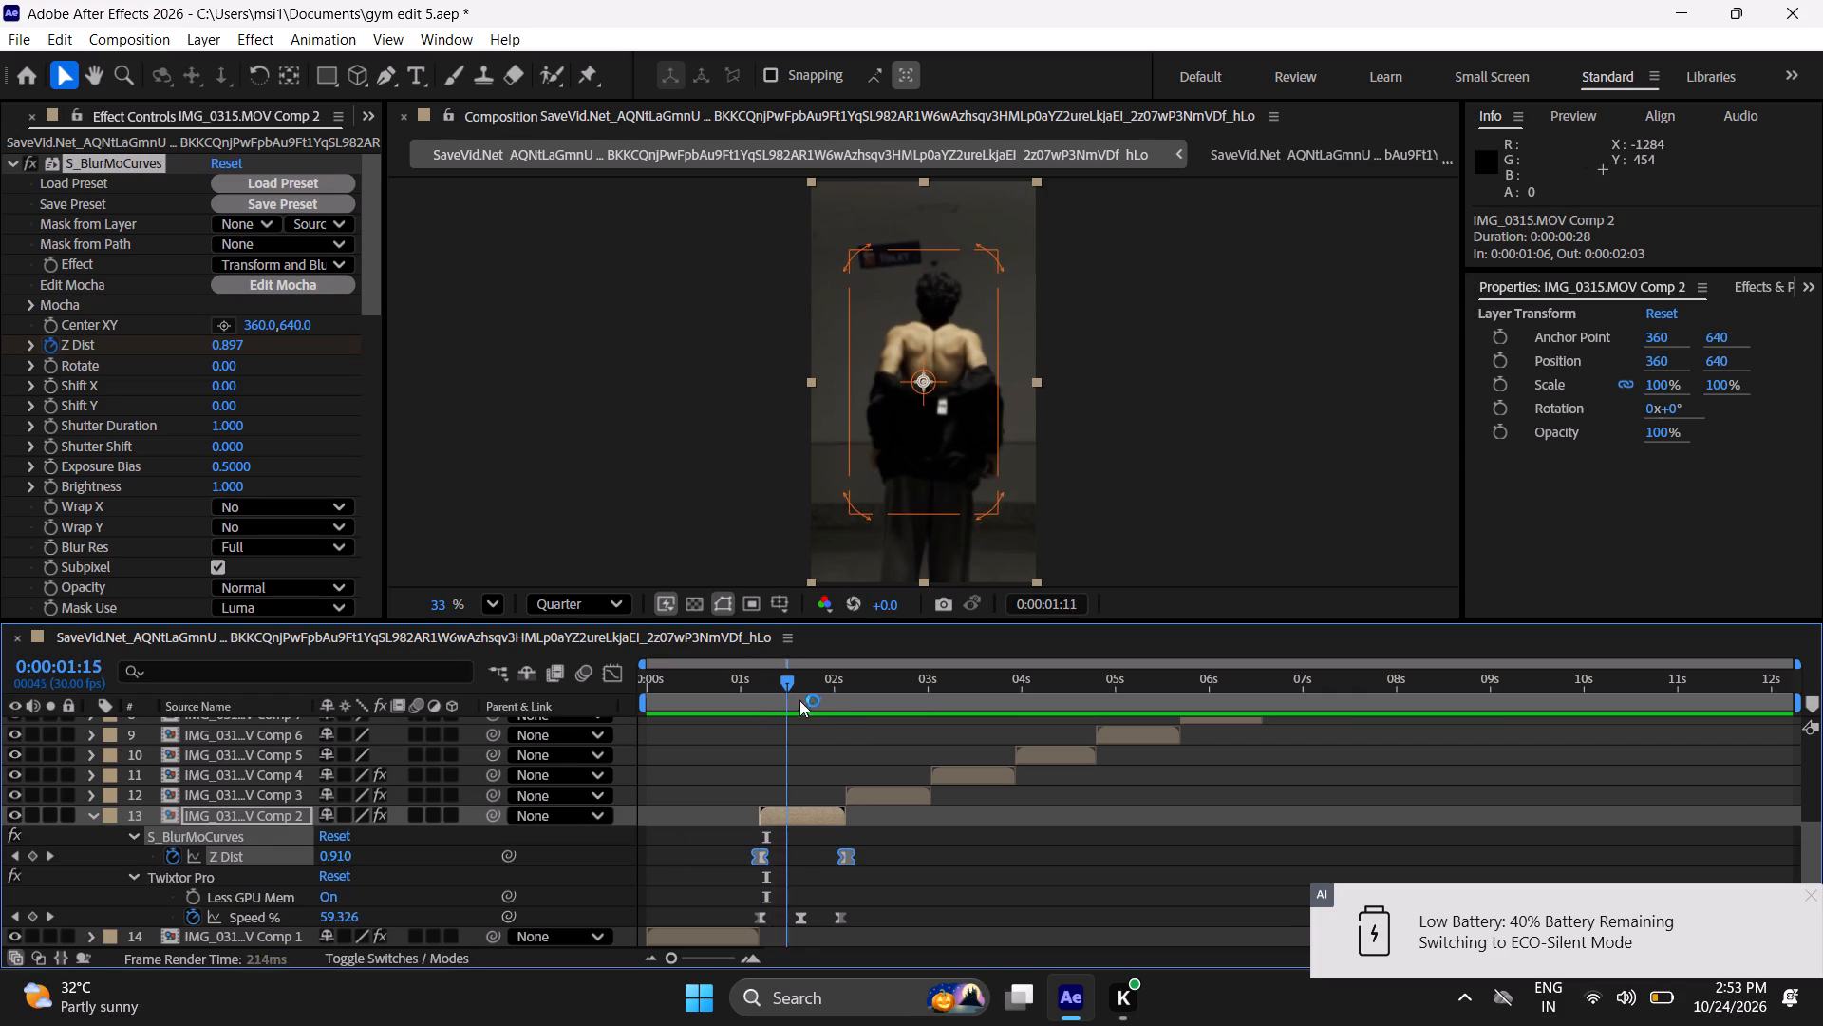
left_click_drag(799, 700, 840, 720)
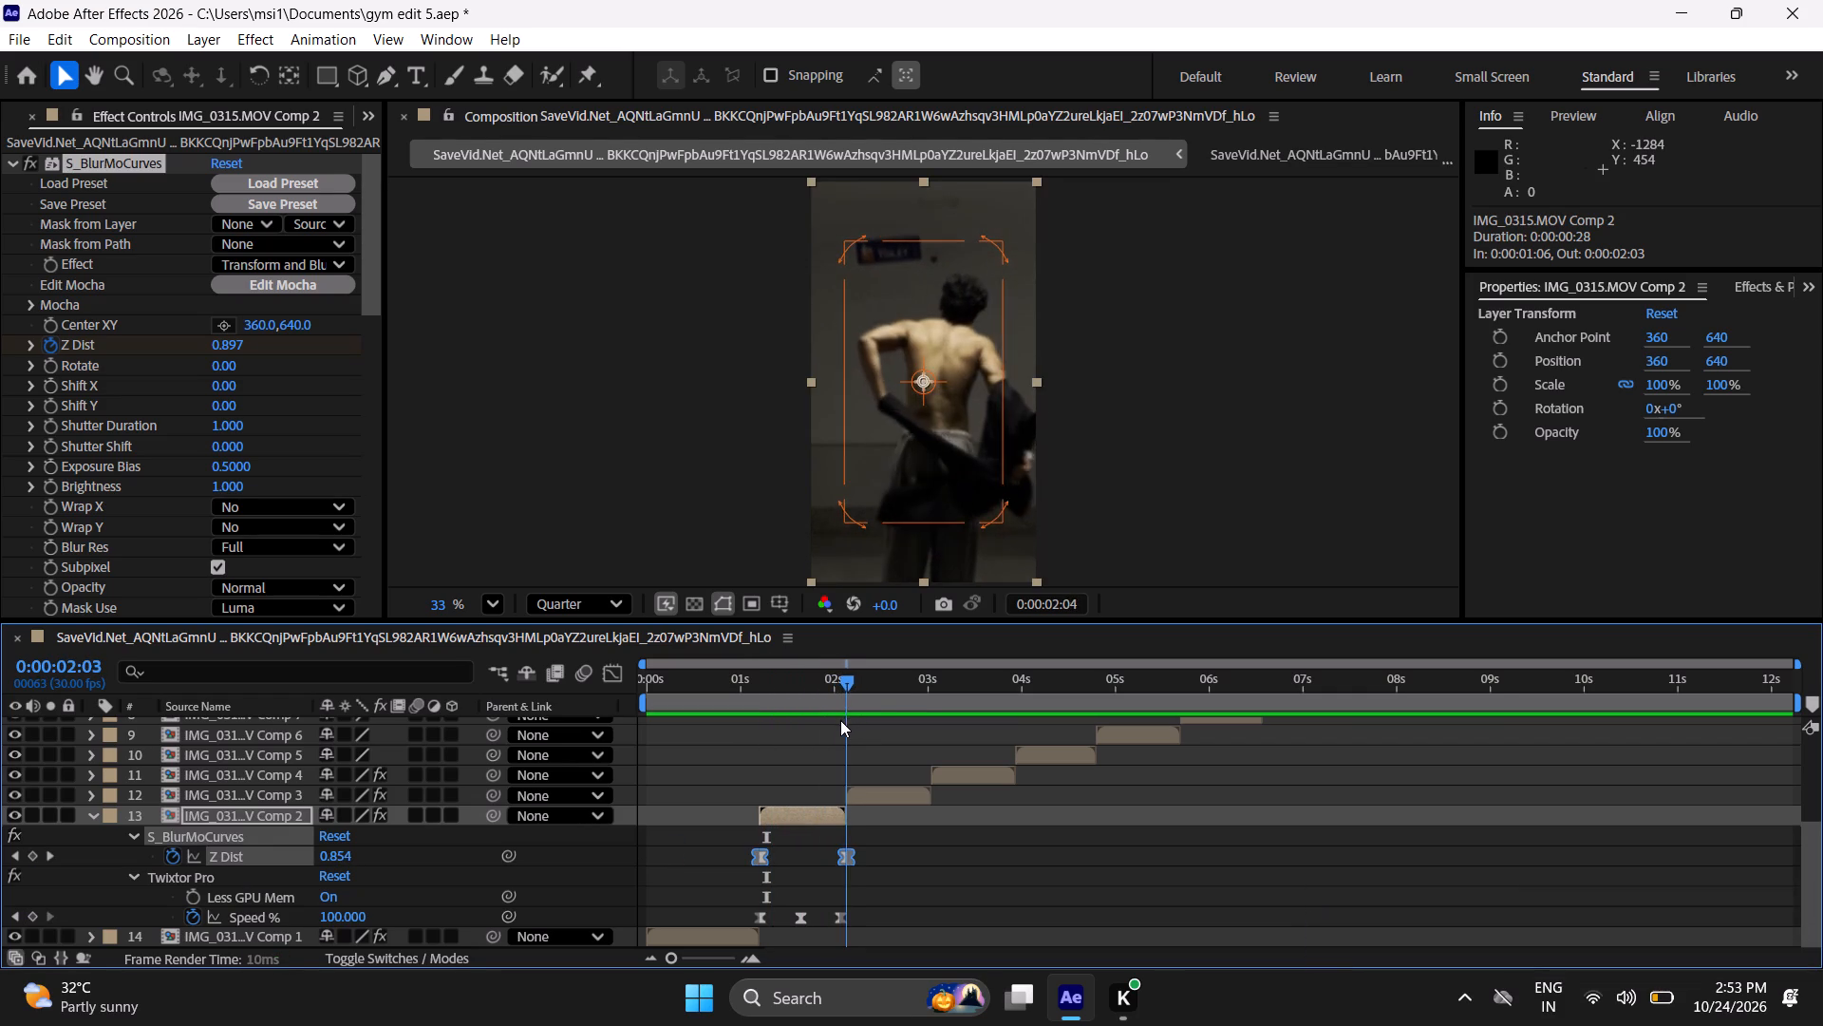
left_click_drag(840, 720, 842, 721)
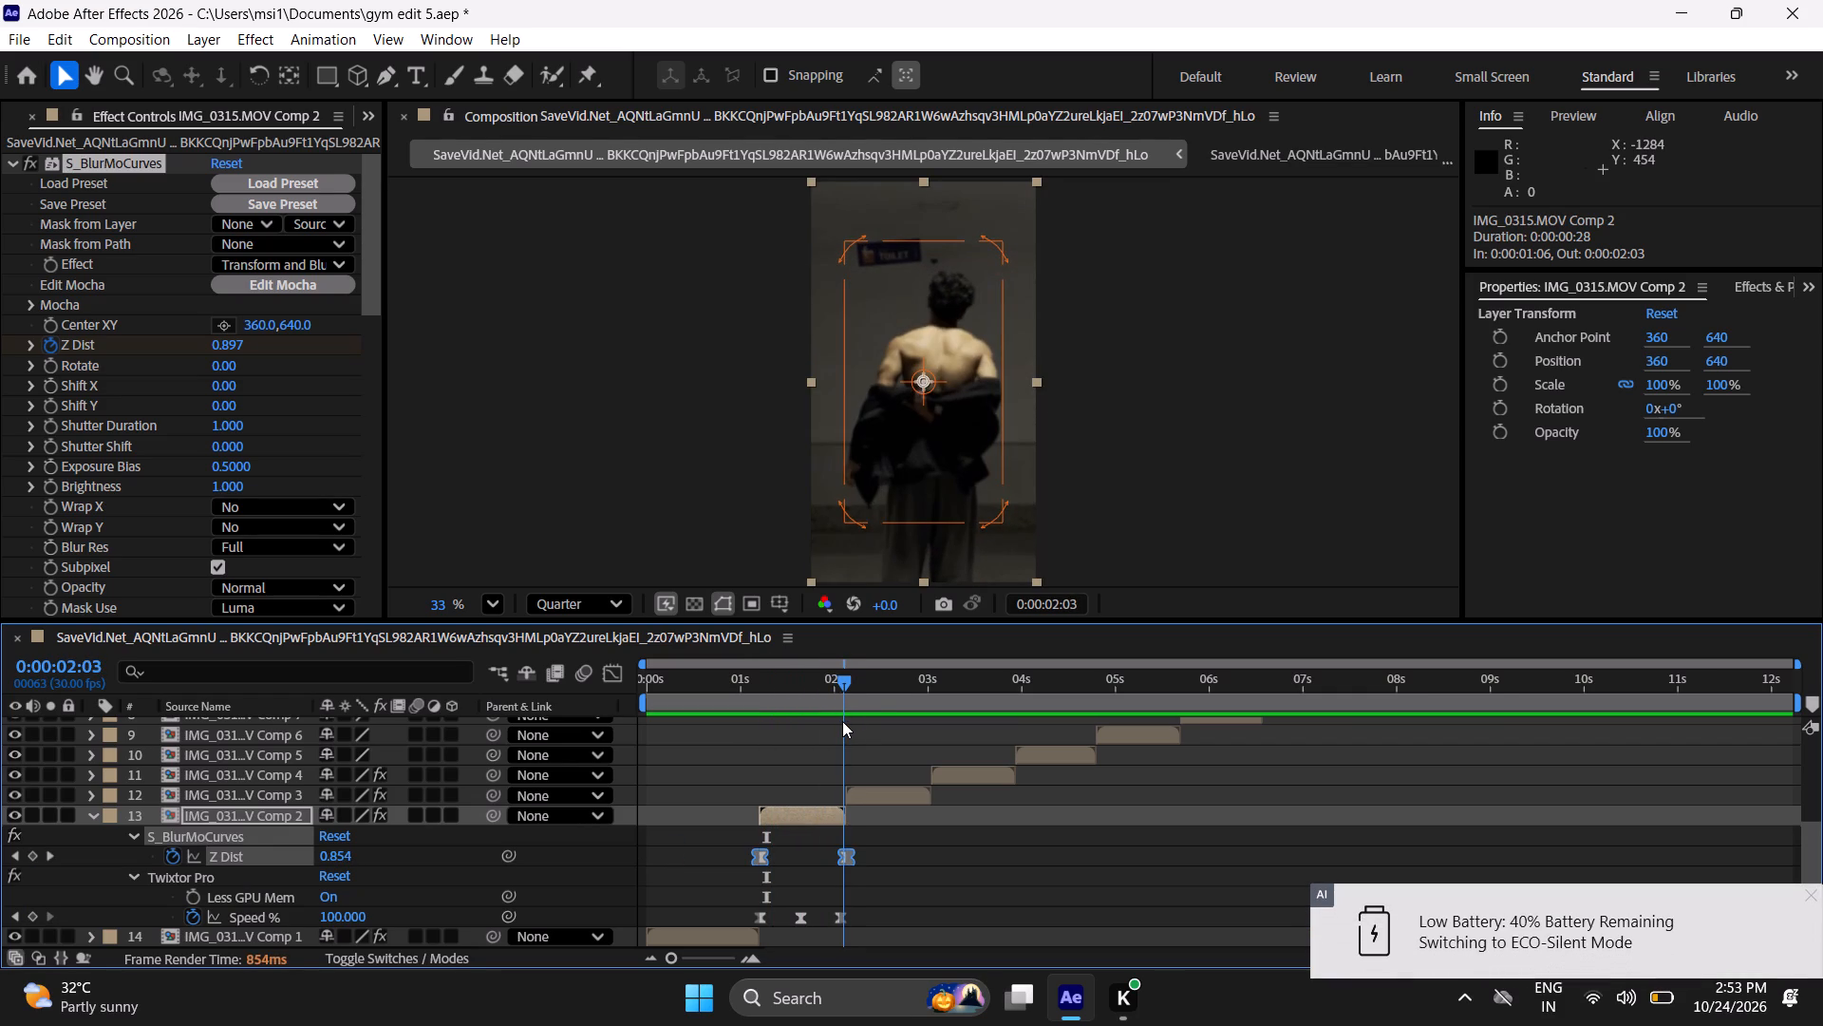
left_click_drag(842, 721, 697, 751)
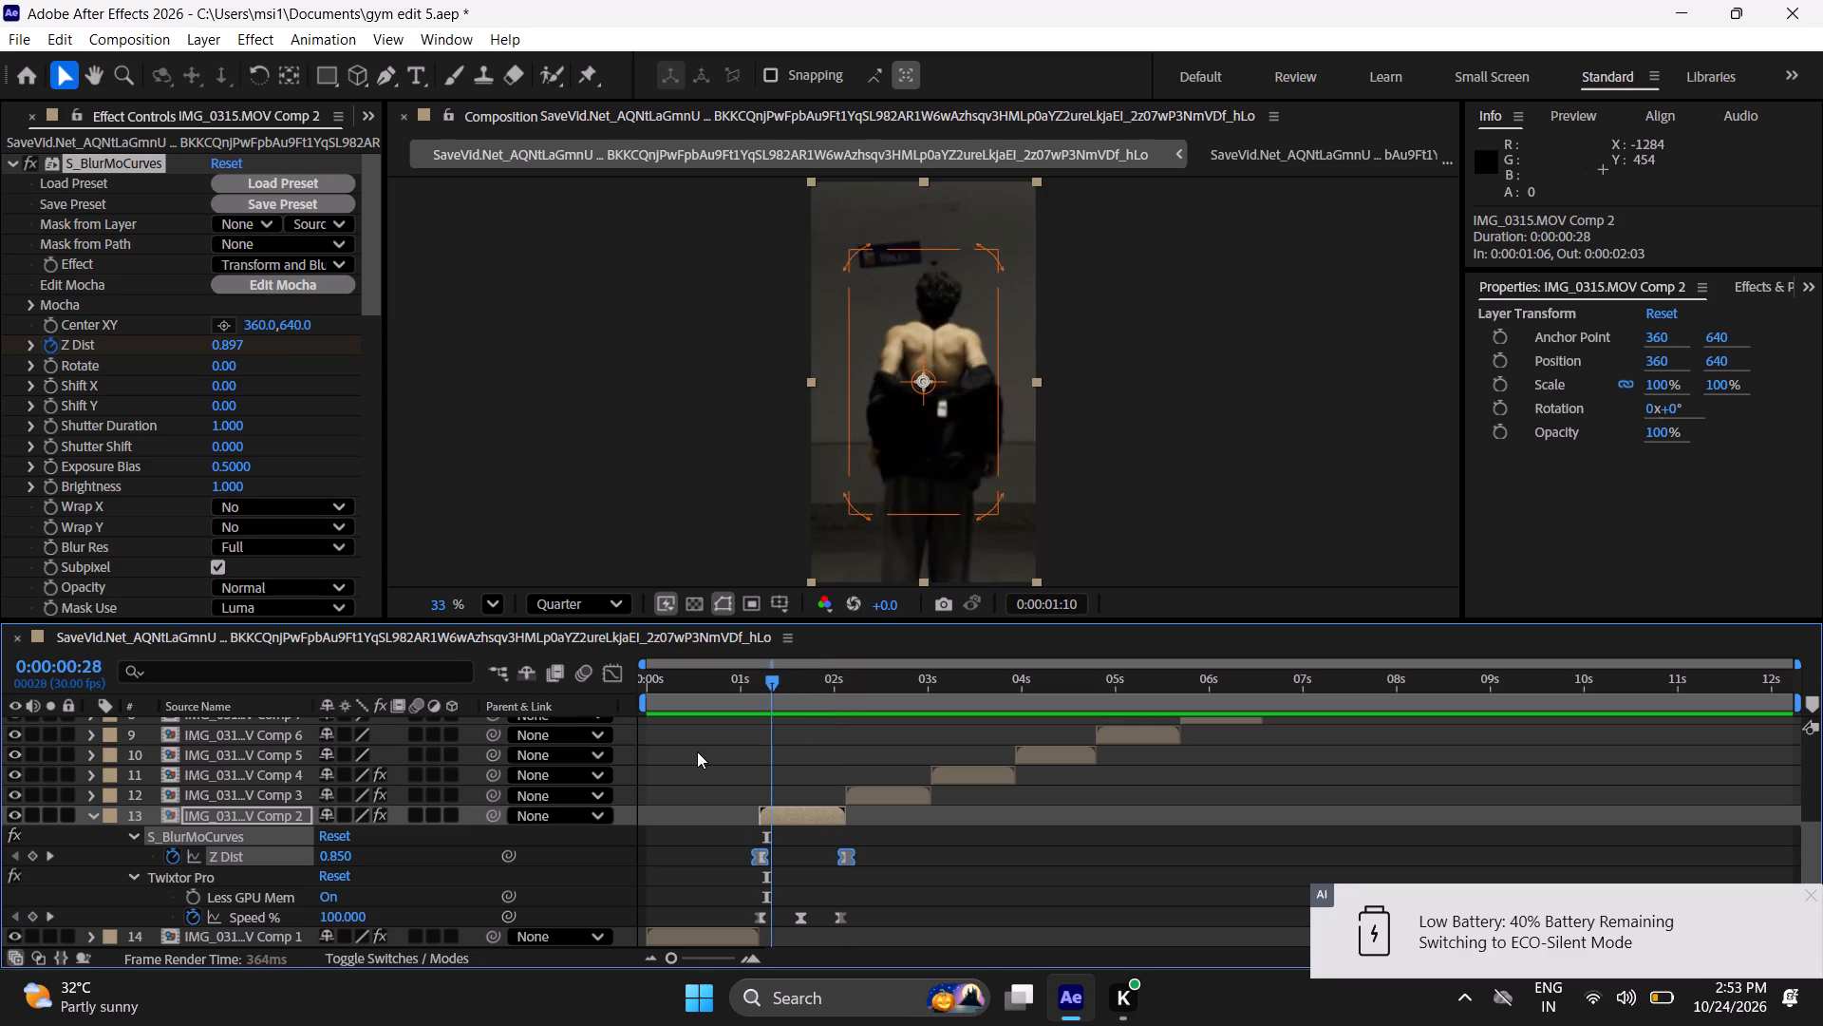
left_click_drag(697, 751, 676, 777)
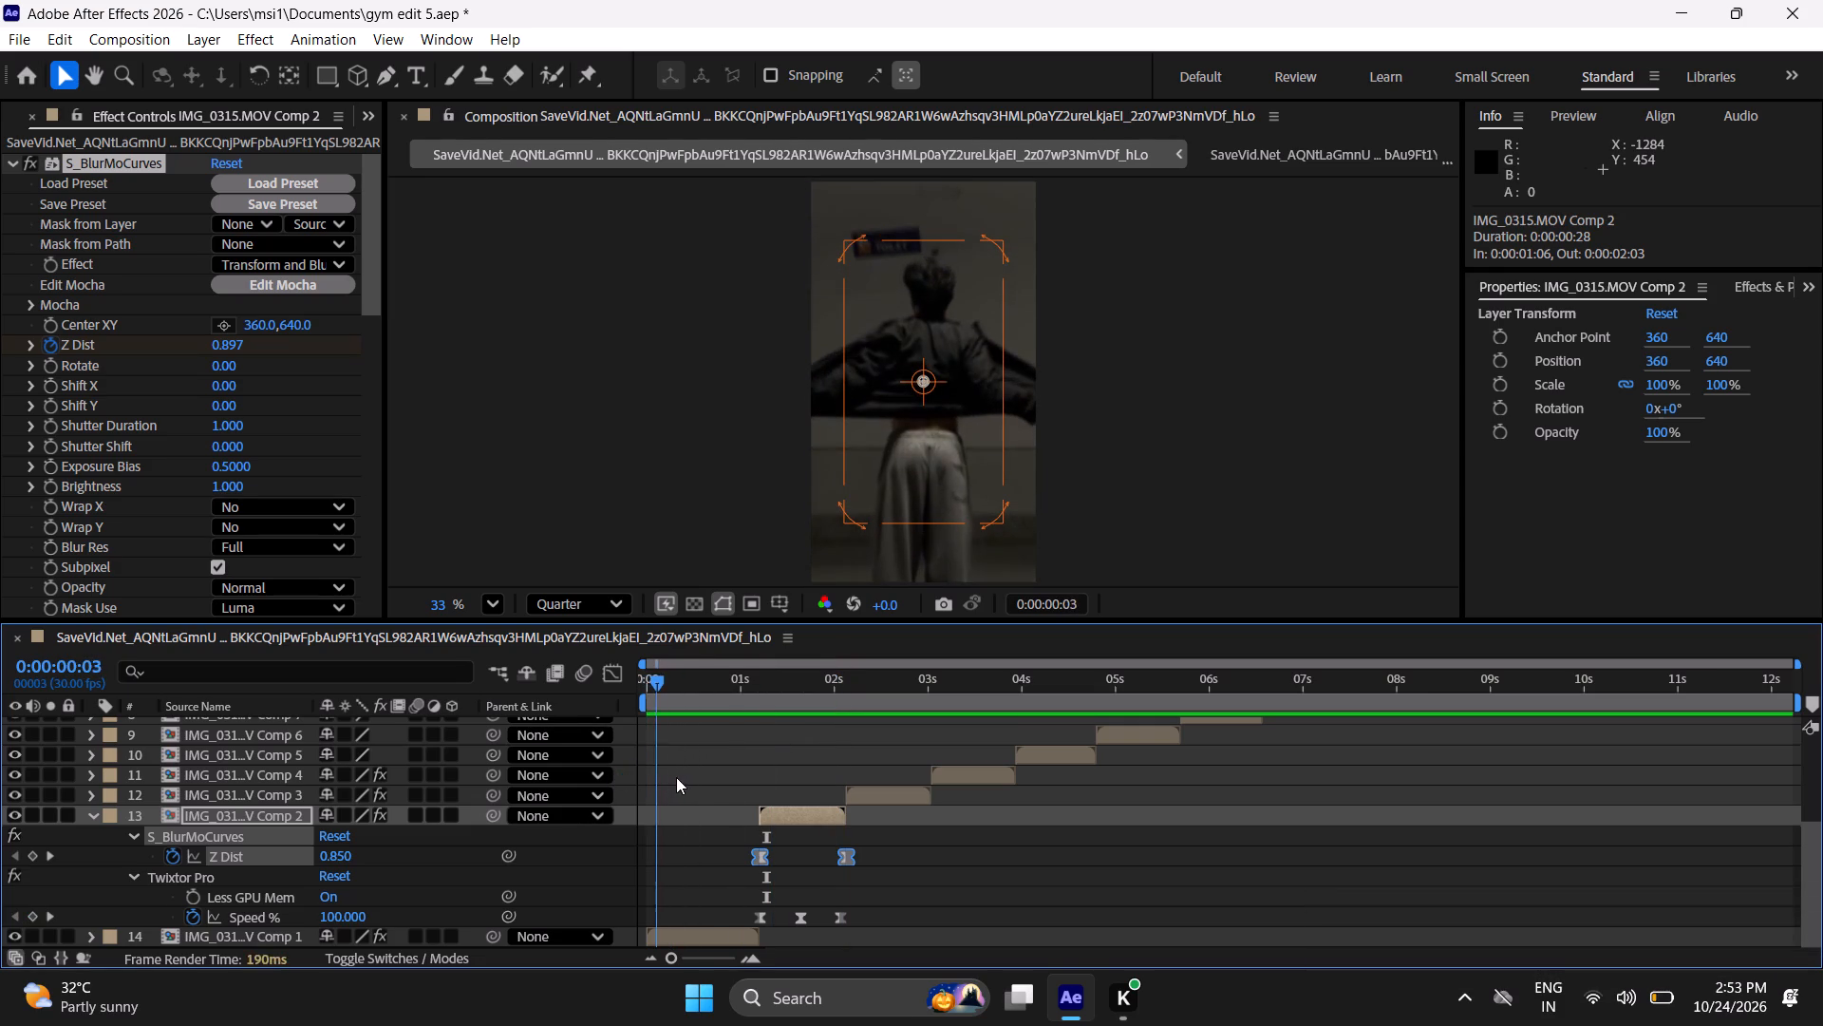
left_click_drag(676, 777, 755, 780)
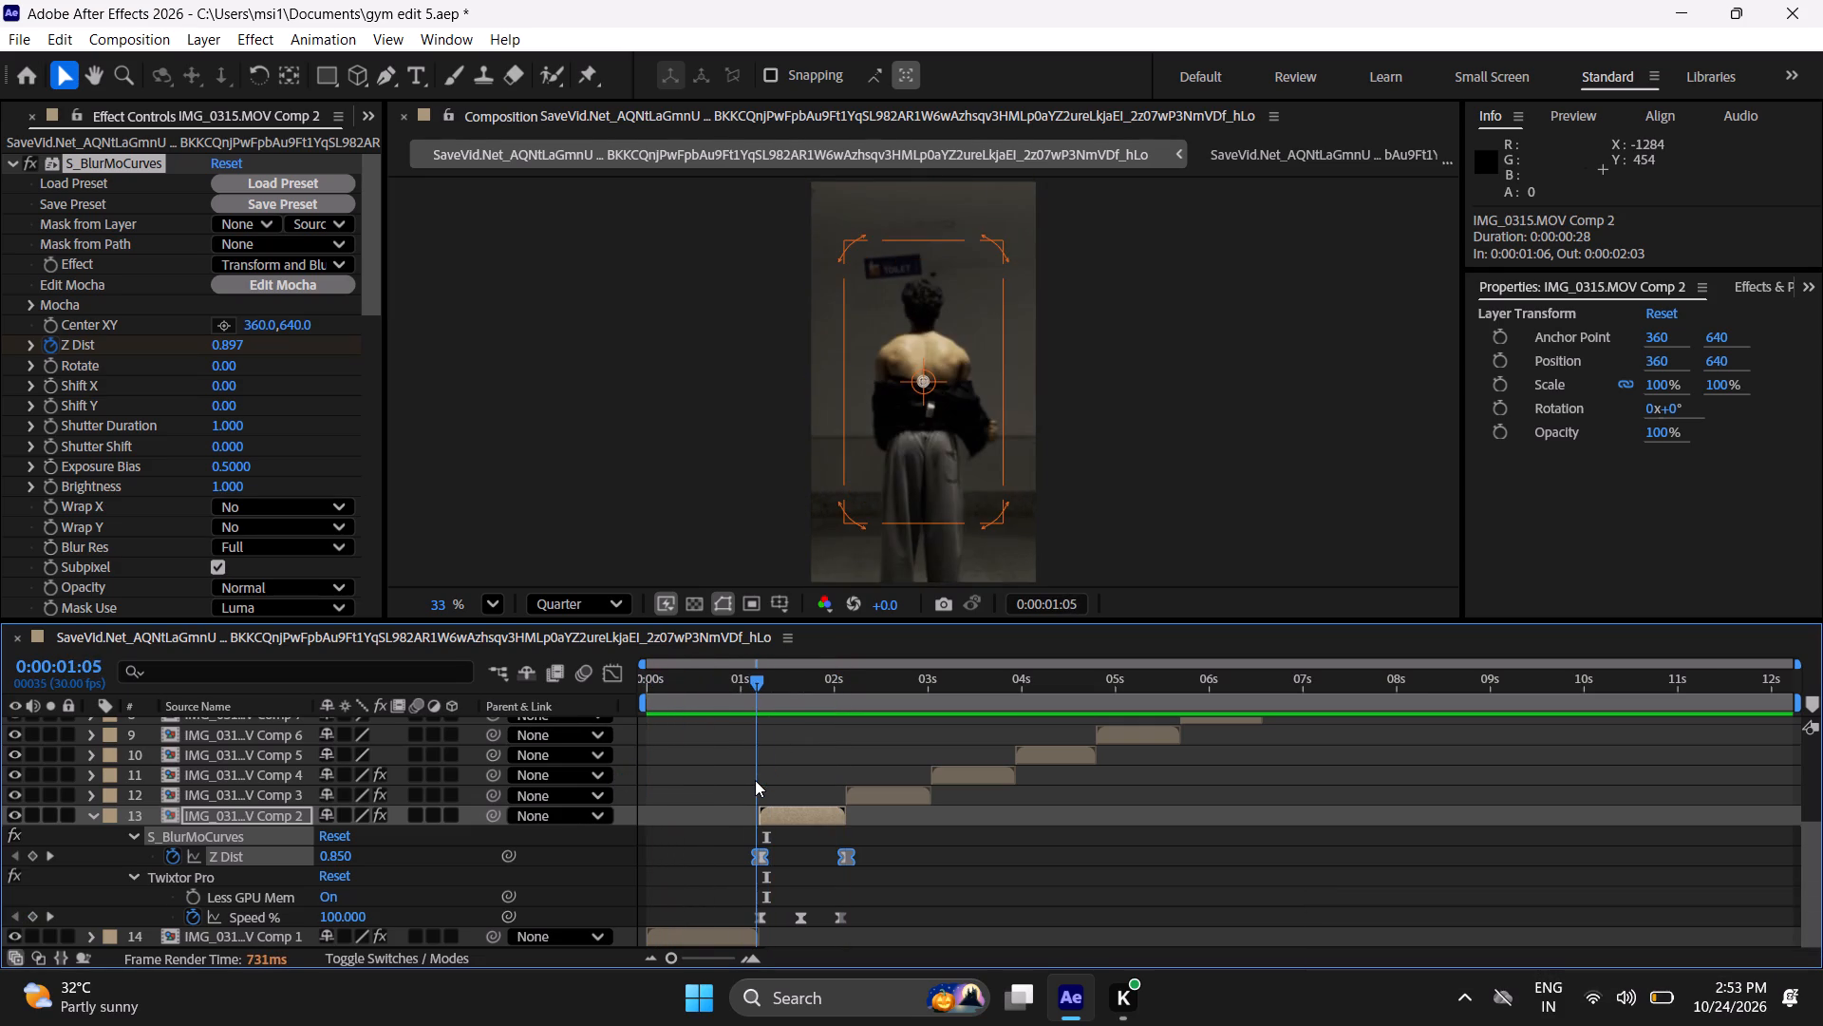
left_click_drag(755, 780, 819, 786)
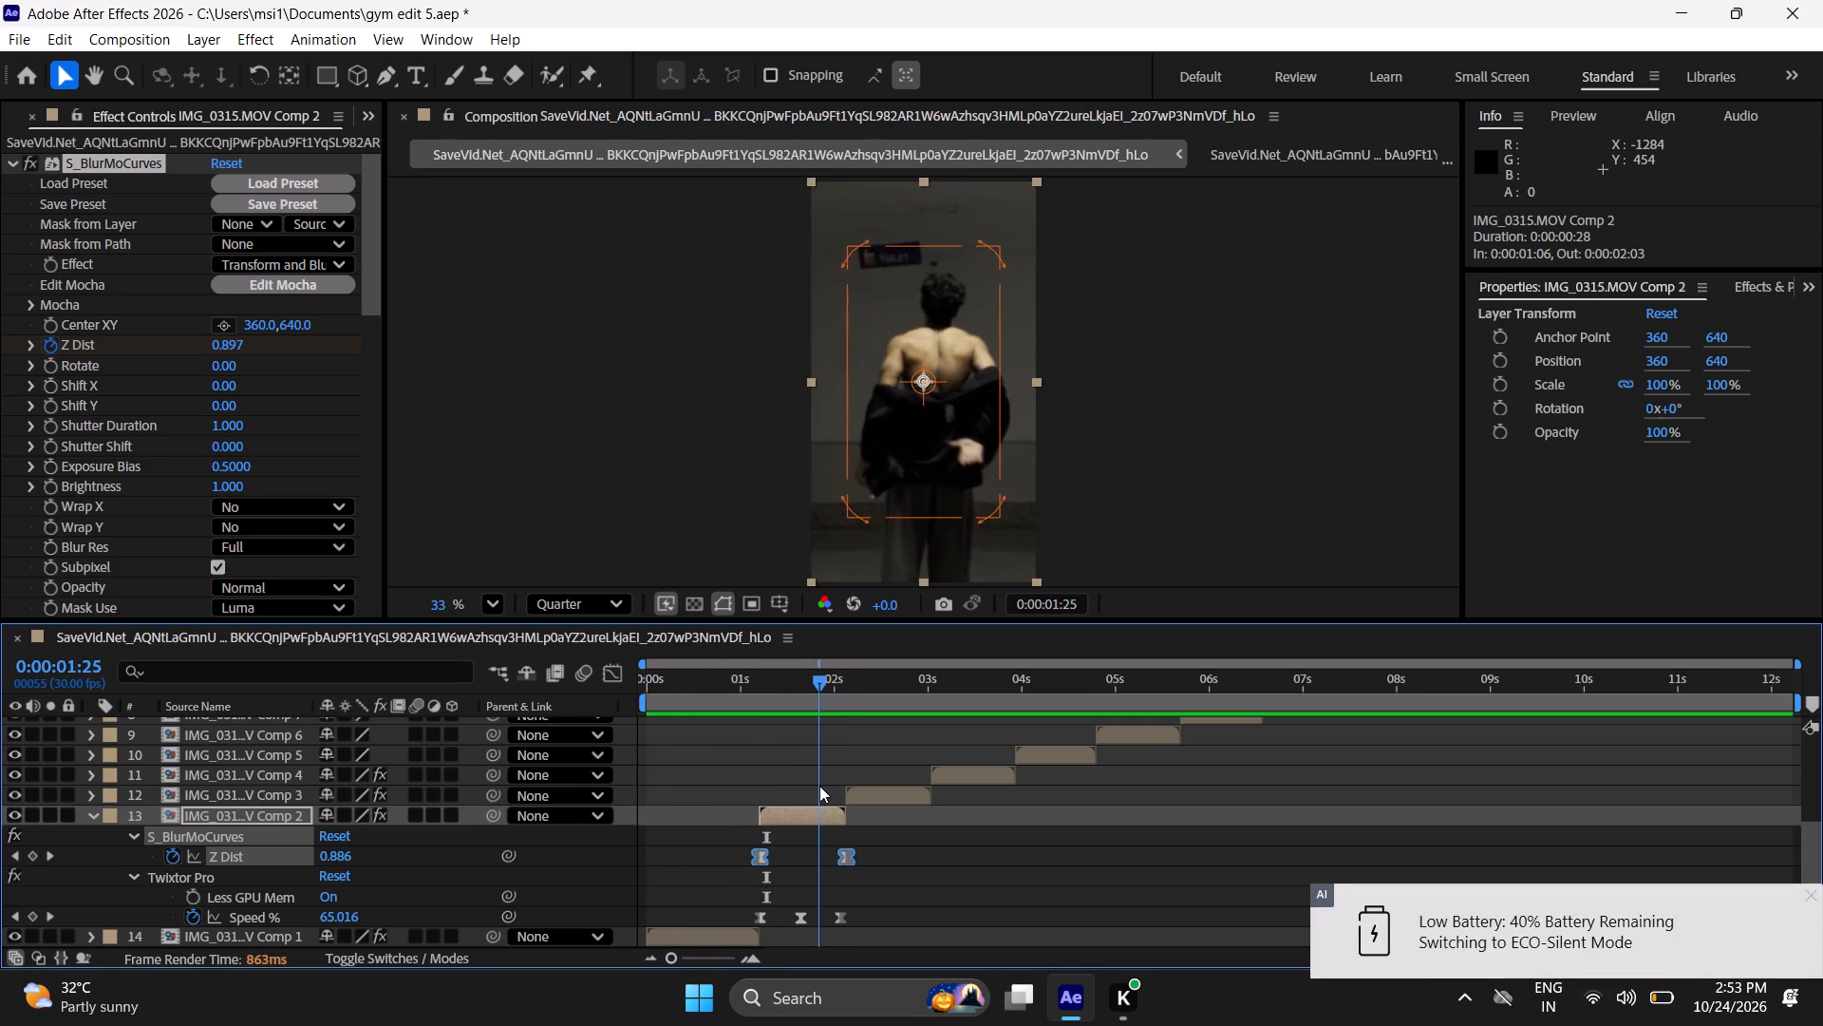
left_click_drag(819, 786, 748, 802)
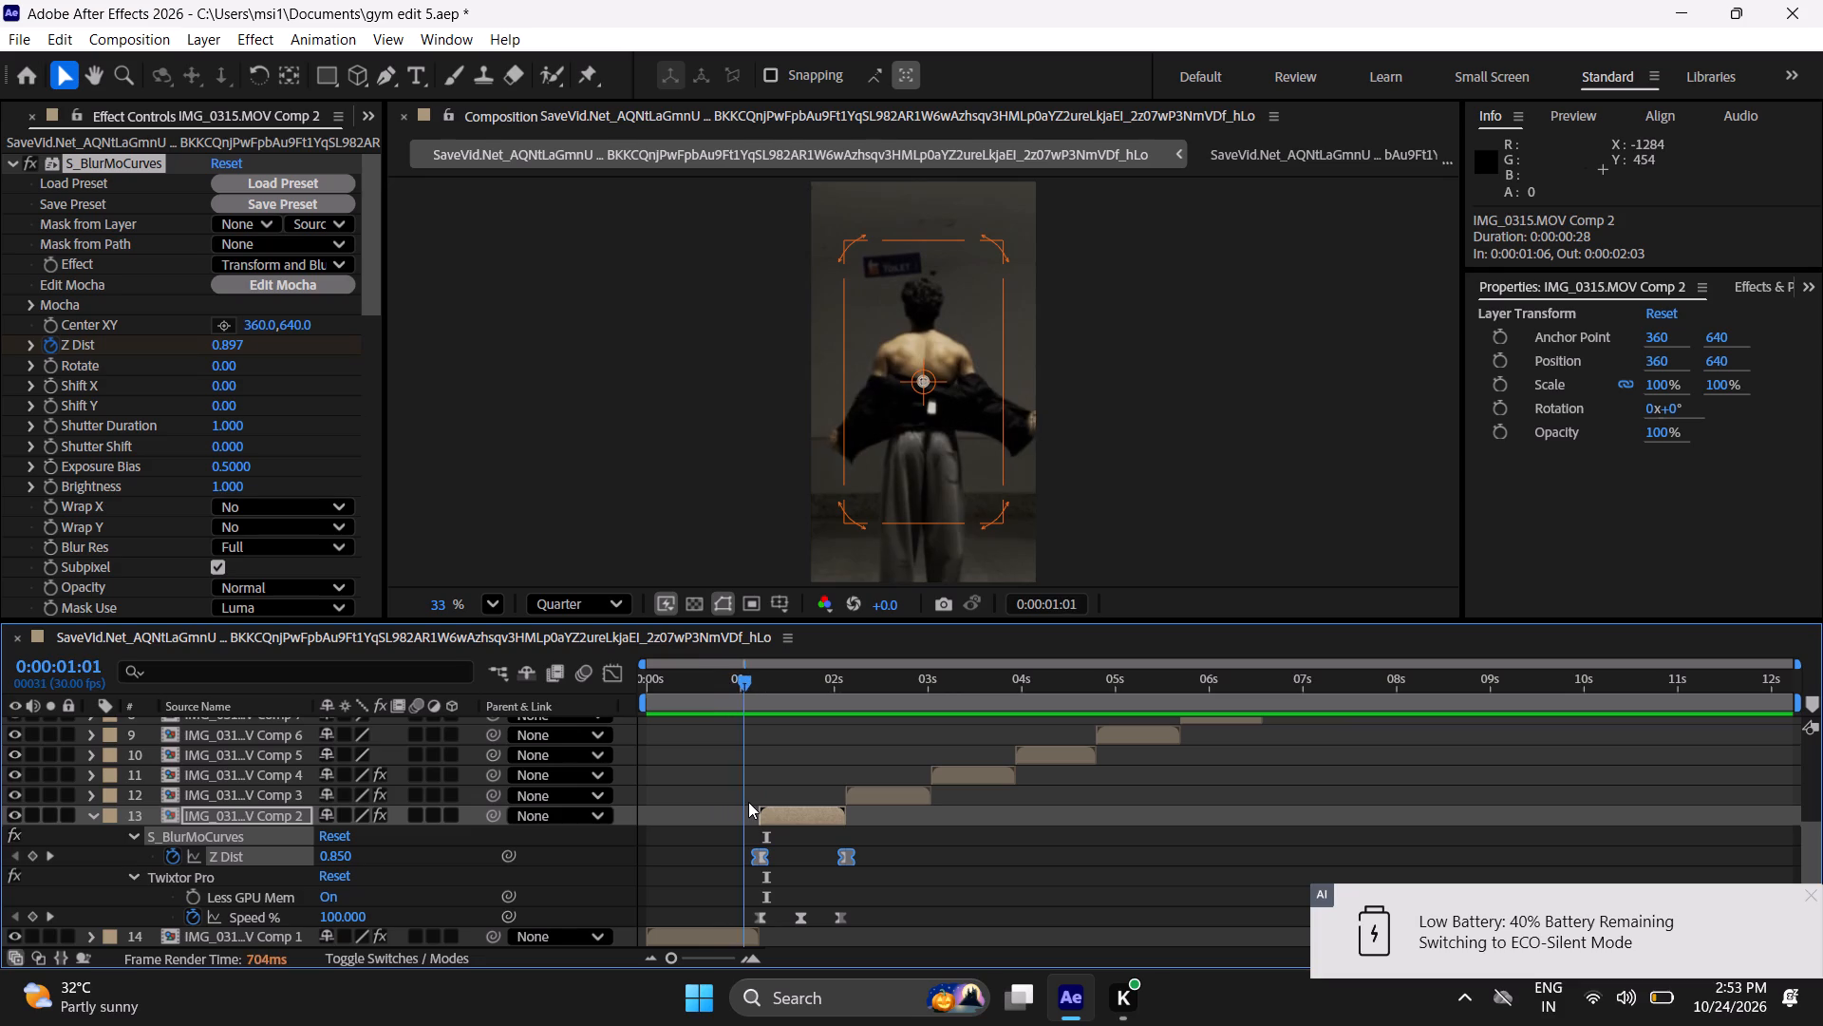
left_click_drag(748, 802, 698, 818)
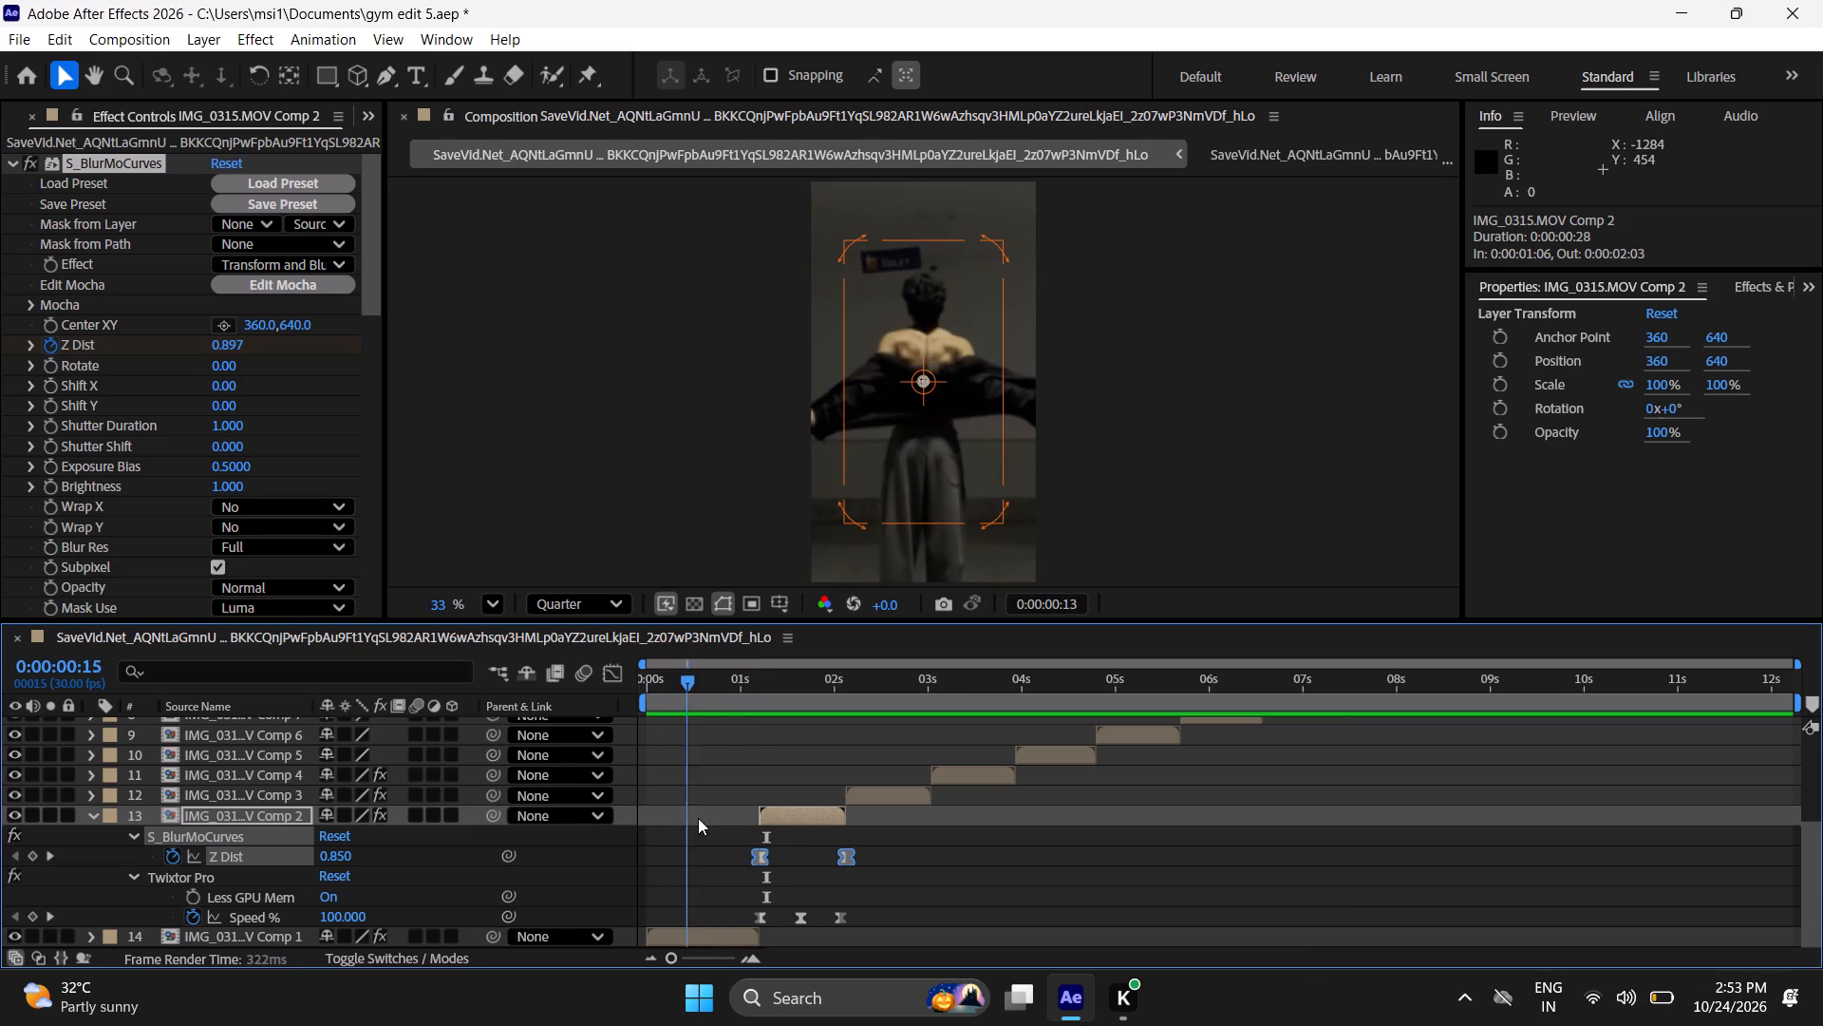
left_click_drag(698, 818, 771, 821)
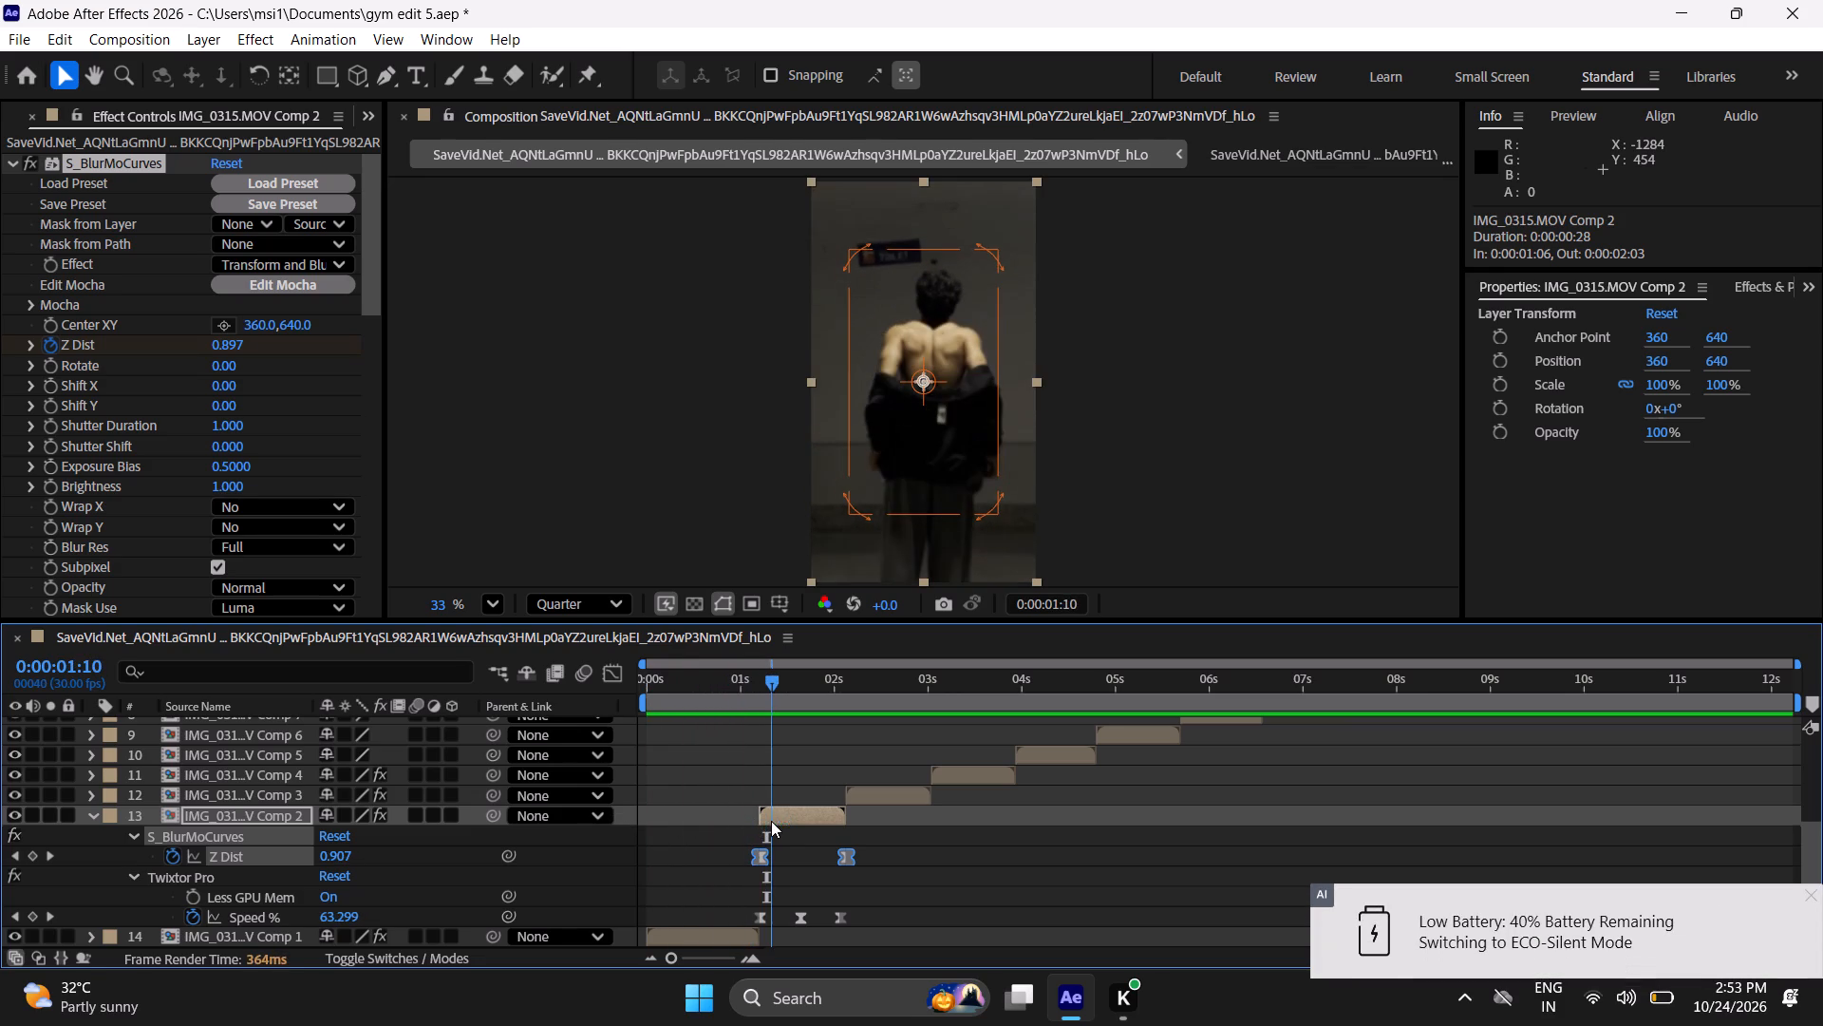
left_click_drag(771, 821, 761, 816)
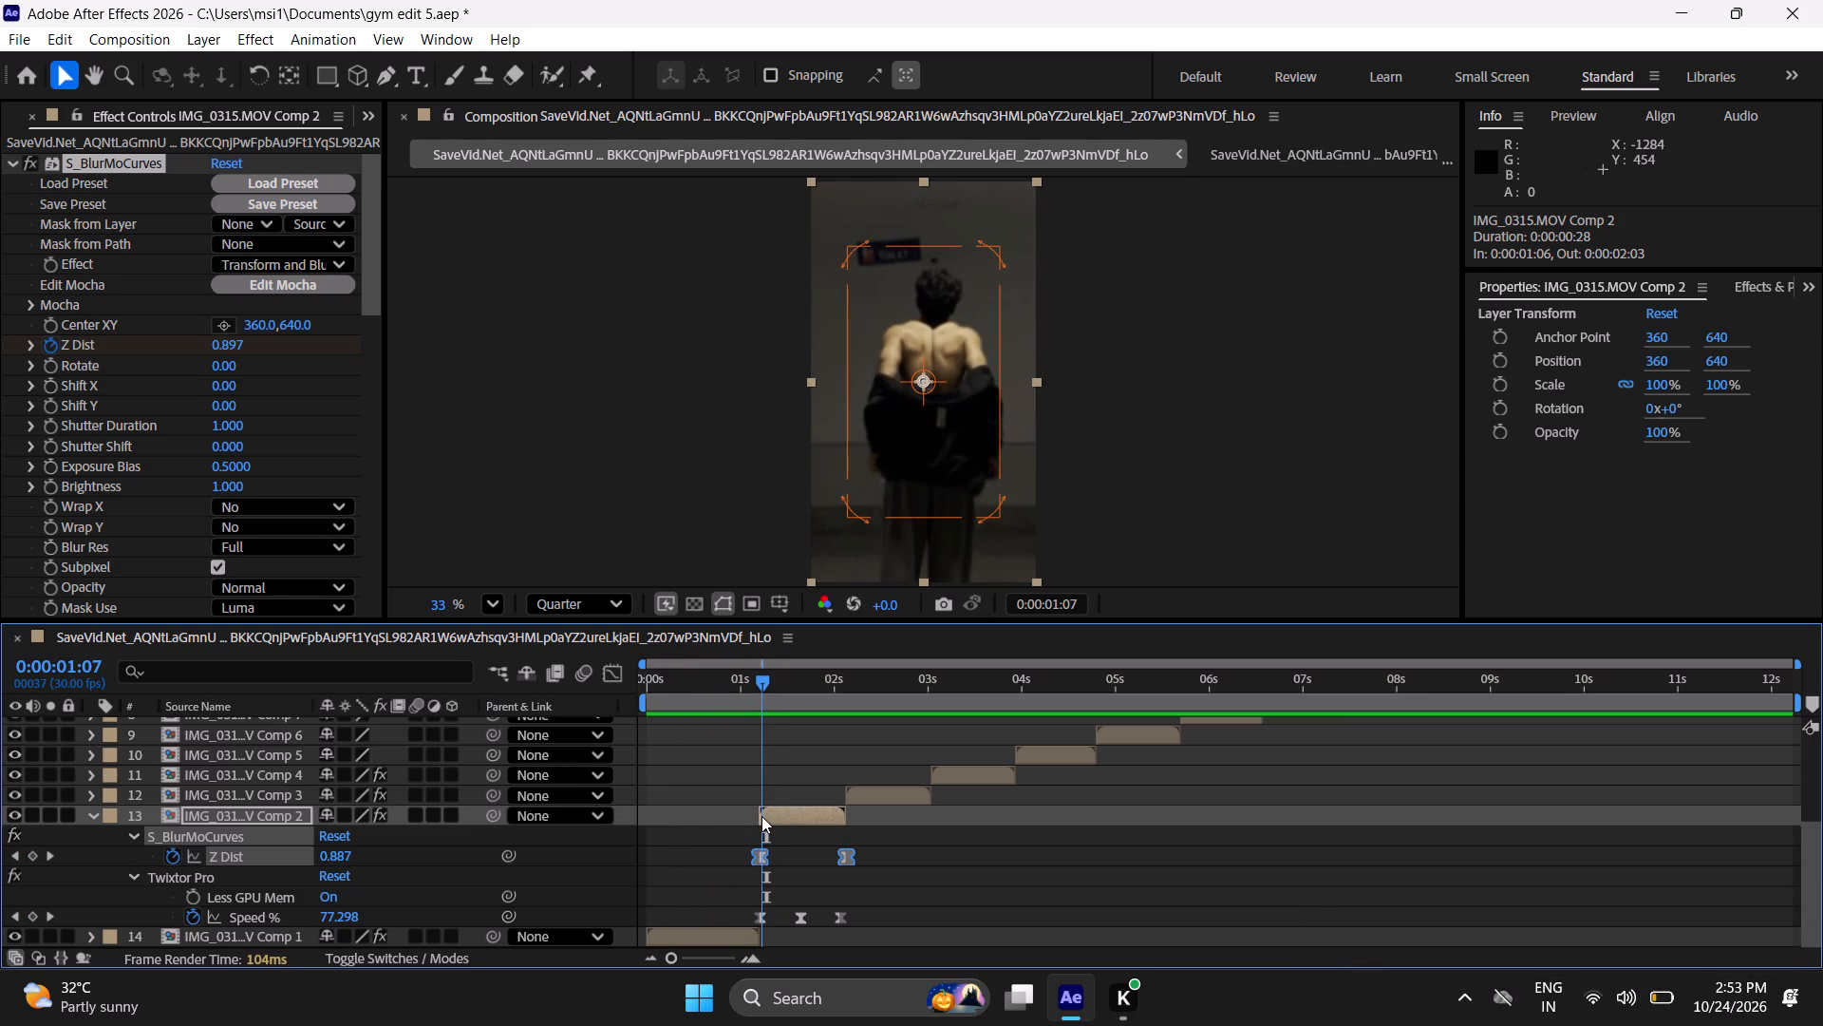
left_click_drag(761, 816, 761, 816)
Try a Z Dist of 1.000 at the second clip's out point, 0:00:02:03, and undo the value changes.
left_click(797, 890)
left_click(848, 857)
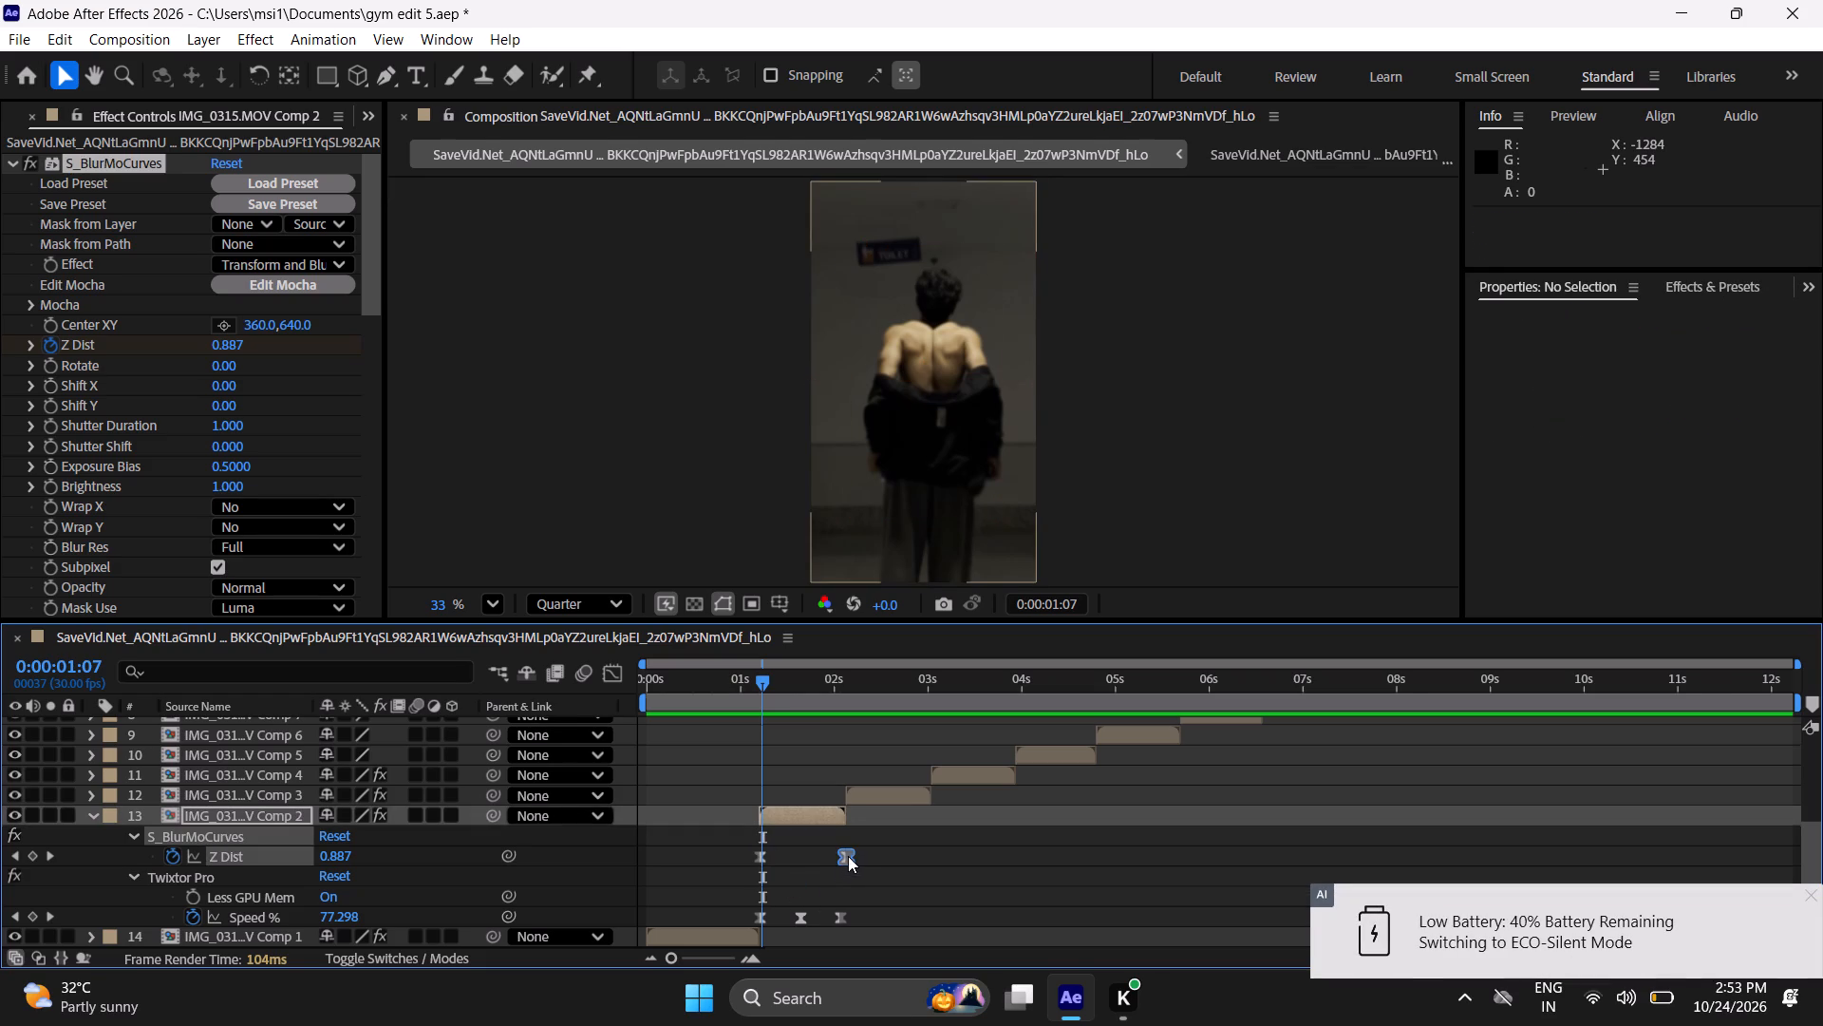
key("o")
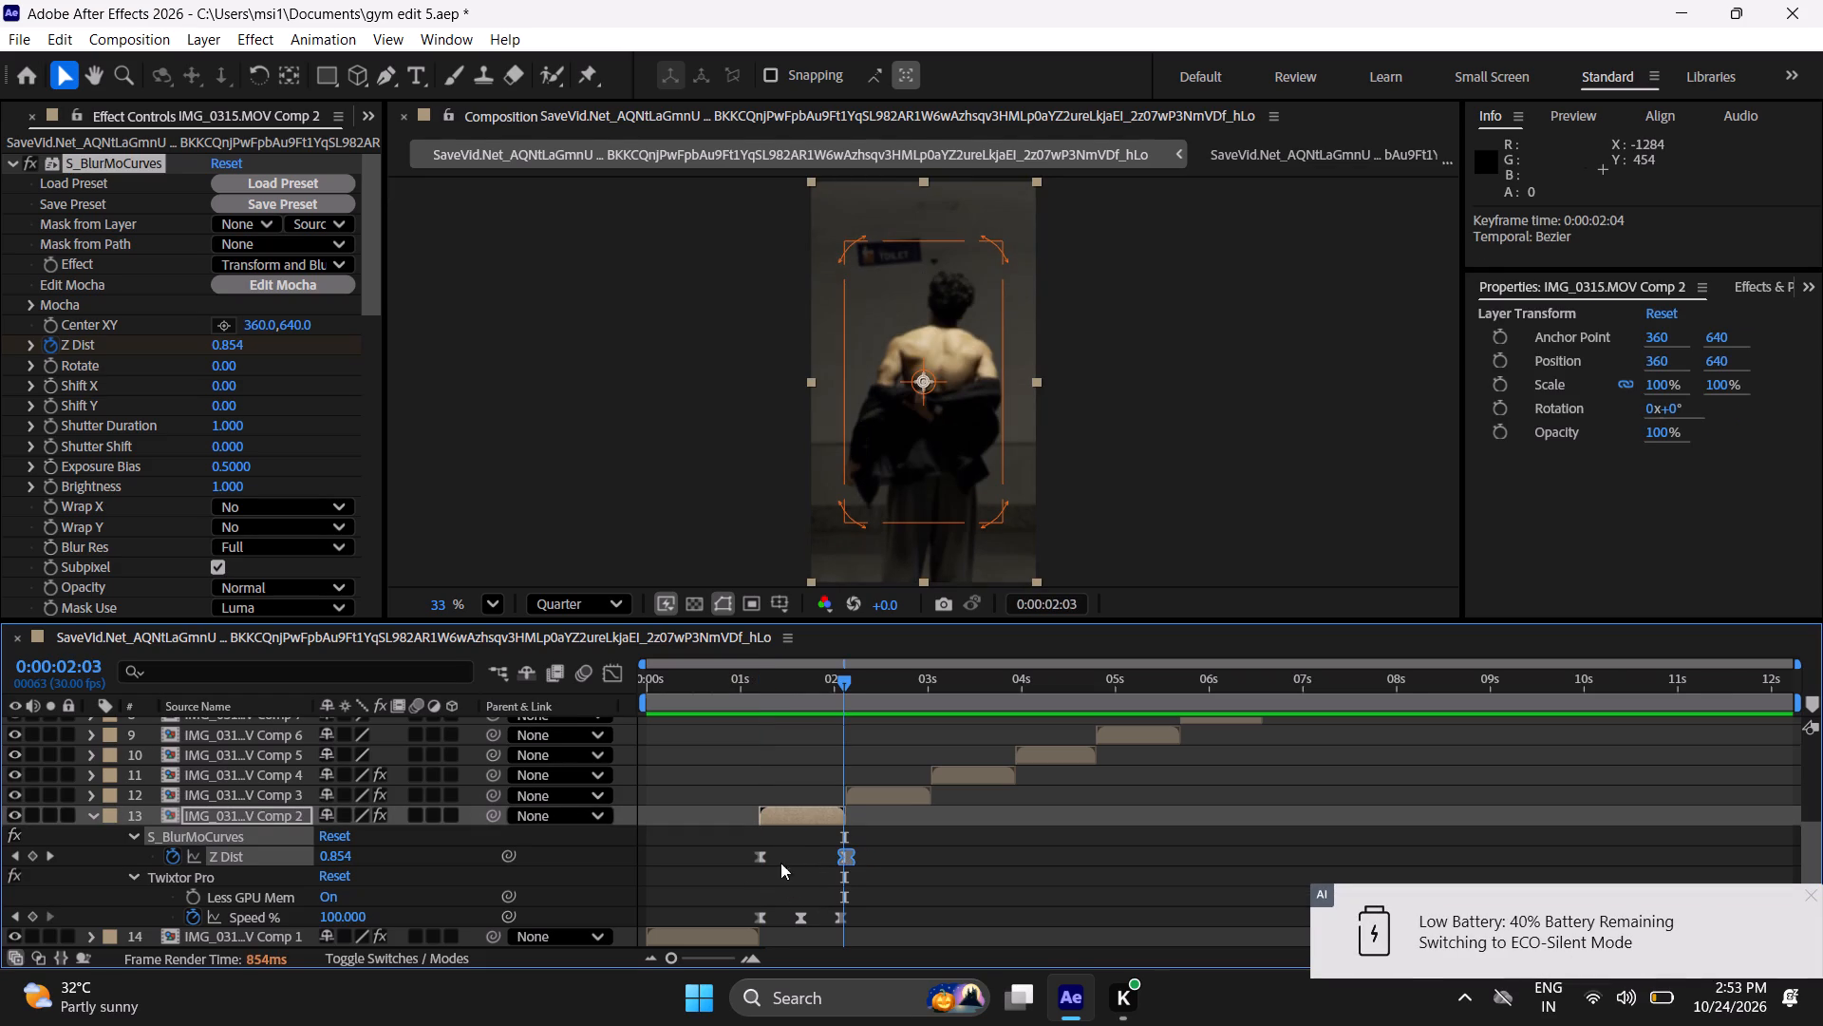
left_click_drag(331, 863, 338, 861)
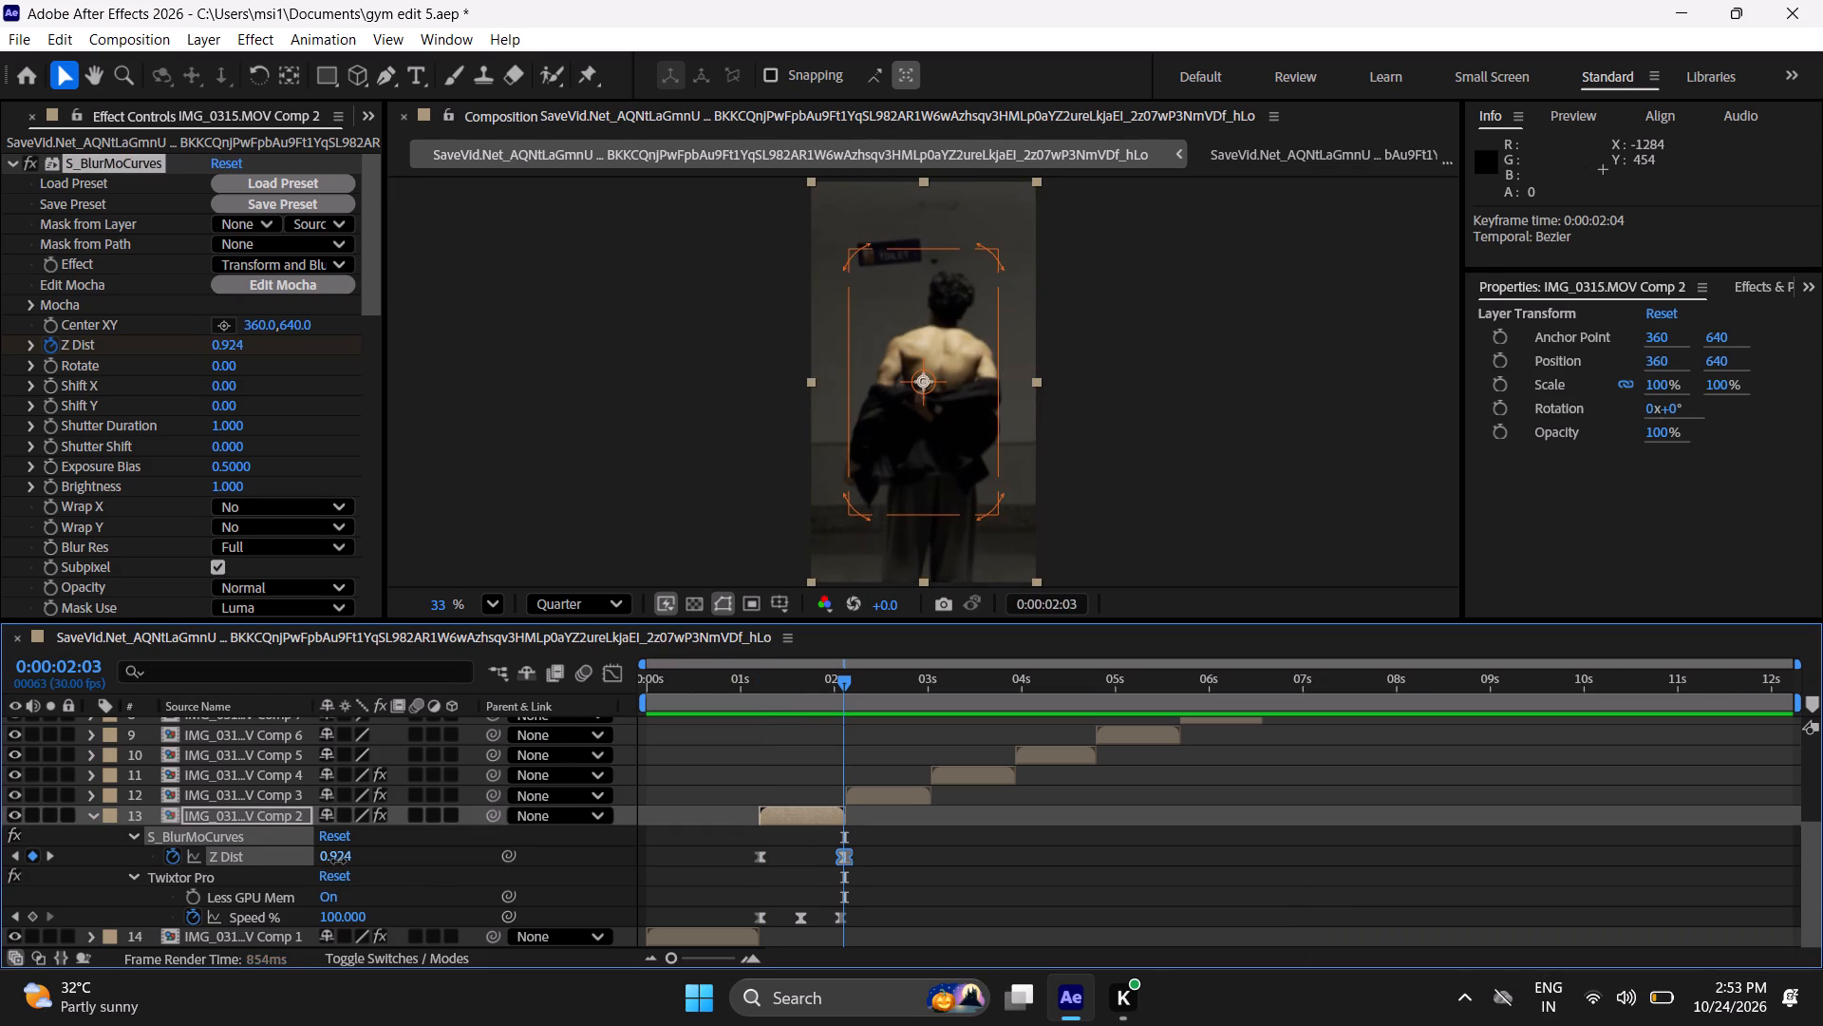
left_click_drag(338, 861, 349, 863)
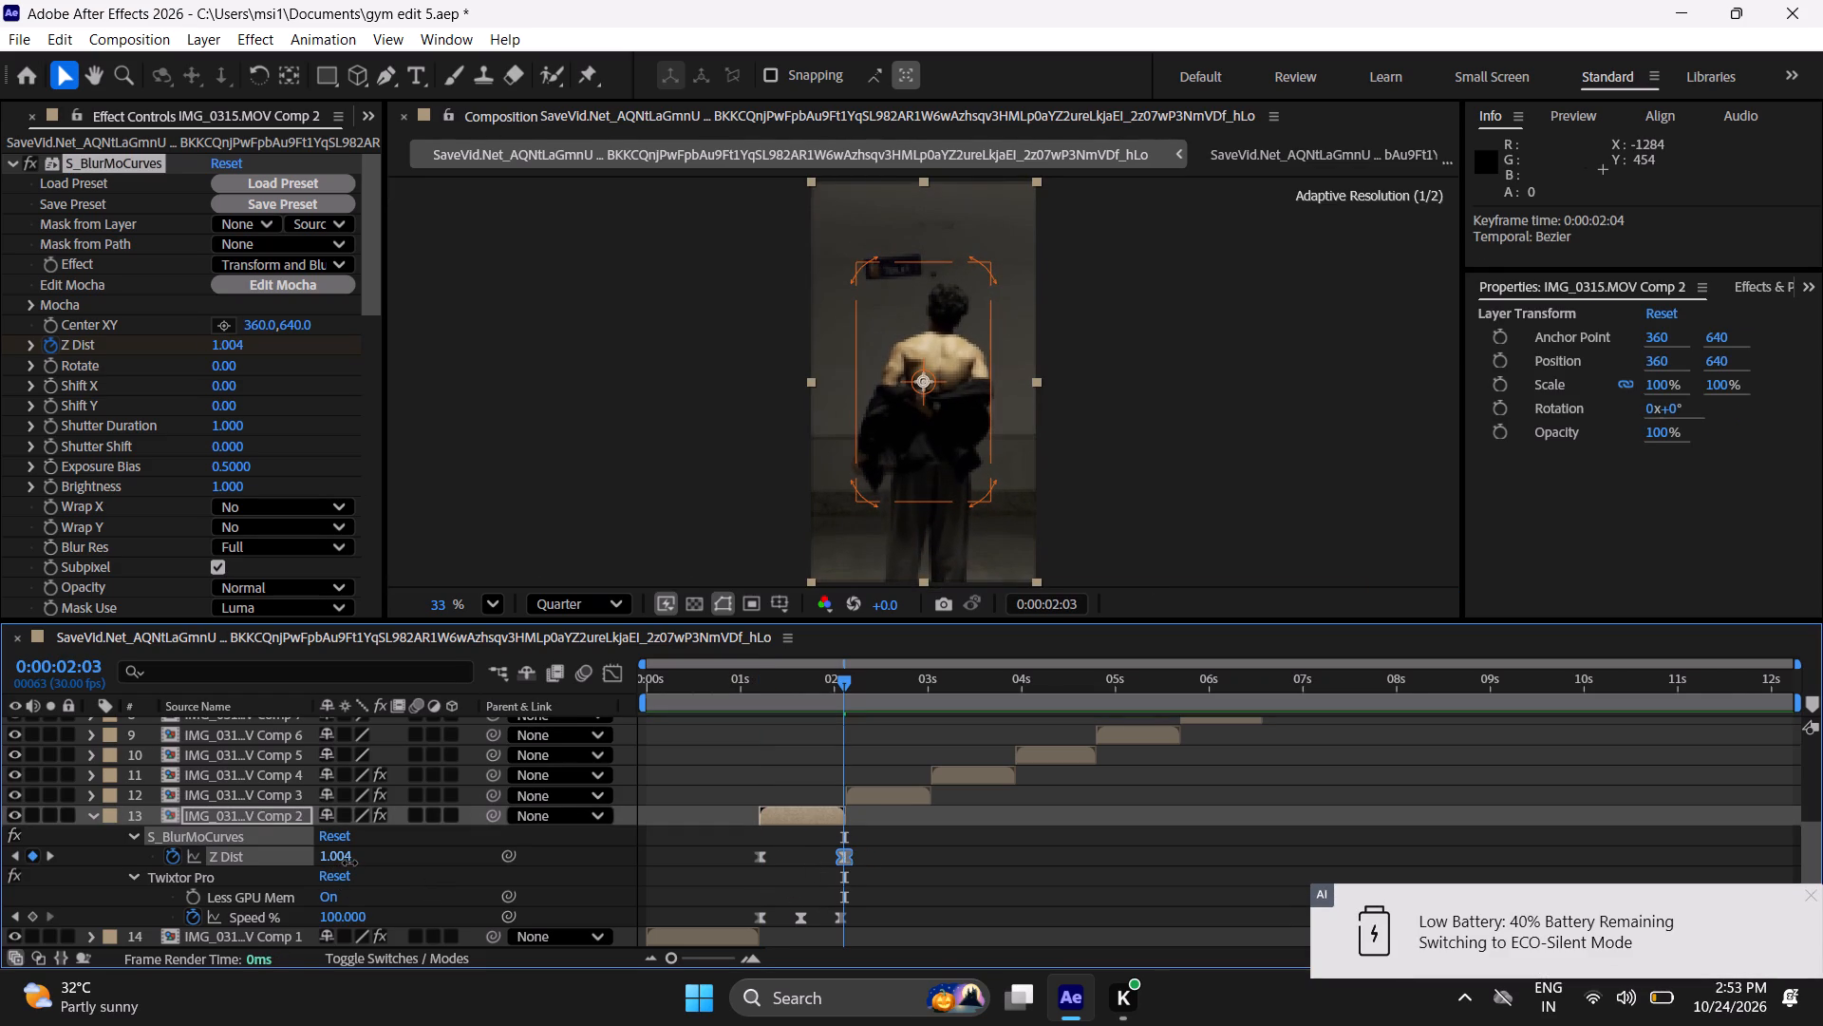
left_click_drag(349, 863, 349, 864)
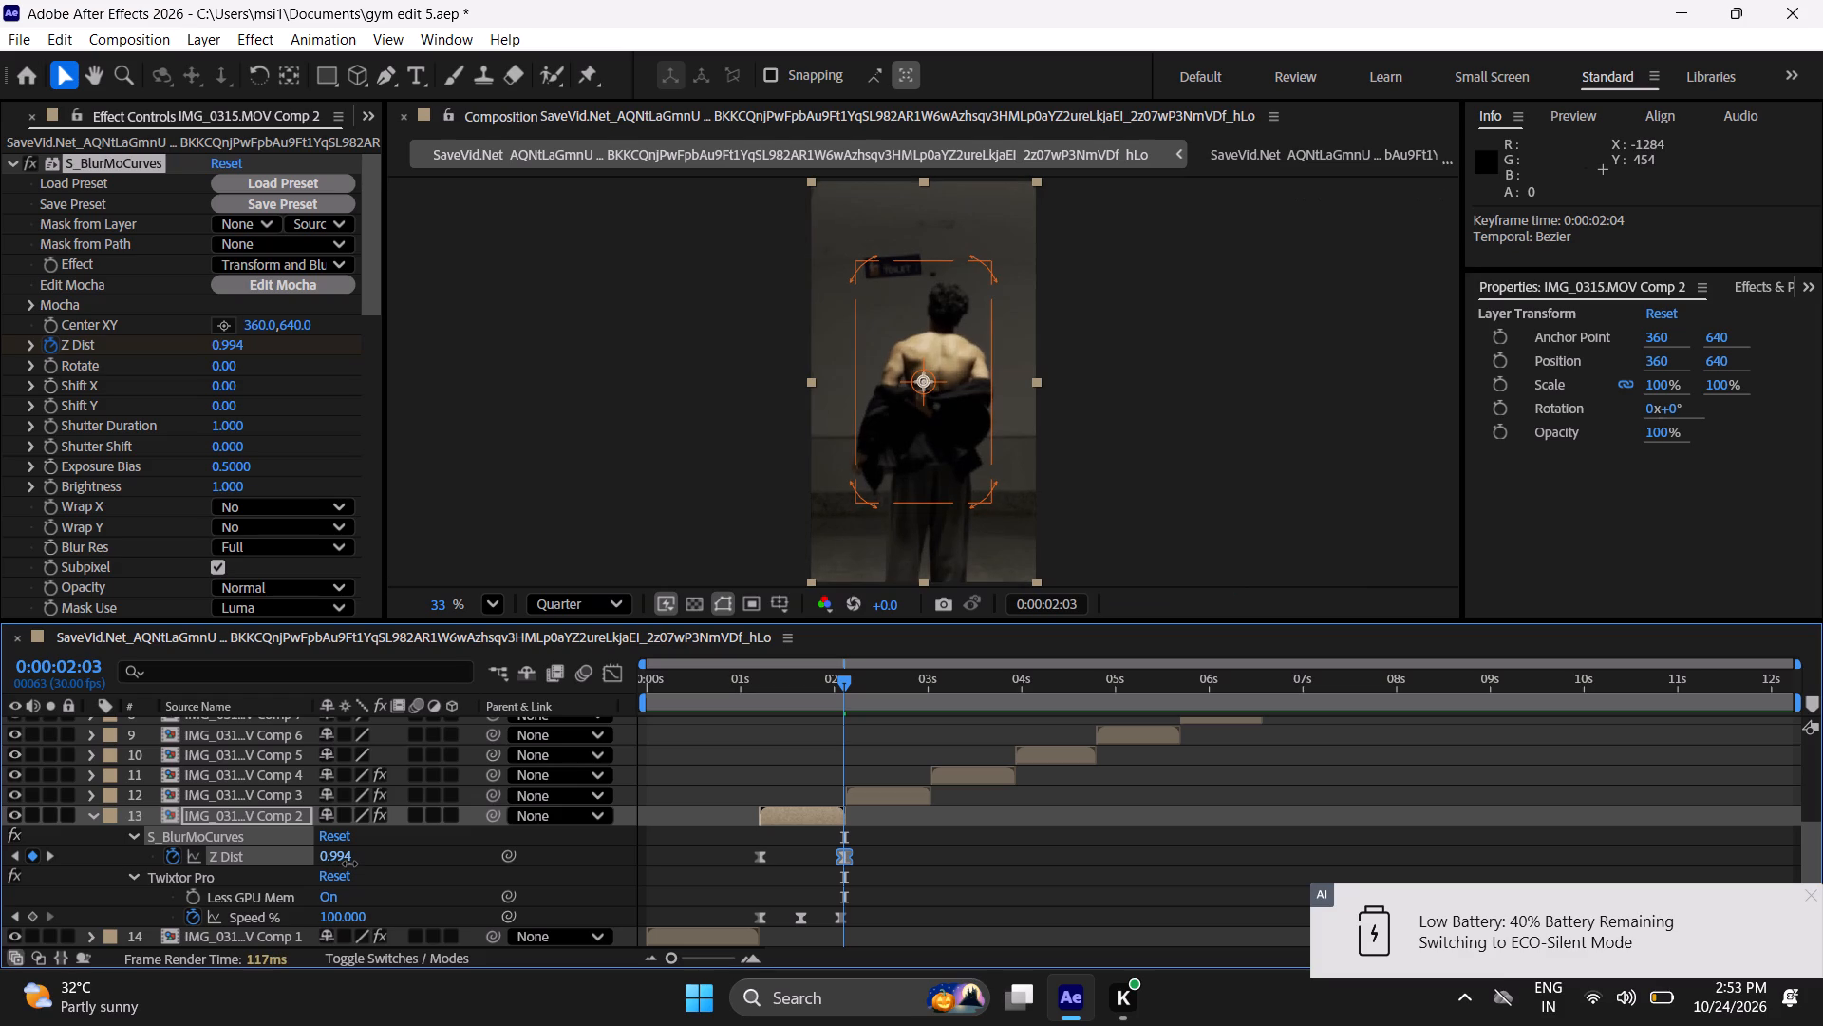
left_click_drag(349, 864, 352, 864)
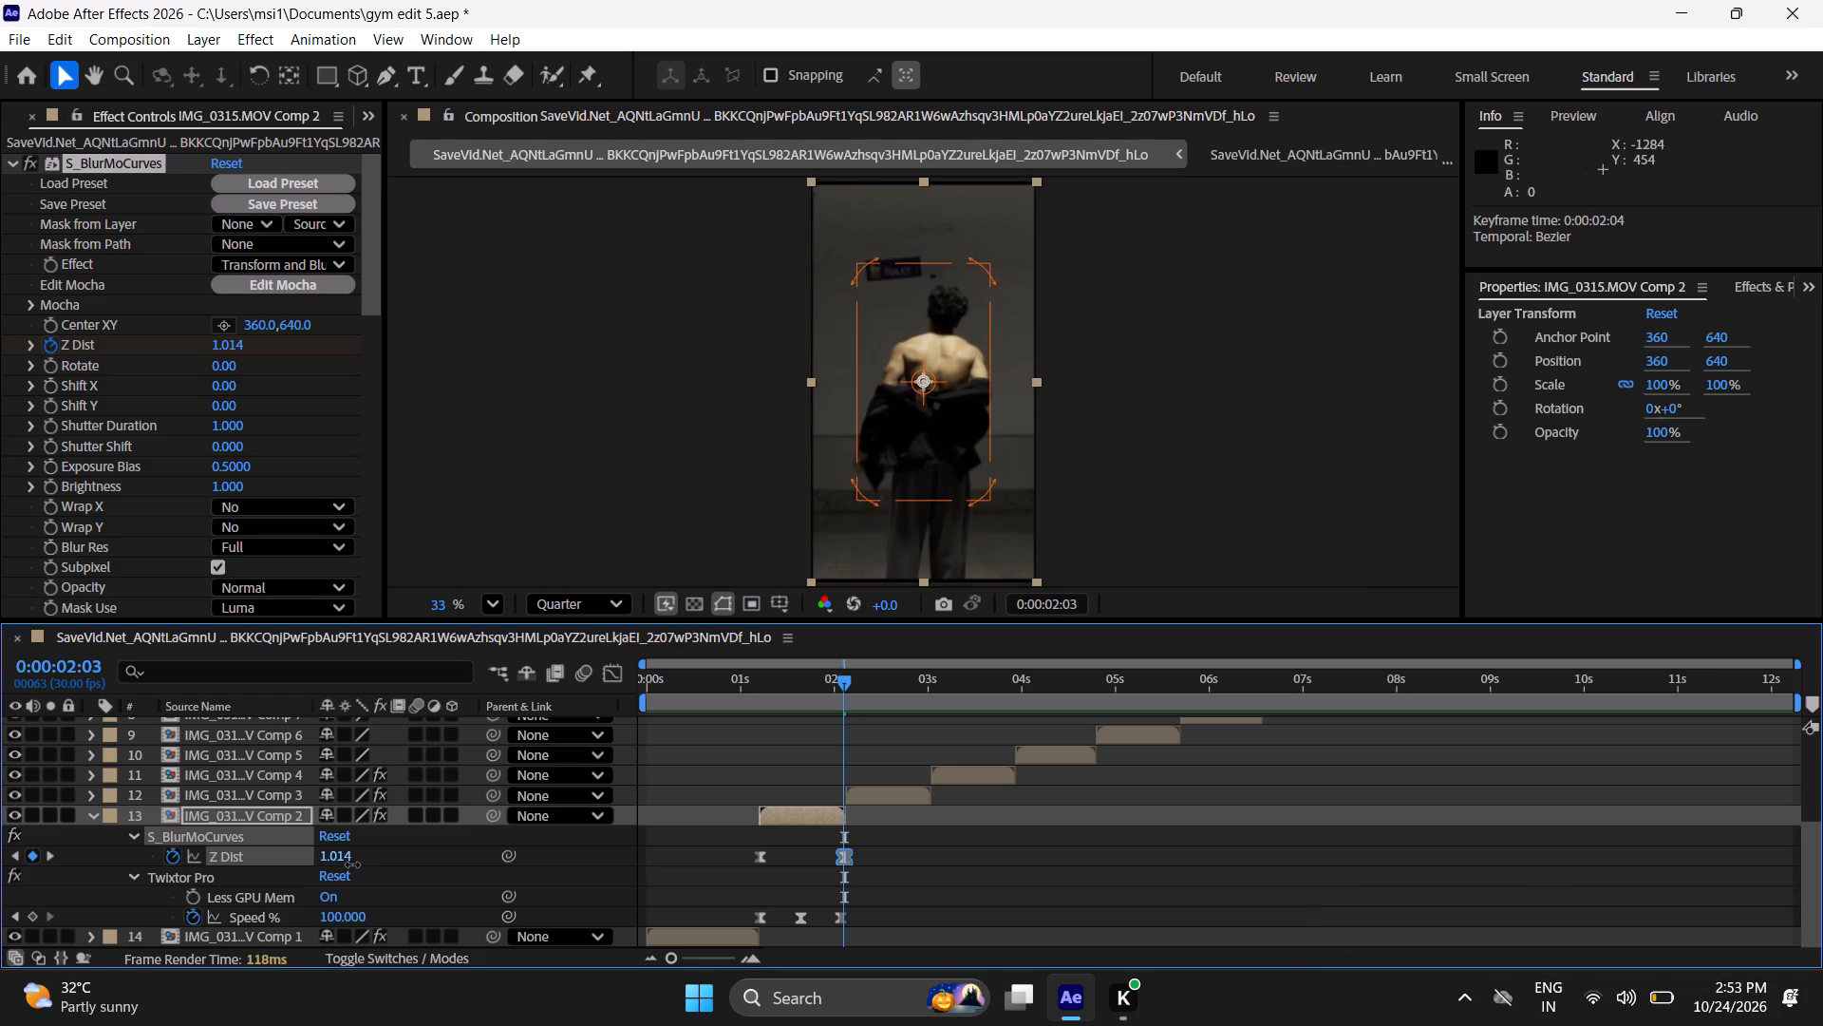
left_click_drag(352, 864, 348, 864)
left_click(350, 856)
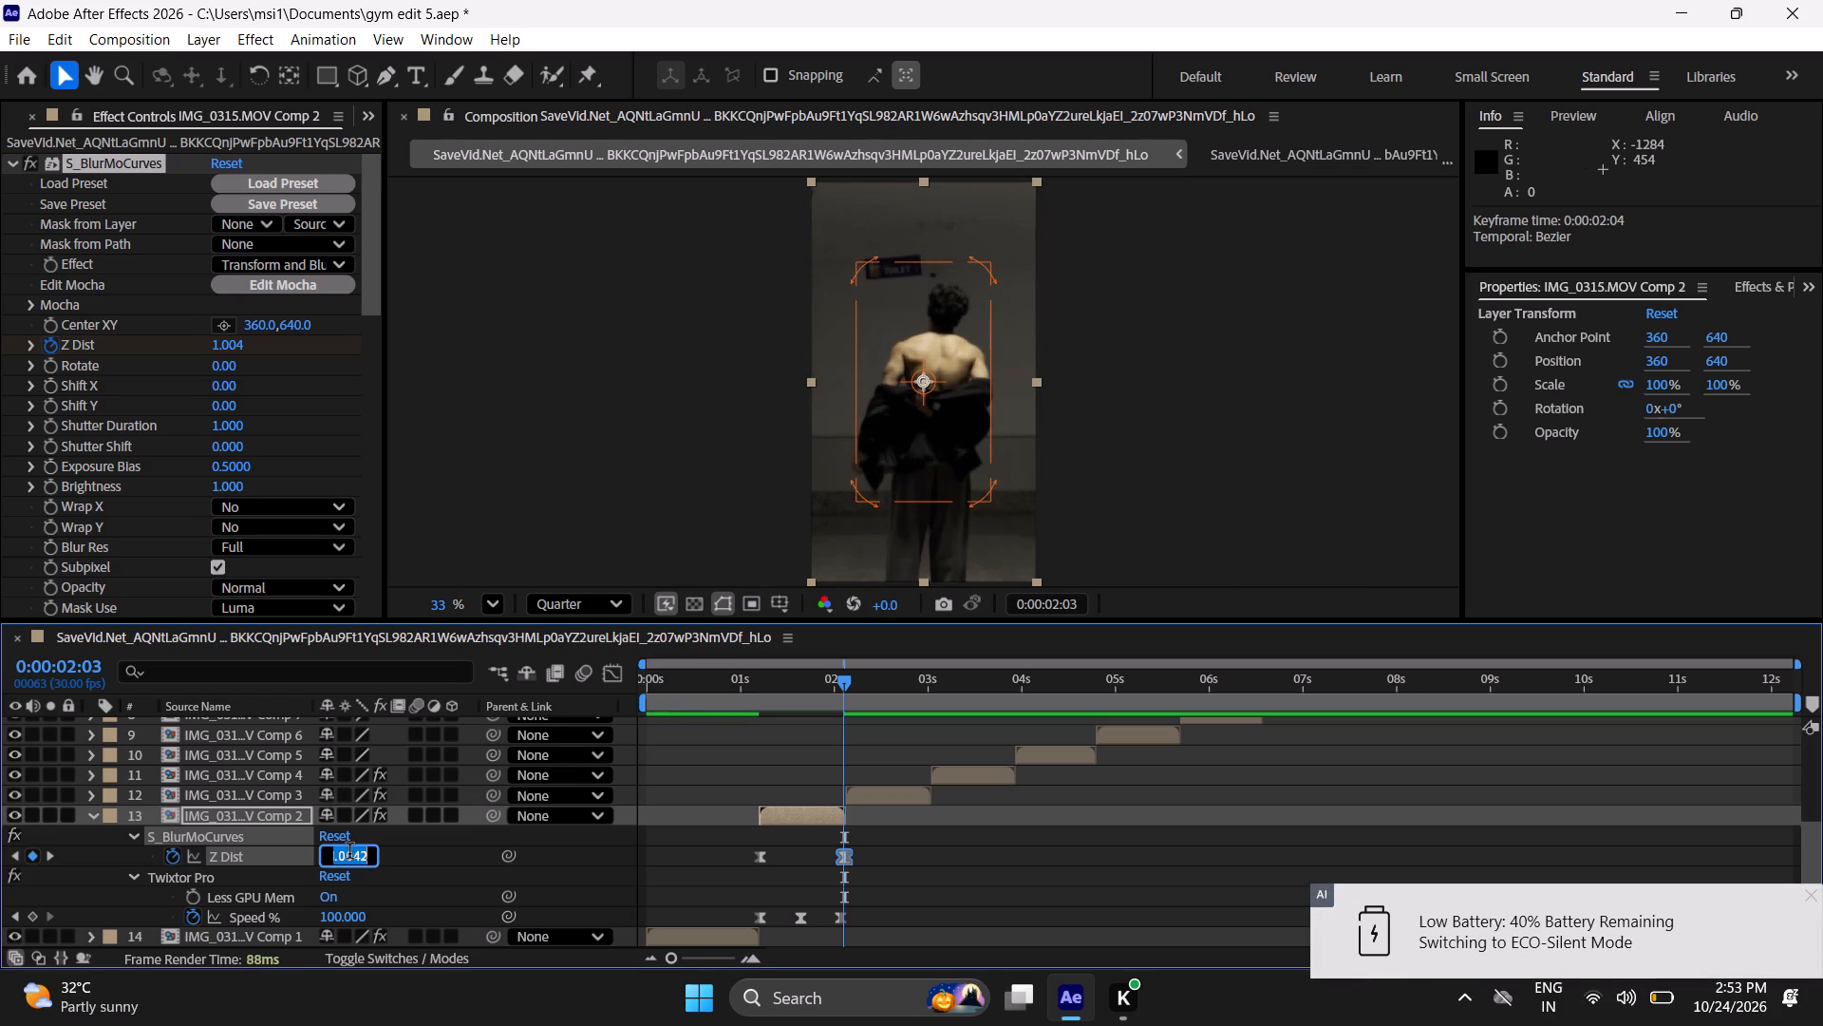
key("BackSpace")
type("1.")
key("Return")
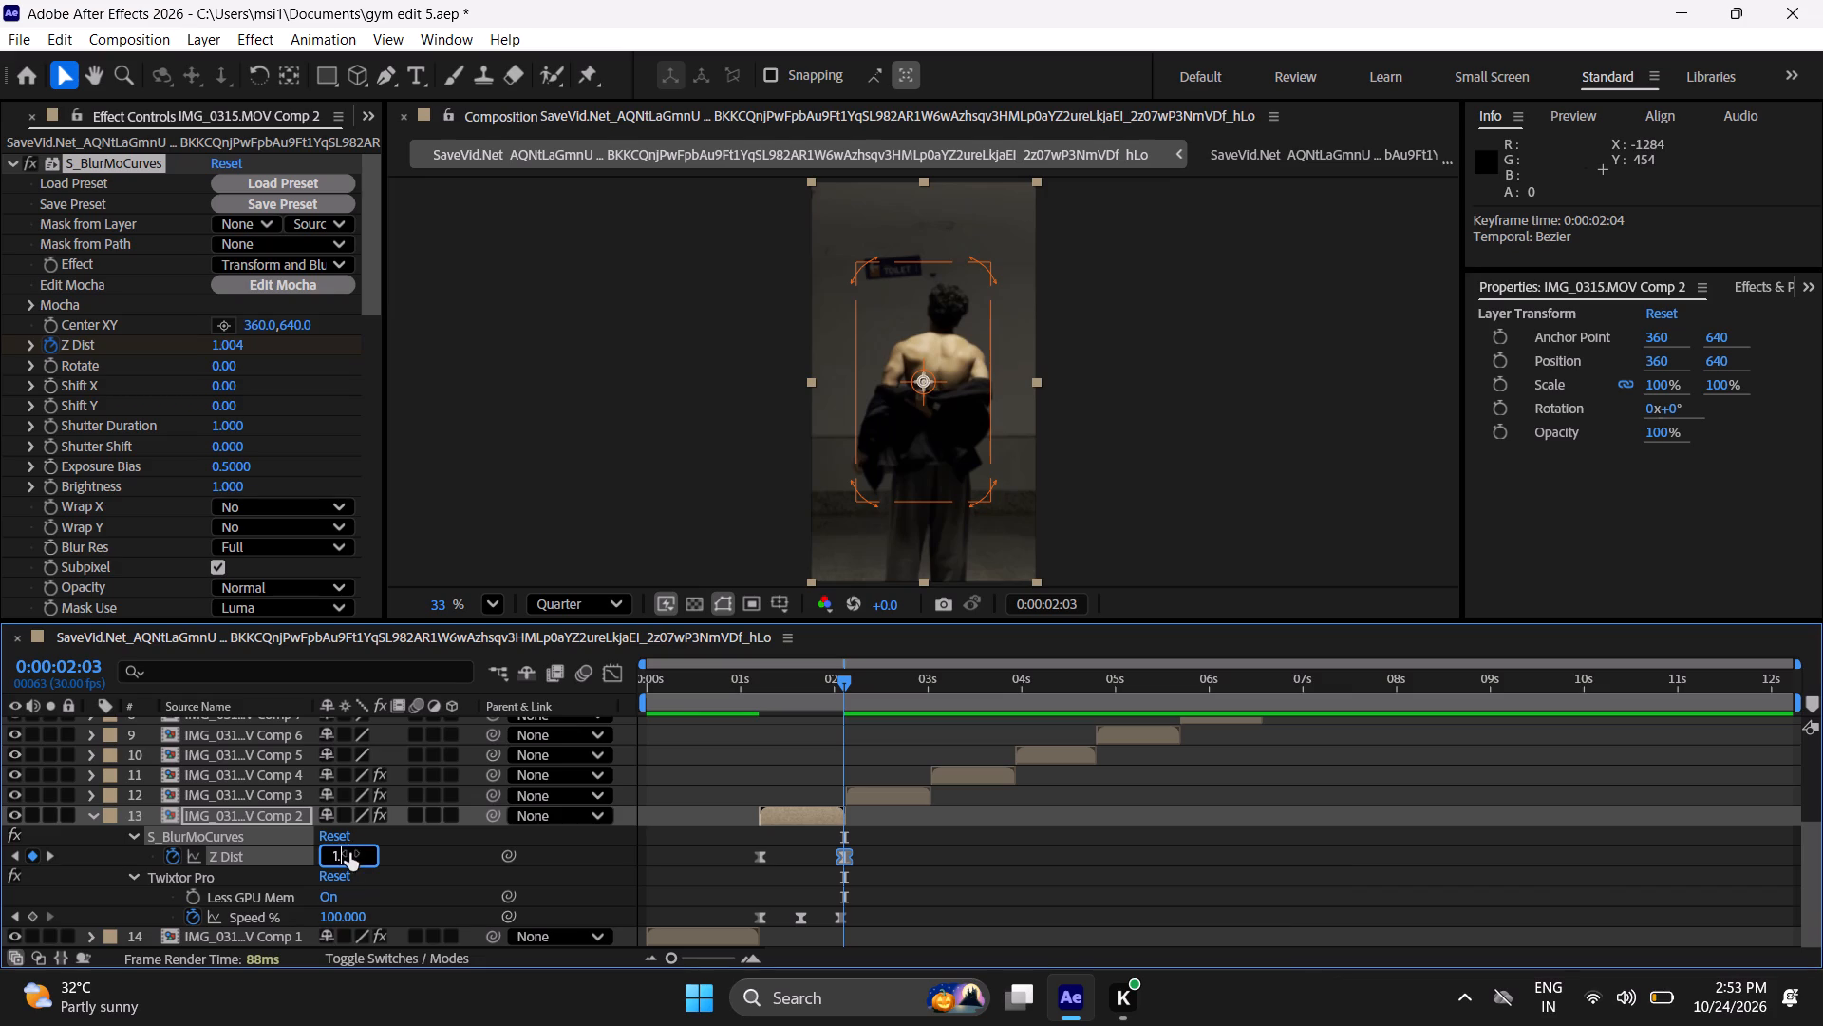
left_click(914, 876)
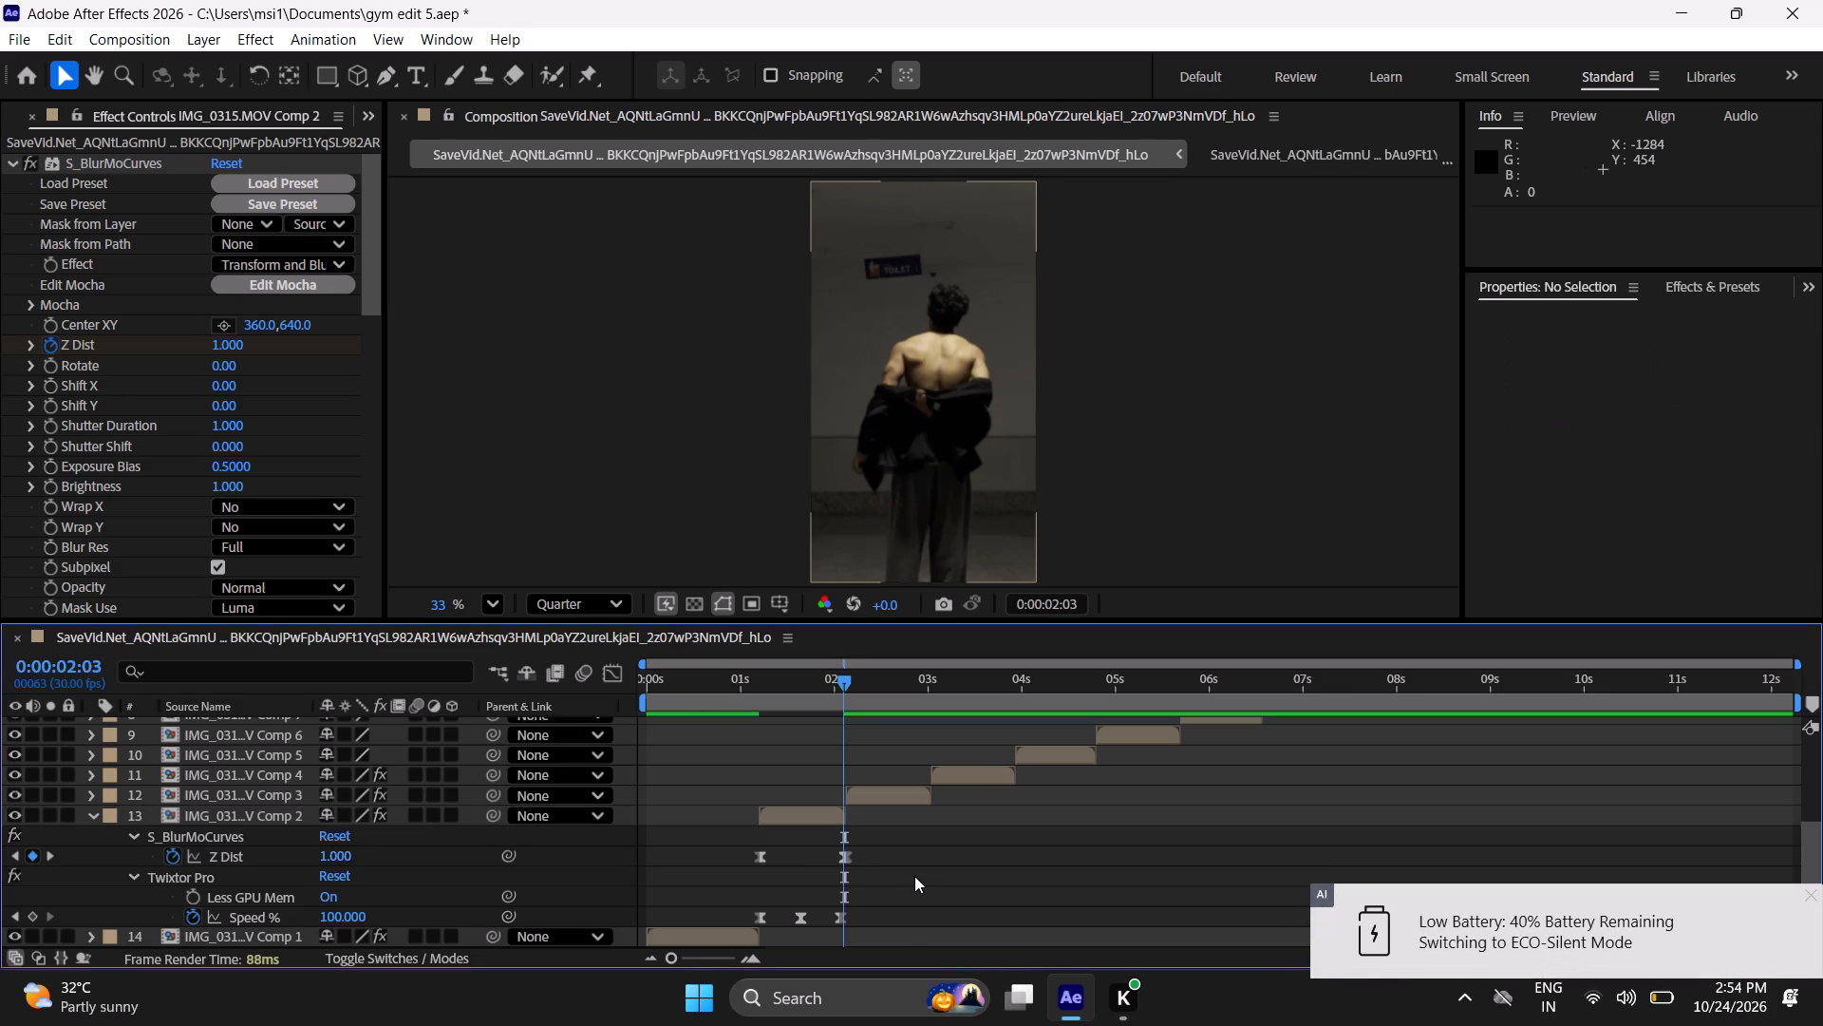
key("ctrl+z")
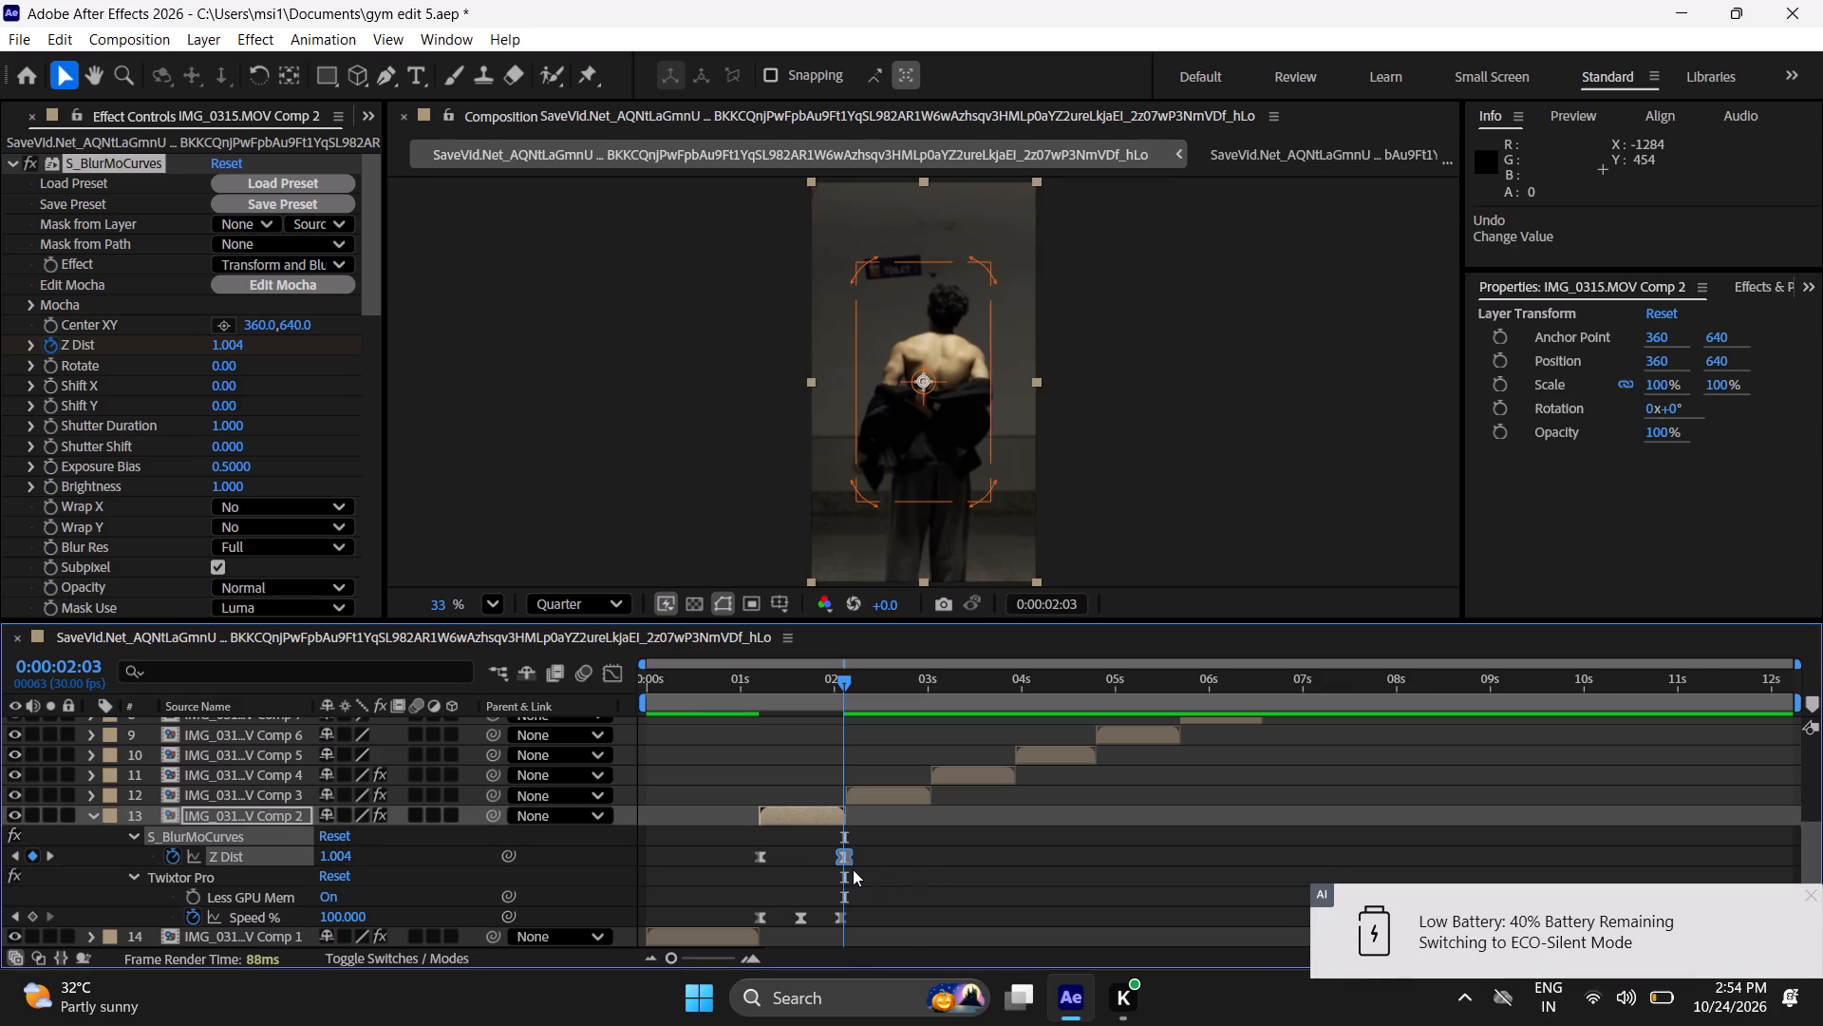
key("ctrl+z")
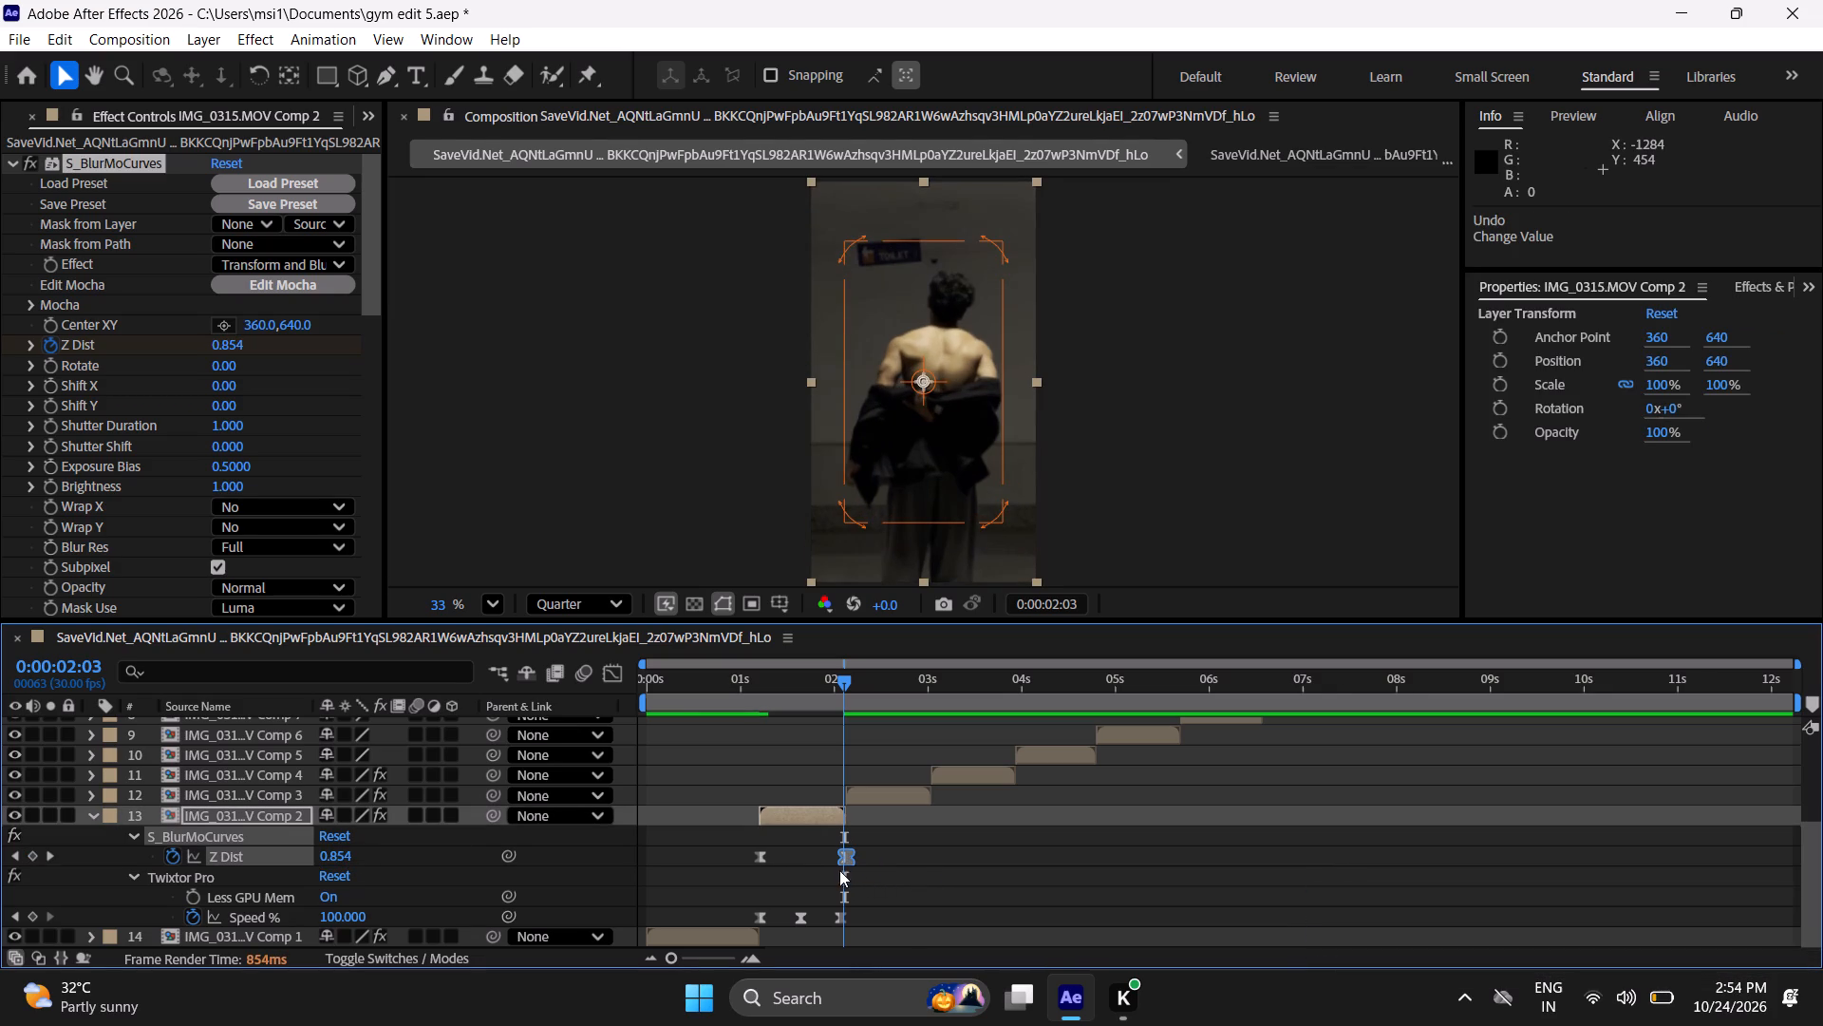
Move the second clip's last S_BlurMoCurves Z Dist keyframe from 0:00:02:04 to 0:00:02:03.
double_click(752, 957)
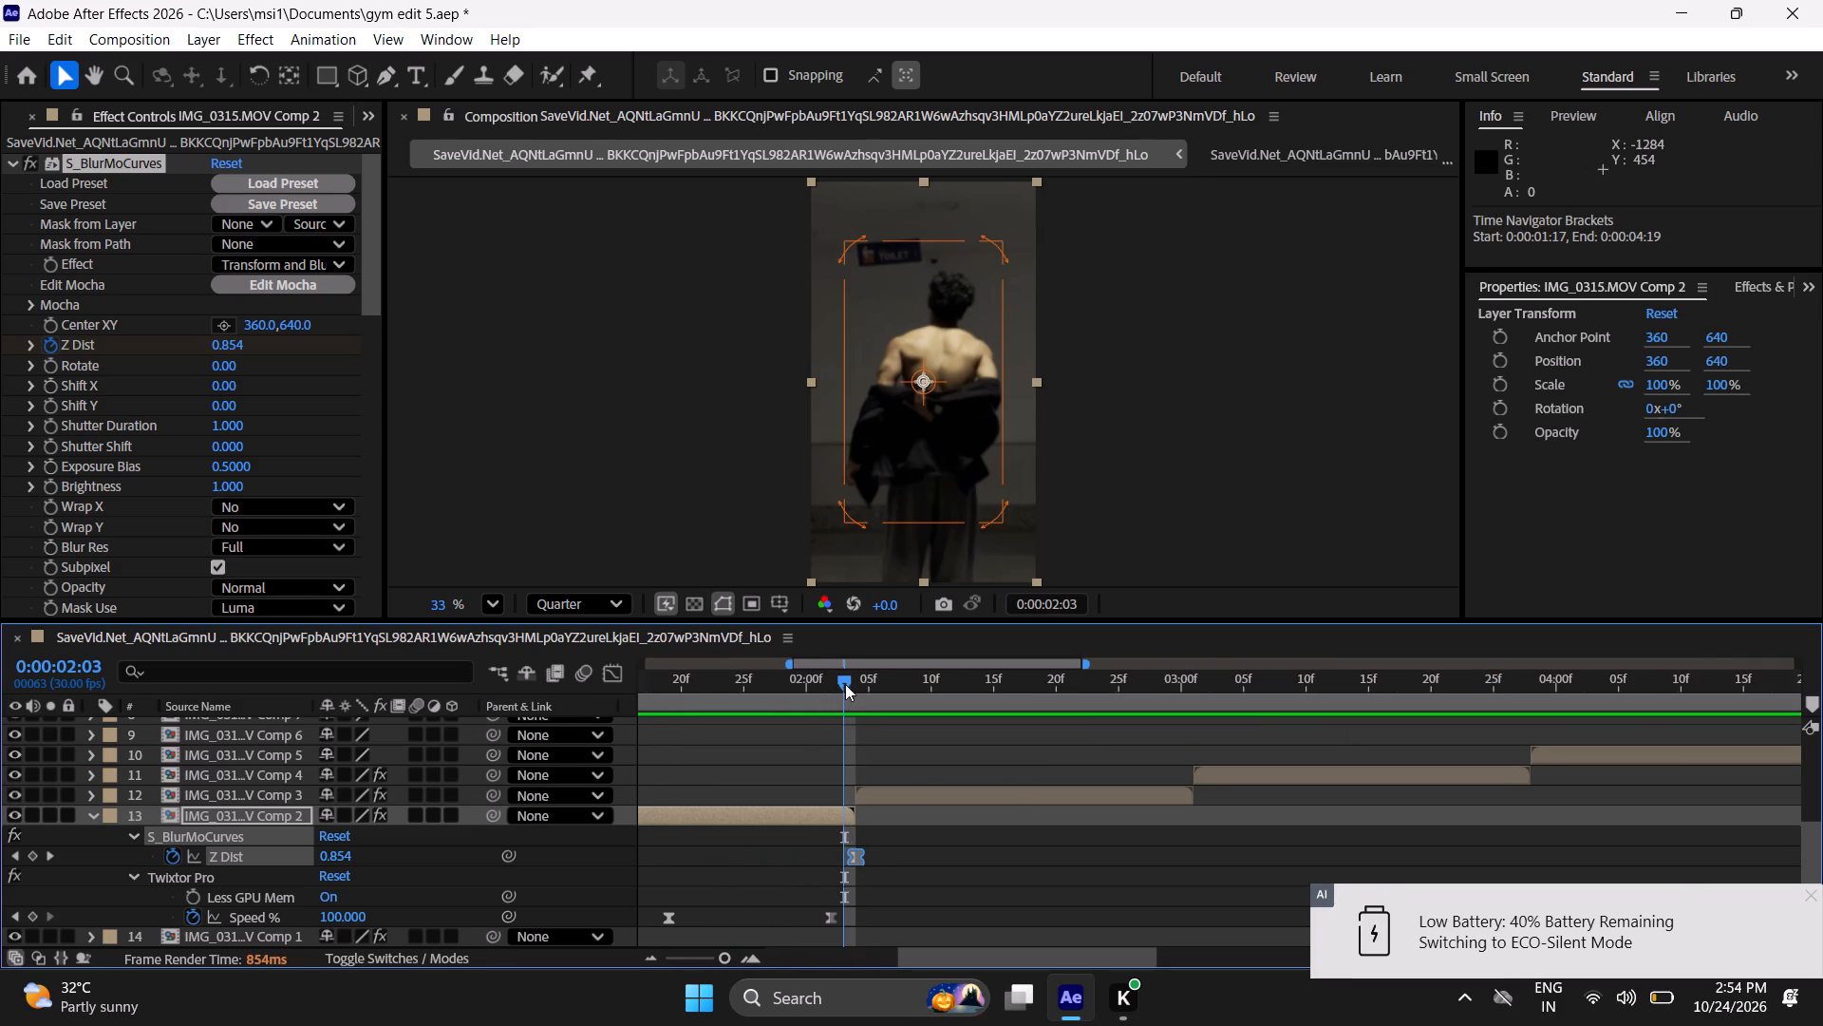
left_click_drag(846, 683, 855, 689)
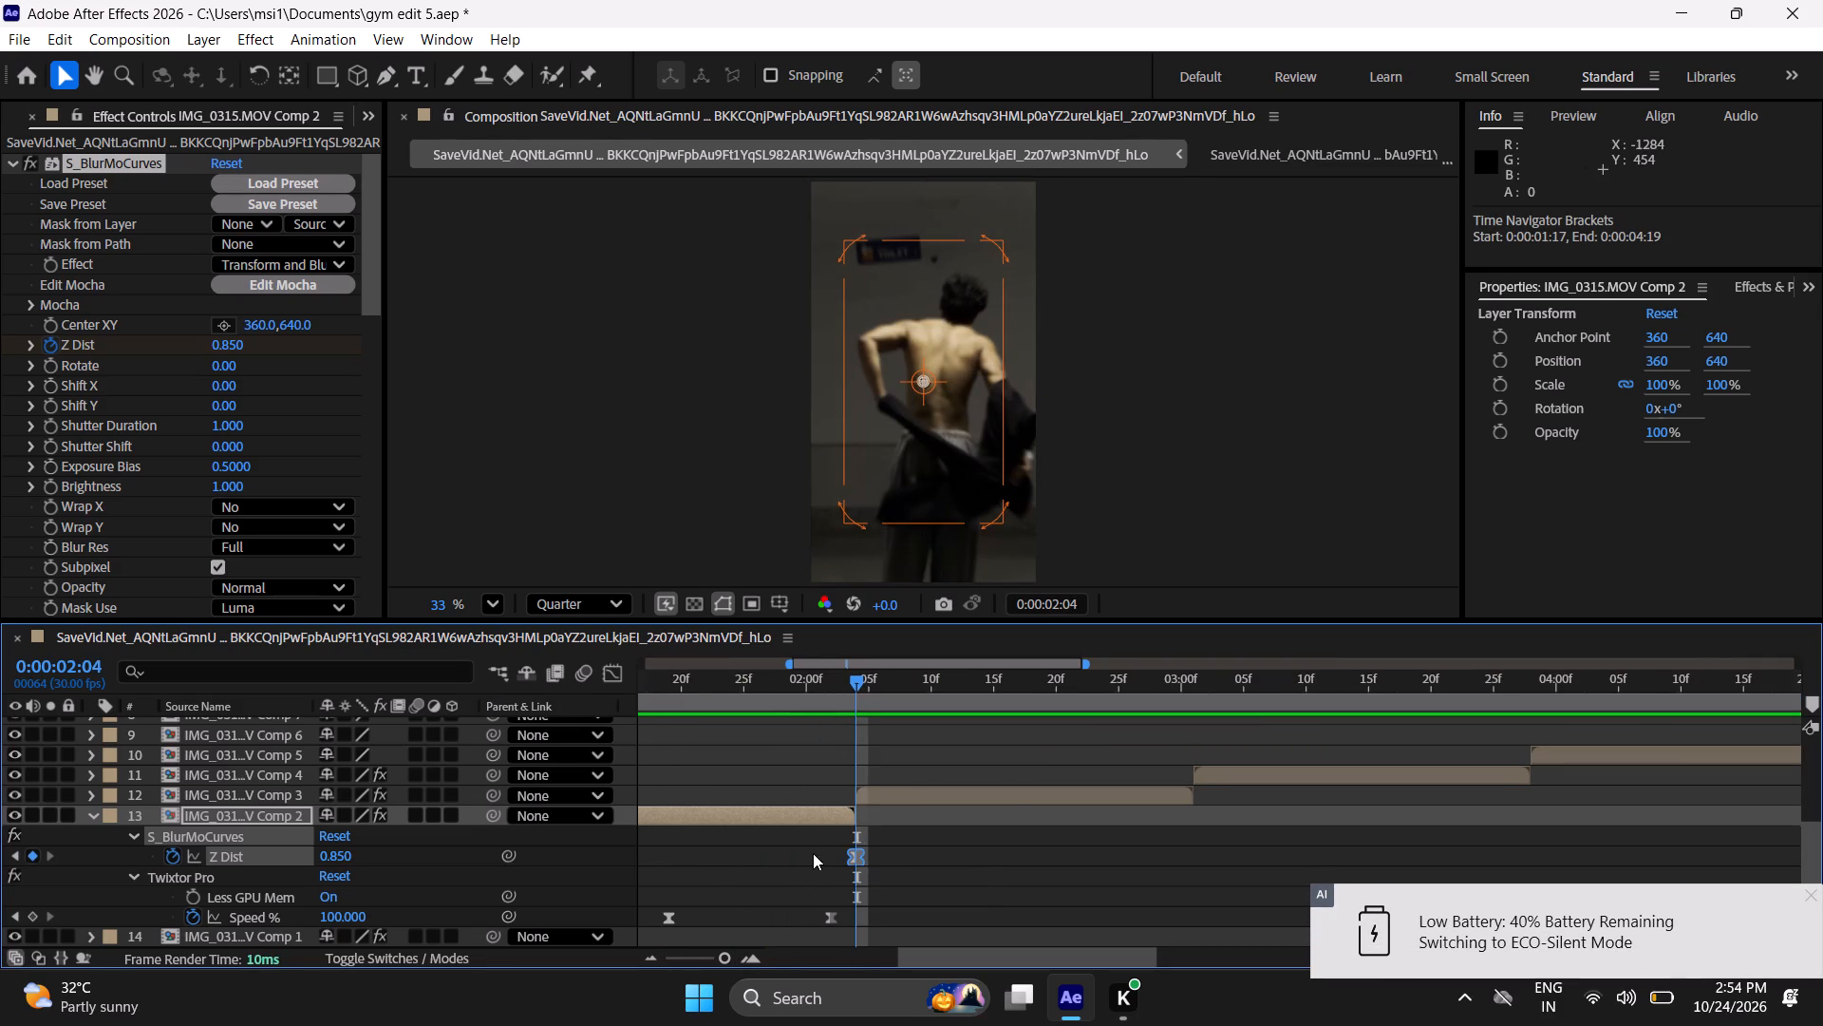
left_click(235, 861)
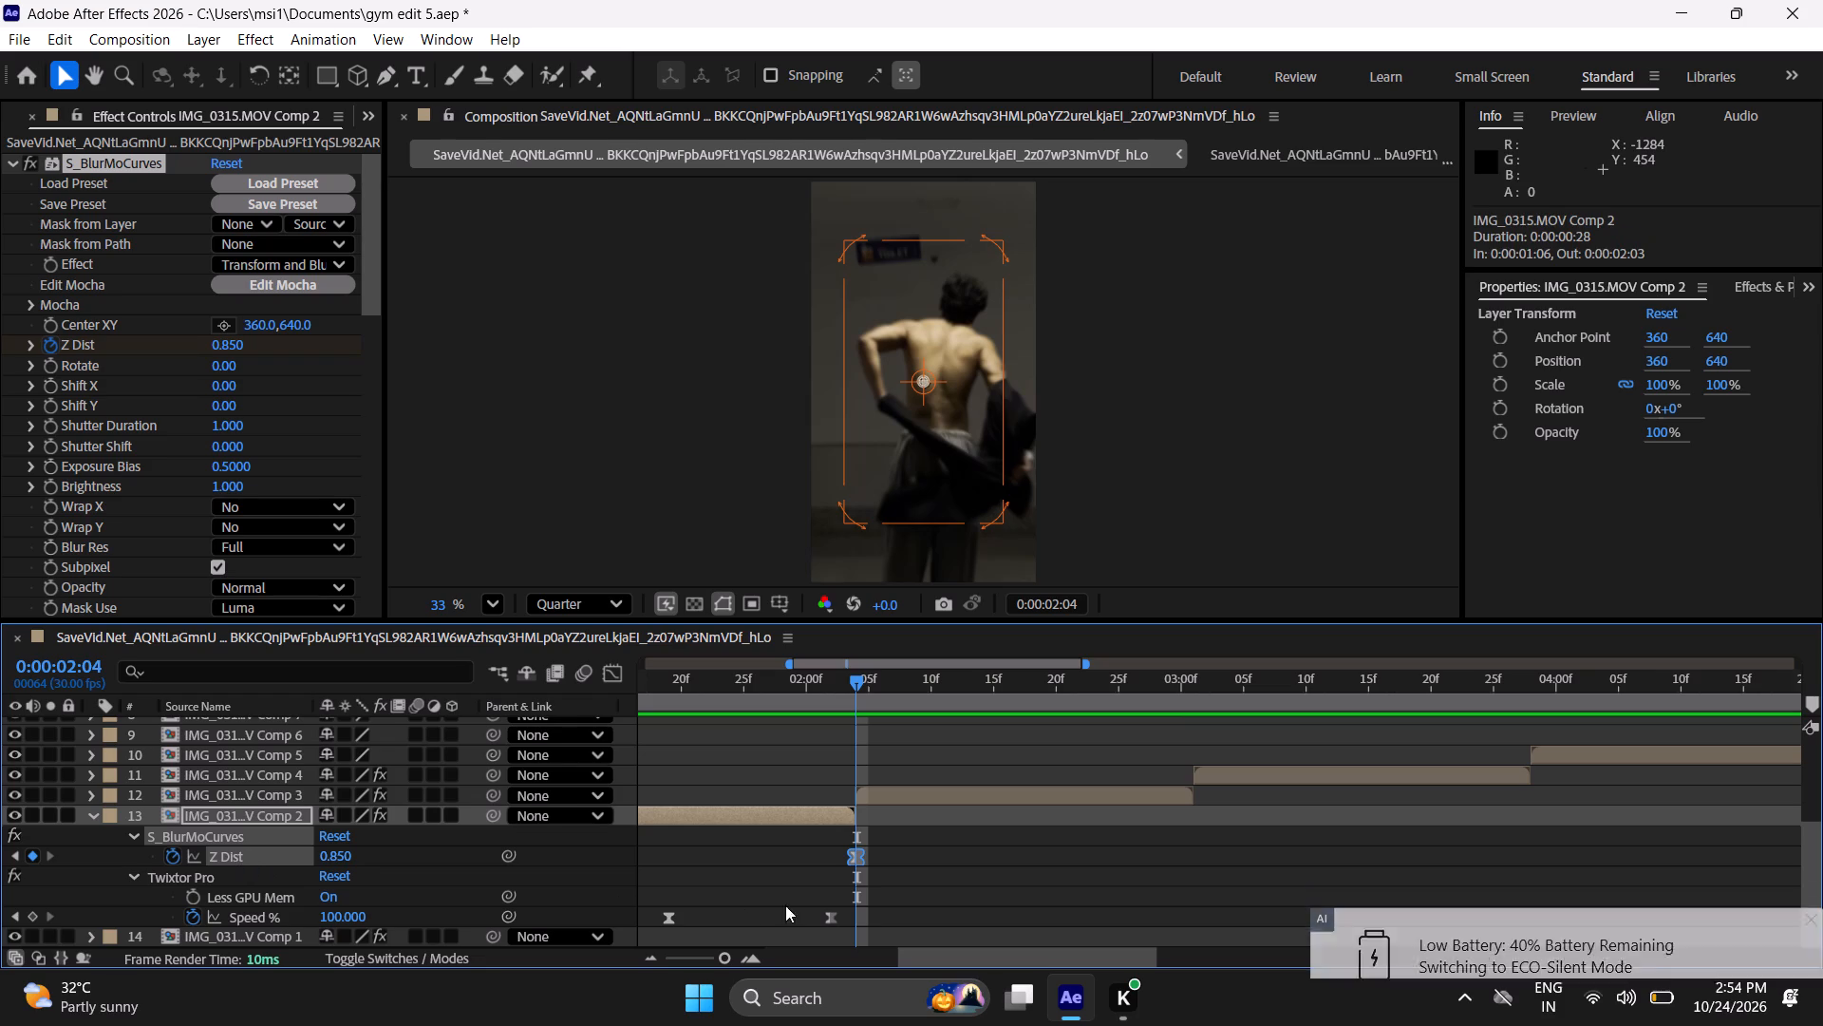
left_click_drag(852, 857, 843, 858, "alt")
left_click(889, 855)
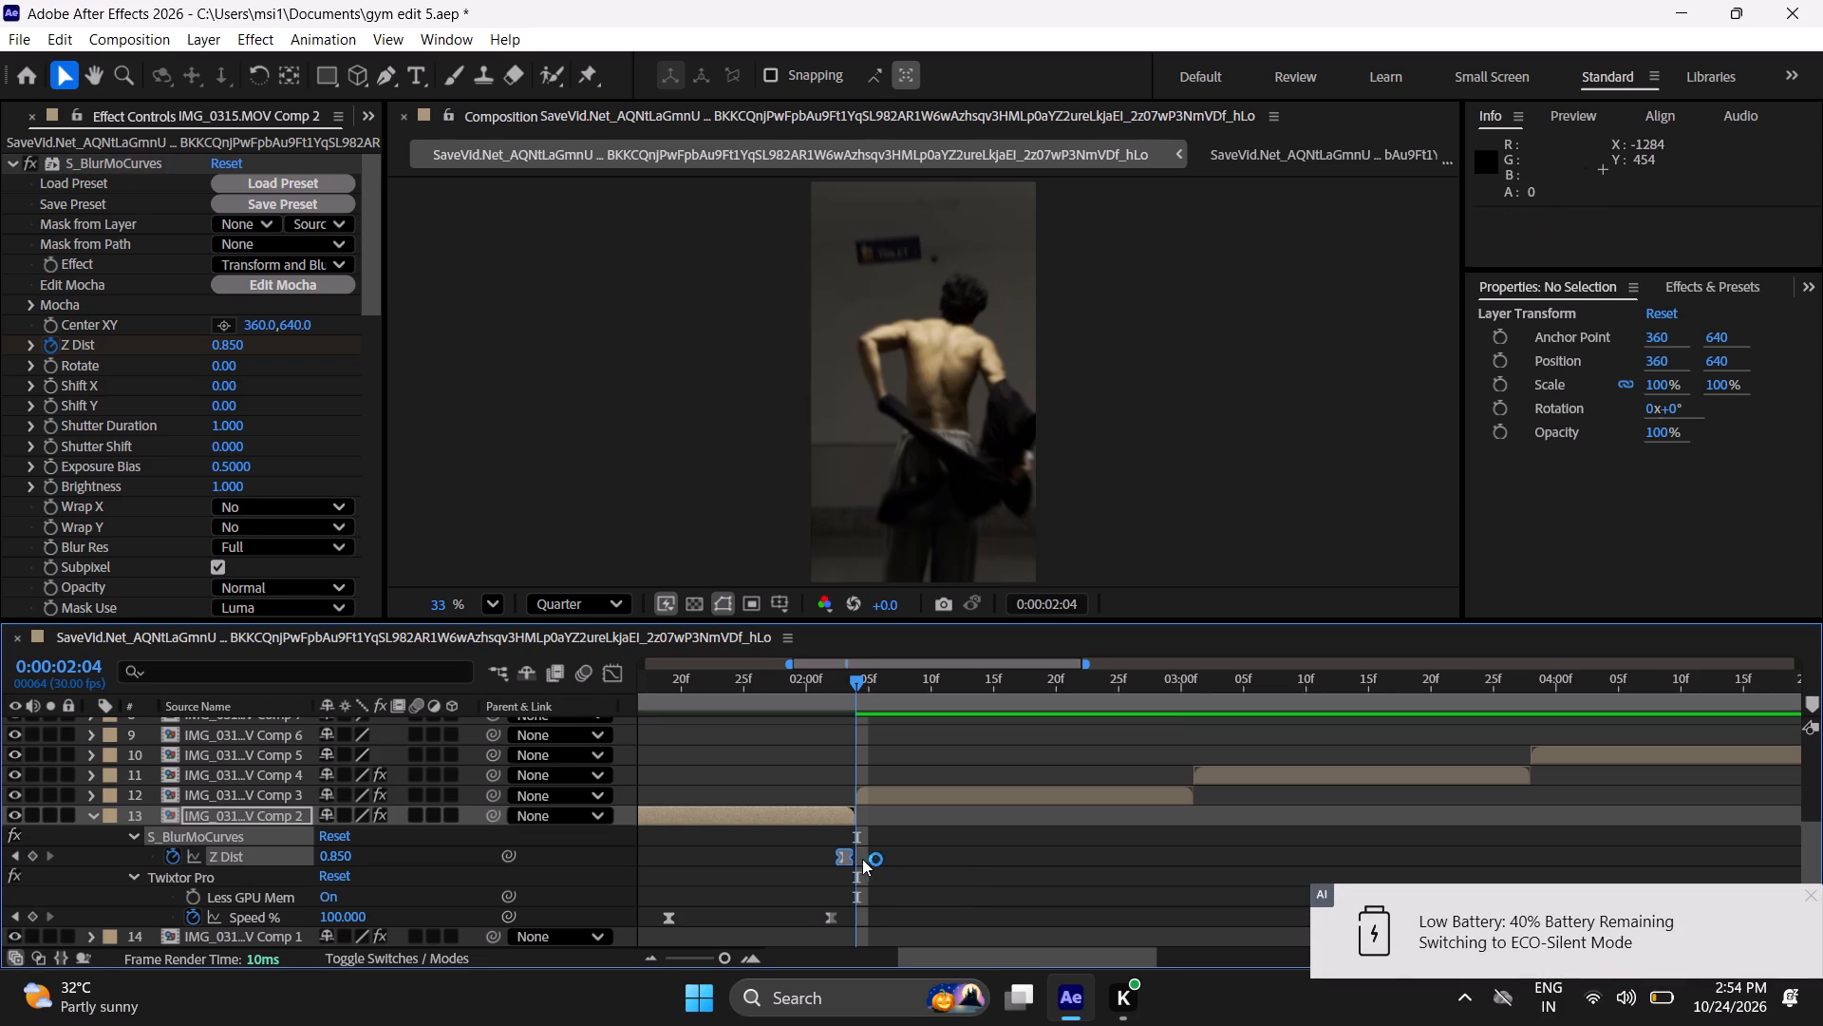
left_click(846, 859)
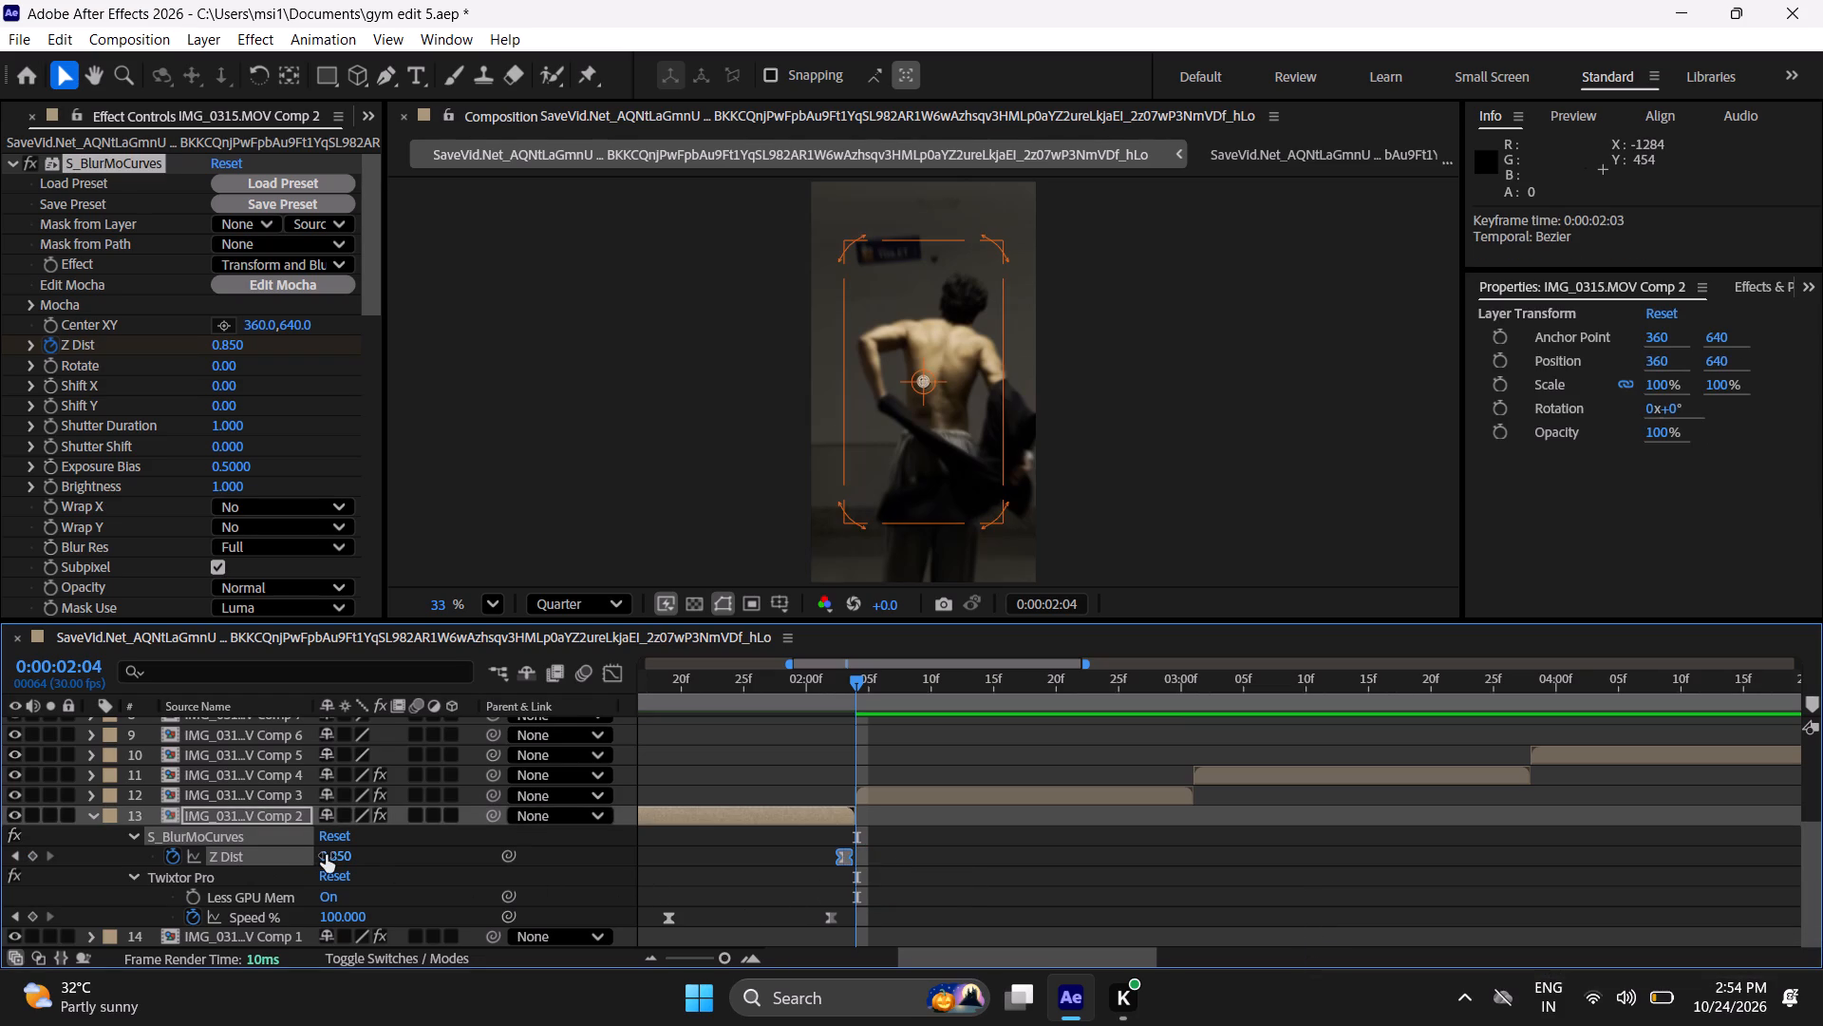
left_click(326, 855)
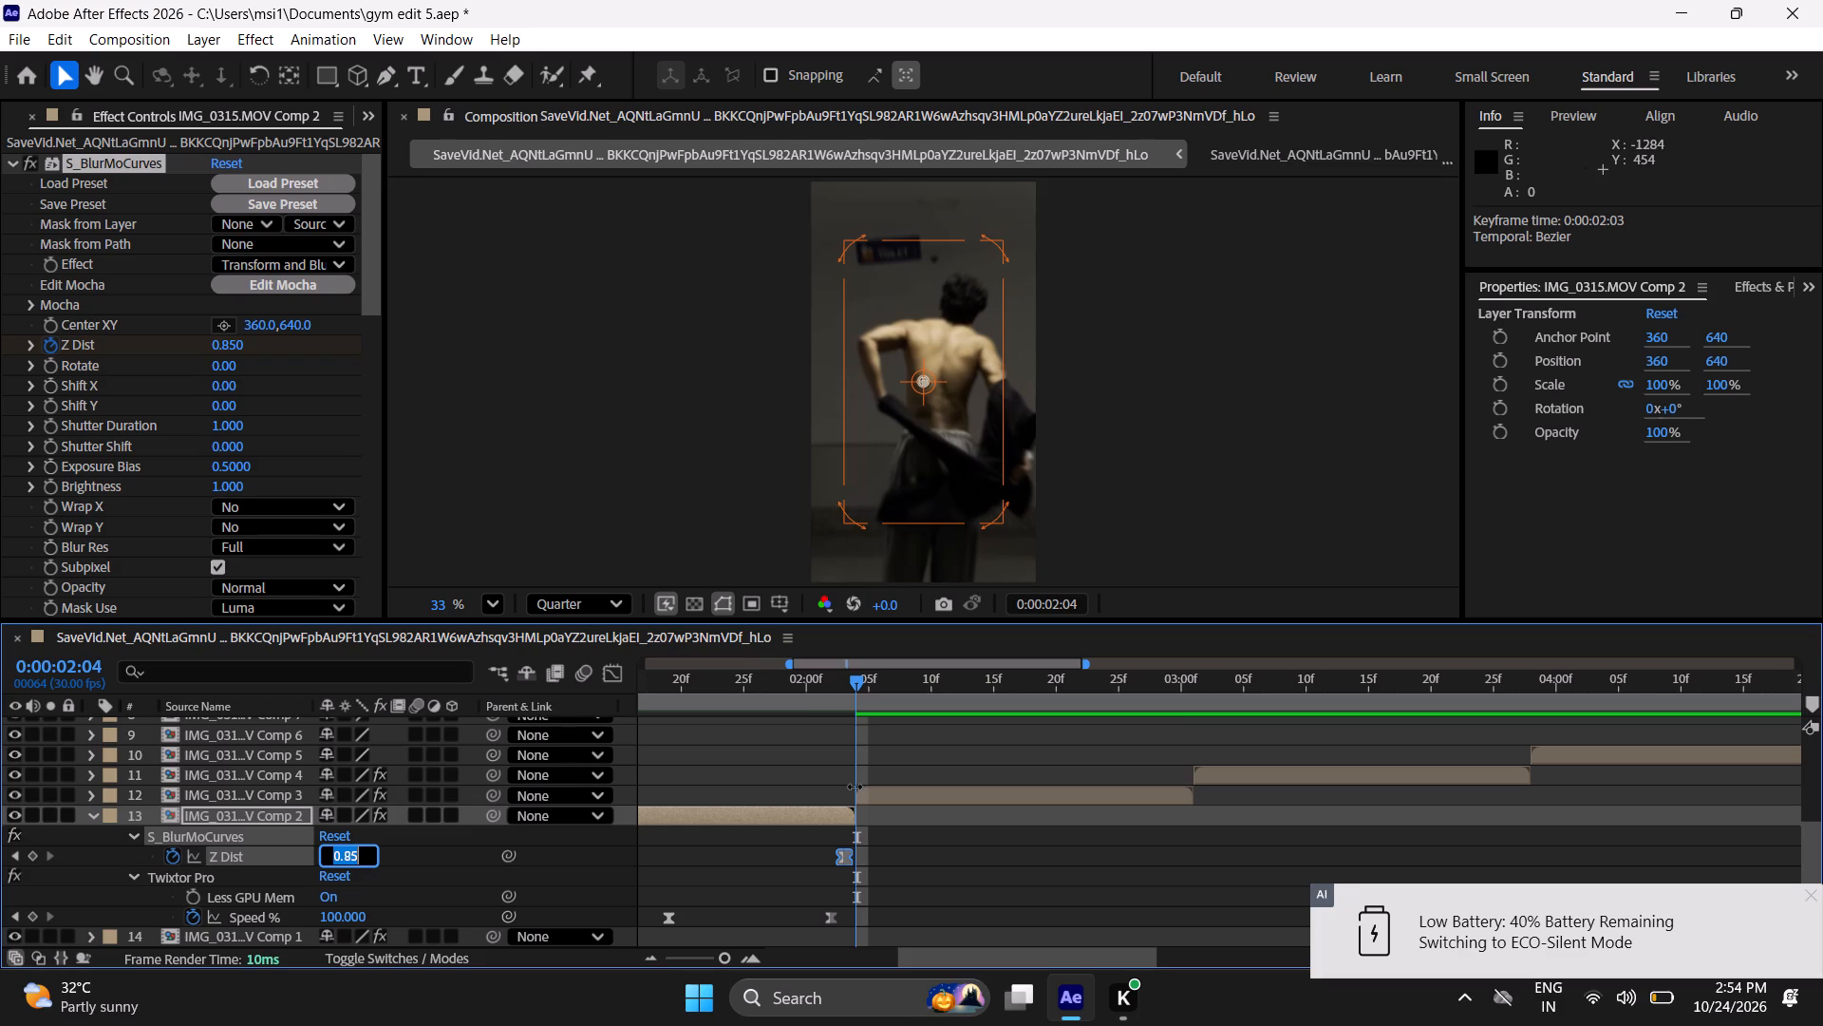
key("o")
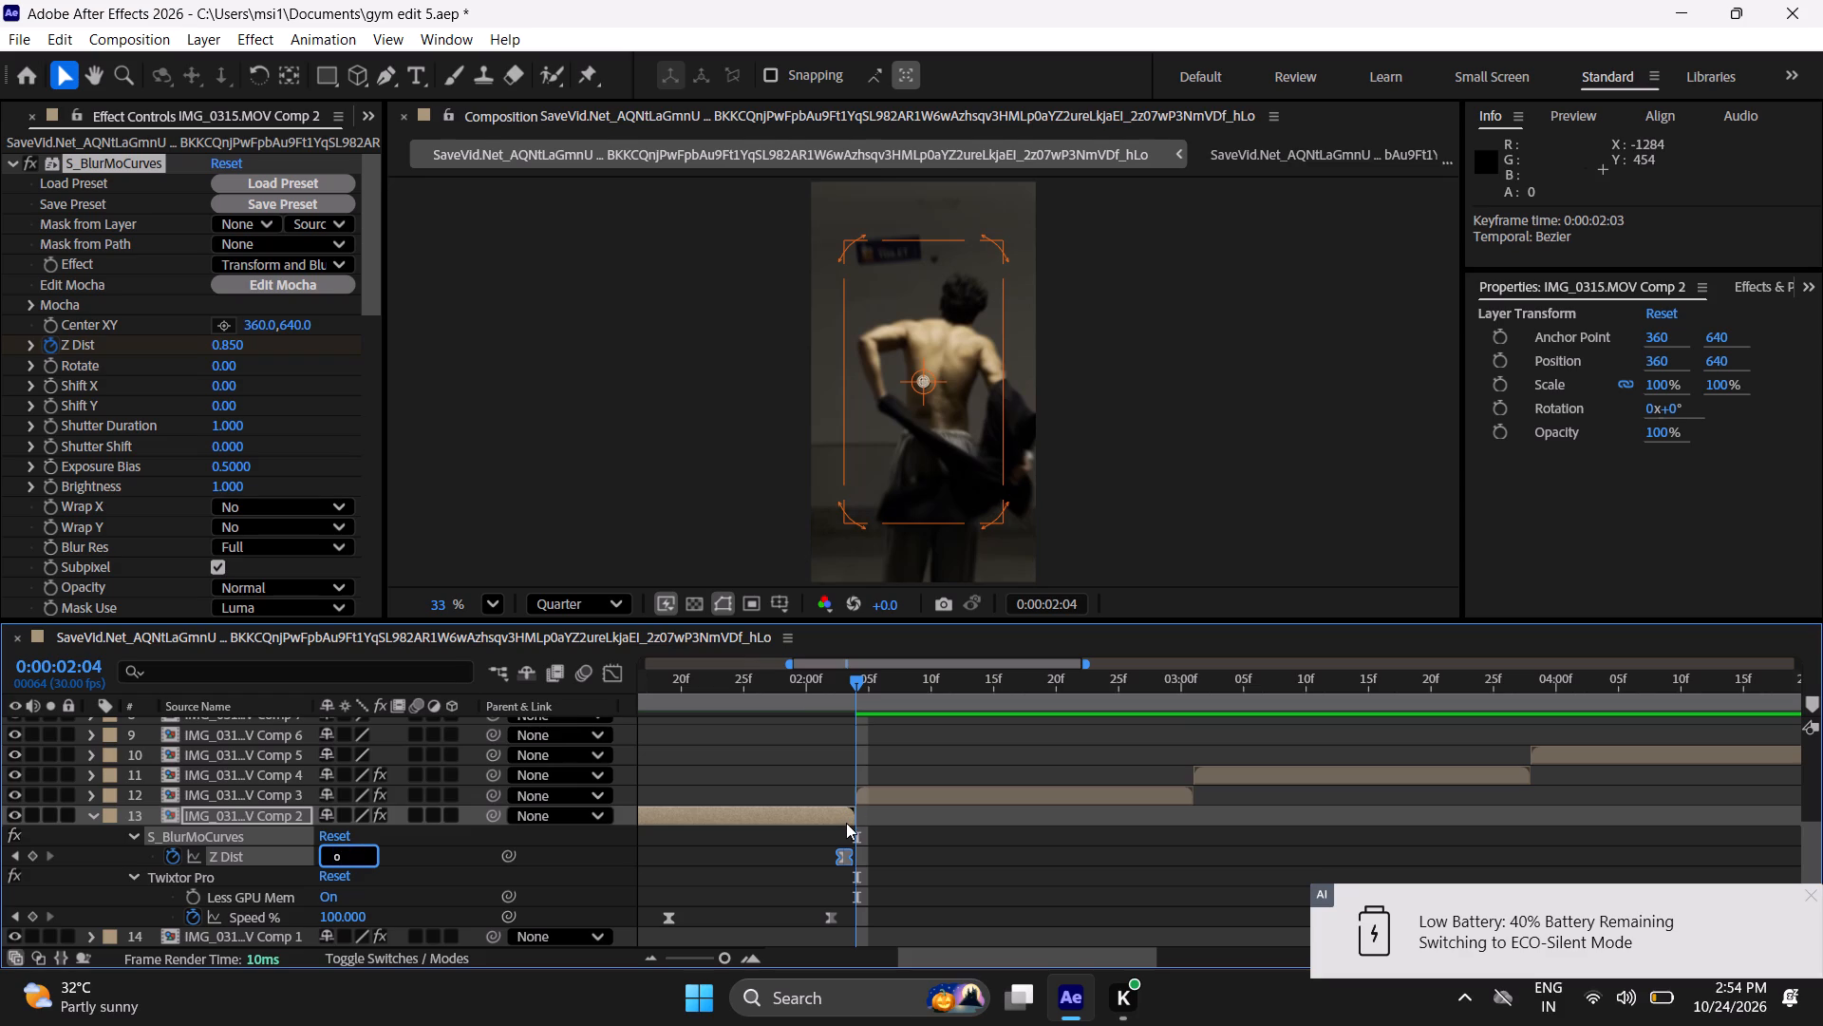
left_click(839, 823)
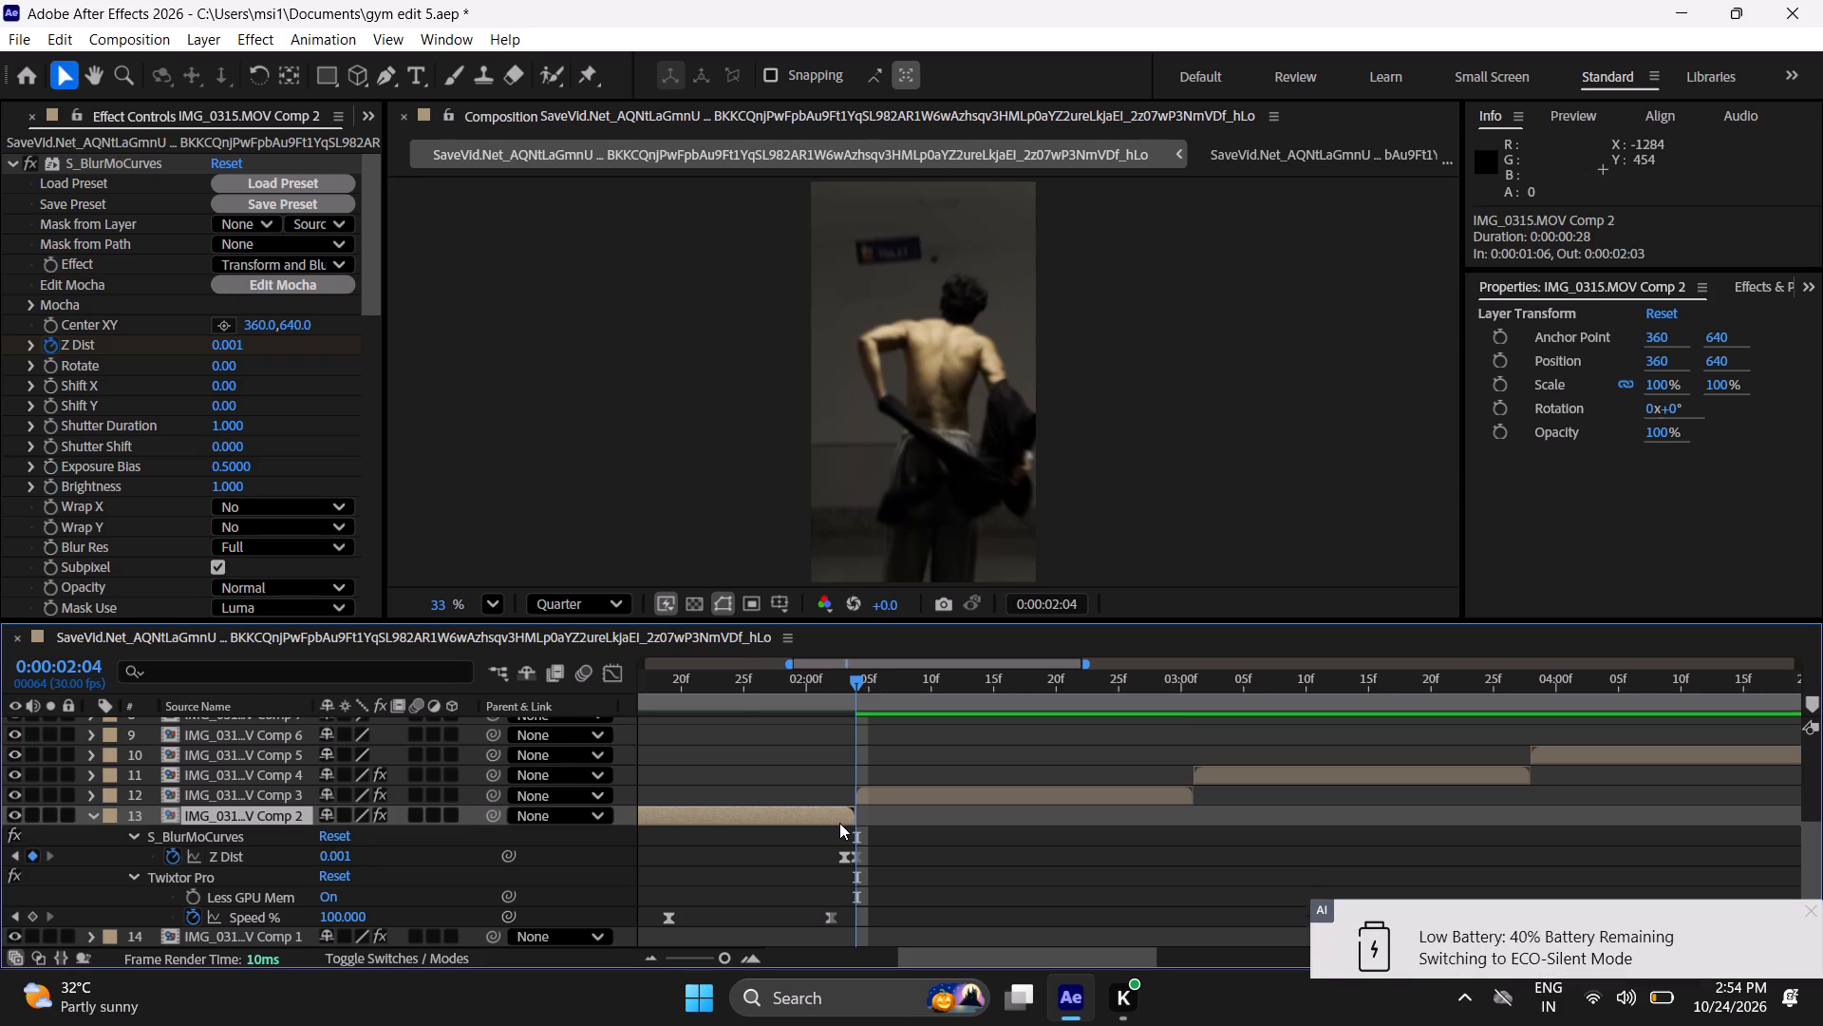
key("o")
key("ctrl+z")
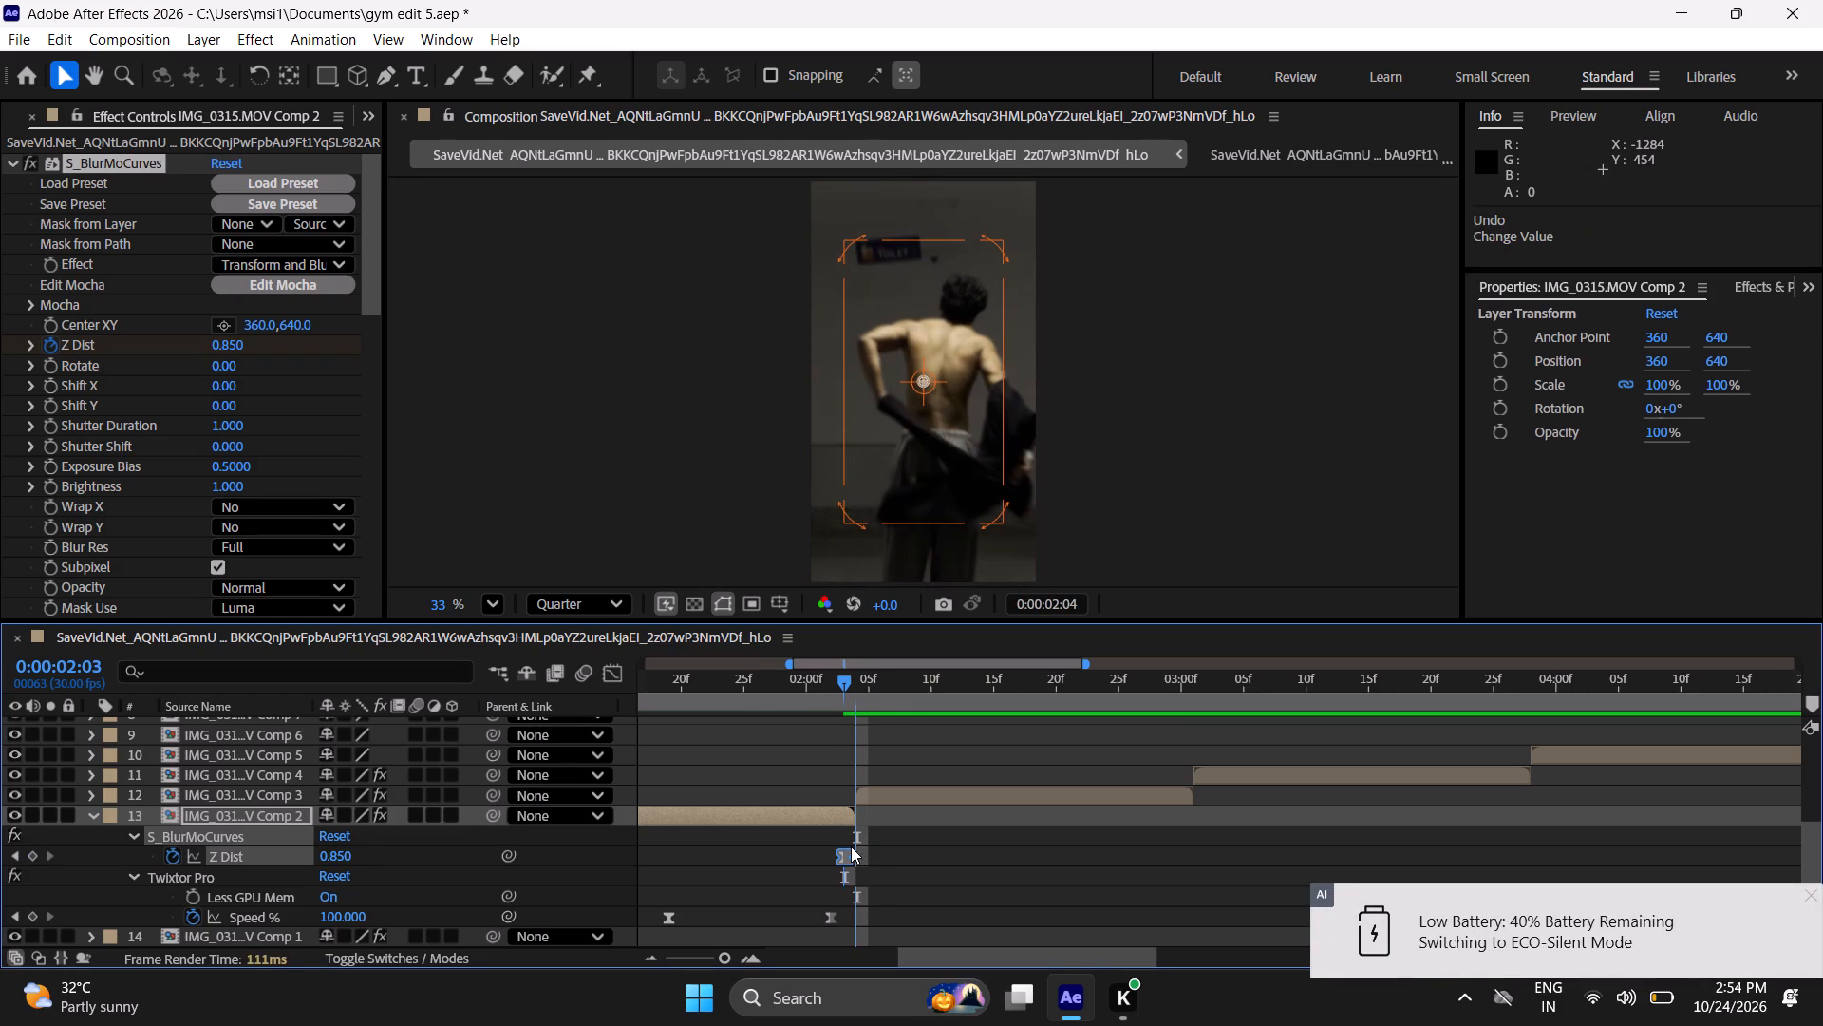
Set the second clip's S_BlurMoCurves Z Dist keyframe at 0:00:02:03 to 1.000.
left_click(830, 839)
left_click(826, 822)
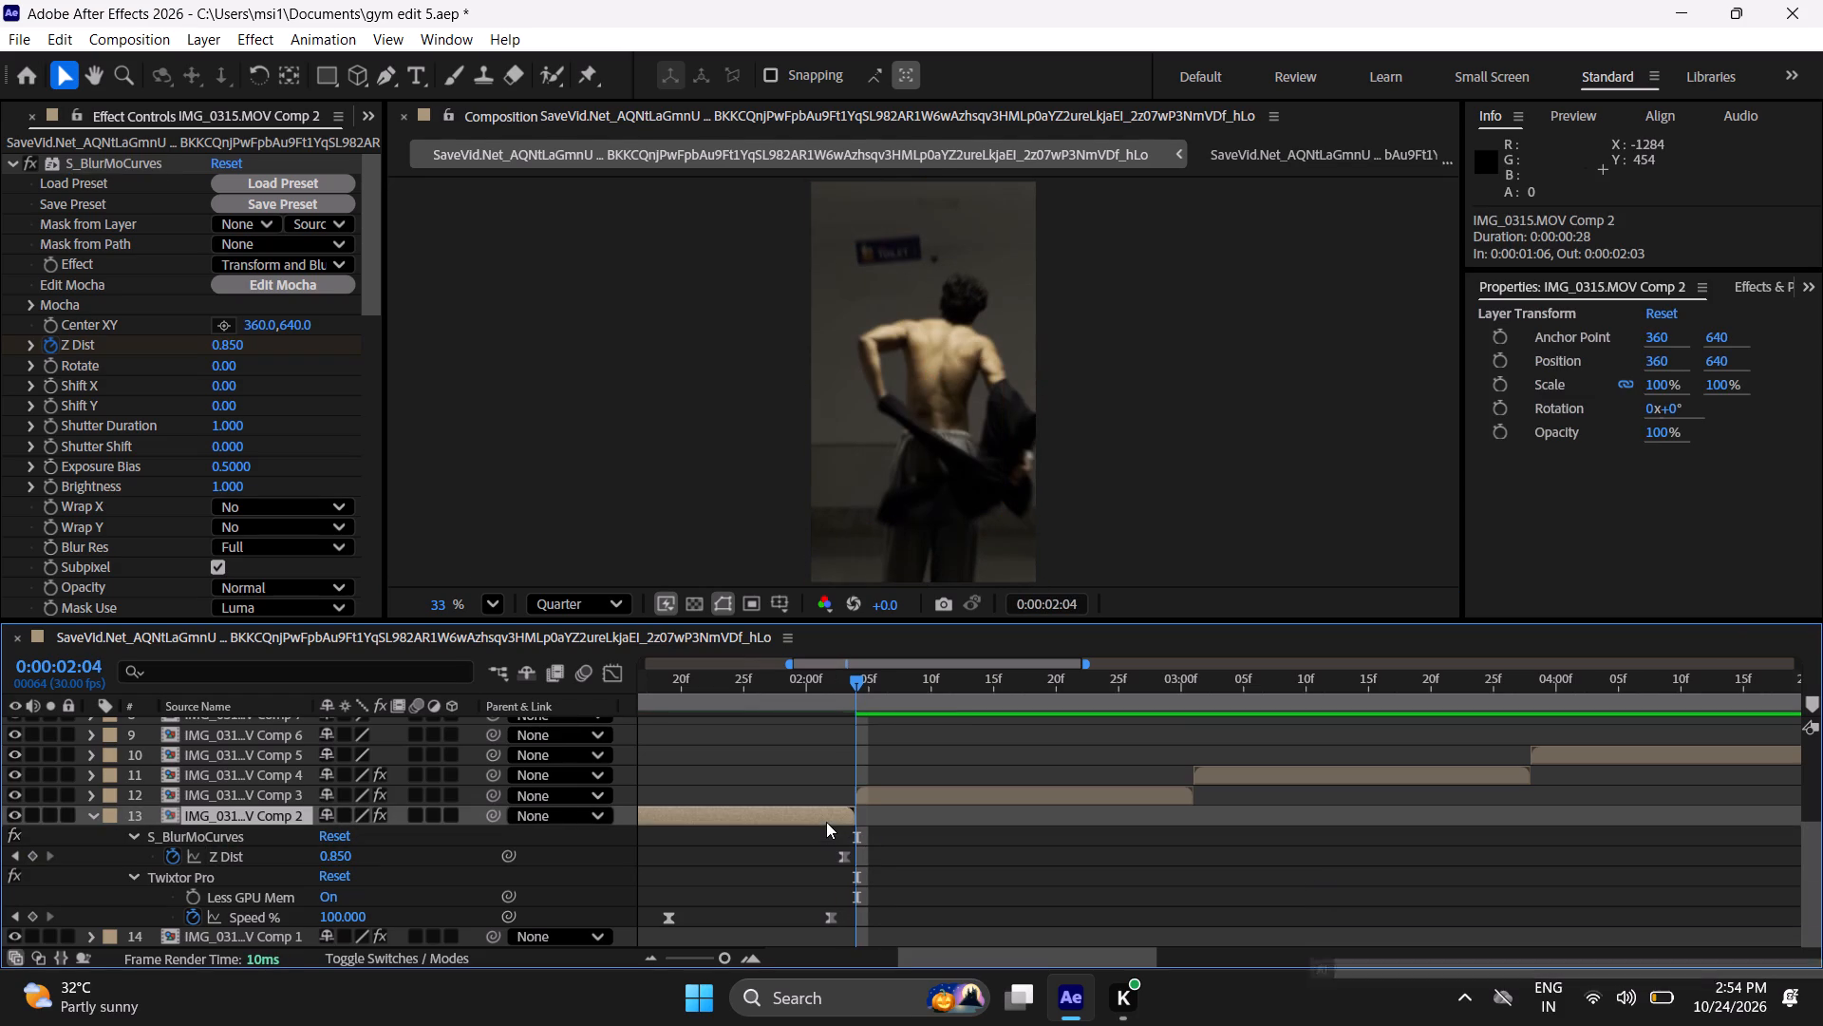
key("o")
left_click(844, 854)
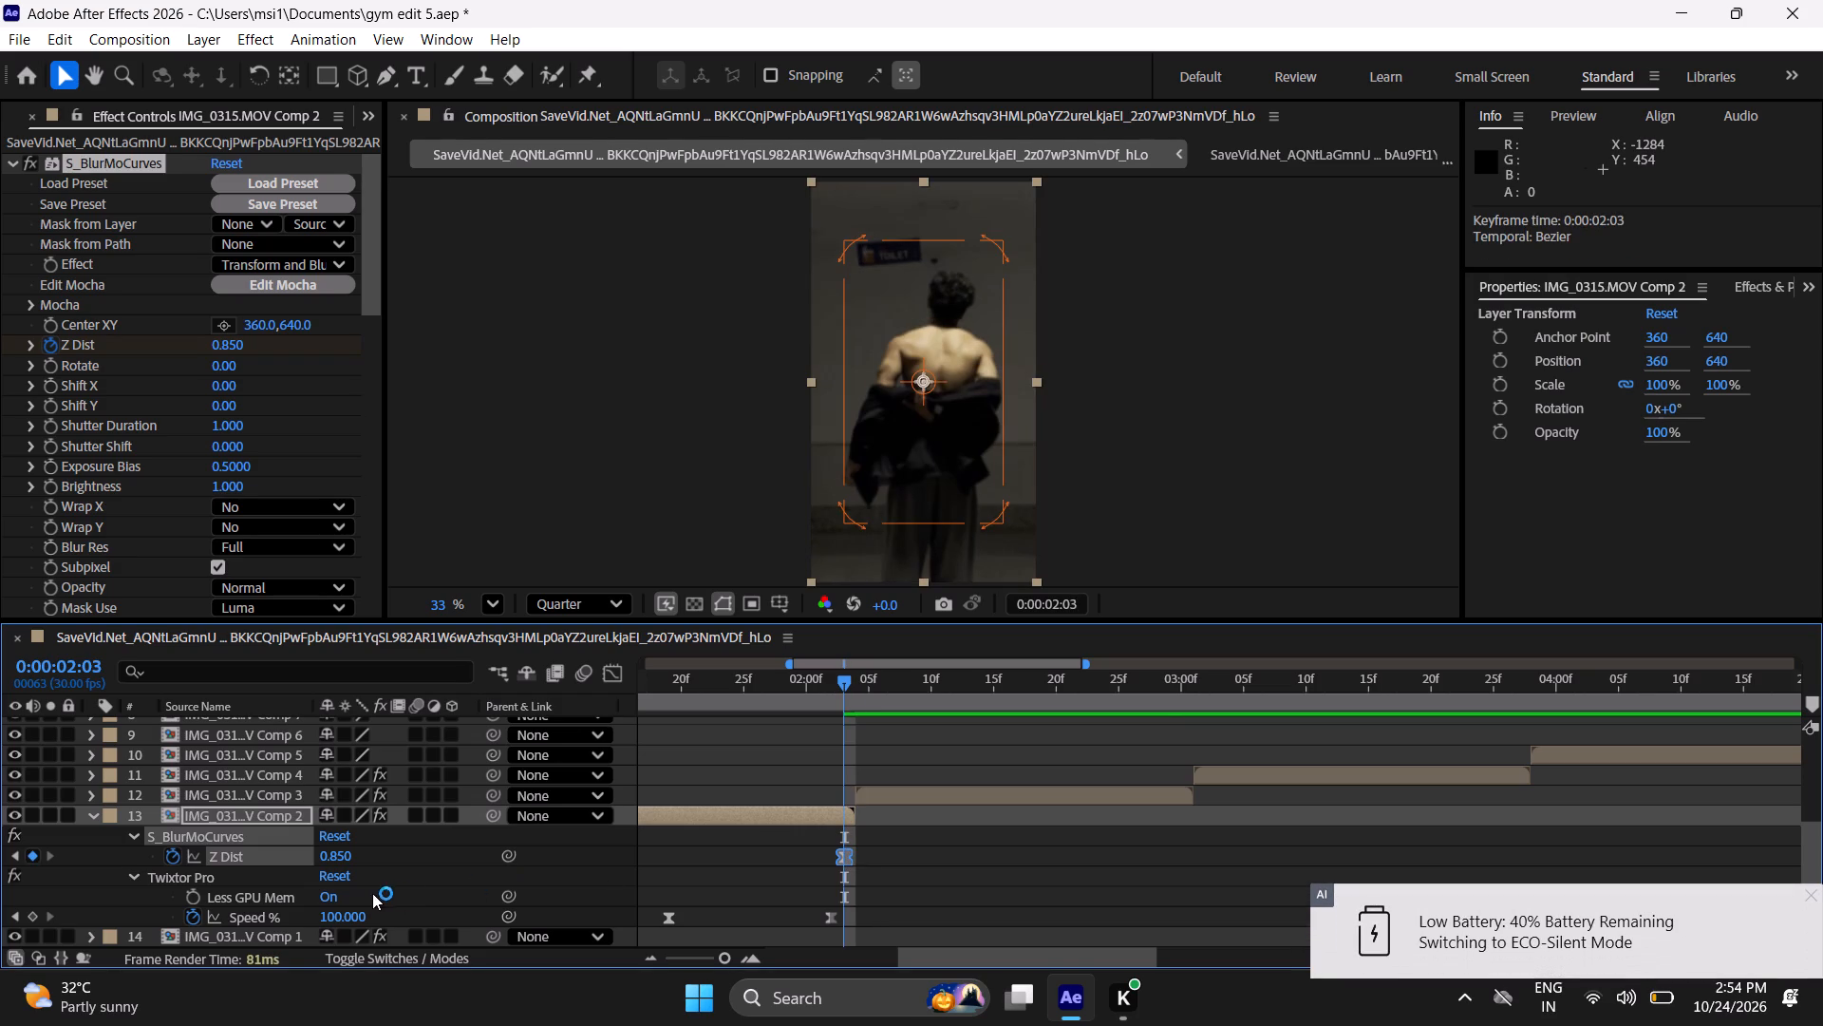
left_click_drag(337, 853, 359, 860)
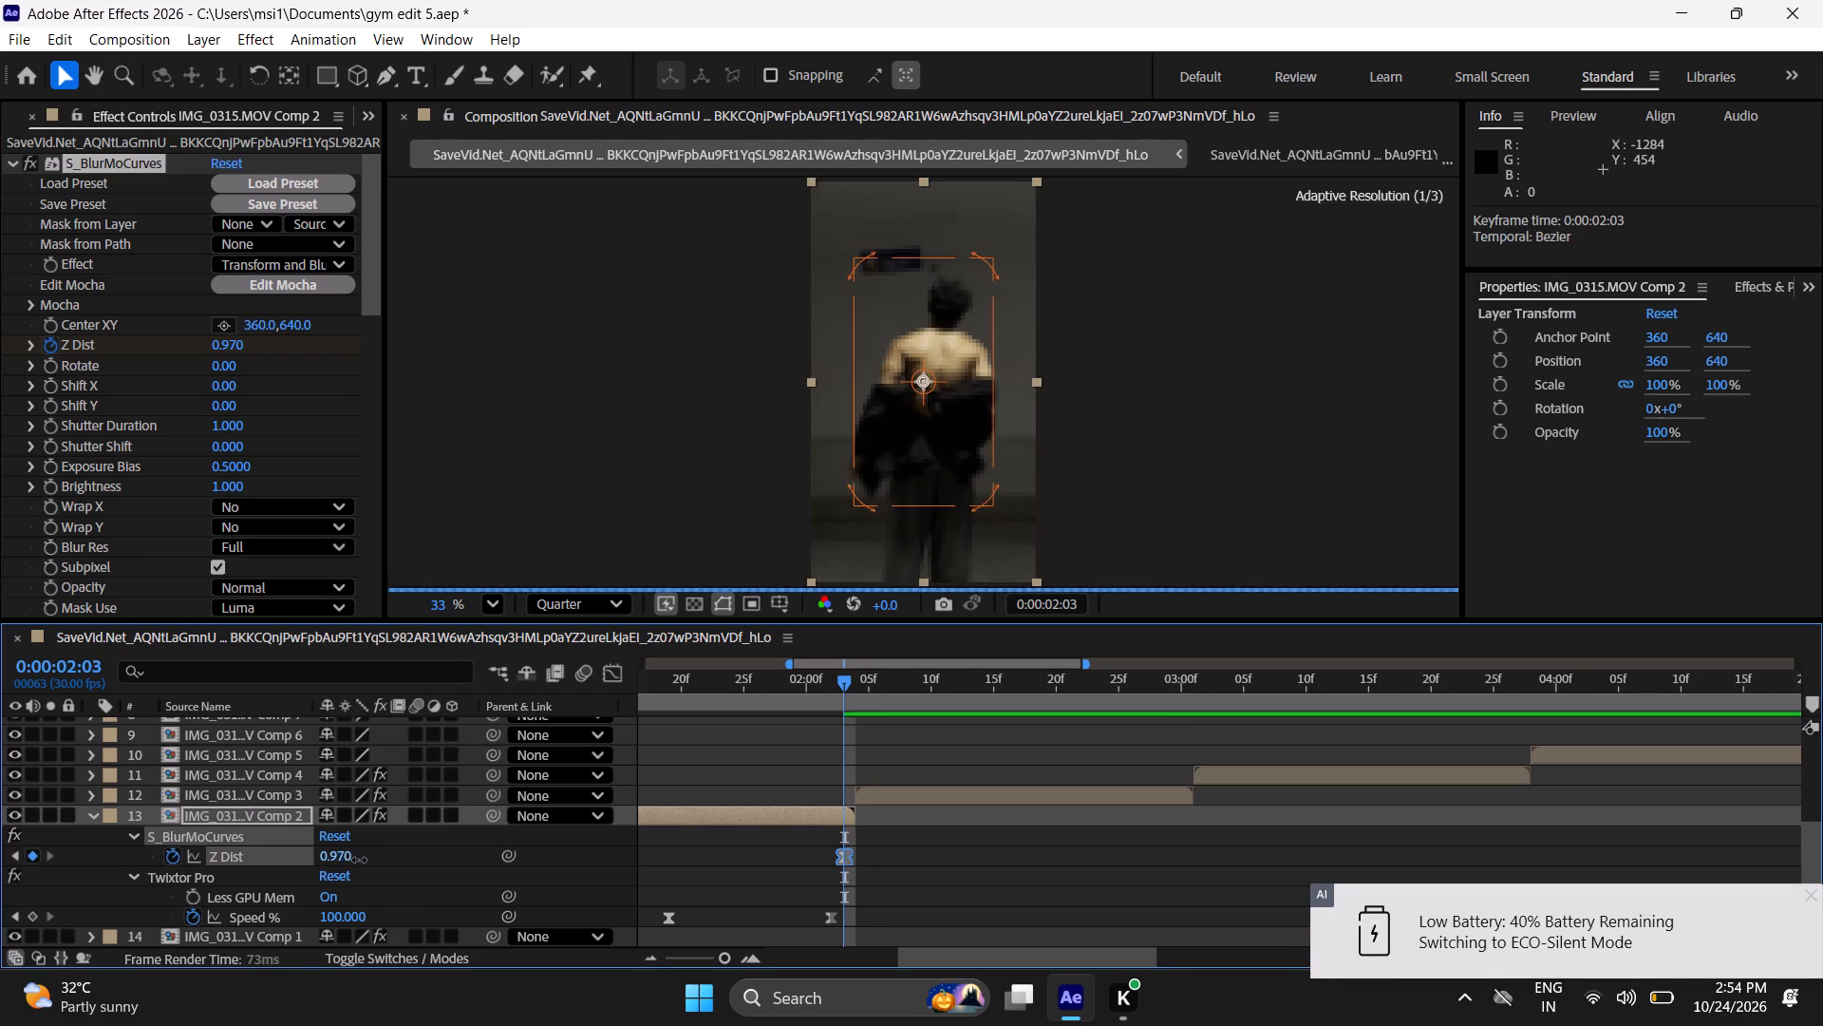
left_click_drag(359, 860, 357, 865)
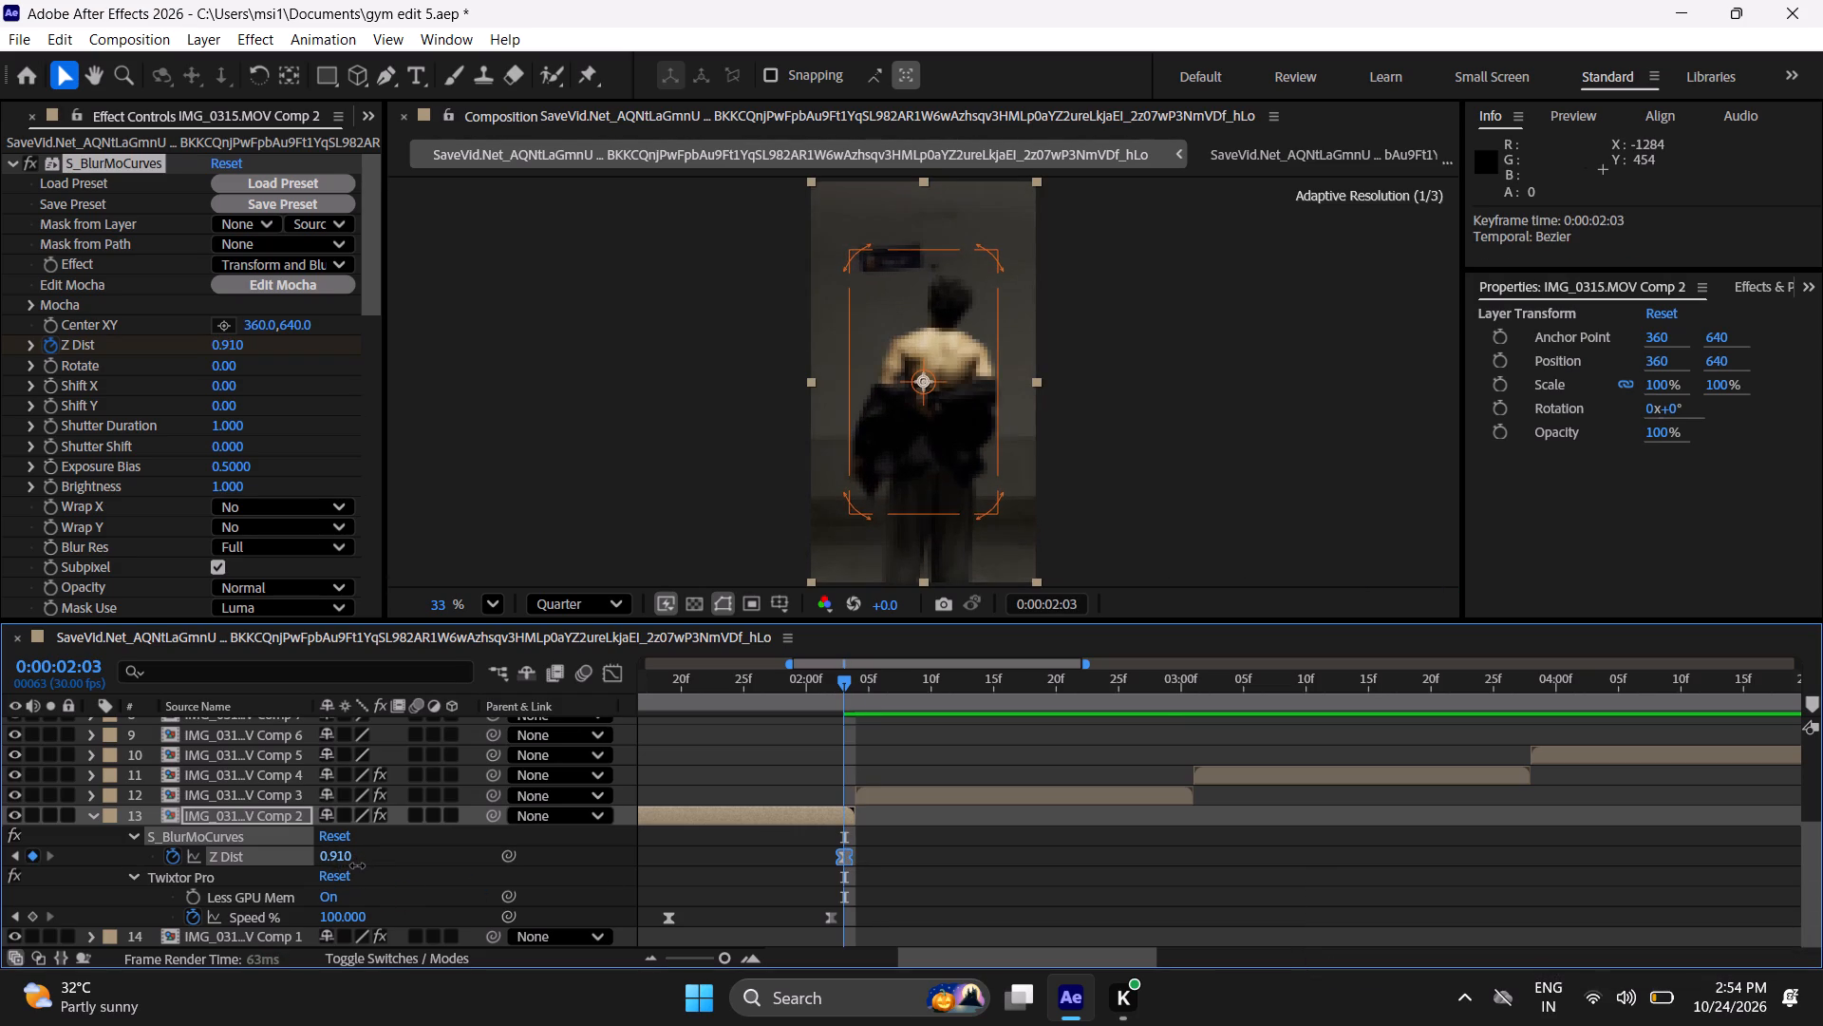
left_click_drag(357, 865, 368, 869)
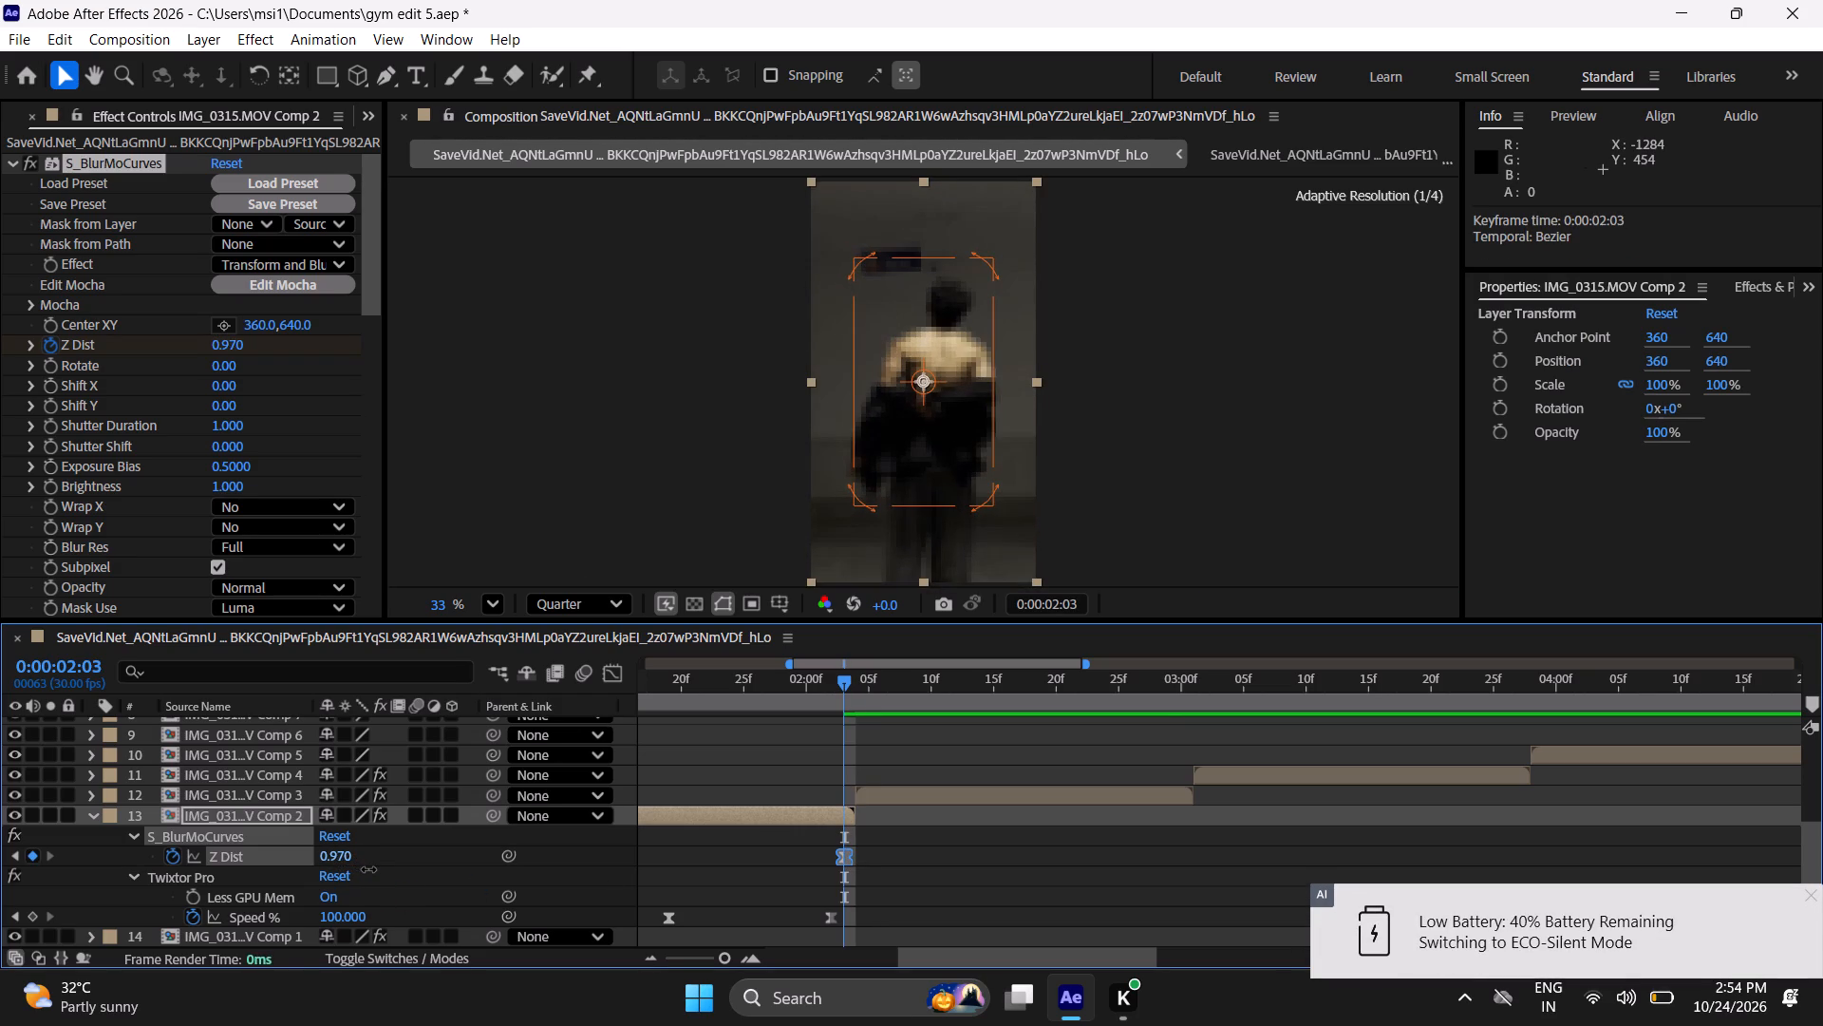
left_click_drag(368, 869, 371, 867)
left_click(346, 859)
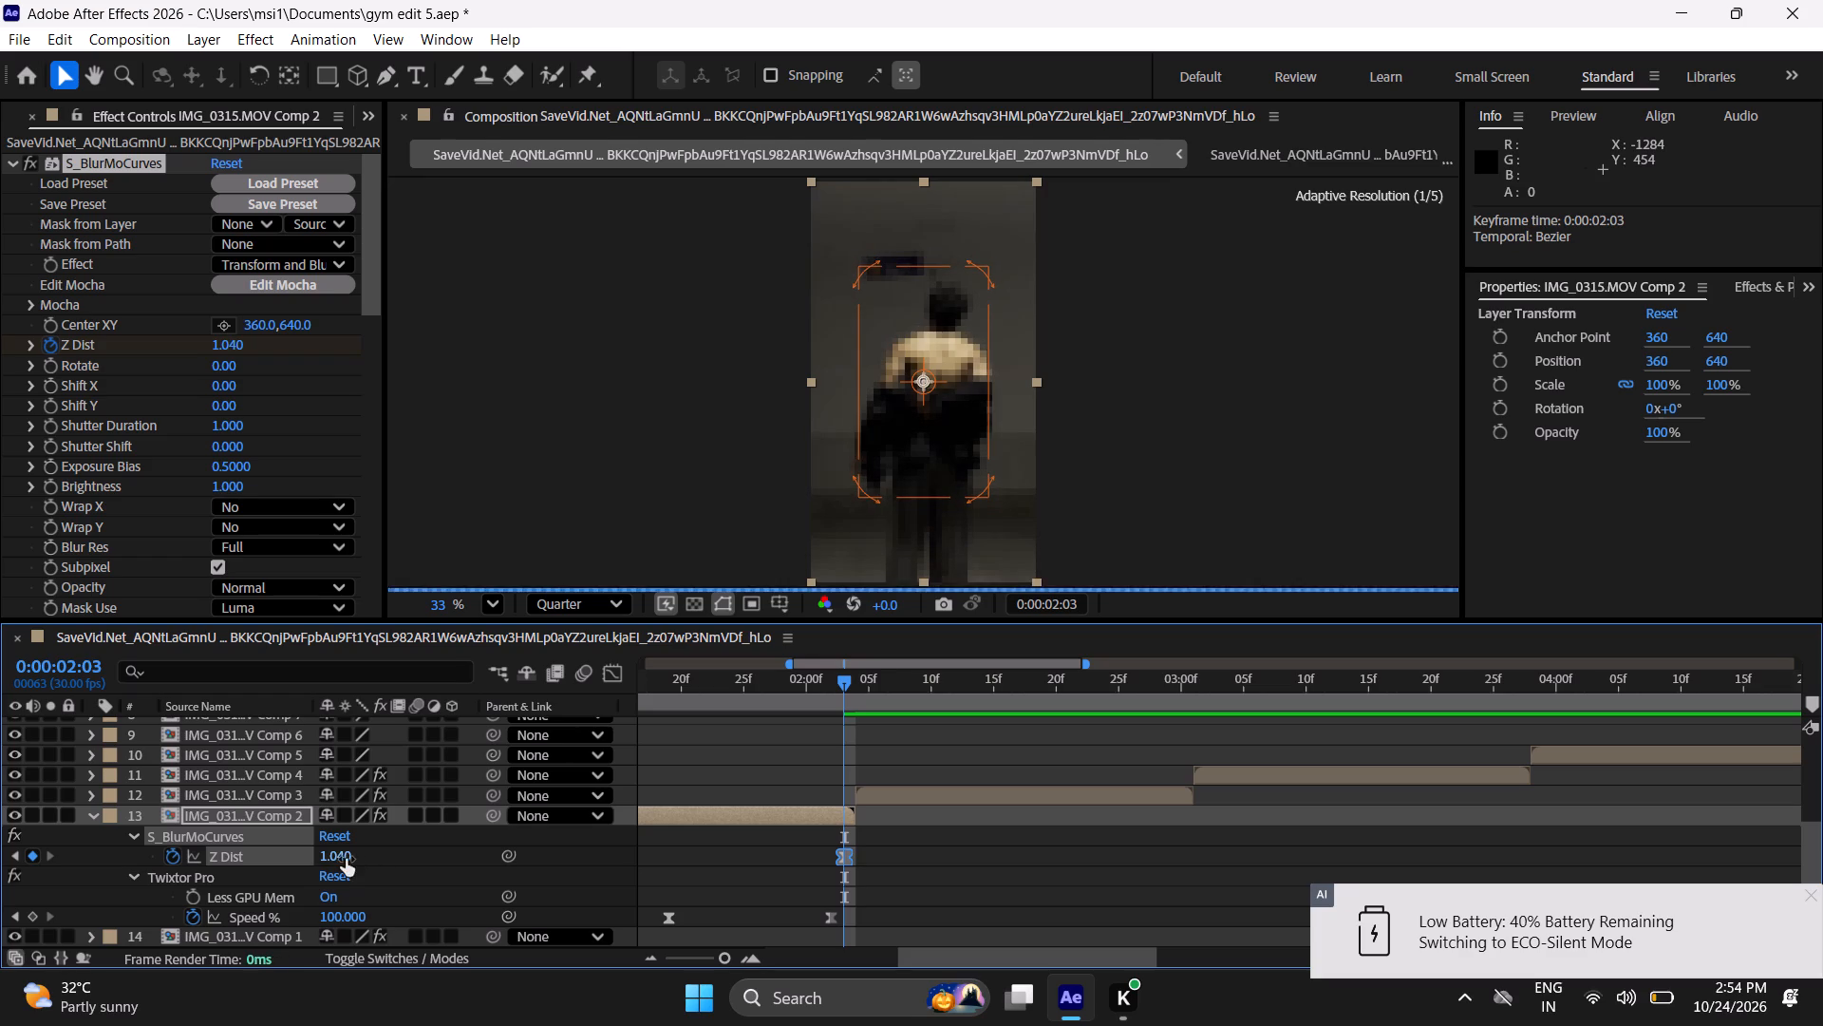
key("BackSpace")
type("1.")
key("Return")
left_click(731, 767)
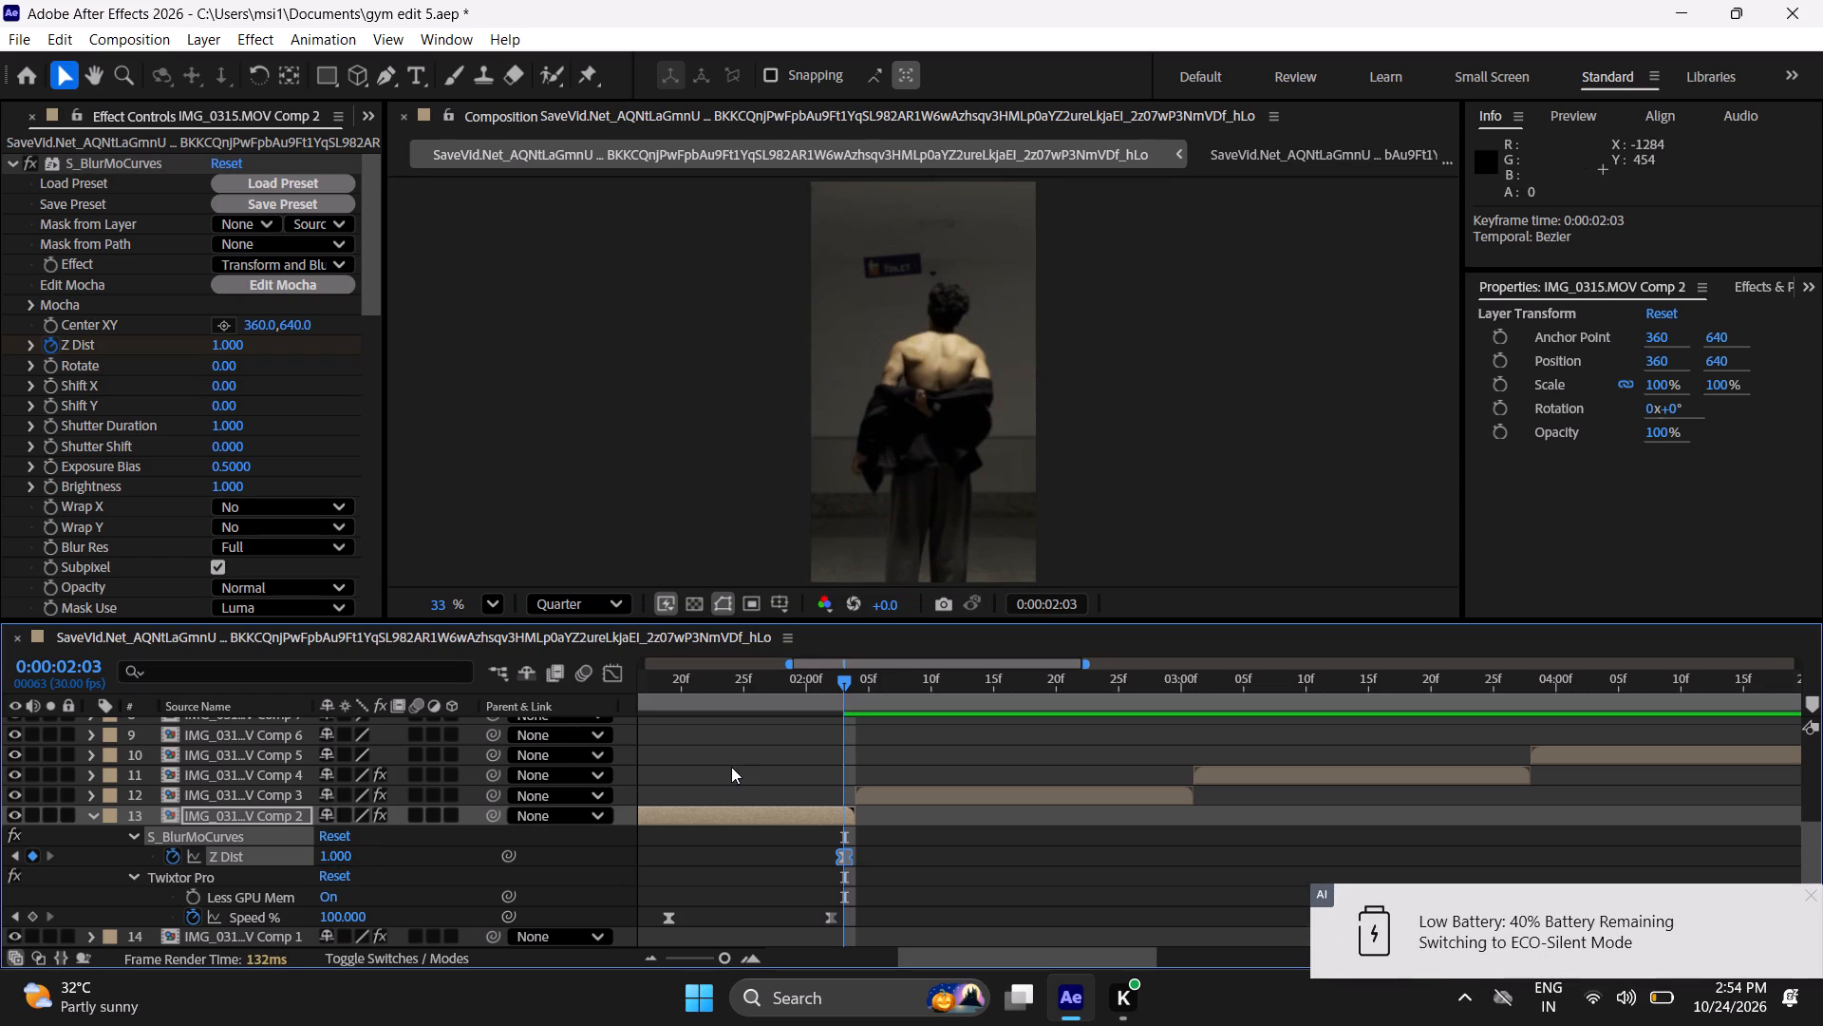
Collapse the clip properties and play the composition from 0:00:00:00 into the fourth clip to review the zooms.
key("u")
key("u")
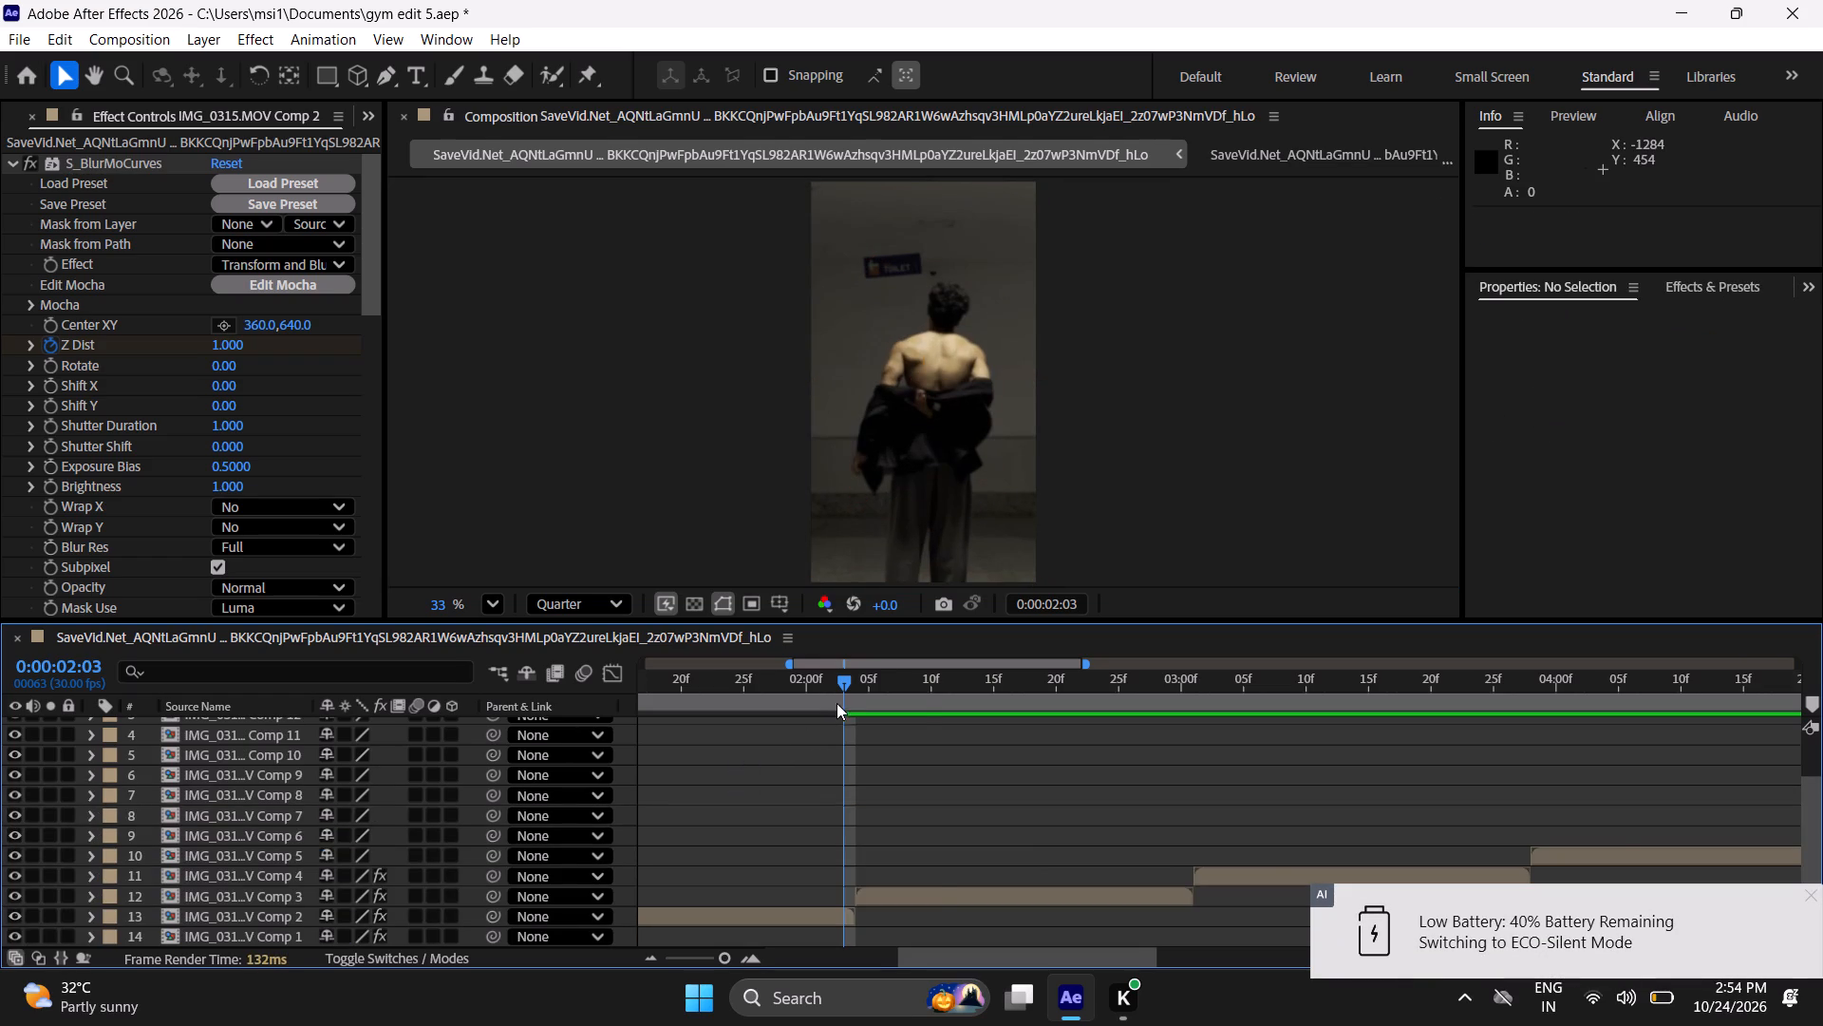
left_click_drag(836, 701, 67, 944)
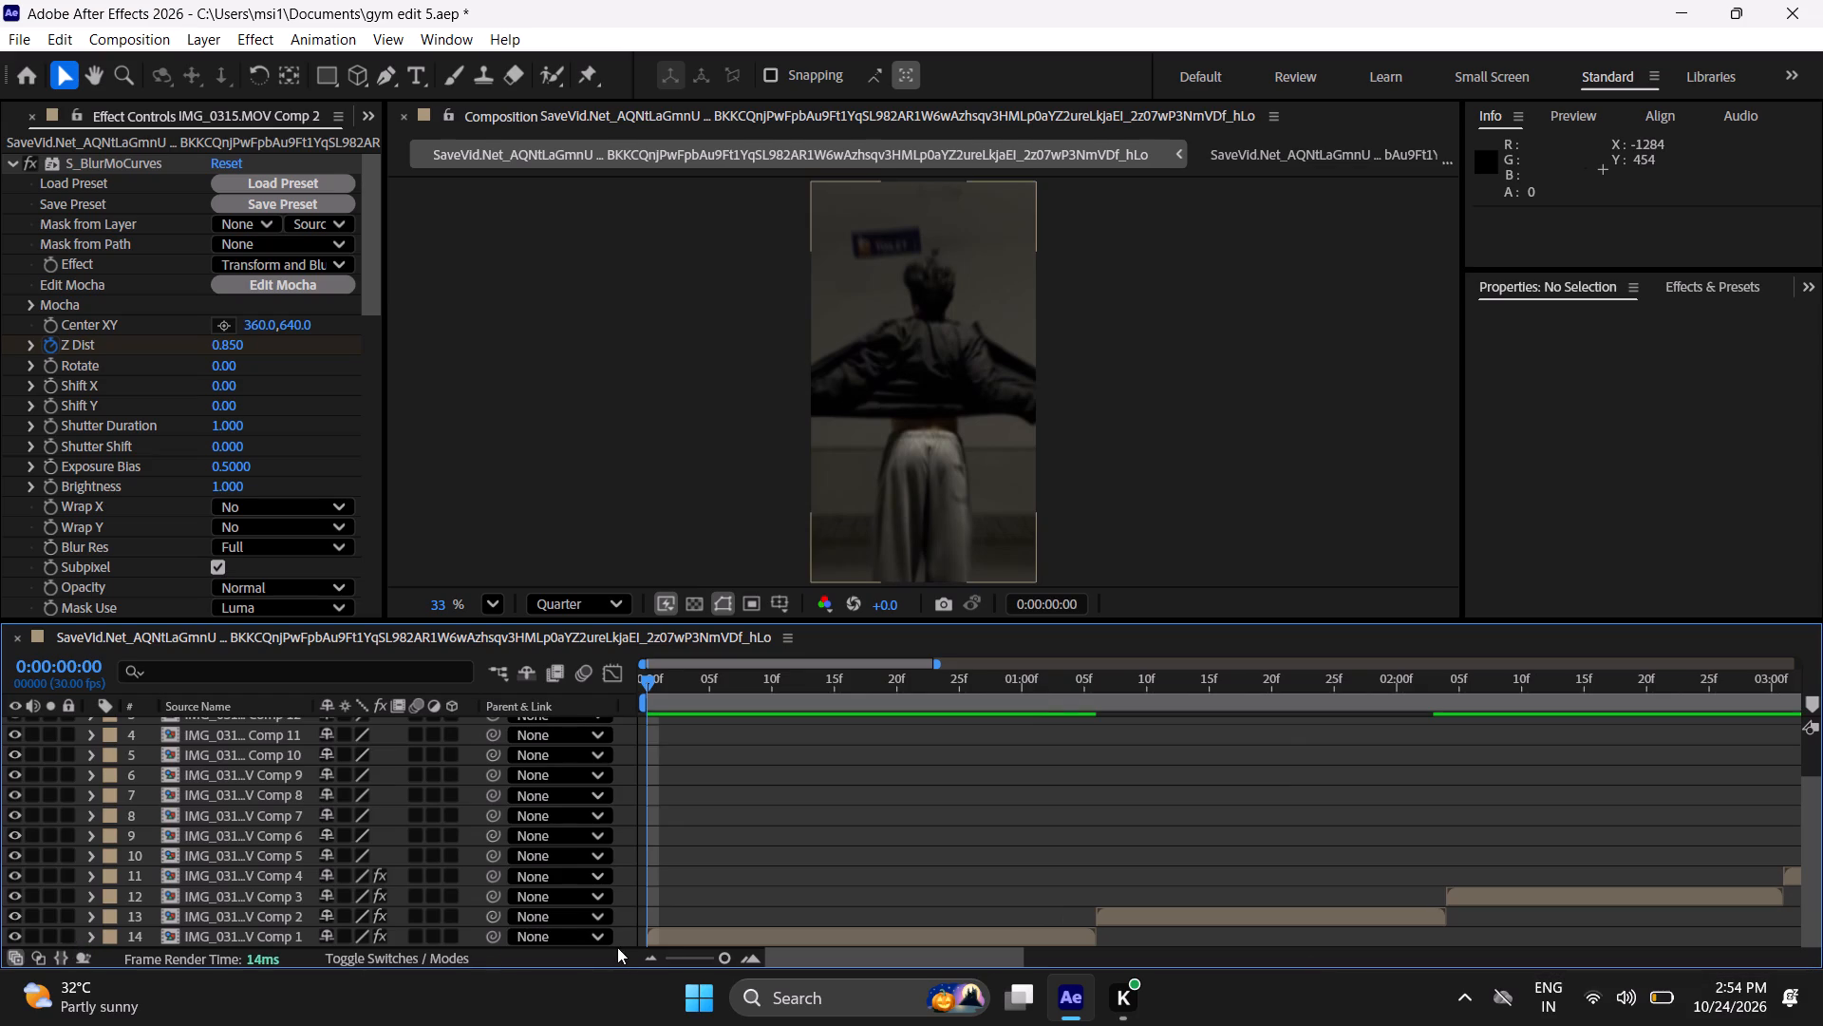
left_click(636, 947)
triple_click(645, 956)
left_click(647, 957)
key("space")
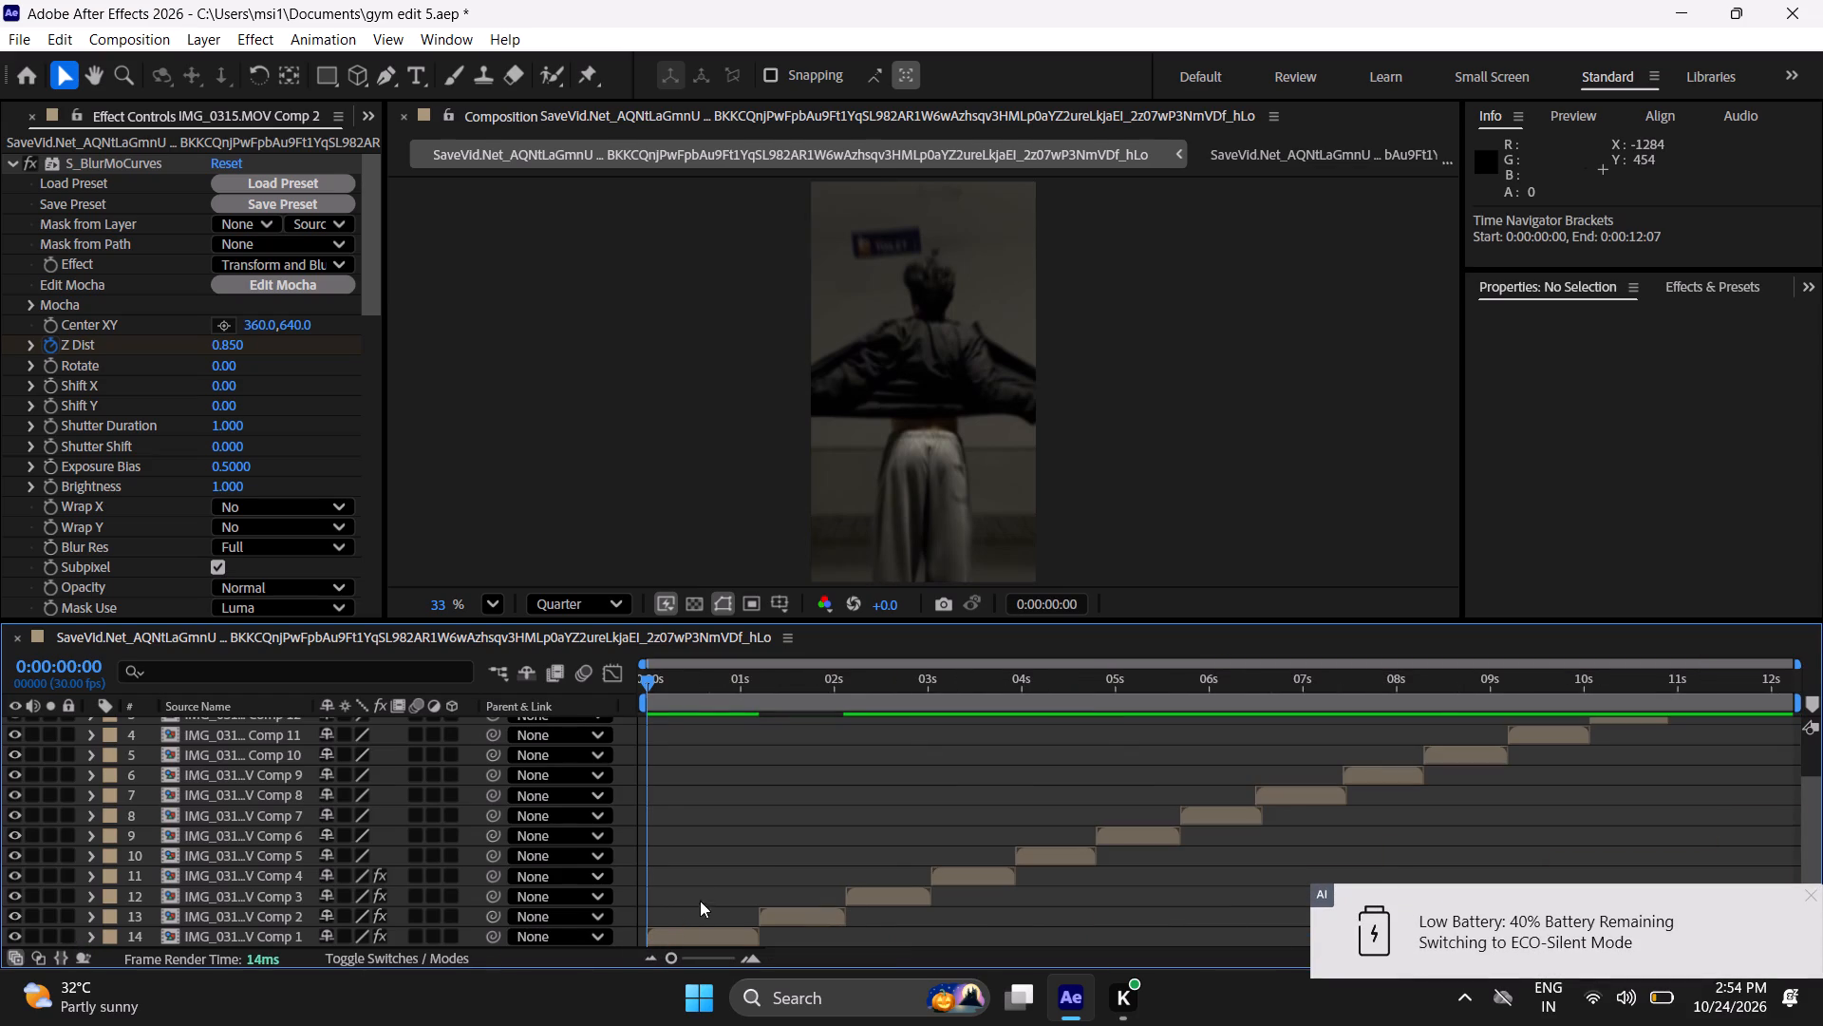
key("space")
key("space")
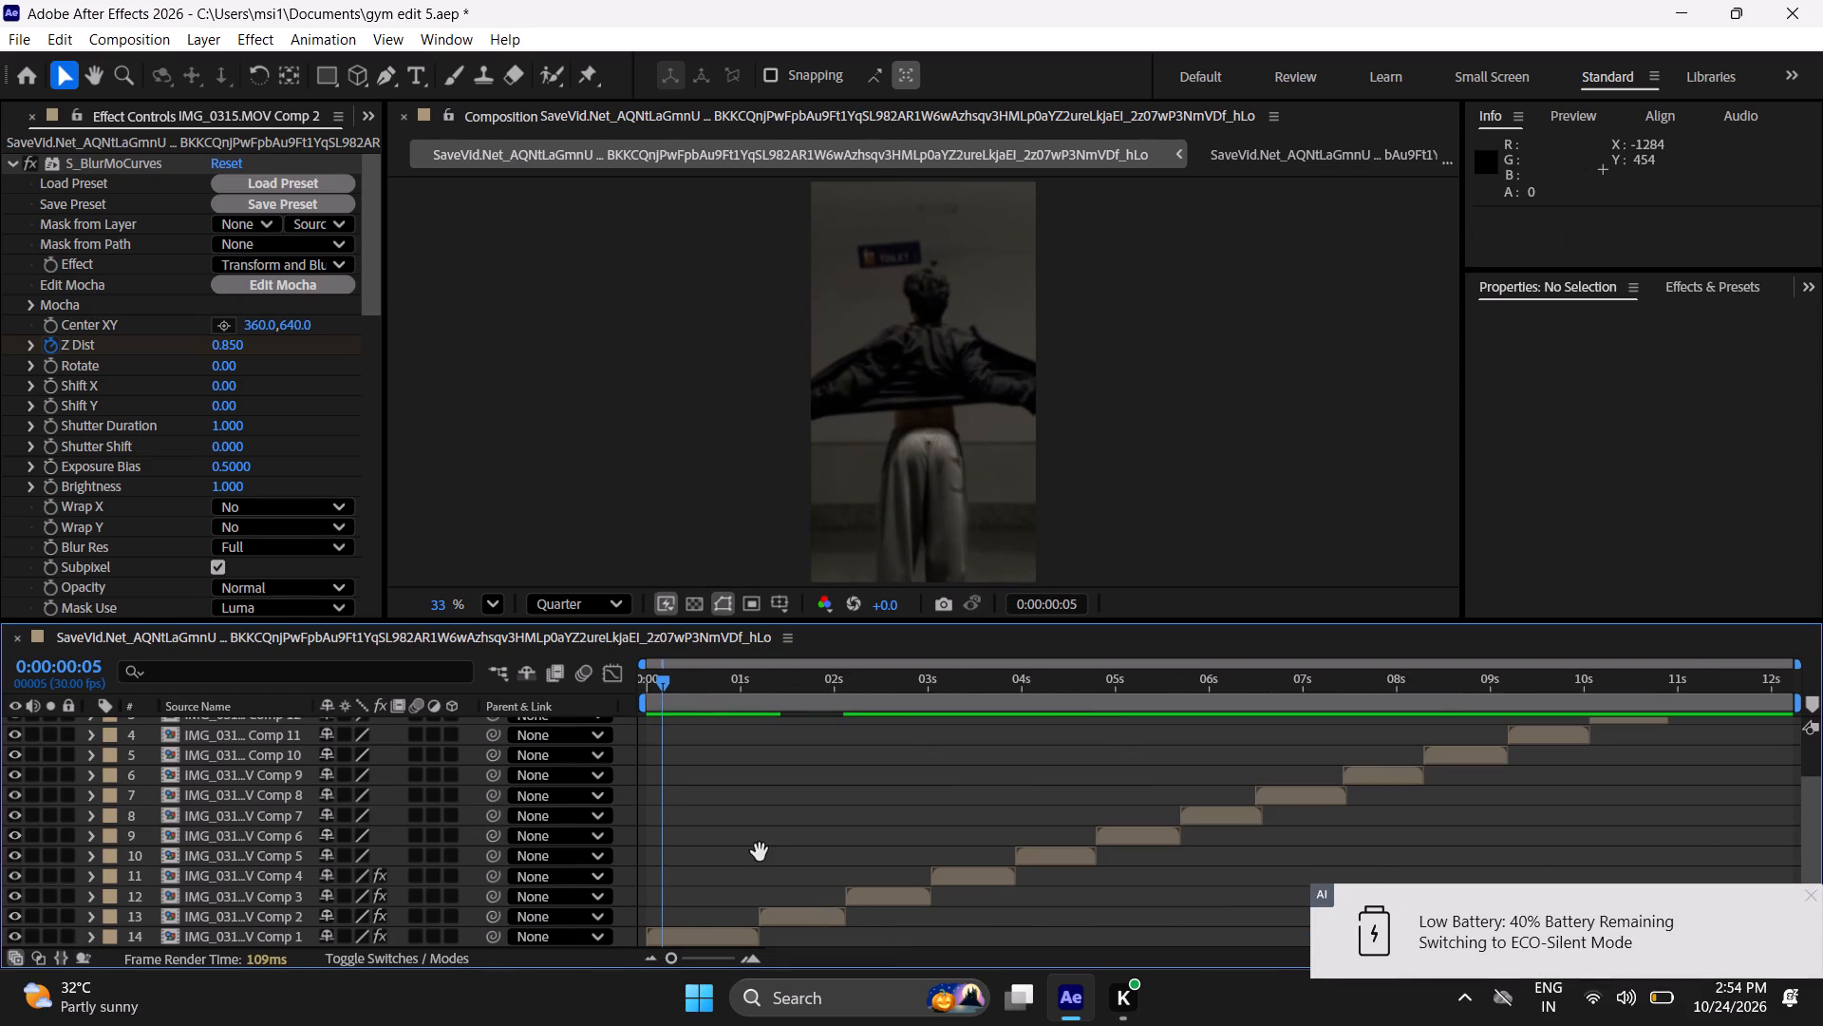
key("space")
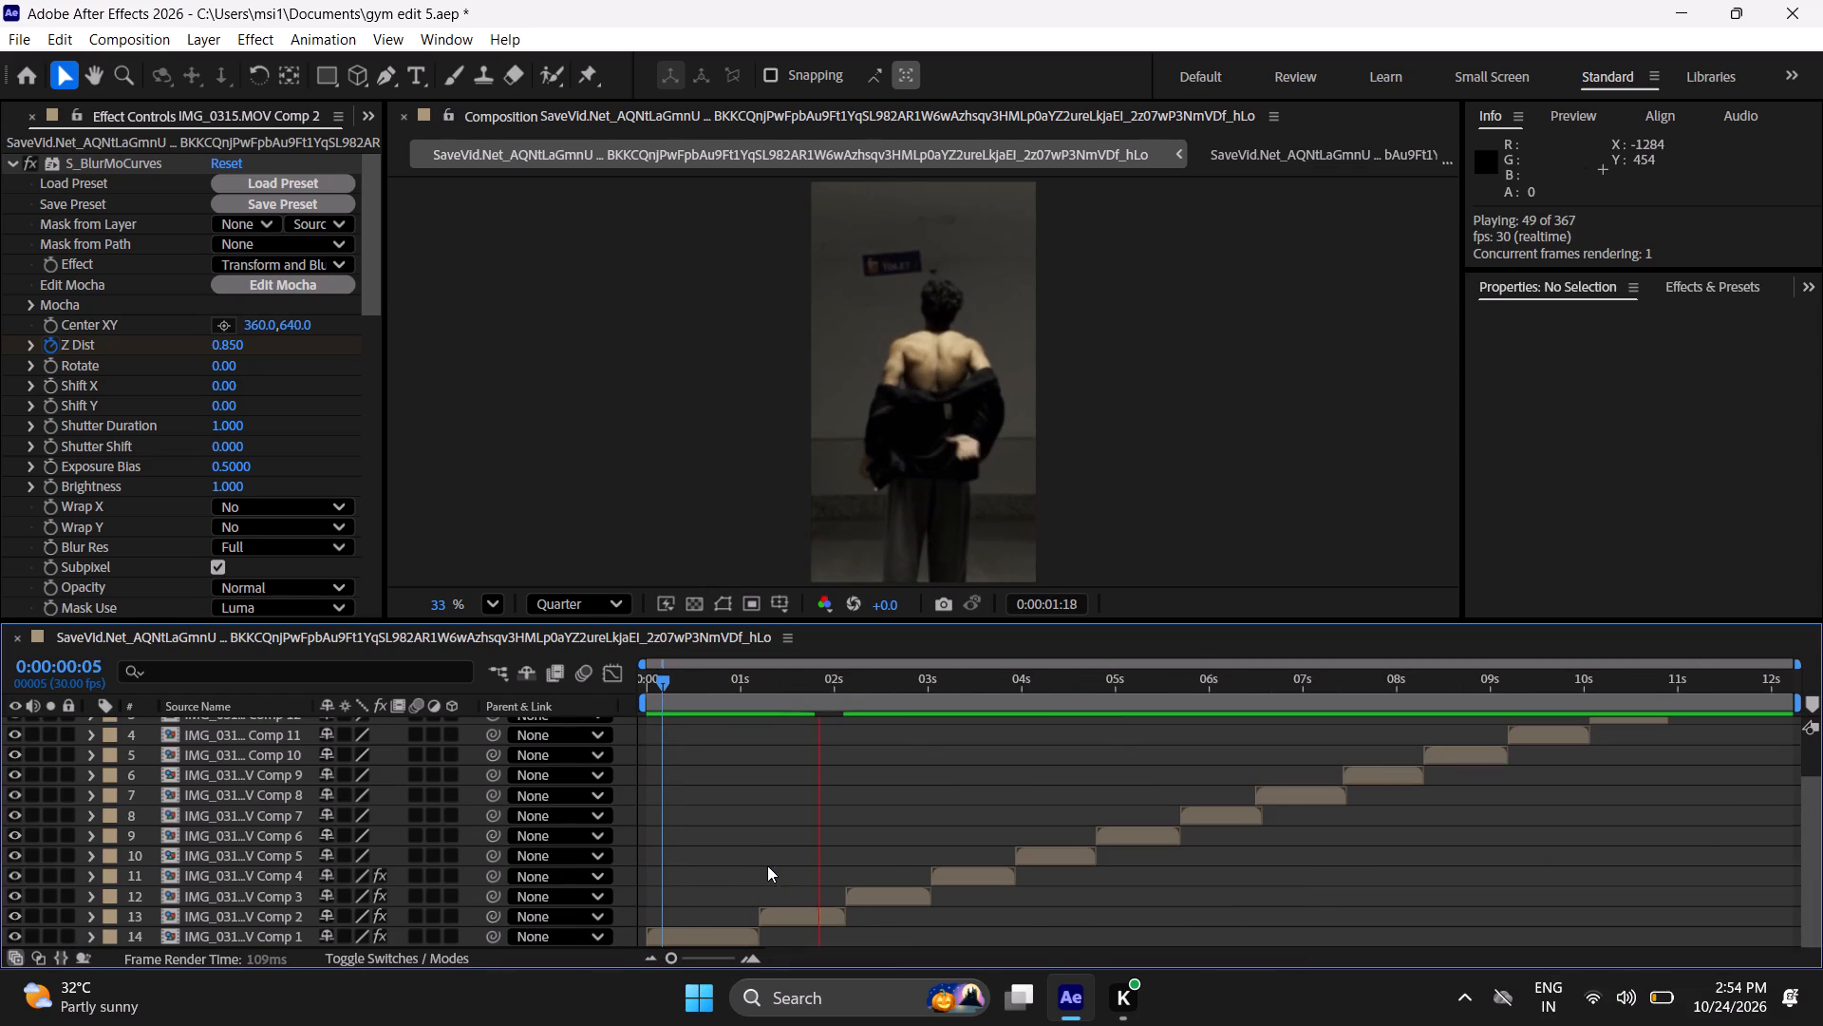
key("space")
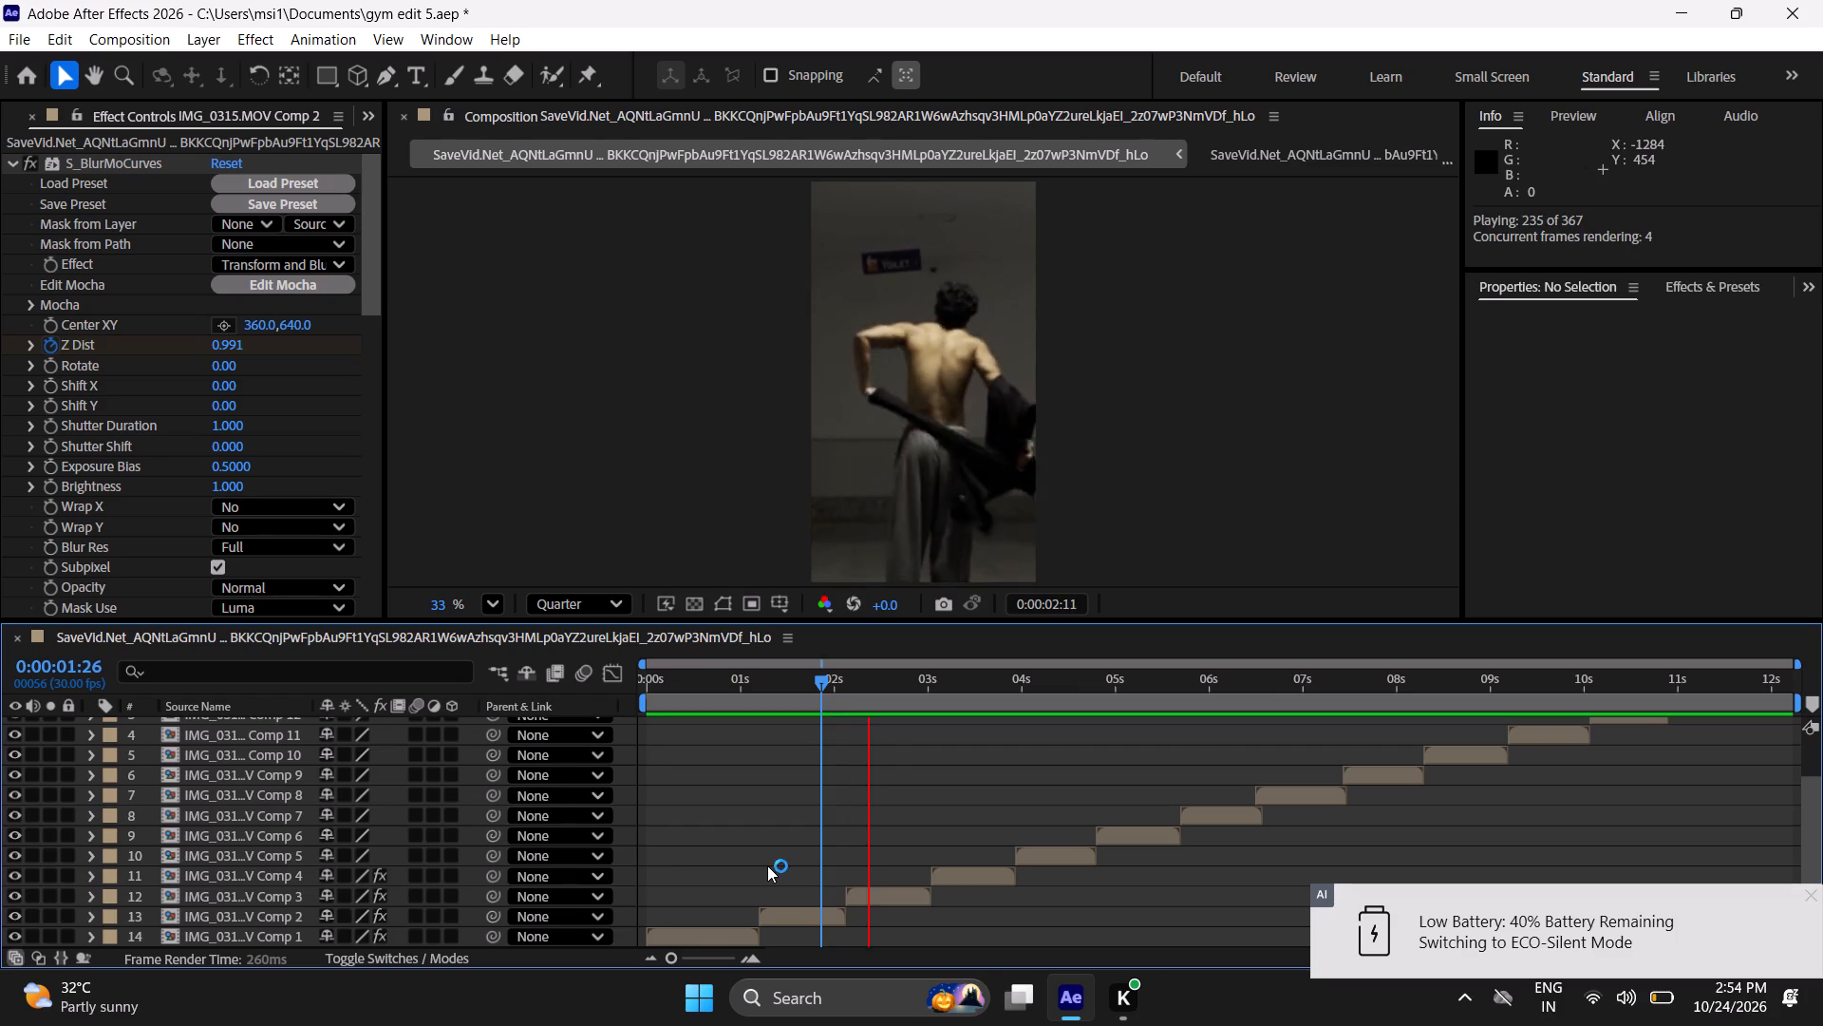
key("space")
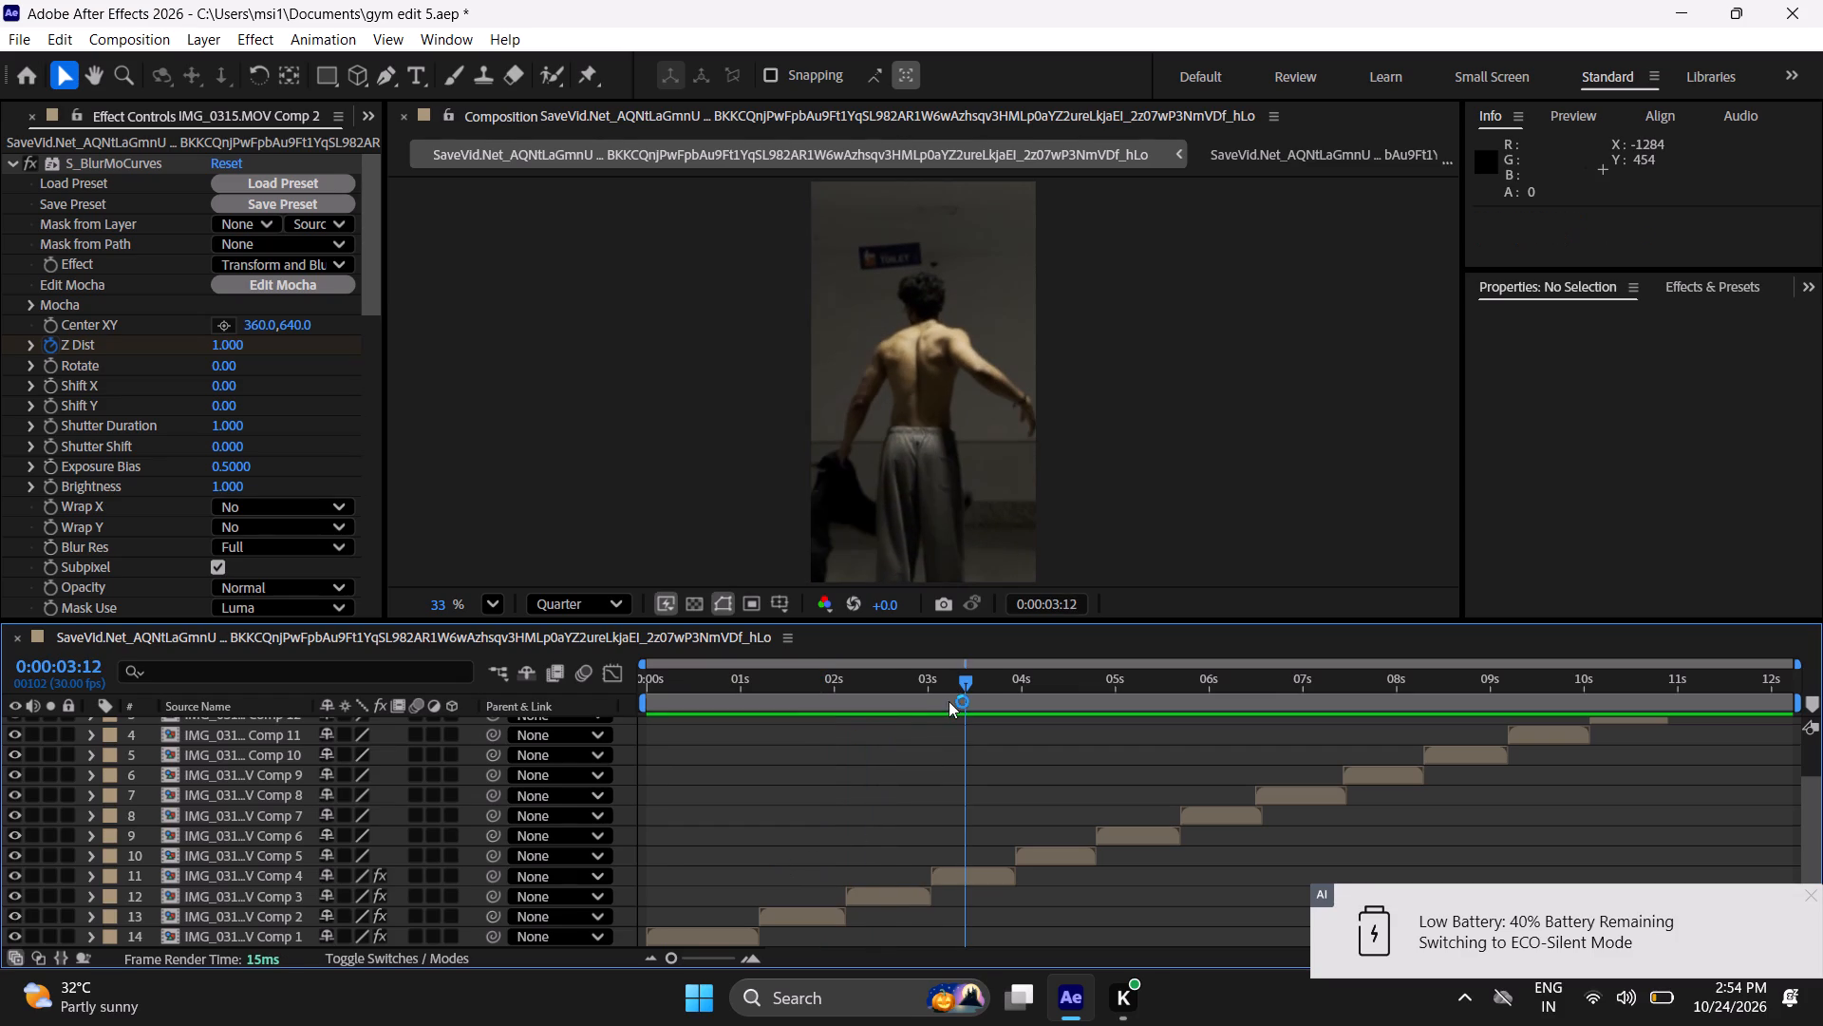
left_click_drag(950, 701, 856, 742)
key("space")
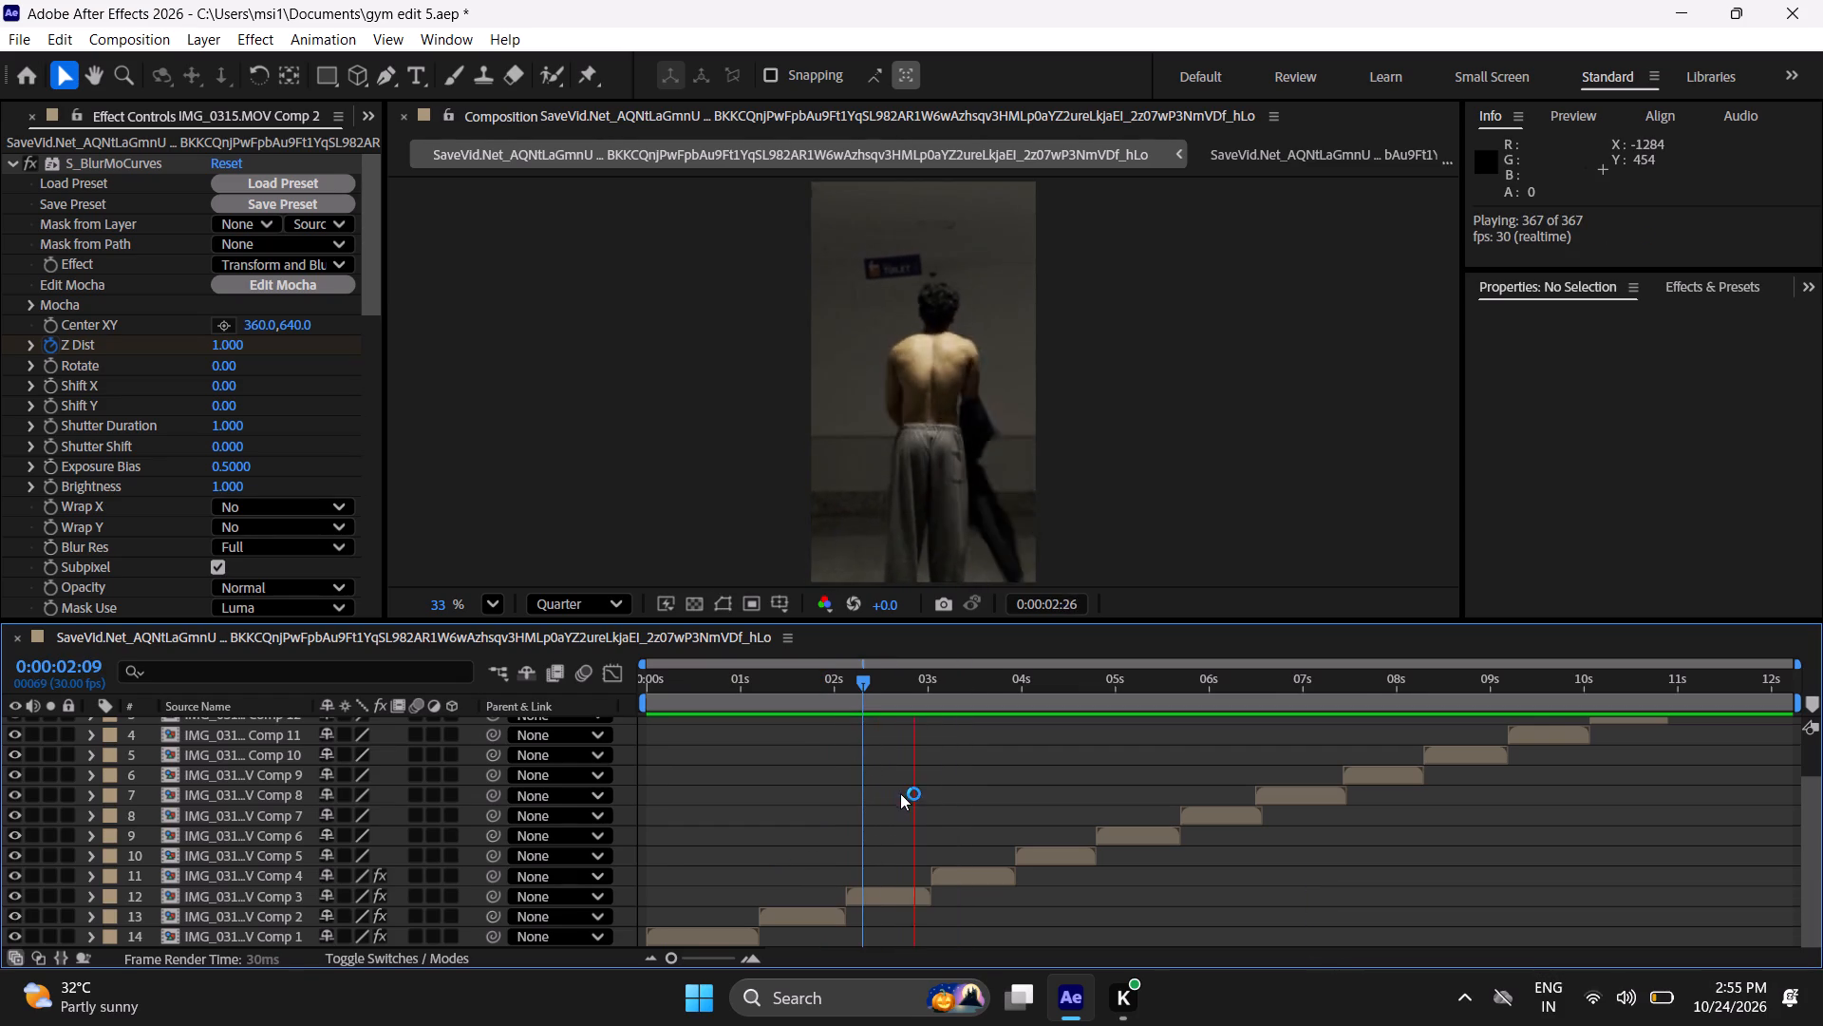
key("space")
Retime the fourth clip's S_BlurMoCurves Z Dist keyframes so the last one moves from 0:00:04:17 to 0:00:03:26.
left_click(987, 872)
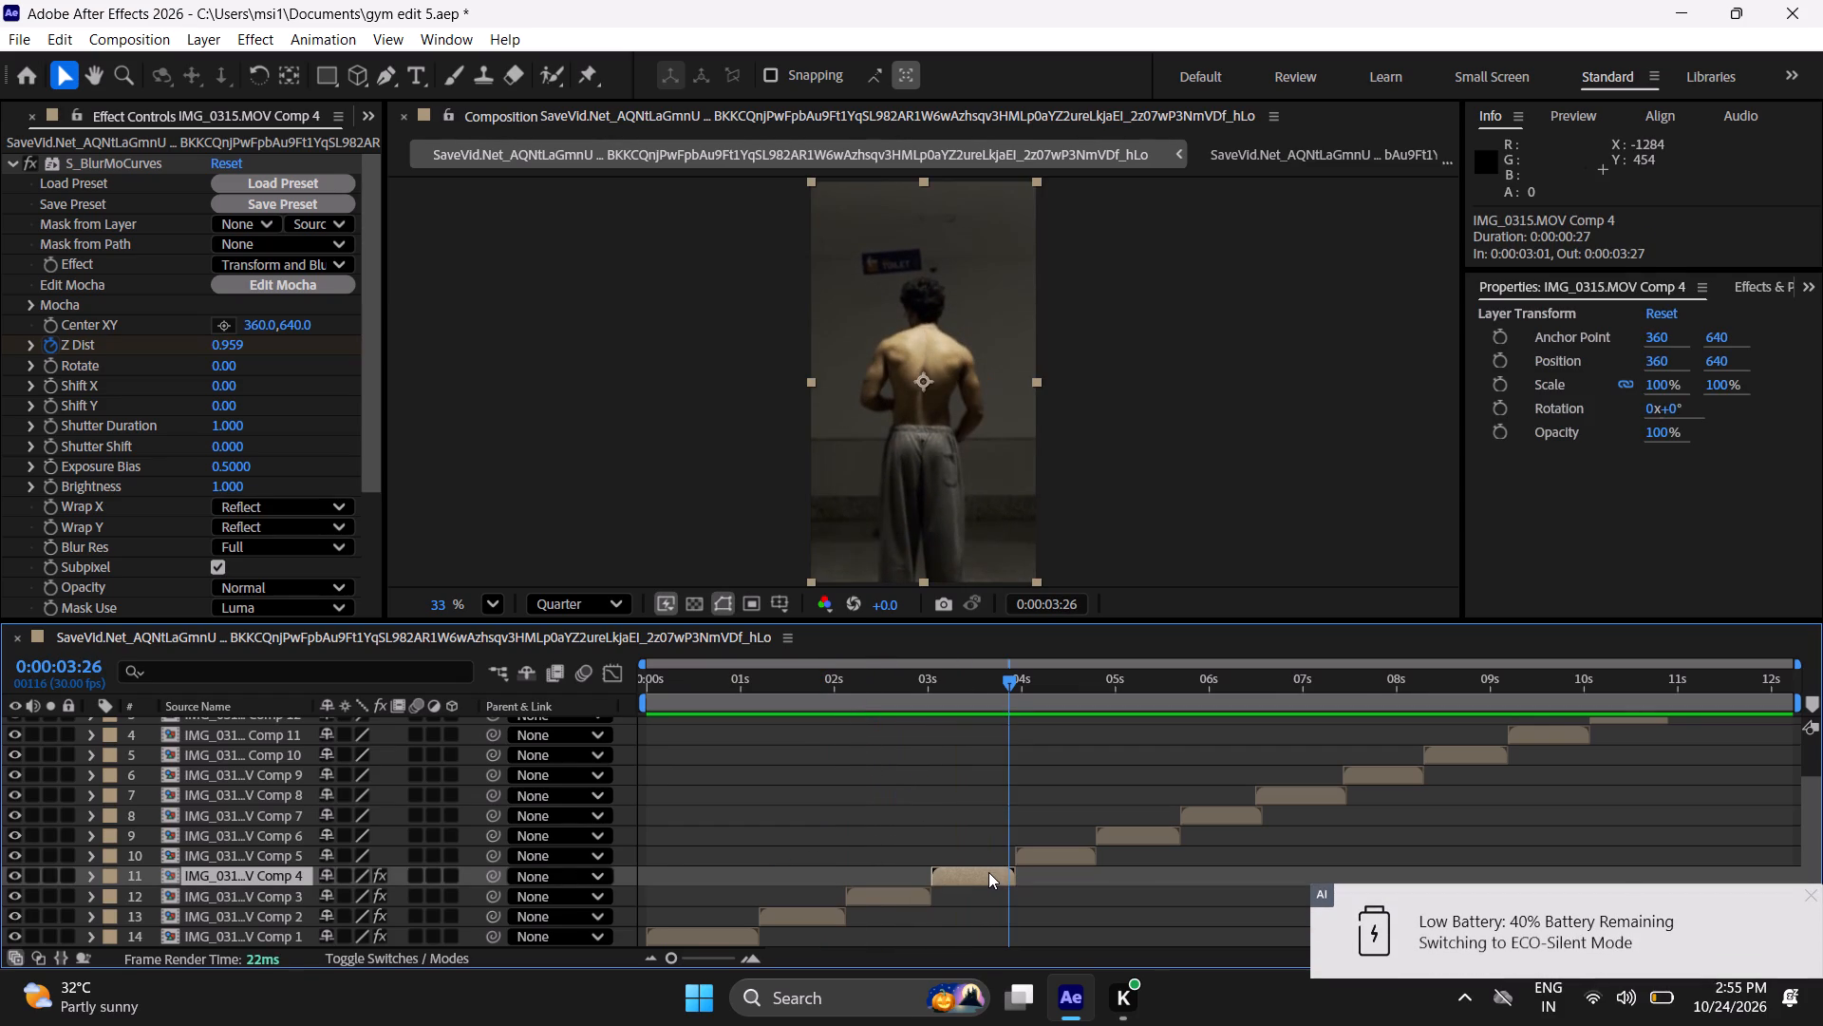
key("u")
scroll(986, 868, "down", 1)
left_click_drag(1114, 868, 869, 893)
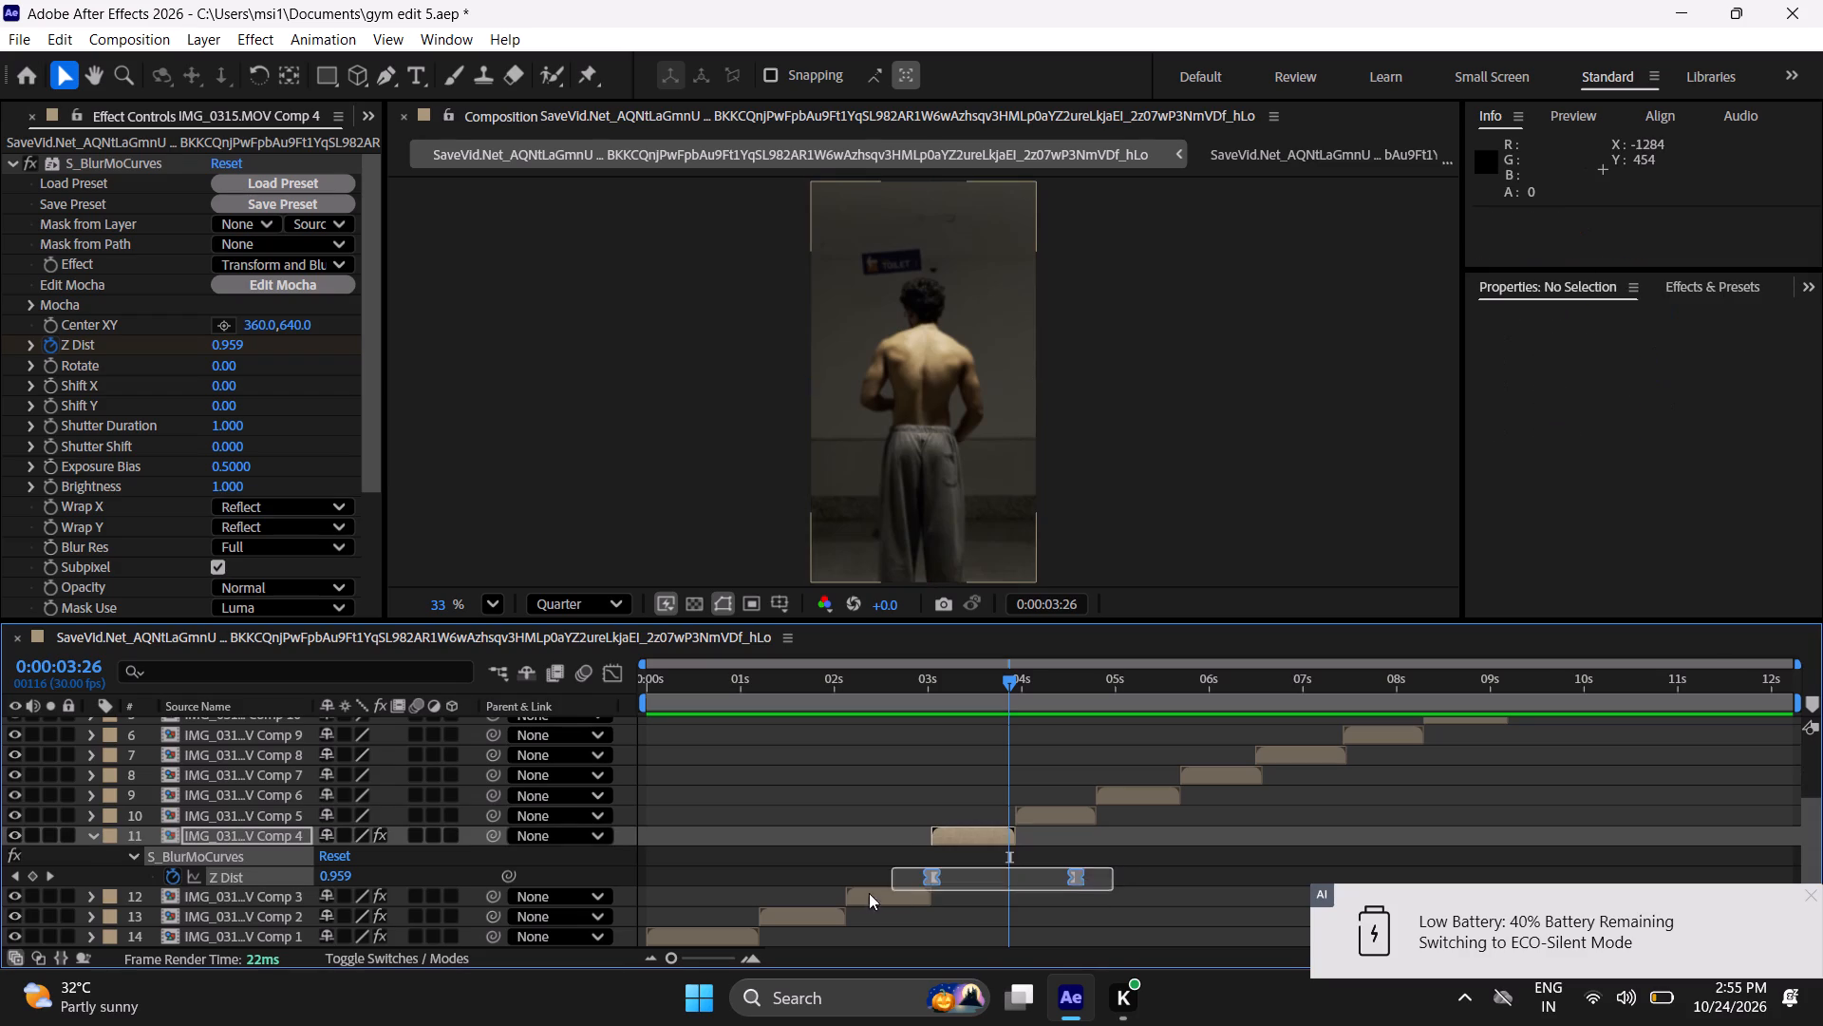
left_click_drag(869, 893, 855, 895)
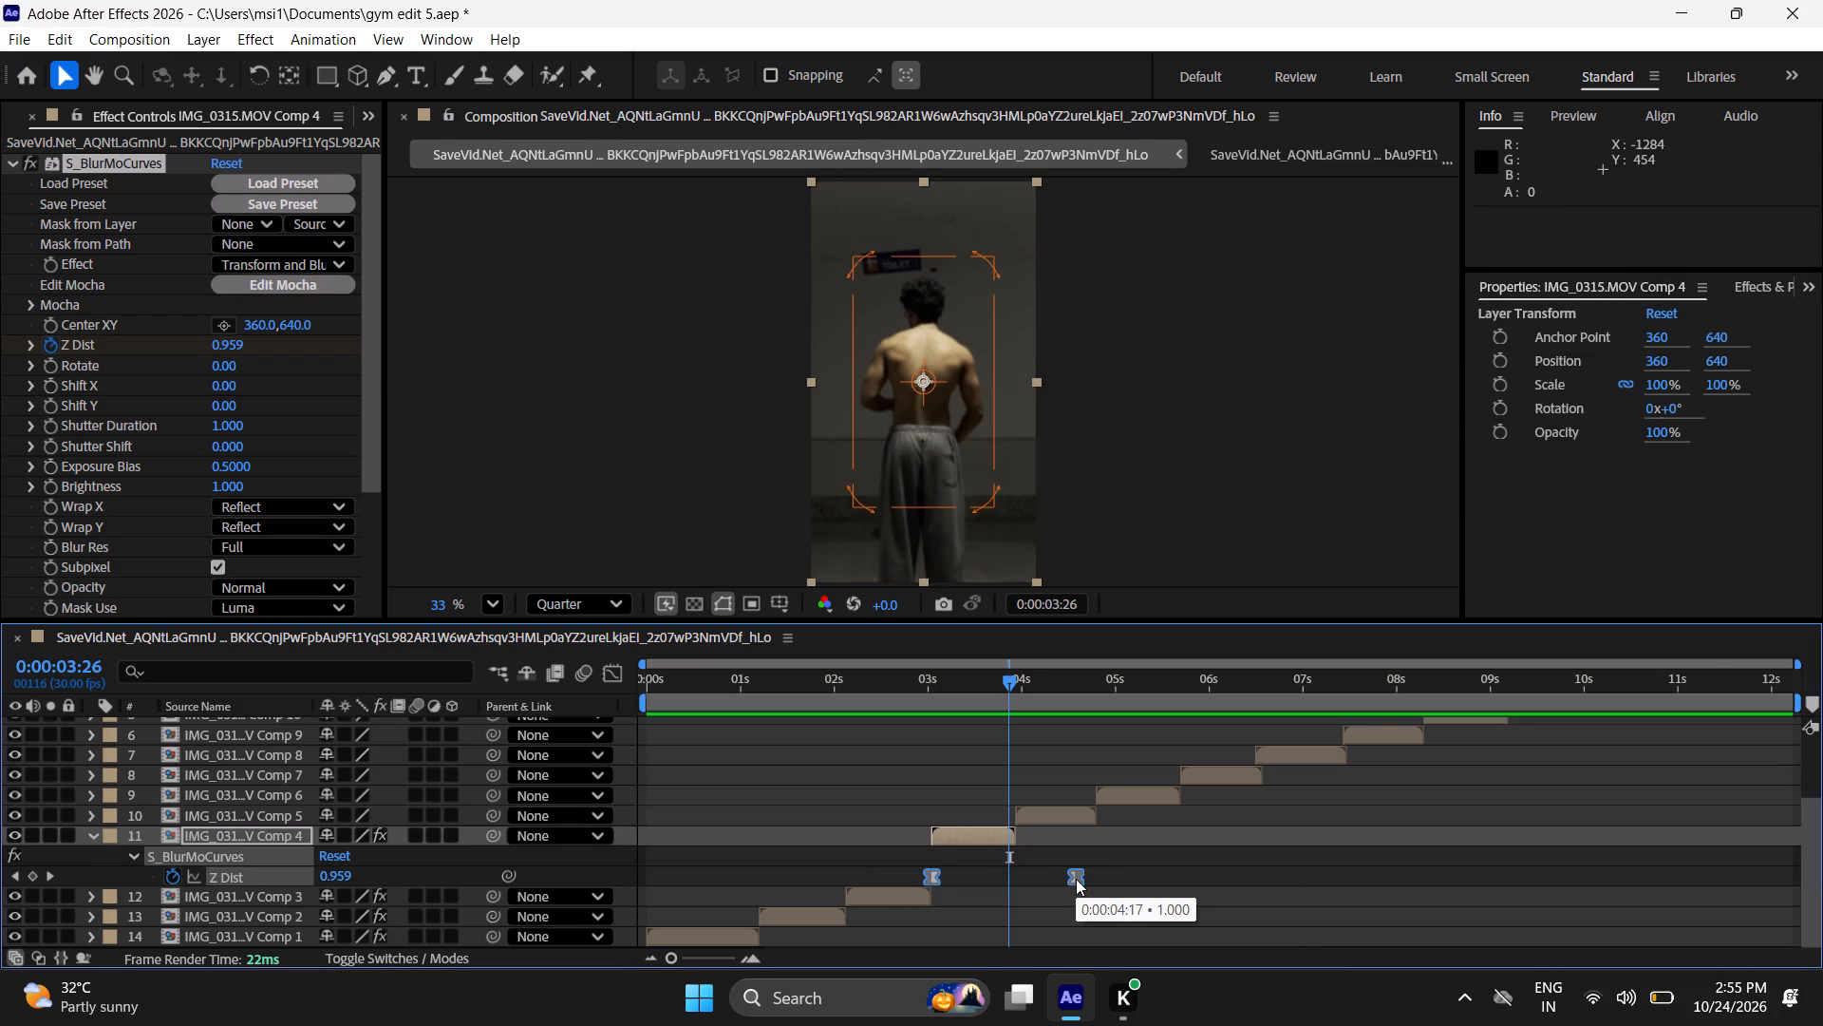
left_click_drag(1076, 879, 1013, 898, "alt")
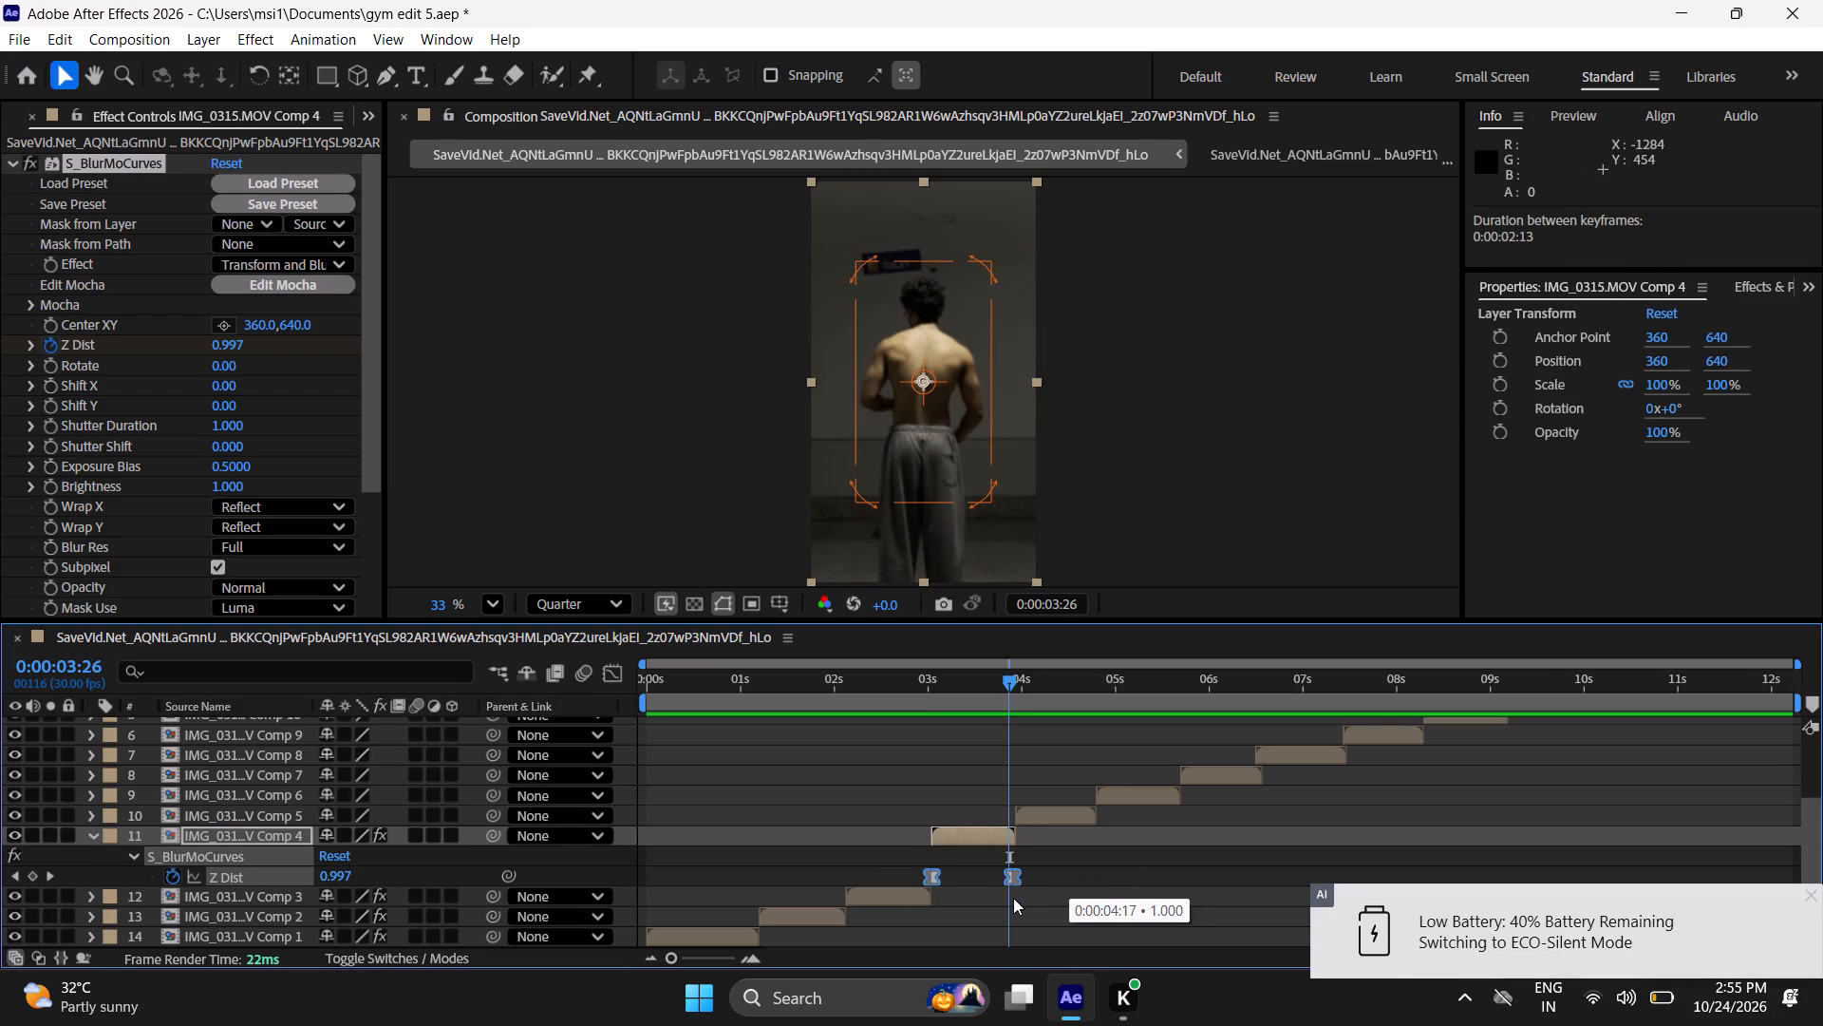
left_click_drag(1013, 898, 1011, 900, "alt")
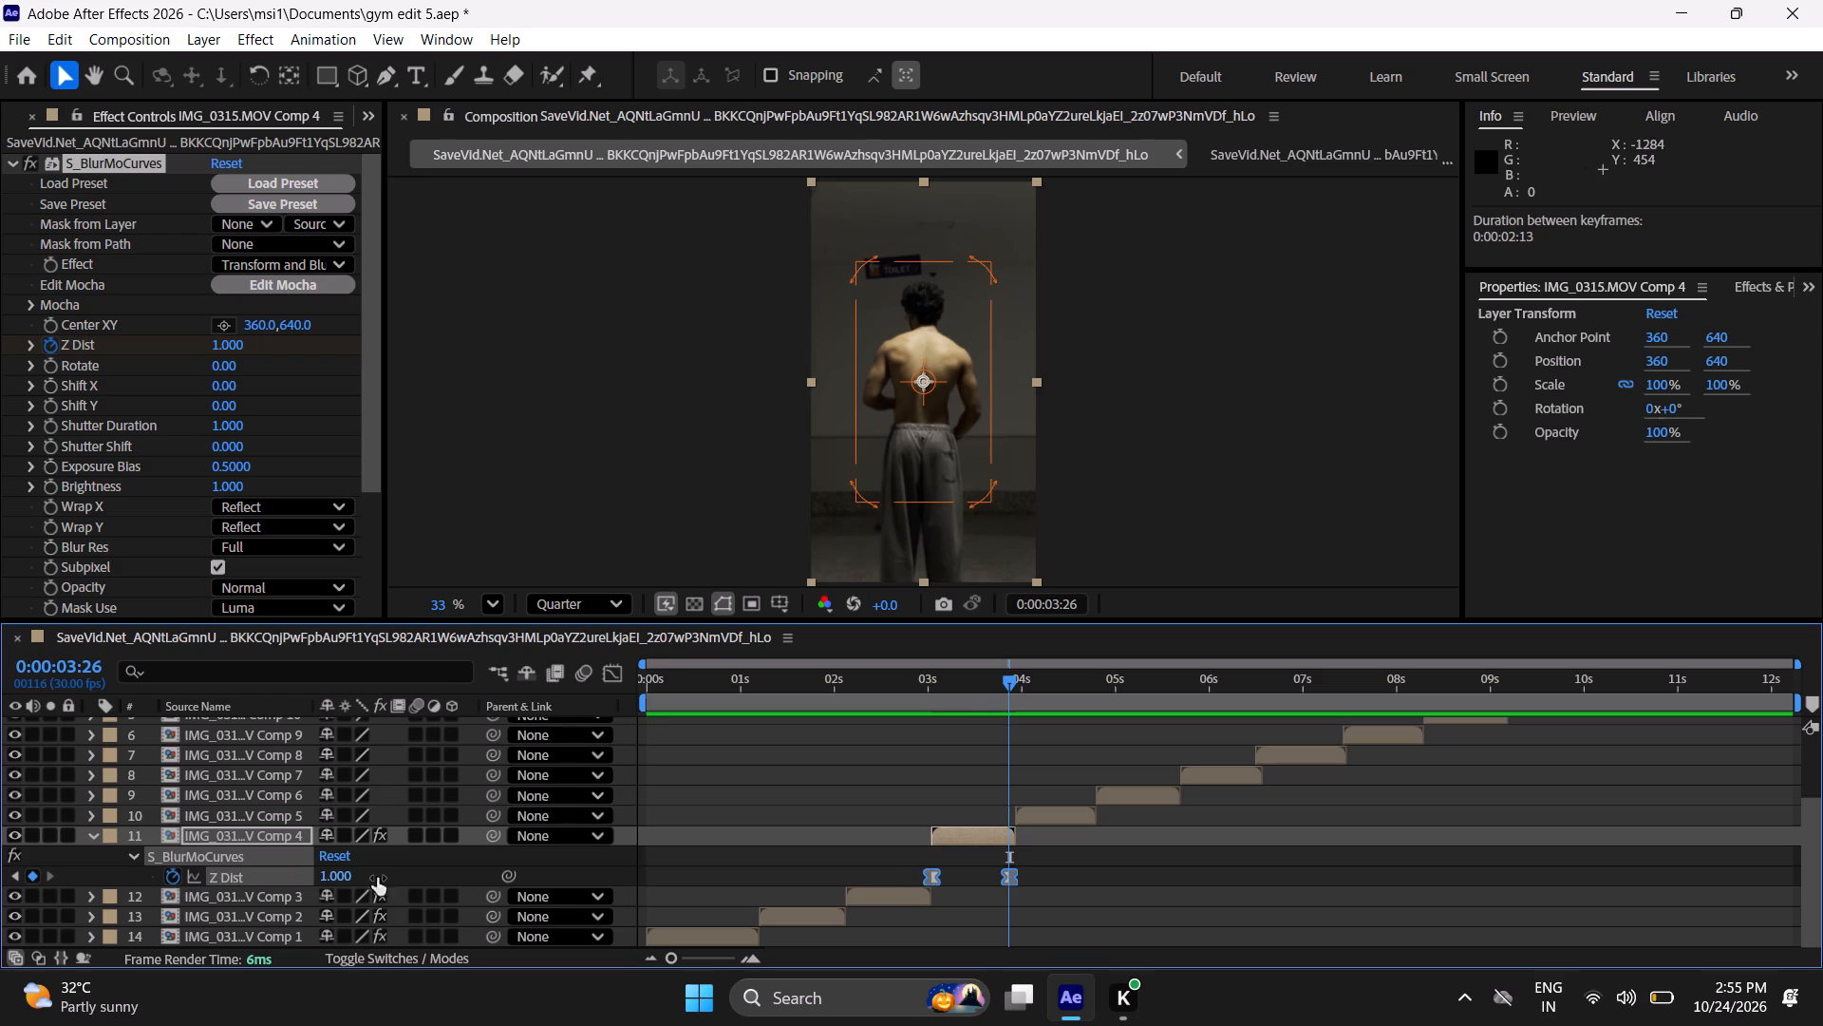
Set the fourth clip's first Z Dist keyframe at its in point, 0:00:03:01, to 0.850.
key("i")
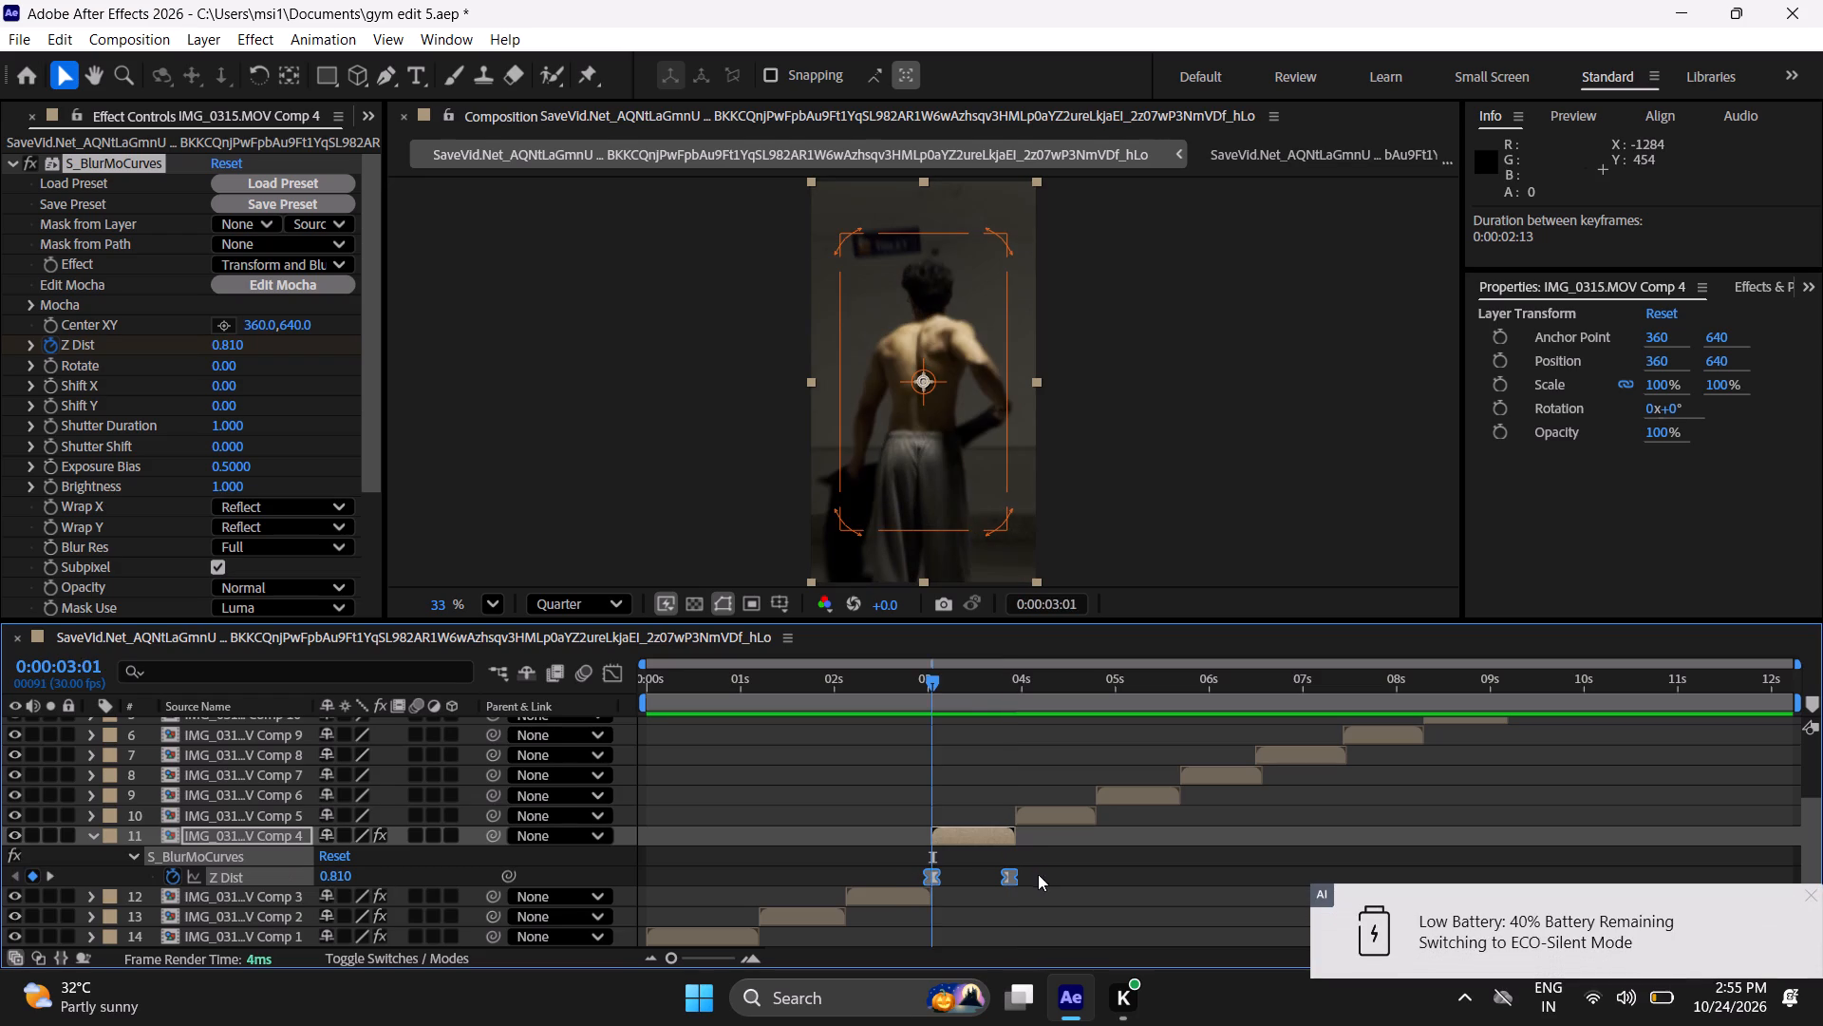
left_click(952, 874)
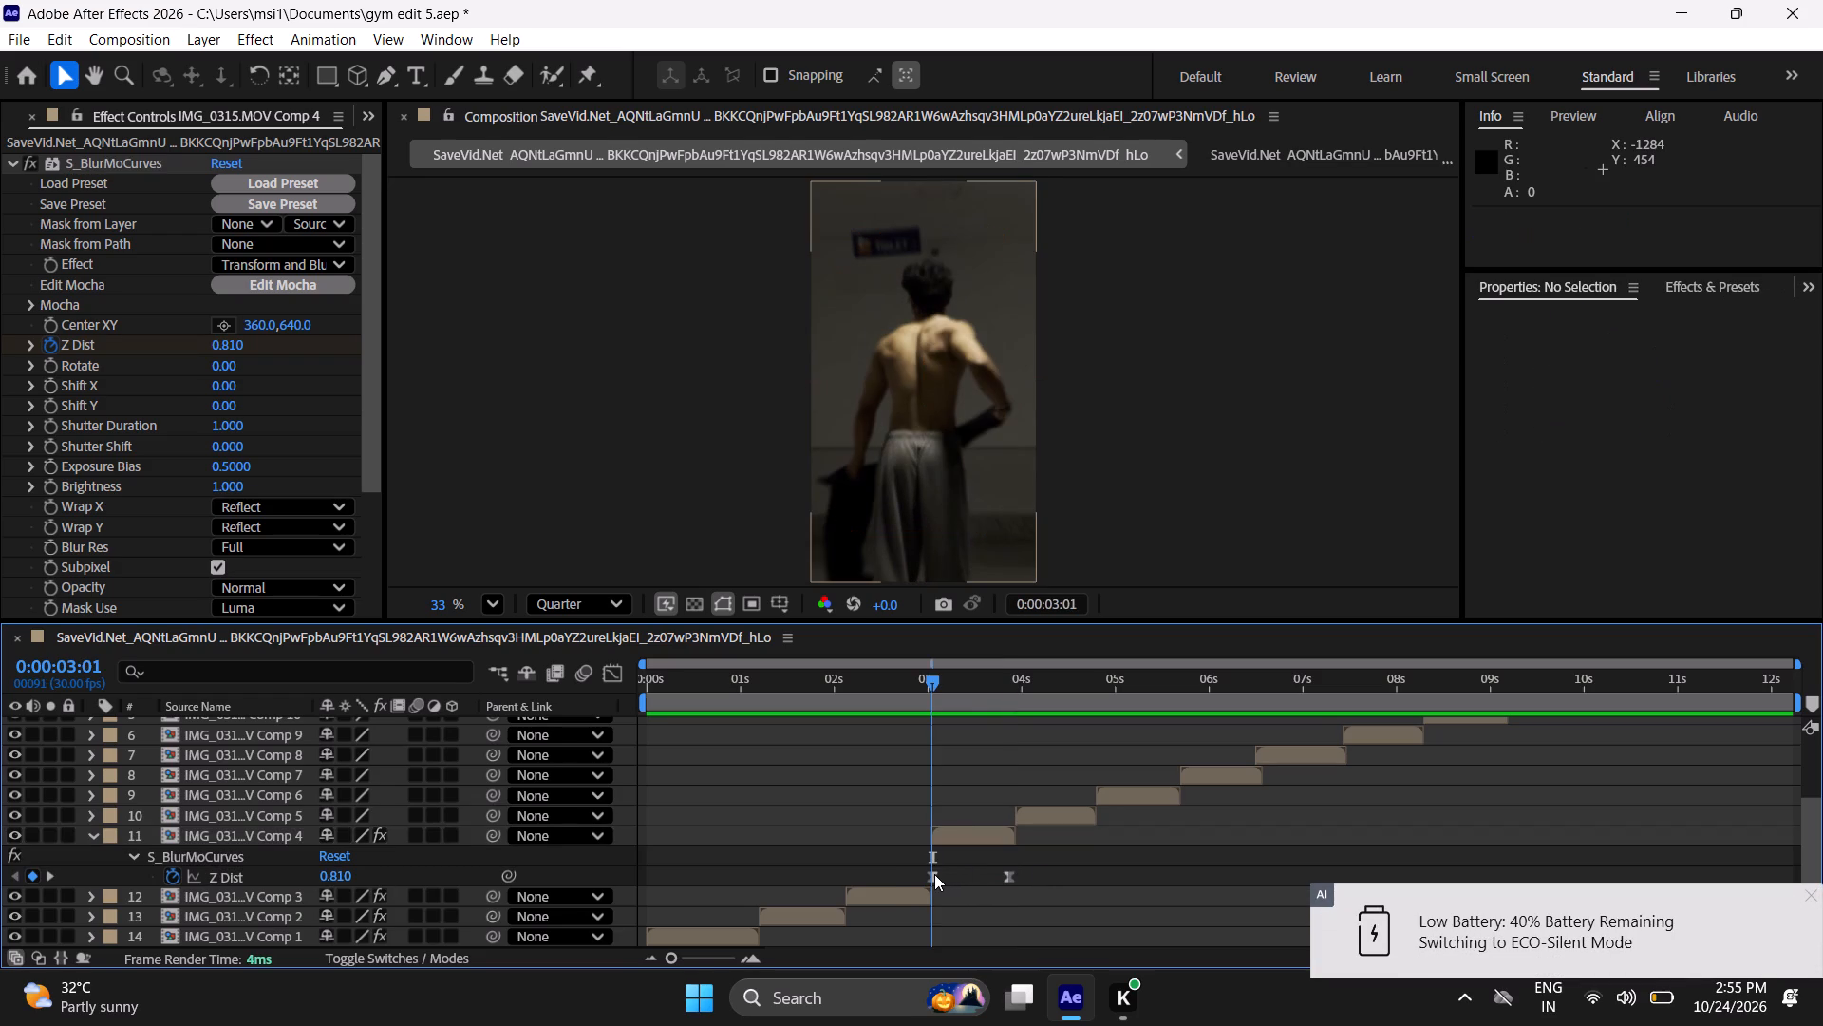
left_click(934, 874)
left_click(335, 879)
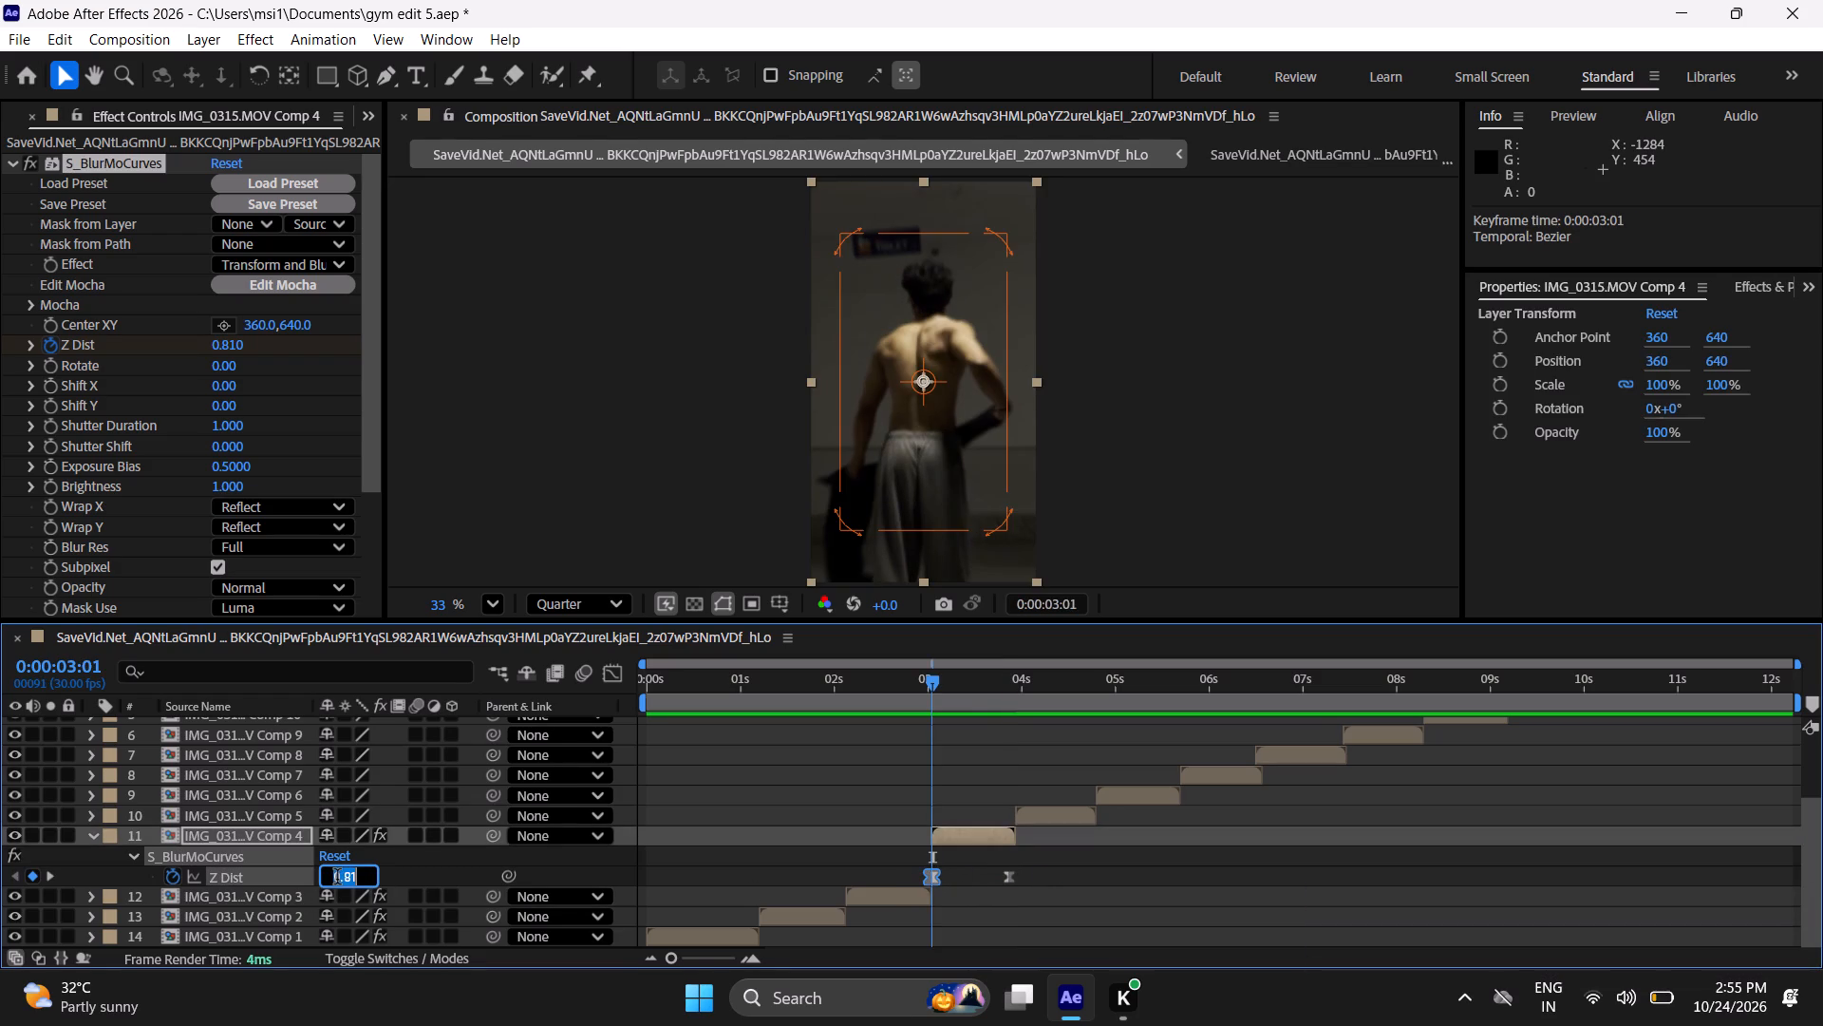
key("BackSpace")
key("0")
key("period")
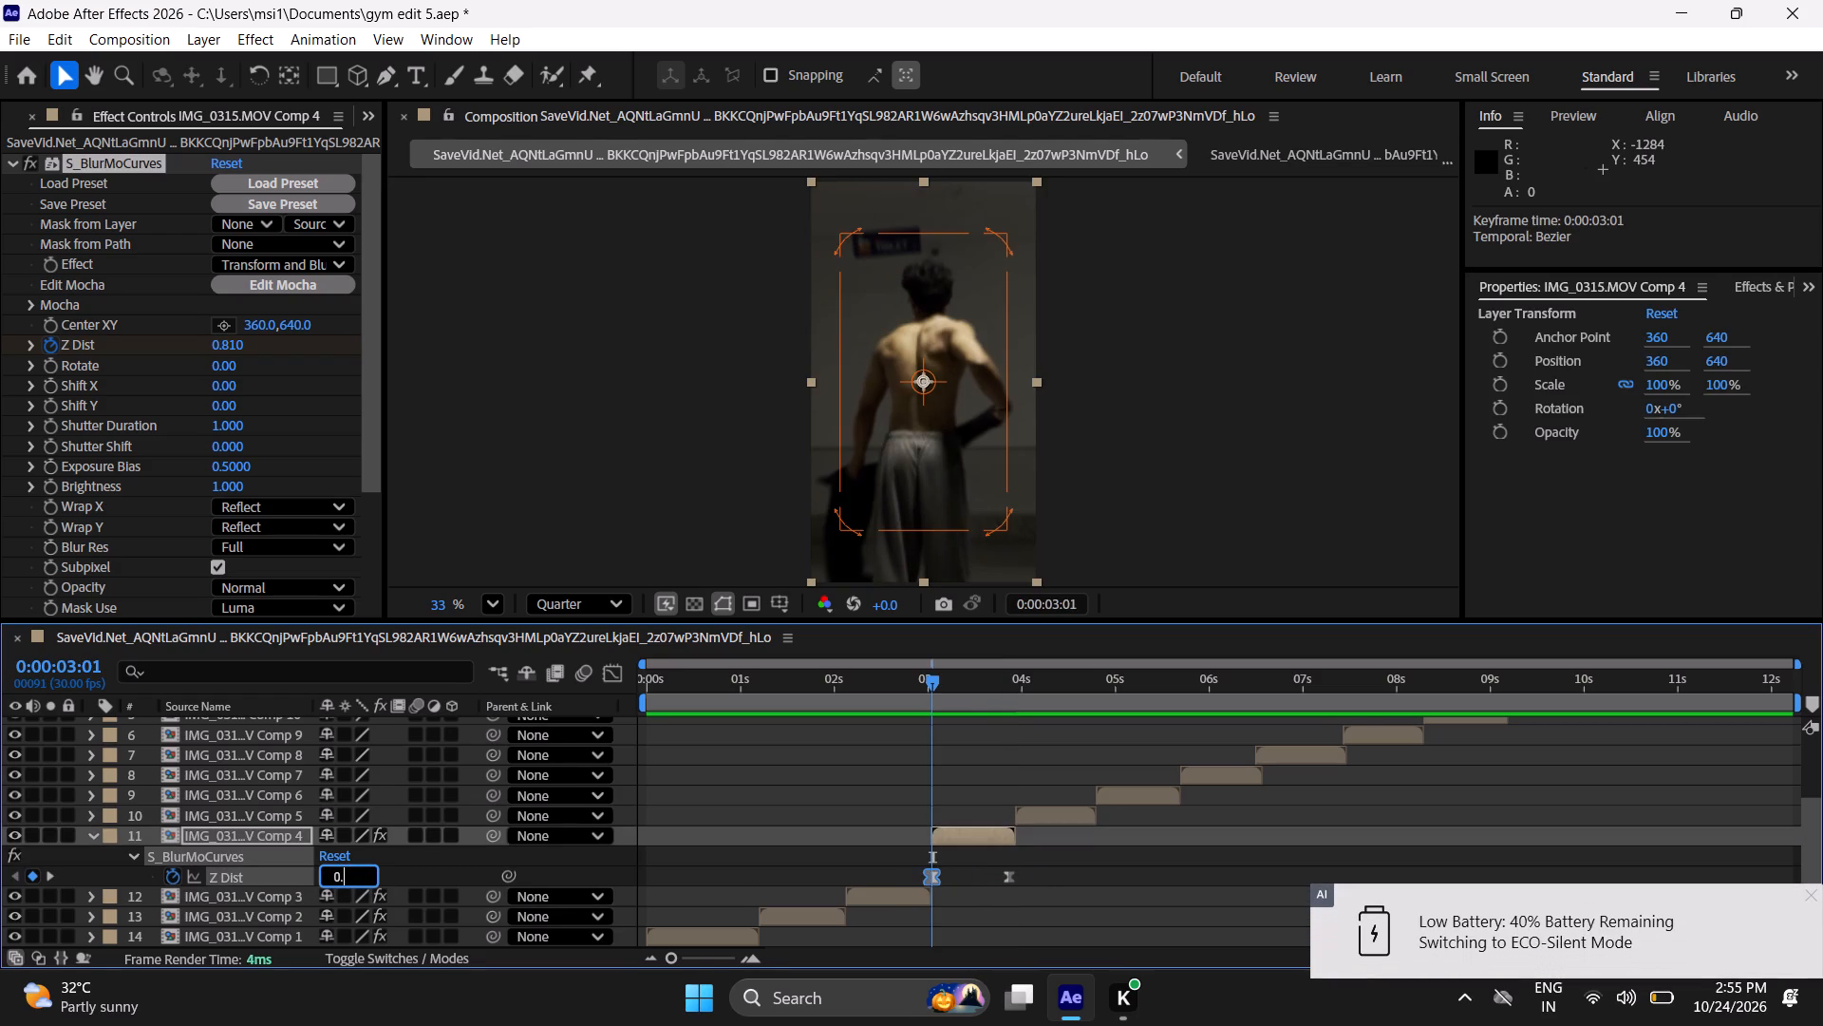
type("850")
key("Return")
left_click(864, 795)
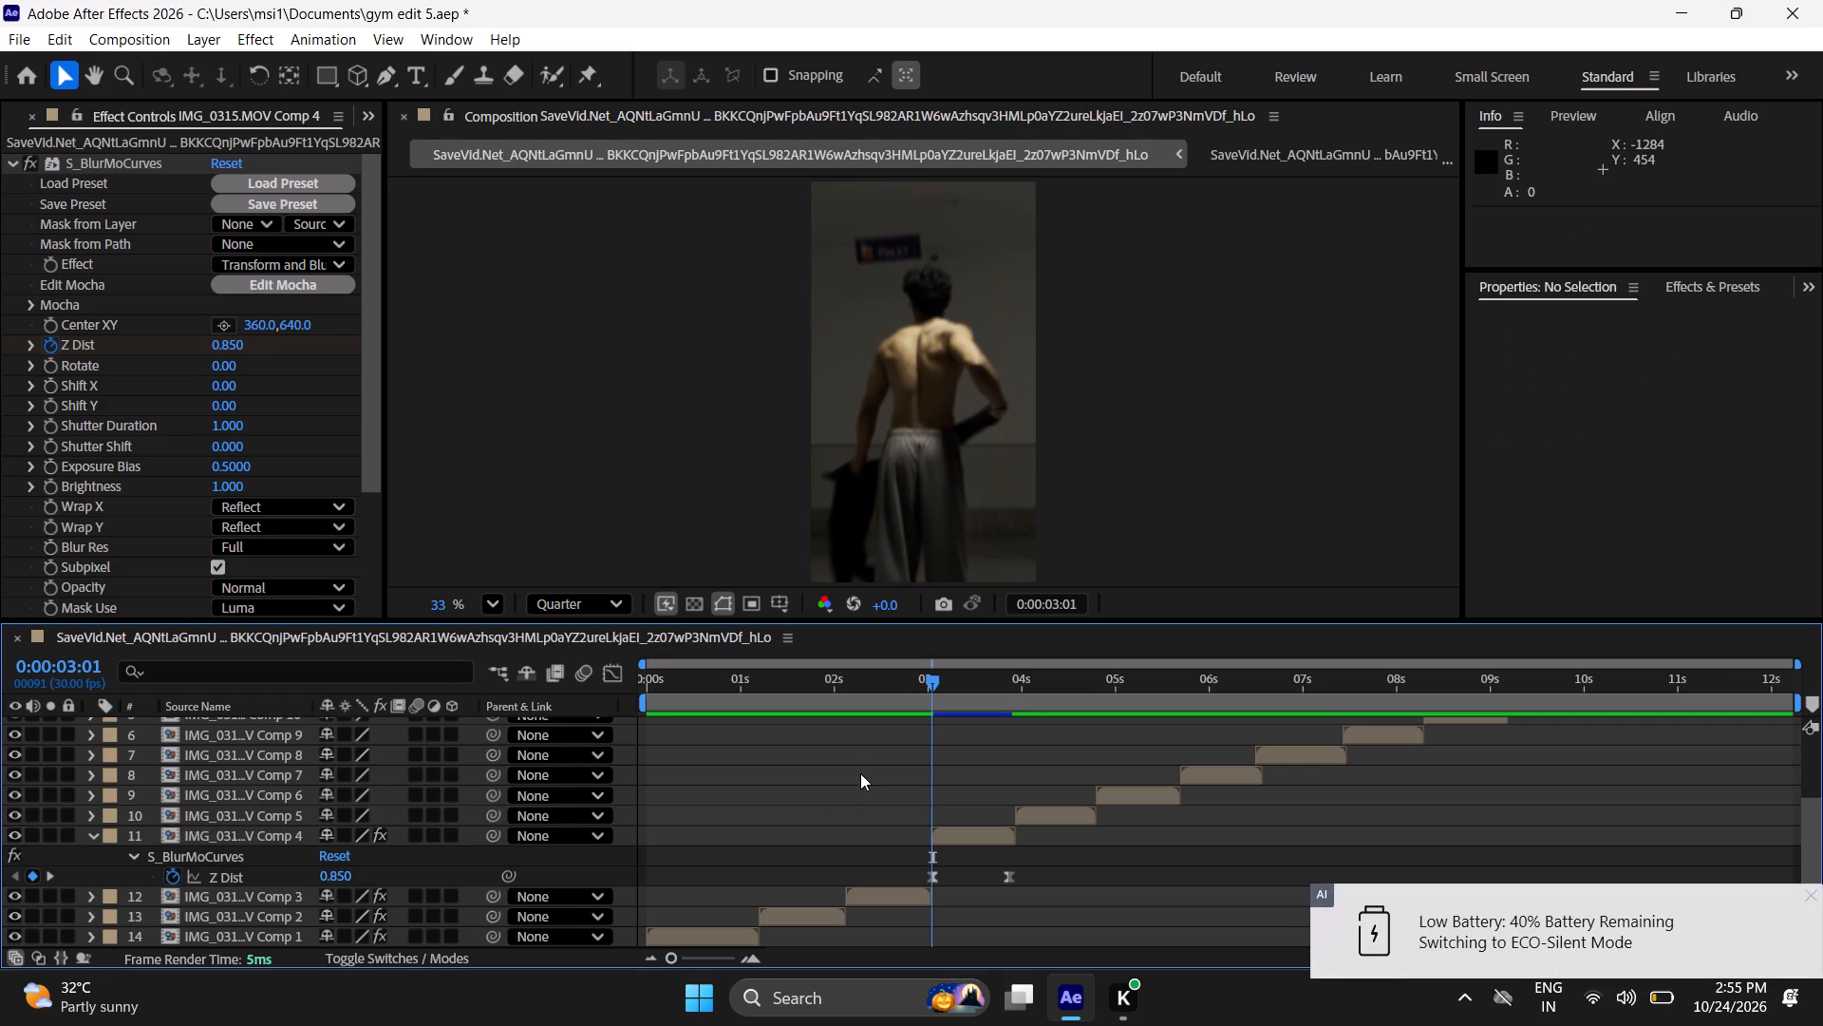
Scrub through the fourth clip's zoom, collapse its properties, and play the edit from 0:00:00:00.
left_click_drag(926, 678, 1001, 718)
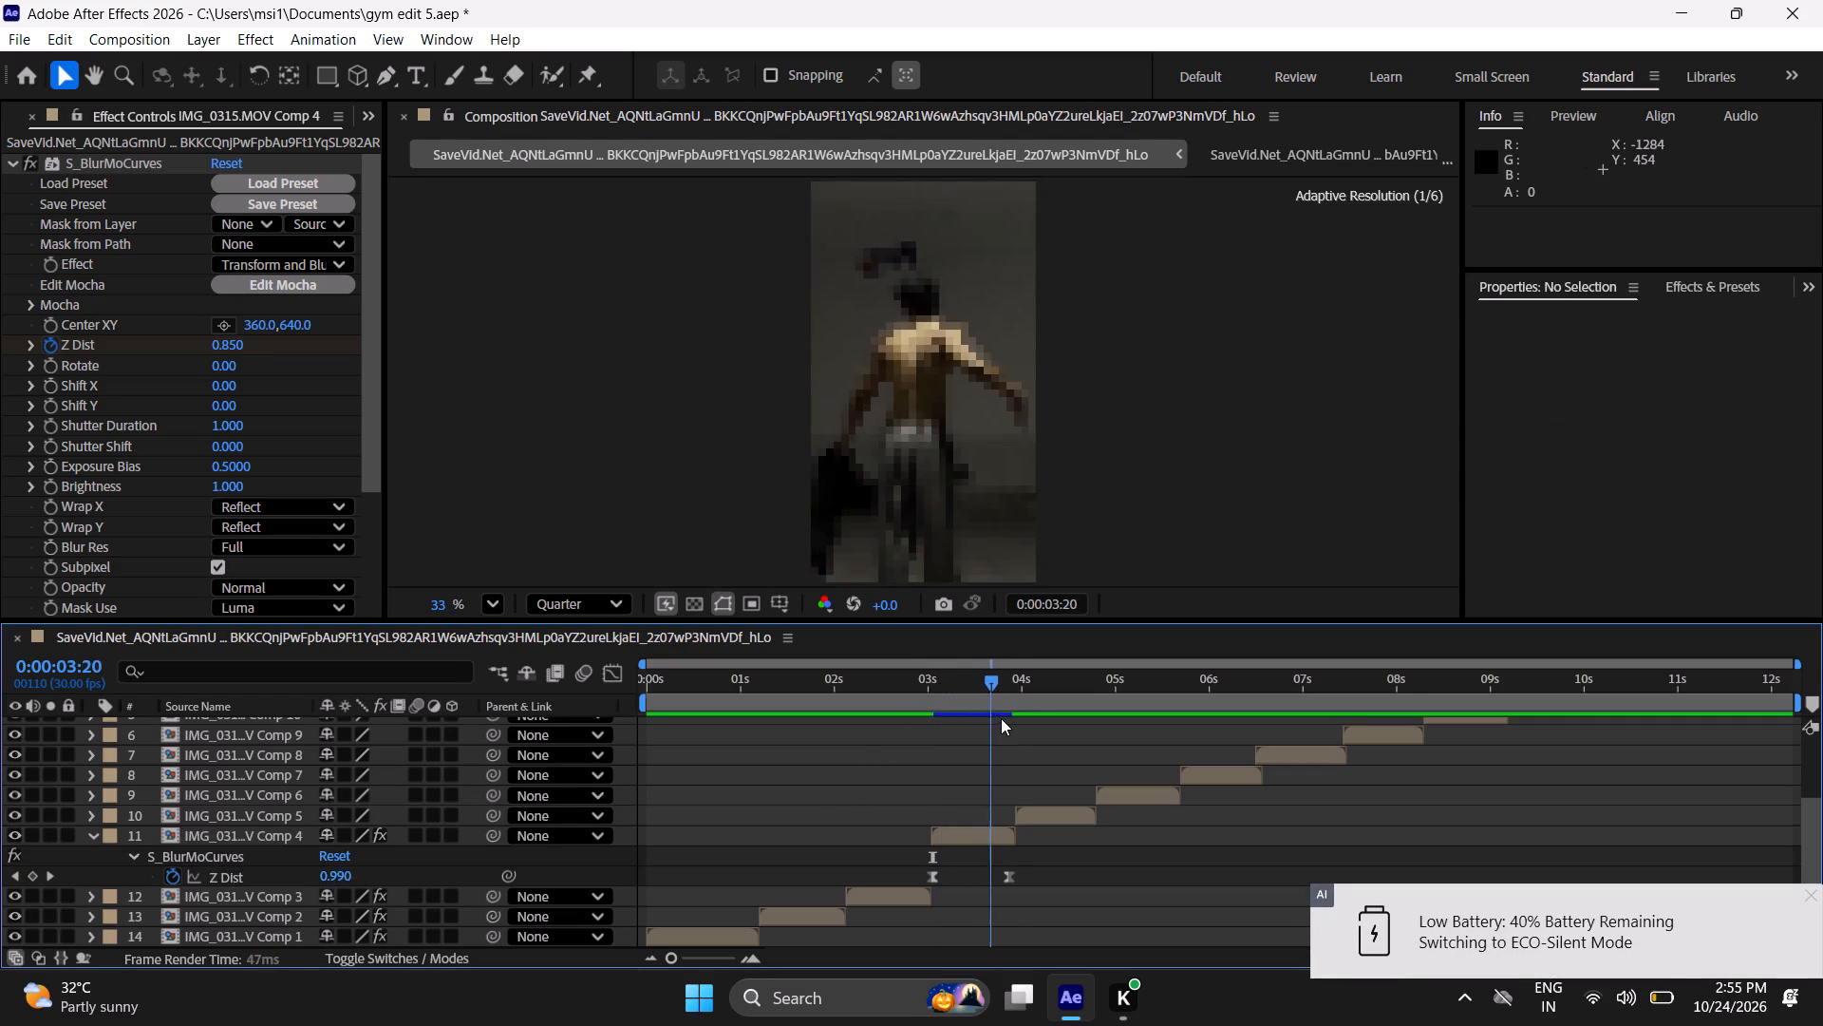
left_click_drag(1001, 718, 442, 840)
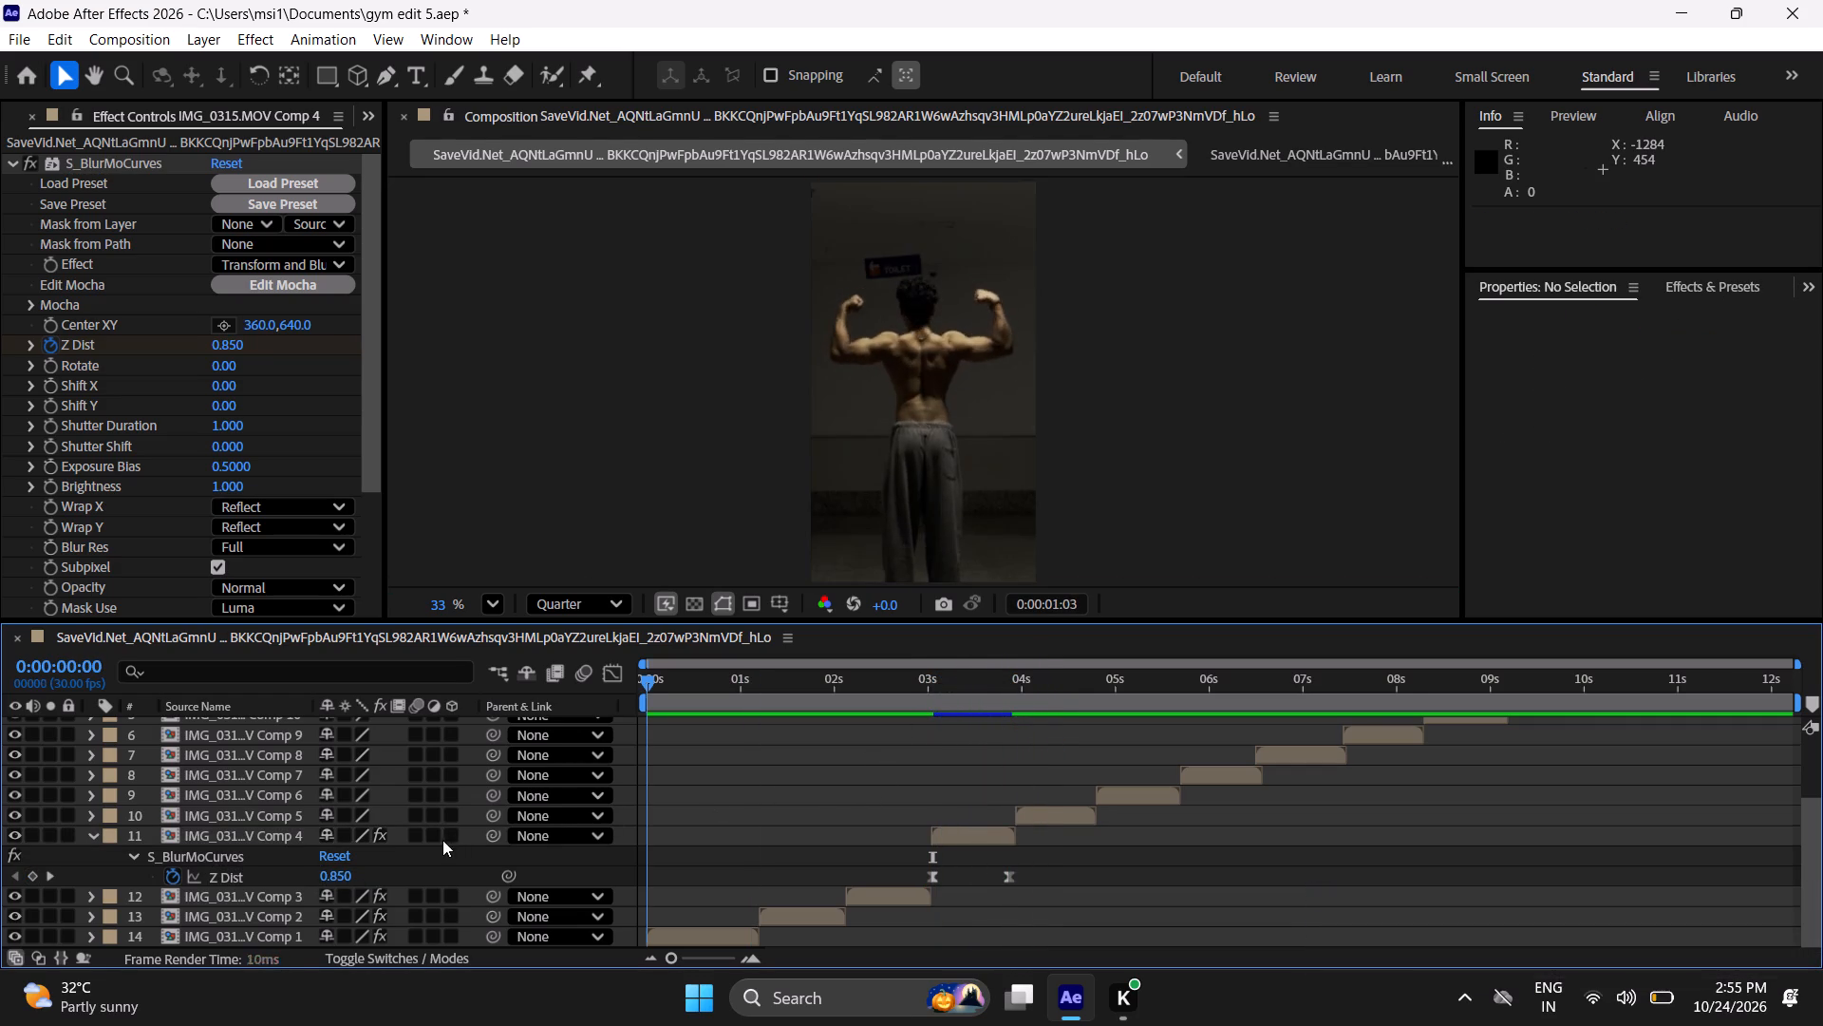
left_click_drag(442, 840, 441, 840)
key("u")
key("space")
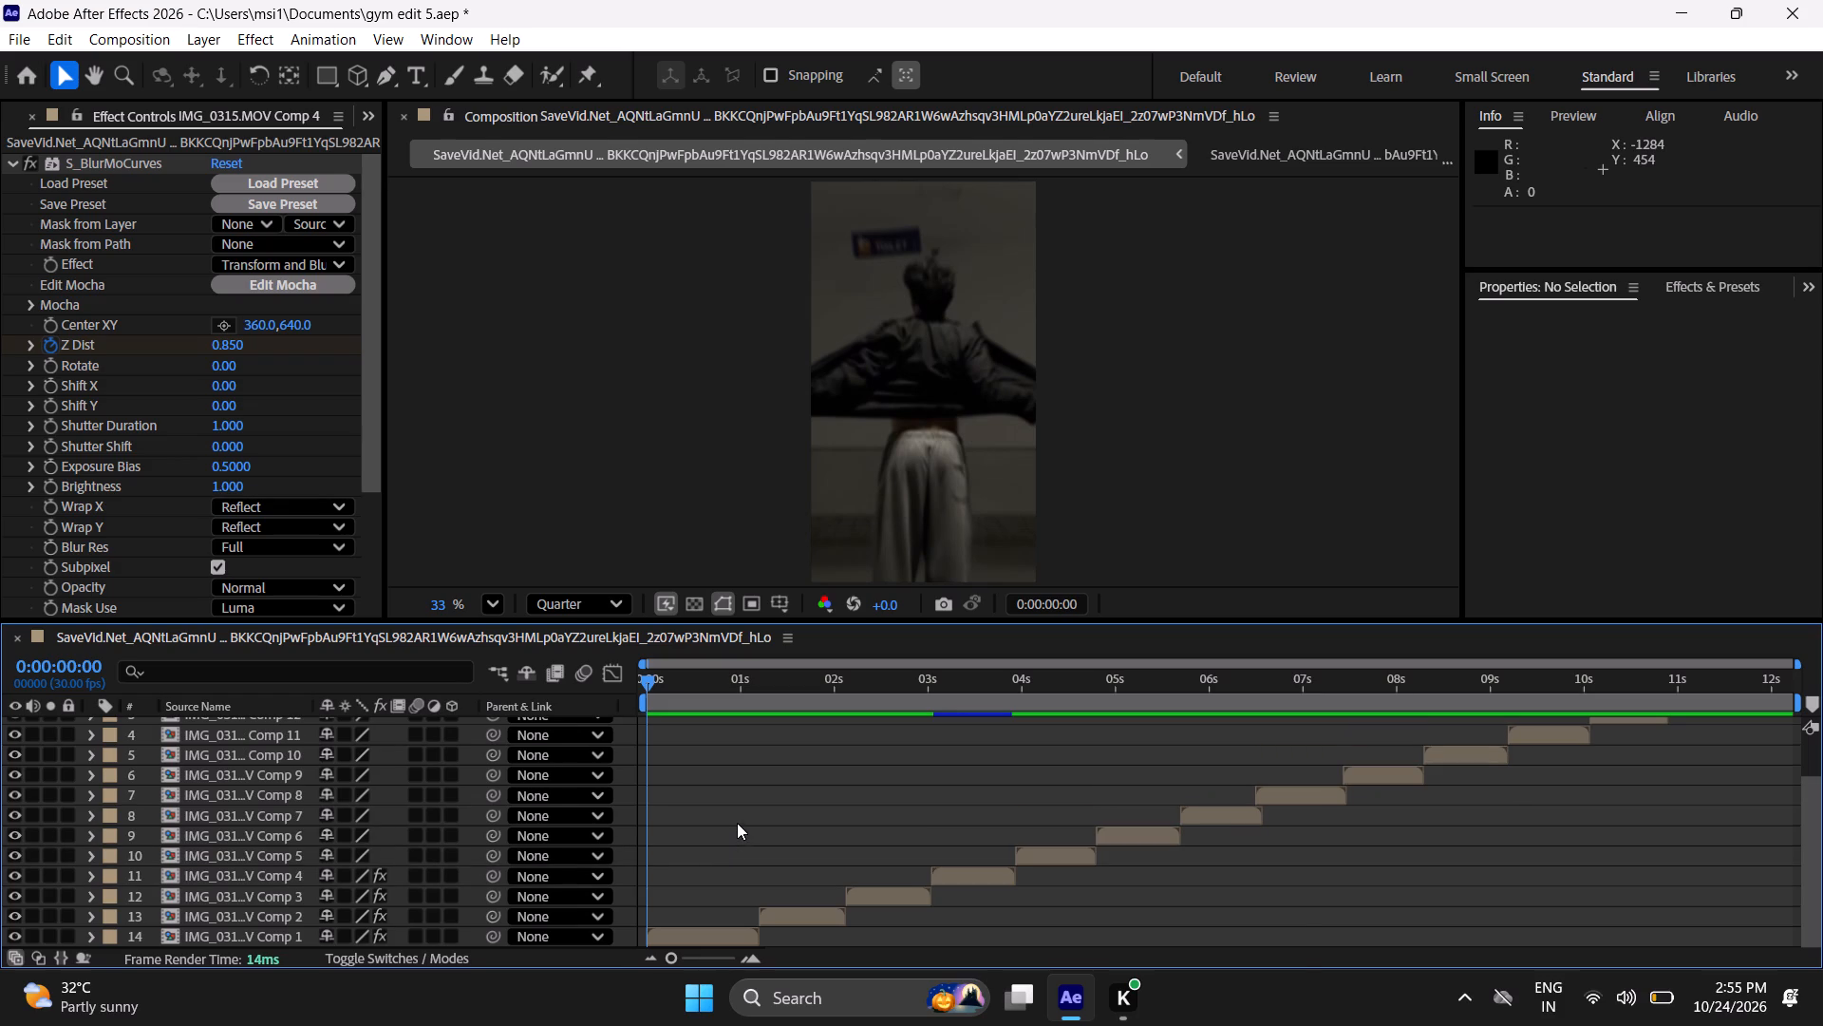
key("space")
key("space")
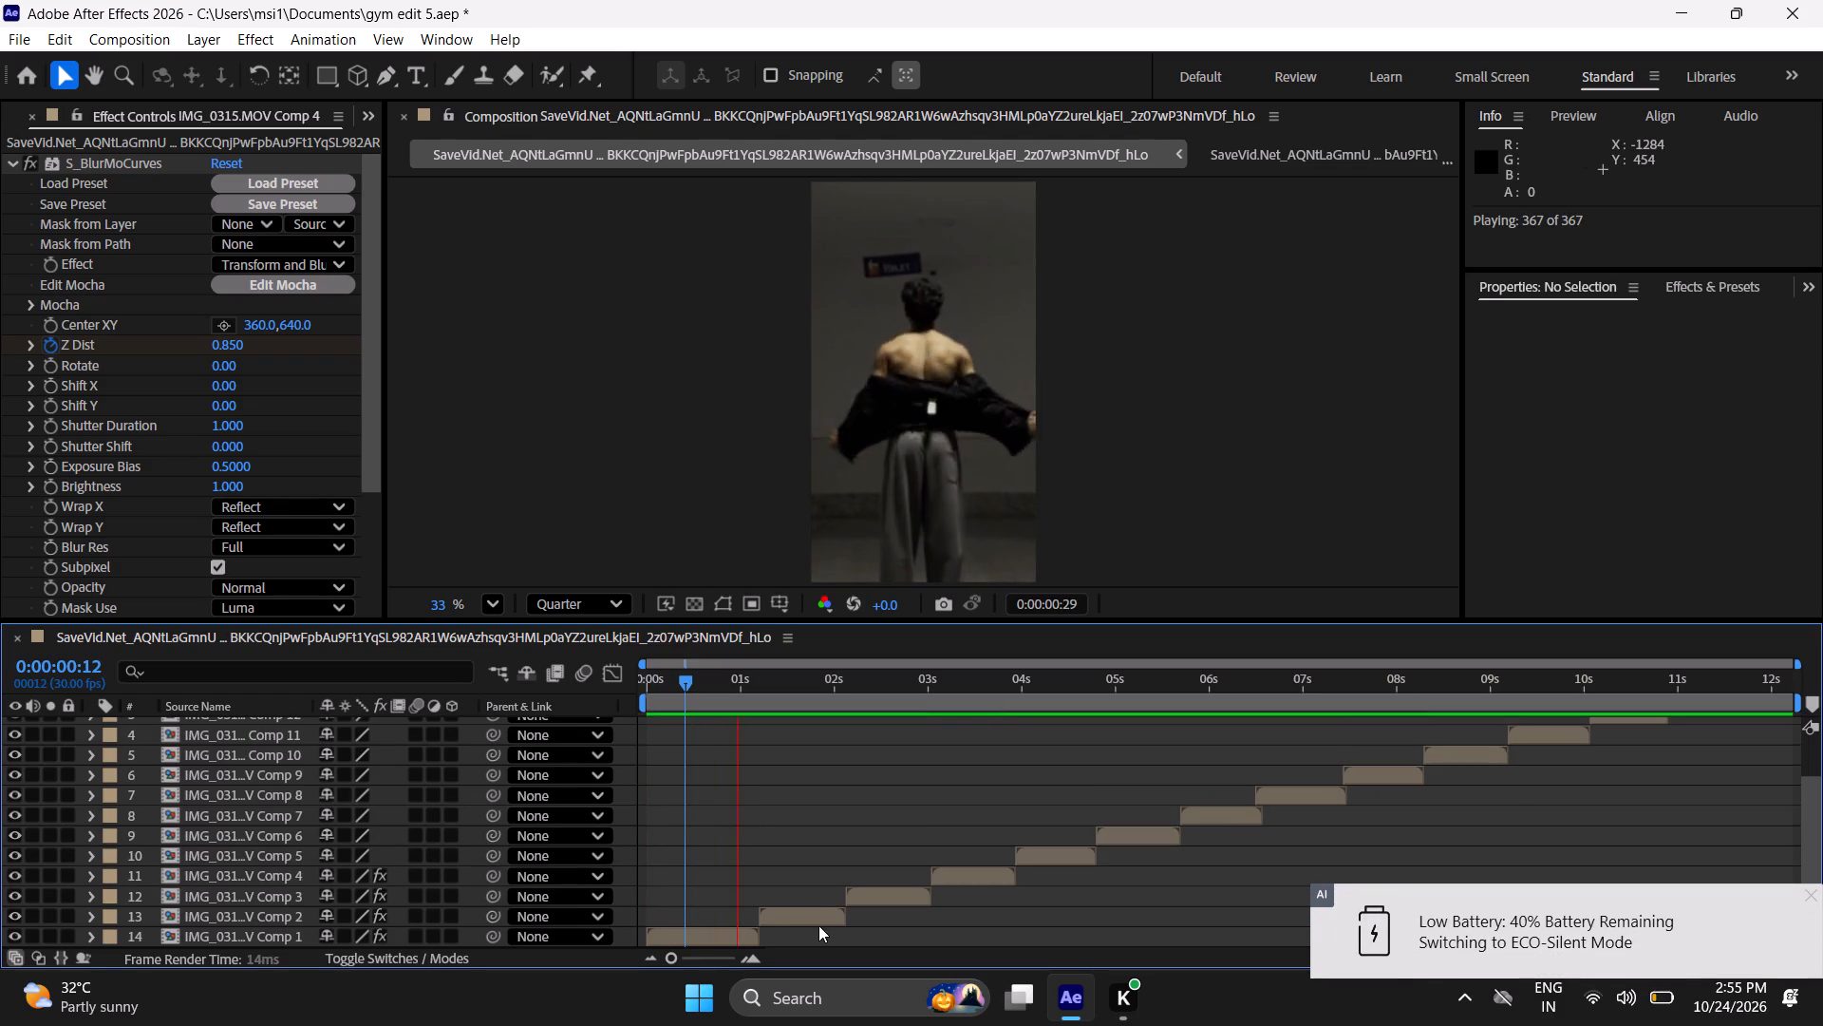
Reveal all clips' keyframes and play from 0:00:00:00 into the third clip to check the speed ramps and zooms.
key("u")
scroll(824, 889, "down", 4)
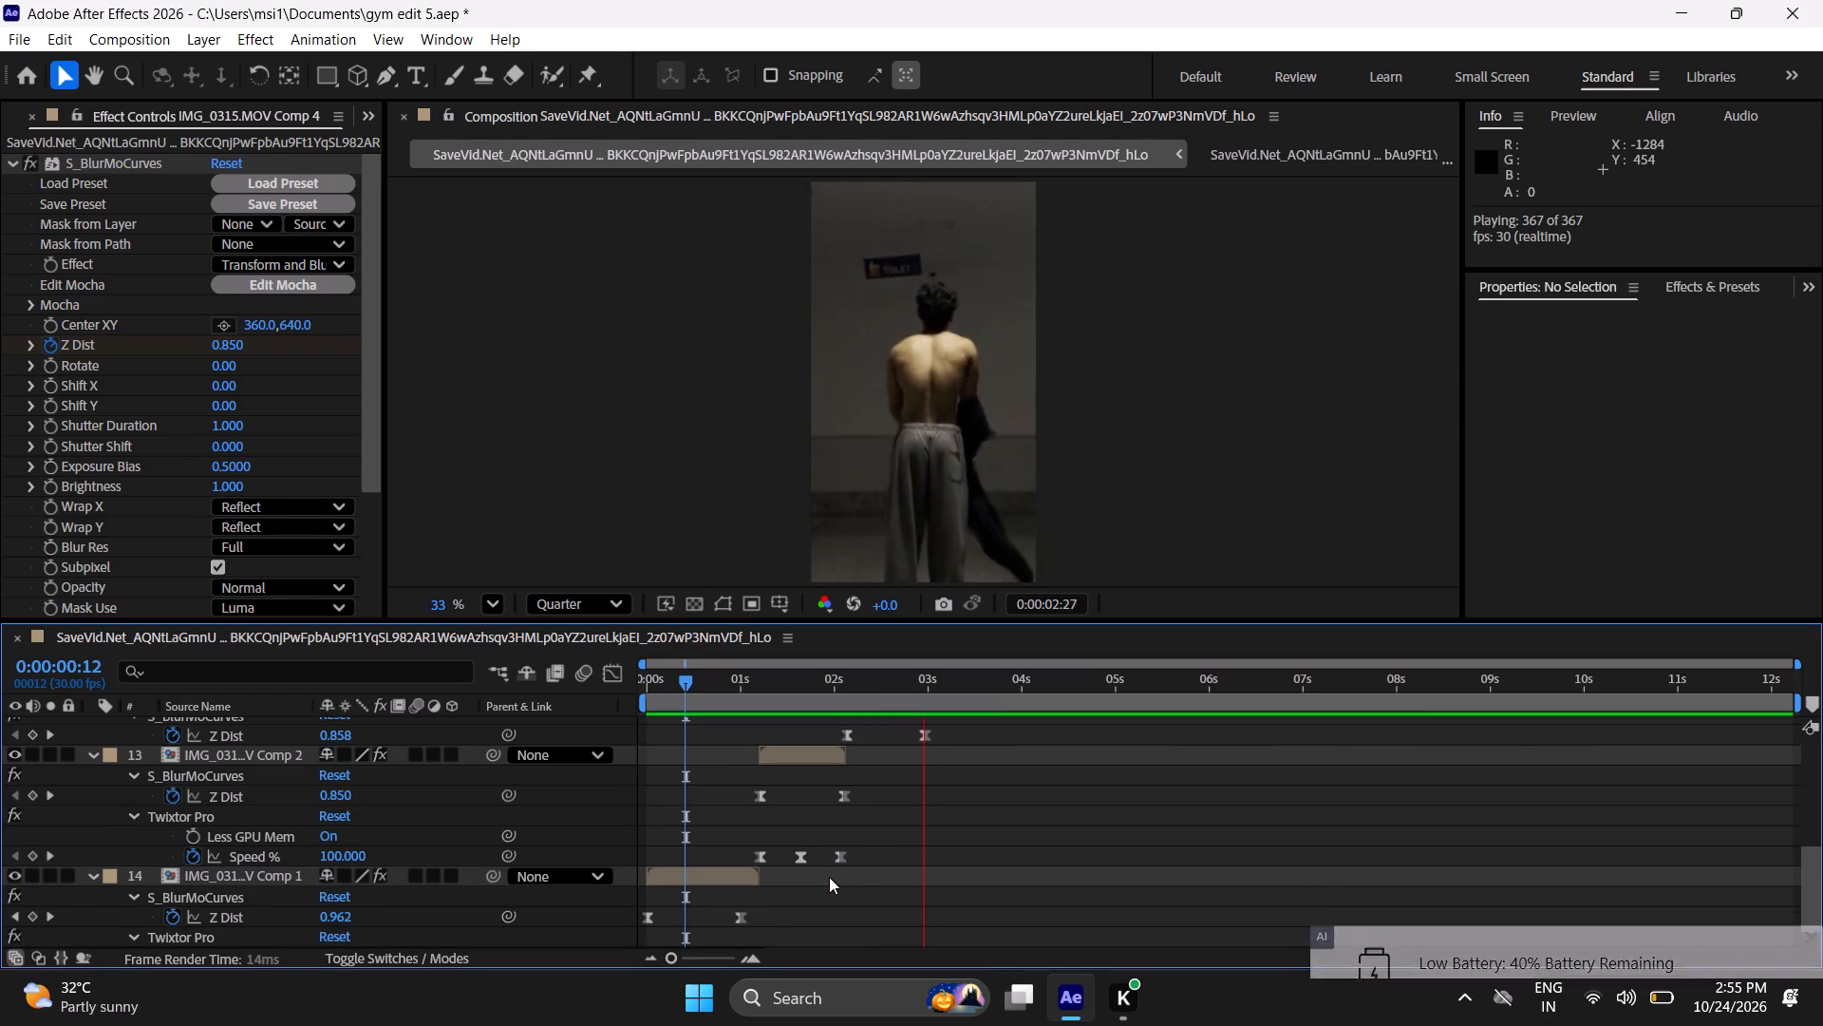
left_click_drag(669, 696, 562, 750)
scroll(749, 853, "down", 4)
key("space")
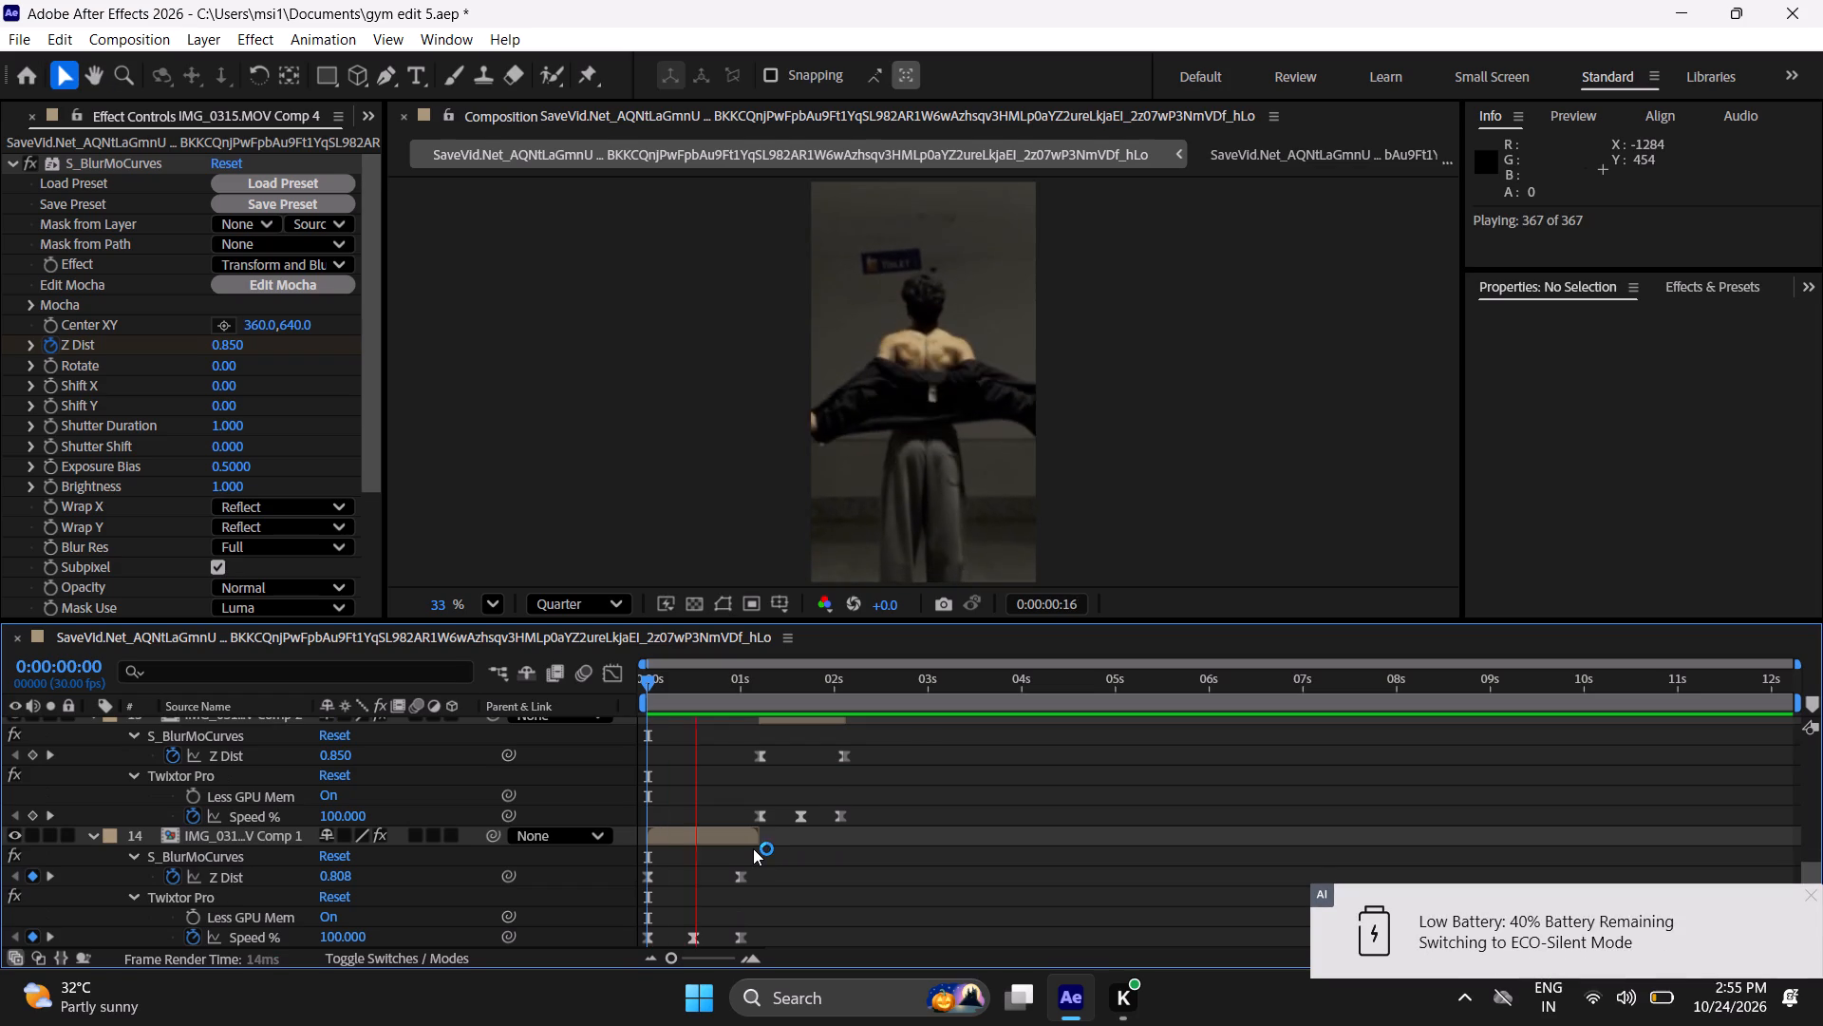
key("space")
key("space")
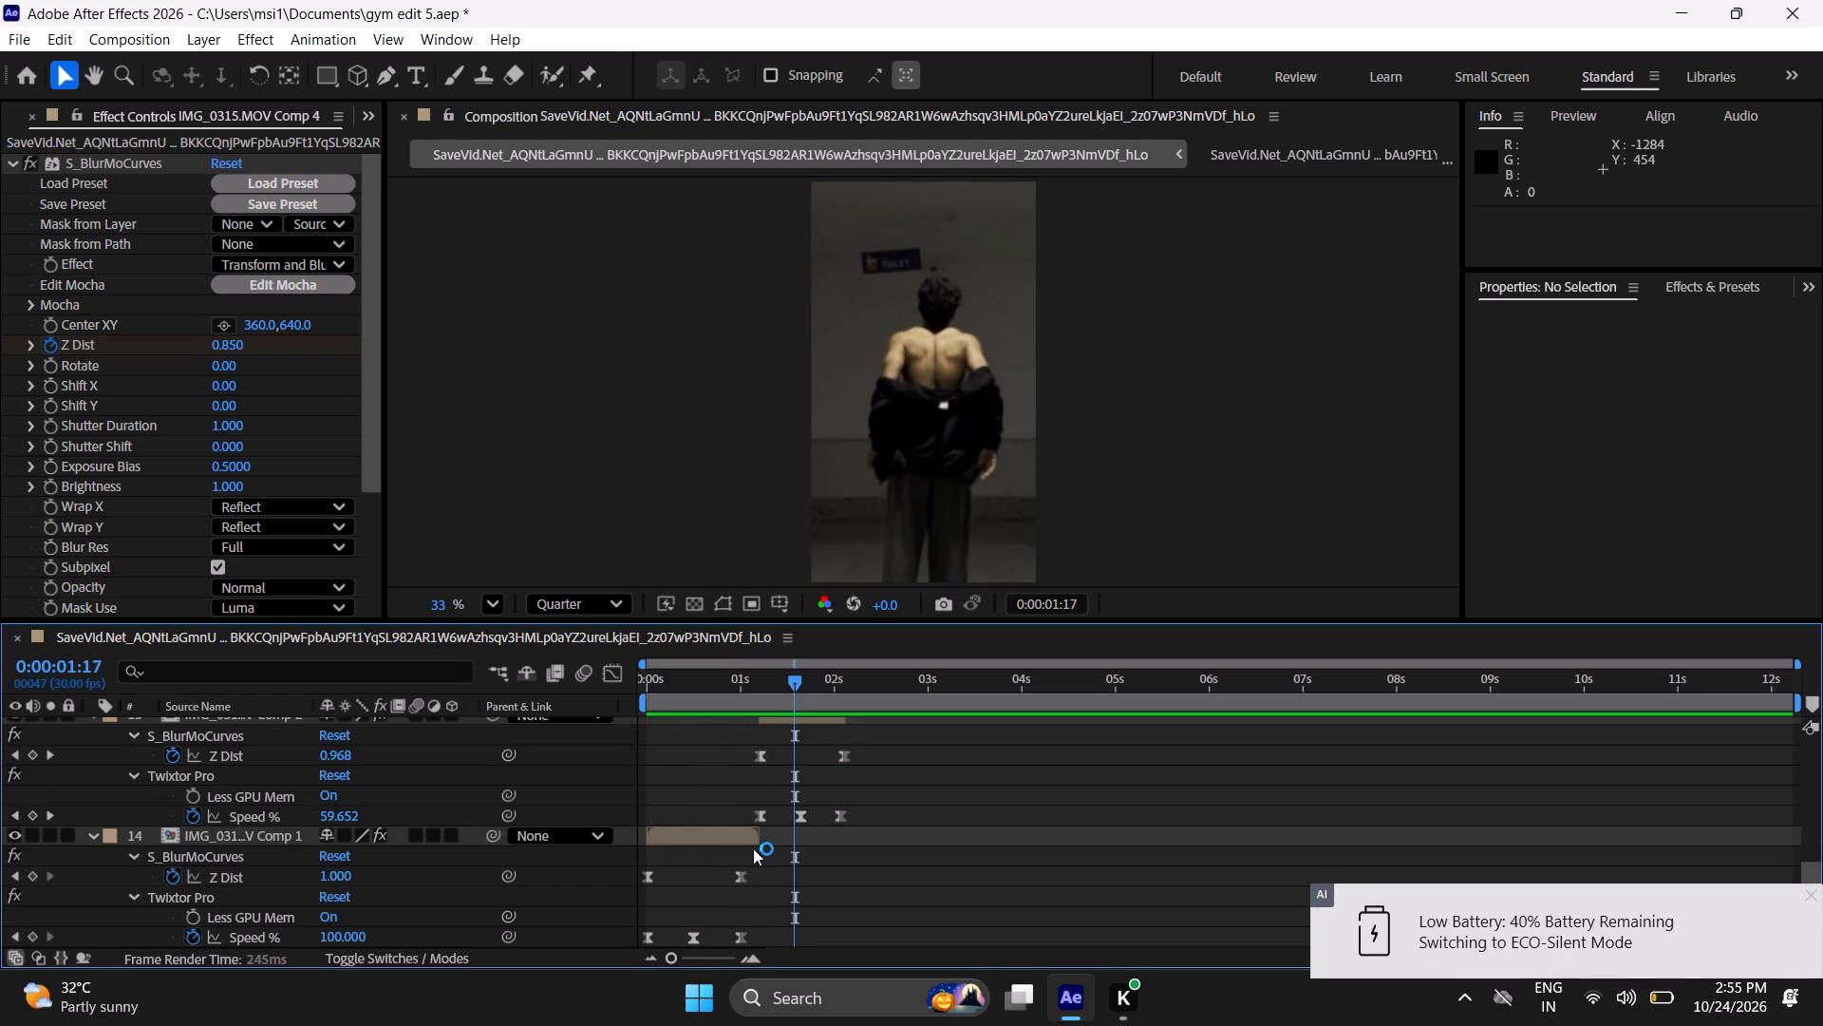
key("space")
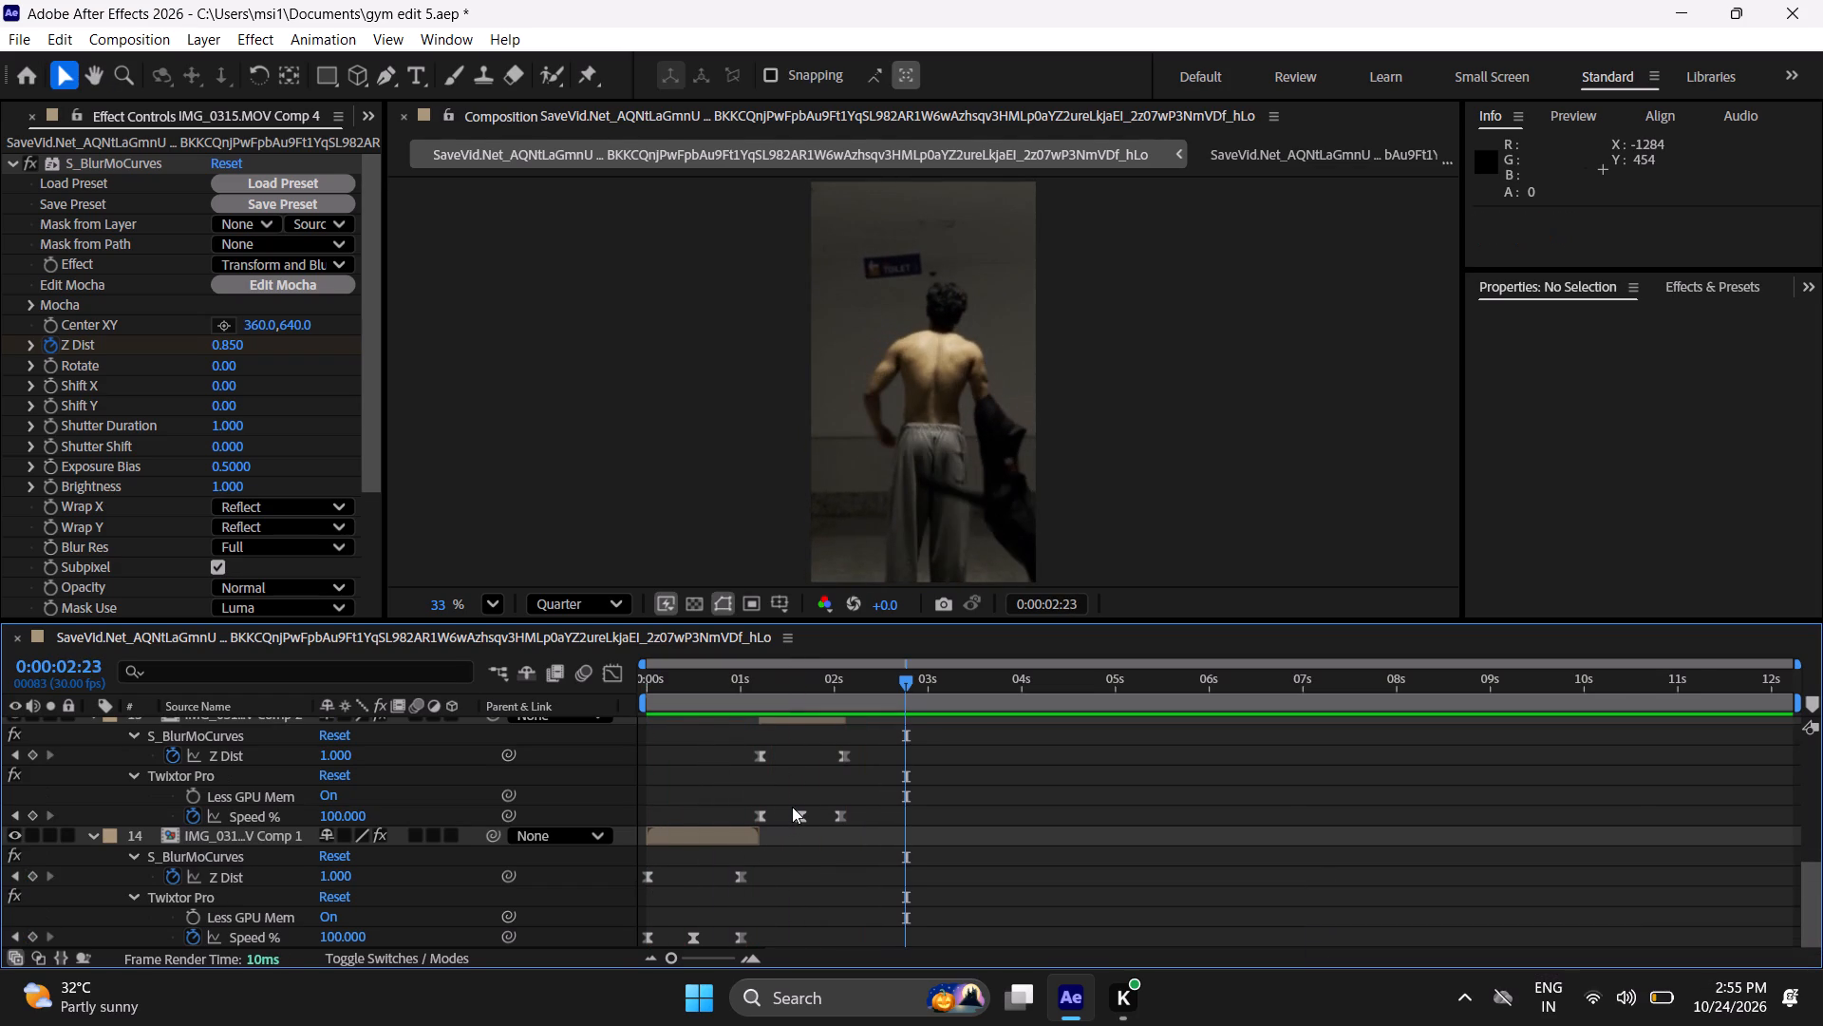
Move the second clip's middle Twixtor Speed % keyframe slightly later and replay the edit from 0:00:00:00 into the third clip.
left_click_drag(780, 794, 819, 849)
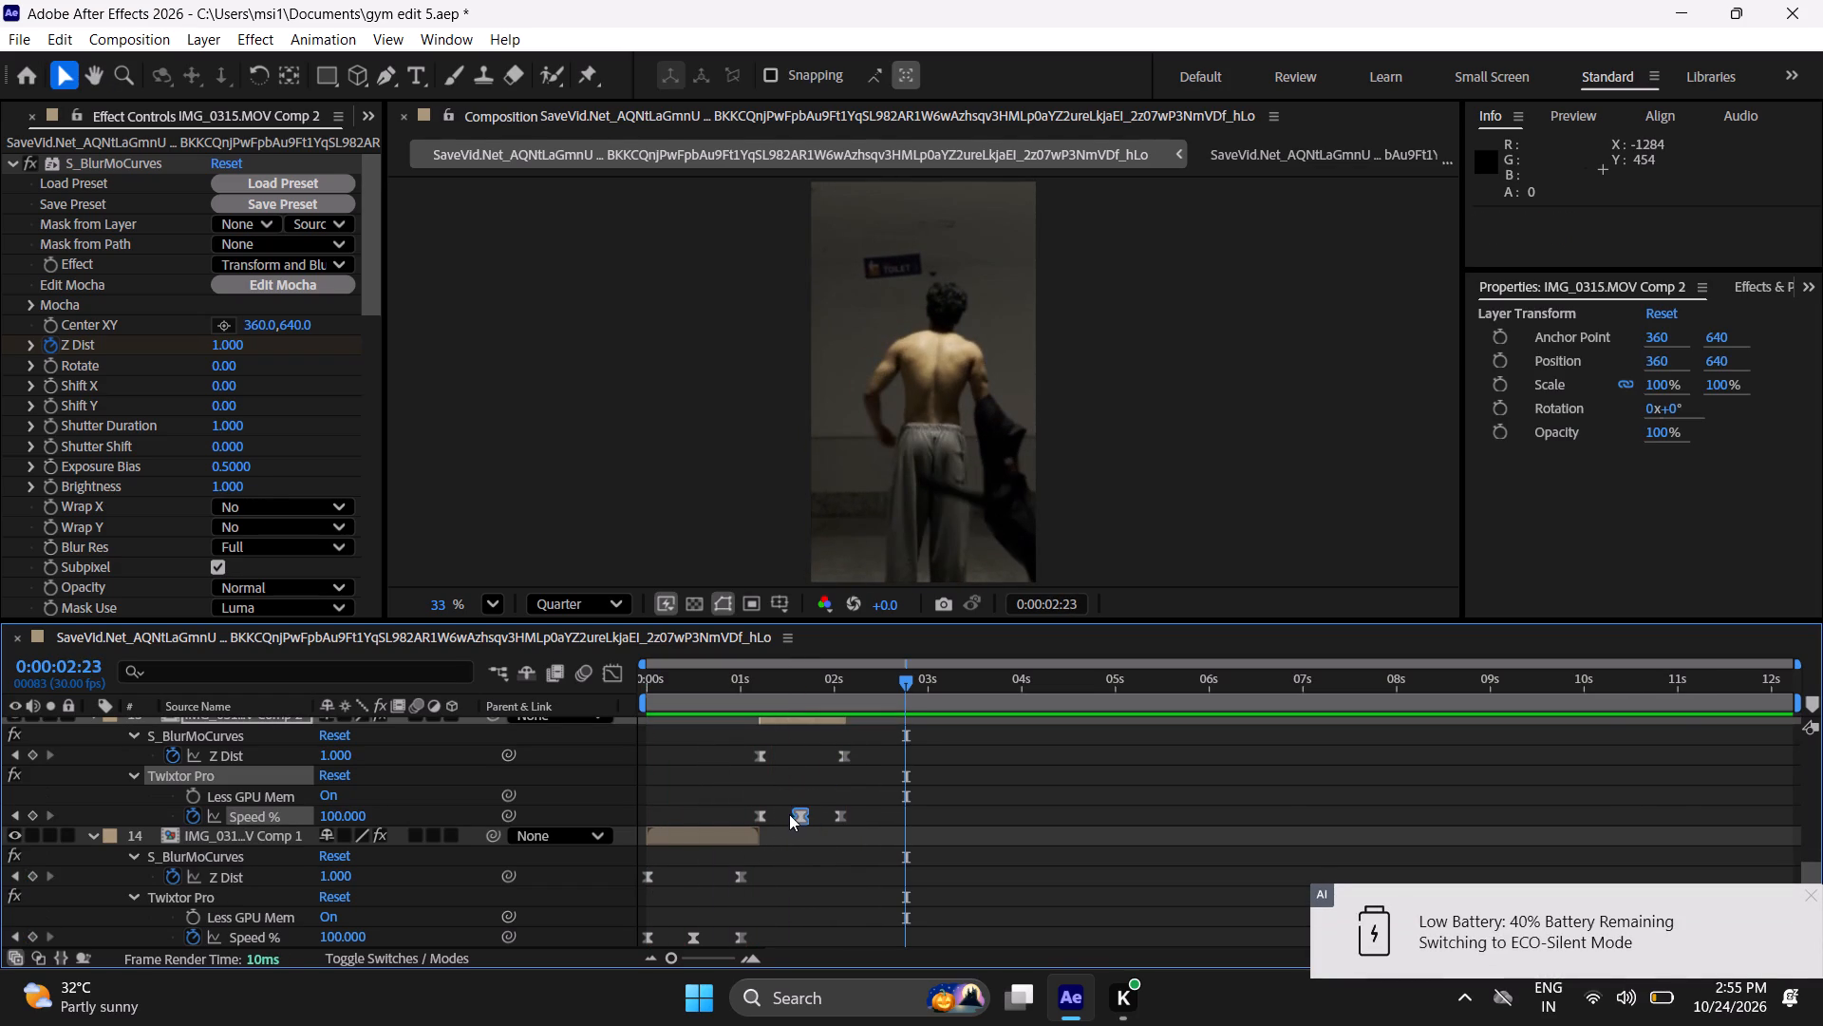
left_click(798, 818, "alt")
left_click_drag(823, 754, 795, 762)
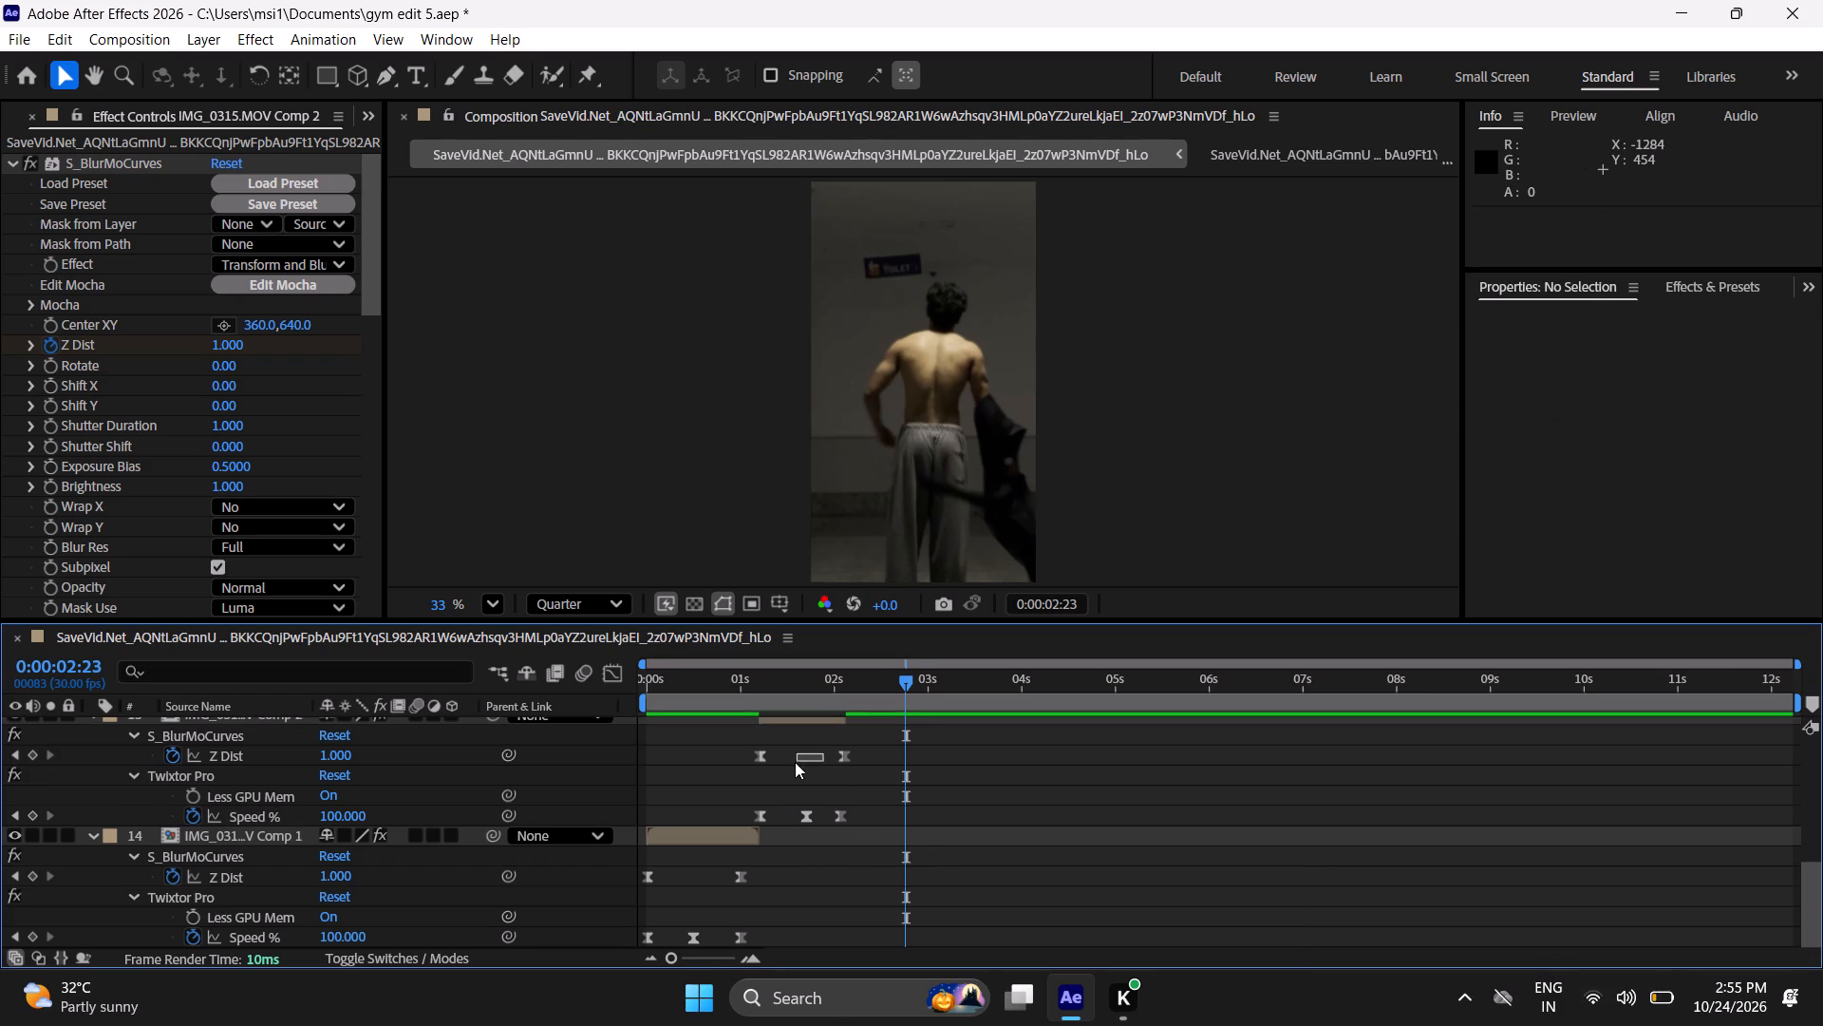
left_click_drag(795, 762, 785, 766)
left_click_drag(898, 684, 623, 795)
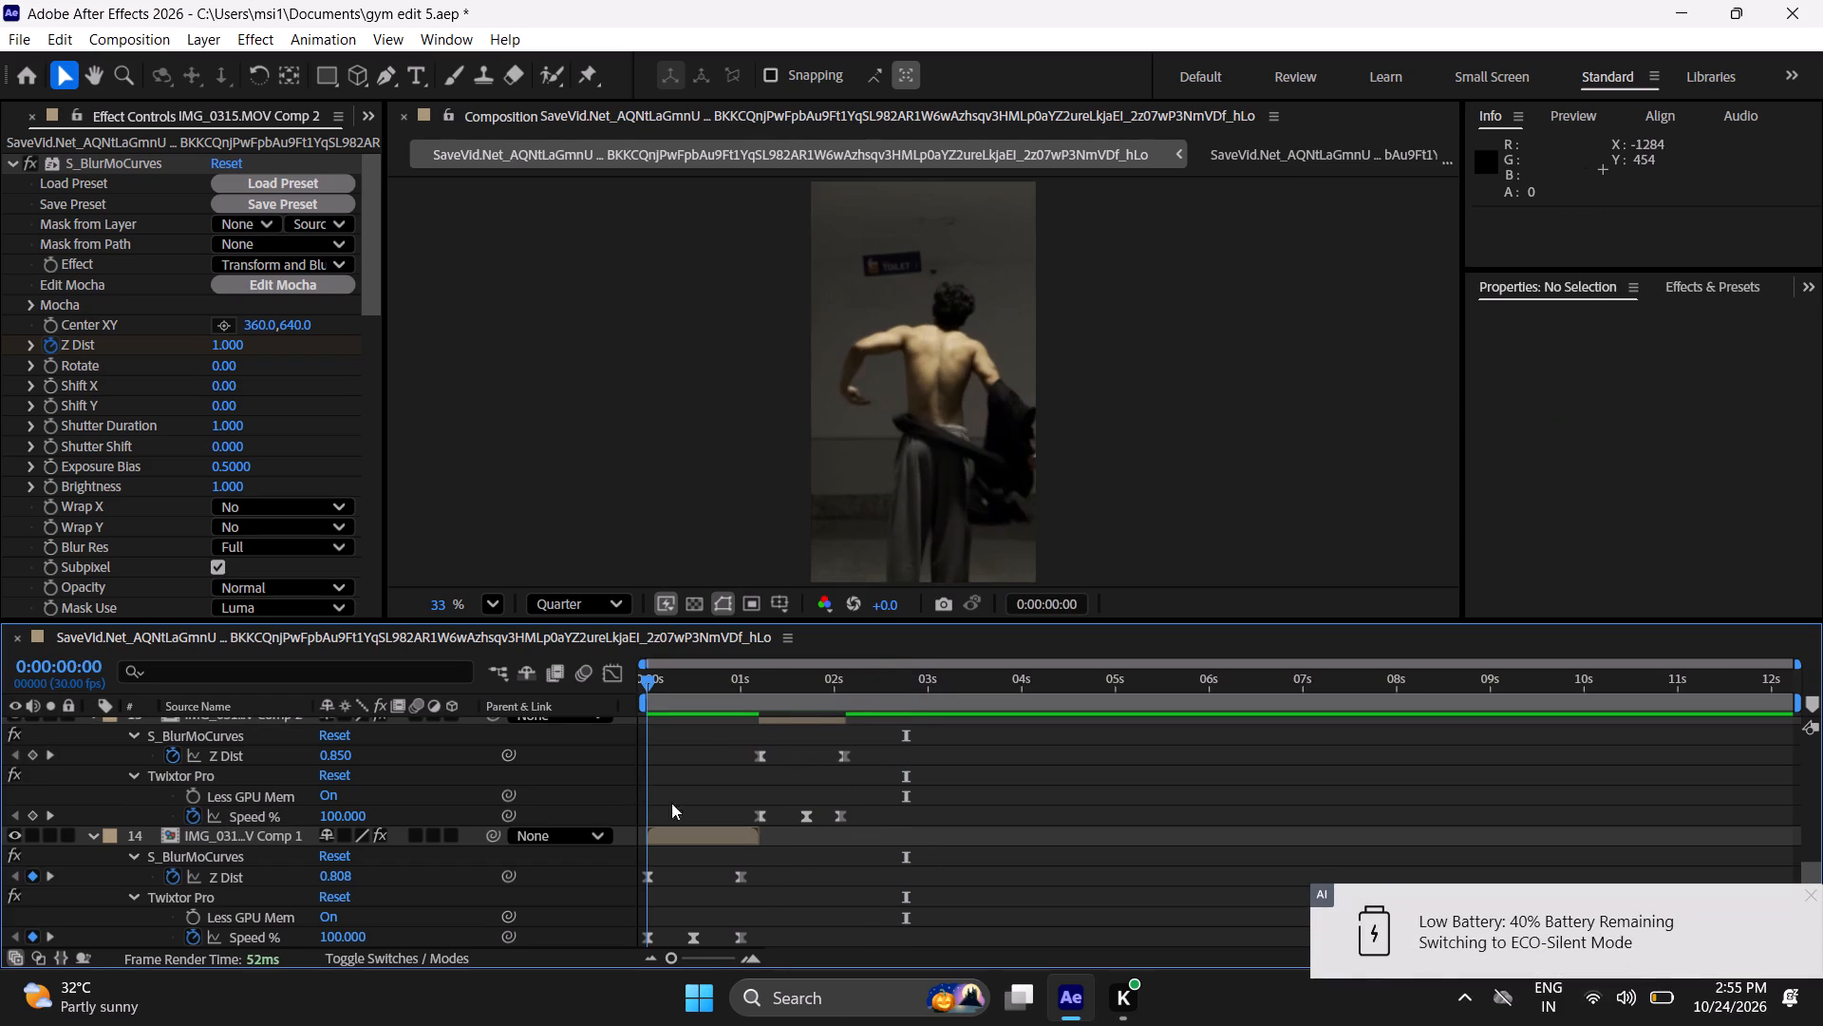
key("space")
key("space")
key("space")
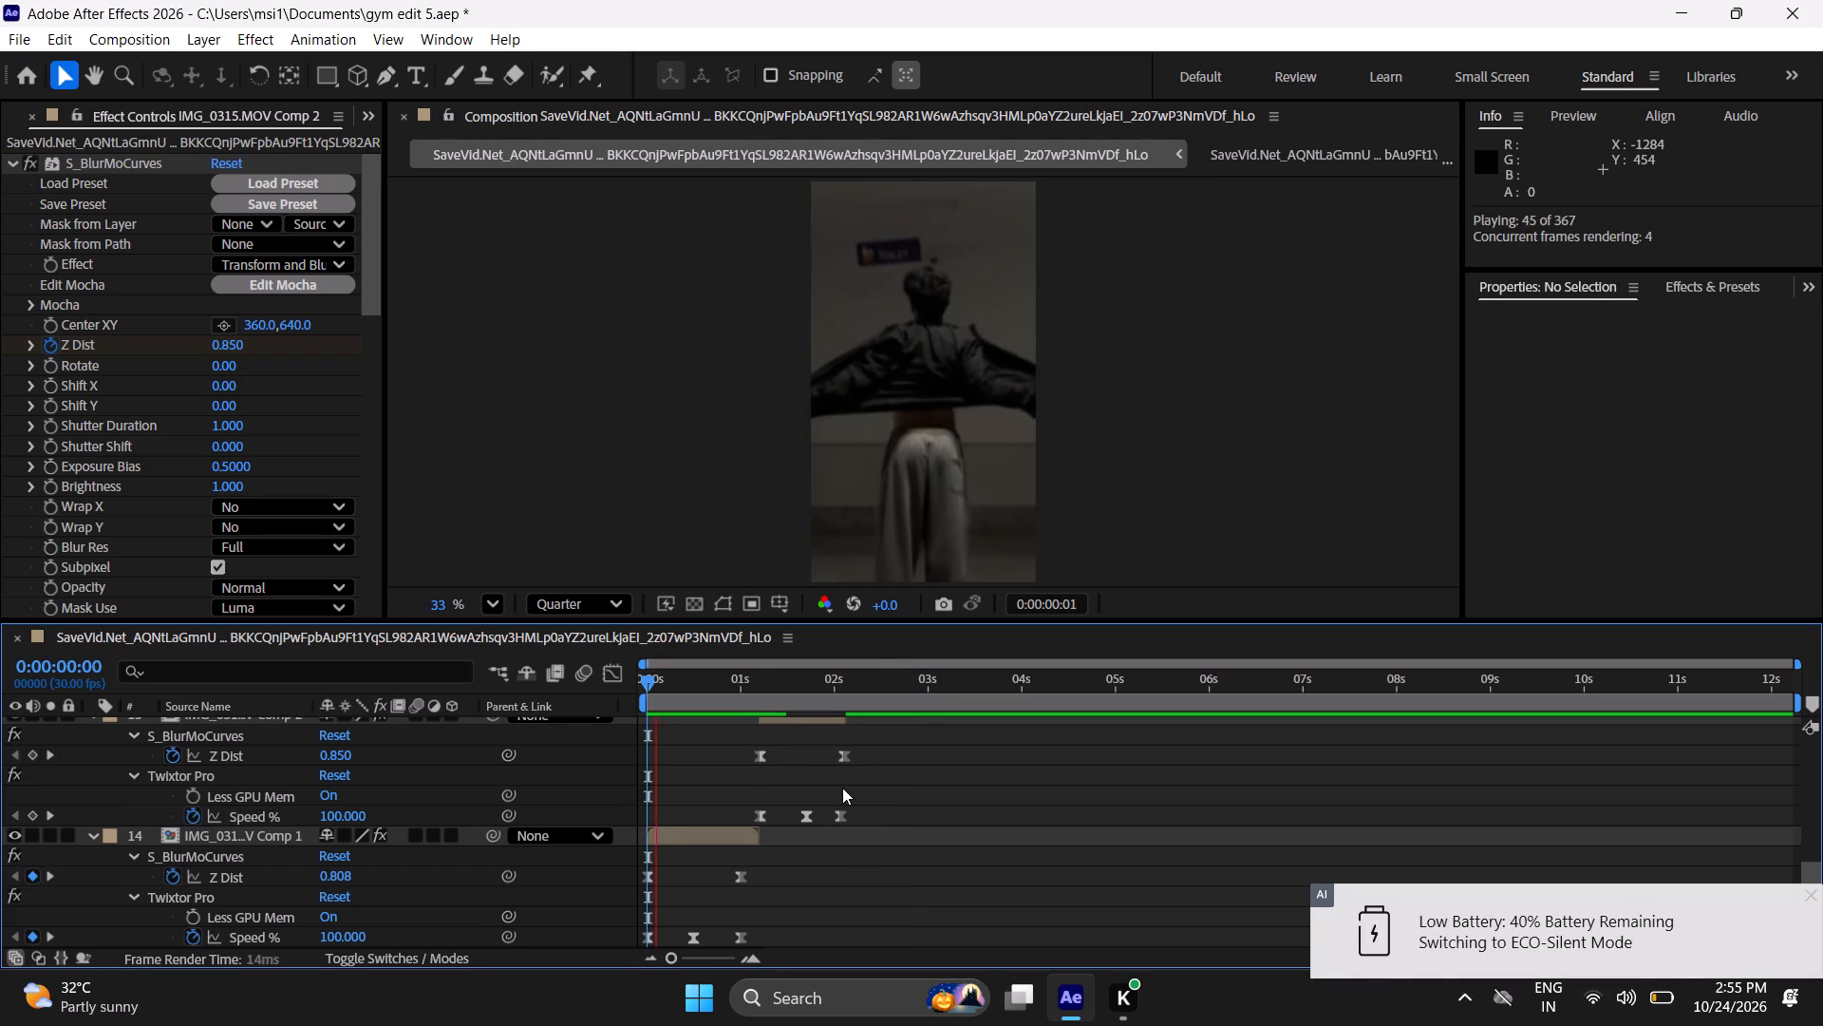
key("space")
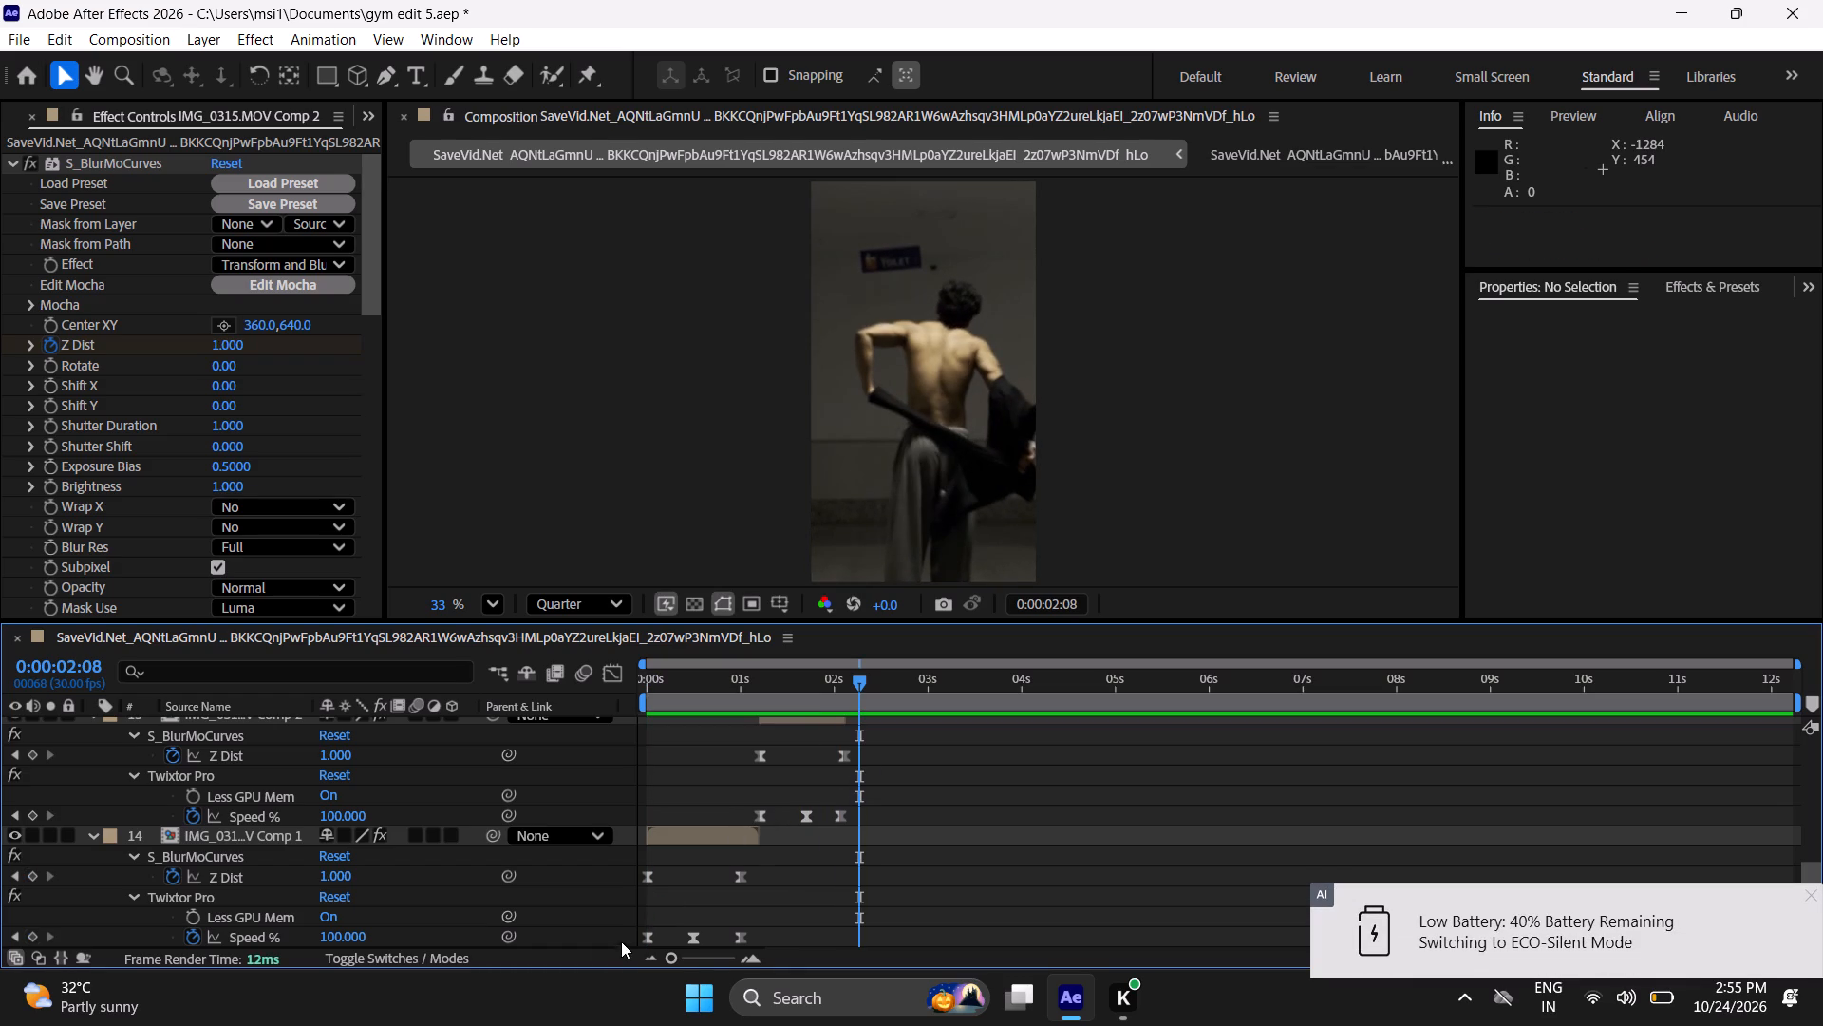
Copy the first clip's three Twixtor Pro Speed % keyframes and paste them onto the third clip at its in point, 0:00:02:04.
left_click(281, 944)
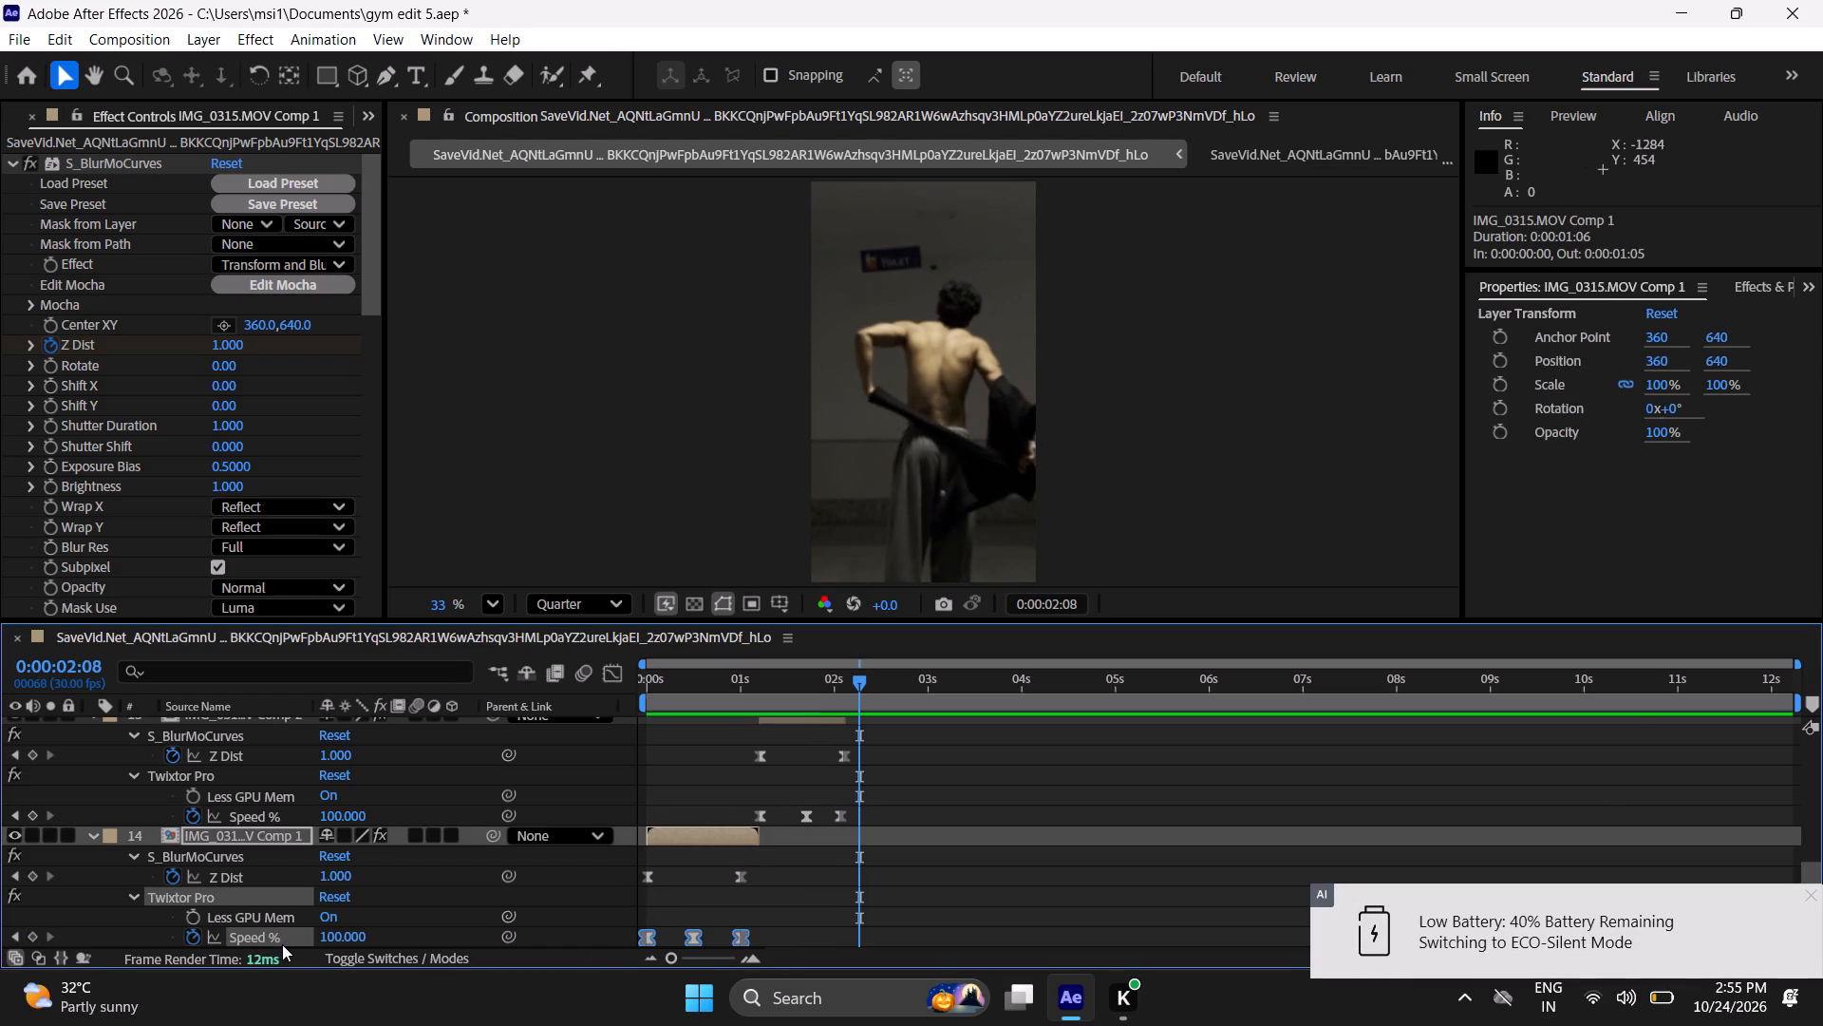
key("ctrl+c")
scroll(873, 863, "up", 2)
left_click(868, 769)
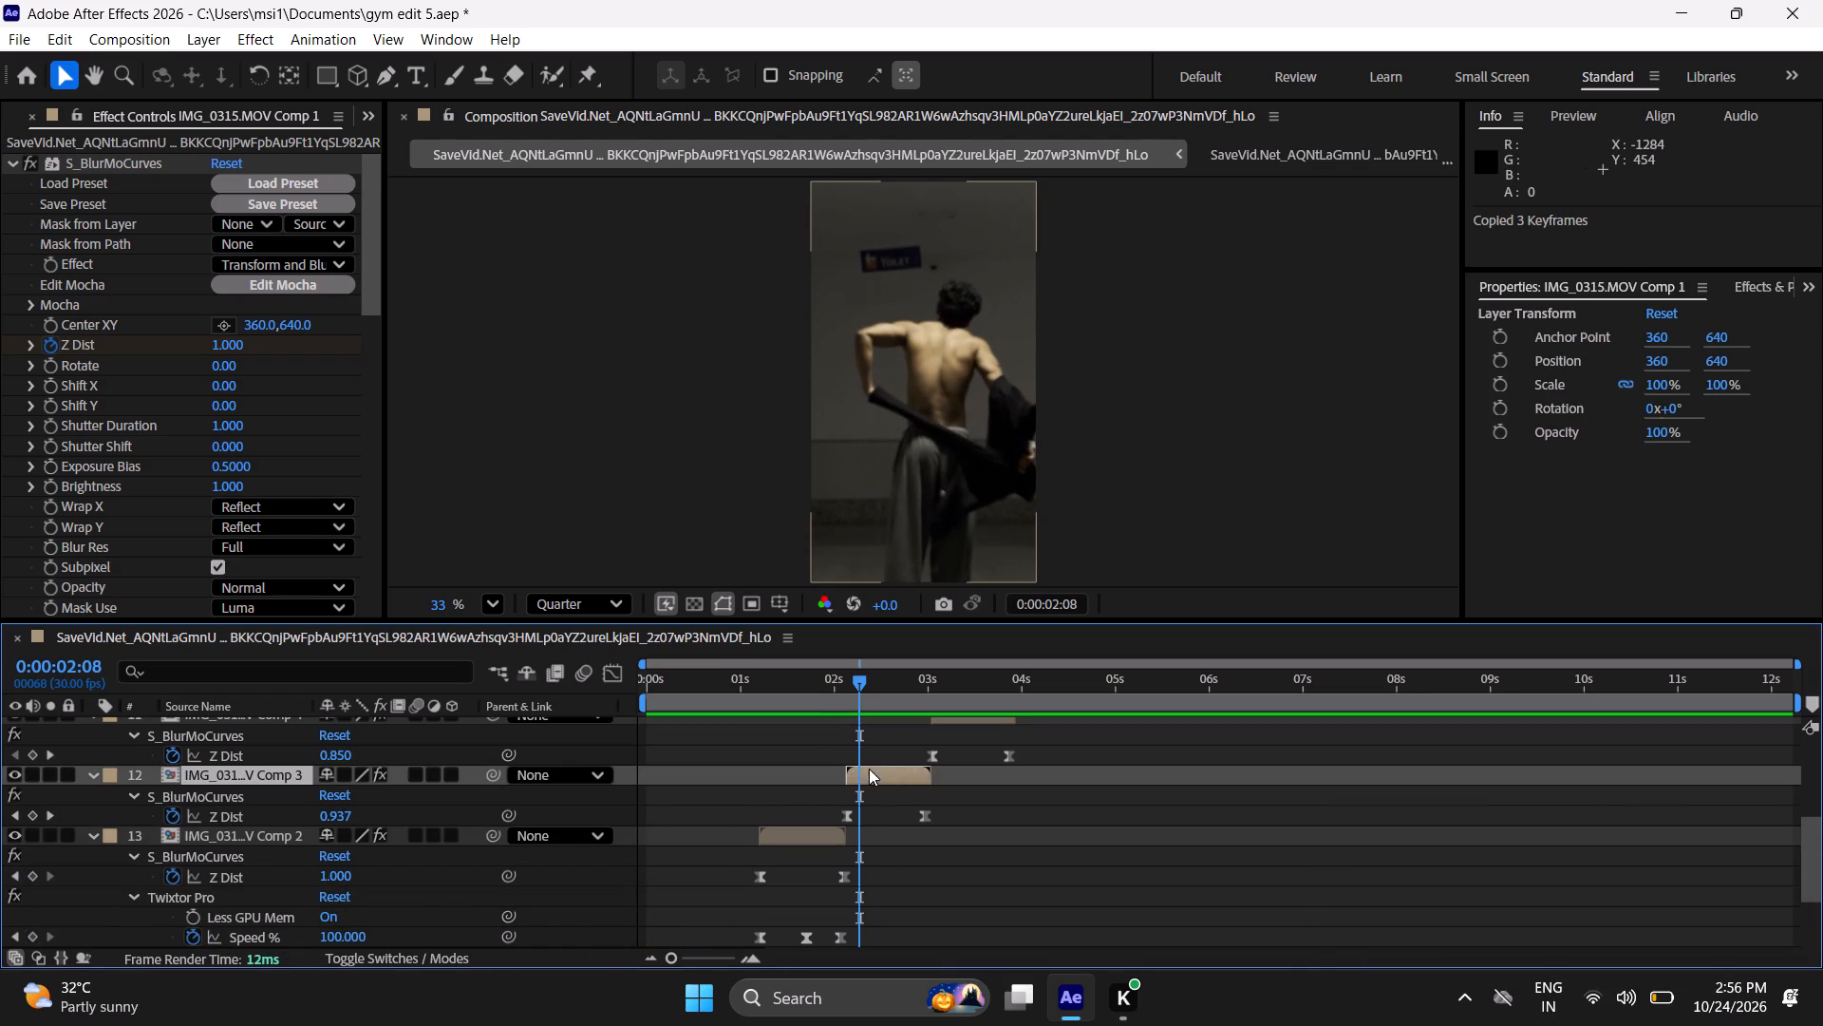
key("i")
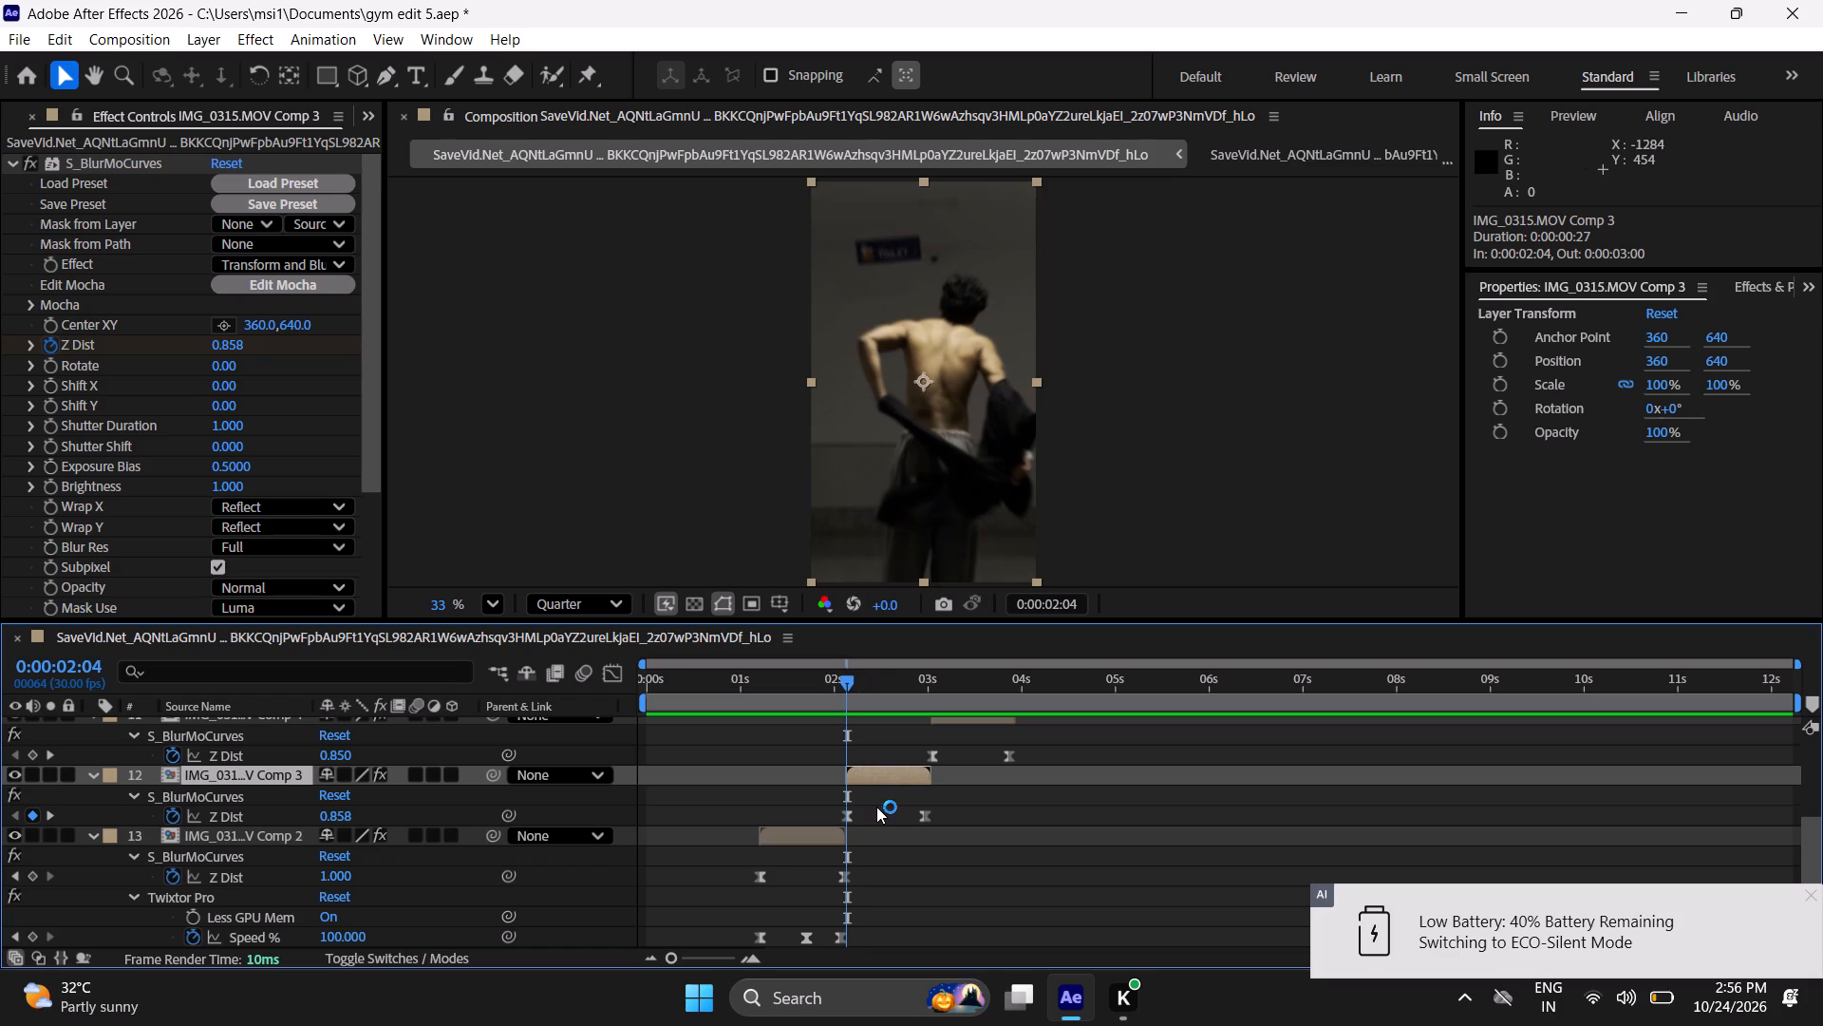
key("ctrl+v")
Proportionally compress the third clip's Speed % keyframes so the last one lines up with its final Z Dist keyframe.
scroll(879, 810, "down", 2)
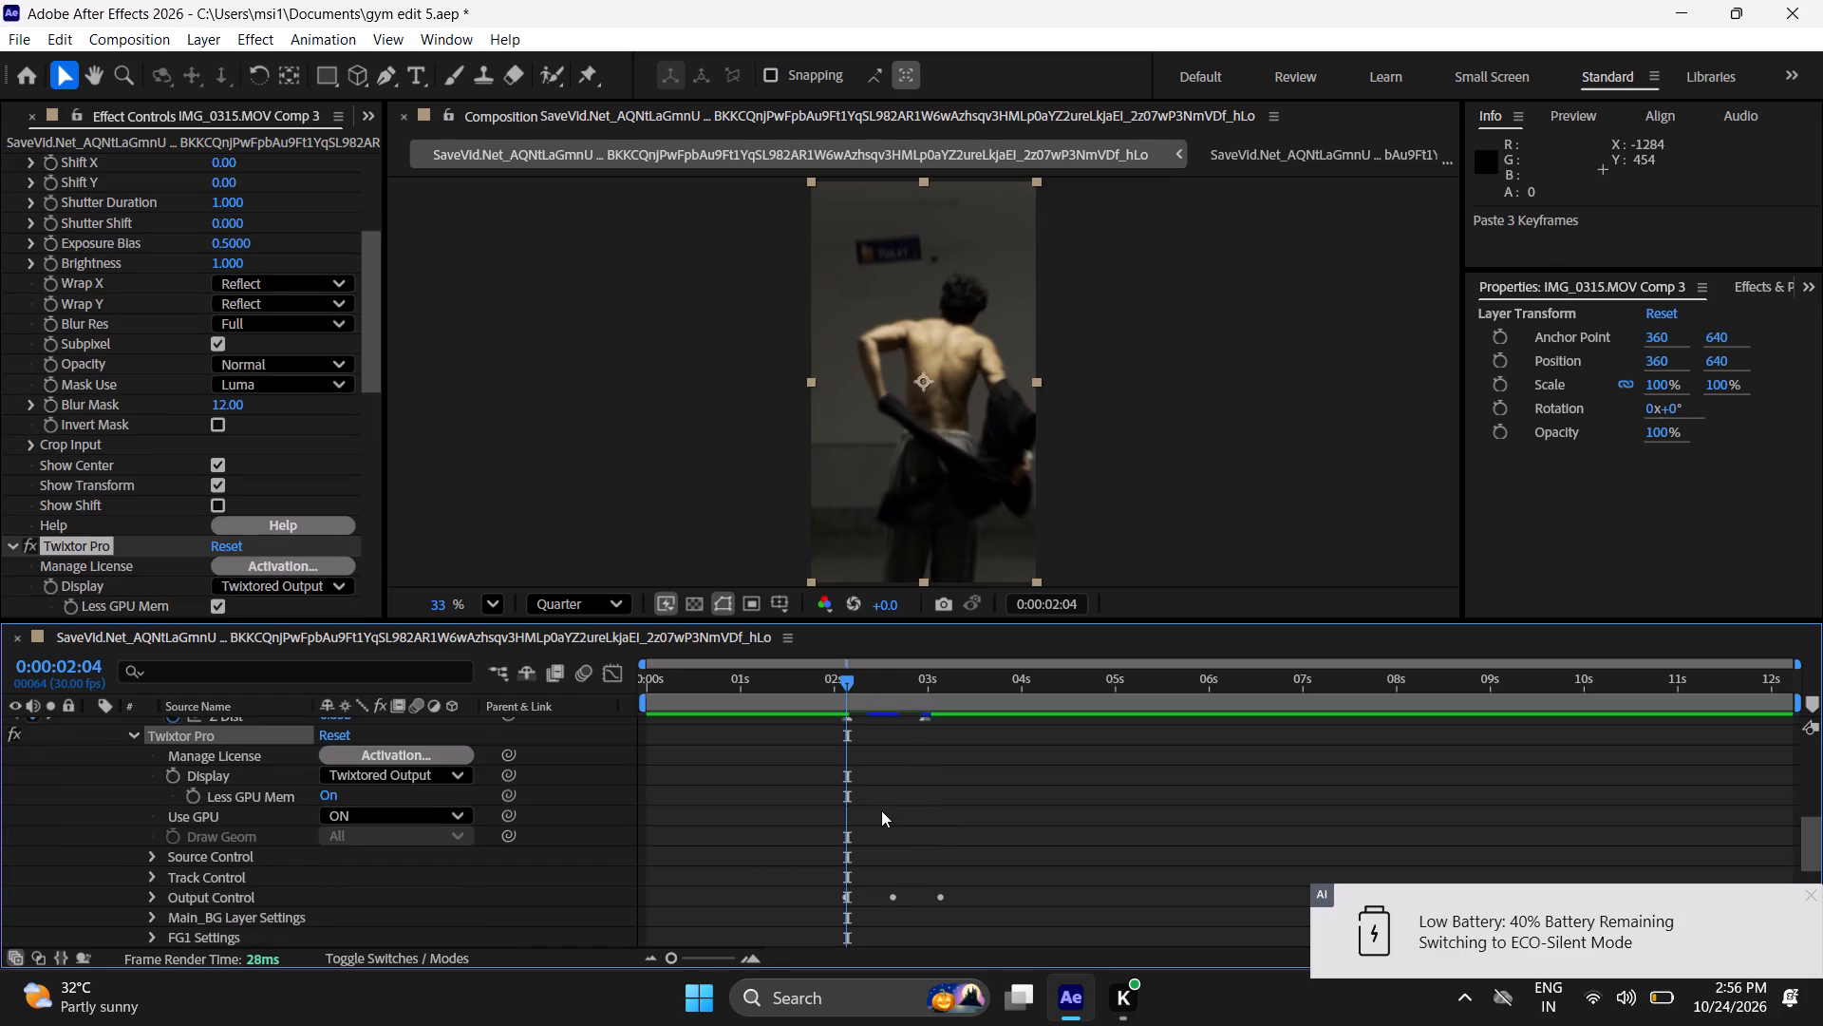
key("u")
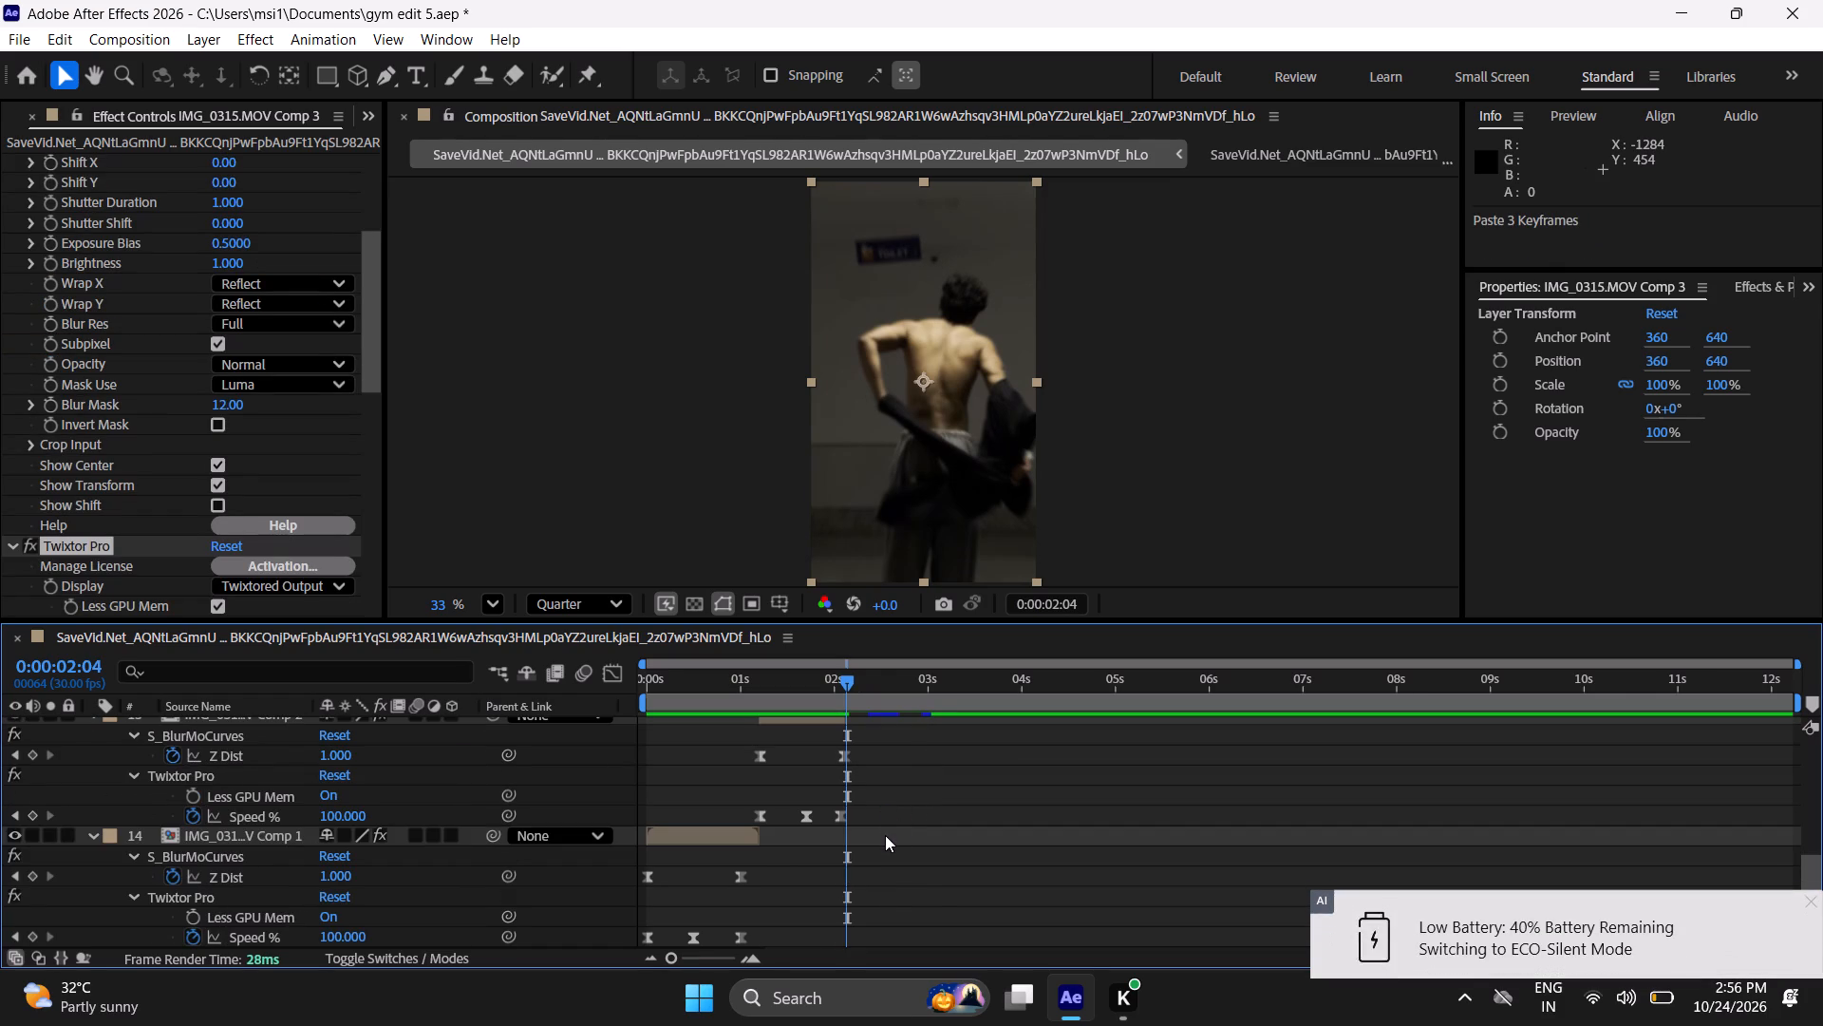
scroll(882, 817, "up", 2)
key("u")
scroll(882, 817, "down", 1)
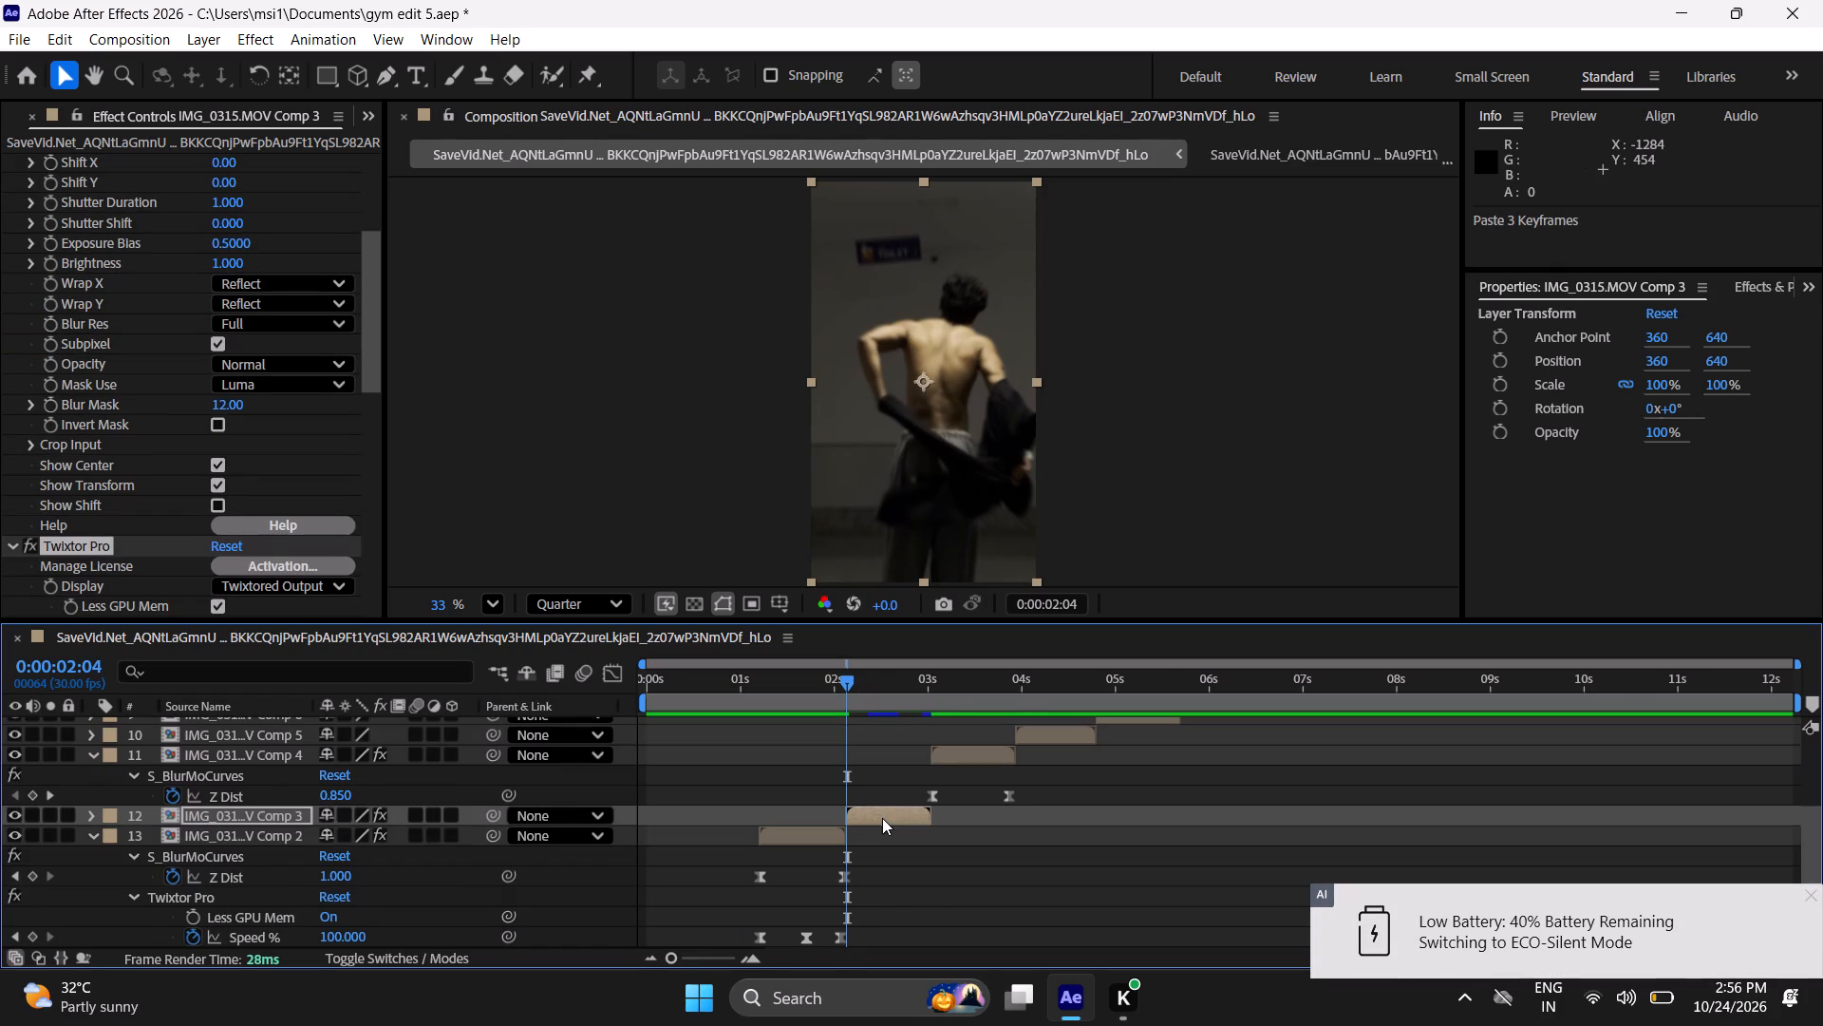
scroll(882, 818, "down", 1)
scroll(882, 818, "up", 1)
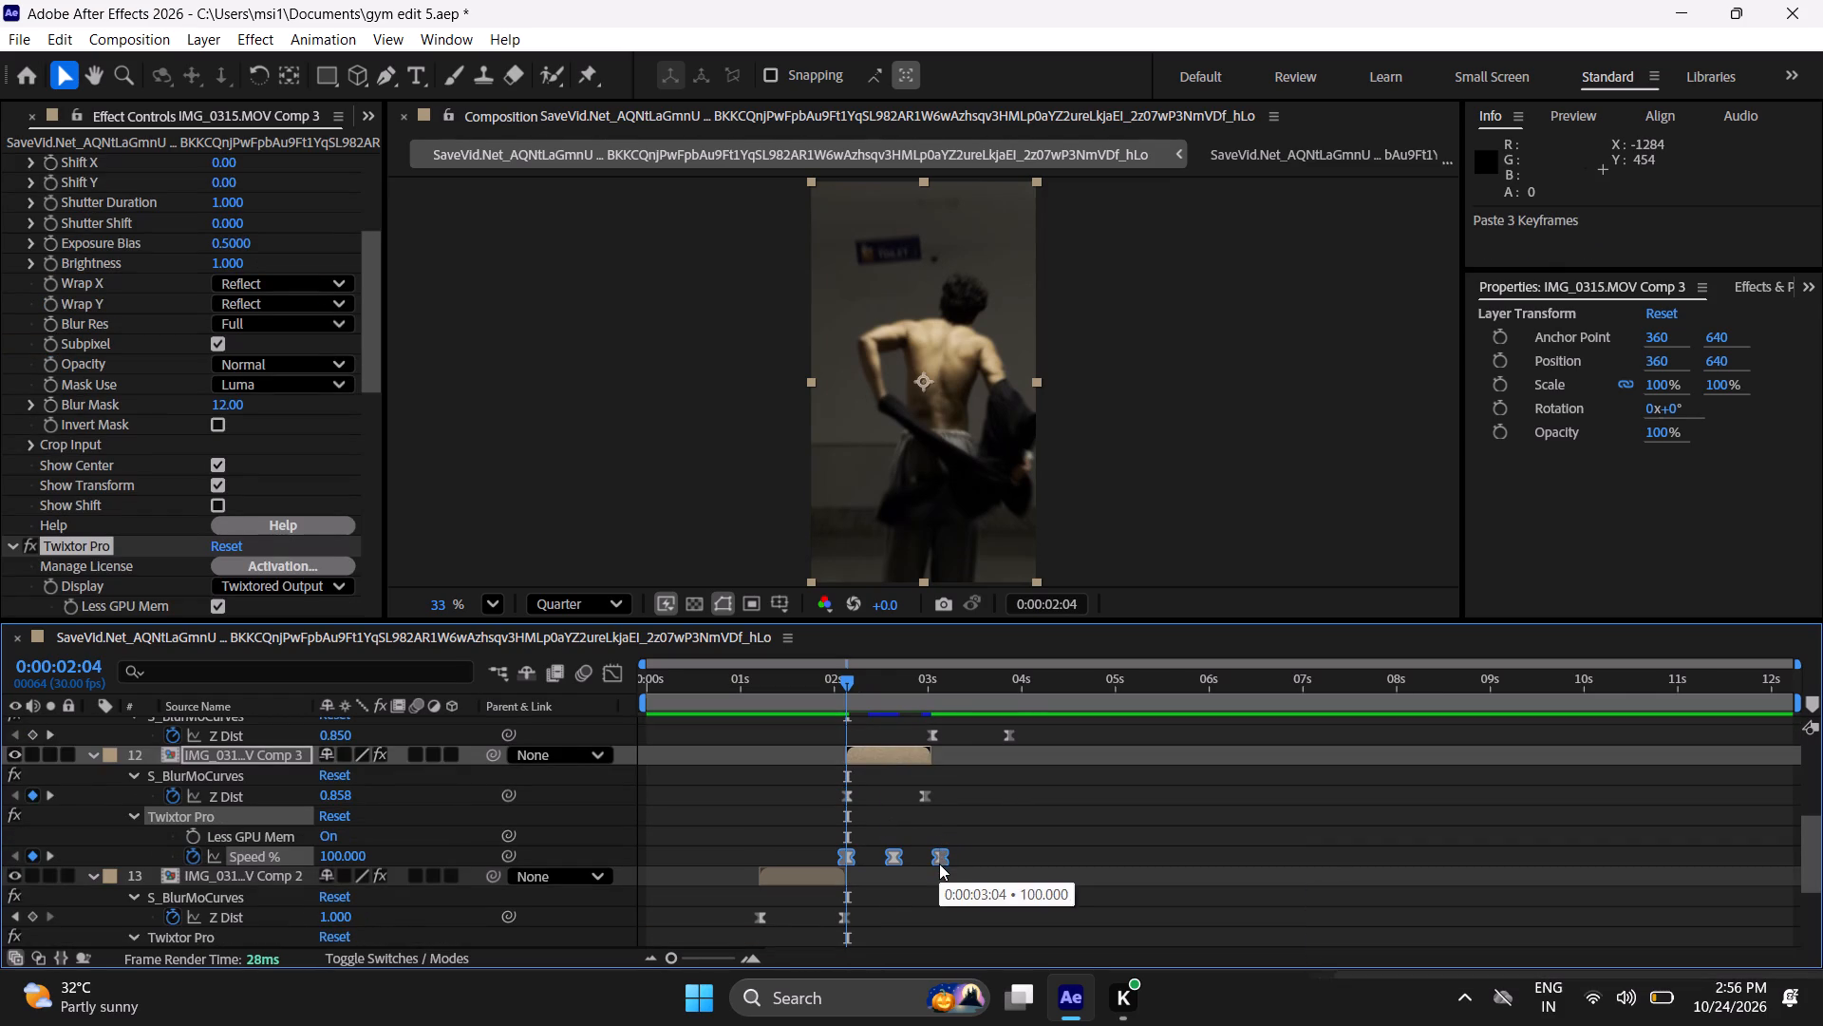
left_click_drag(939, 864, 921, 871, "alt")
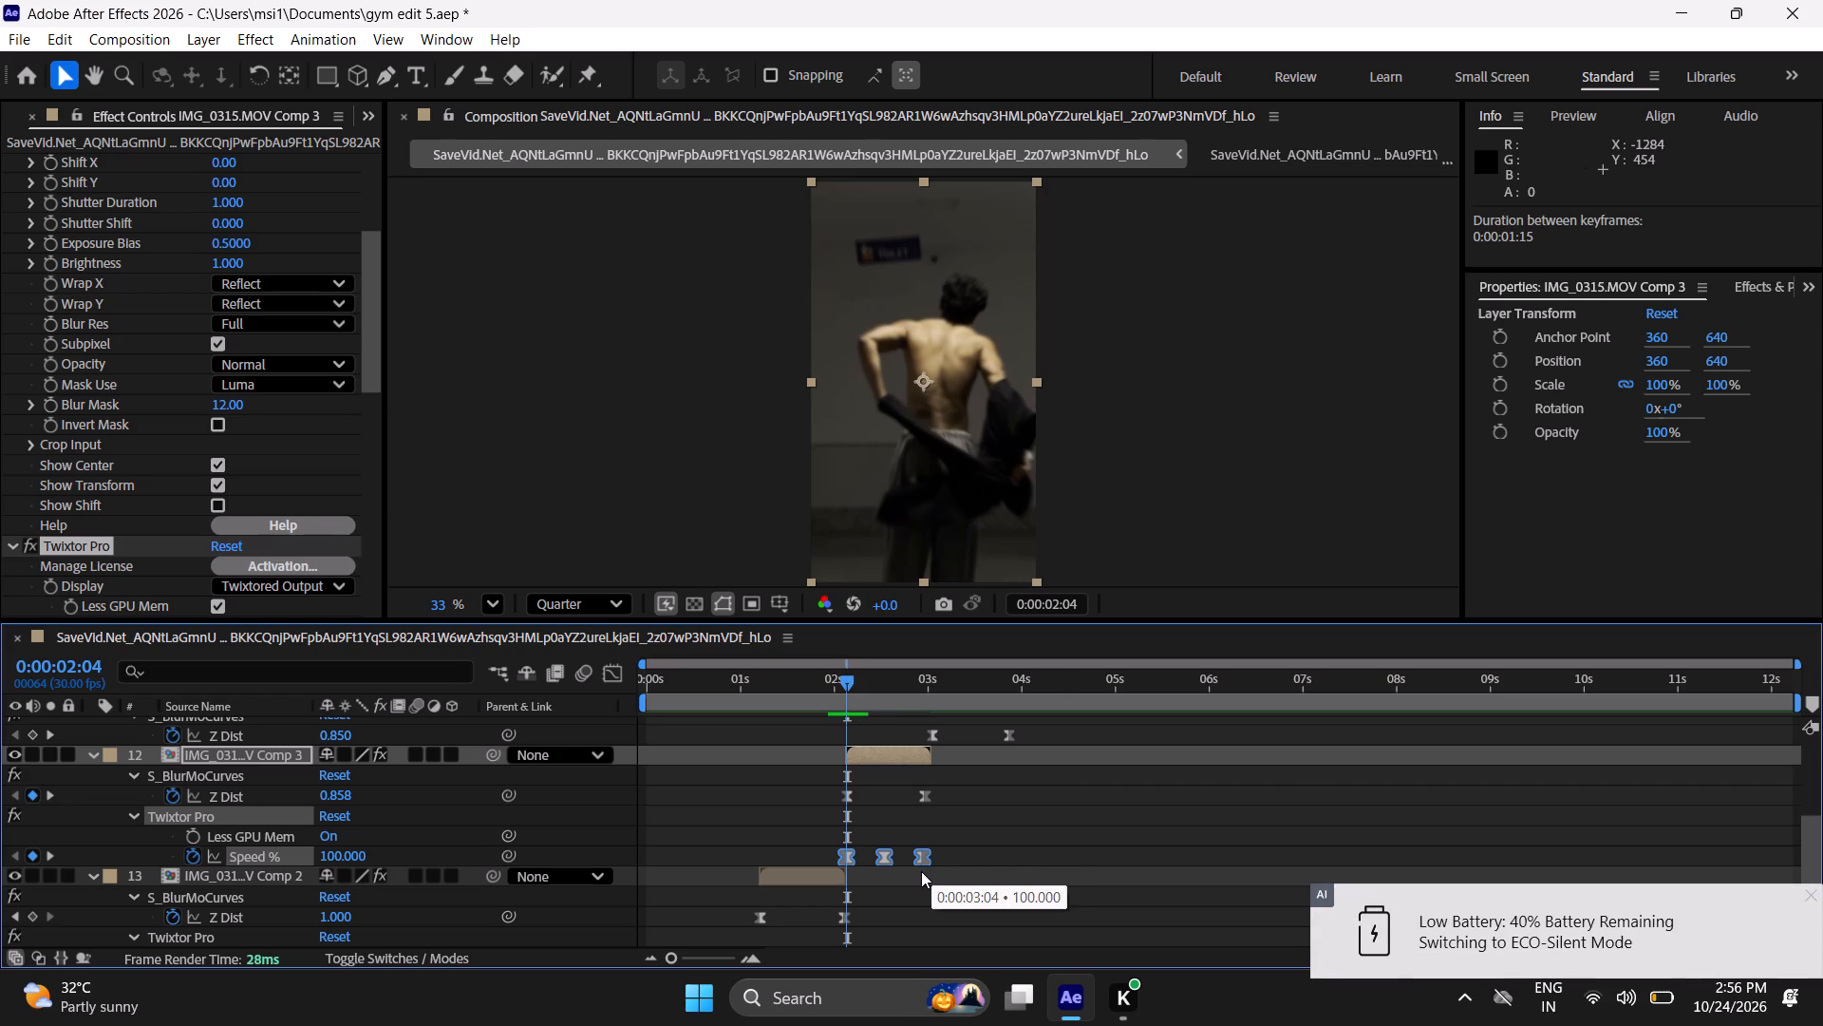
left_click_drag(921, 871, 923, 874, "alt")
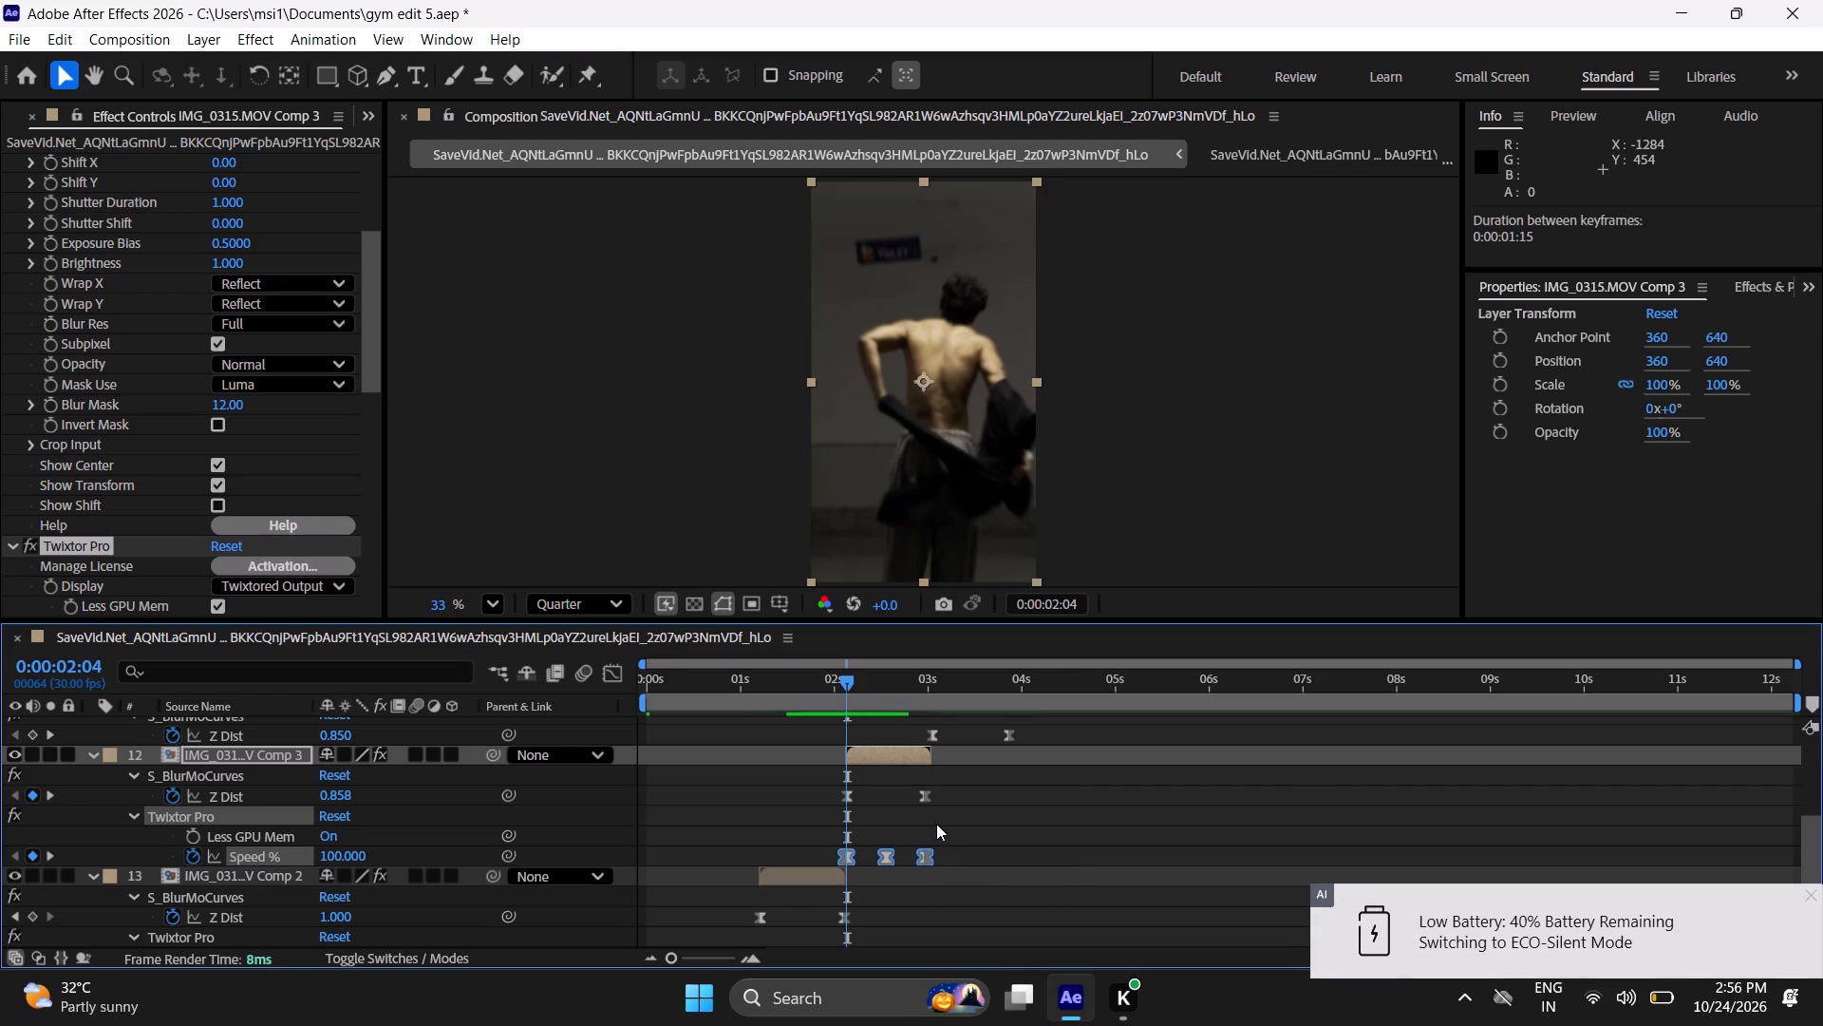
left_click(936, 824)
Play the third clip's speed ramp, including from 0:00:00:00 into the fourth clip, to check the timing.
key("space")
key("space")
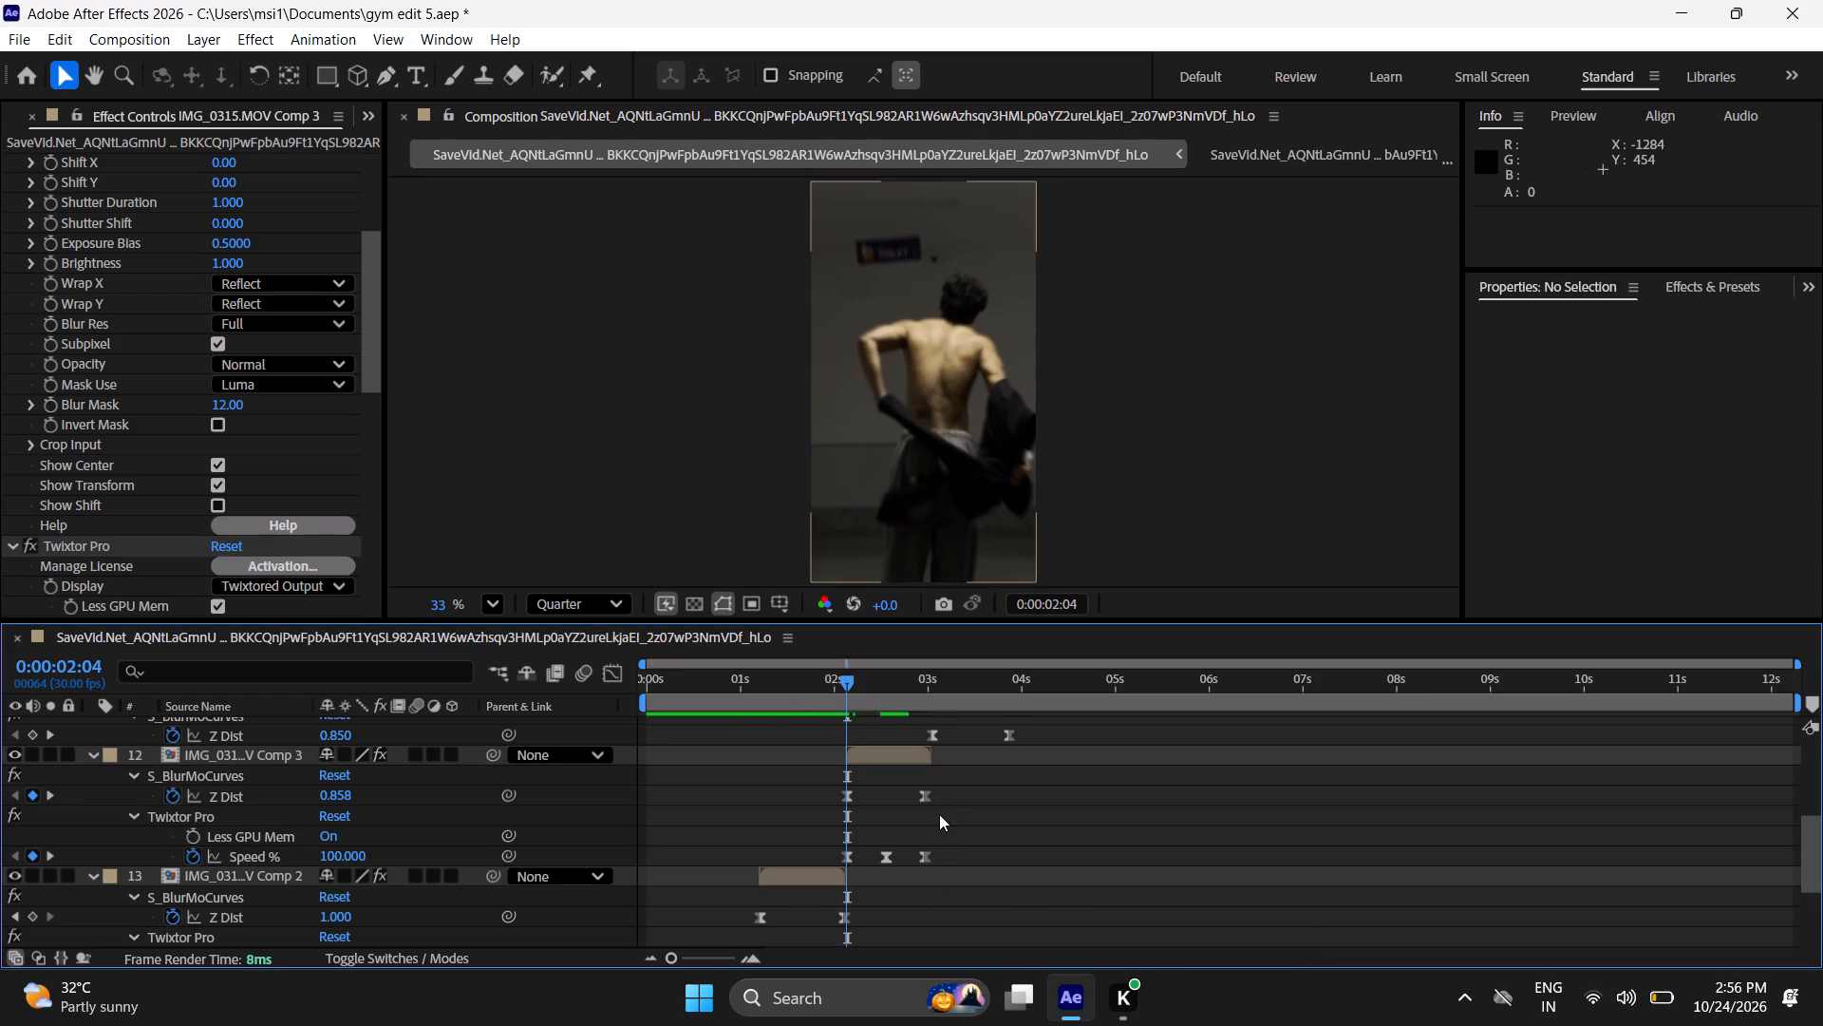
key("space")
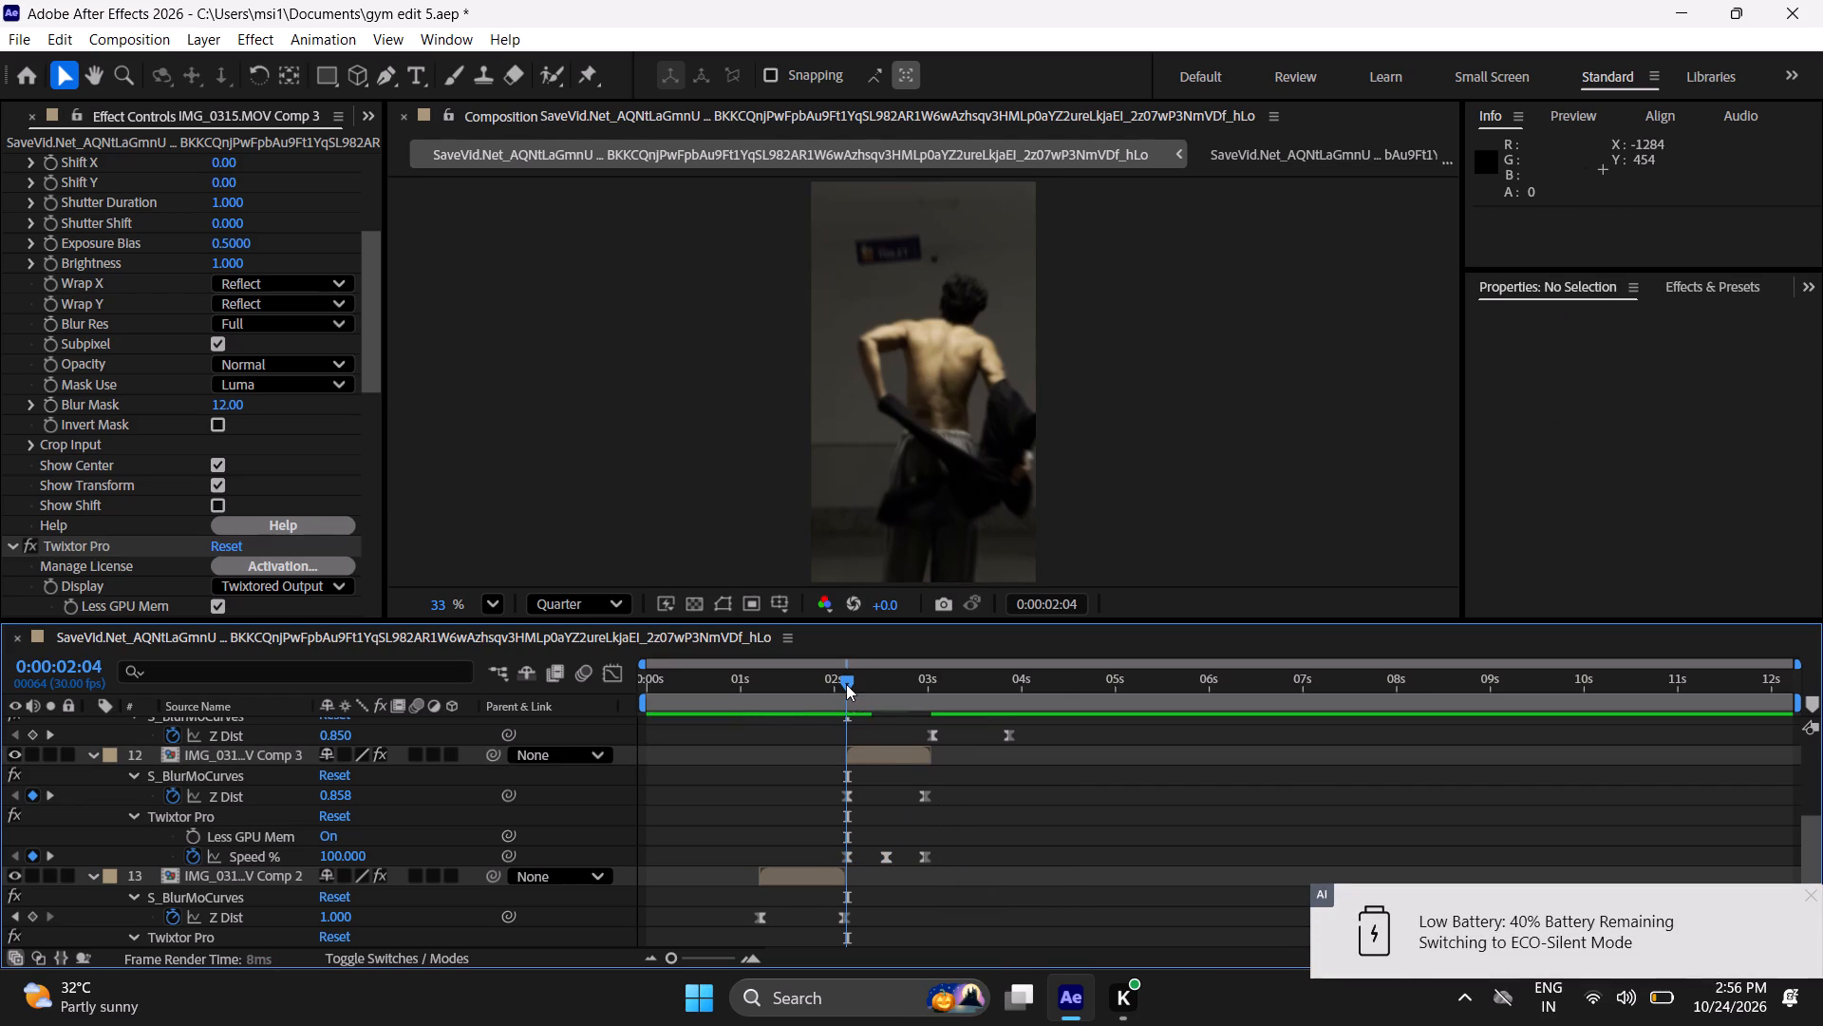
left_click(846, 683)
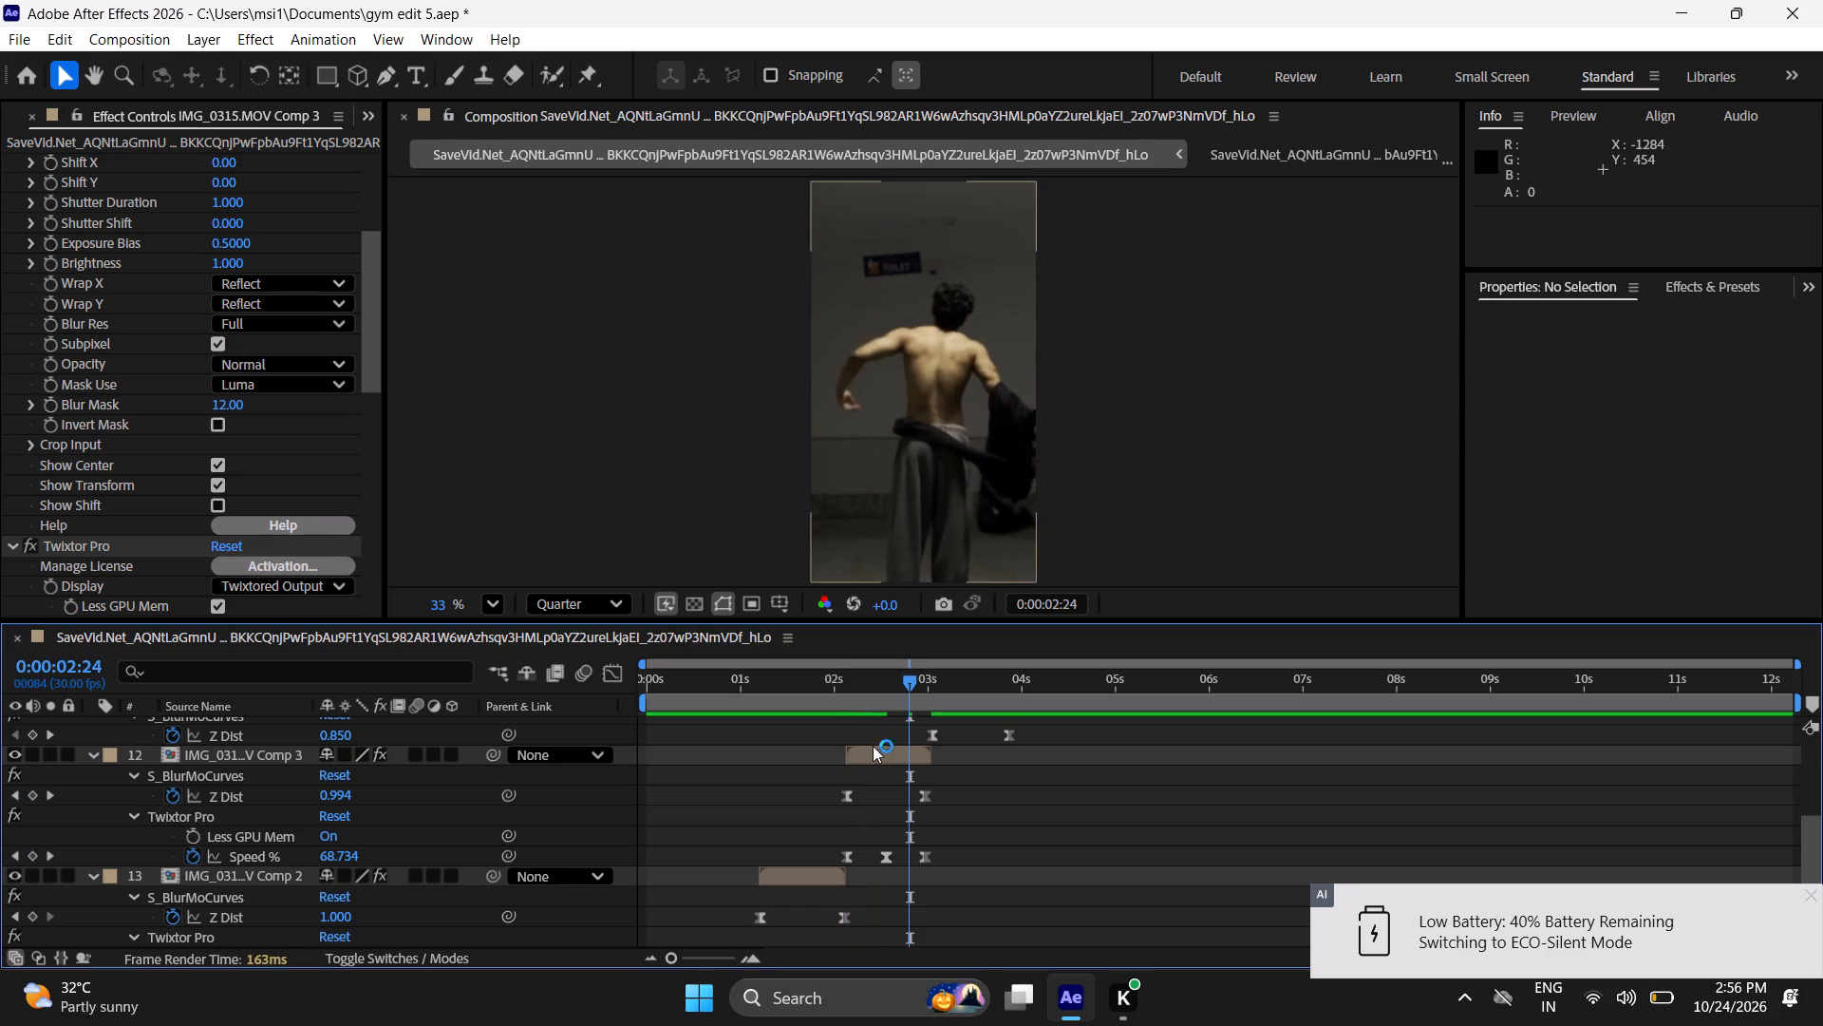
left_click_drag(842, 698, 530, 786)
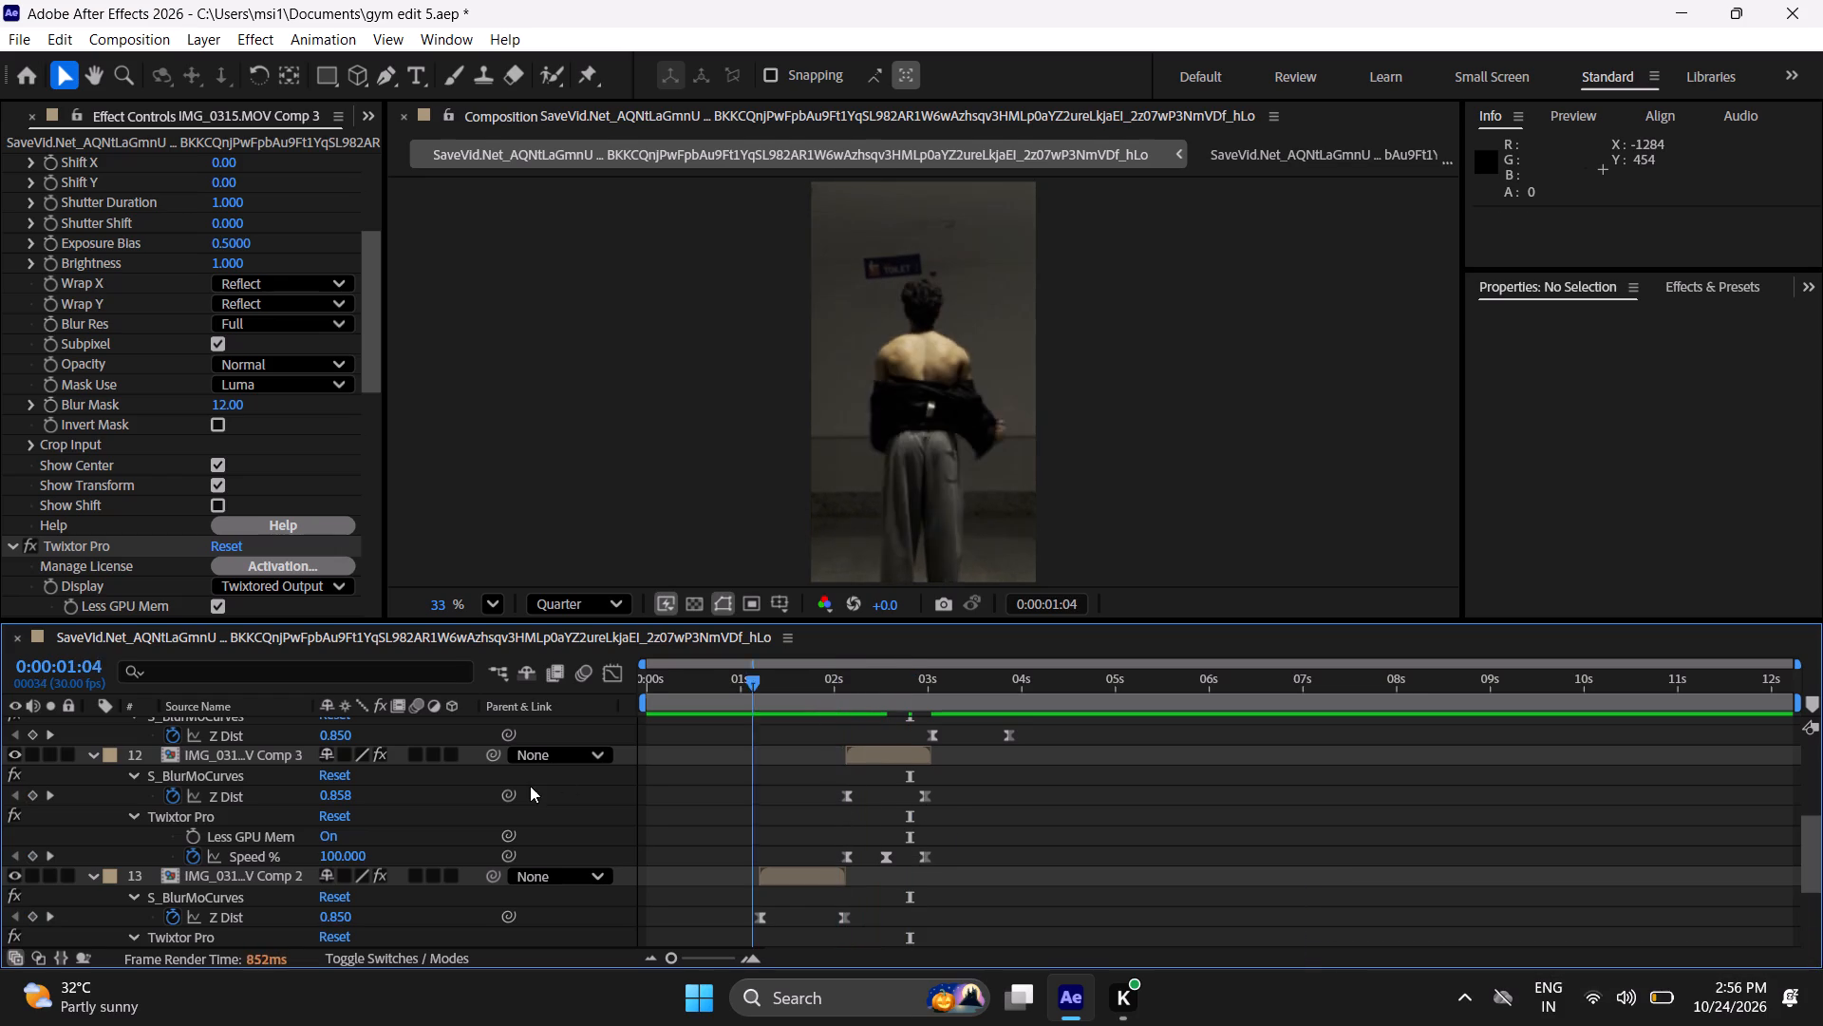
left_click_drag(530, 786, 521, 788)
key("space")
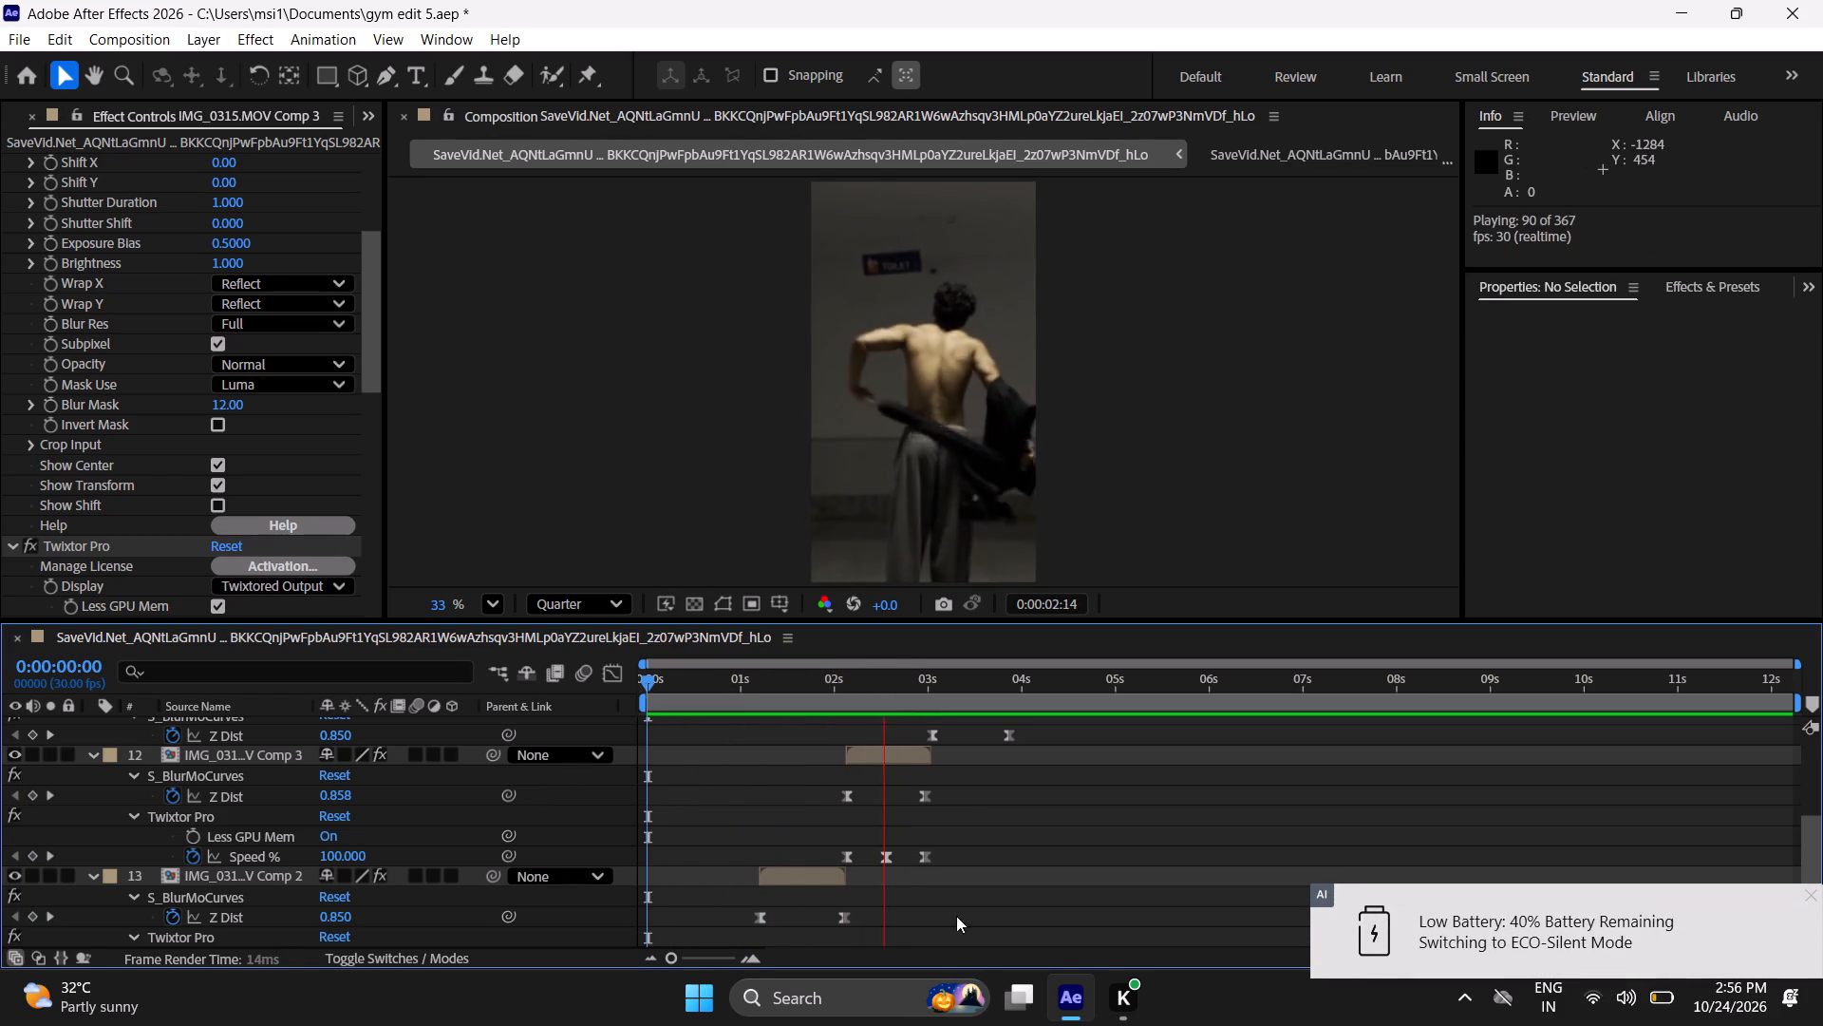
key("space")
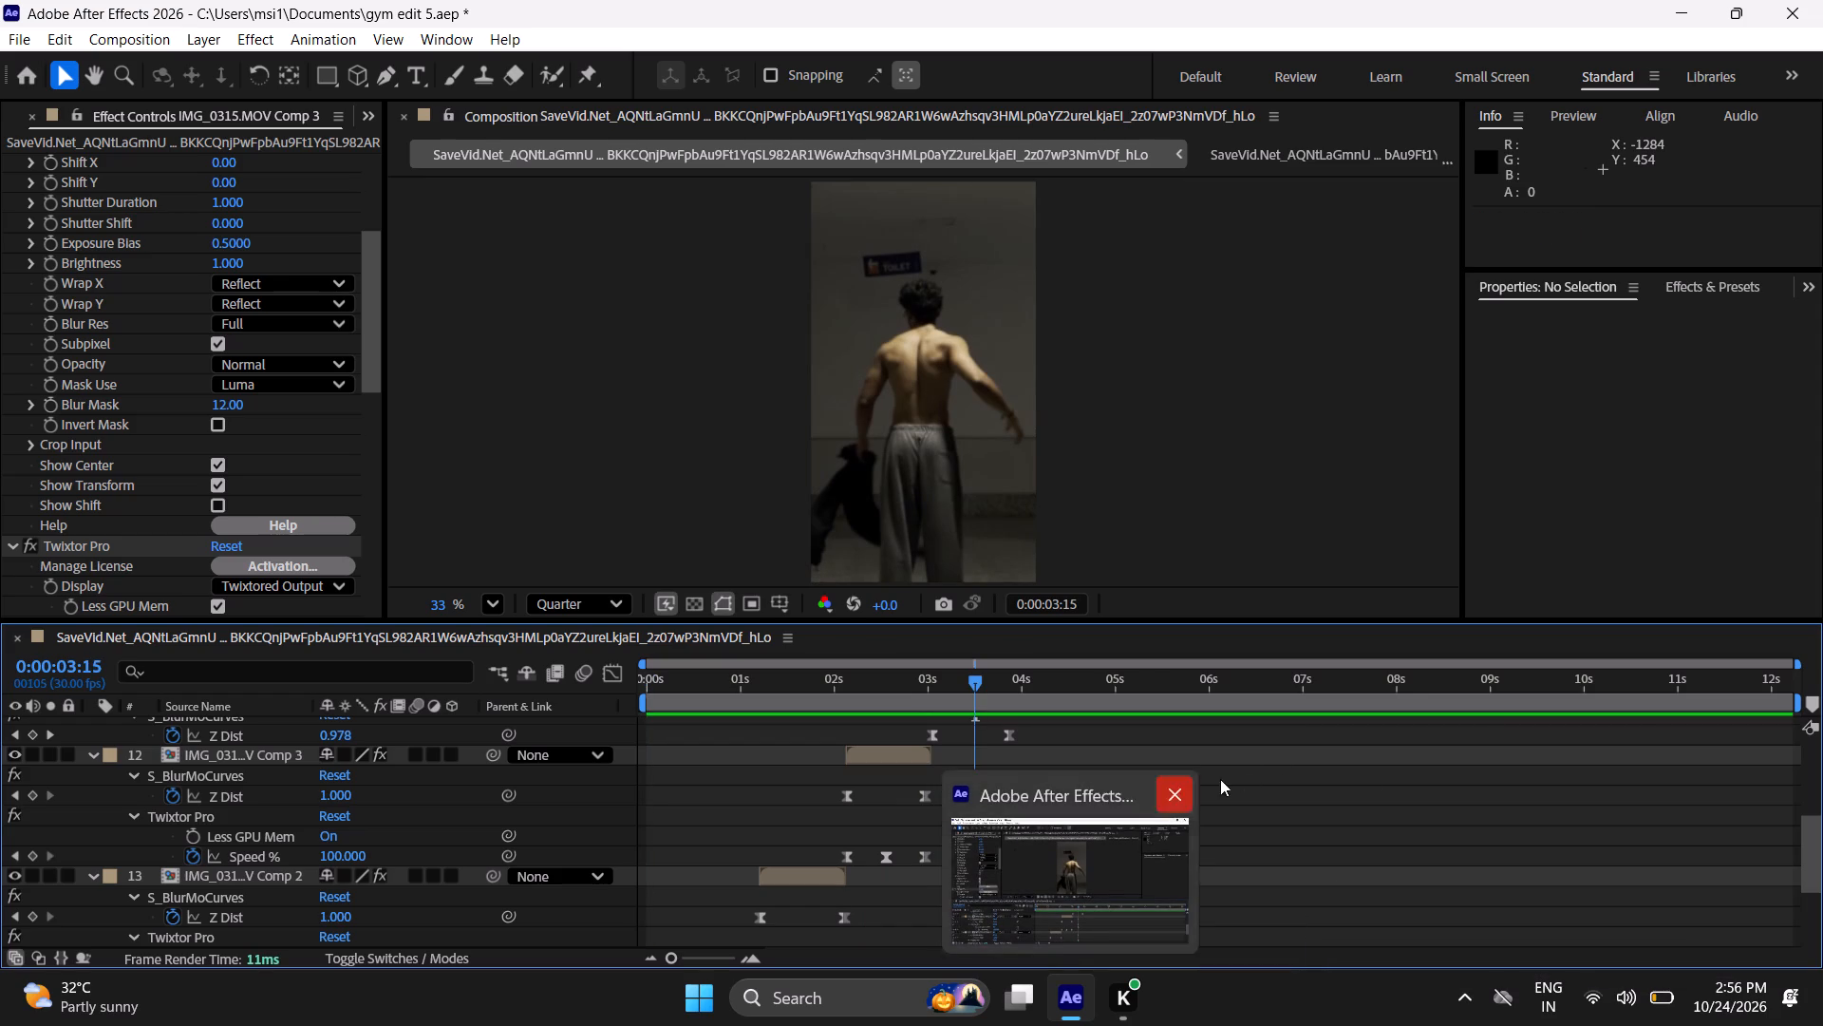
Copy the third clip's Speed % keyframes to the fourth clip at its in point, 0:00:03:01, and reveal its animated properties.
left_click(260, 853)
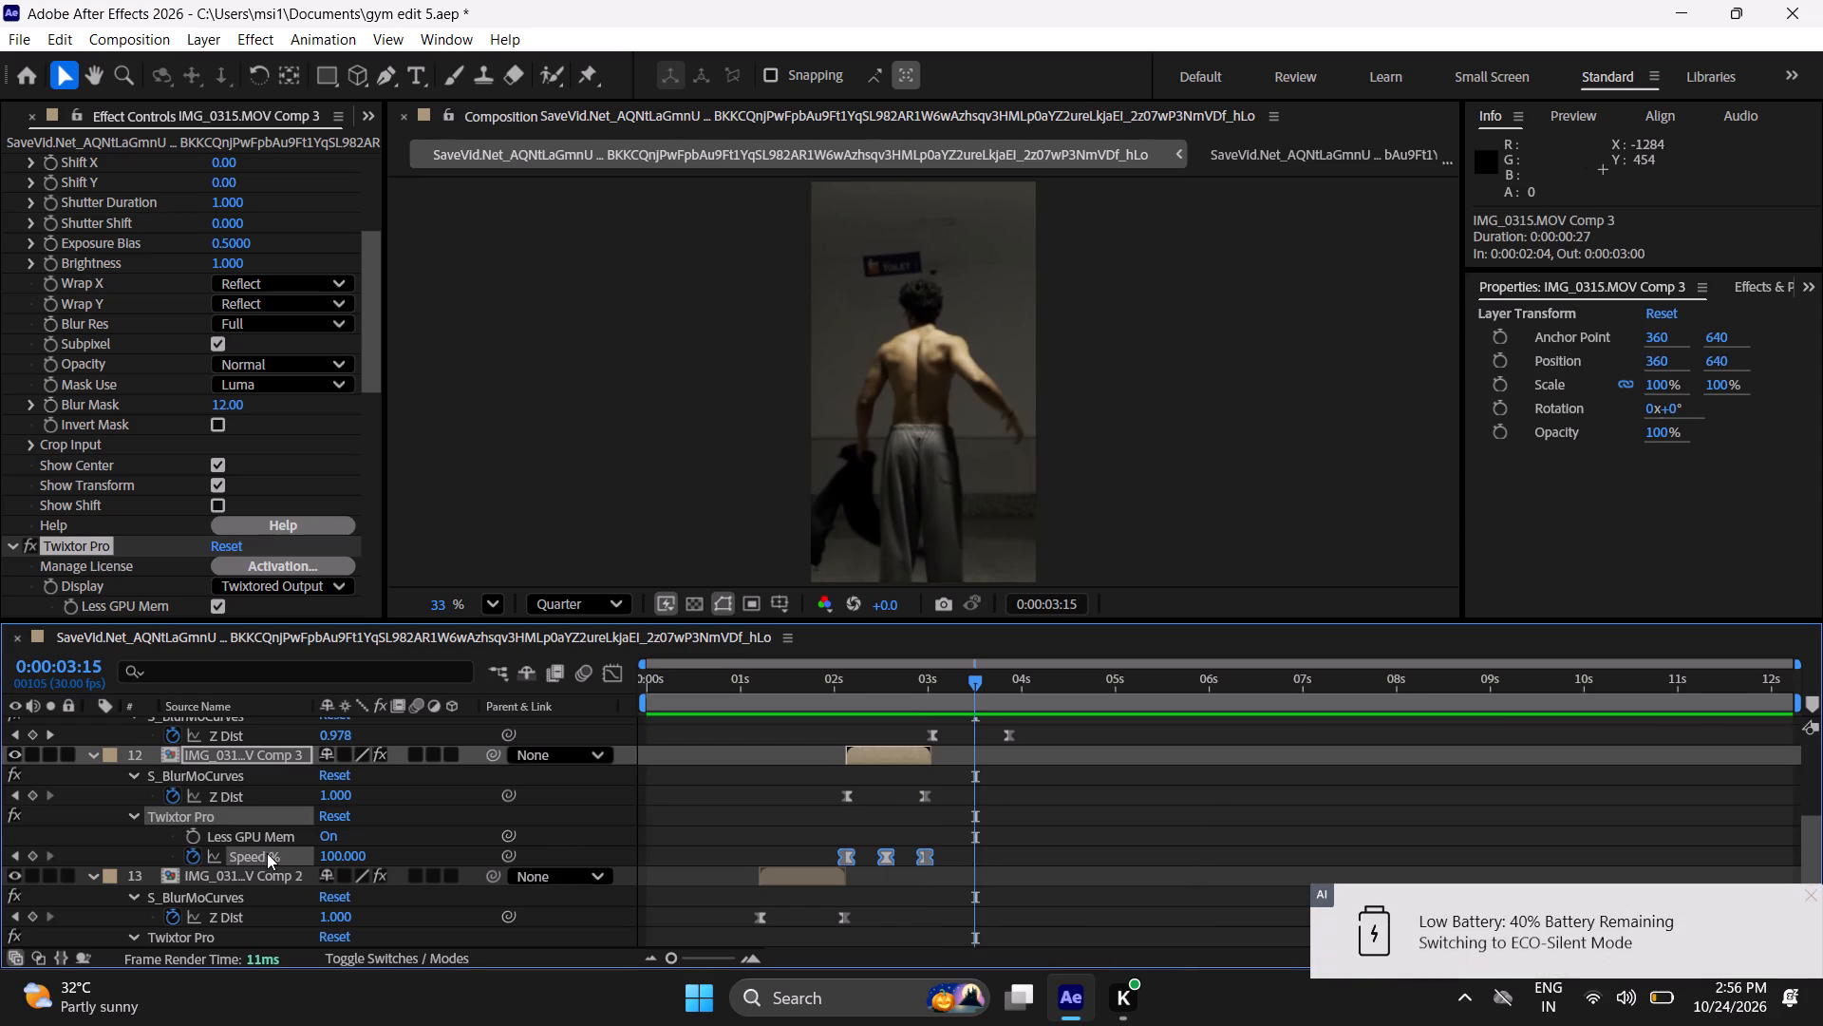
key("ctrl+c")
scroll(888, 802, "up", 1)
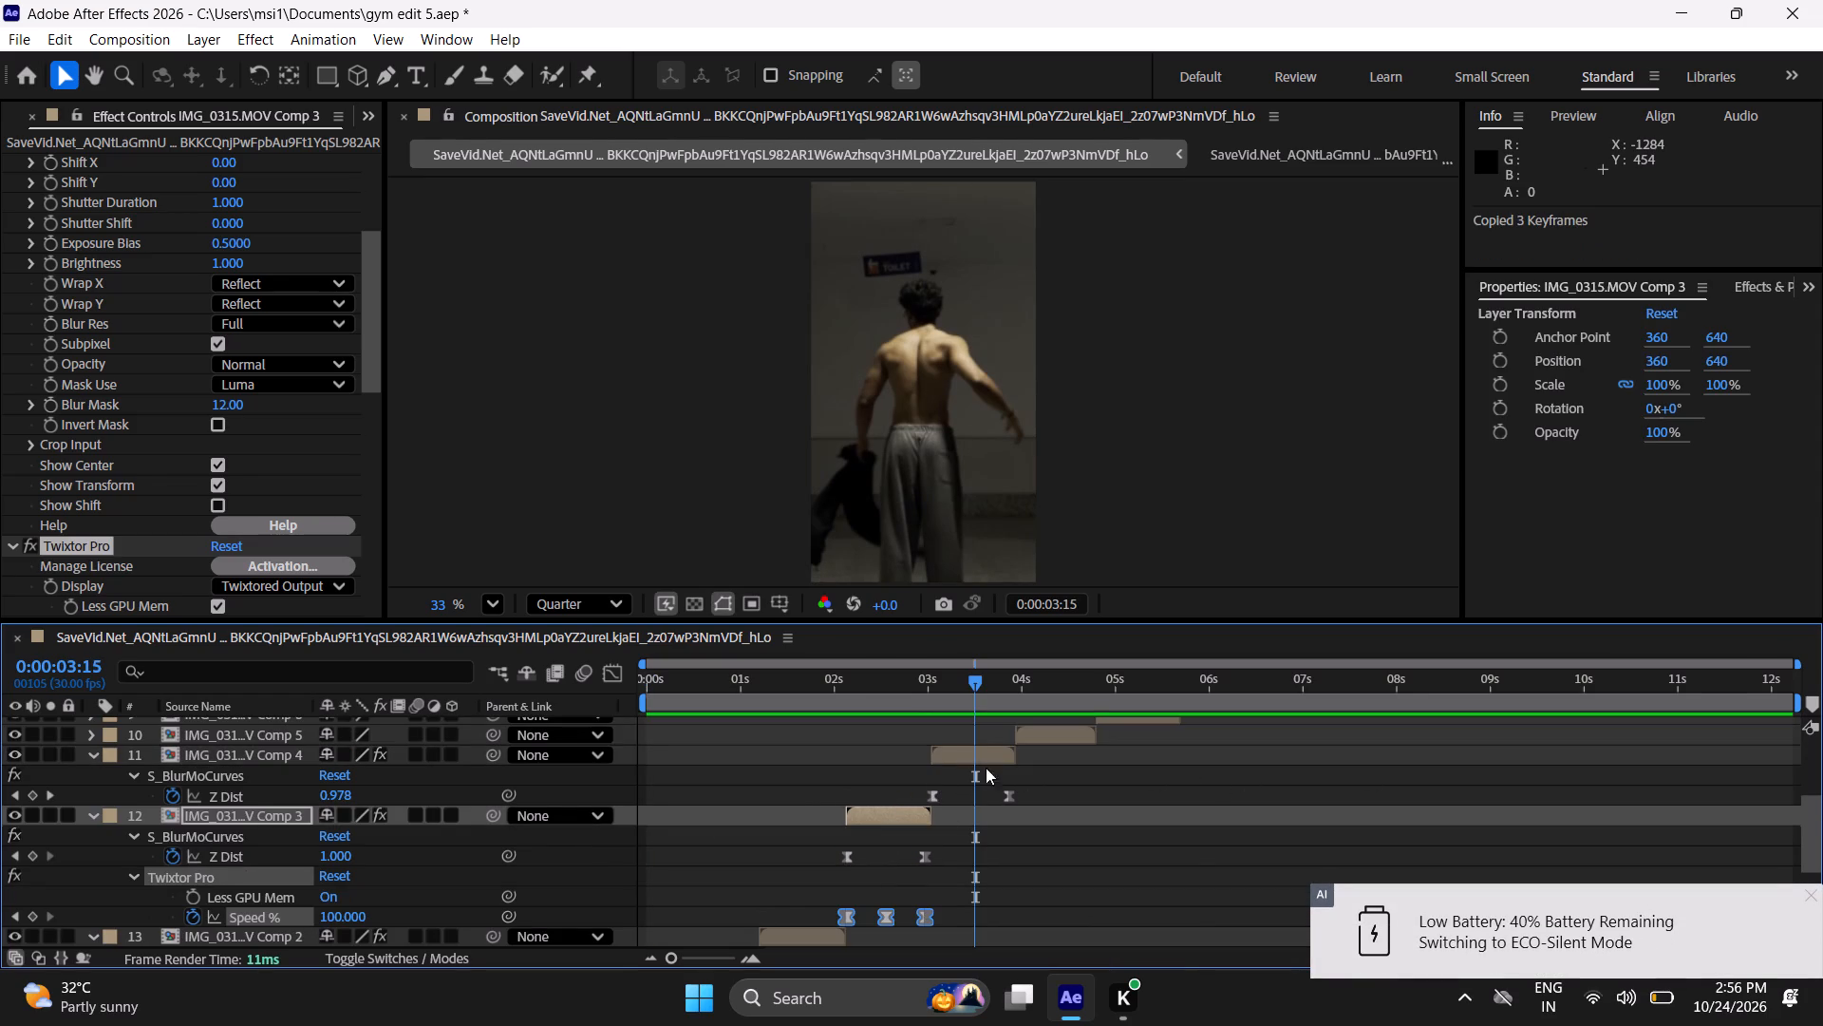
left_click(983, 746)
key("i")
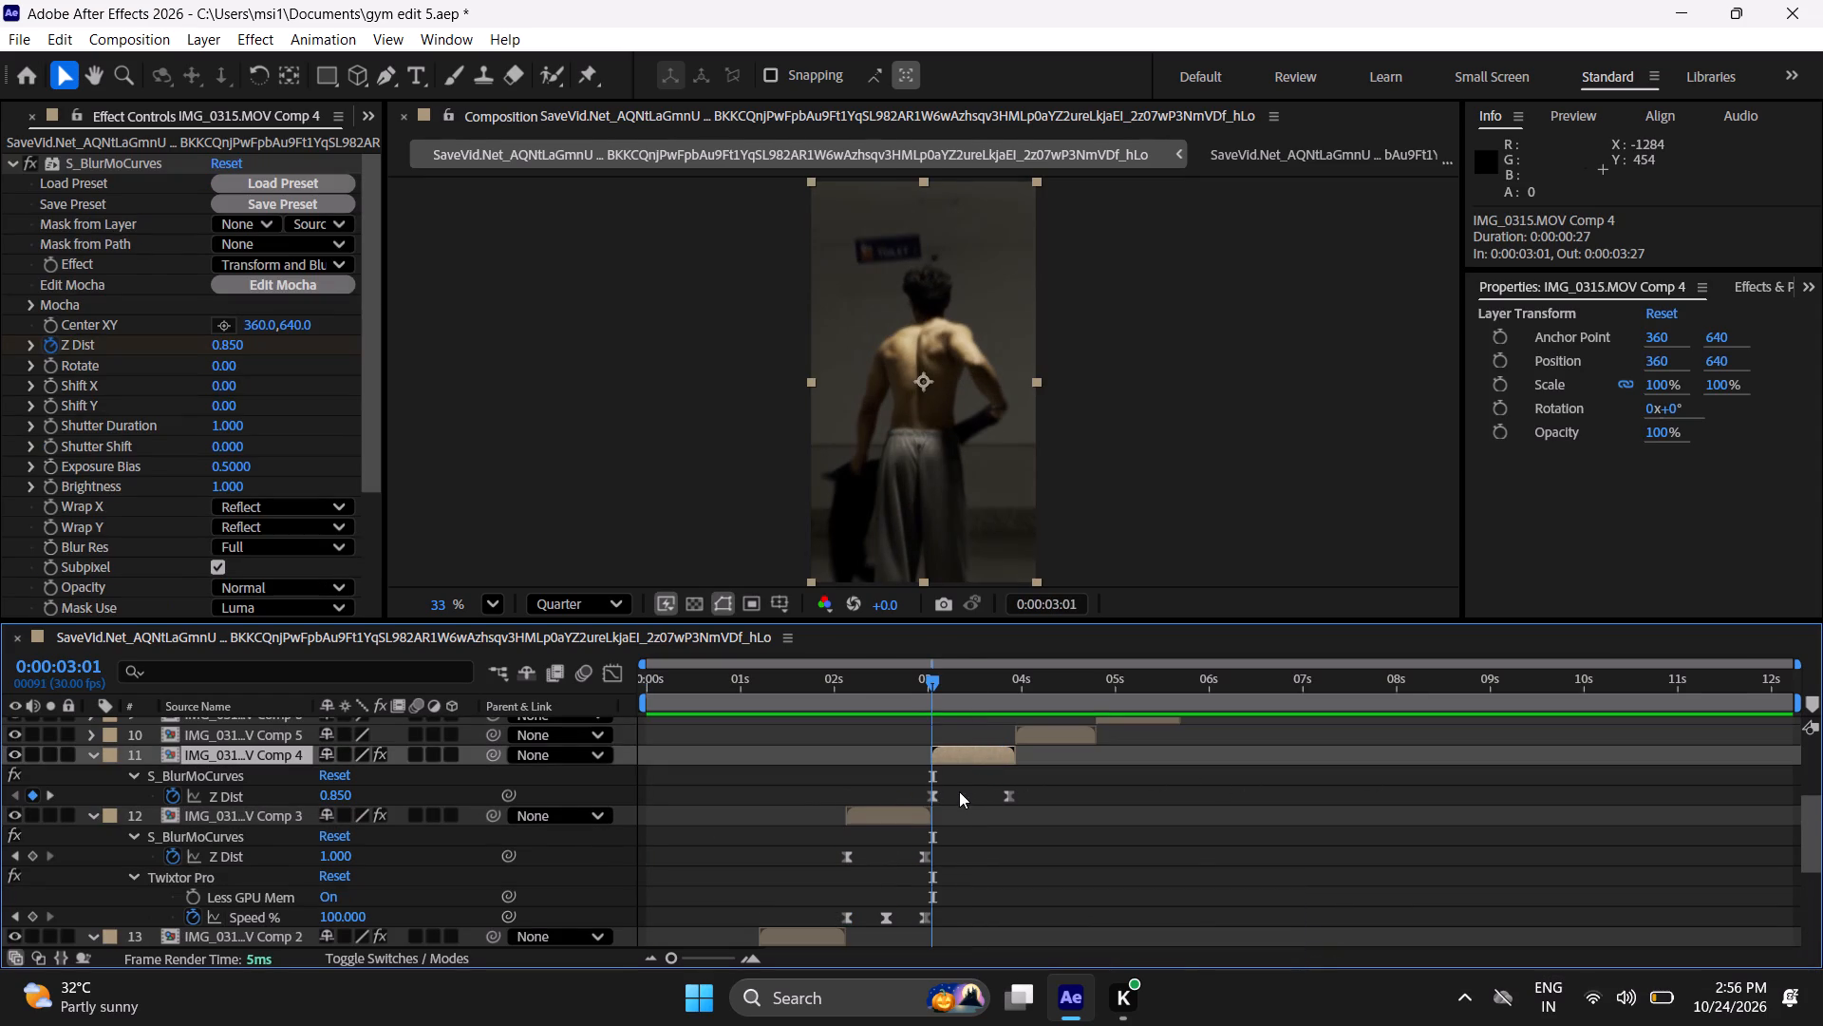
key("ctrl+v")
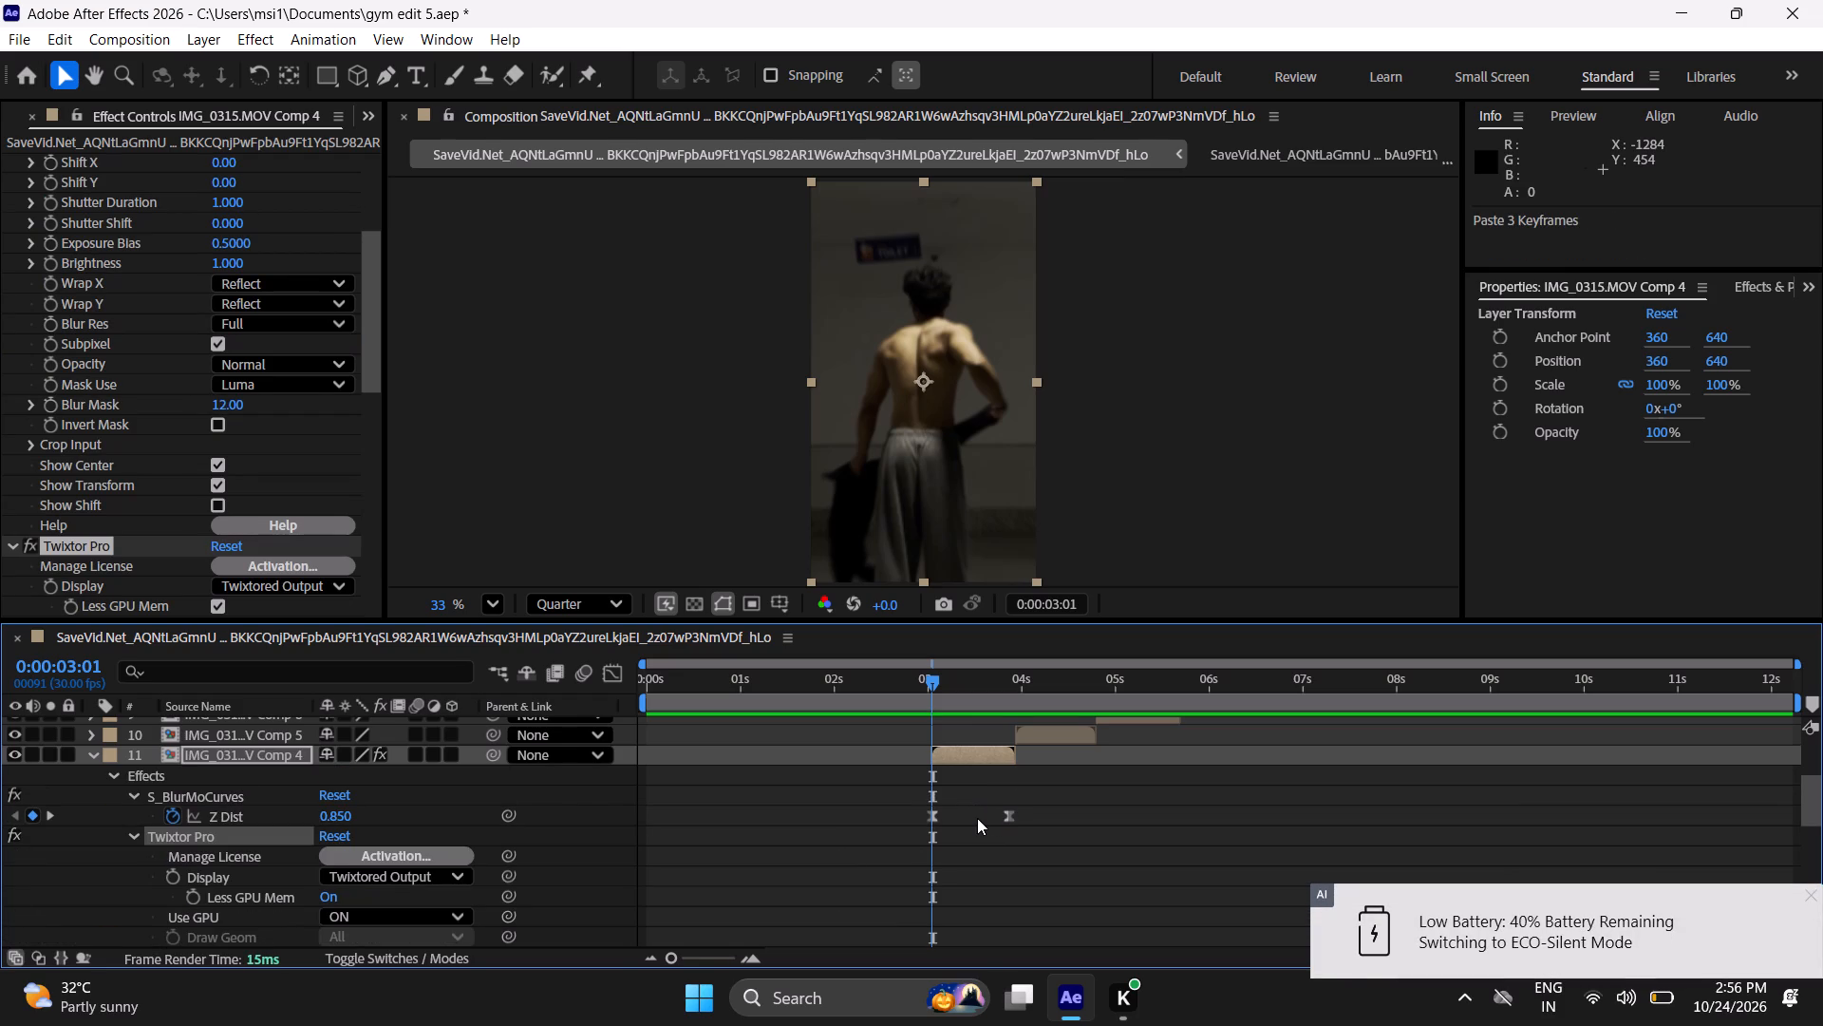
key("u")
key("u")
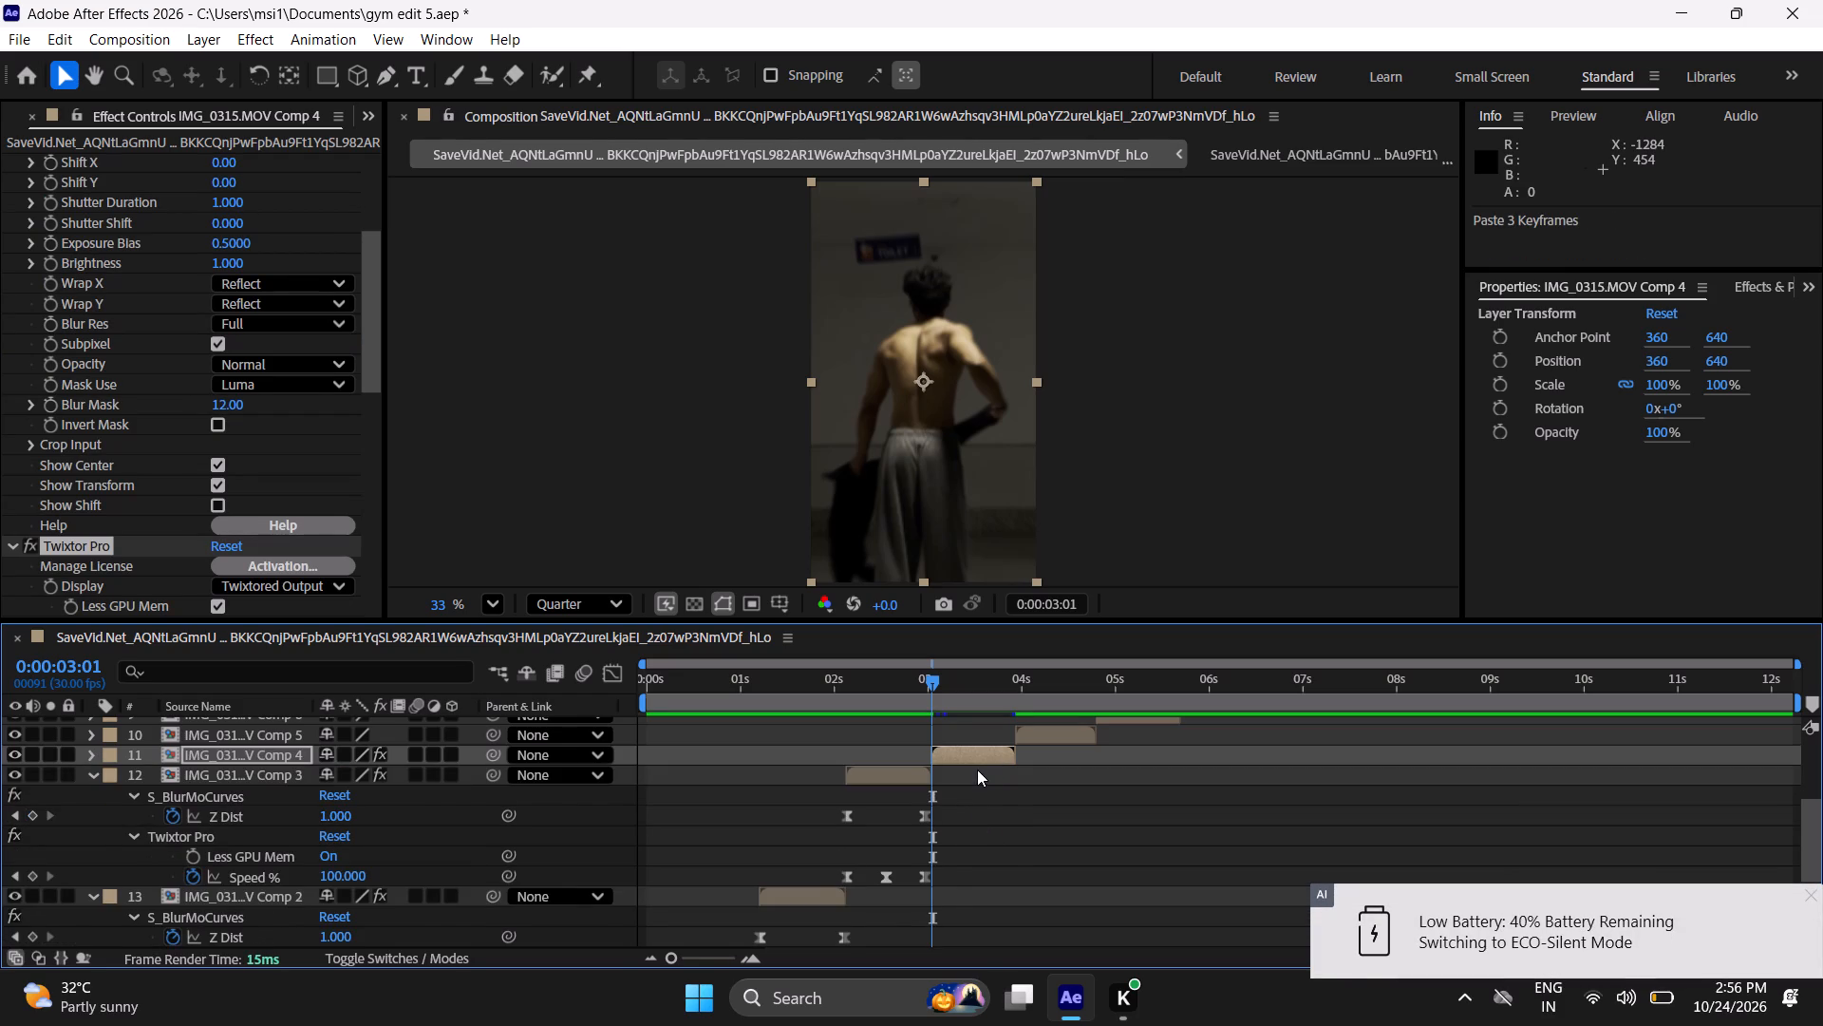
Collapse all clips' properties and play the edit from 0:00:00:00 into the fifth clip to check the speed ramps.
left_click_drag(920, 685, 554, 811)
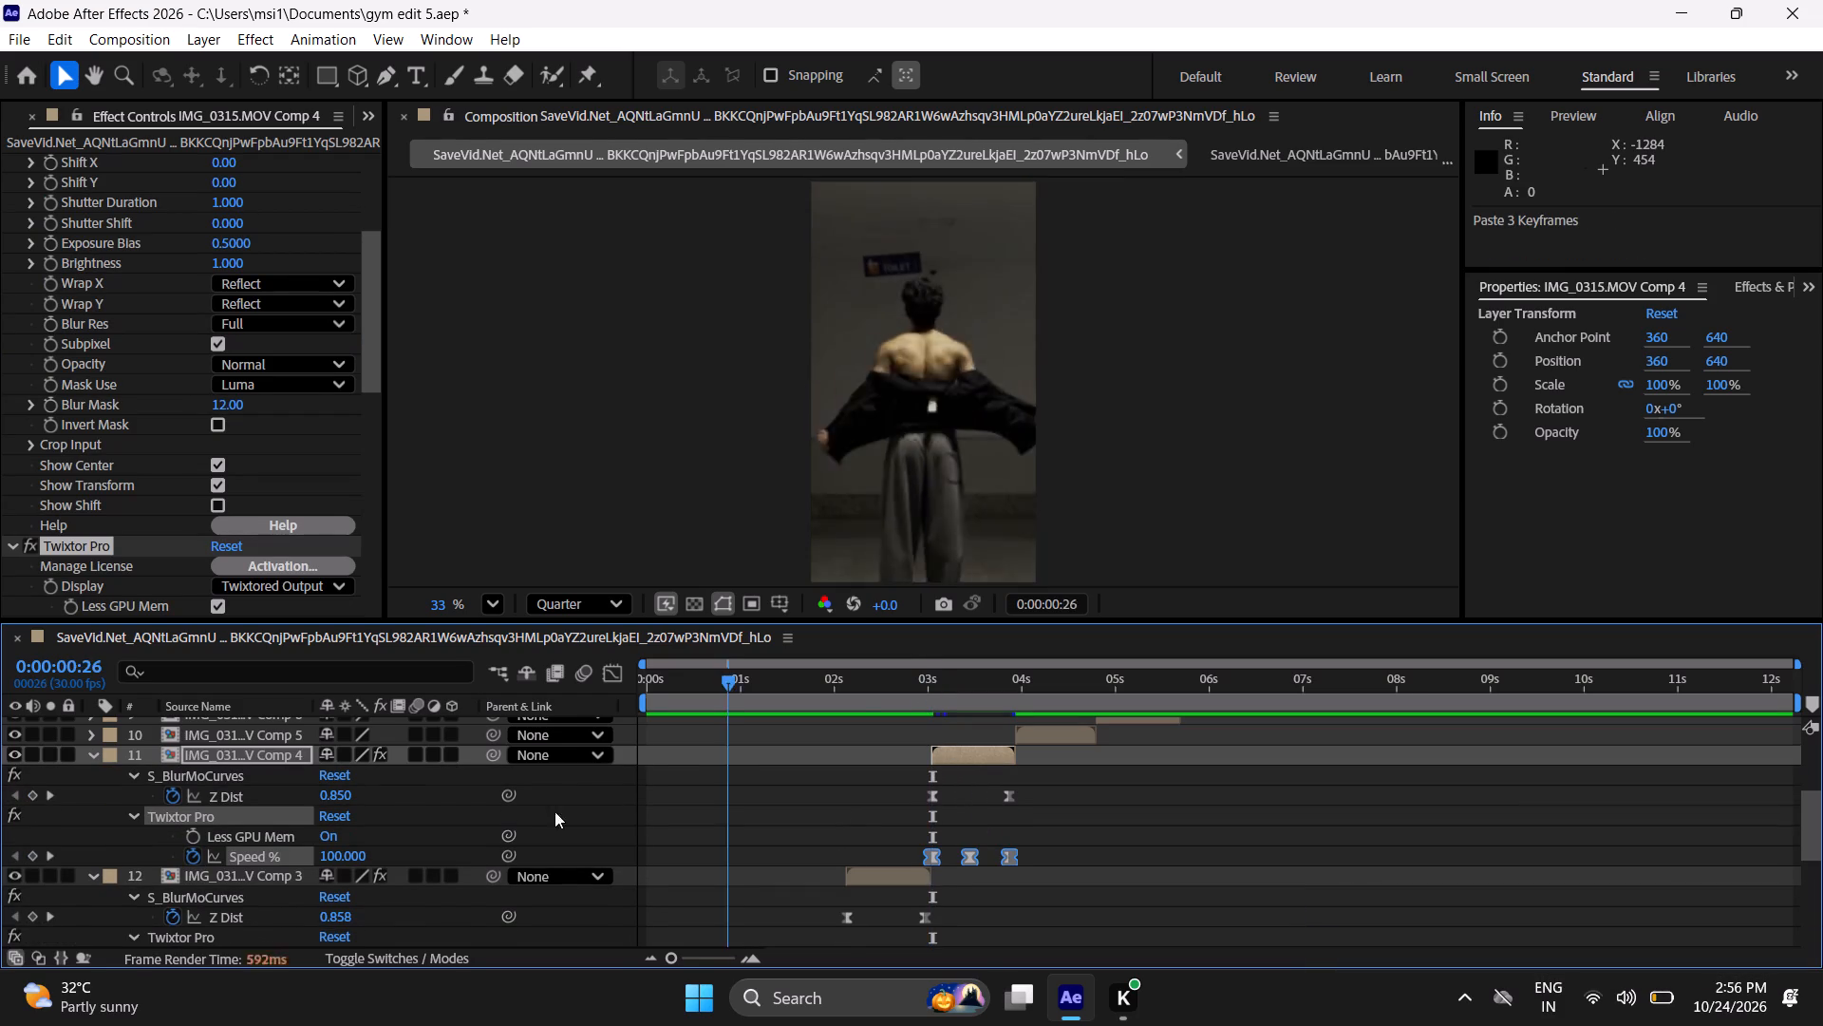
left_click_drag(554, 811, 409, 868)
left_click(761, 854)
key("u")
key("space")
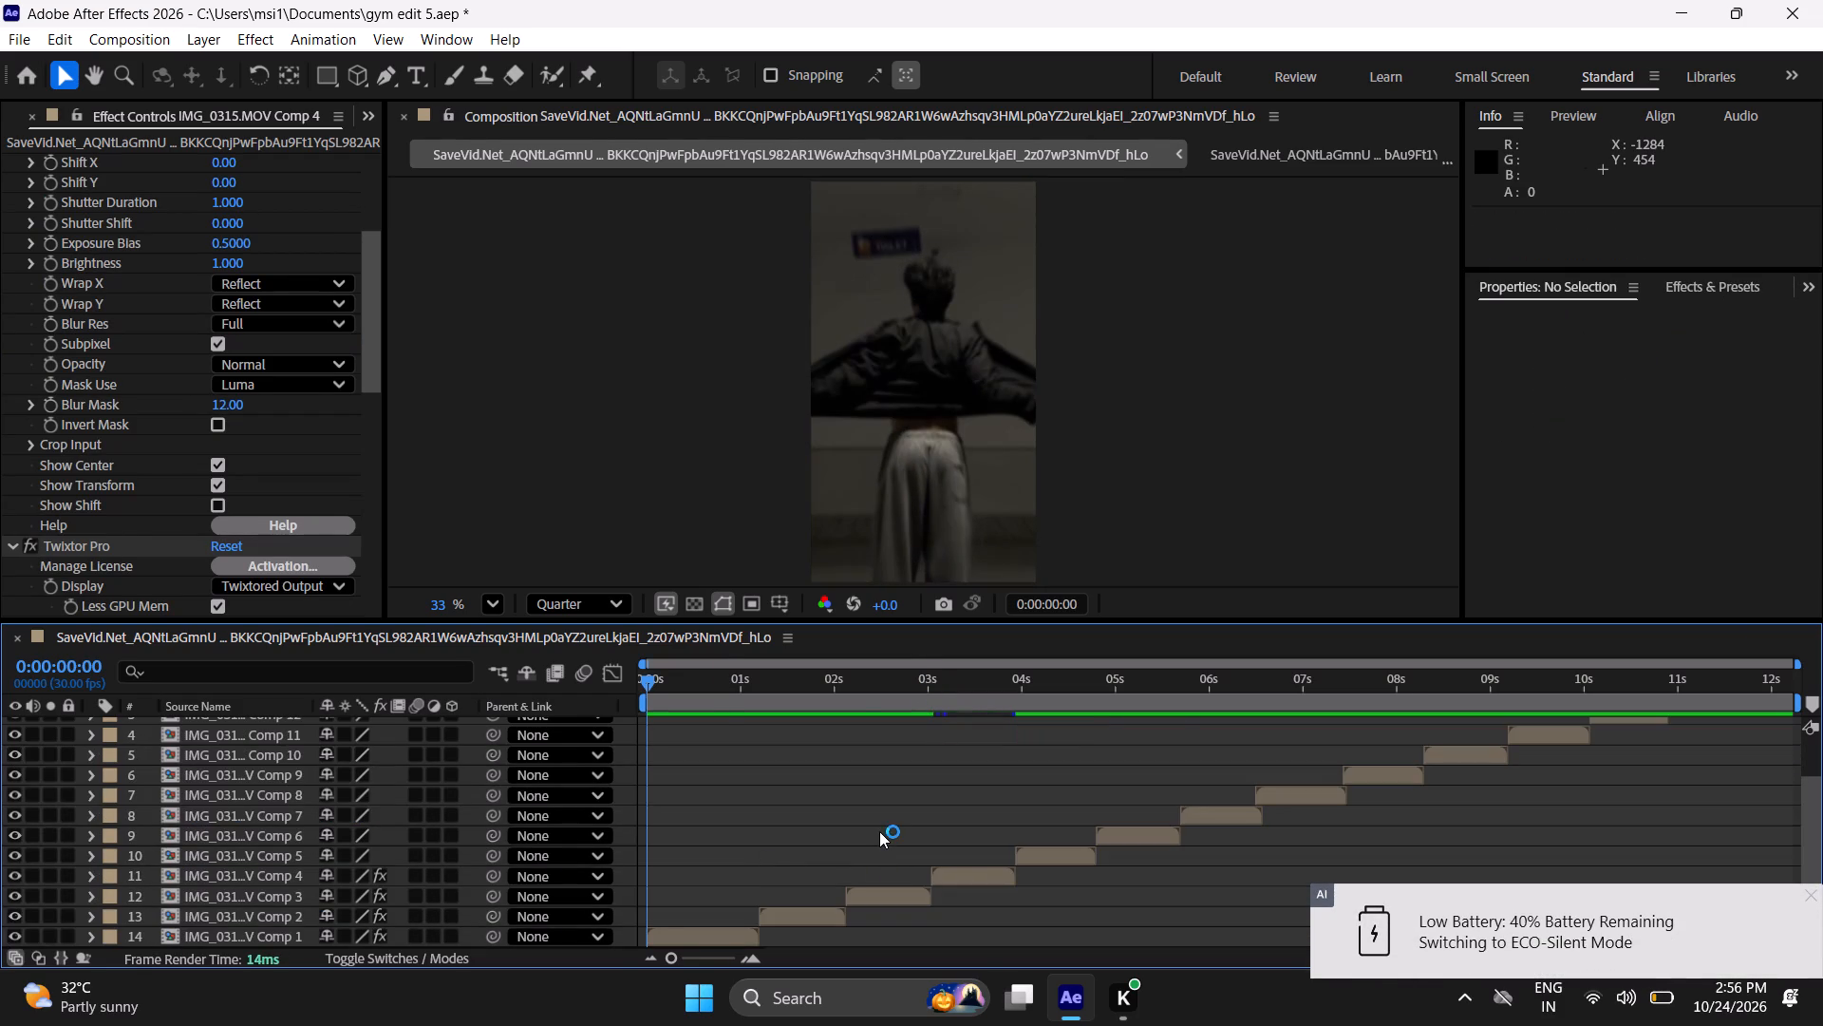
key("space")
key("space")
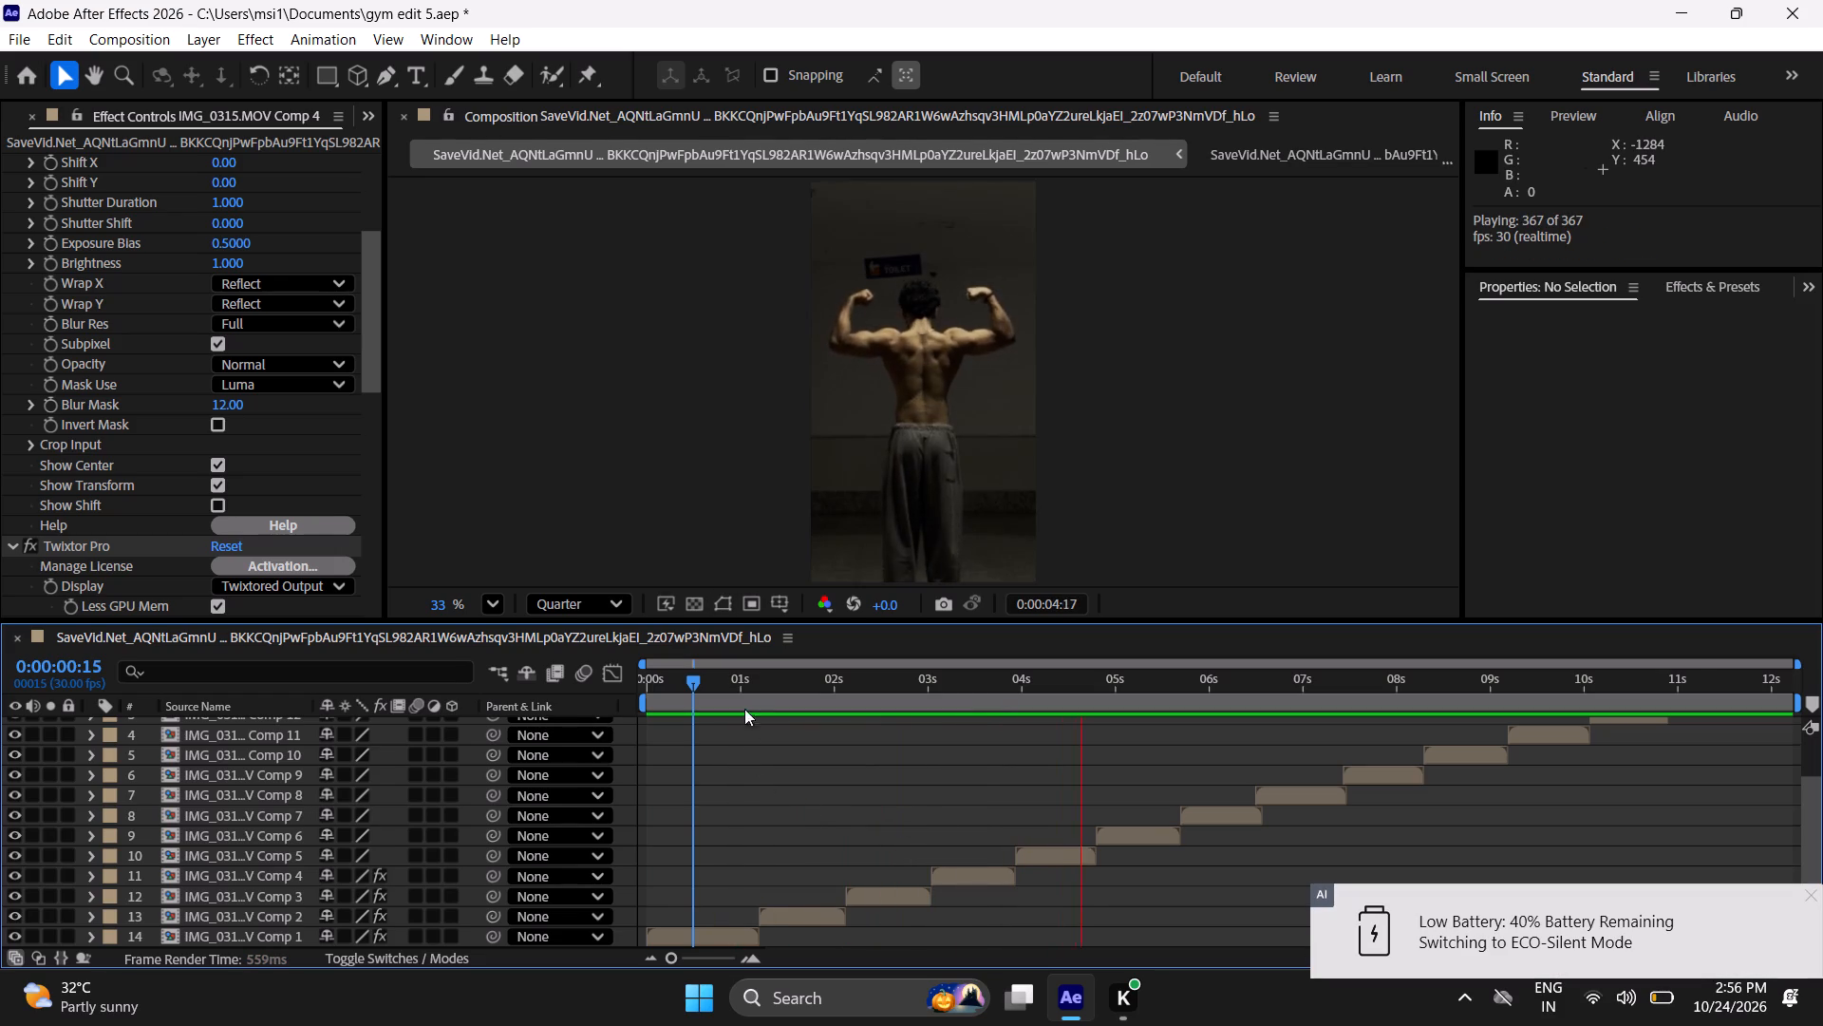
left_click_drag(738, 700, 504, 778)
key("space")
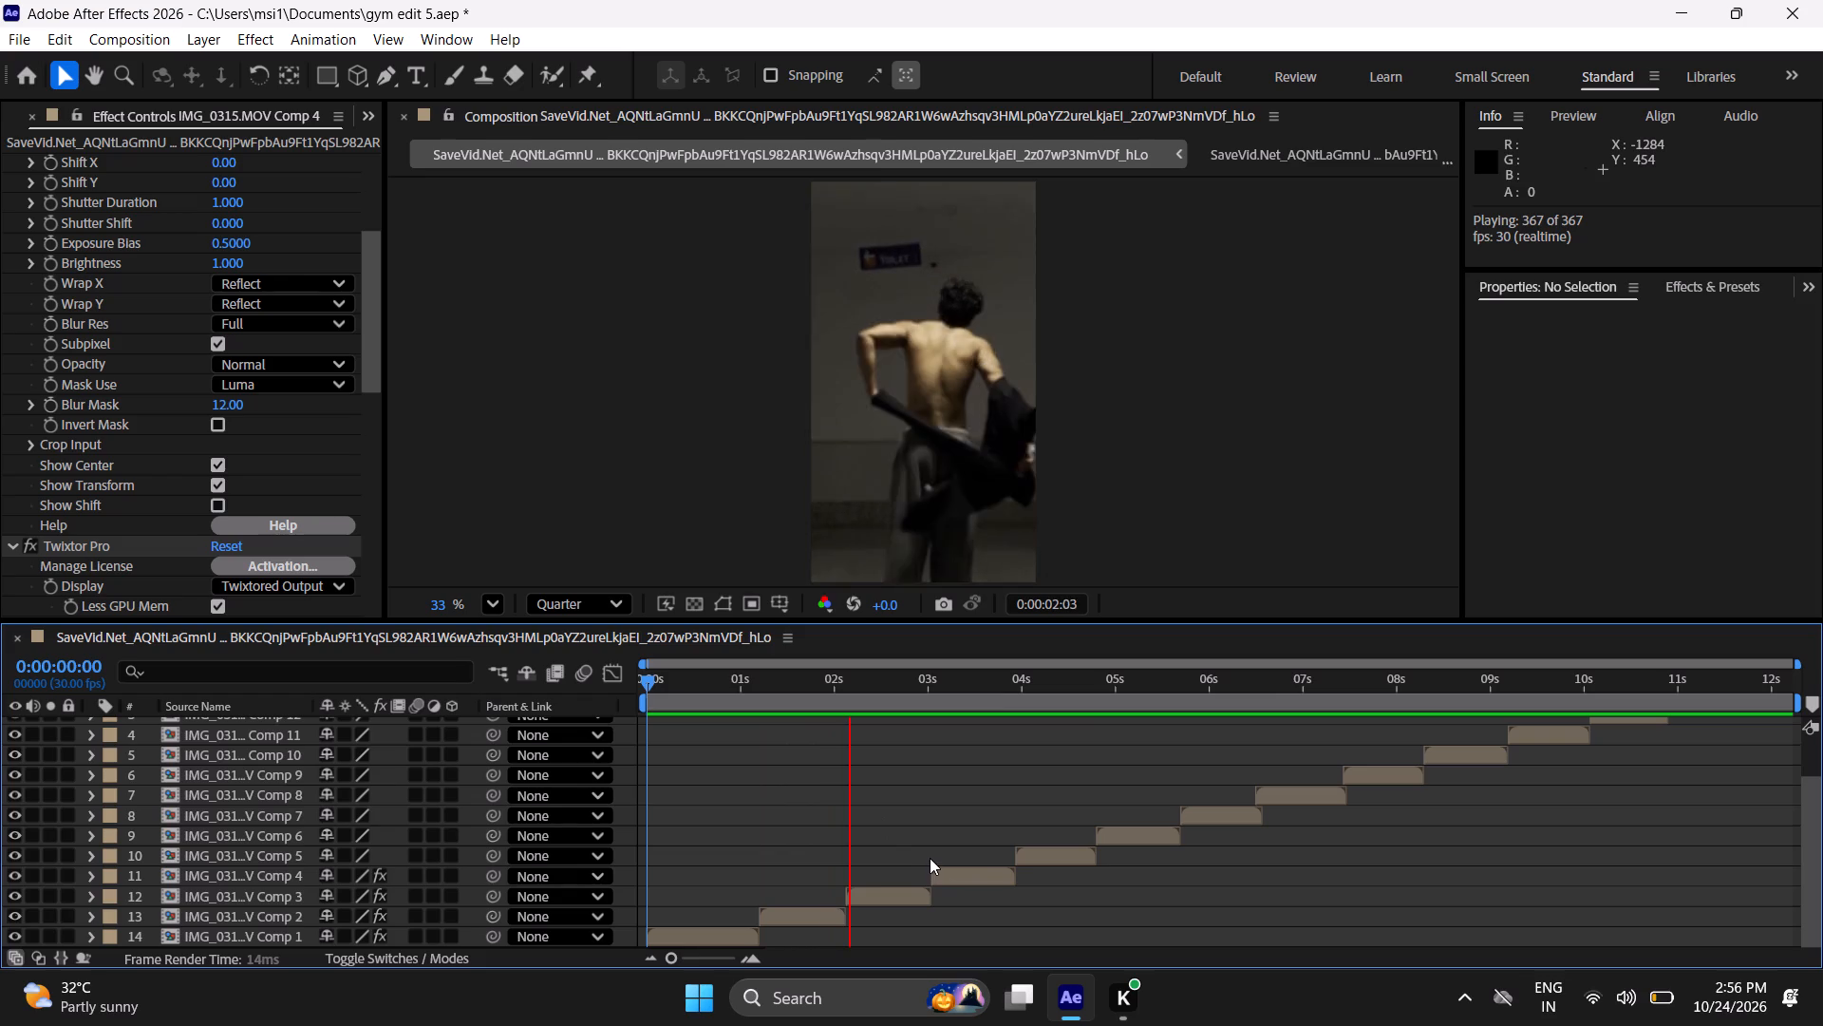
key("space")
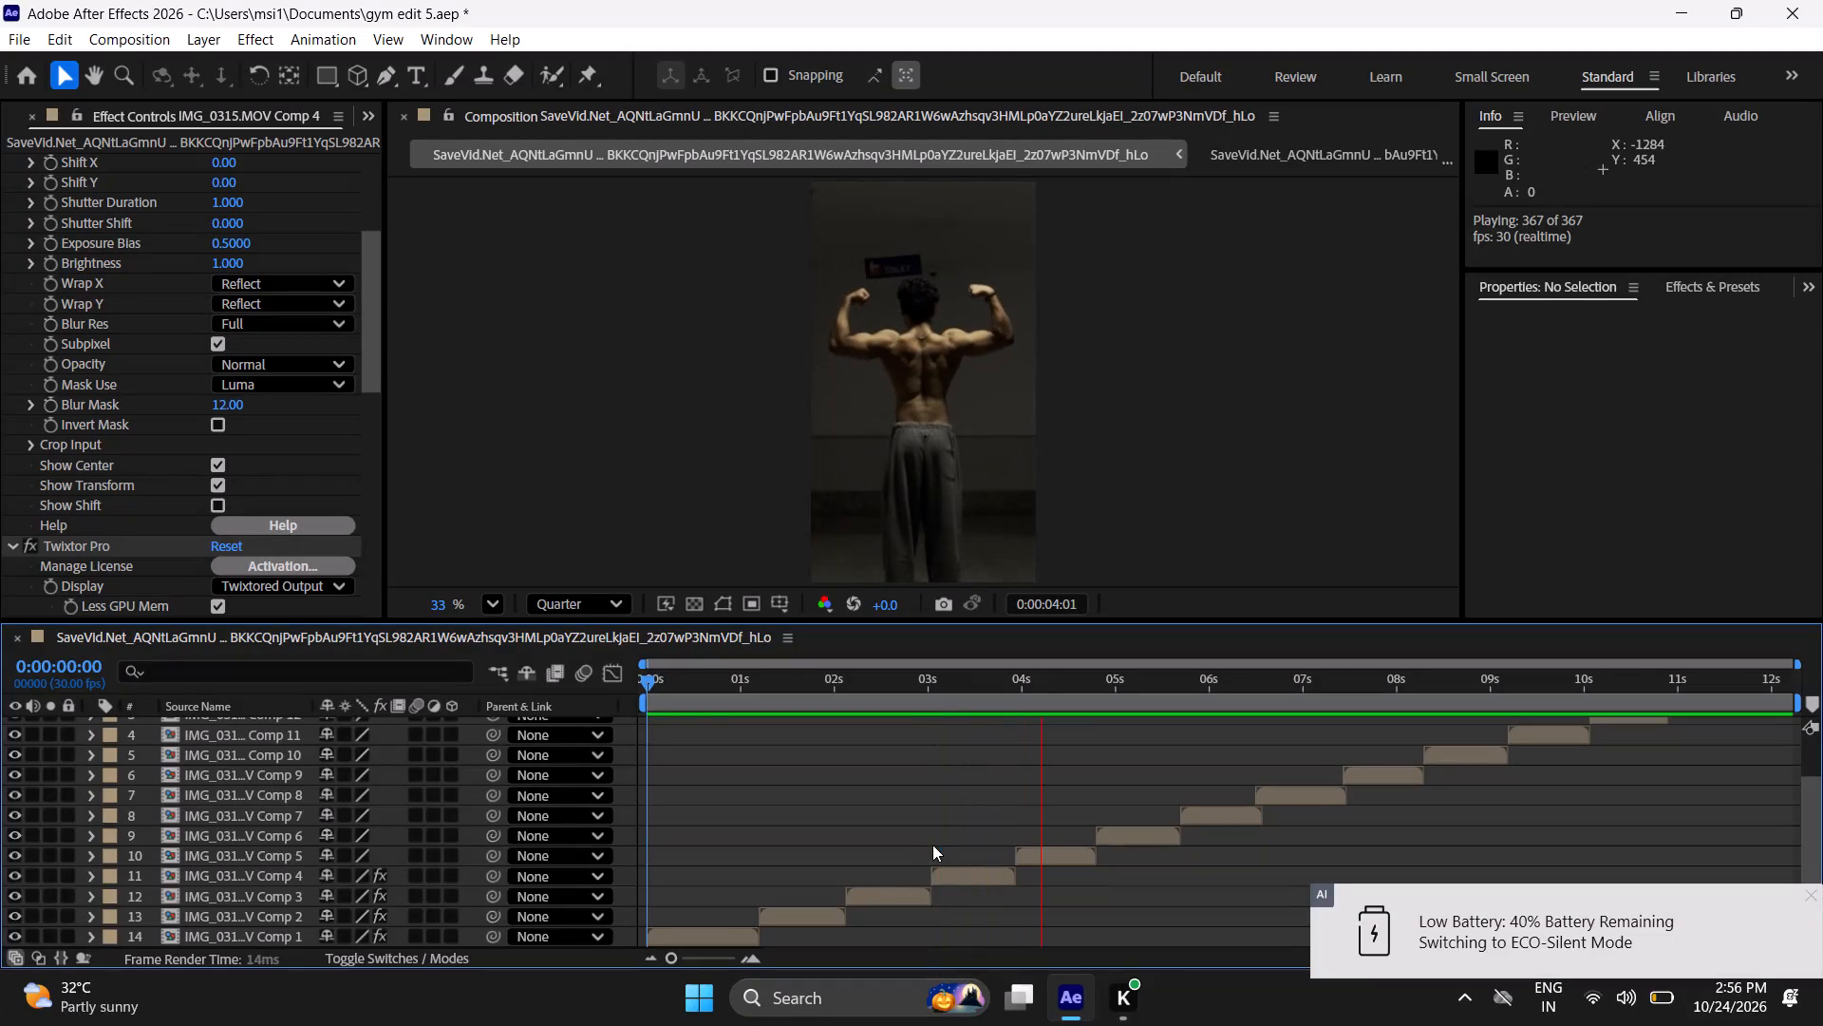
Paste the Speed % keyframes onto the fifth clip at its in point, 0:00:03:28, reveal them, and preview the ramp.
left_click(1027, 857)
key("o")
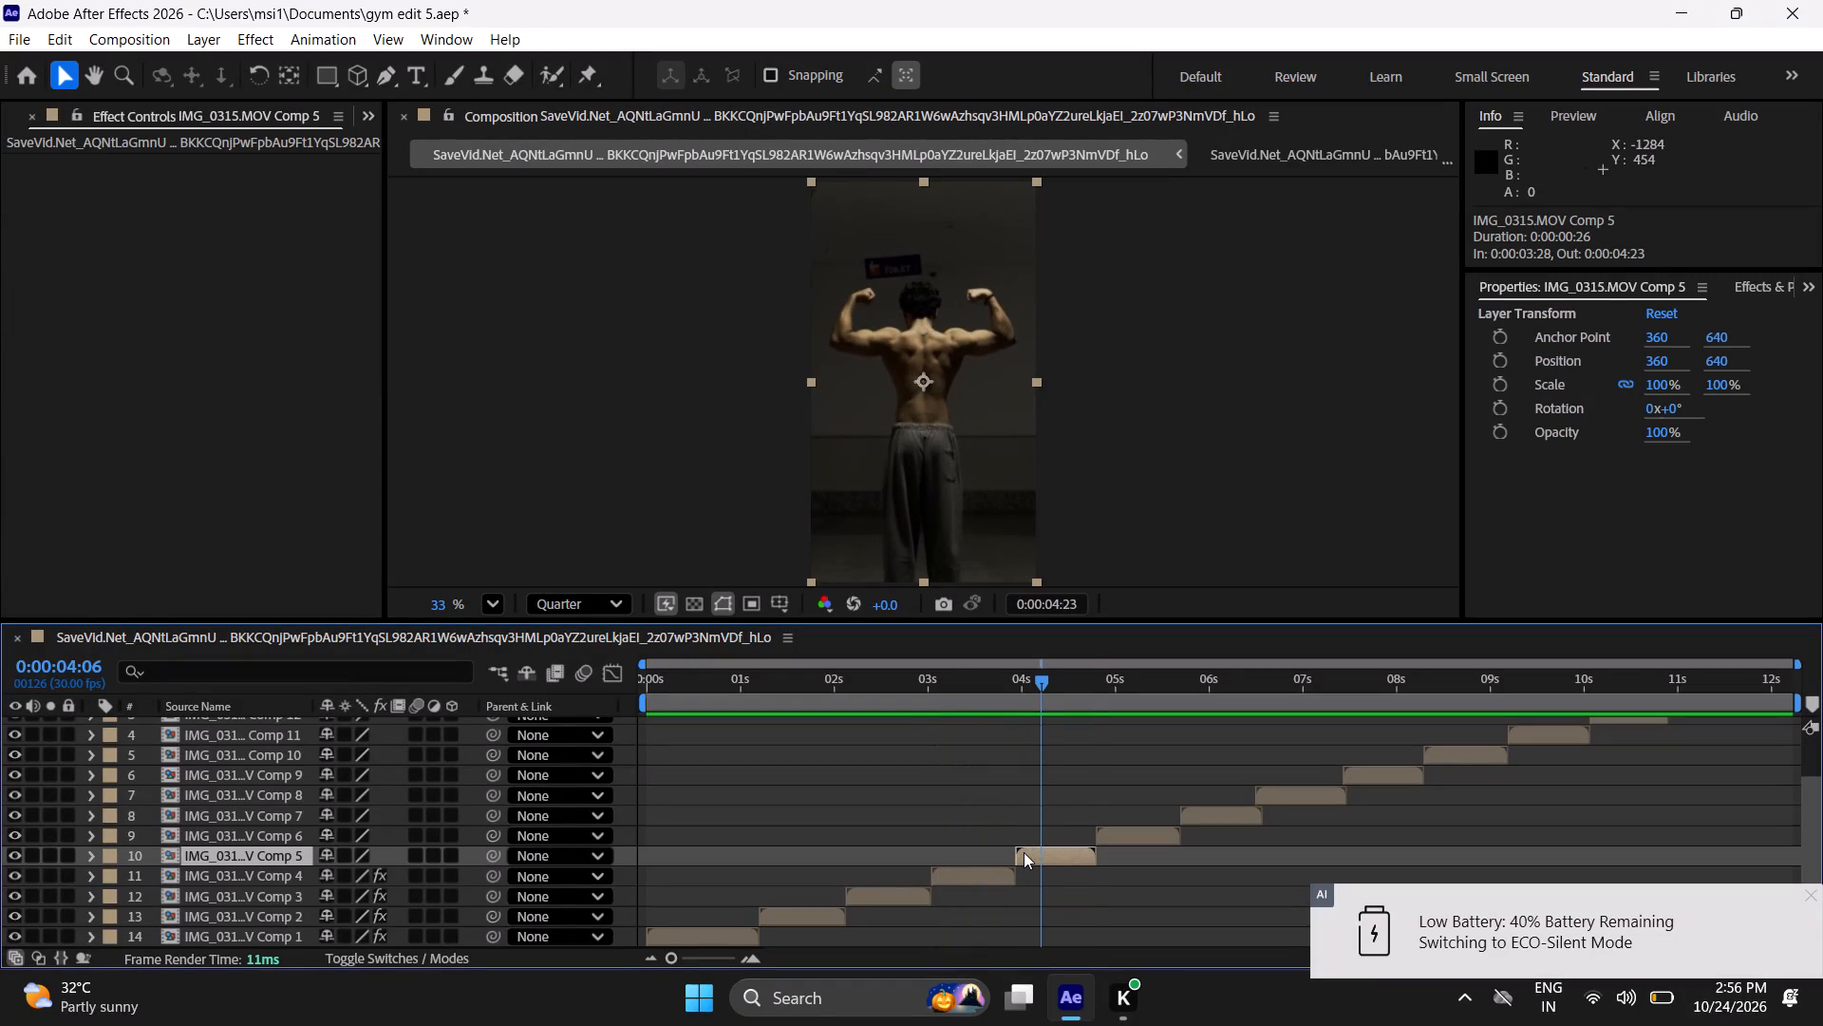
key("i")
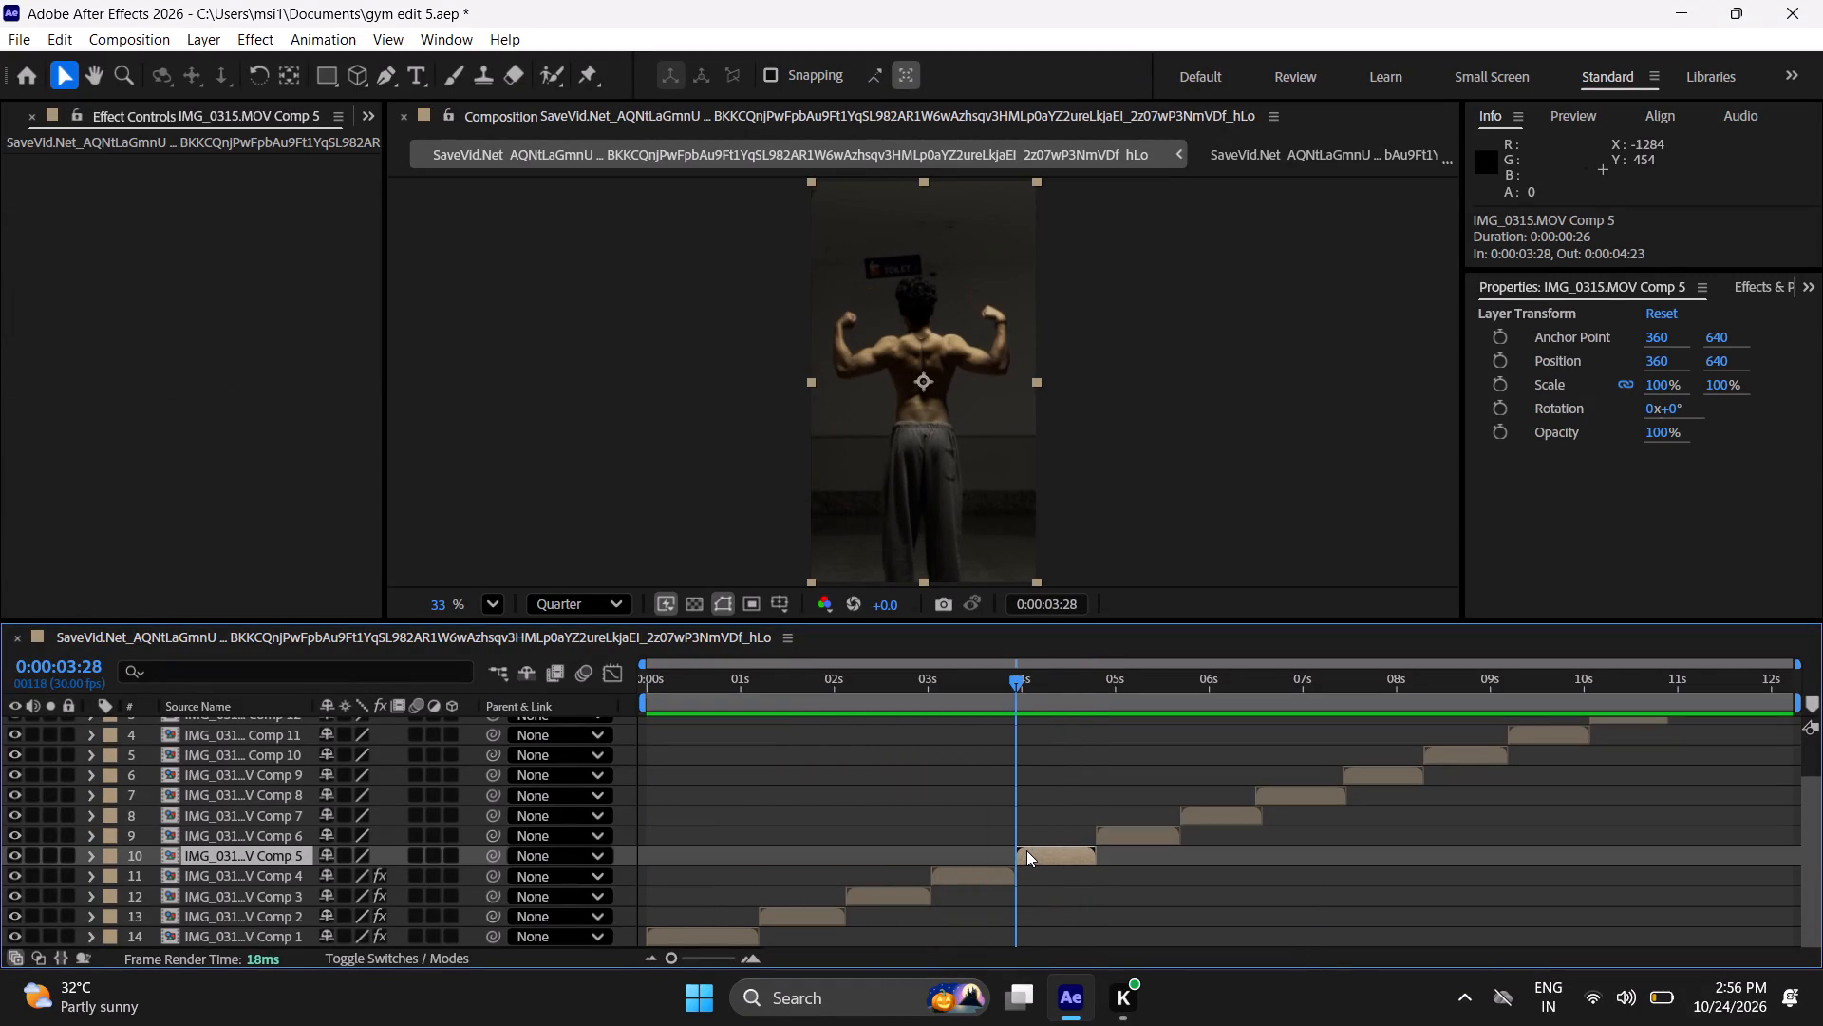
key("ctrl+v")
key("u")
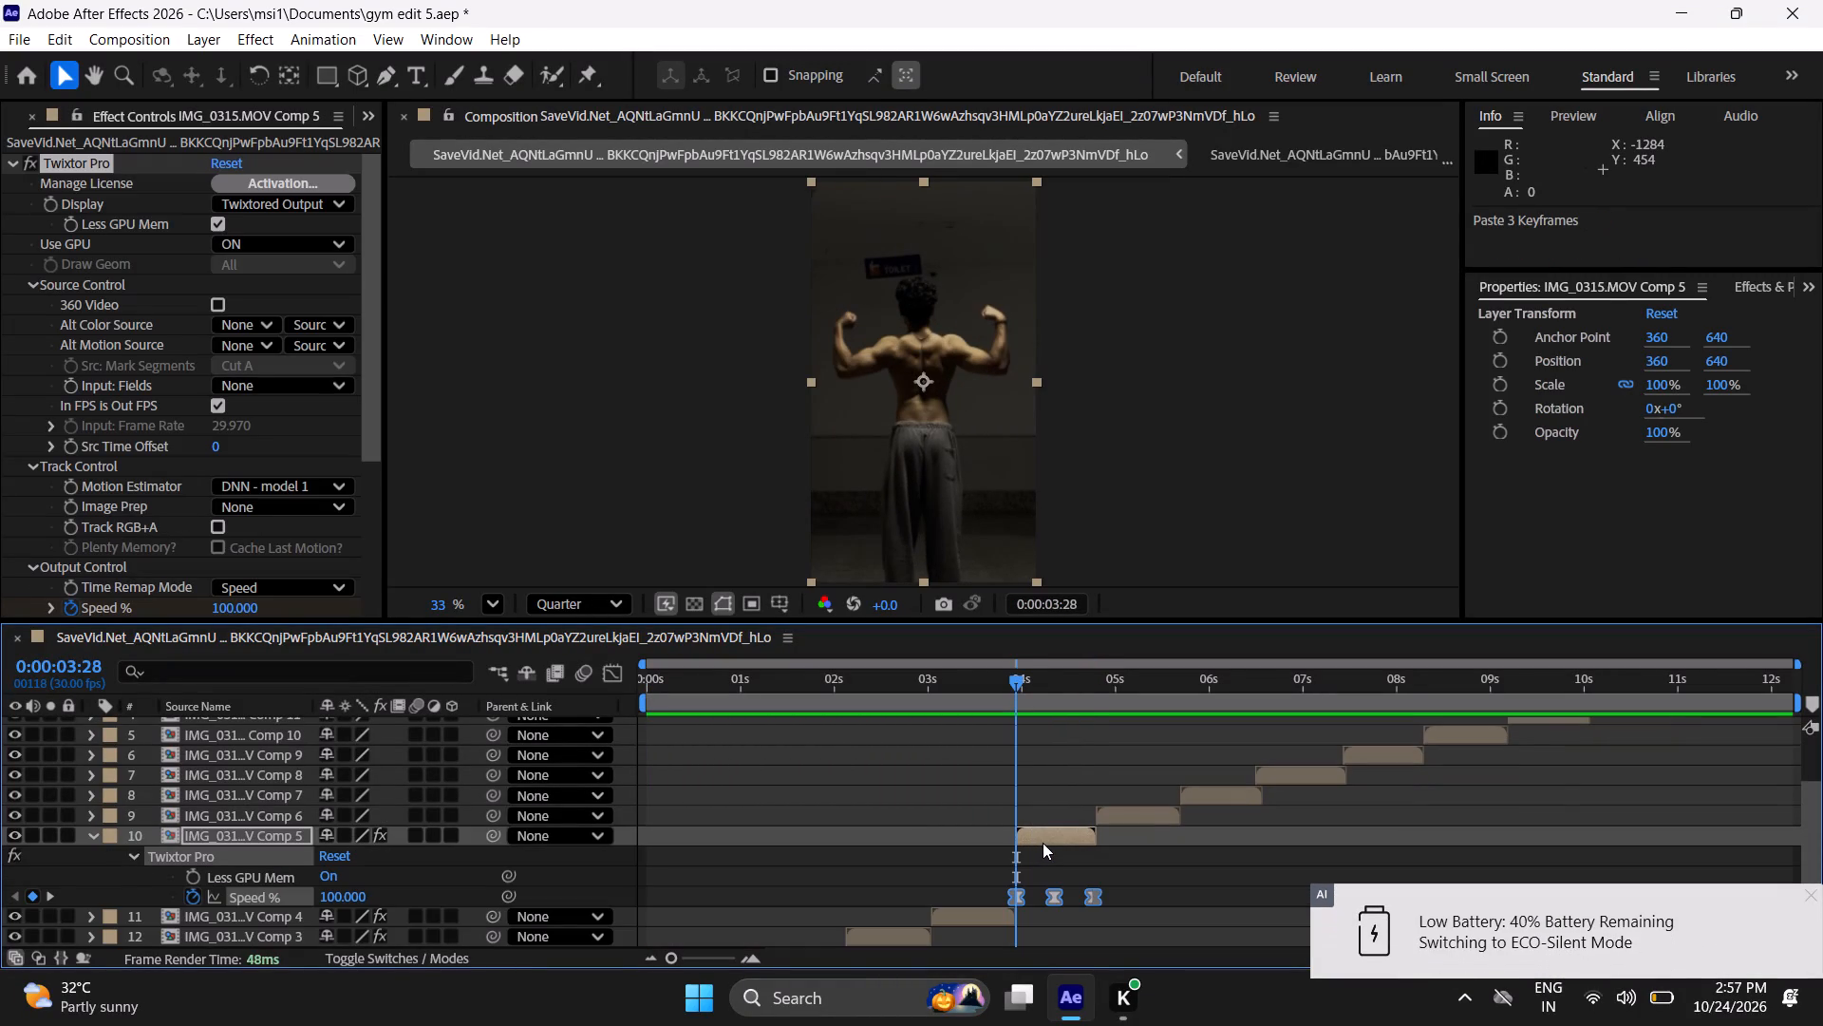
left_click(1044, 860)
key("space")
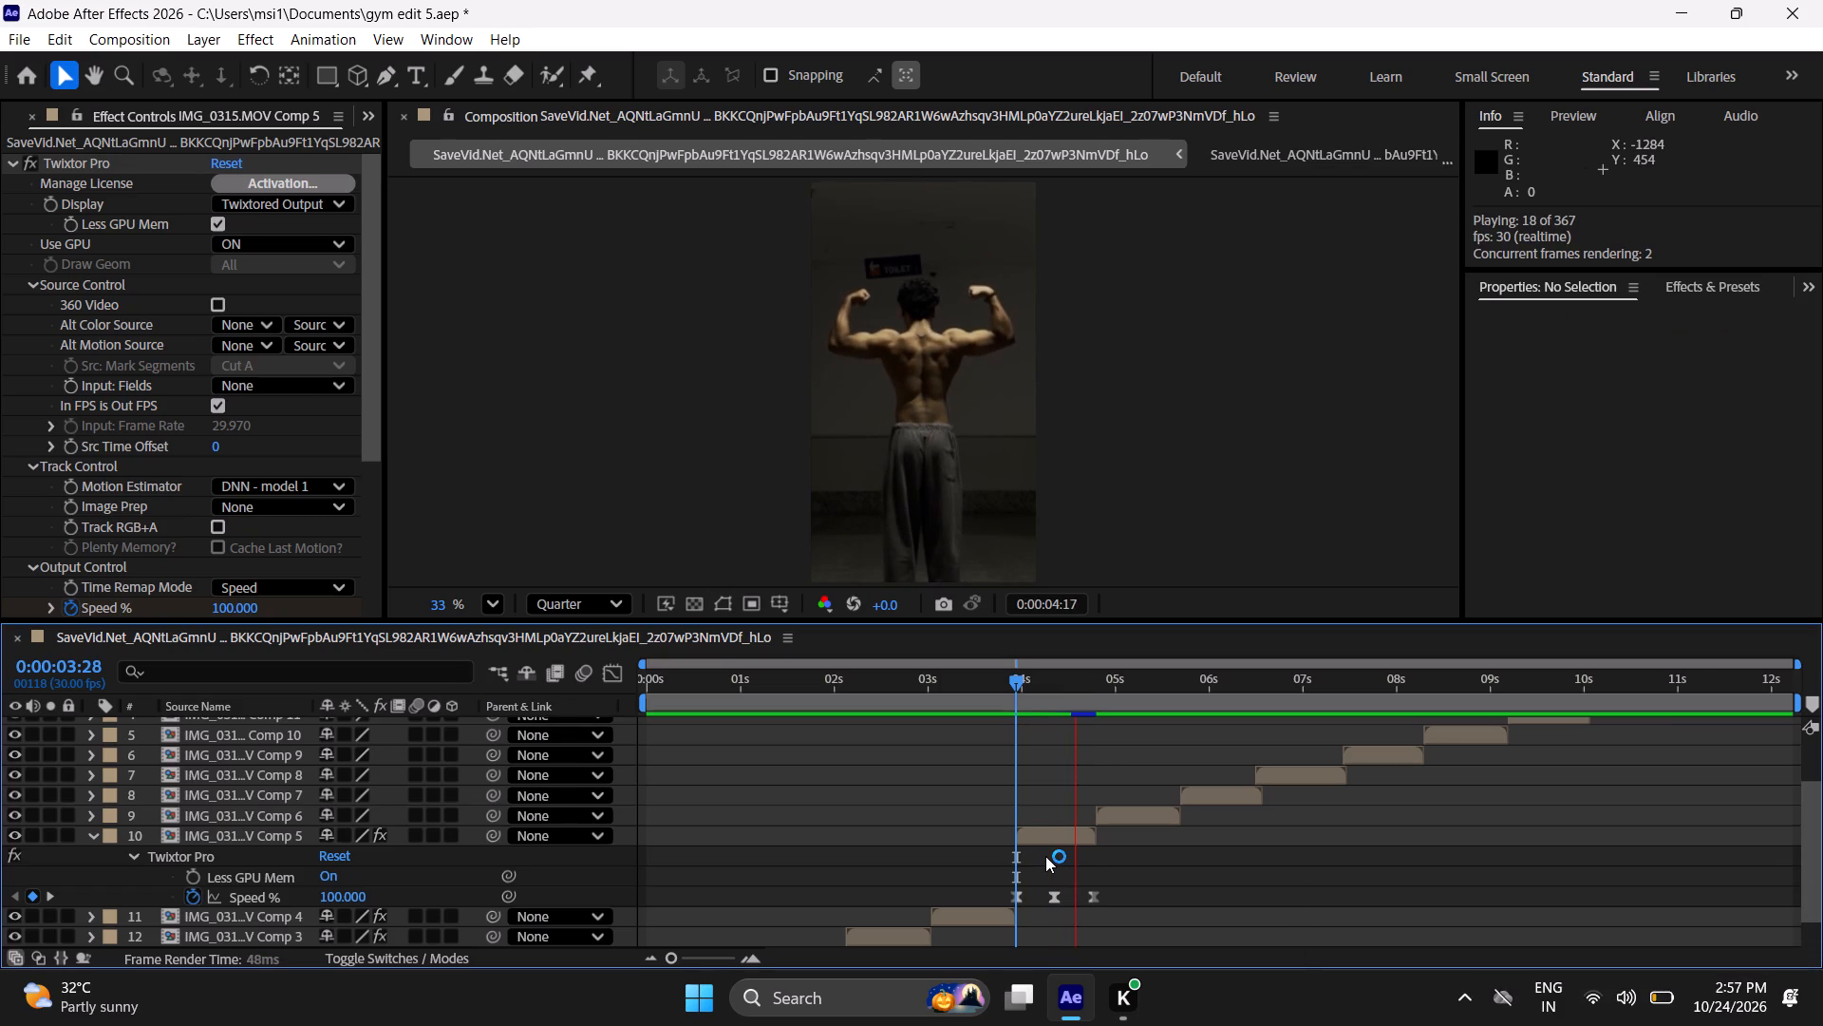
Play and scrub the fifth clip's speed ramp from its in point, 0:00:03:28, to check the timing around the middle keyframe.
key("space")
left_click_drag(1085, 683, 1016, 768)
key("space")
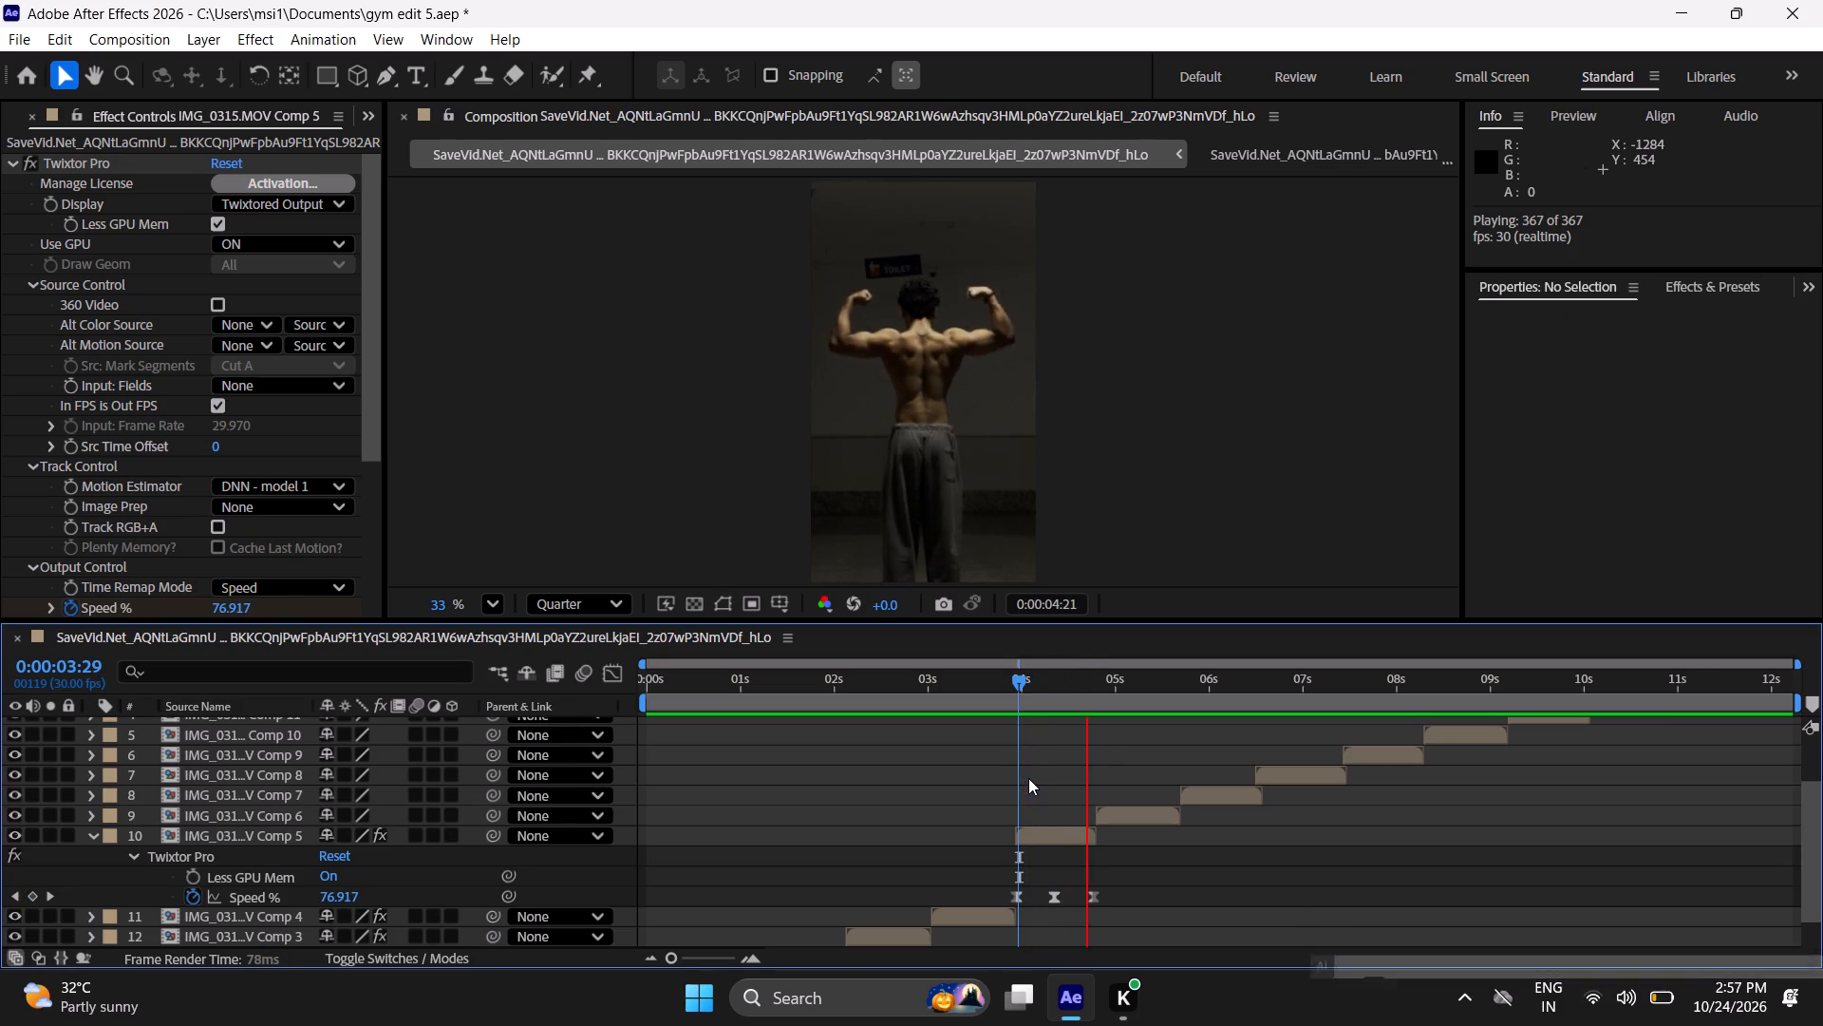
key("space")
left_click_drag(1064, 702, 1036, 720)
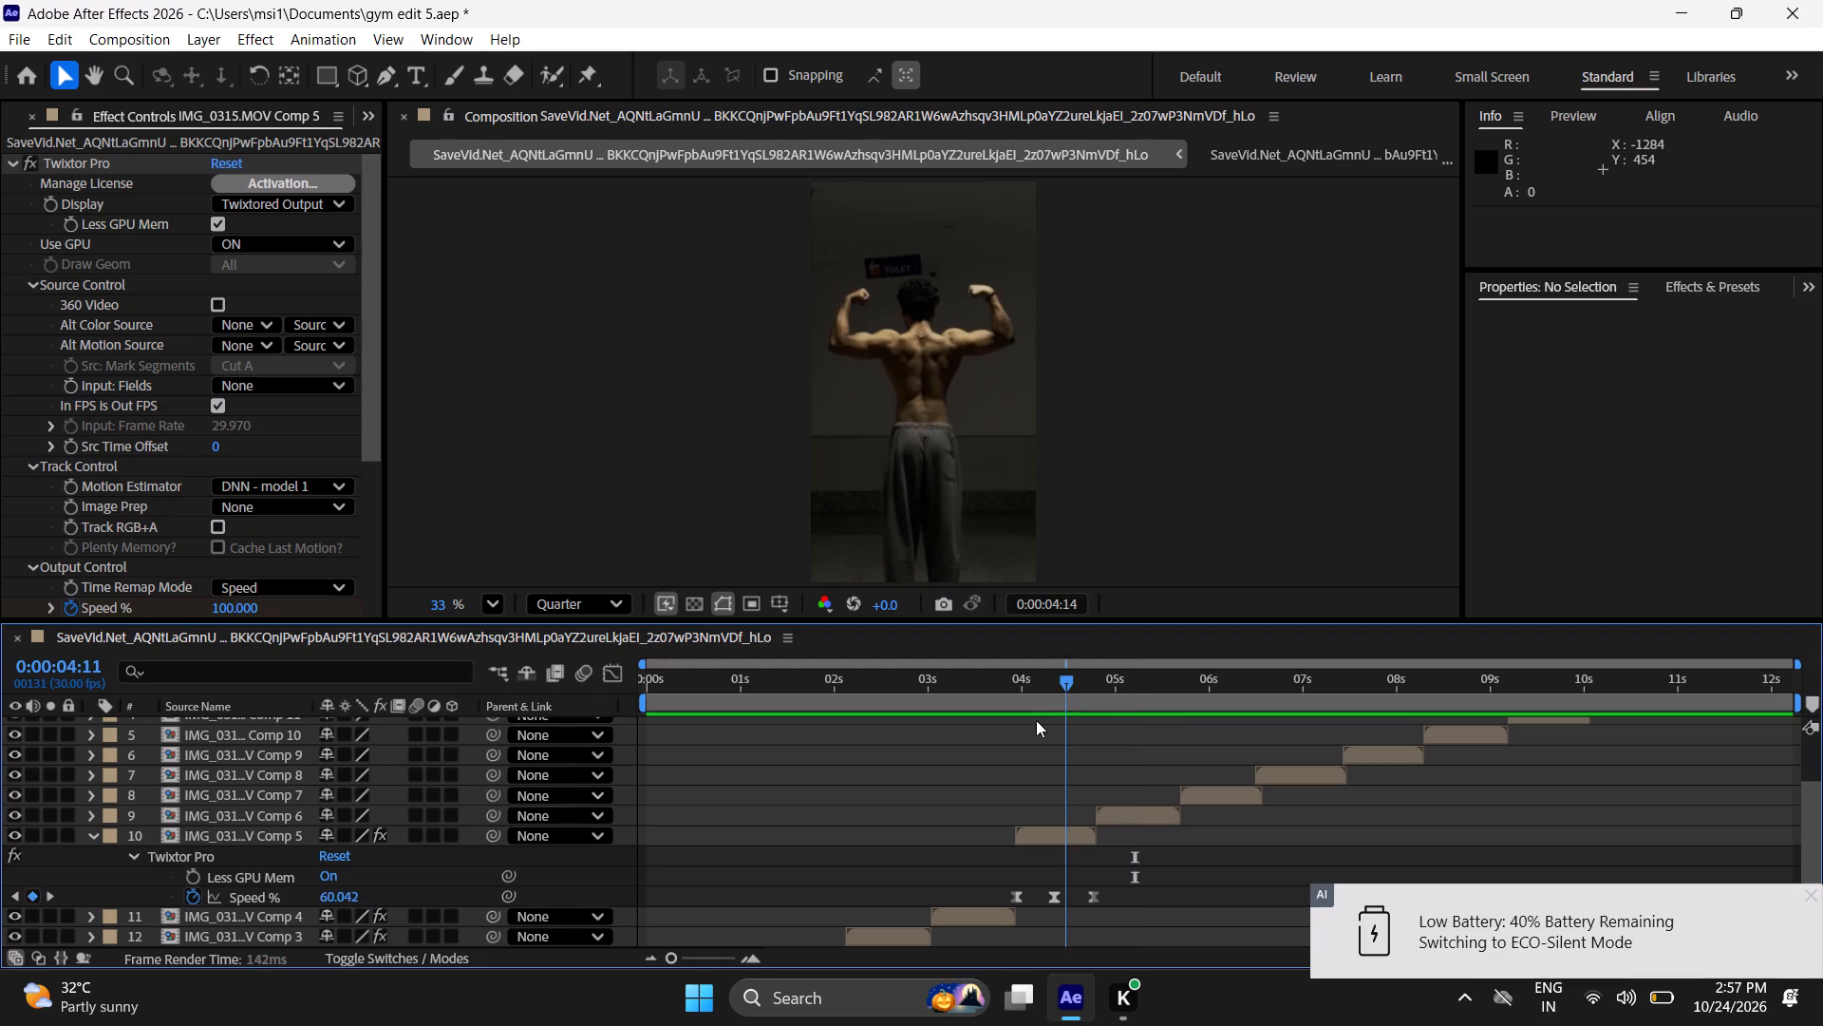
left_click_drag(1036, 720, 1031, 725)
key("space")
key("space")
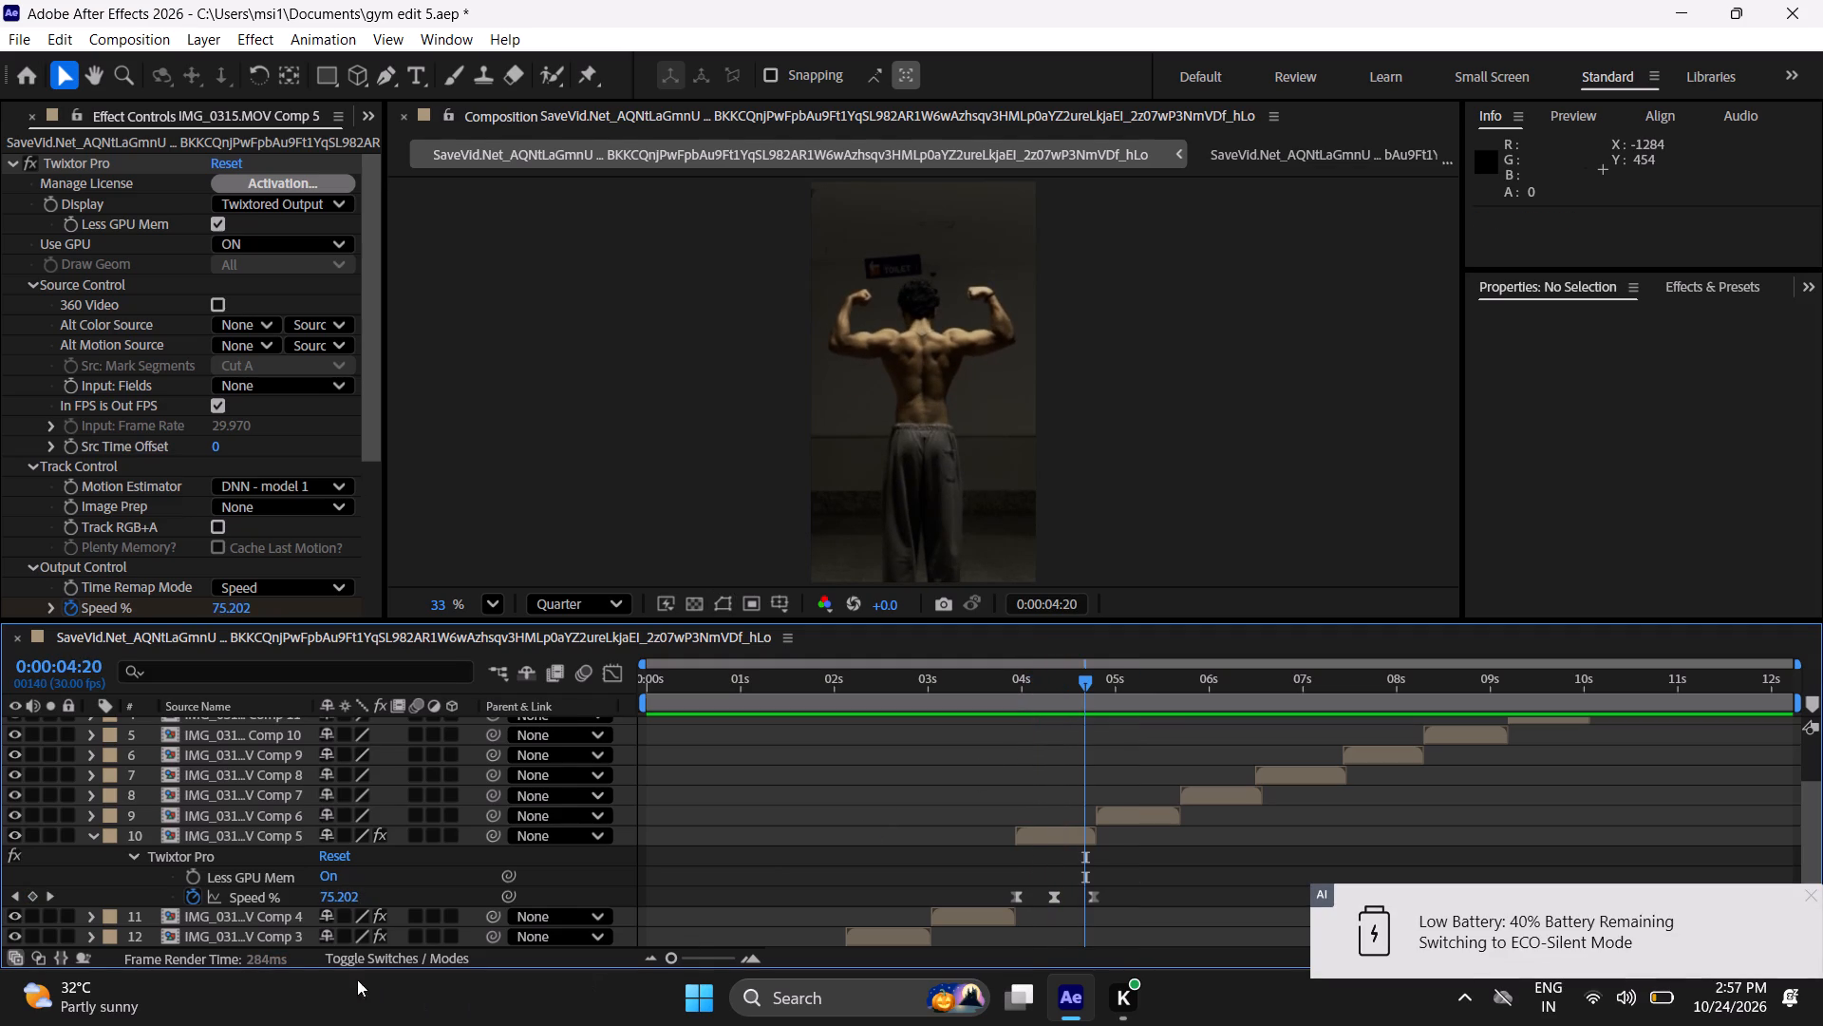
left_click(255, 895)
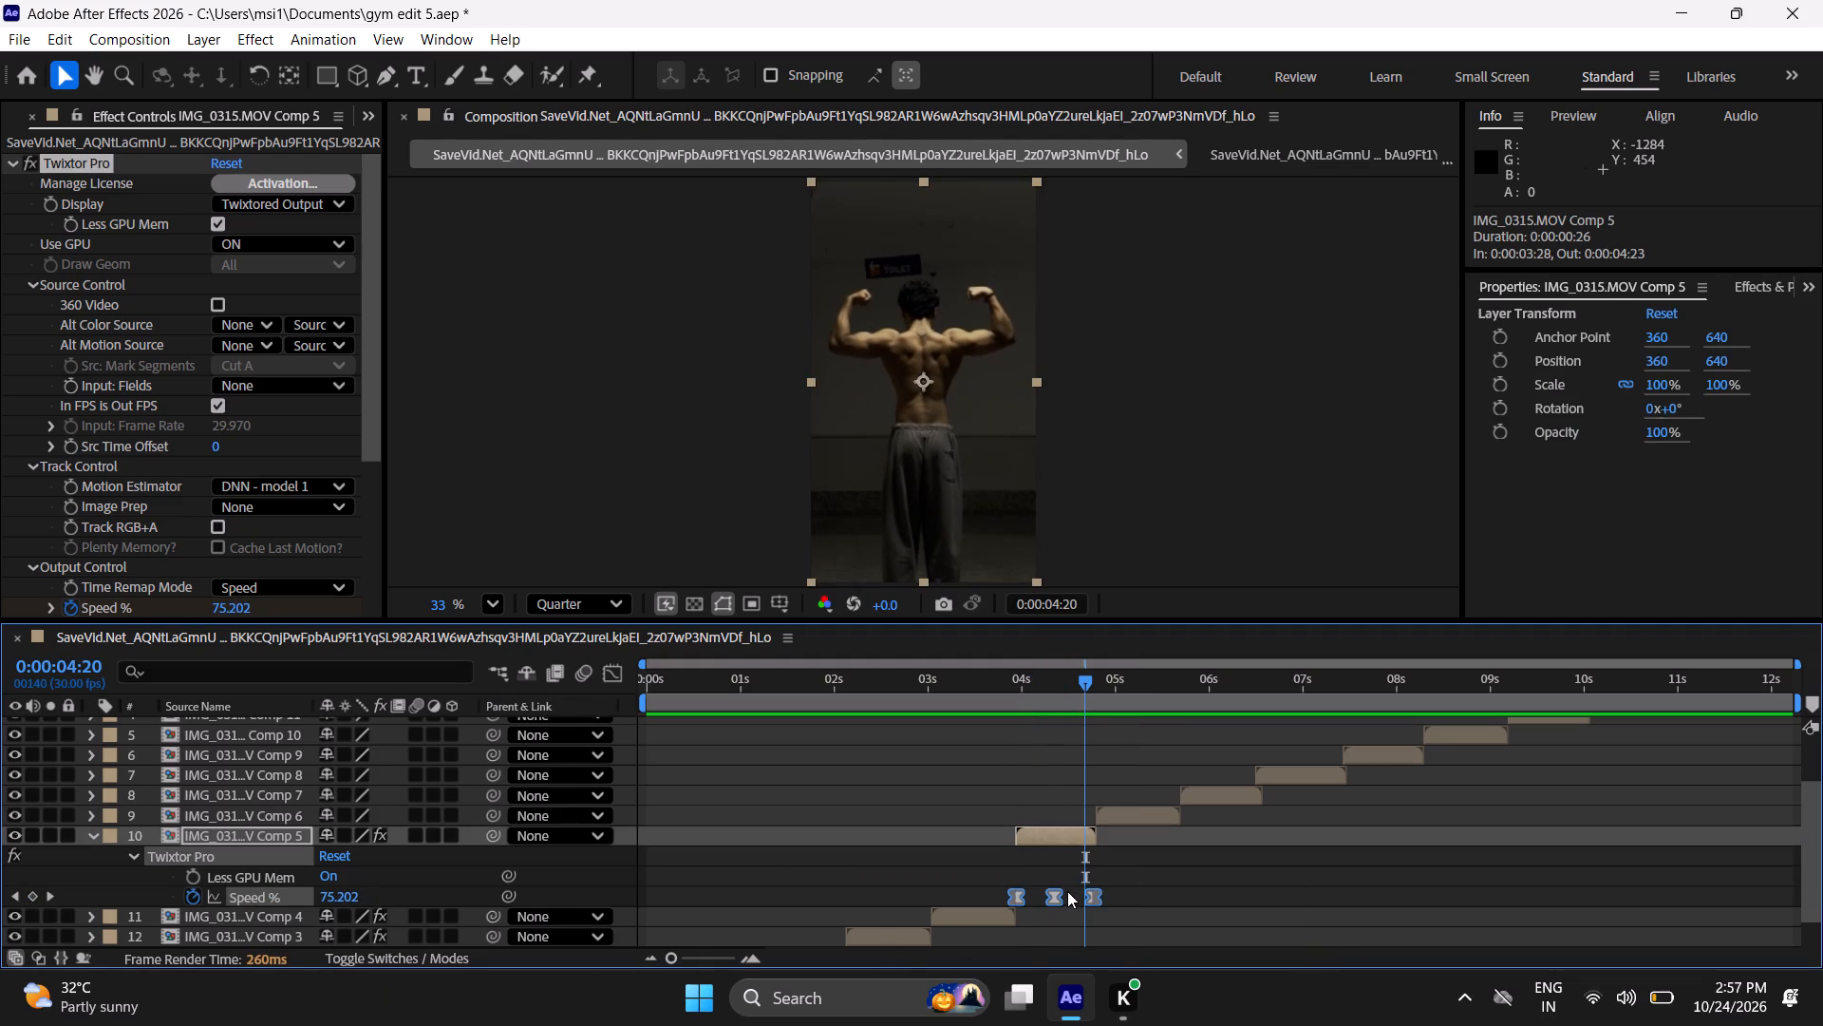
key("i")
left_click_drag(1017, 690, 1024, 689)
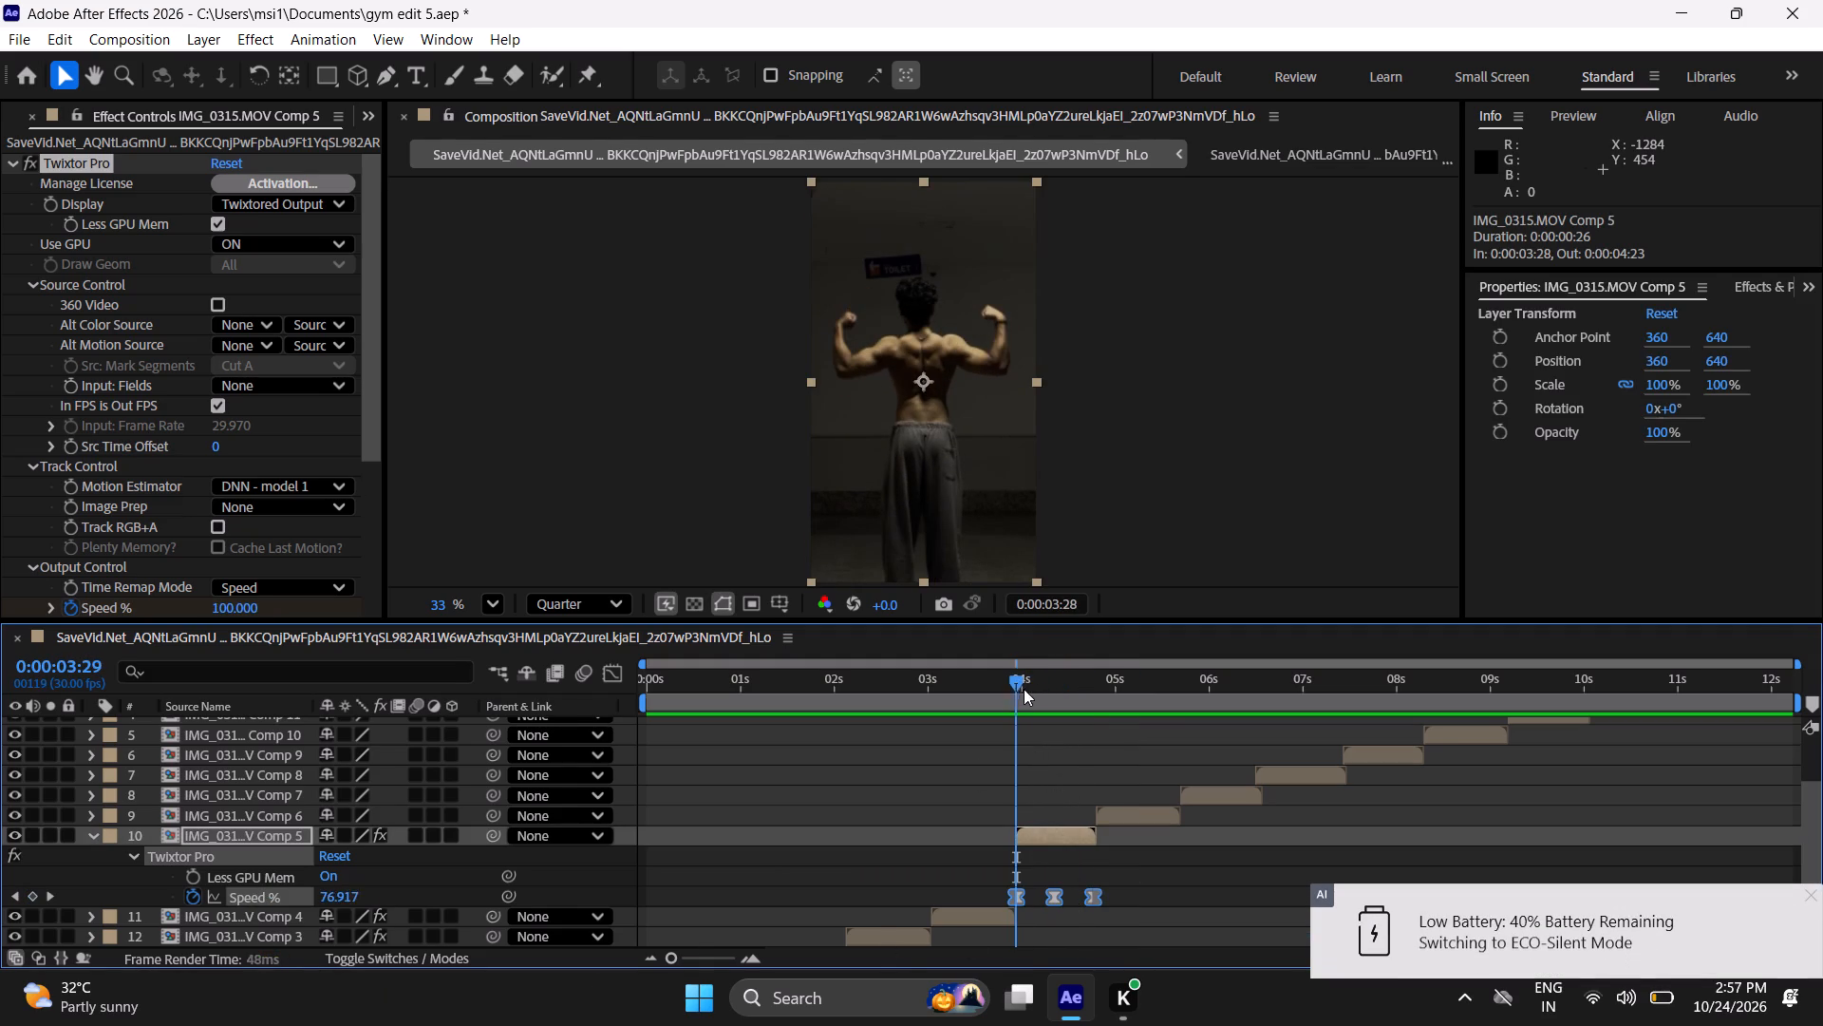
left_click_drag(1024, 689, 1053, 716)
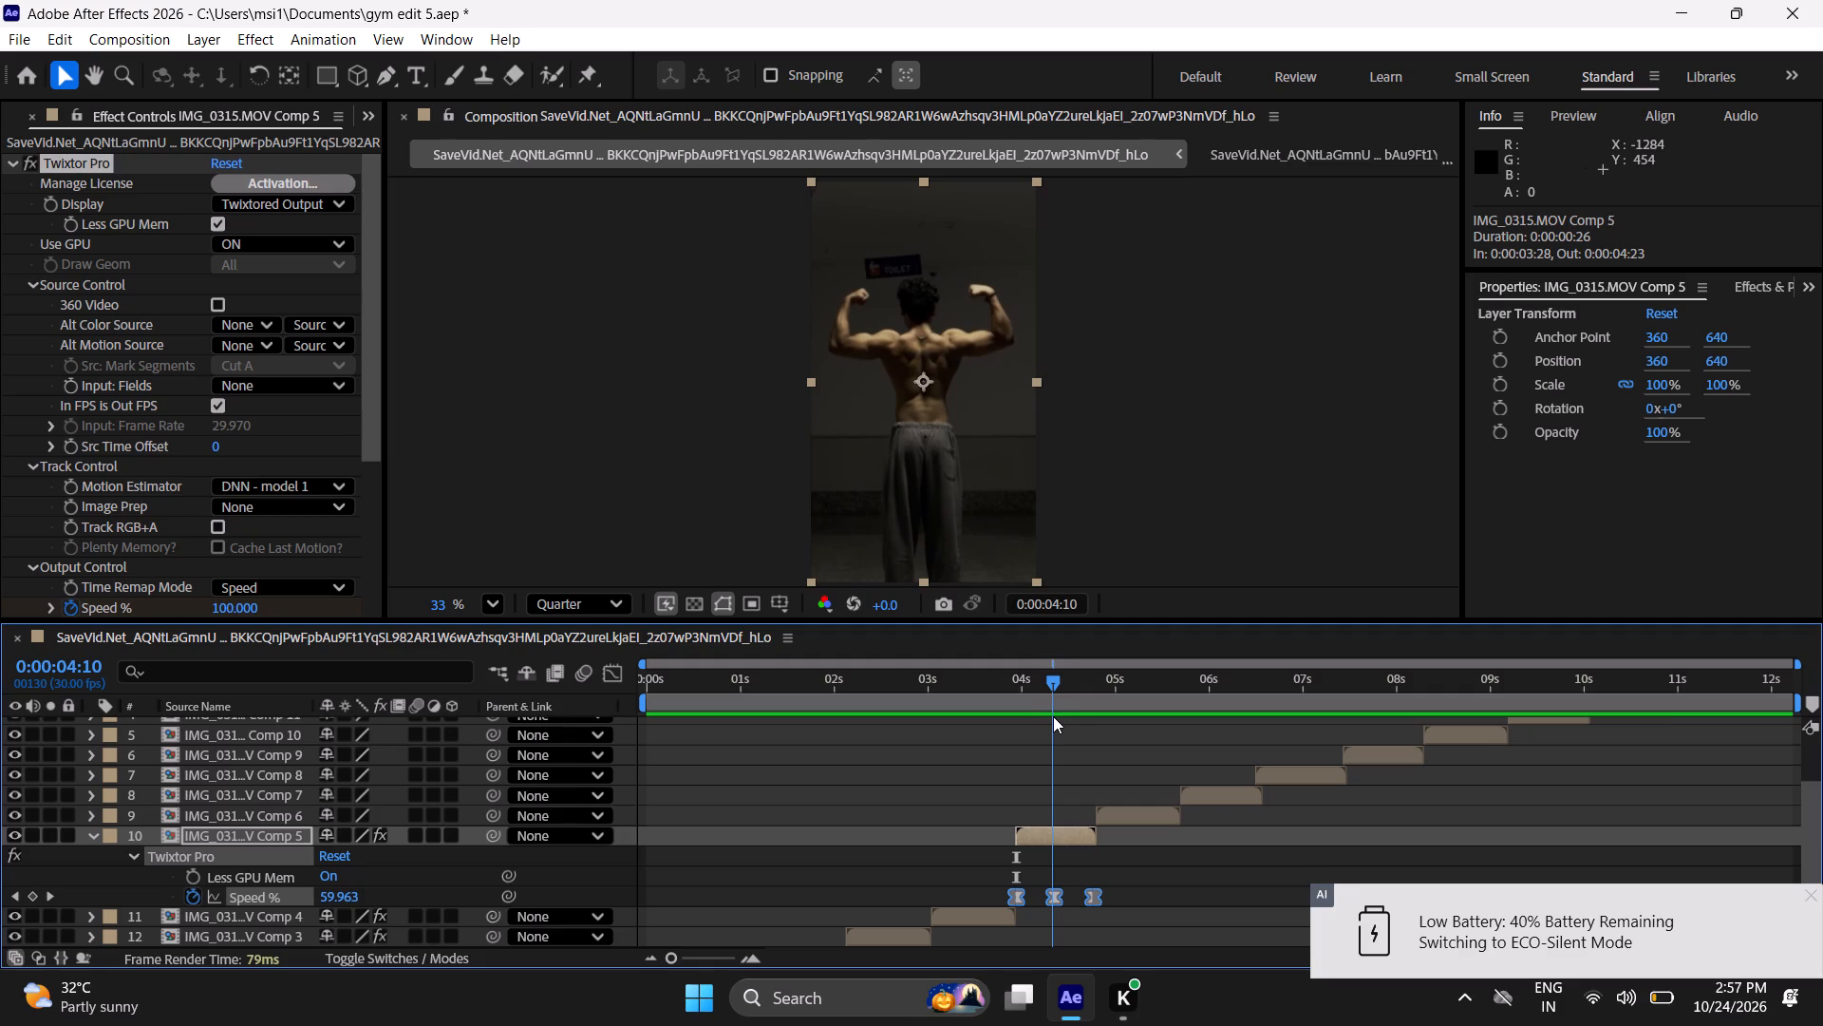
left_click_drag(1053, 716, 1055, 721)
Move the fifth clip's middle Speed % keyframe to the whole frame at 0:00:04:11.
left_click(893, 859)
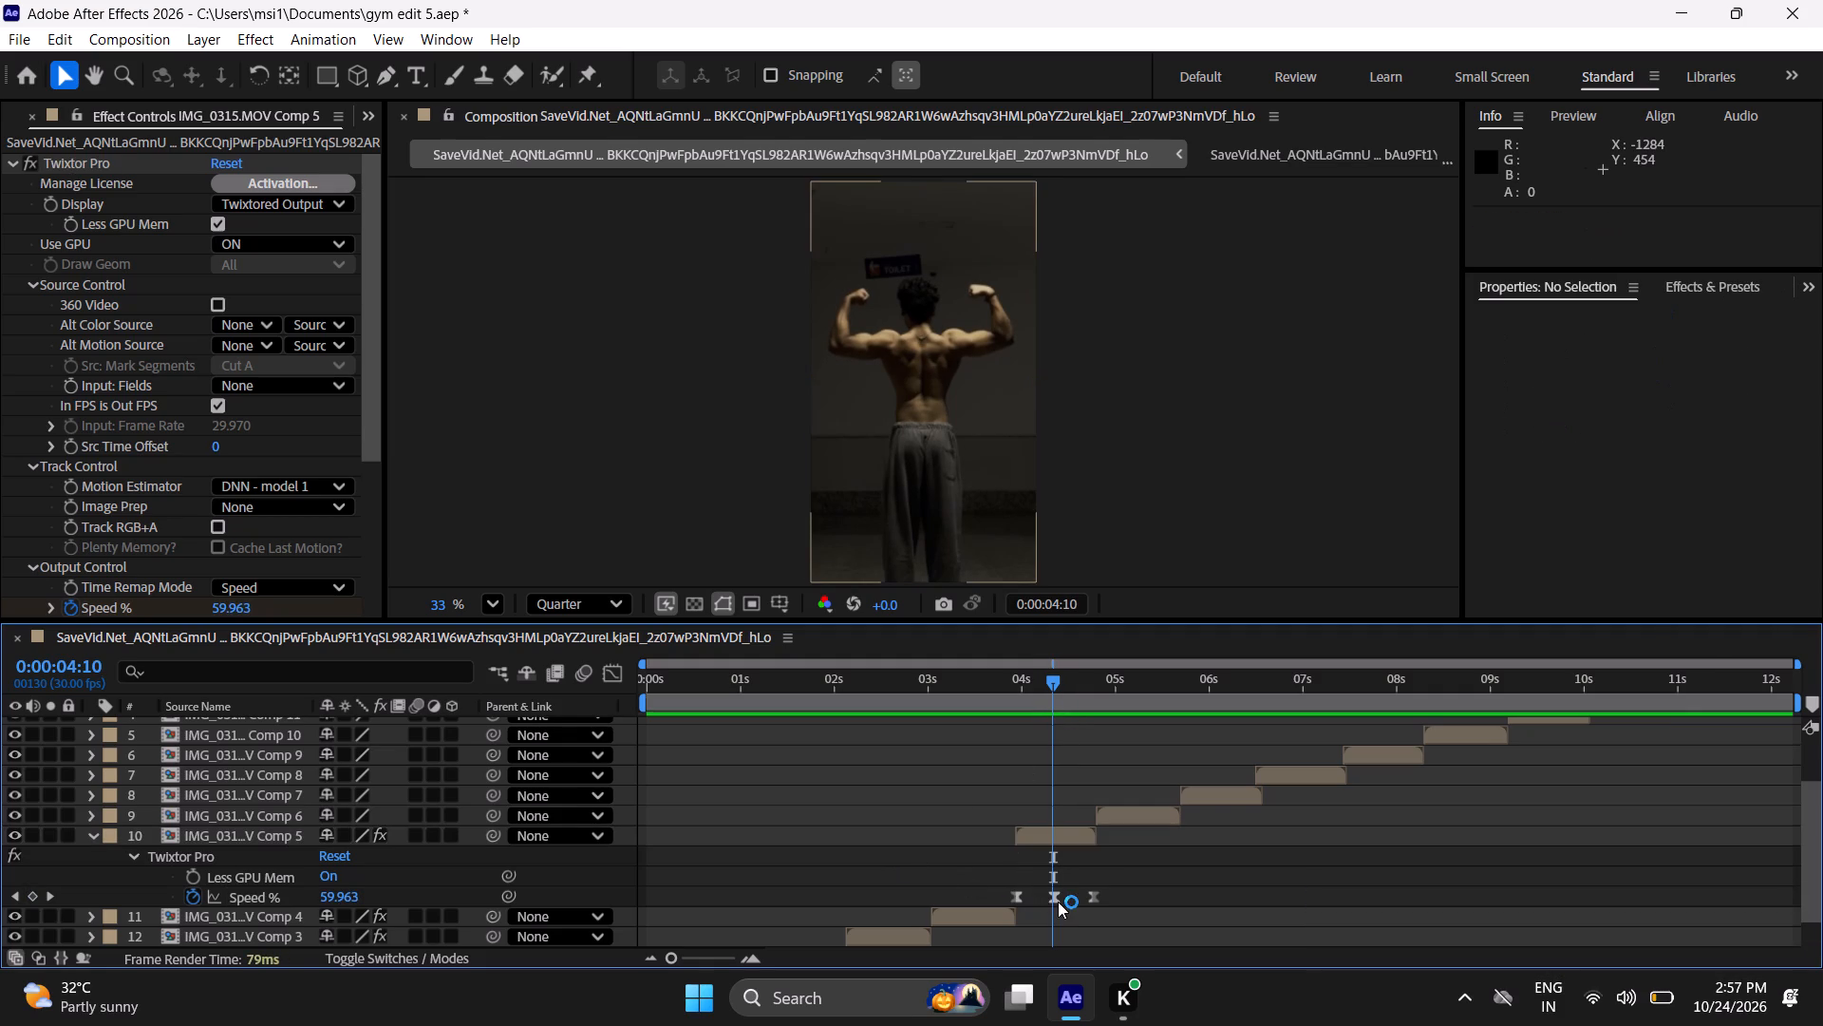
triple_click(742, 953)
left_click(742, 953)
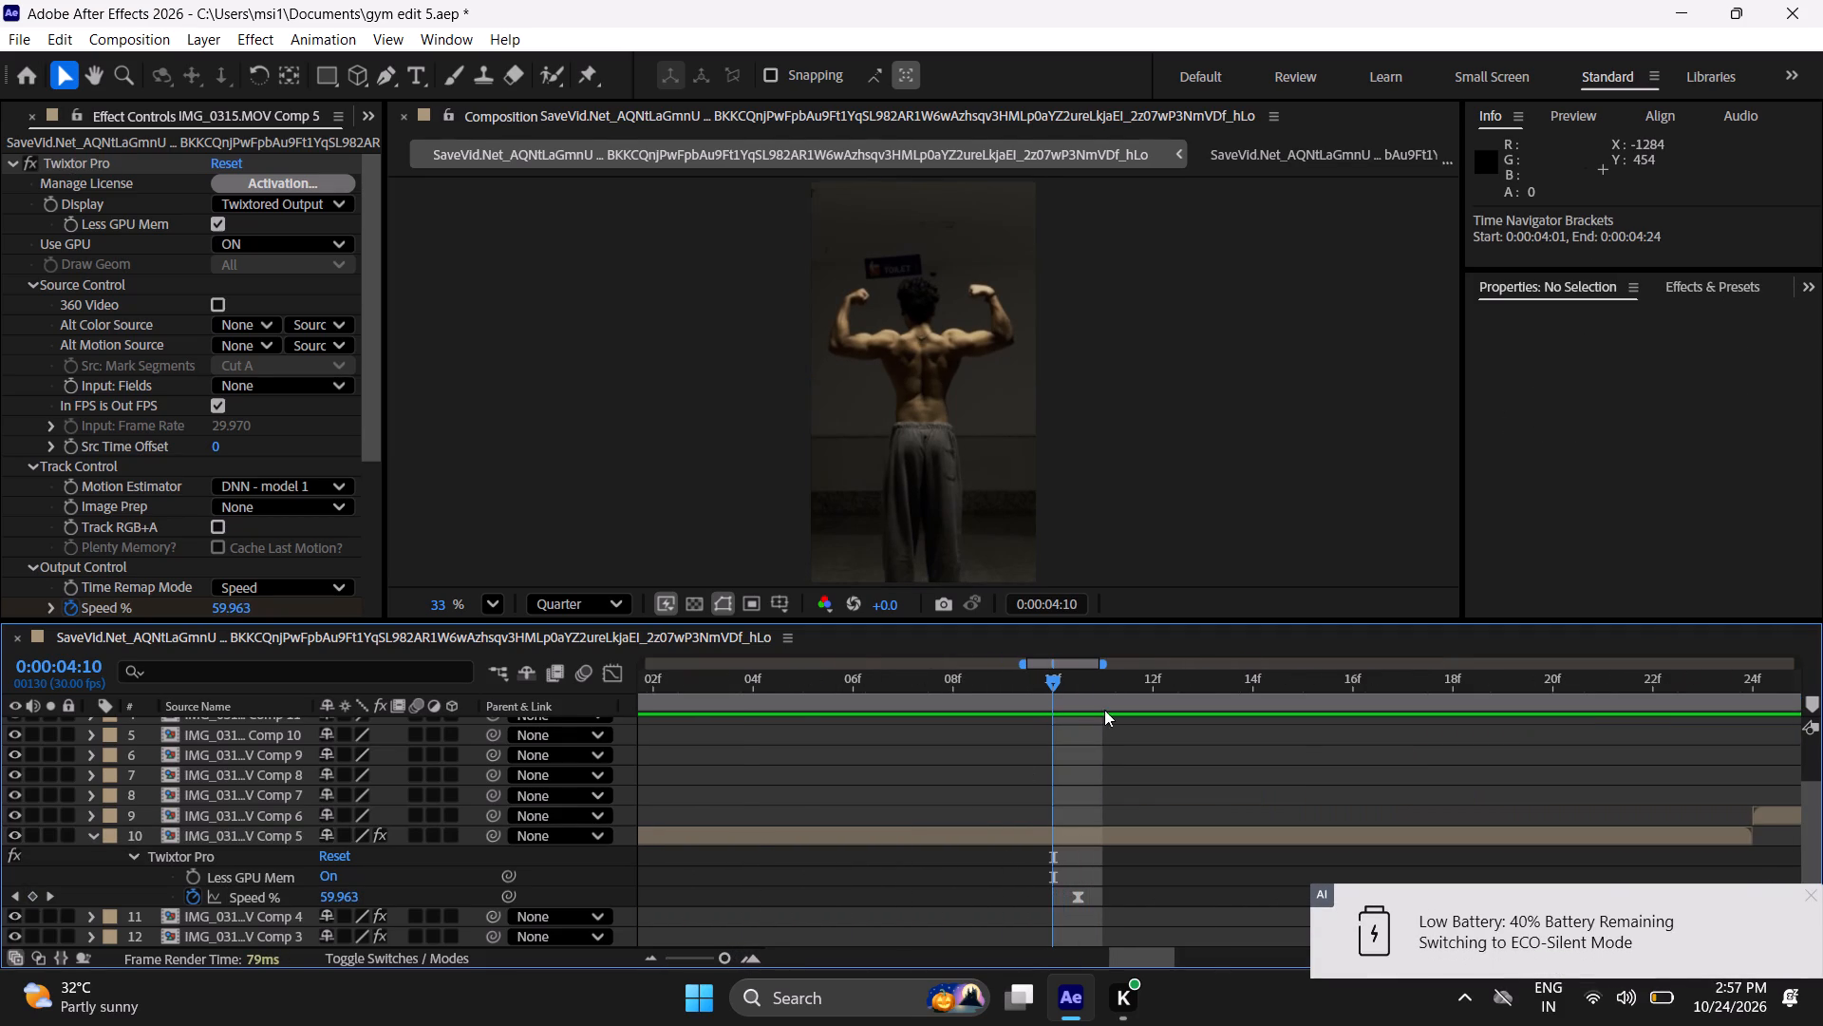
left_click_drag(1050, 690, 1079, 721)
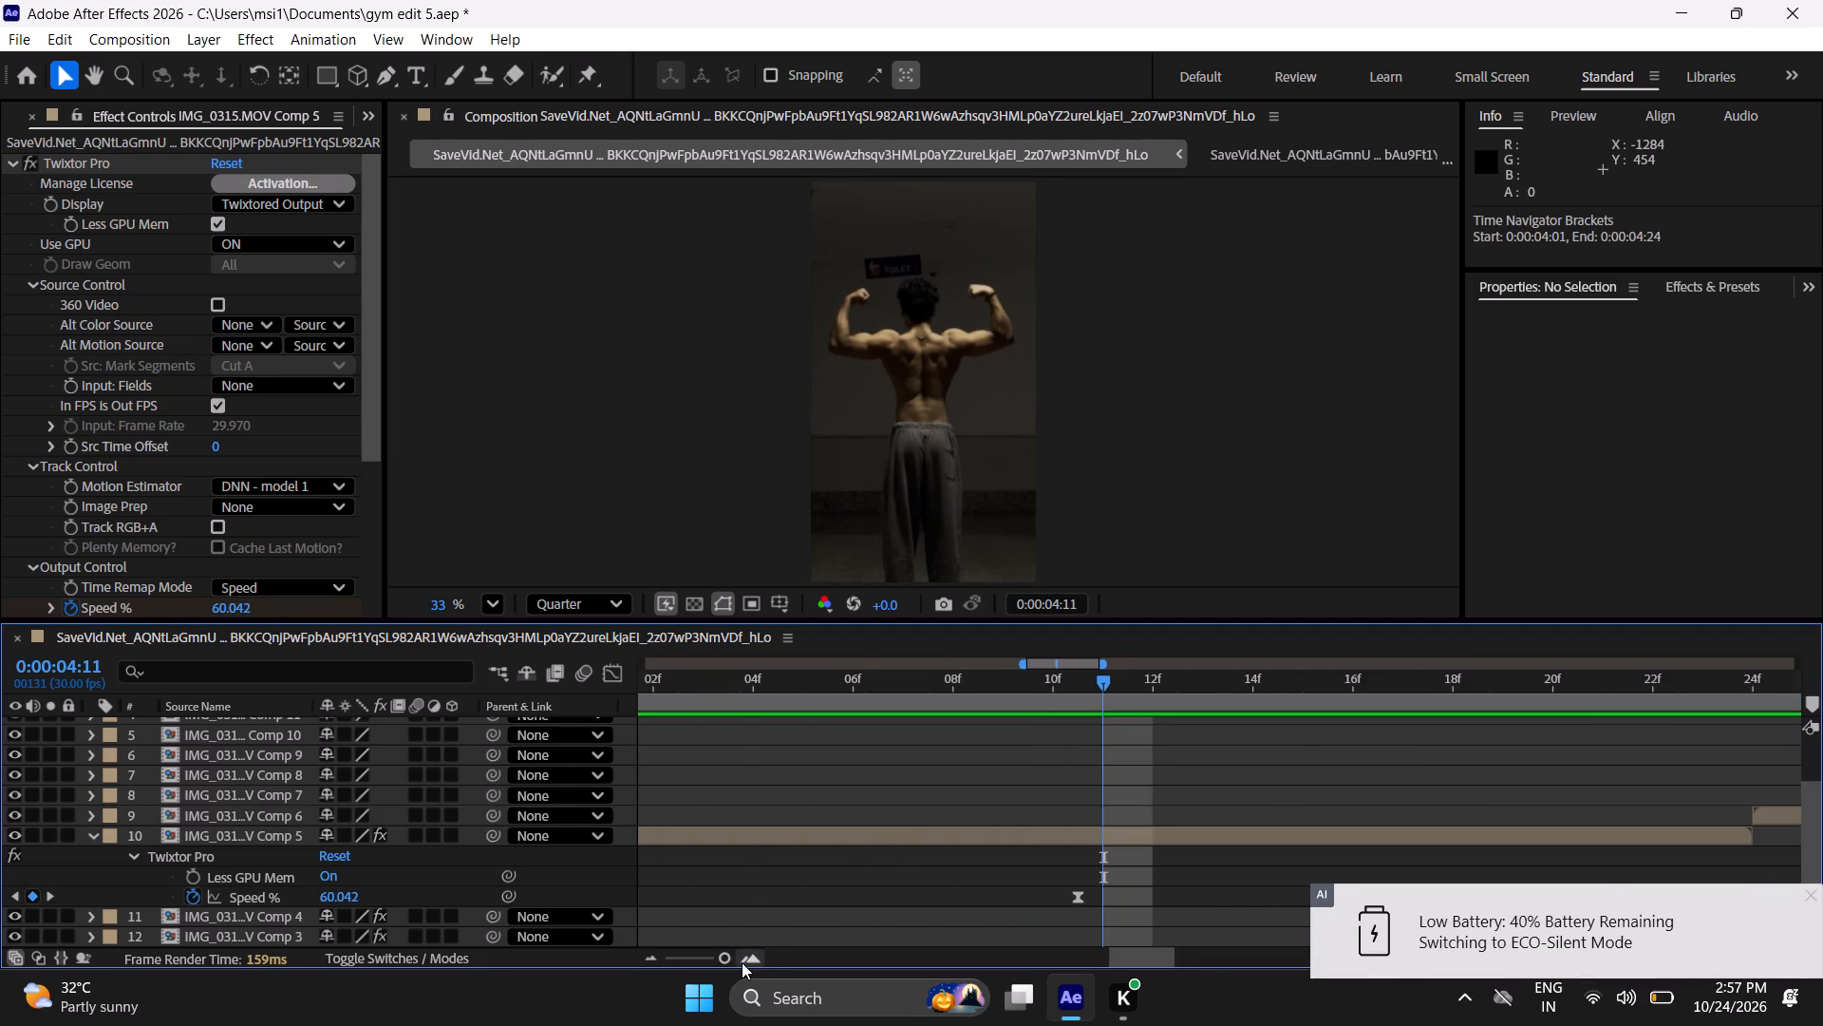
triple_click(742, 962)
double_click(742, 962)
left_click_drag(927, 687, 914, 711)
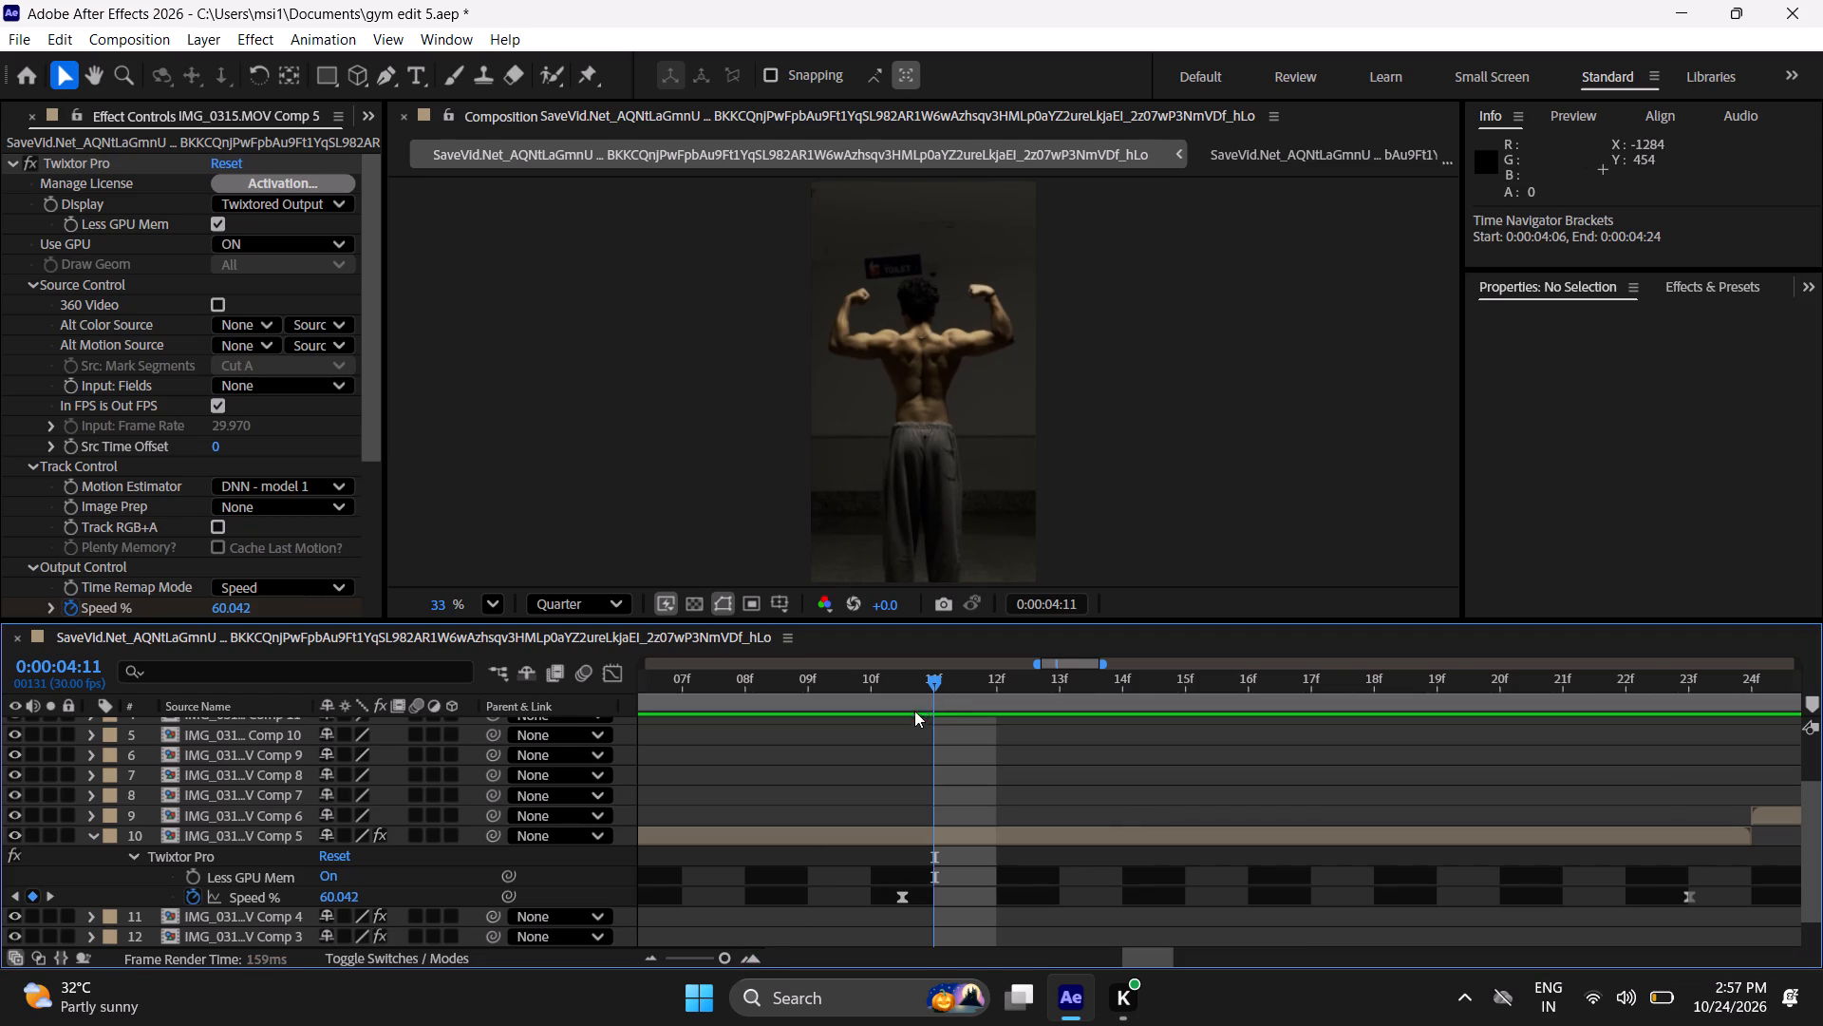
left_click_drag(914, 711, 886, 746)
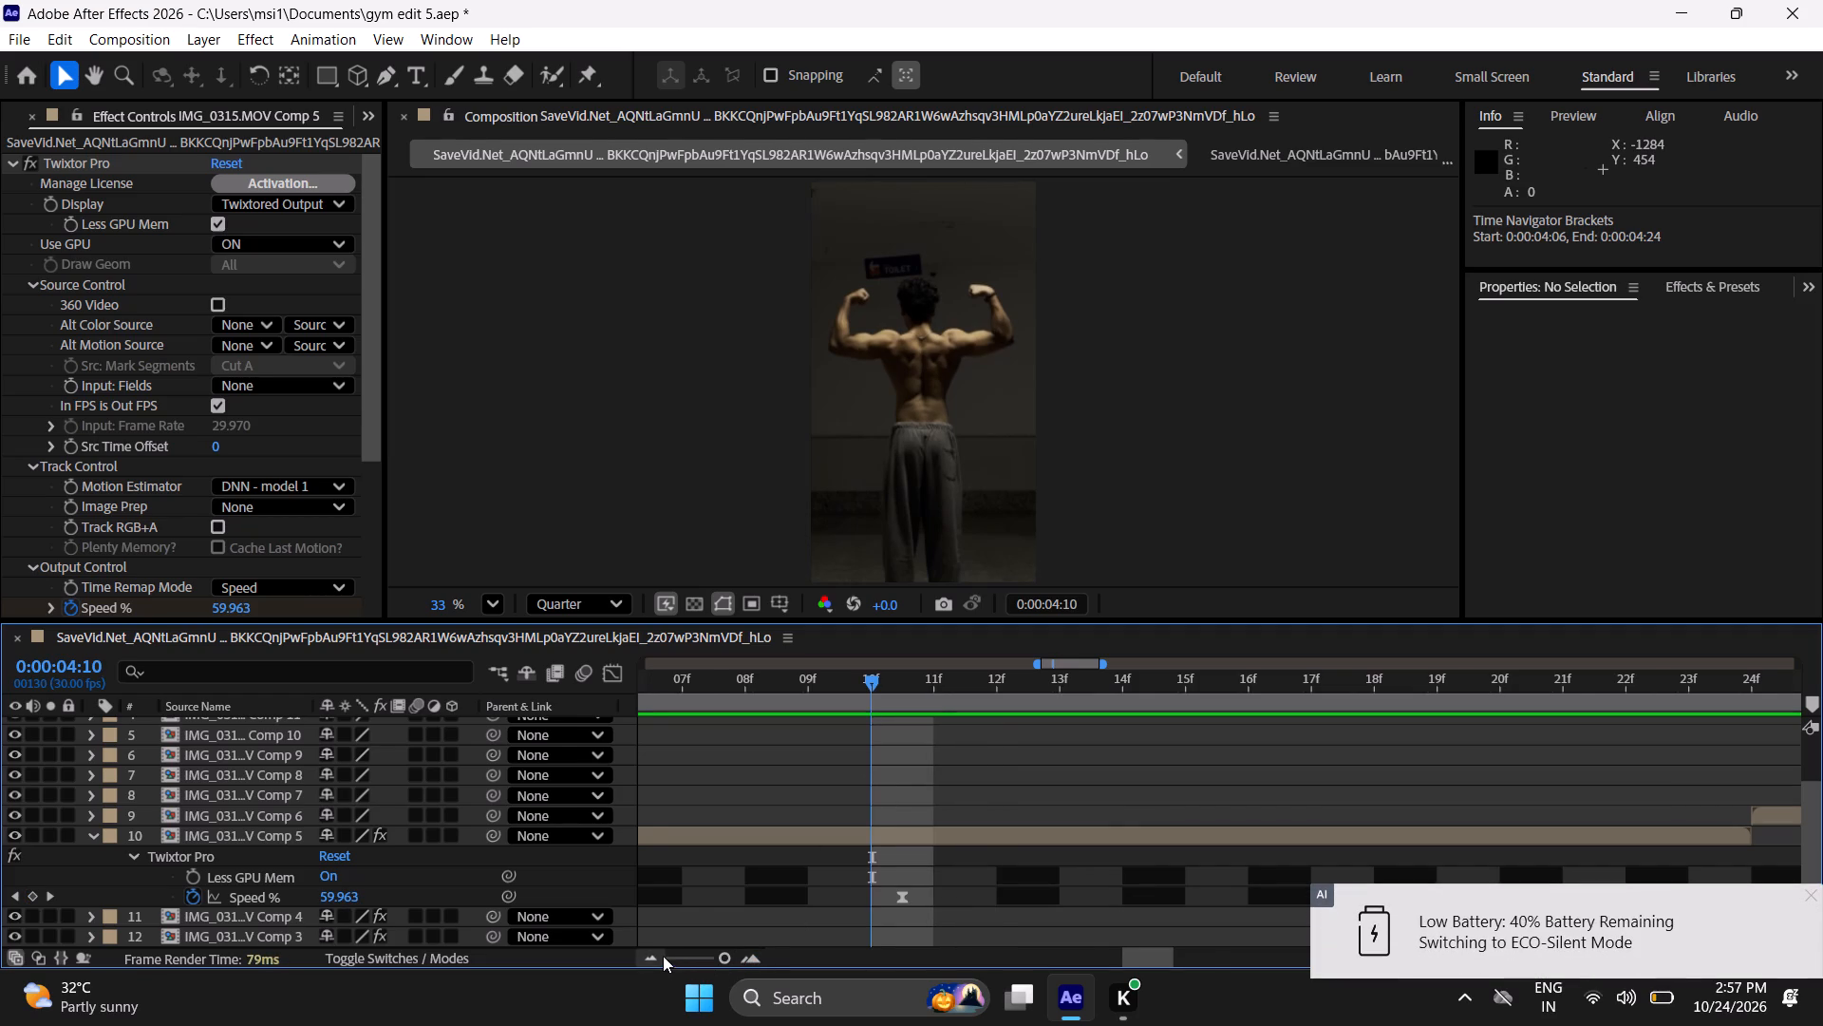
triple_click(647, 956)
left_click(647, 956)
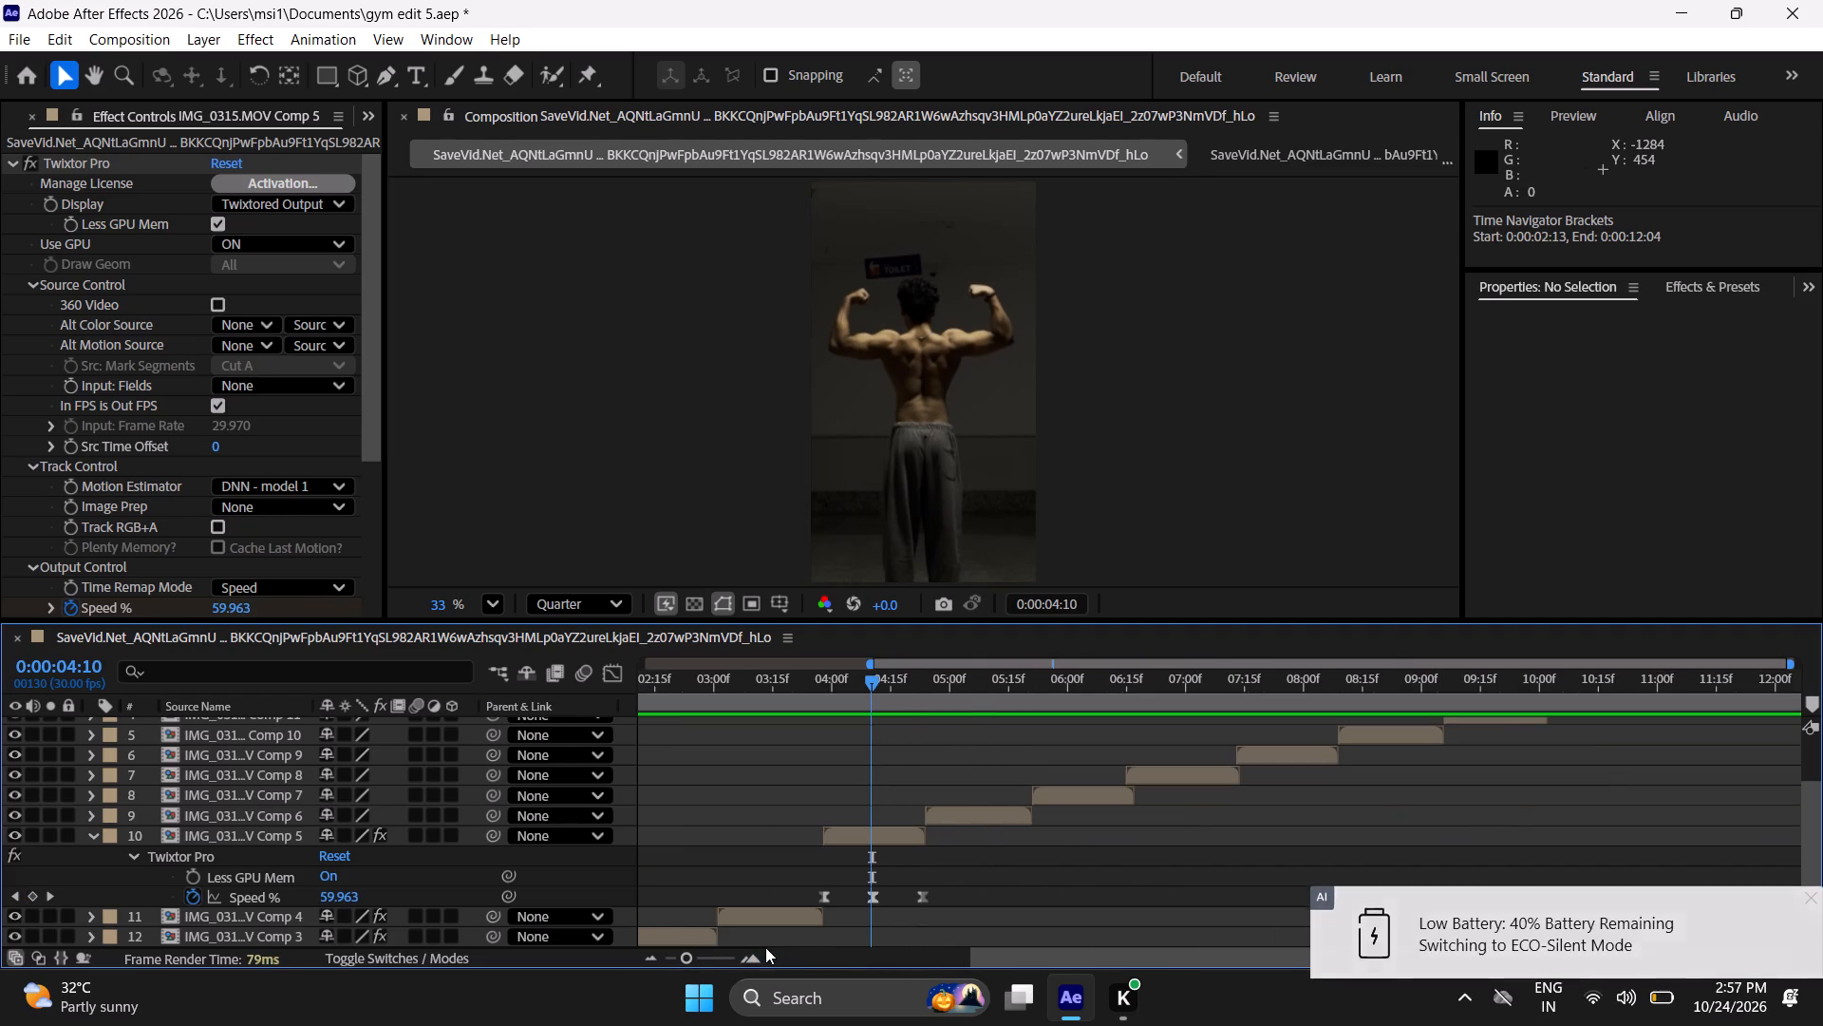
triple_click(758, 951)
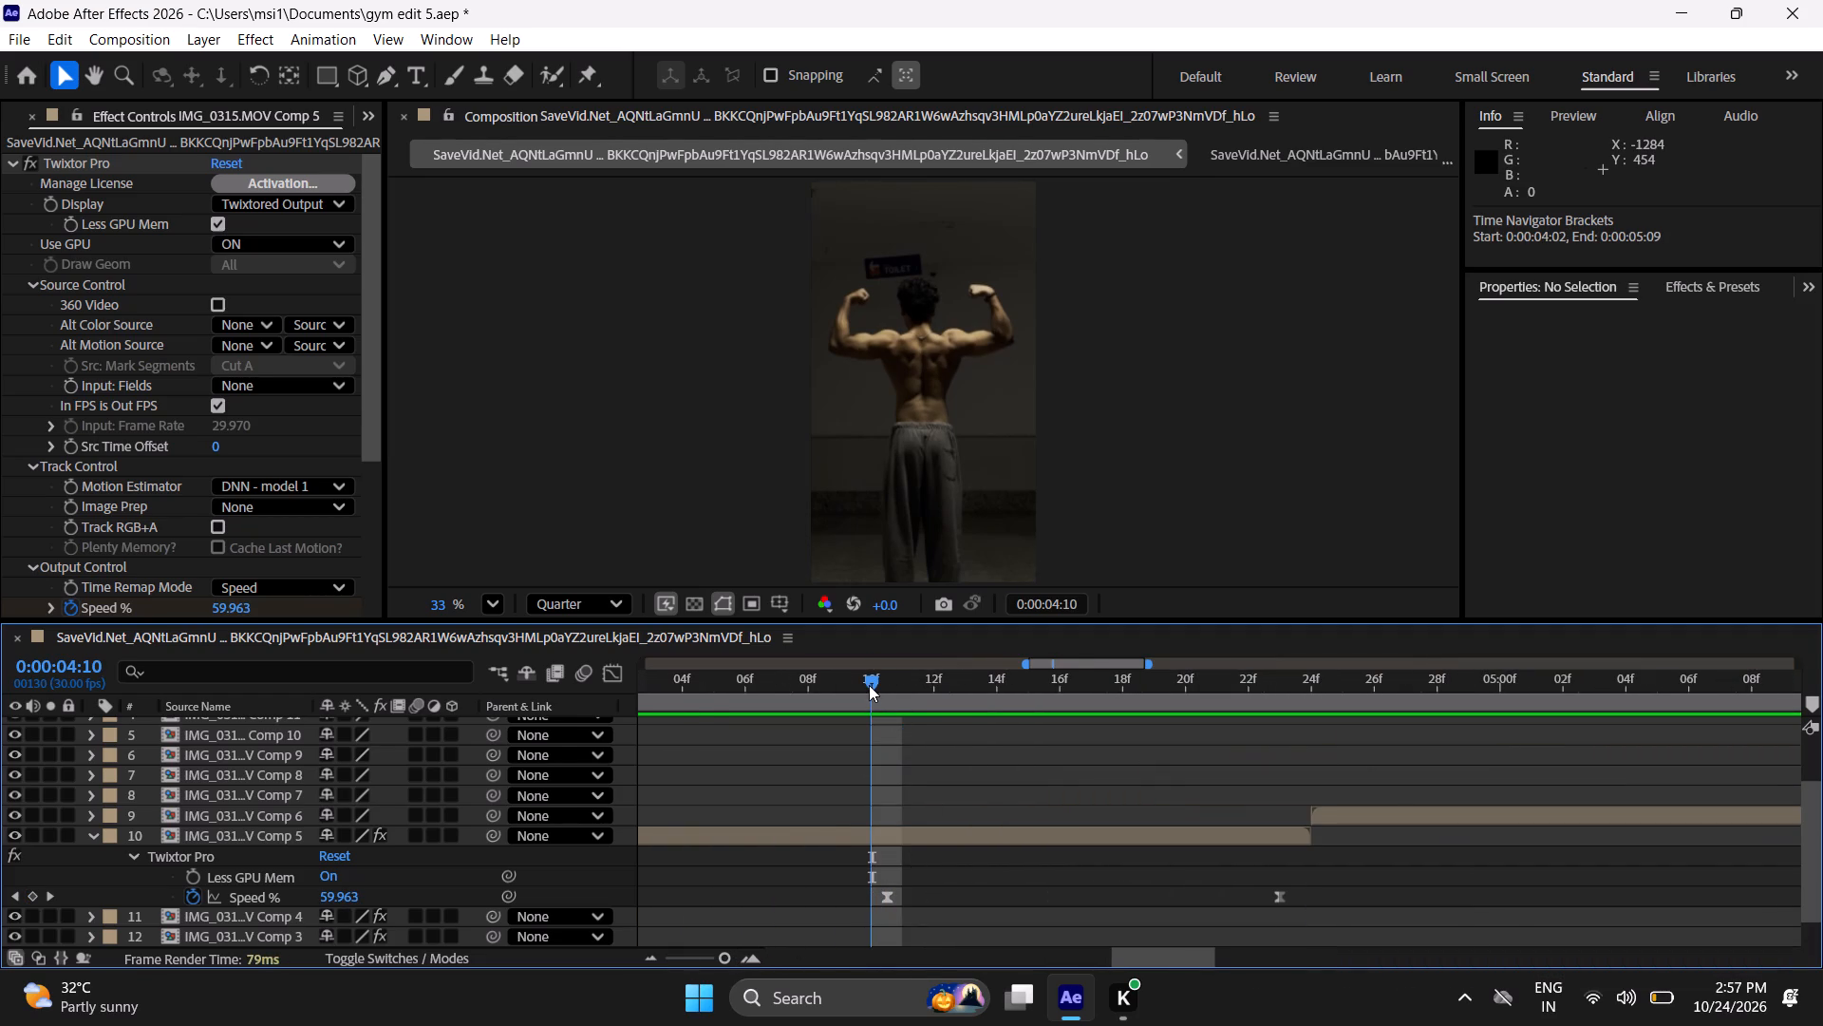
left_click_drag(869, 685, 808, 785)
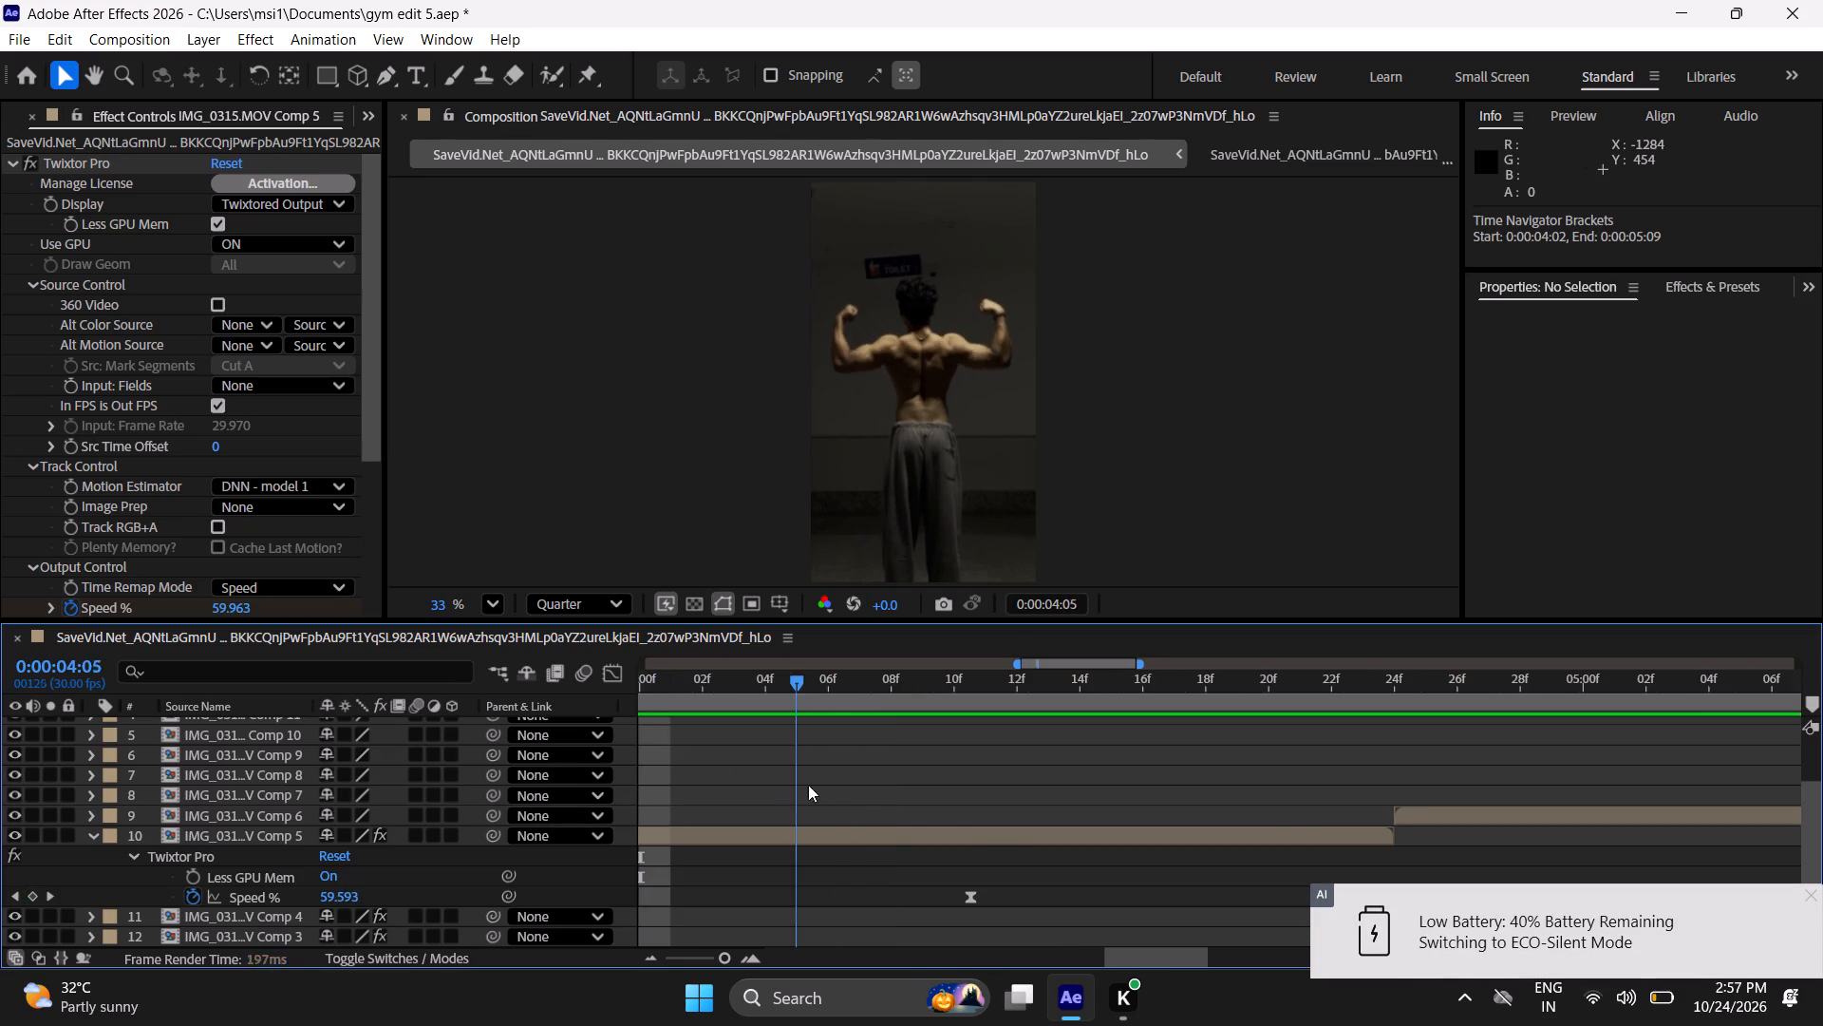
left_click_drag(808, 785, 939, 838)
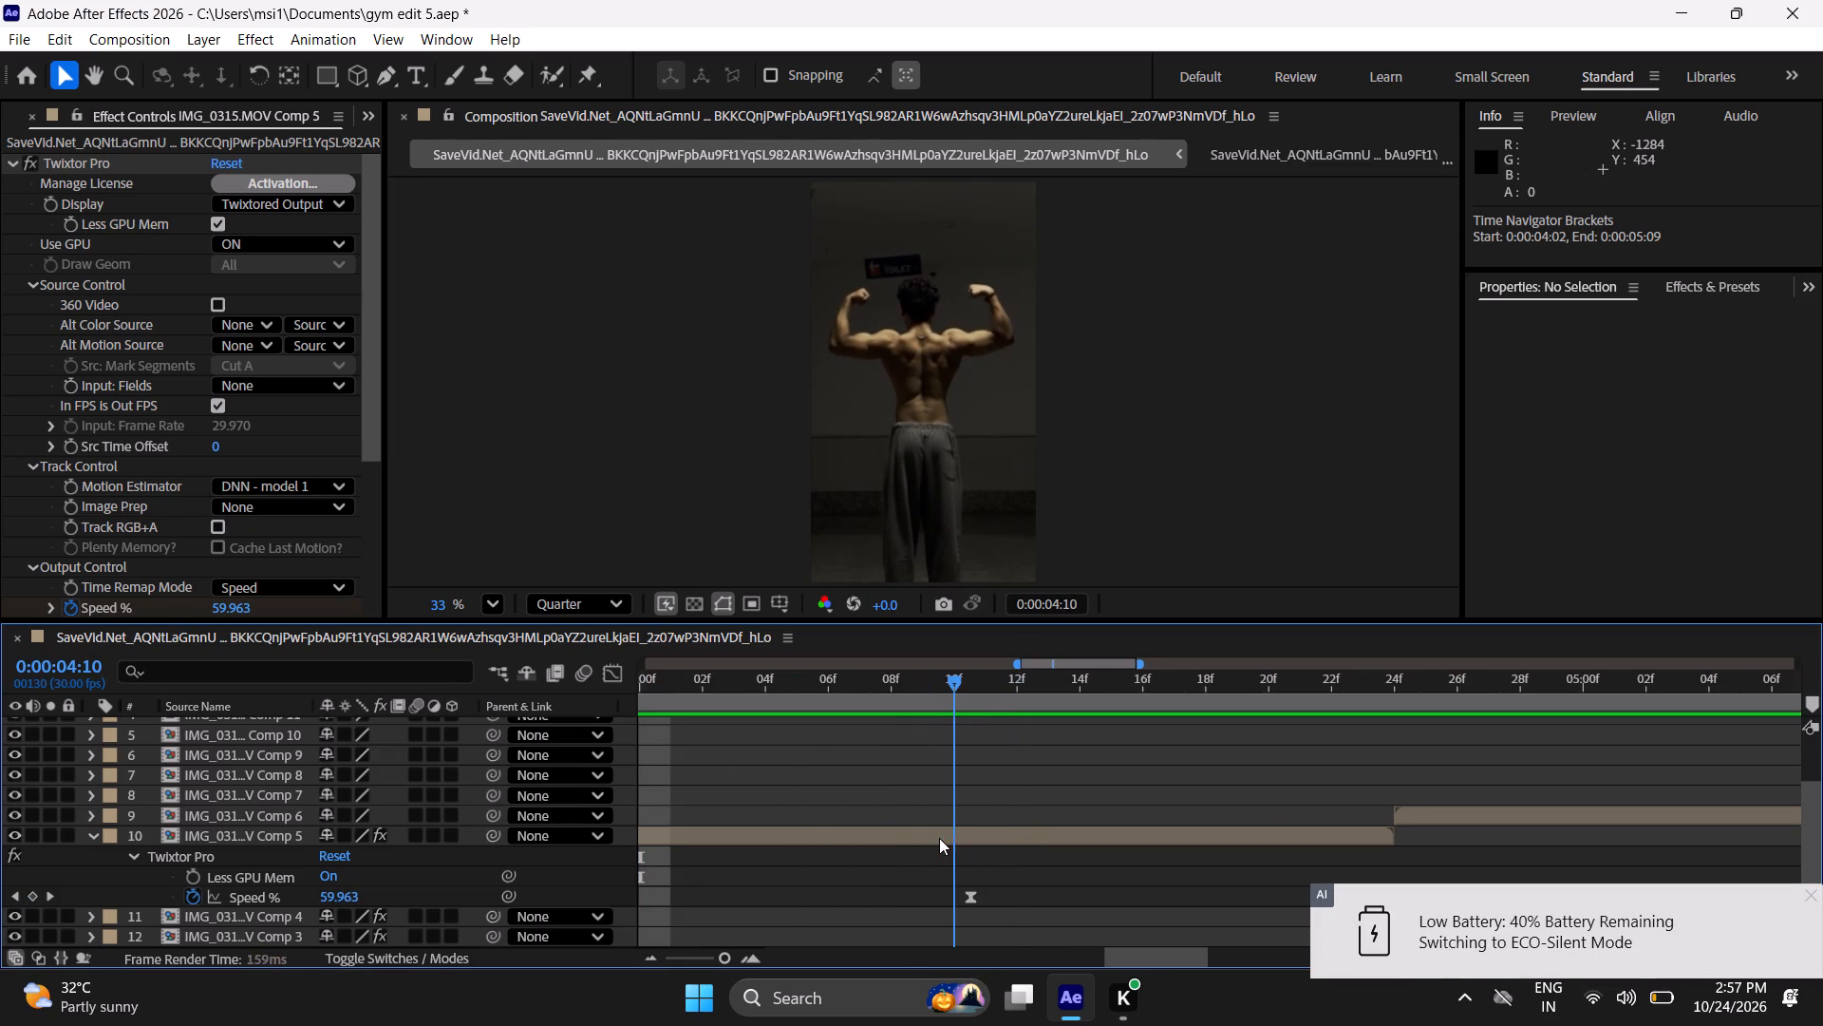
left_click_drag(939, 838, 980, 844)
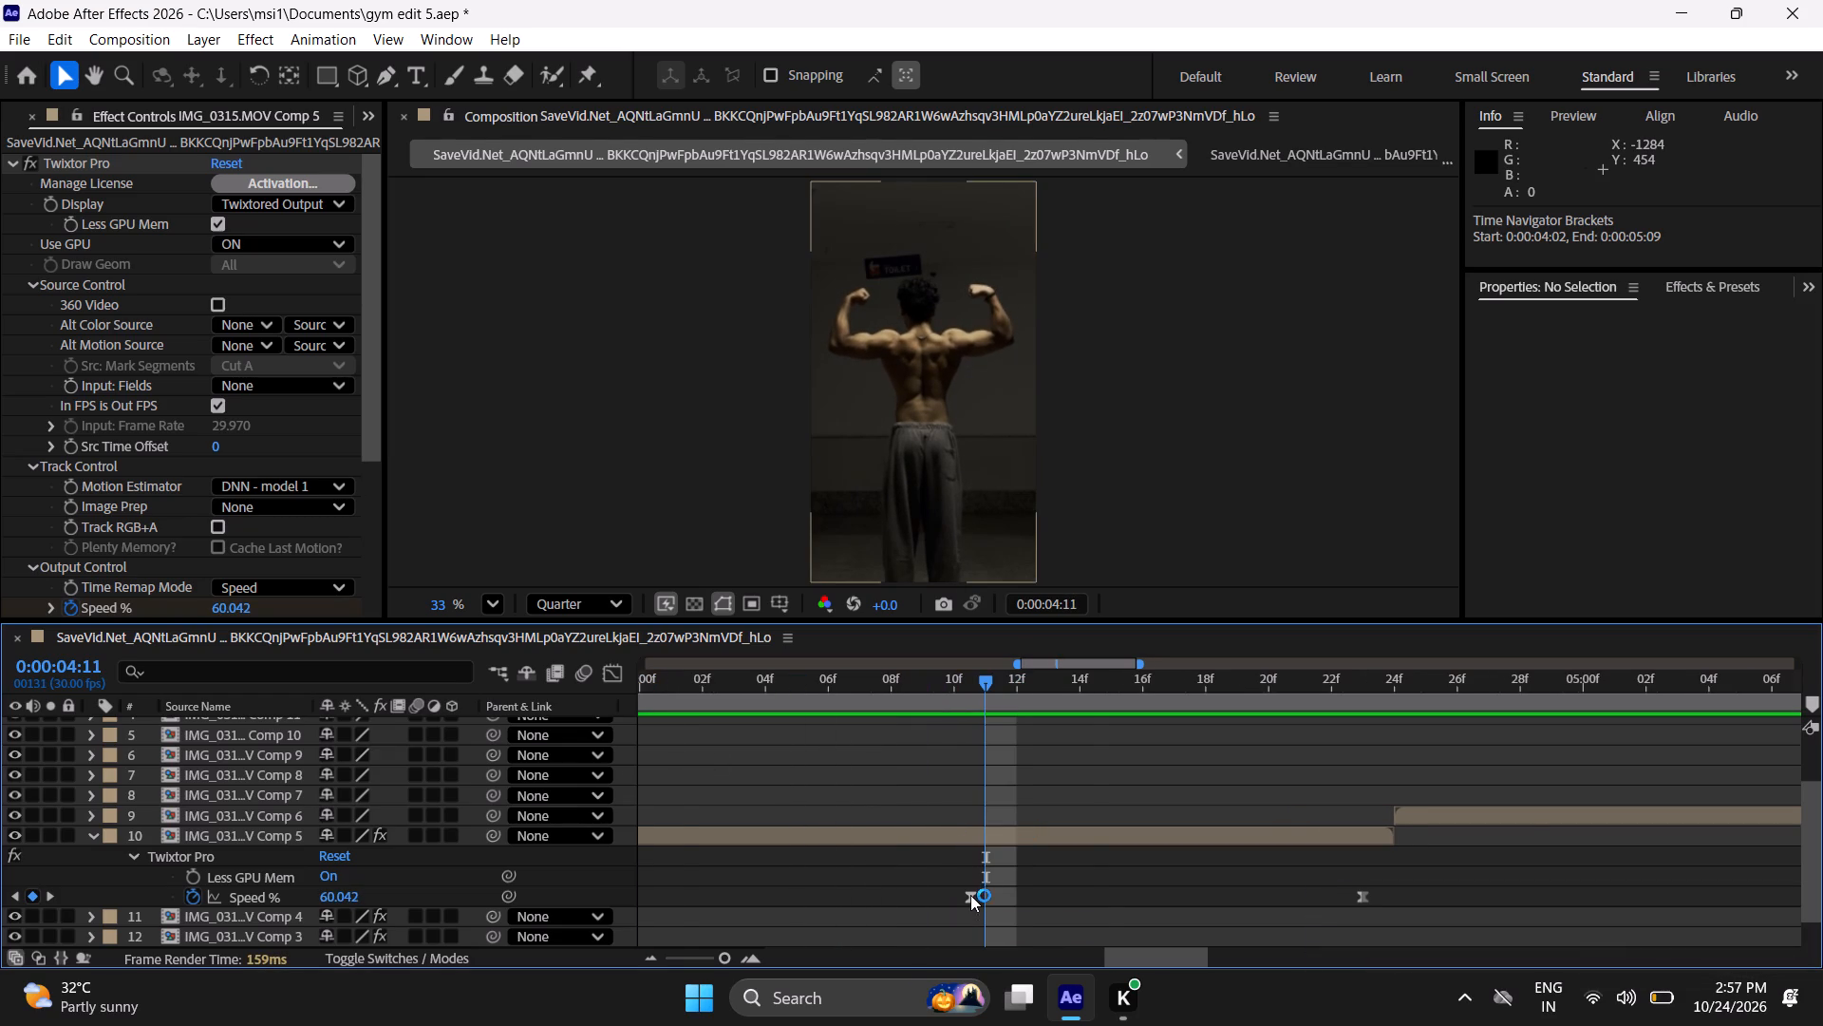
left_click_drag(970, 895, 983, 898)
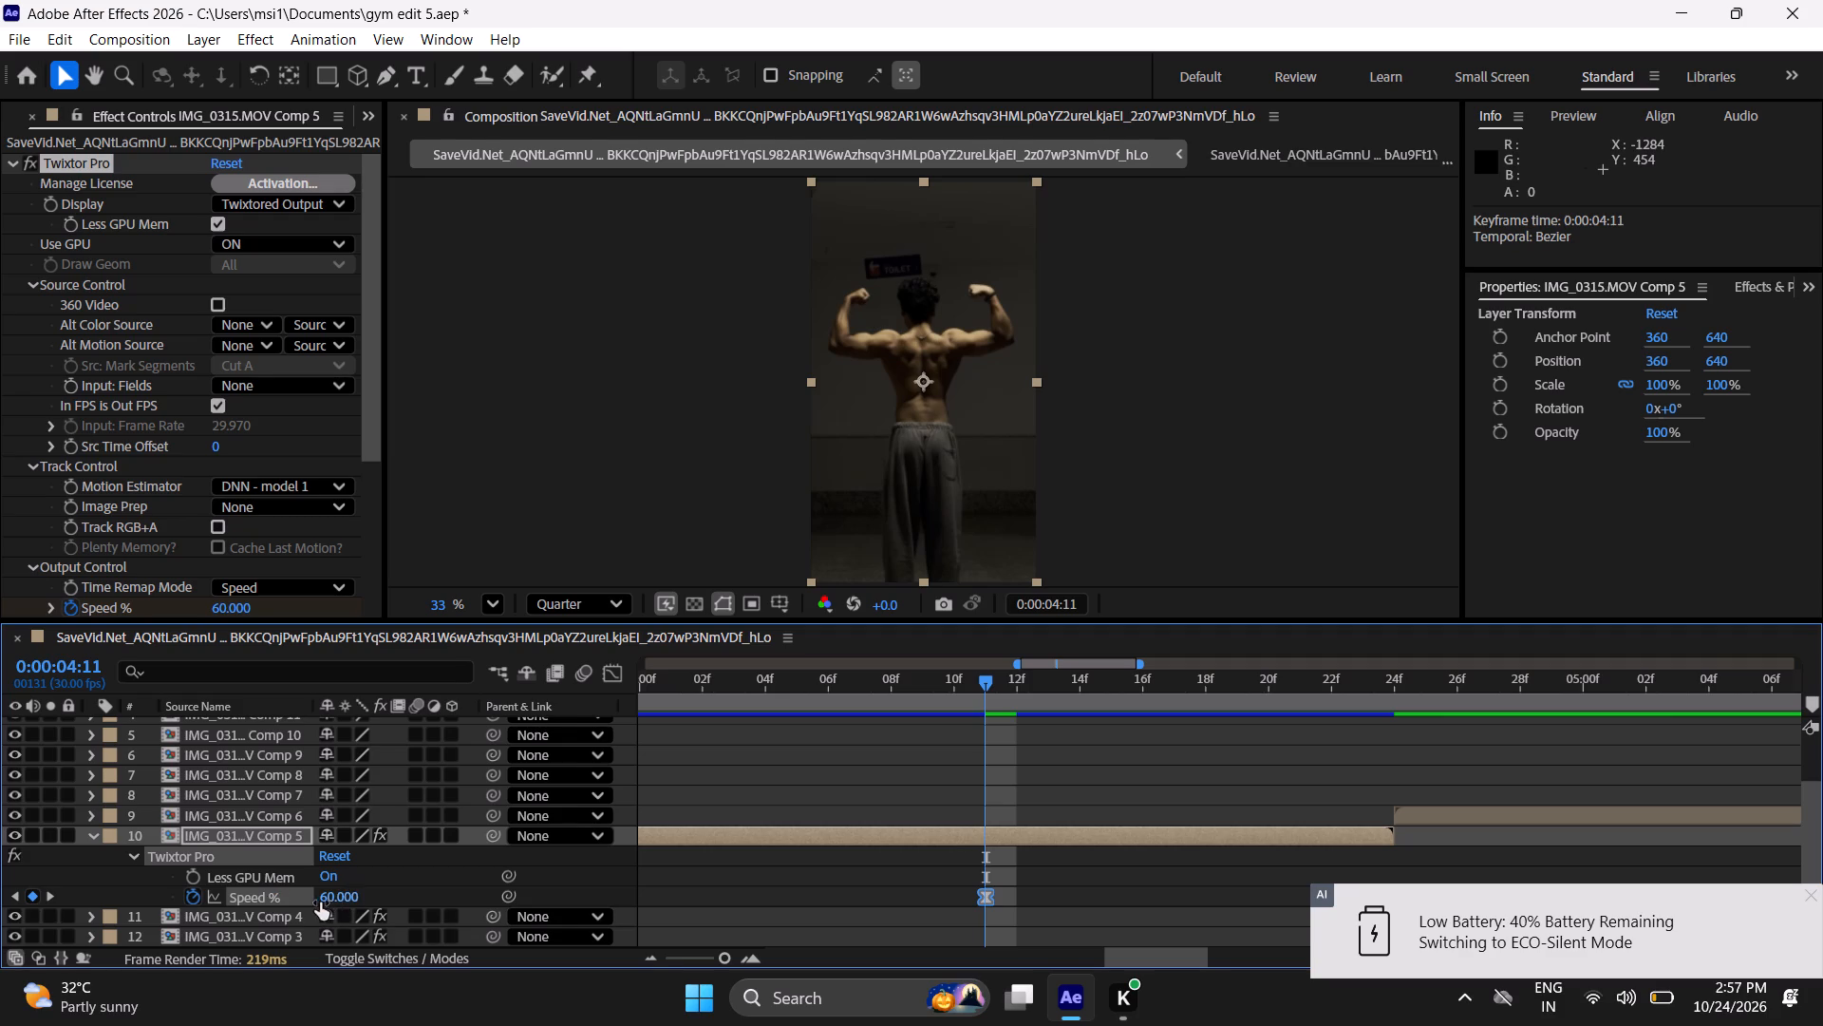
Set the fifth clip's middle Speed % keyframe to 20.
left_click_drag(320, 902, 326, 911)
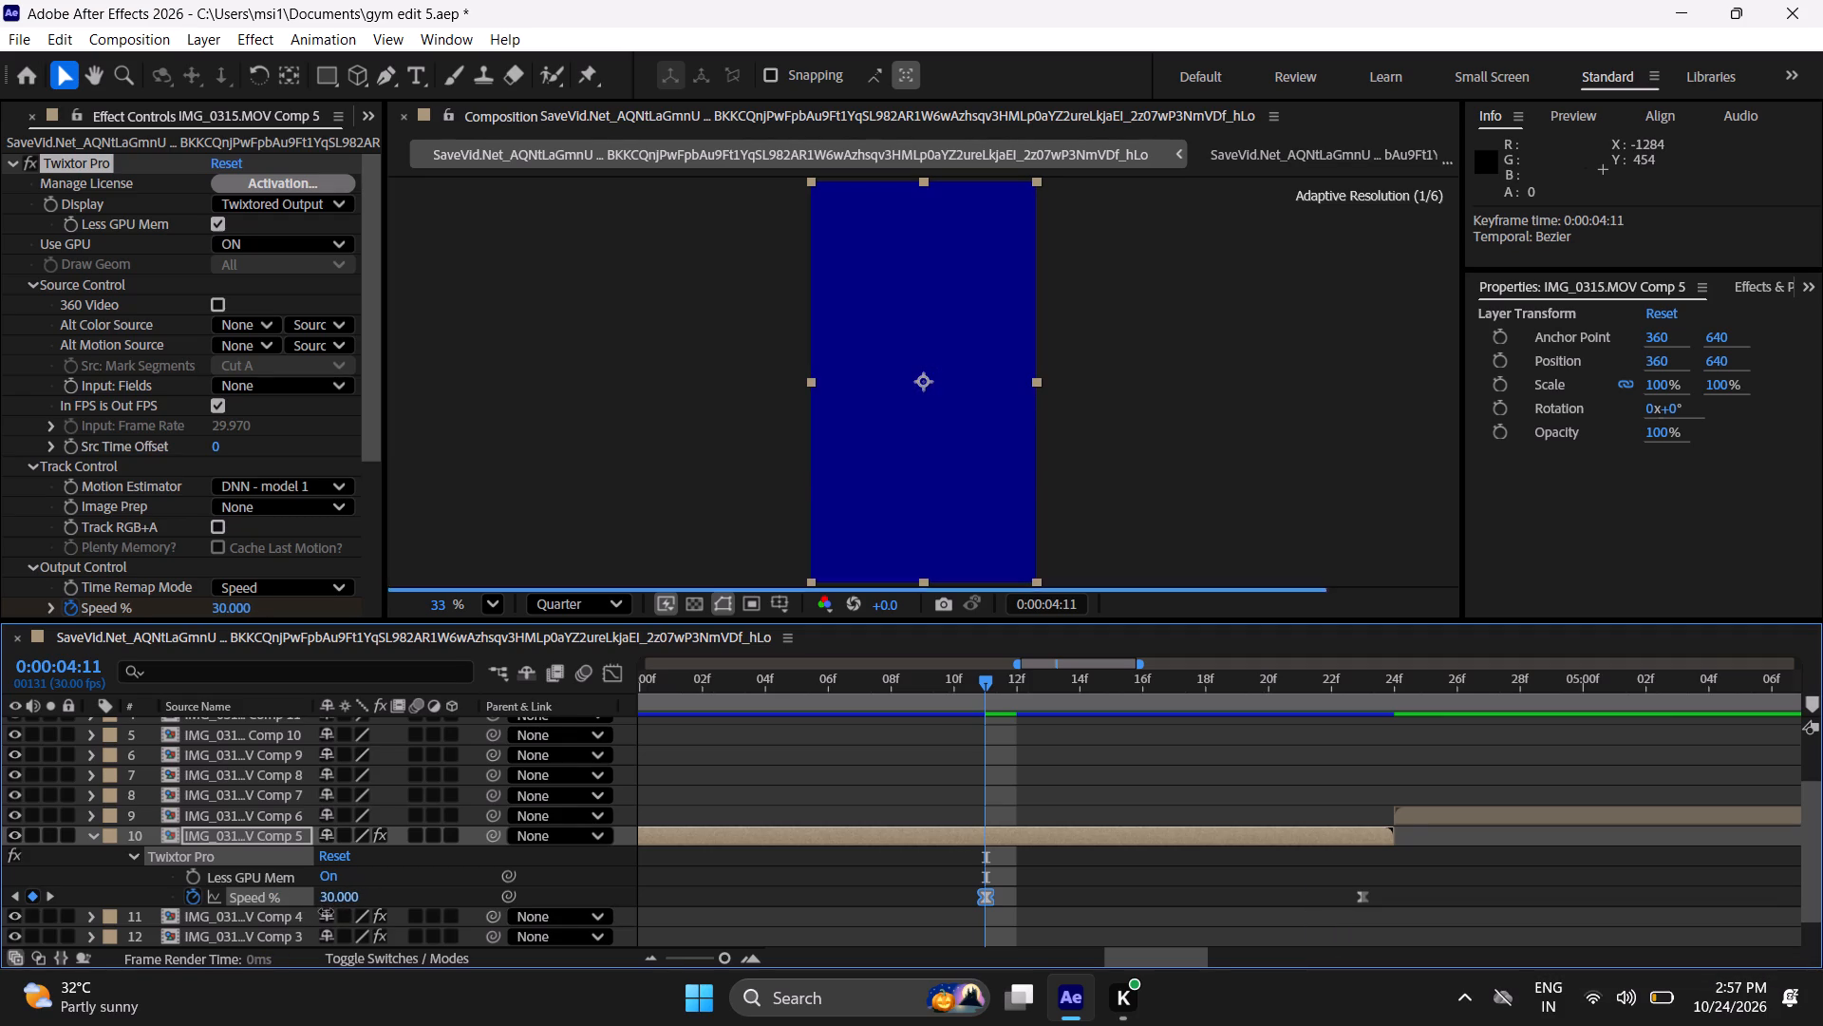
left_click_drag(326, 911, 329, 913)
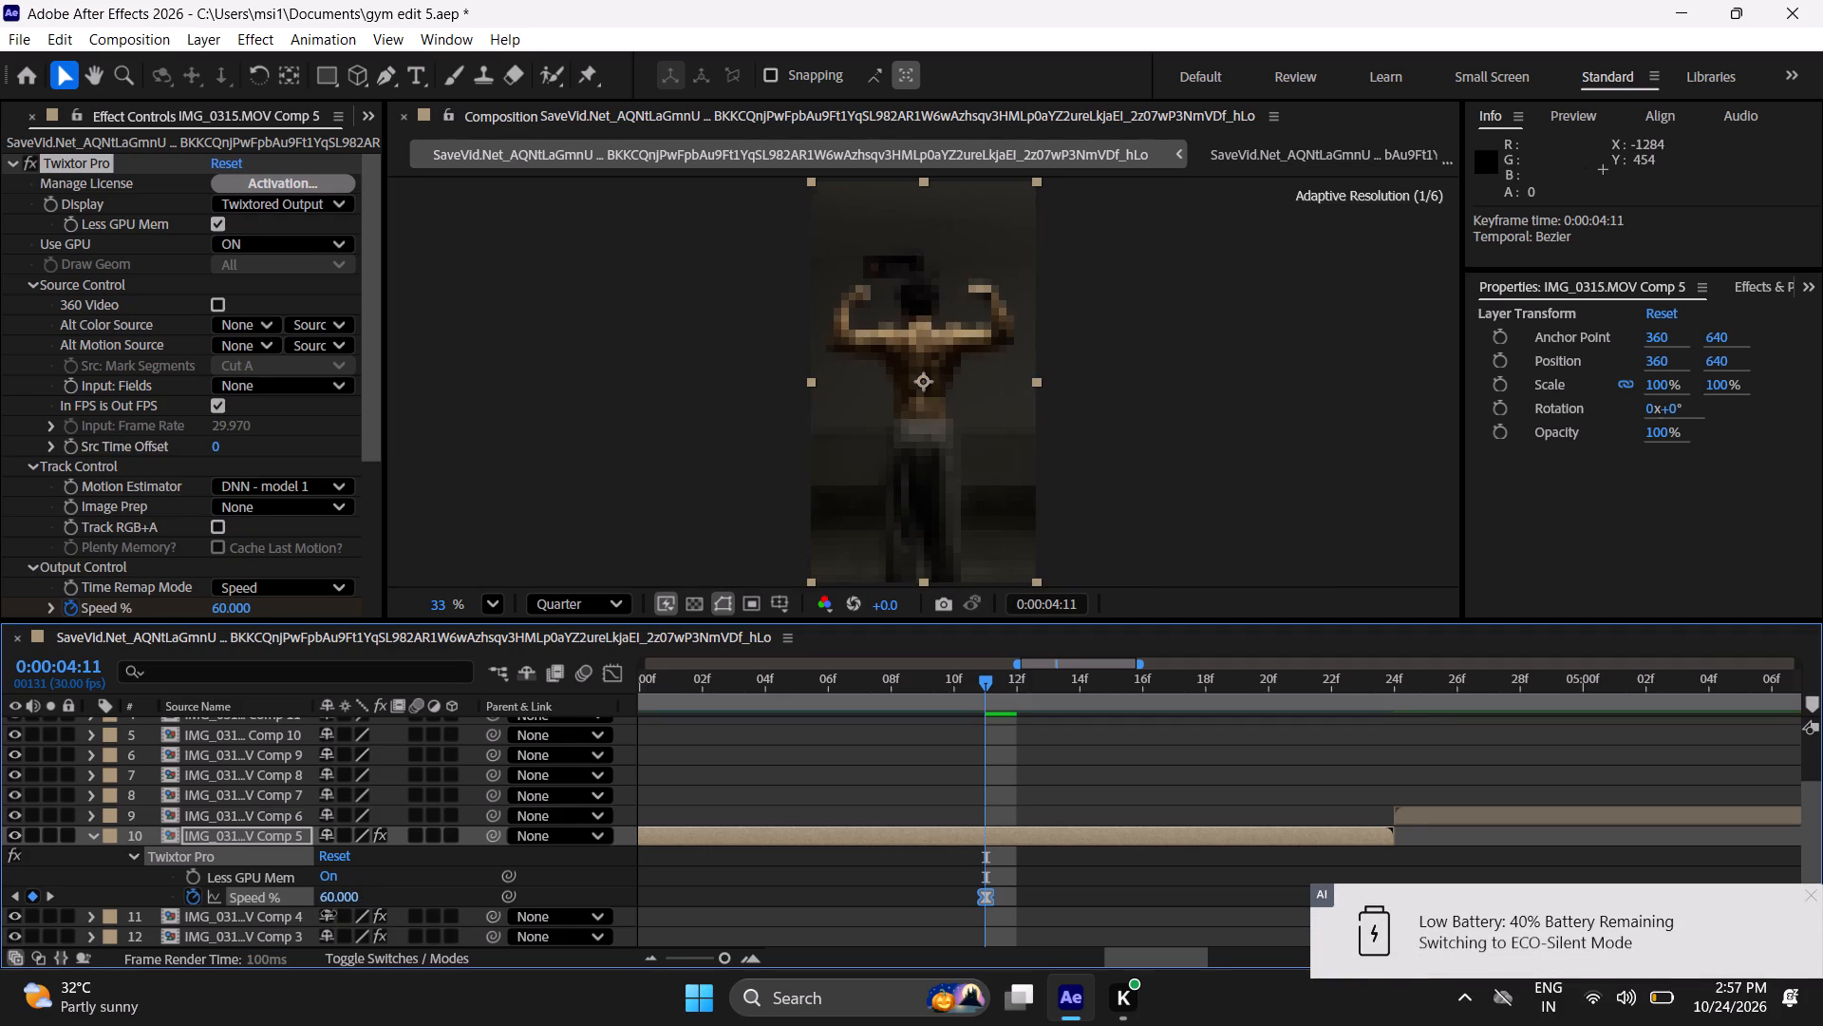
left_click_drag(329, 913, 329, 914)
left_click(325, 898)
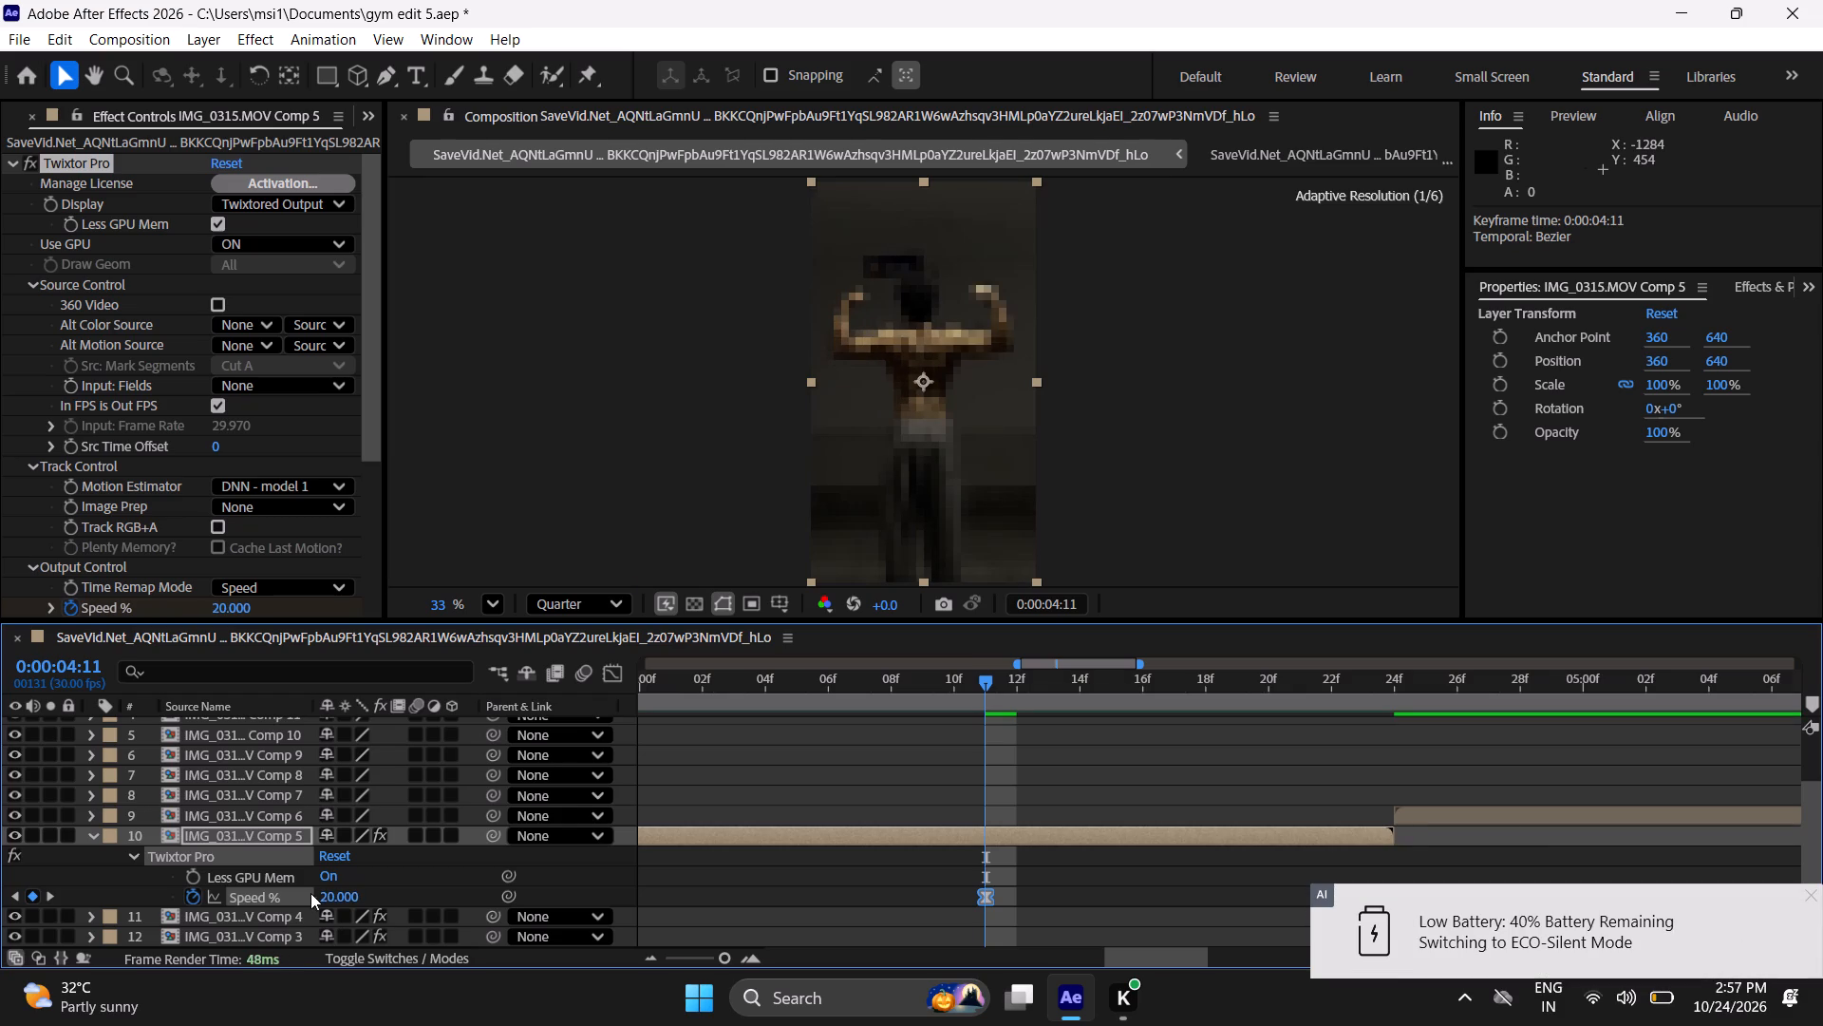
Collapse the fifth clip's properties and play the edit from the third clip, about 0:00:02:21, into the sixth to check the slower ramp.
left_click(786, 881)
key("u")
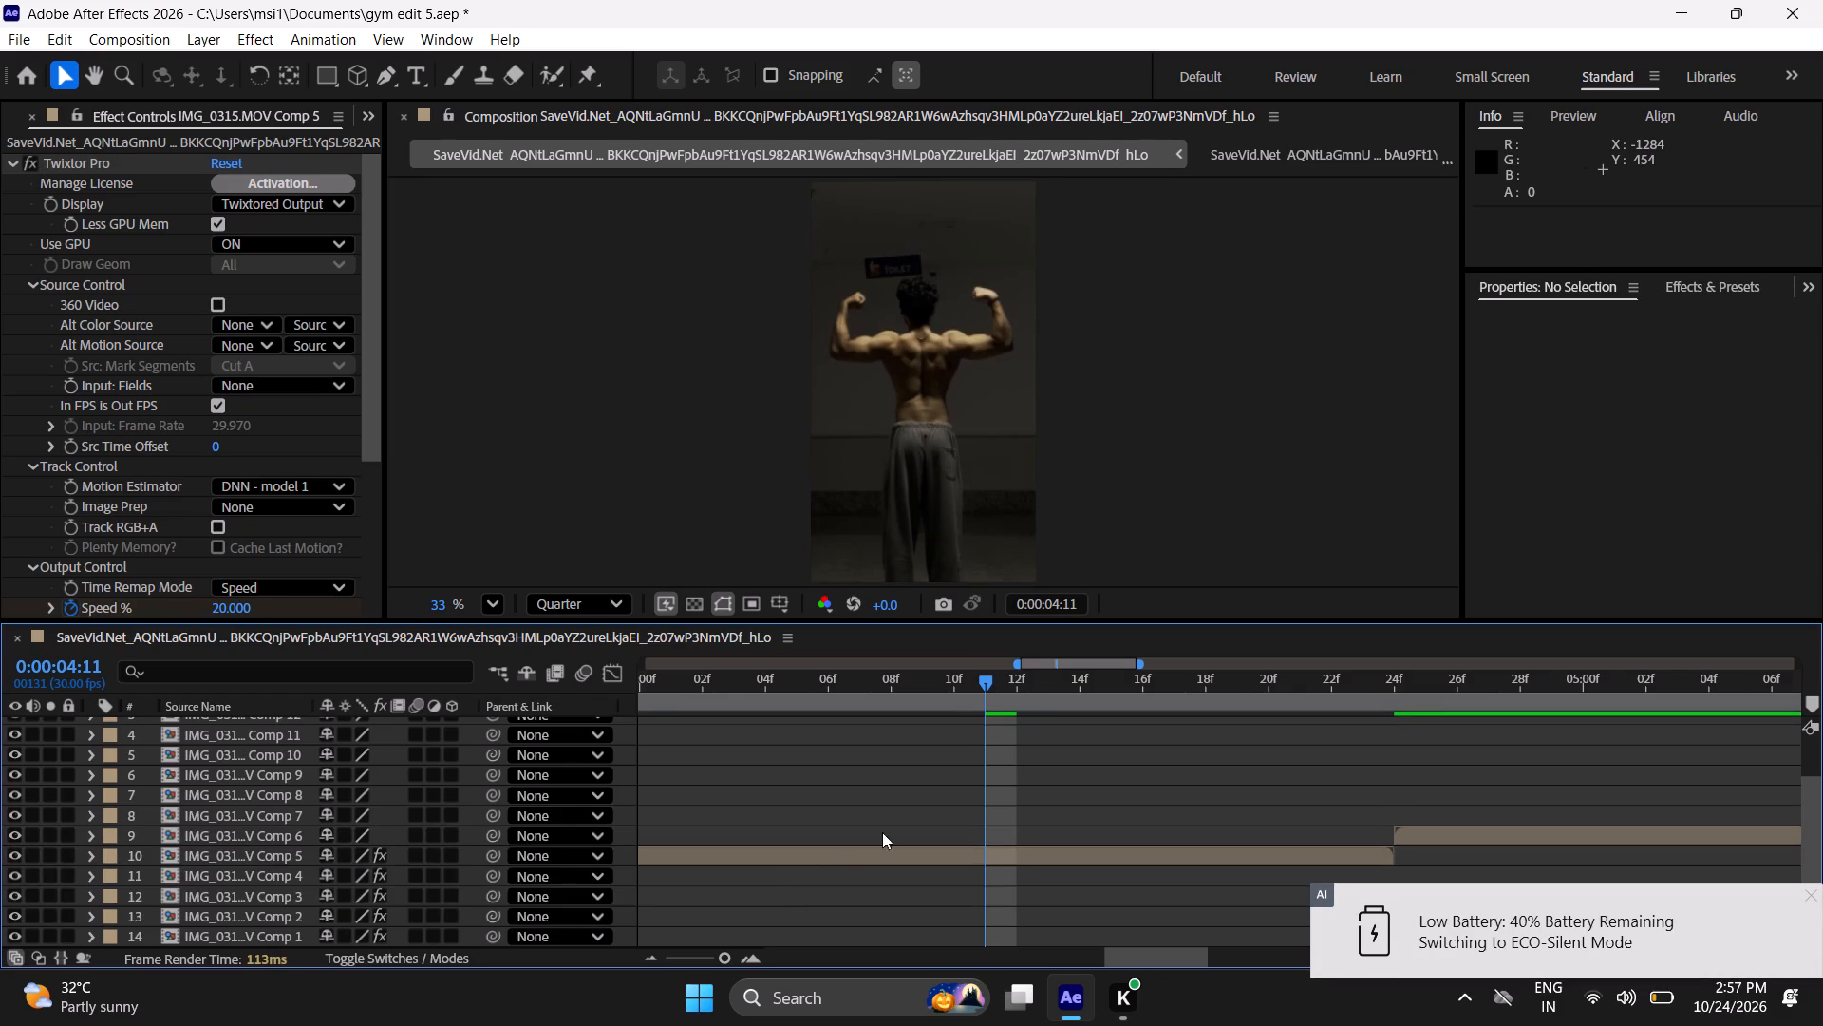
scroll(882, 832, "down", 1)
triple_click(650, 953)
double_click(650, 953)
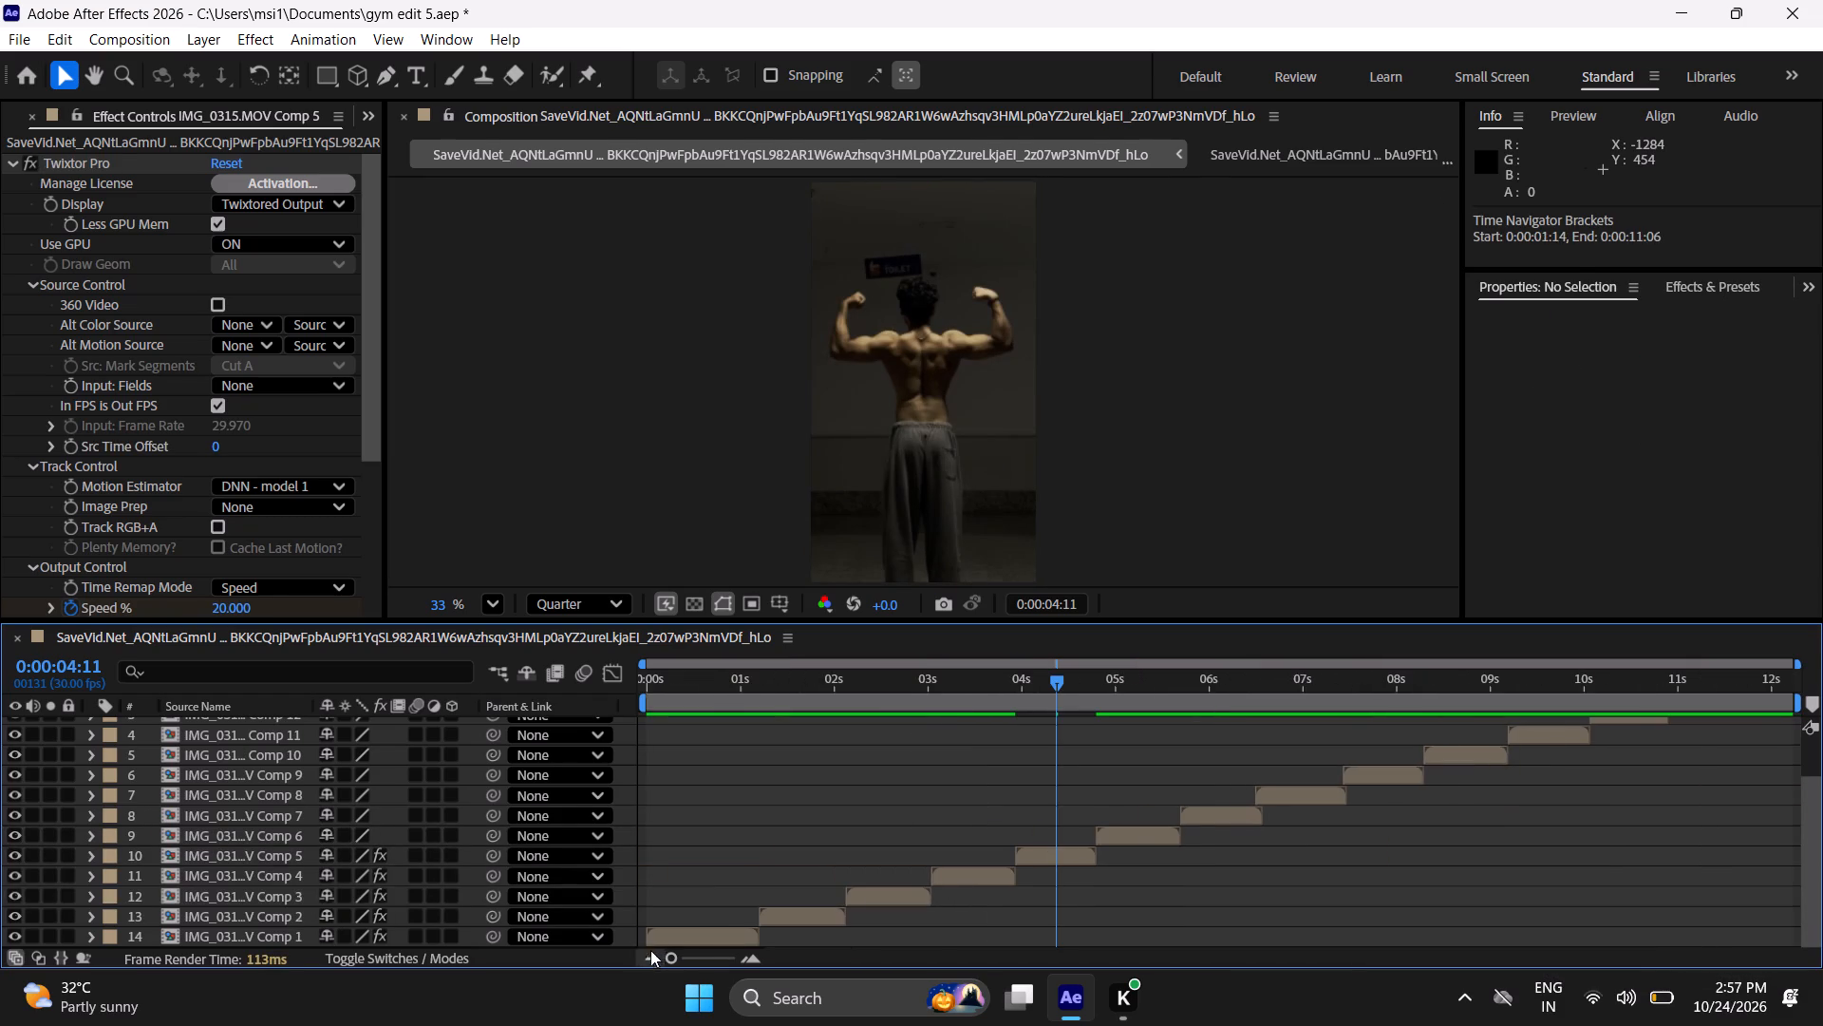
left_click_drag(1048, 702, 901, 754)
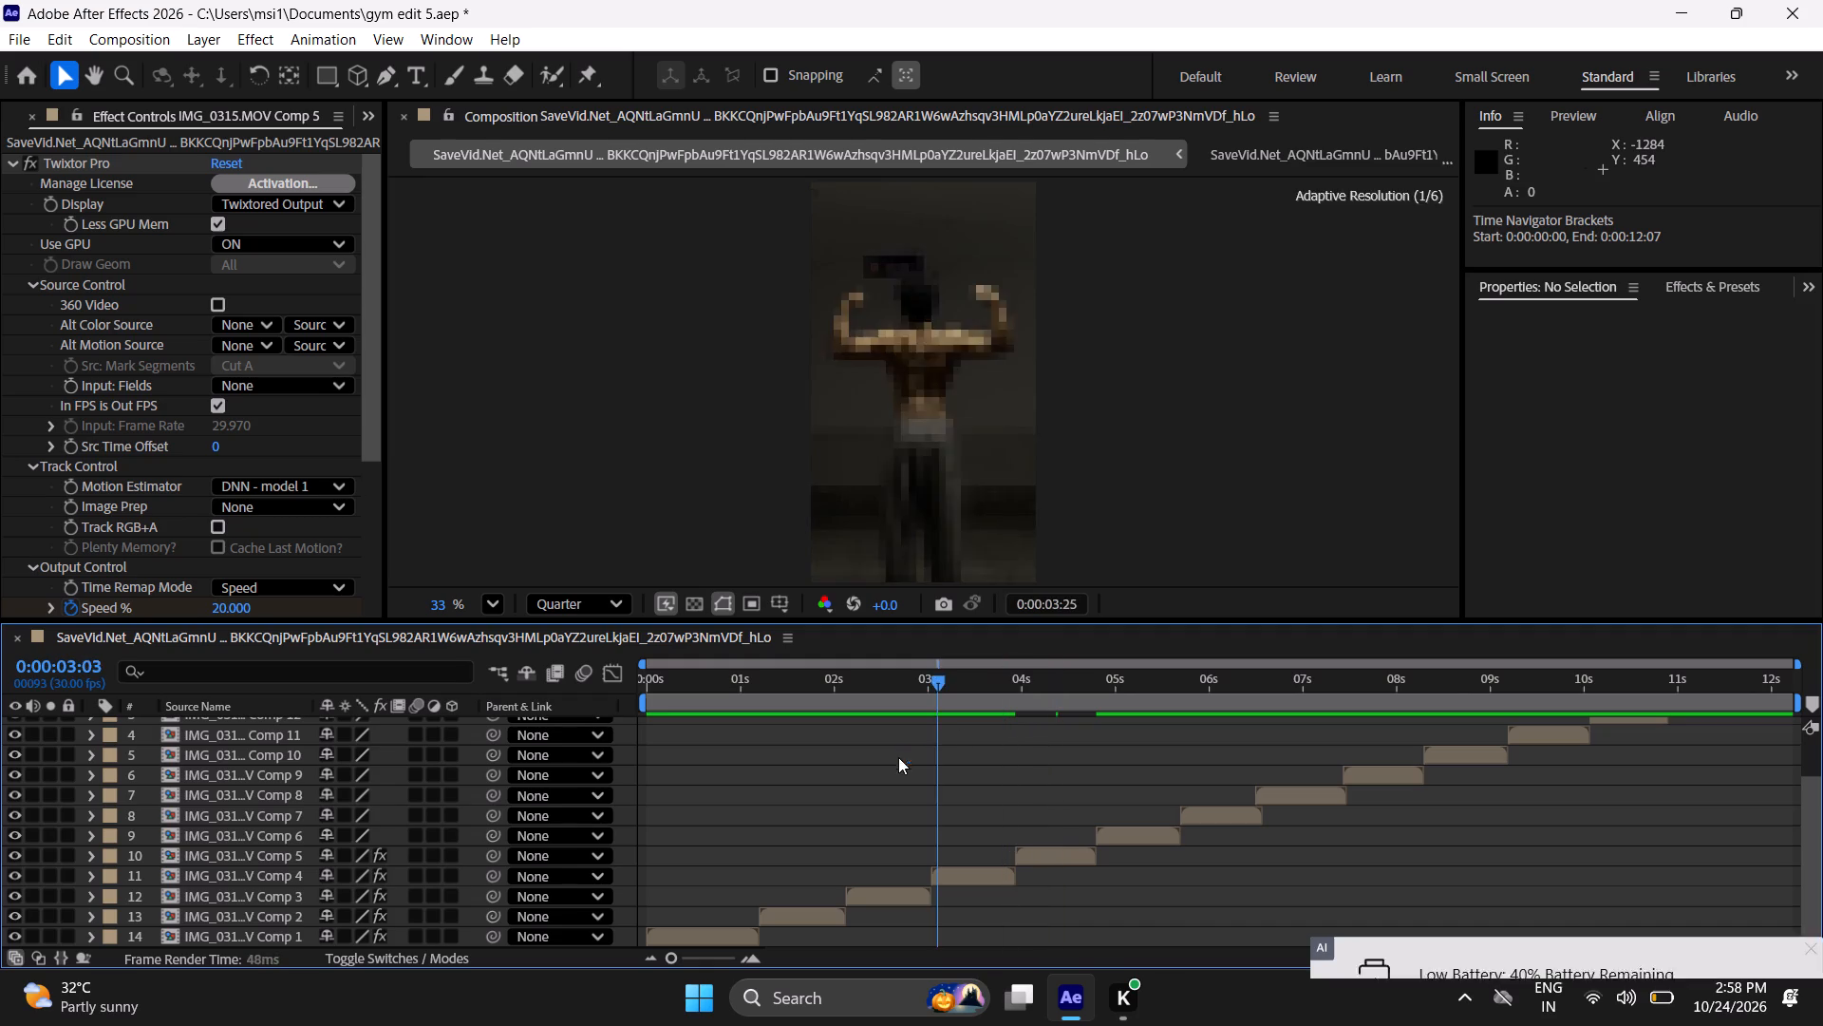
key("space")
key("space")
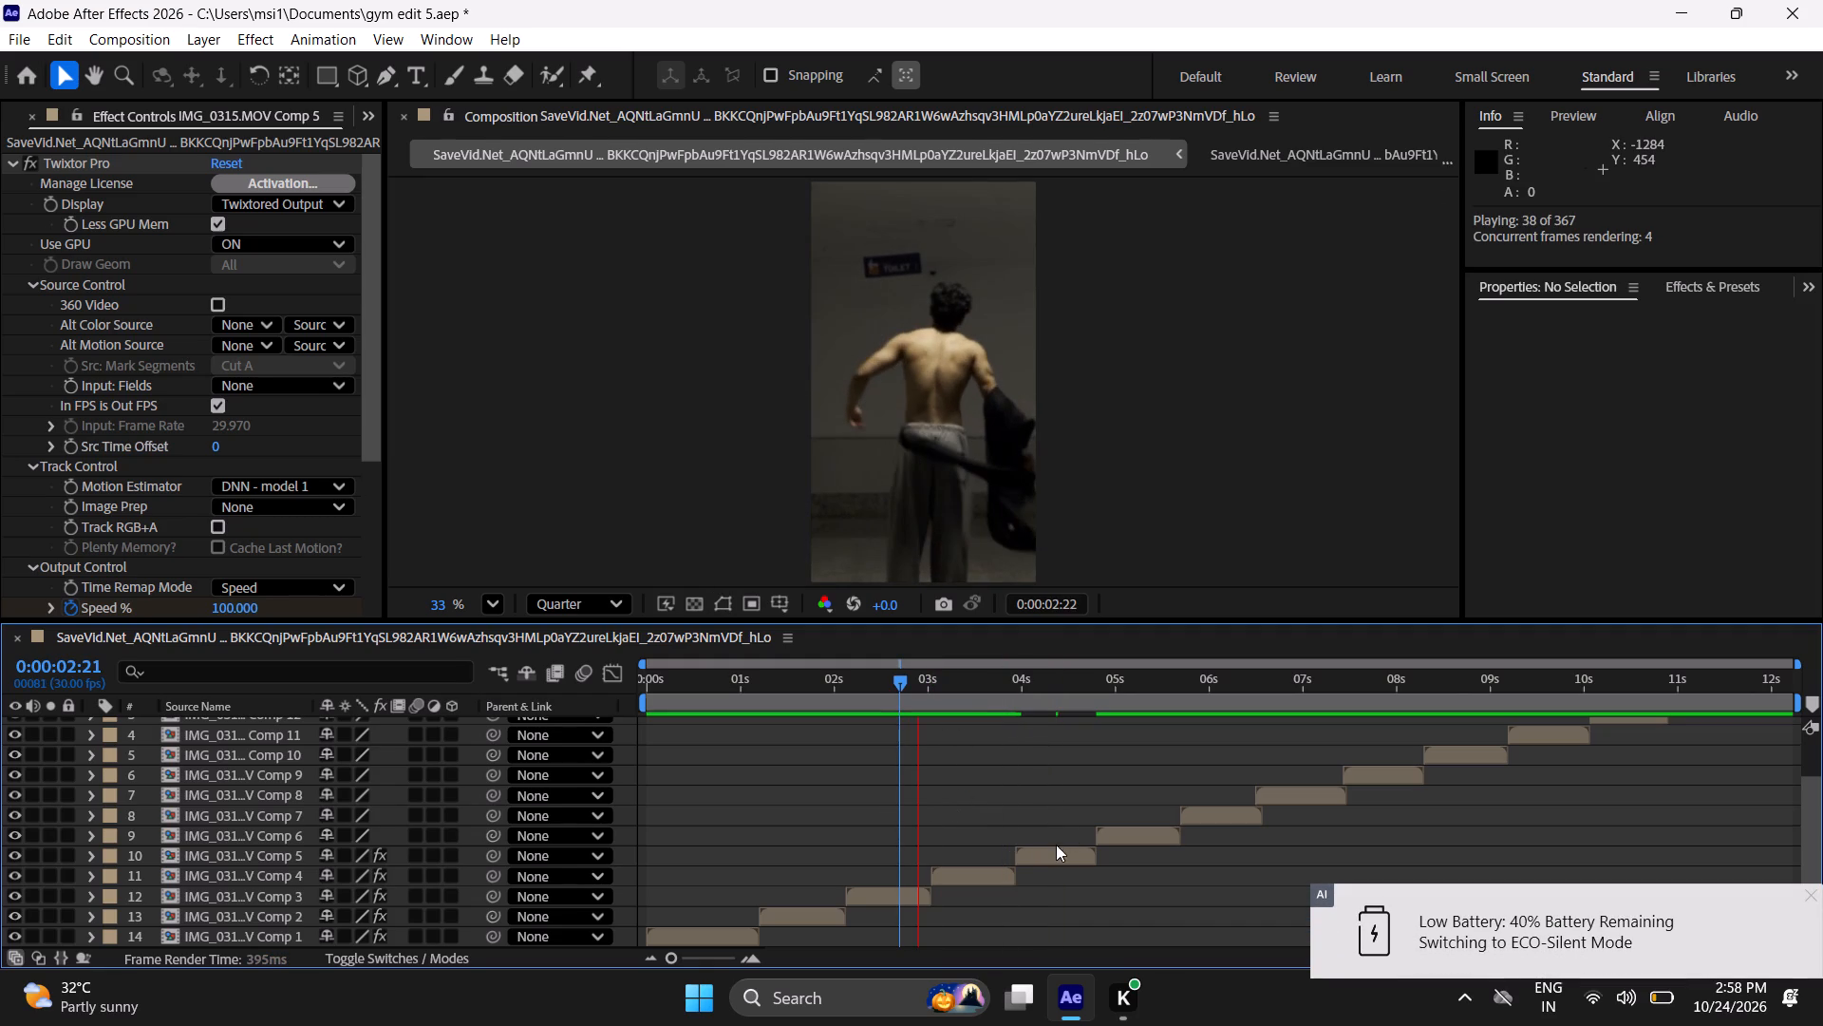
key("space")
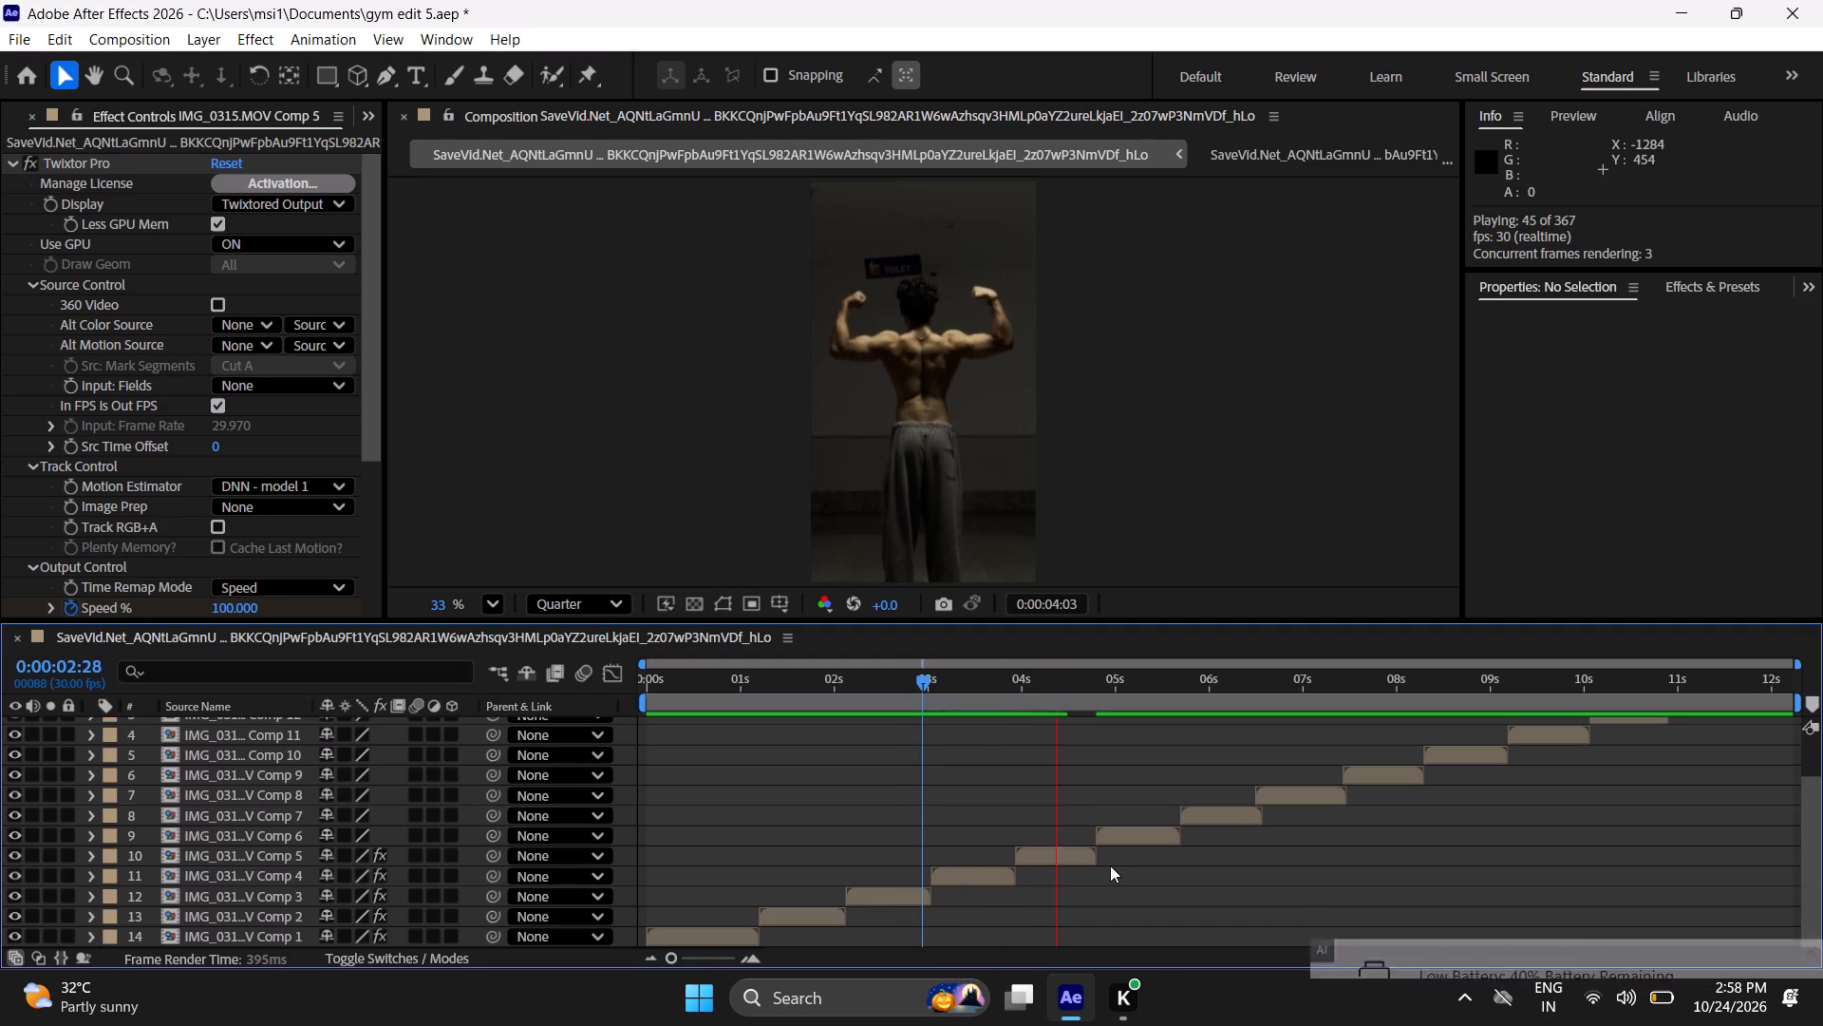
key("space")
key("space")
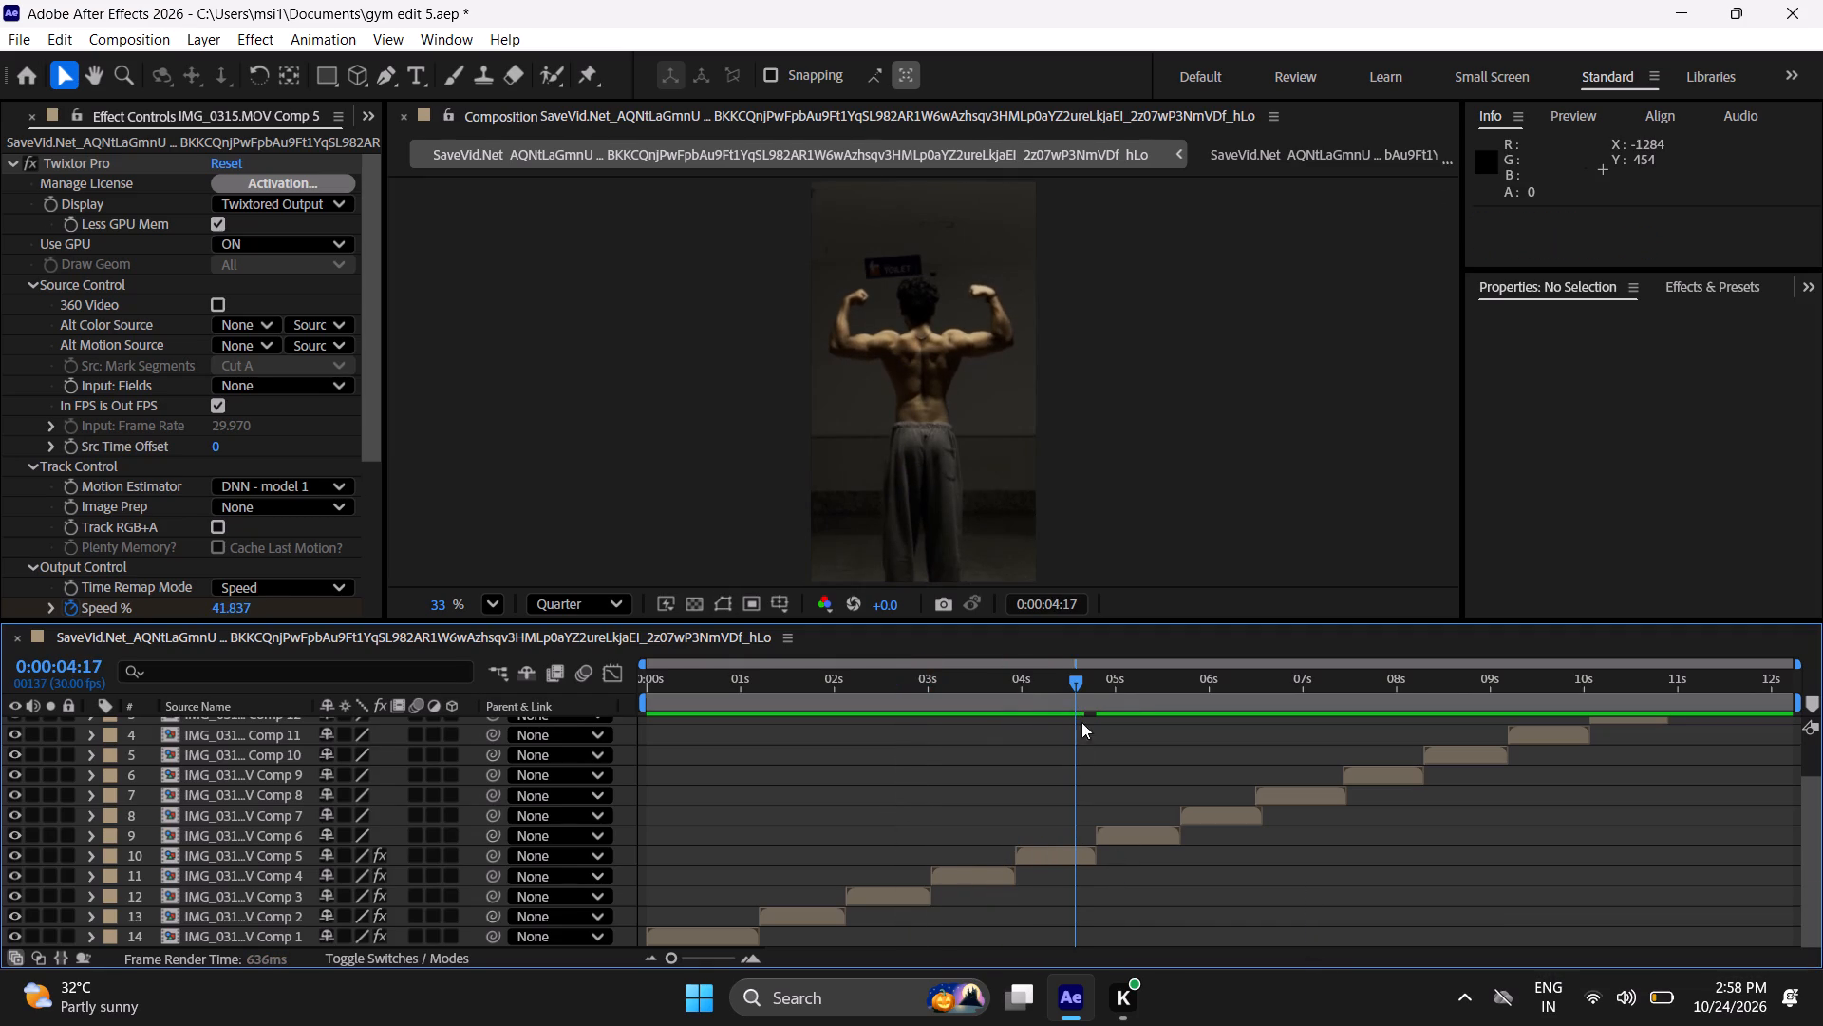
left_click_drag(1076, 685, 986, 742)
key("space")
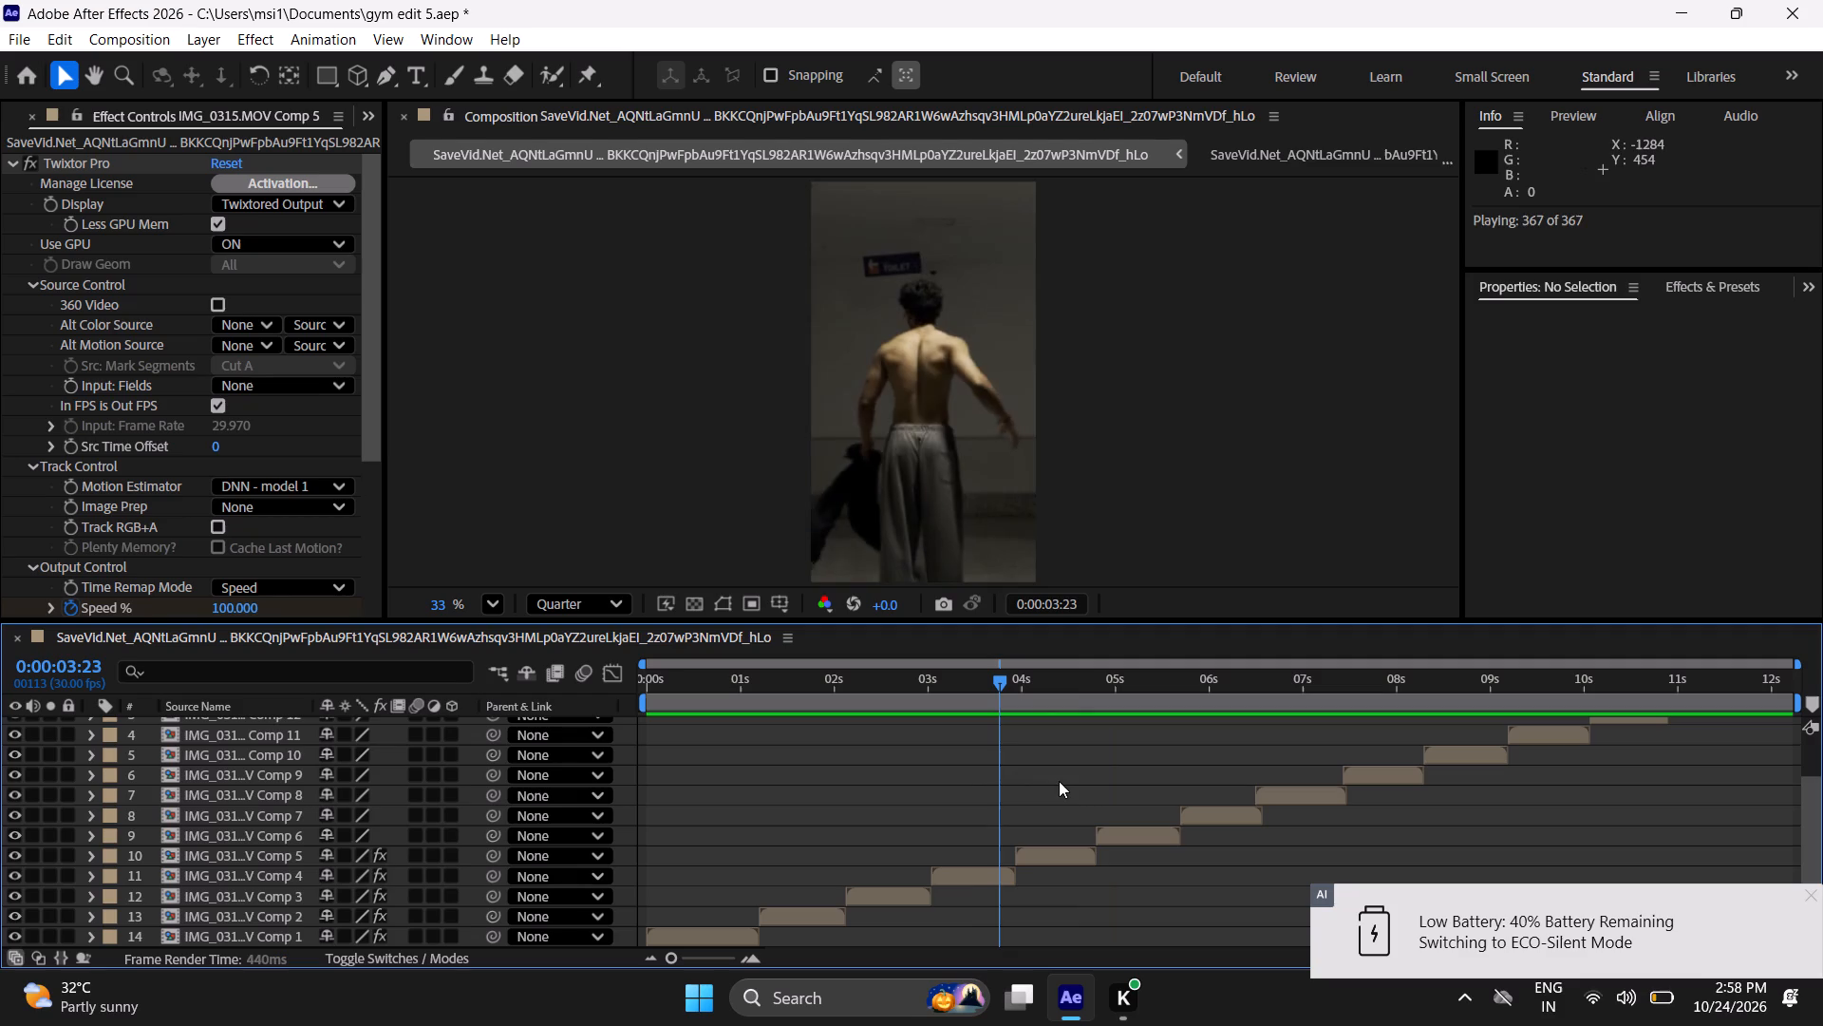
key("space")
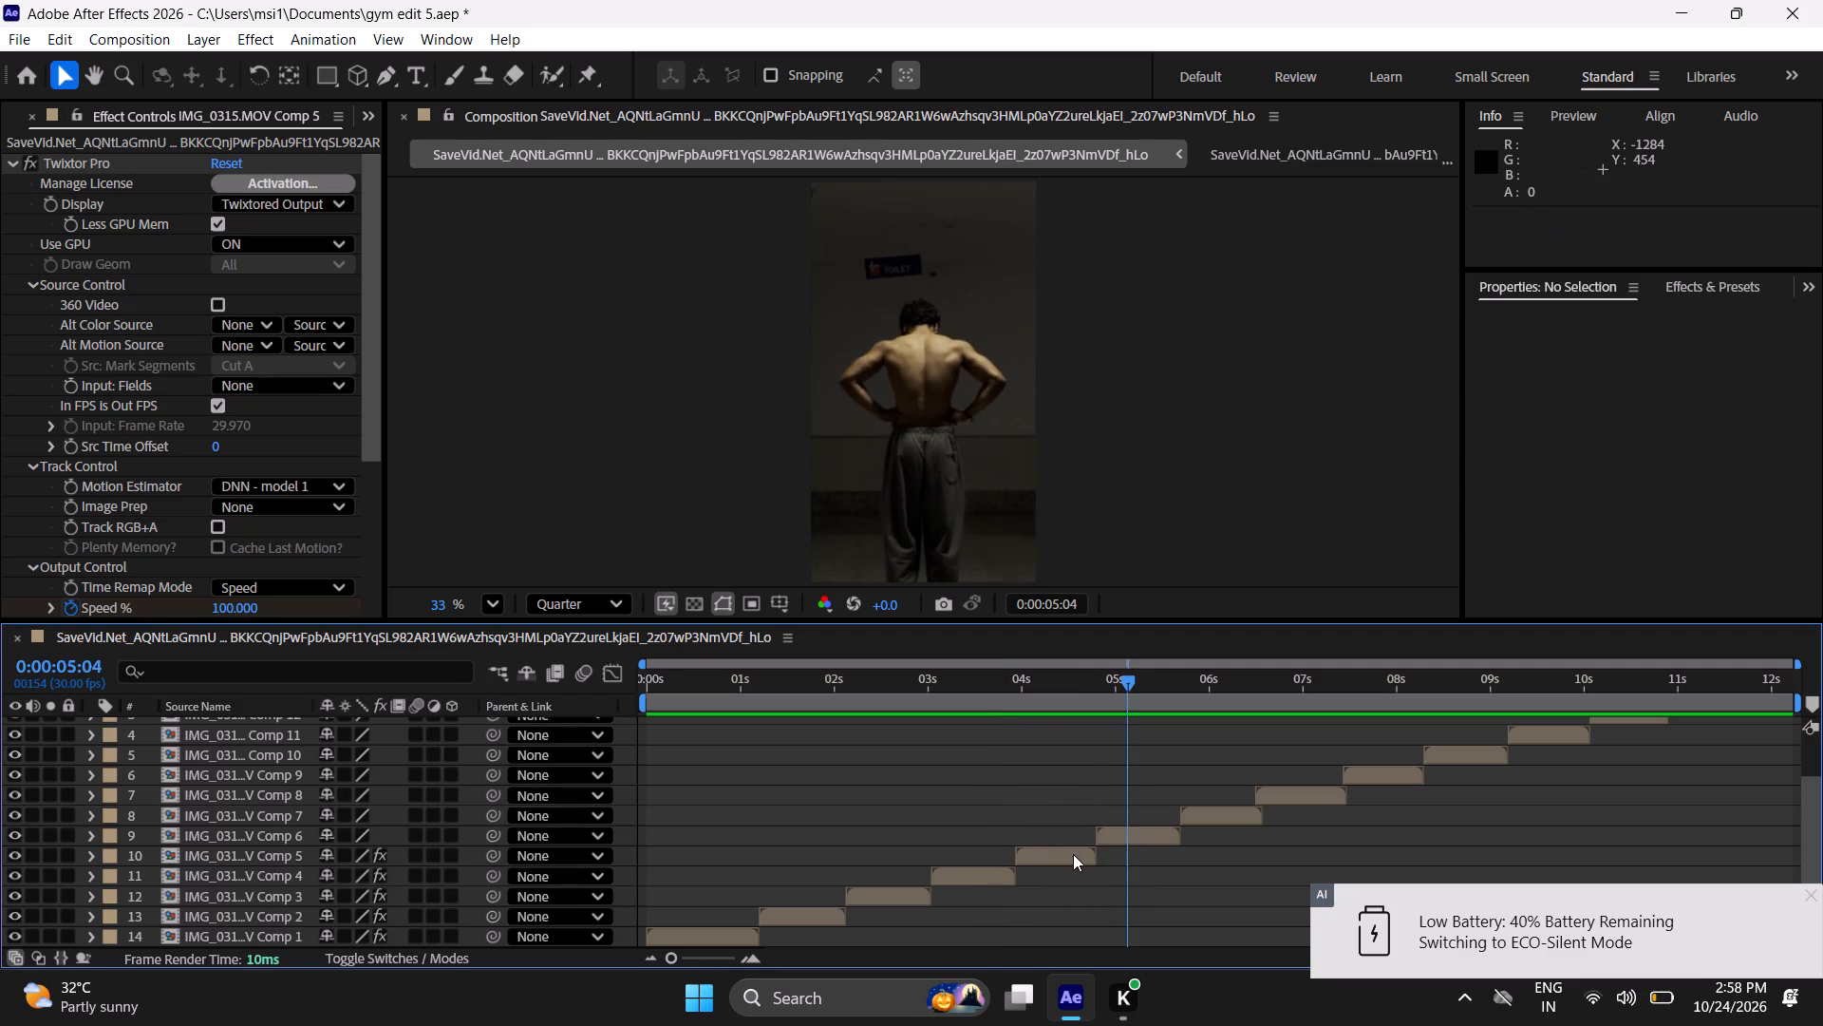
Copy the fifth clip's Speed % keyframes to the sixth clip at its in point, 0:00:04:24, and reveal its animated properties.
left_click(1070, 854)
key("u")
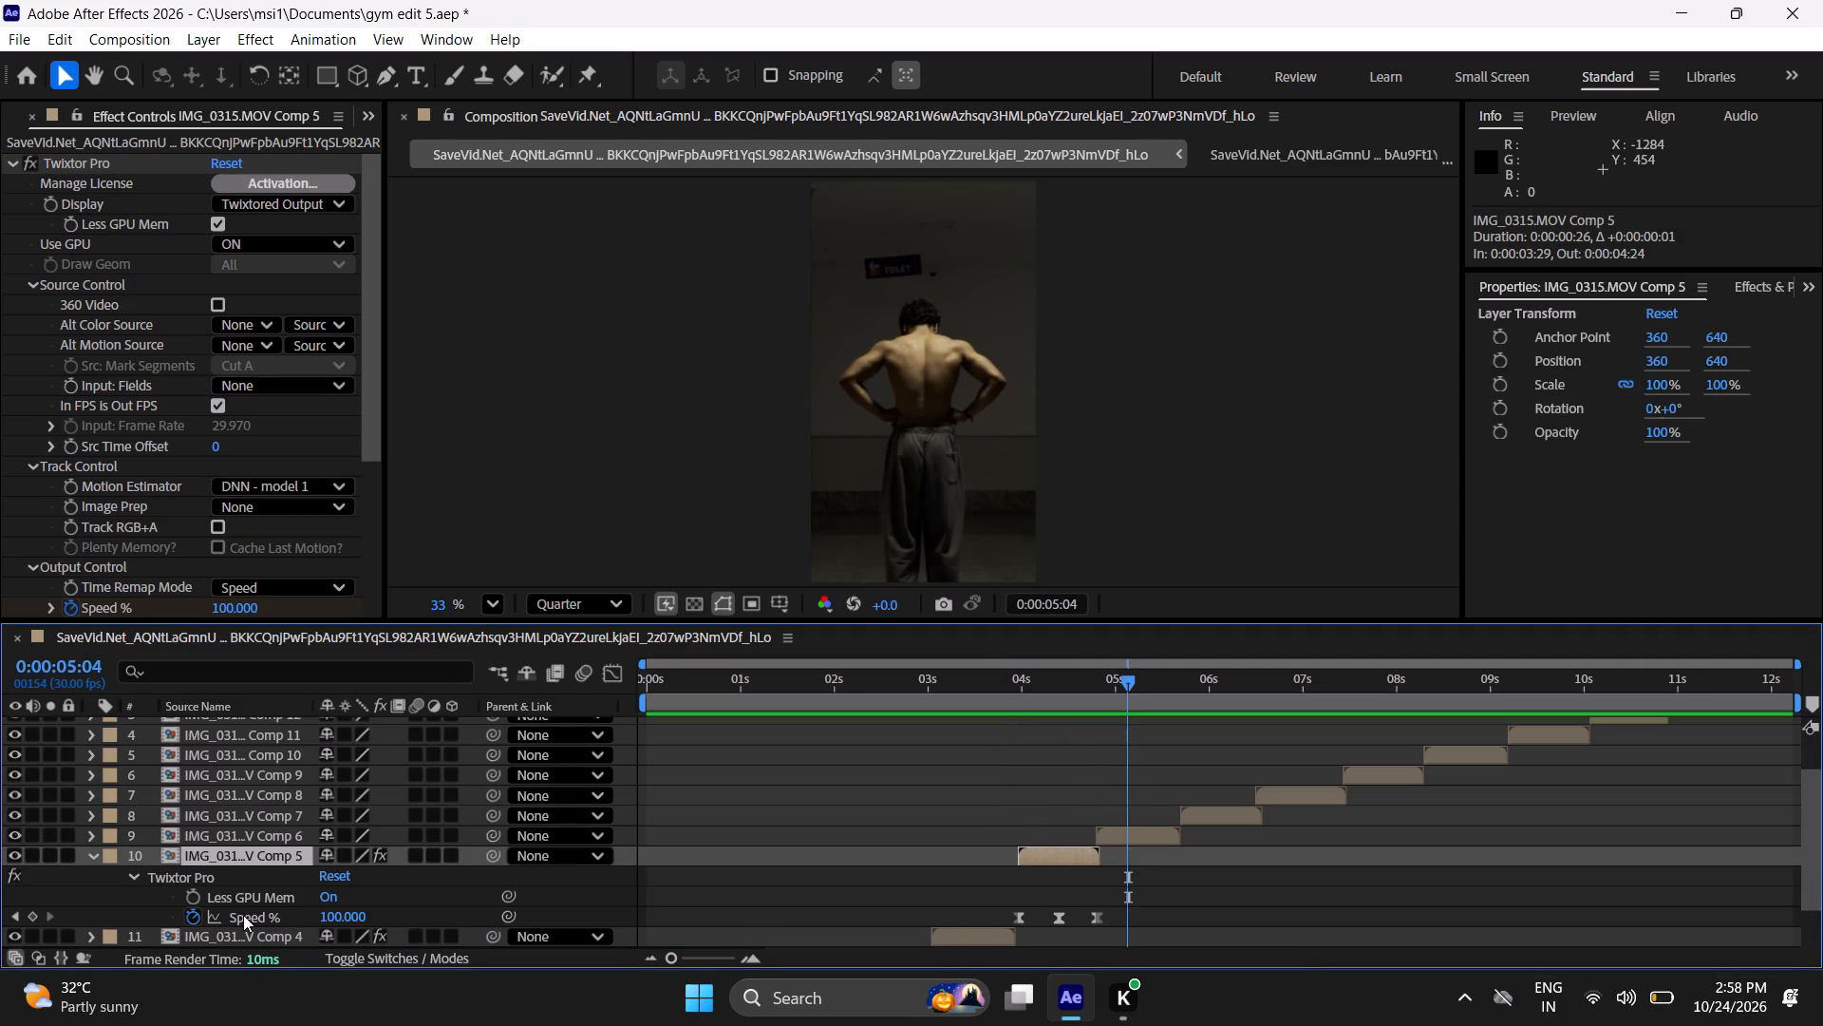
left_click(246, 917)
key("ctrl+c")
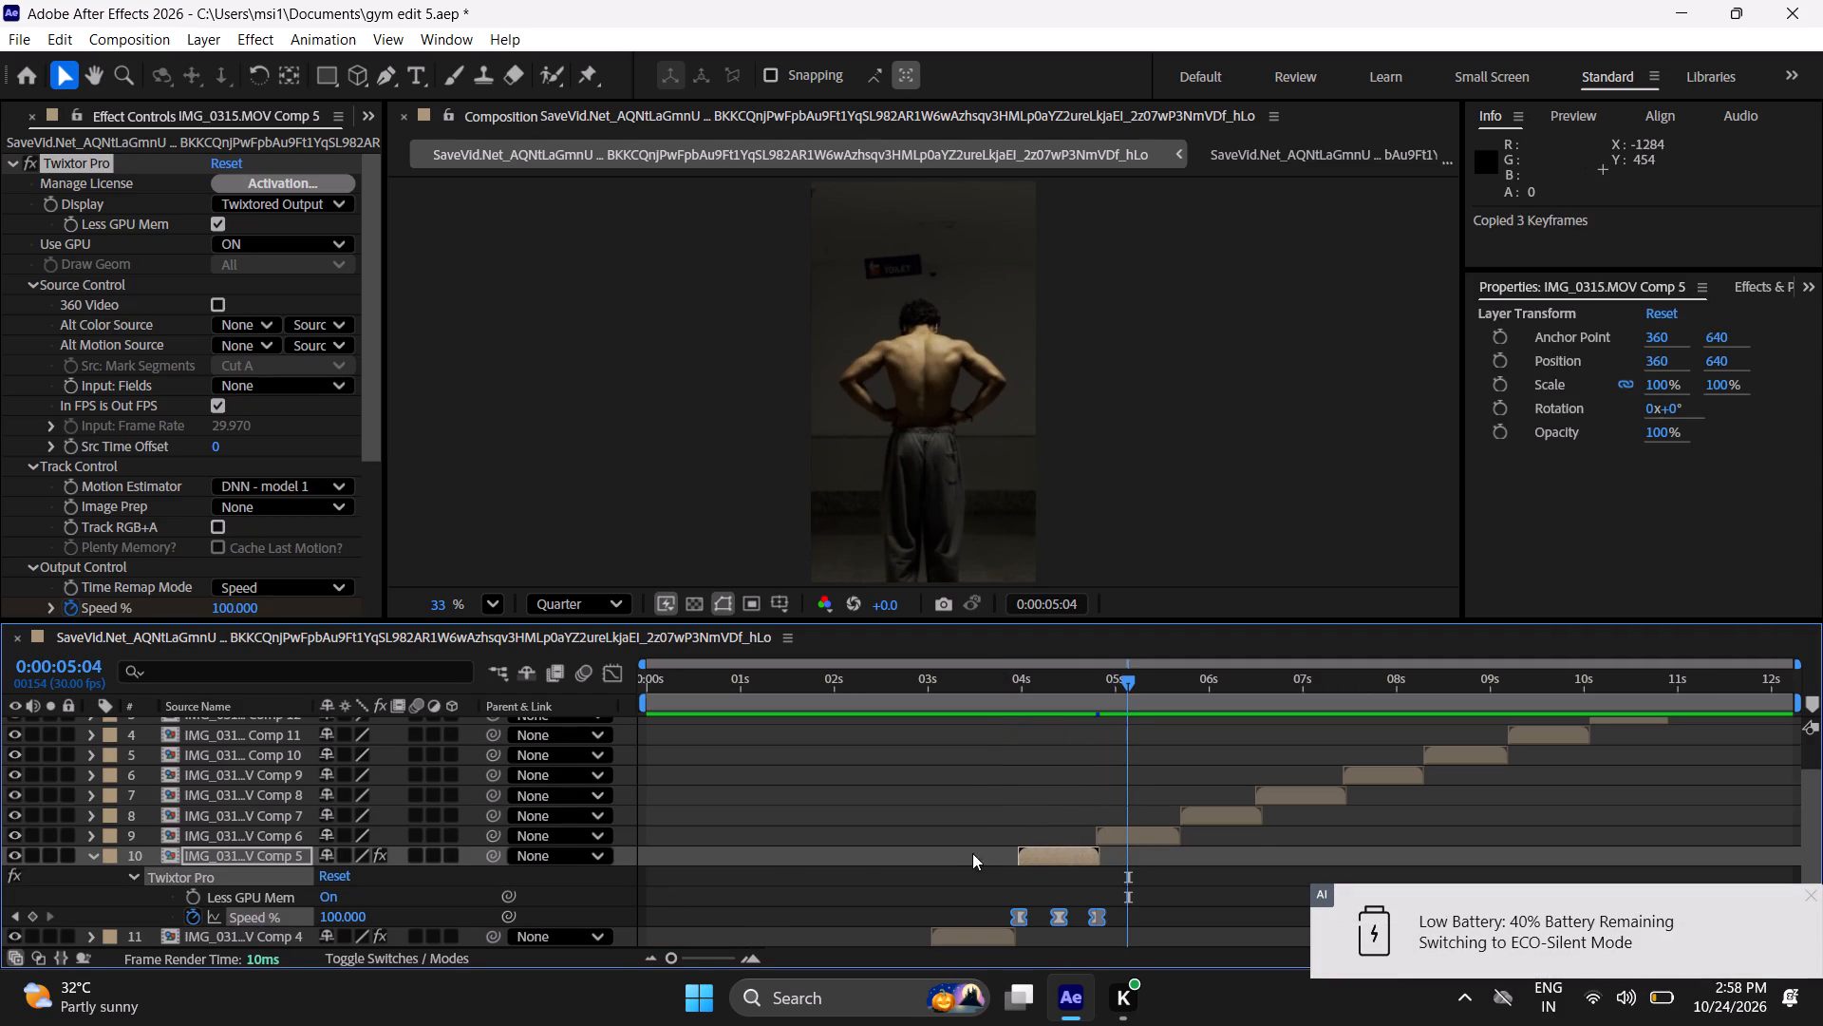
left_click(1116, 839)
key("i")
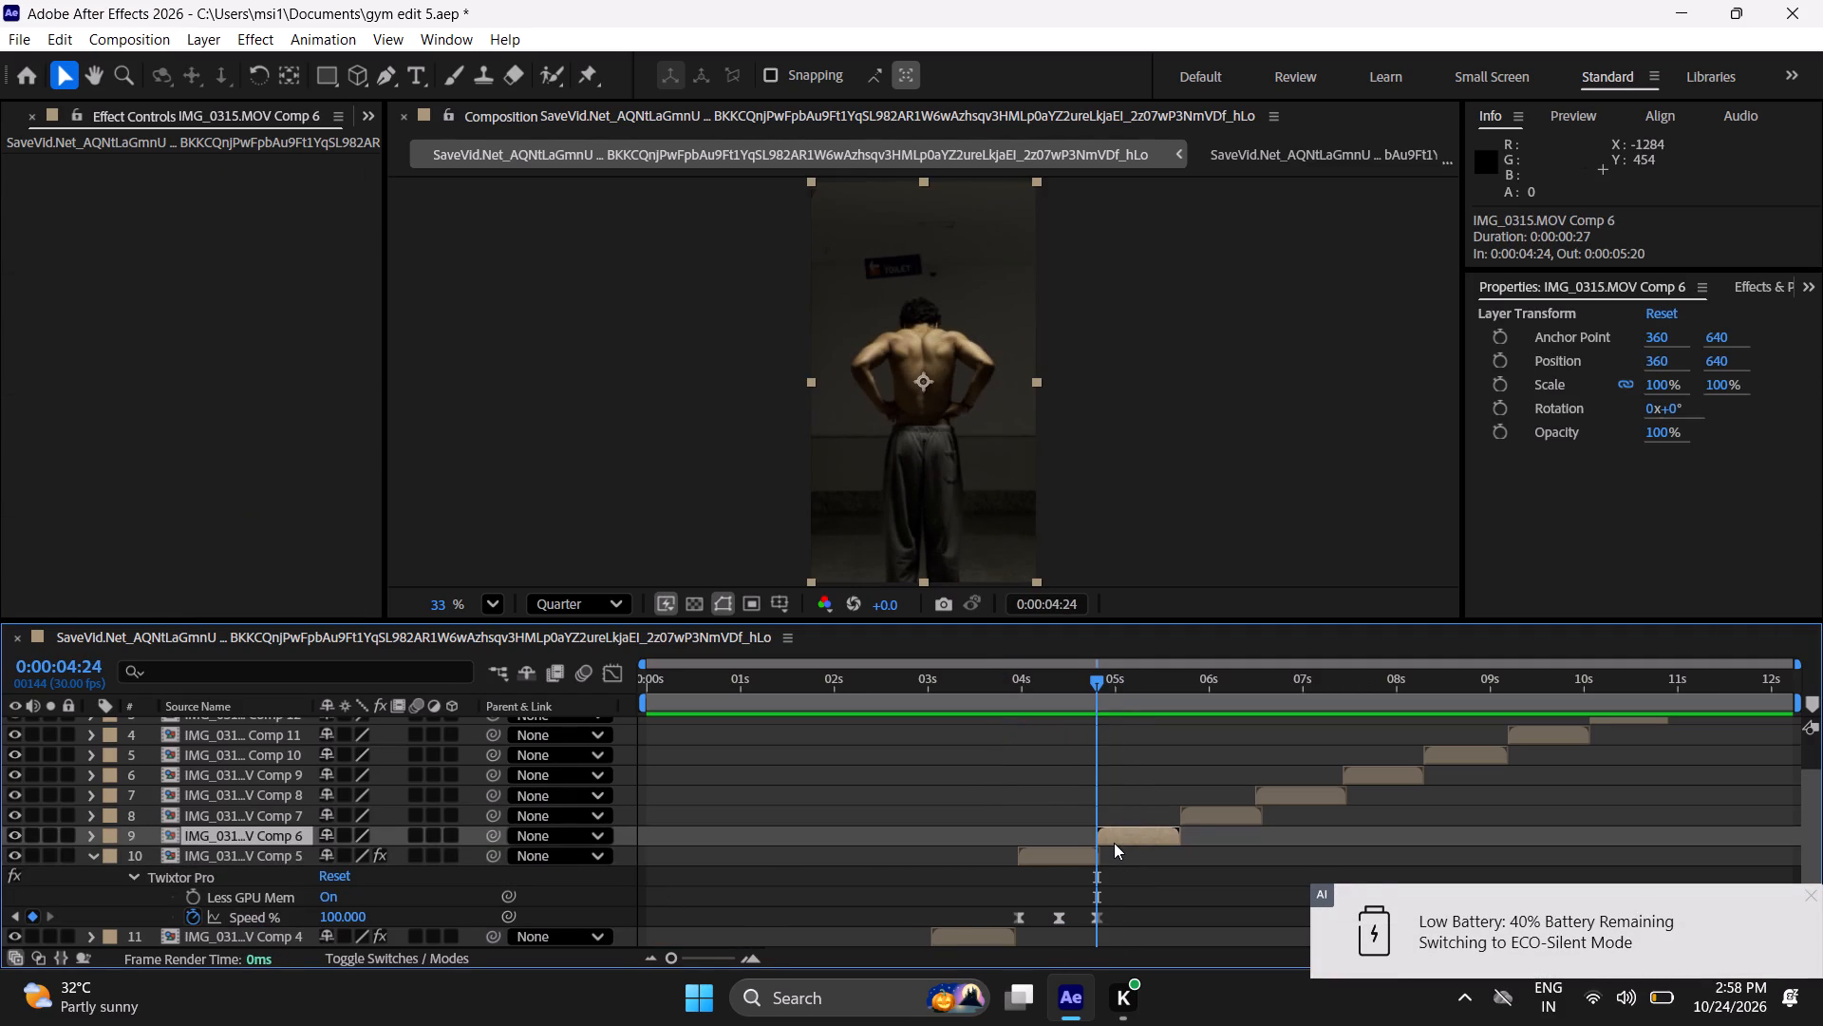
key("ctrl+v")
scroll(1135, 843, "down", 3)
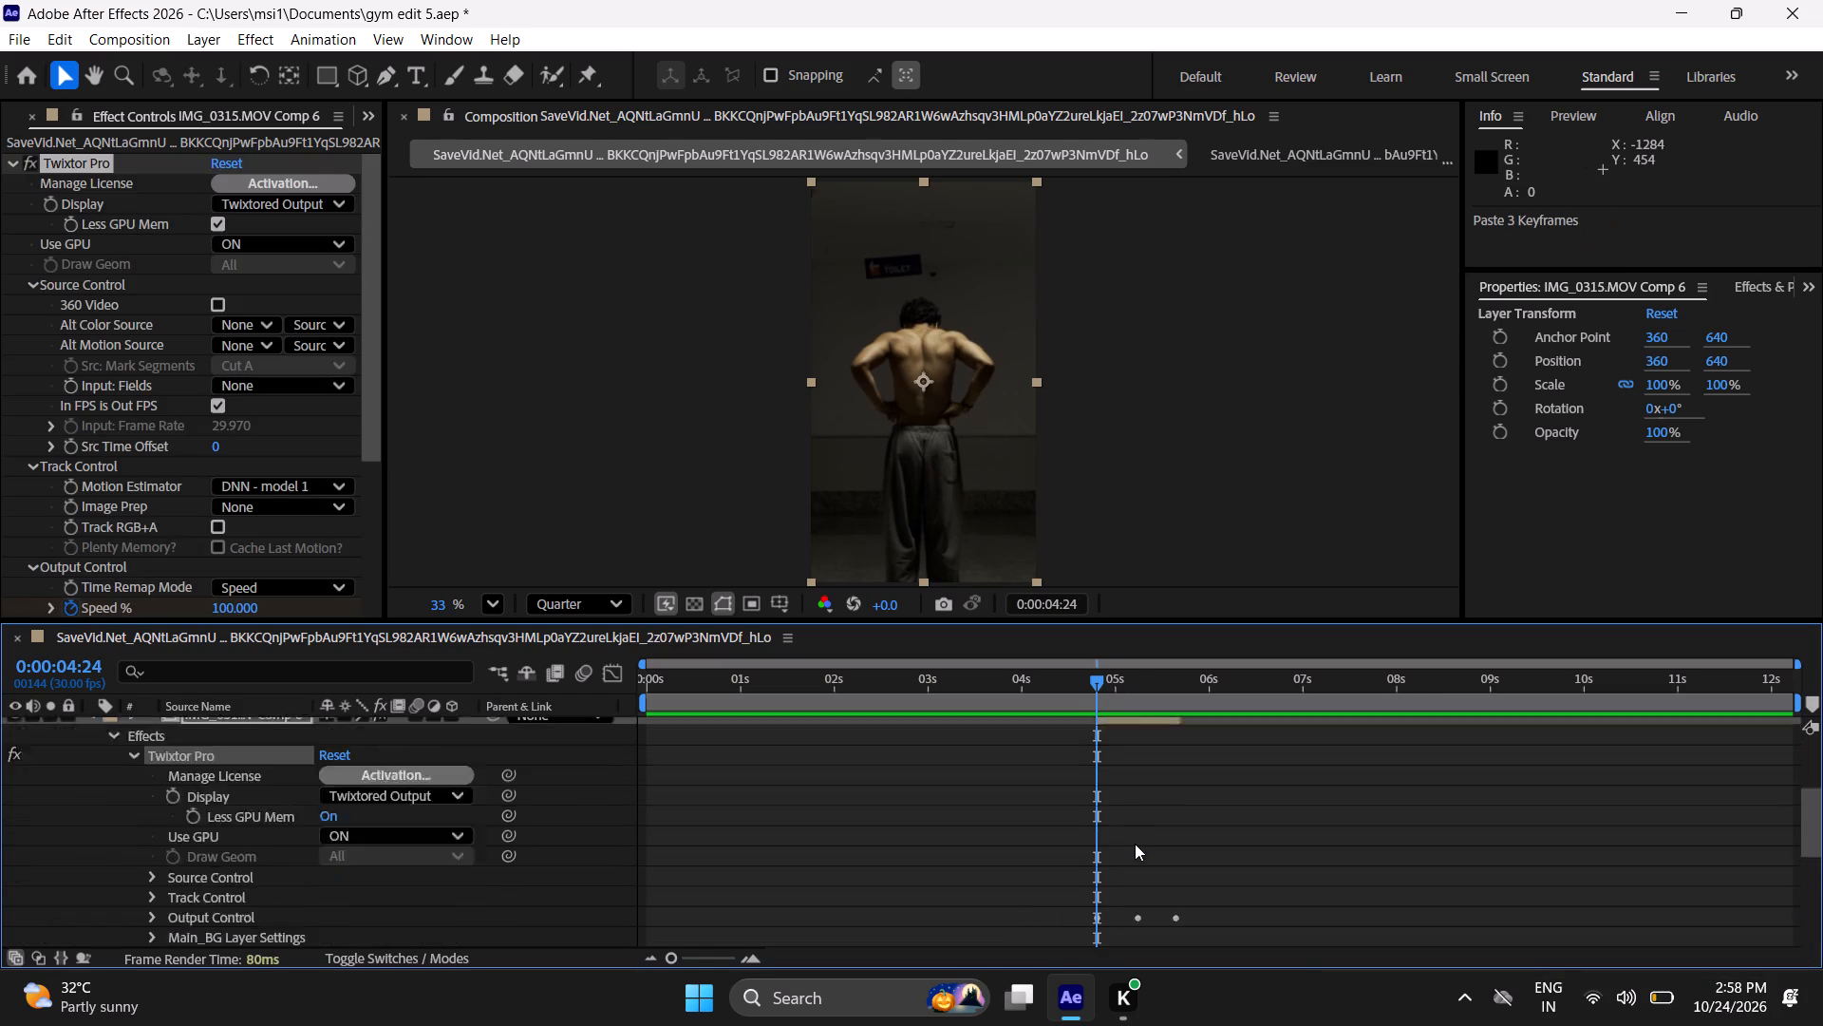
scroll(1135, 844, "down", 1)
key("u")
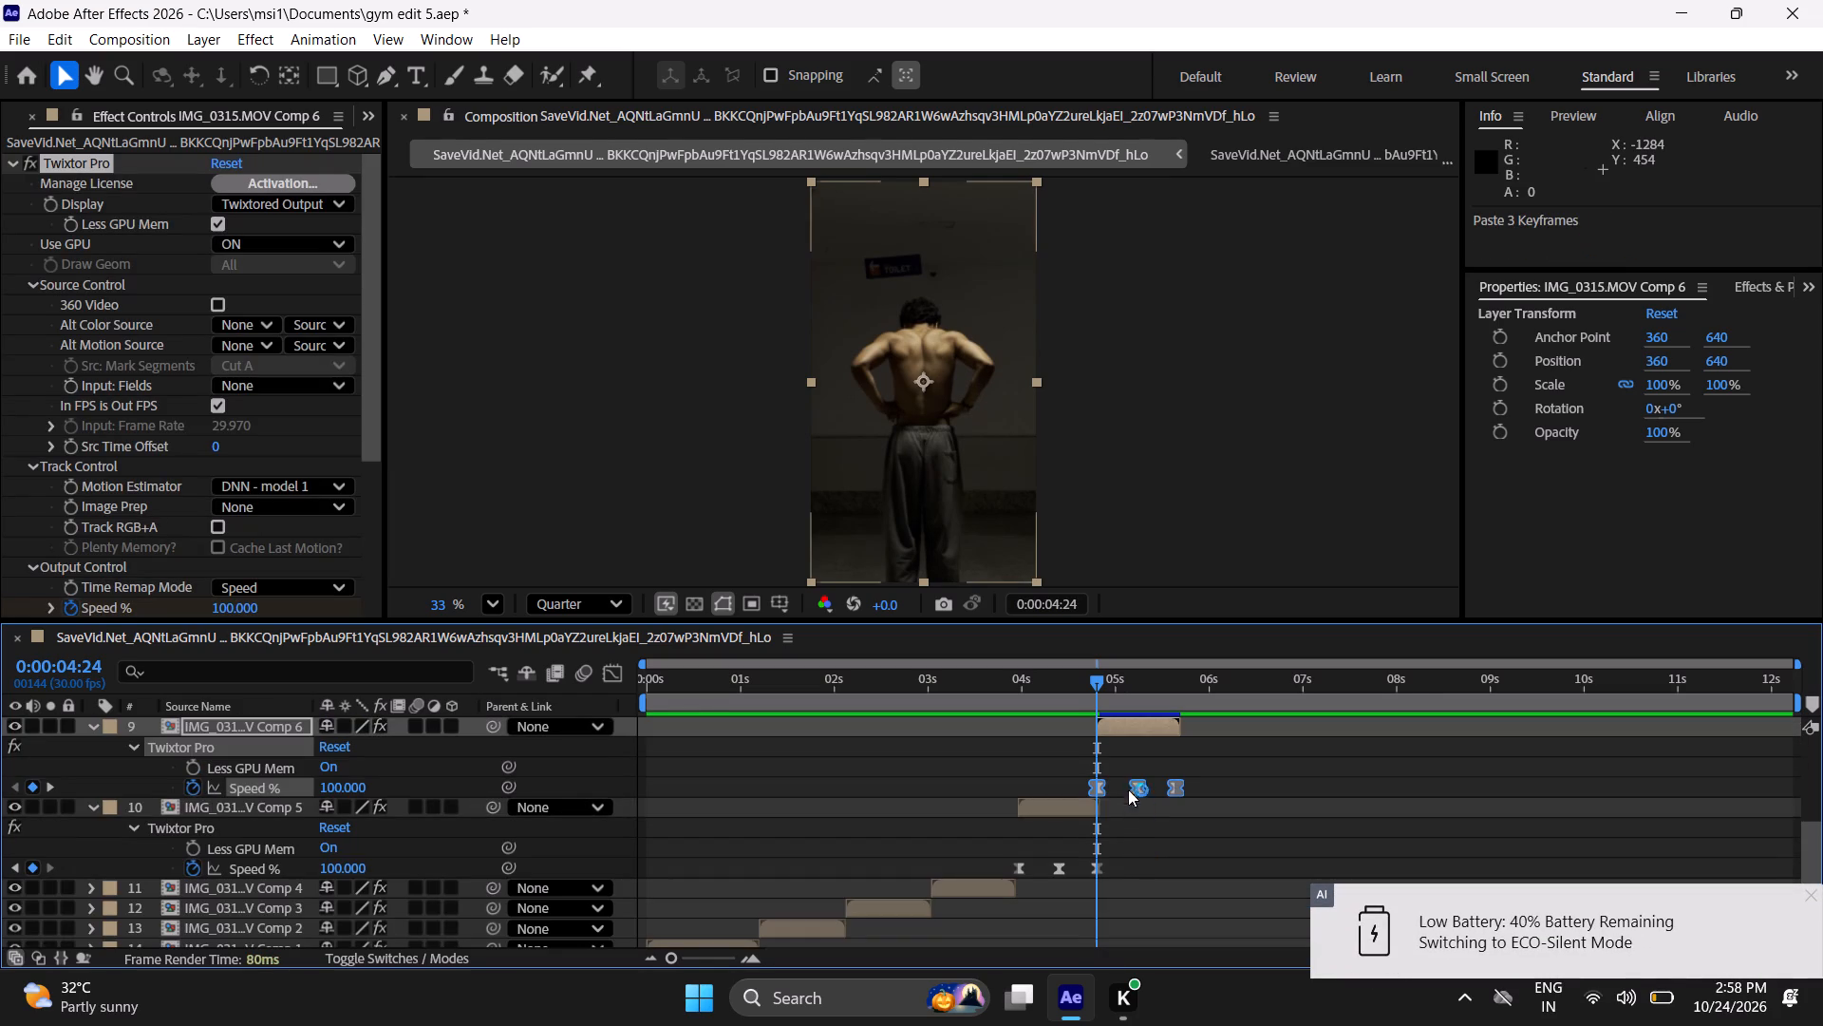
Play the edit from the sixth clip's in point, 0:00:04:24, to check its pasted speed ramp.
key("space")
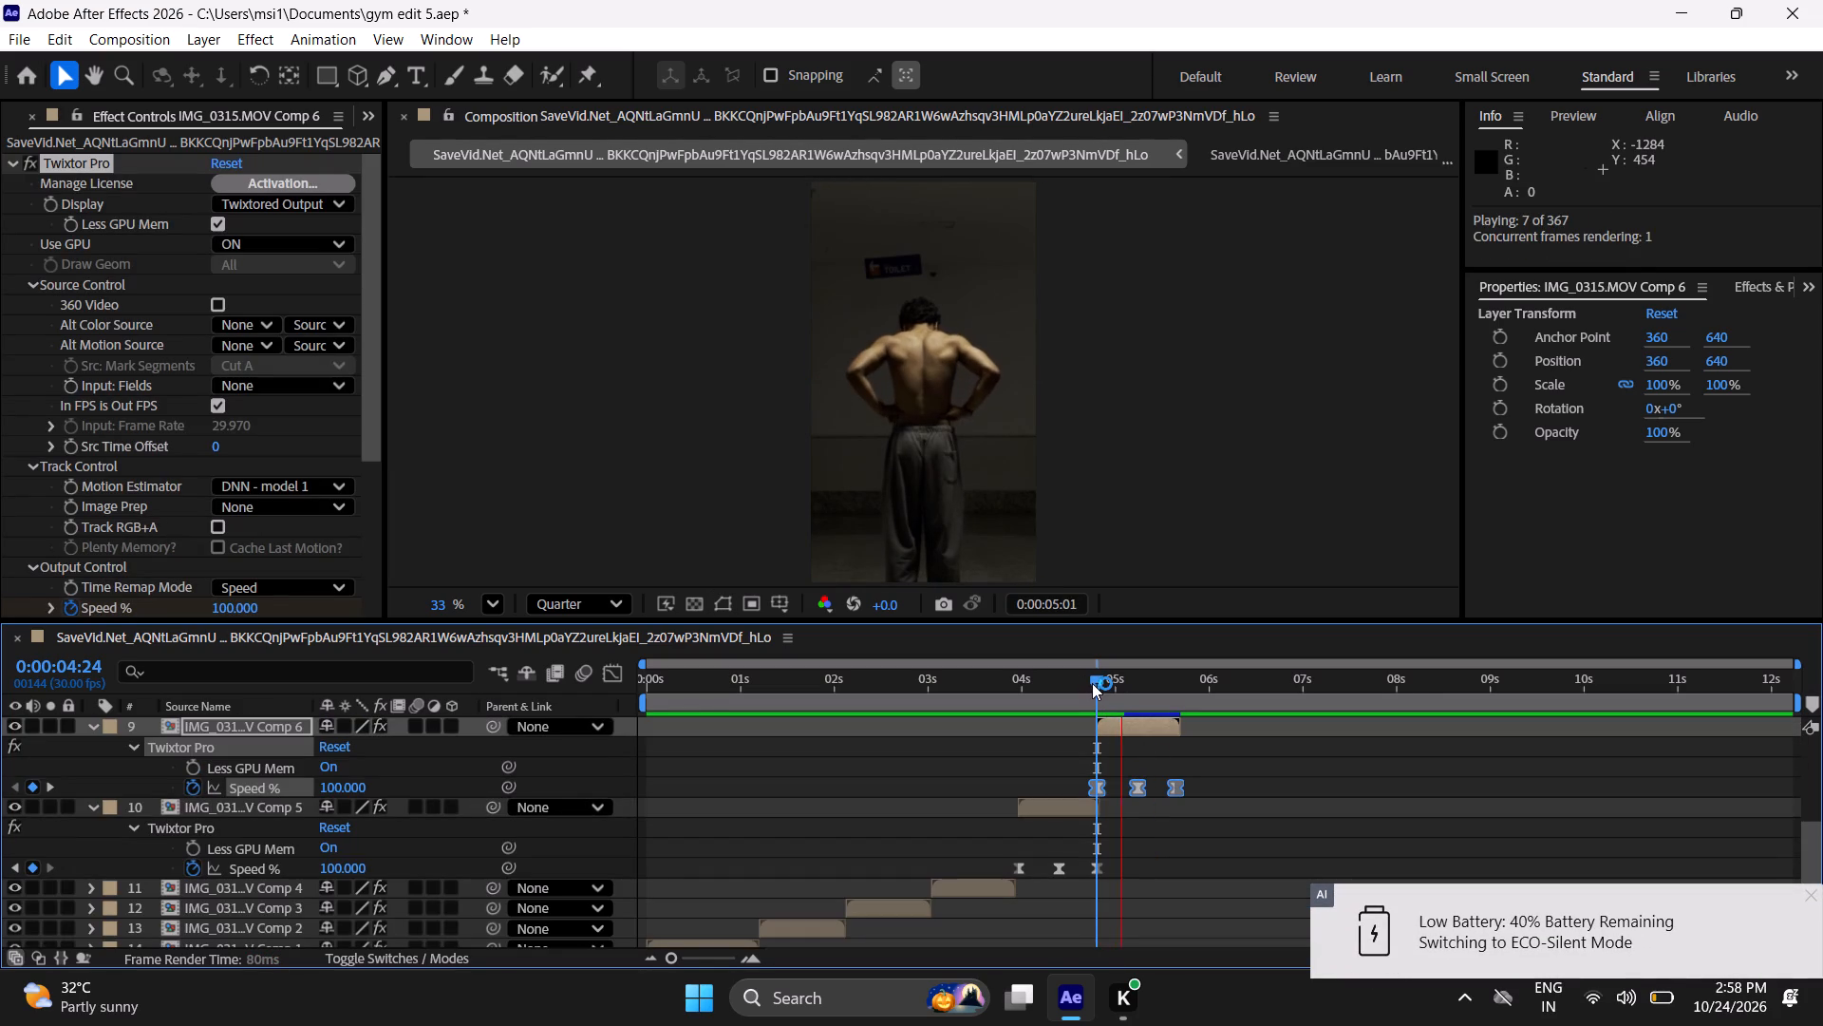
left_click(1092, 683)
key("space")
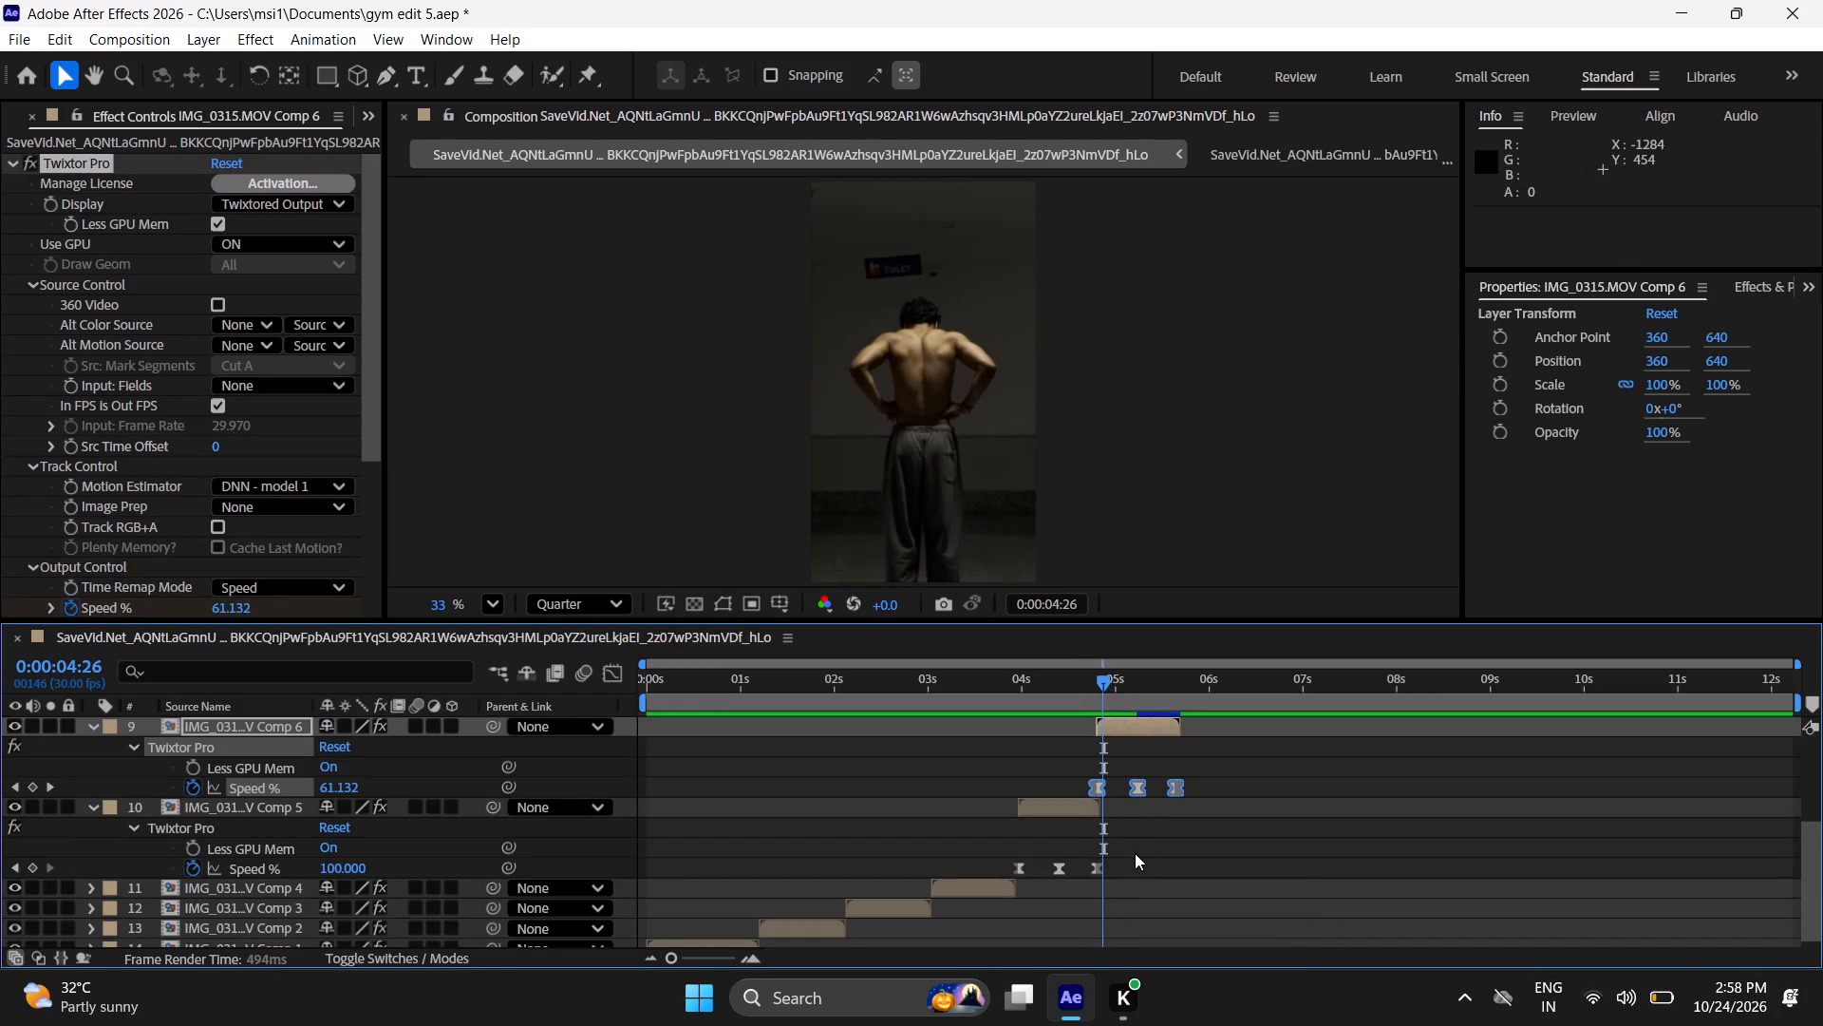
key("space")
key("space")
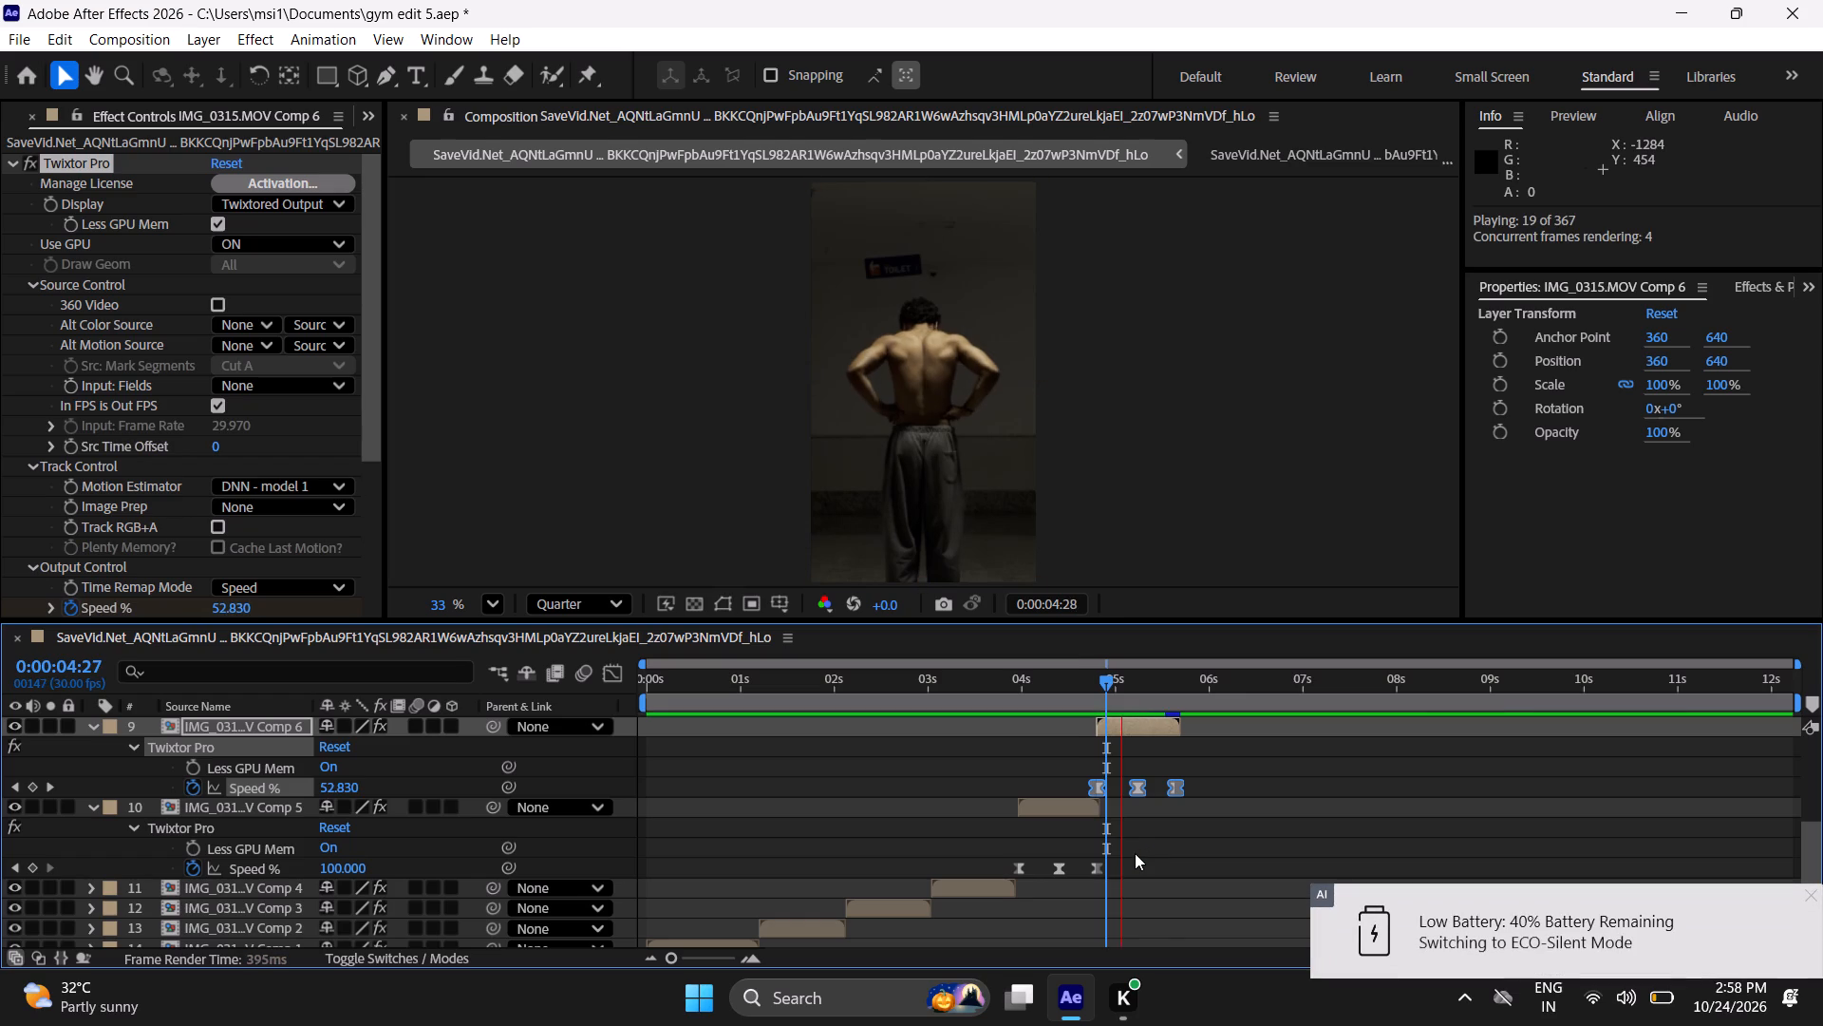
key("space")
Paste the copied Twixtor Pro Speed % keyframes onto the seventh clip at its in point, 0:00:05:21, and reveal its animated properties.
scroll(1234, 802, "up", 2)
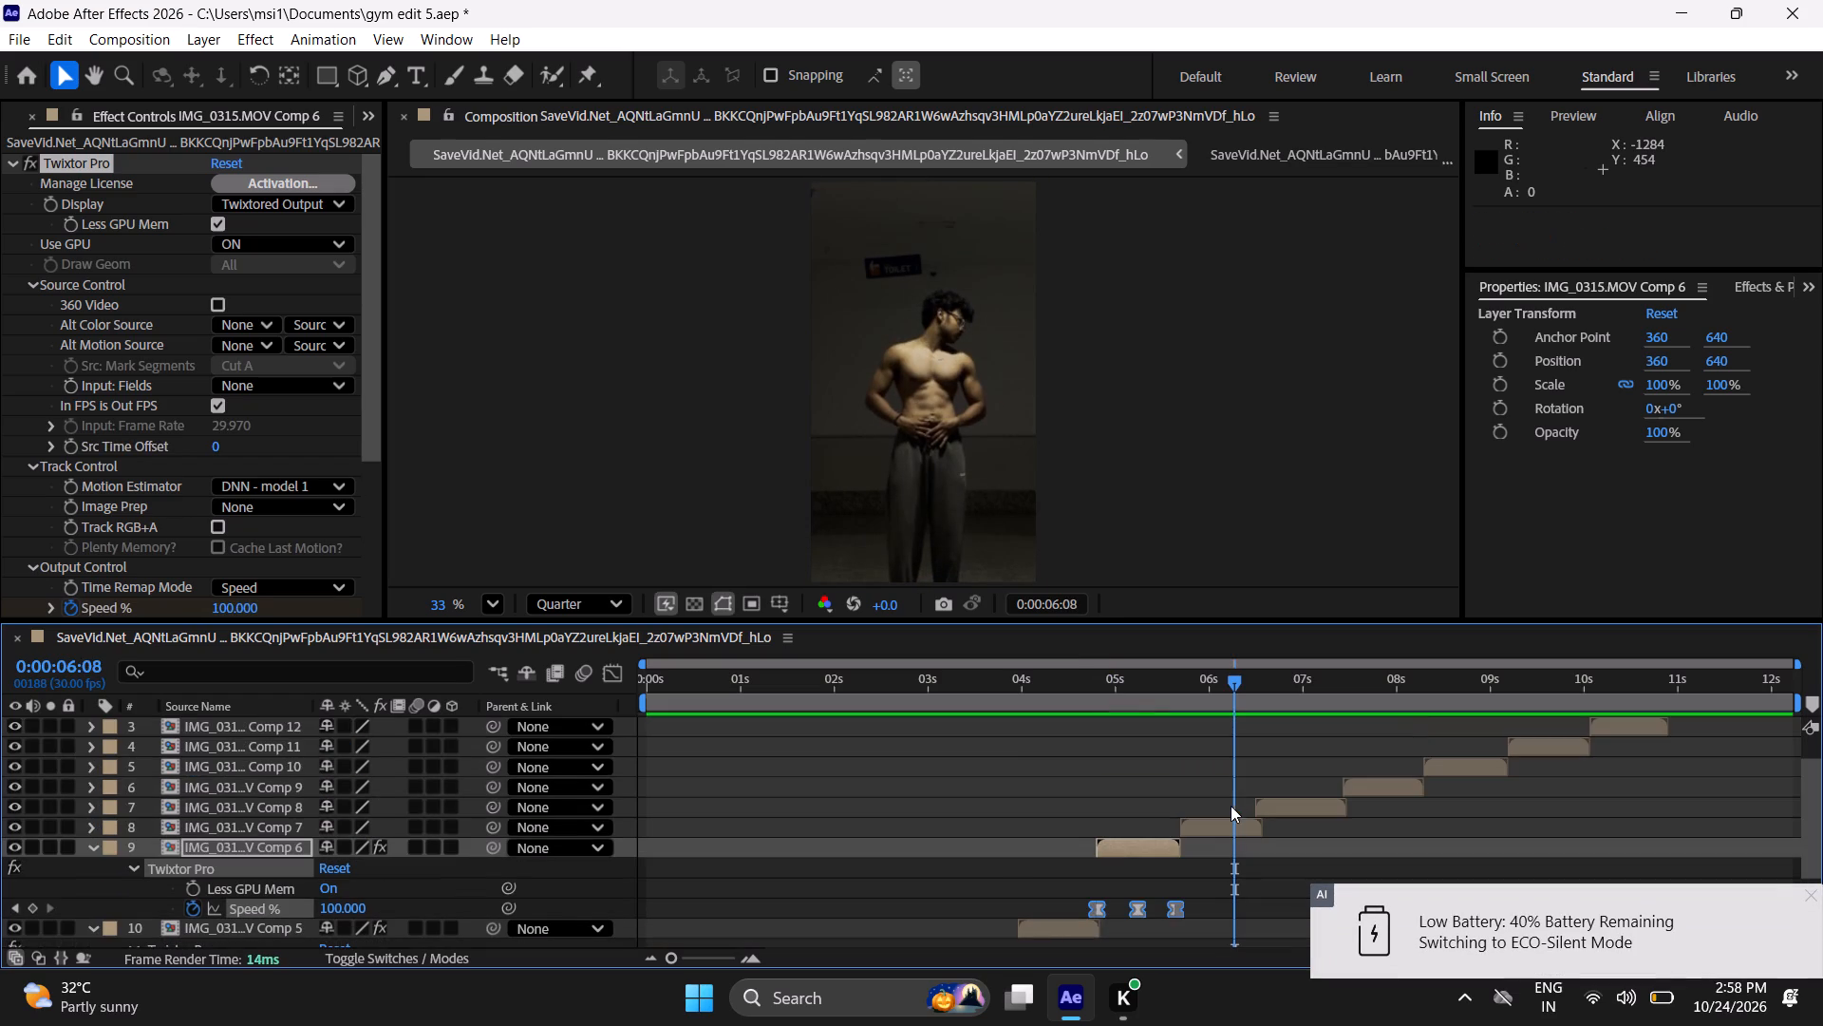
left_click(1231, 826)
key("i")
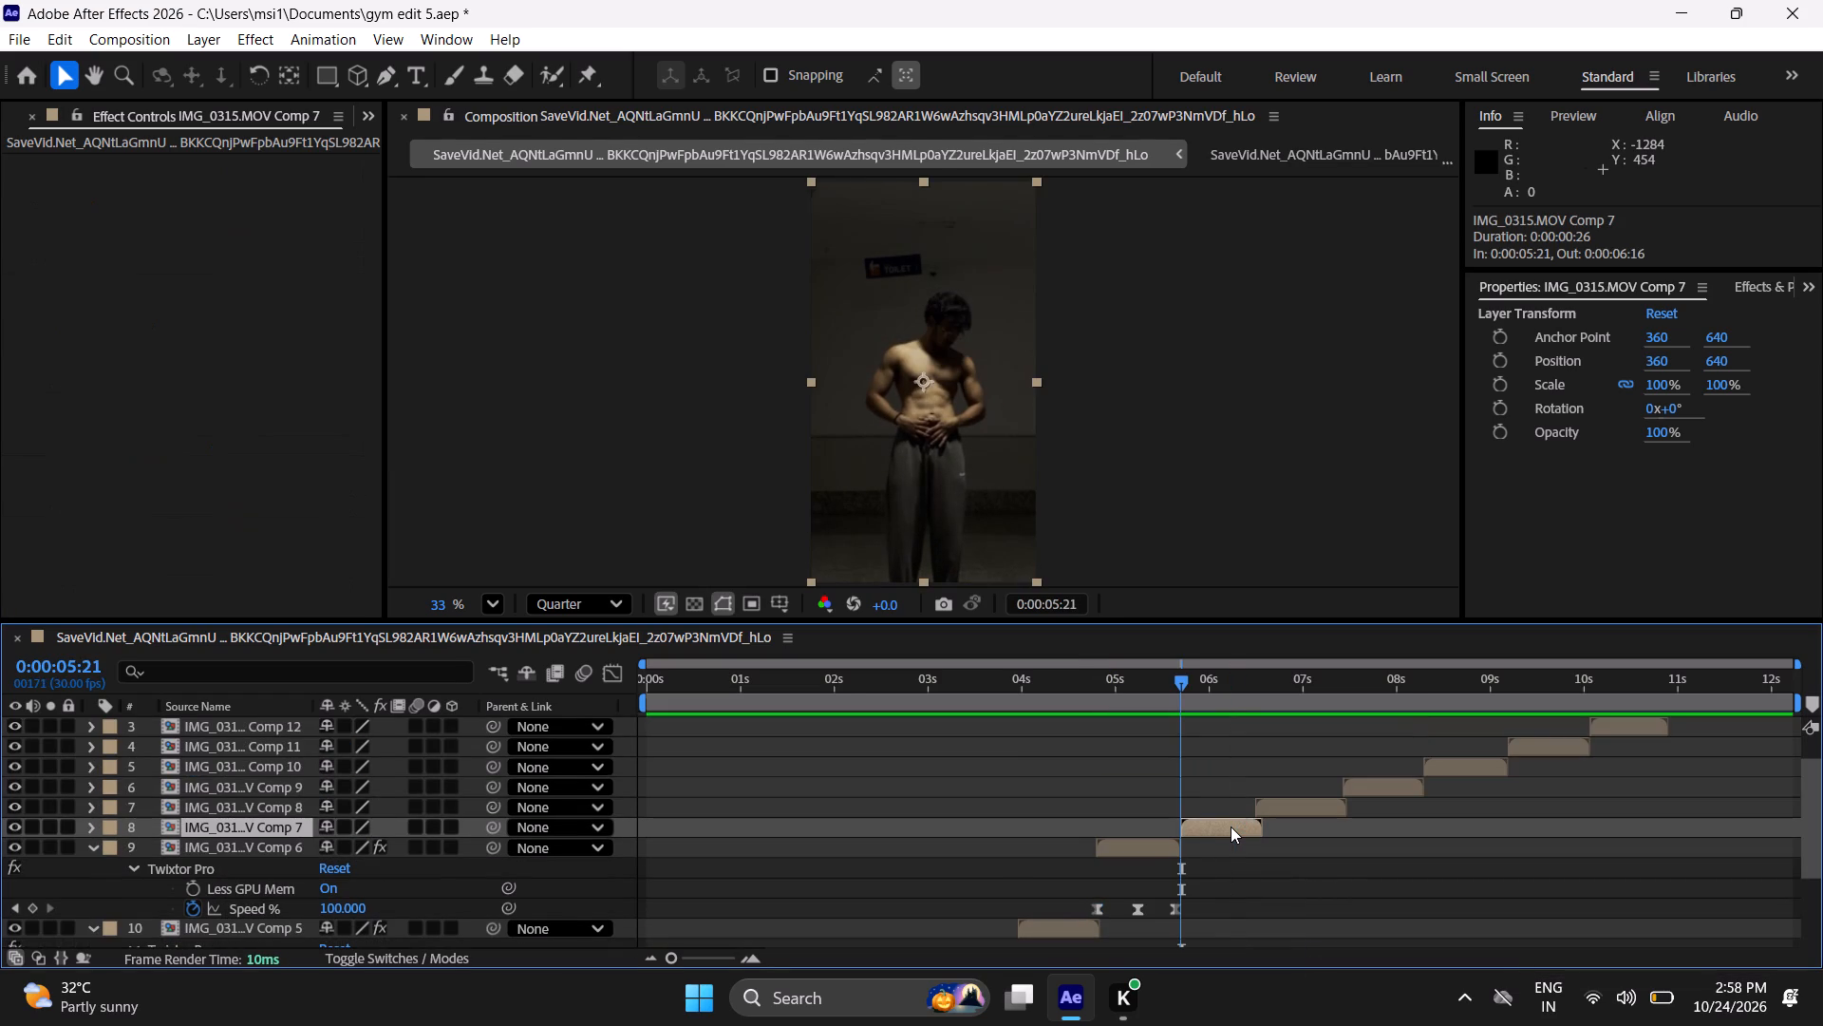
key("ctrl+v")
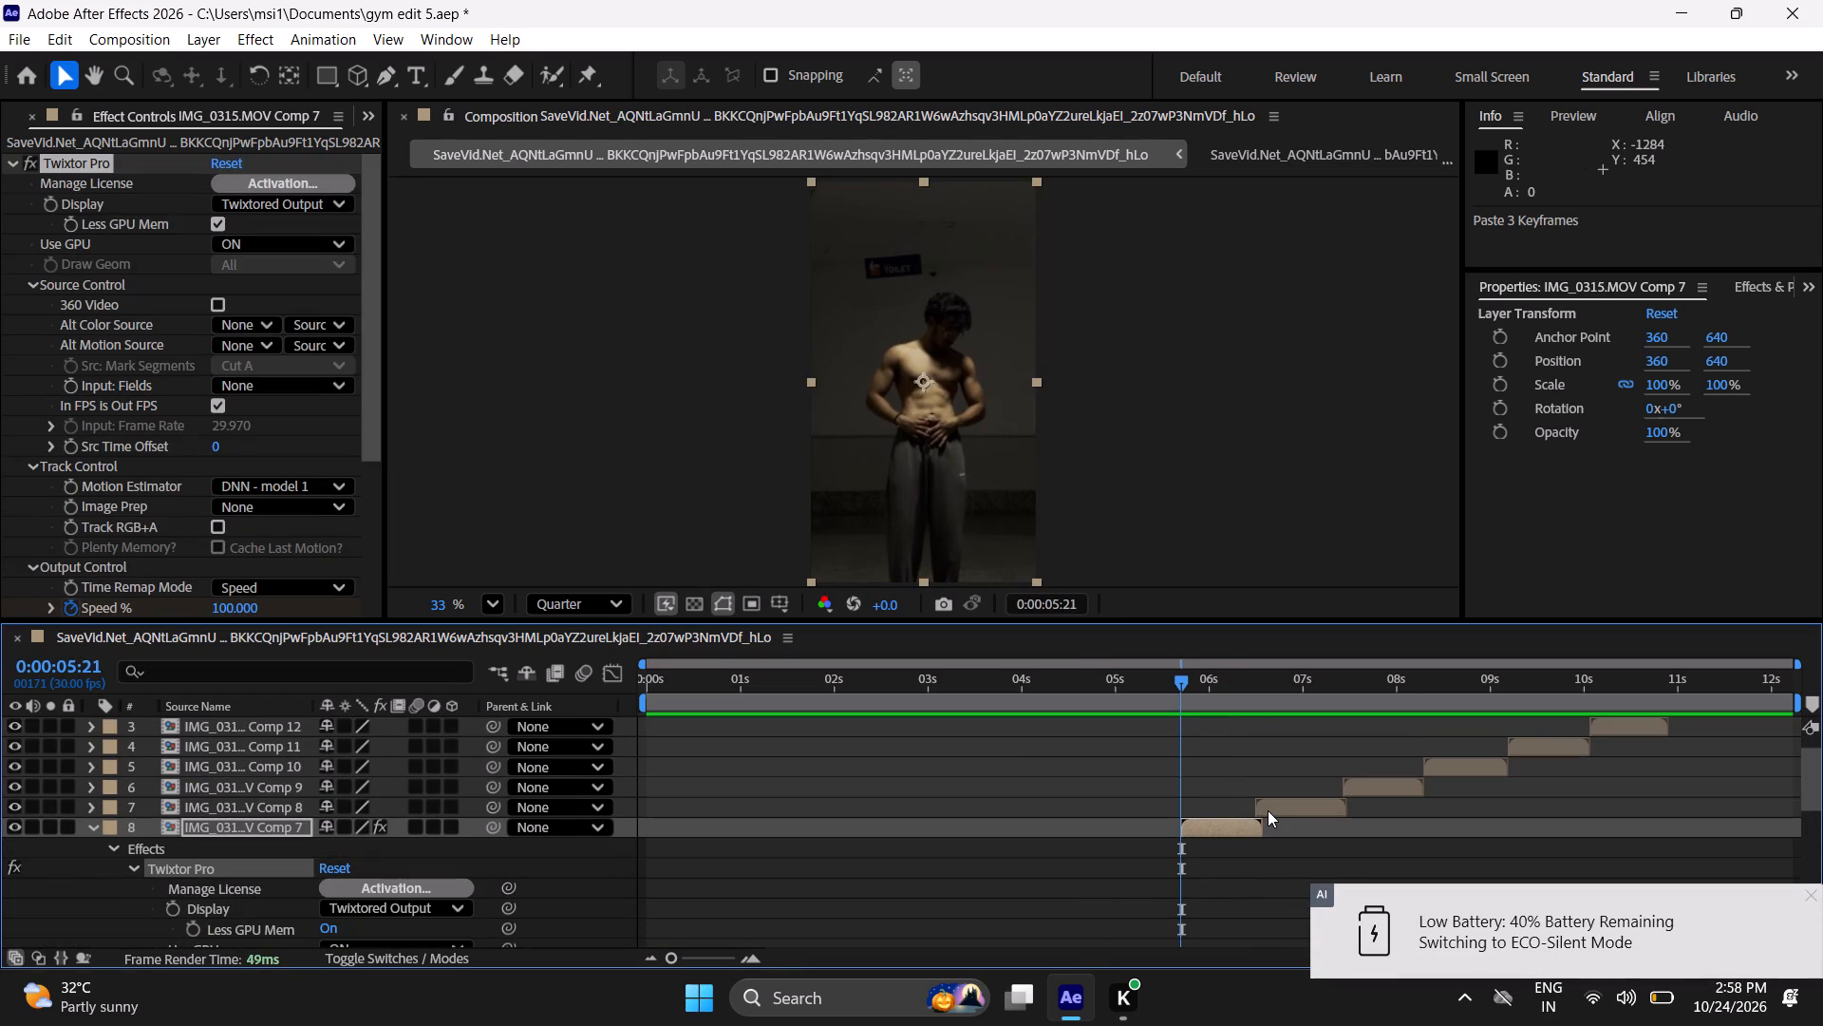
key("u")
Paste the copied Speed % keyframes onto the eighth clip at its in point, 0:00:06:15, and reveal its animated properties.
scroll(1260, 813, "down", 1)
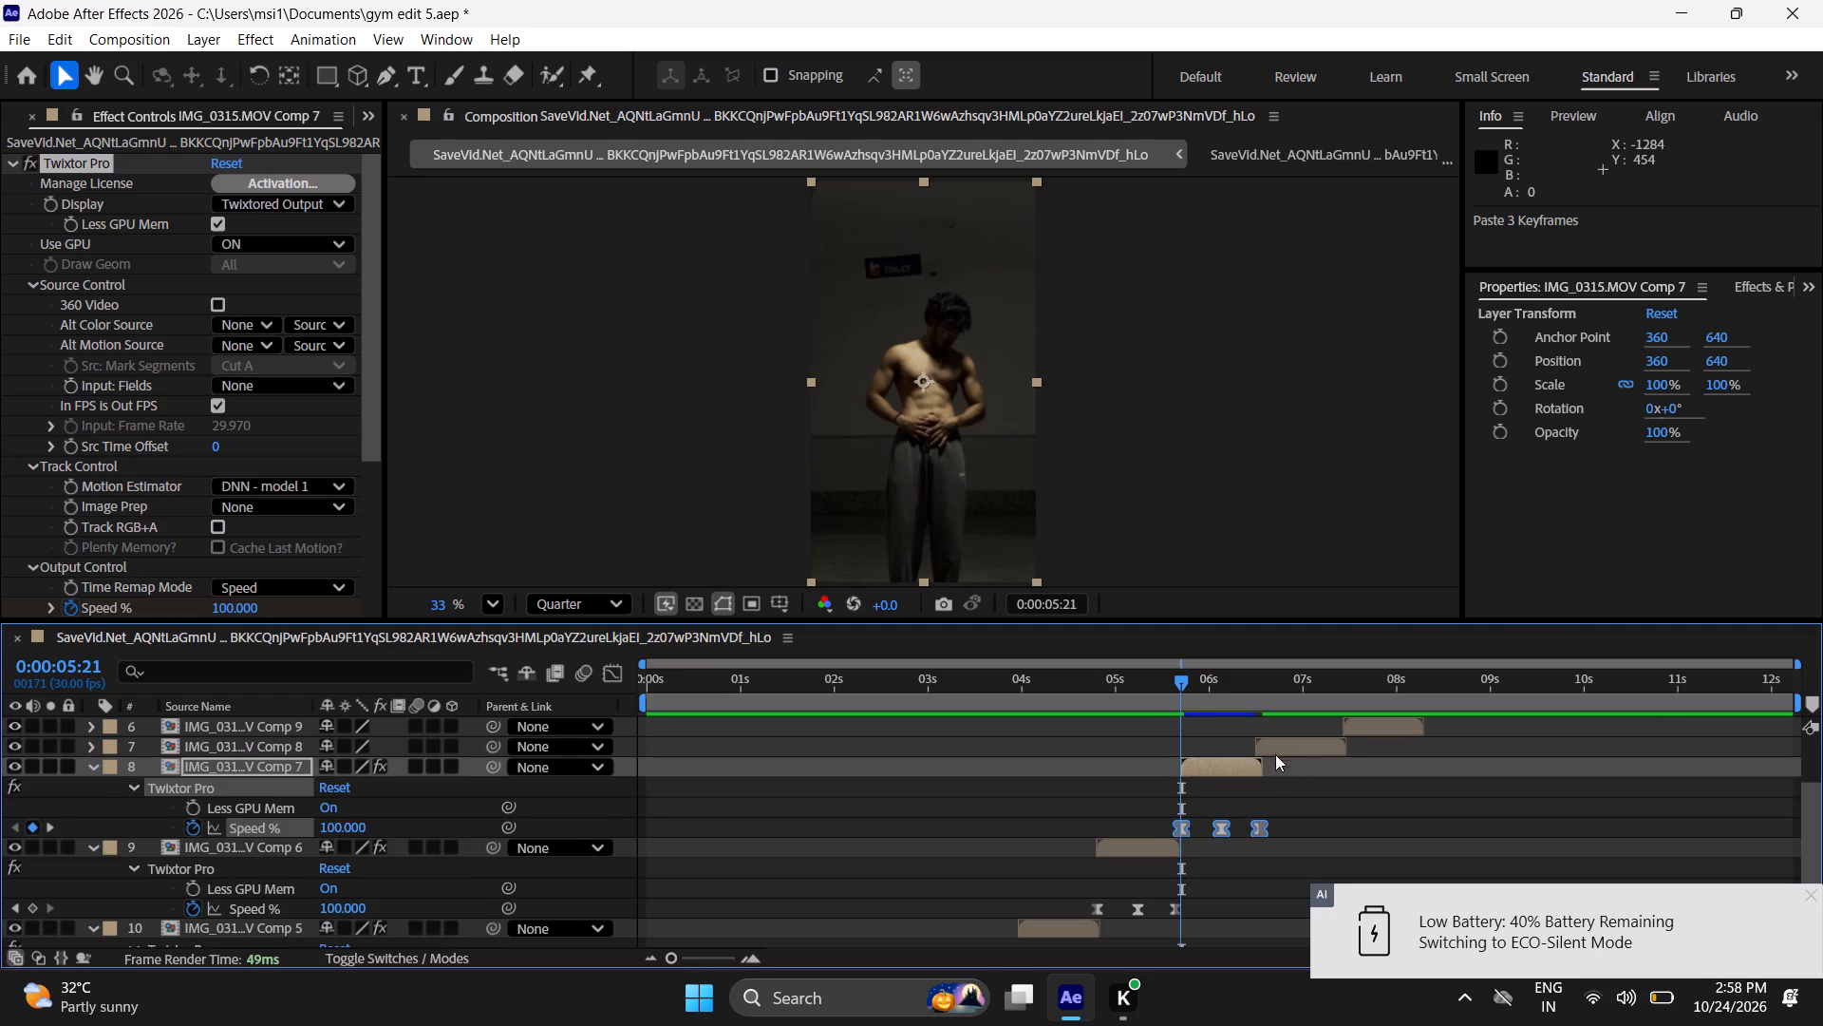
left_click(1275, 743)
key("i")
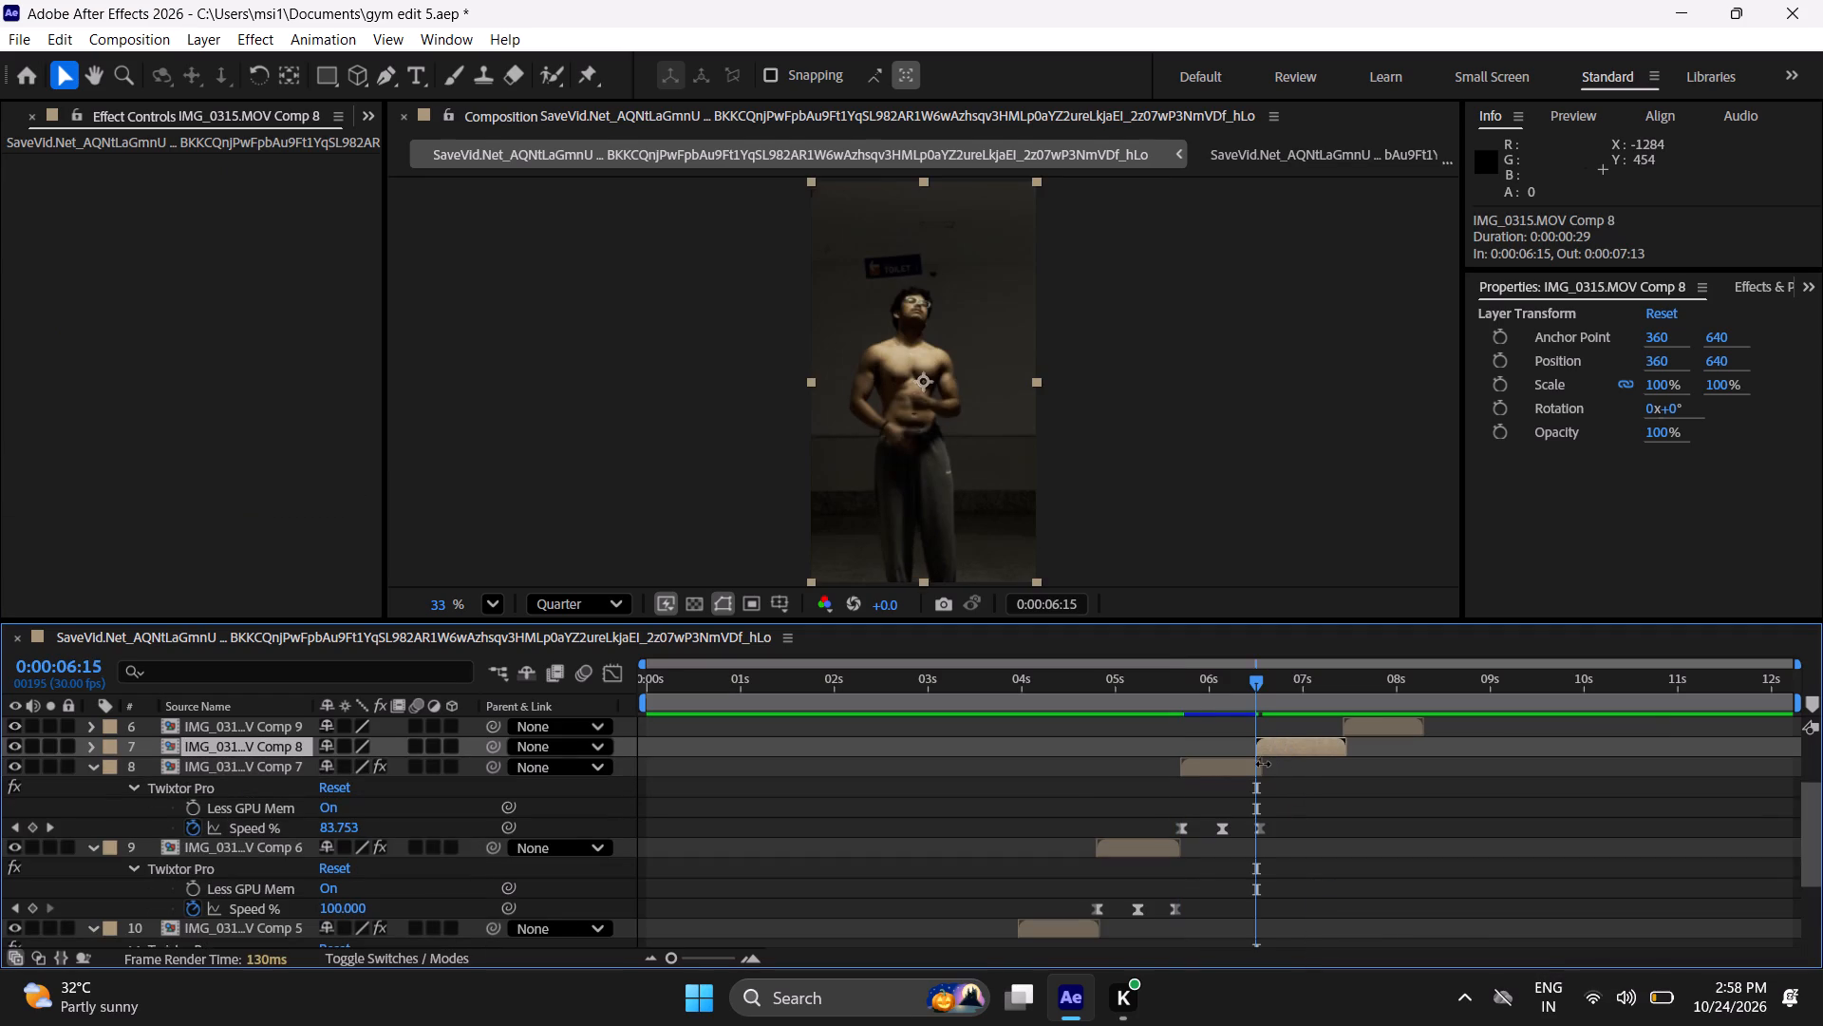
key("ctrl+v")
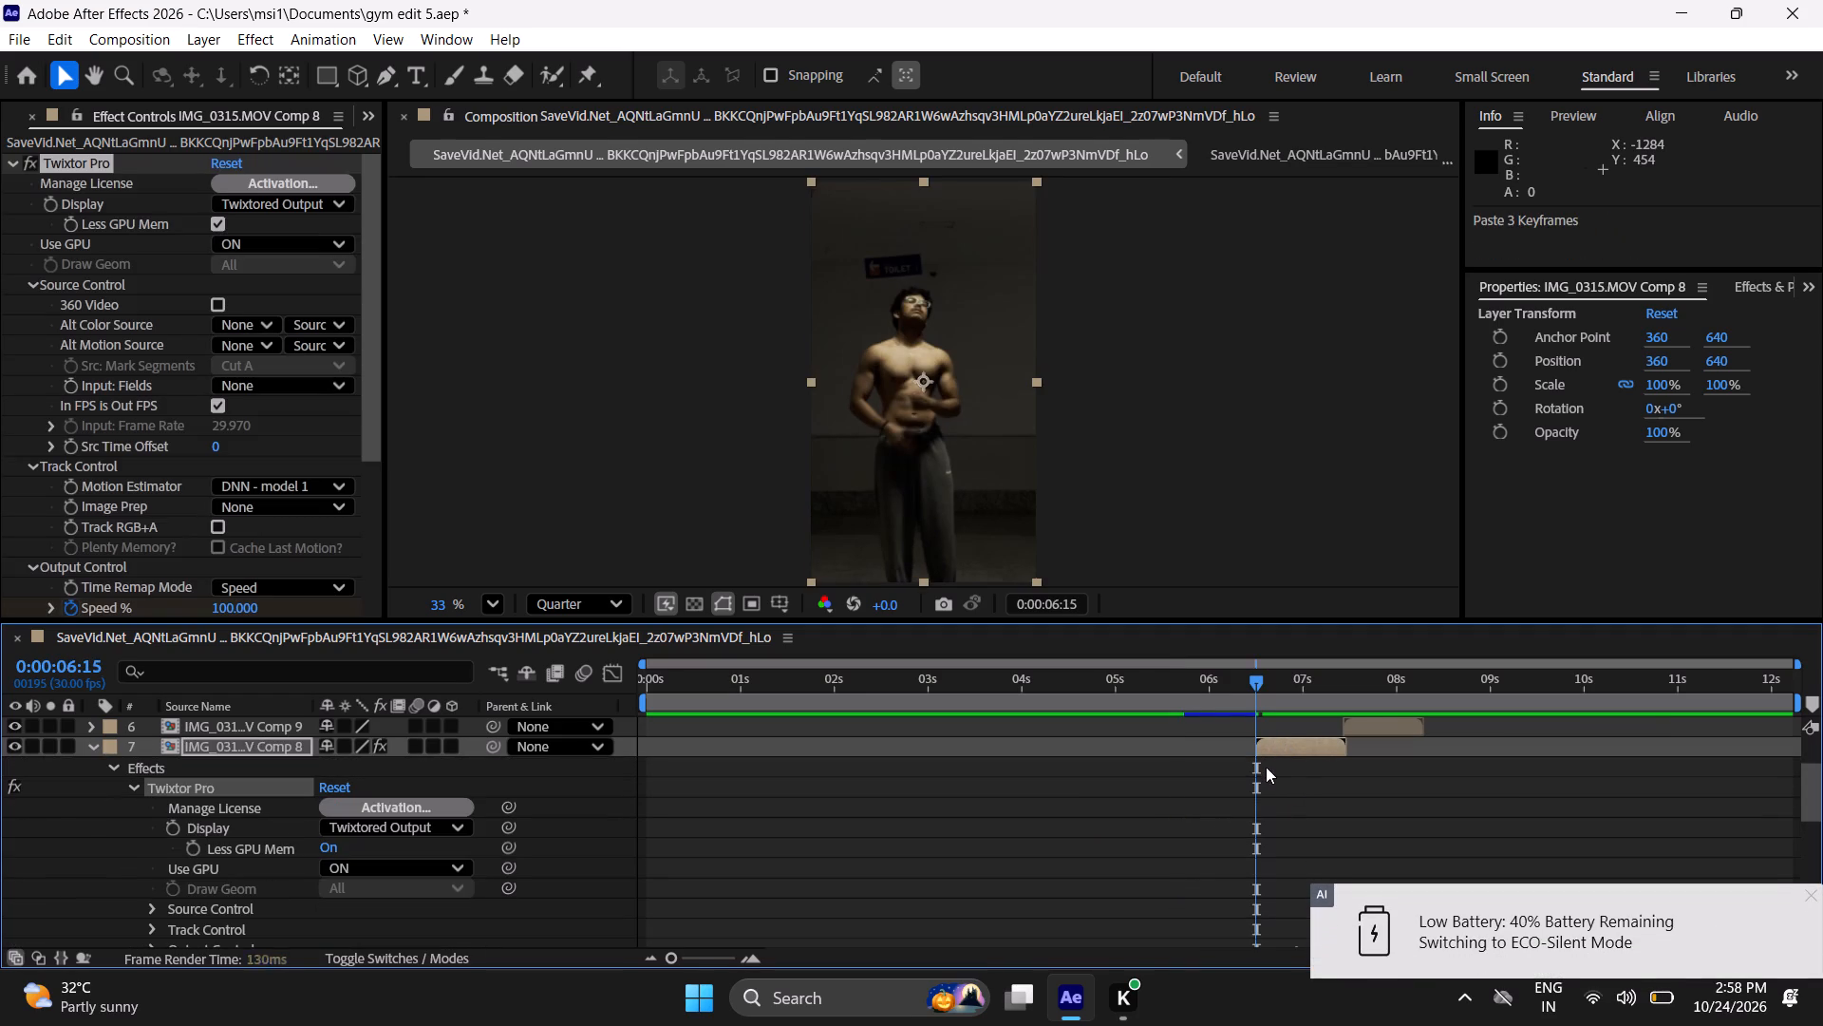
key("i")
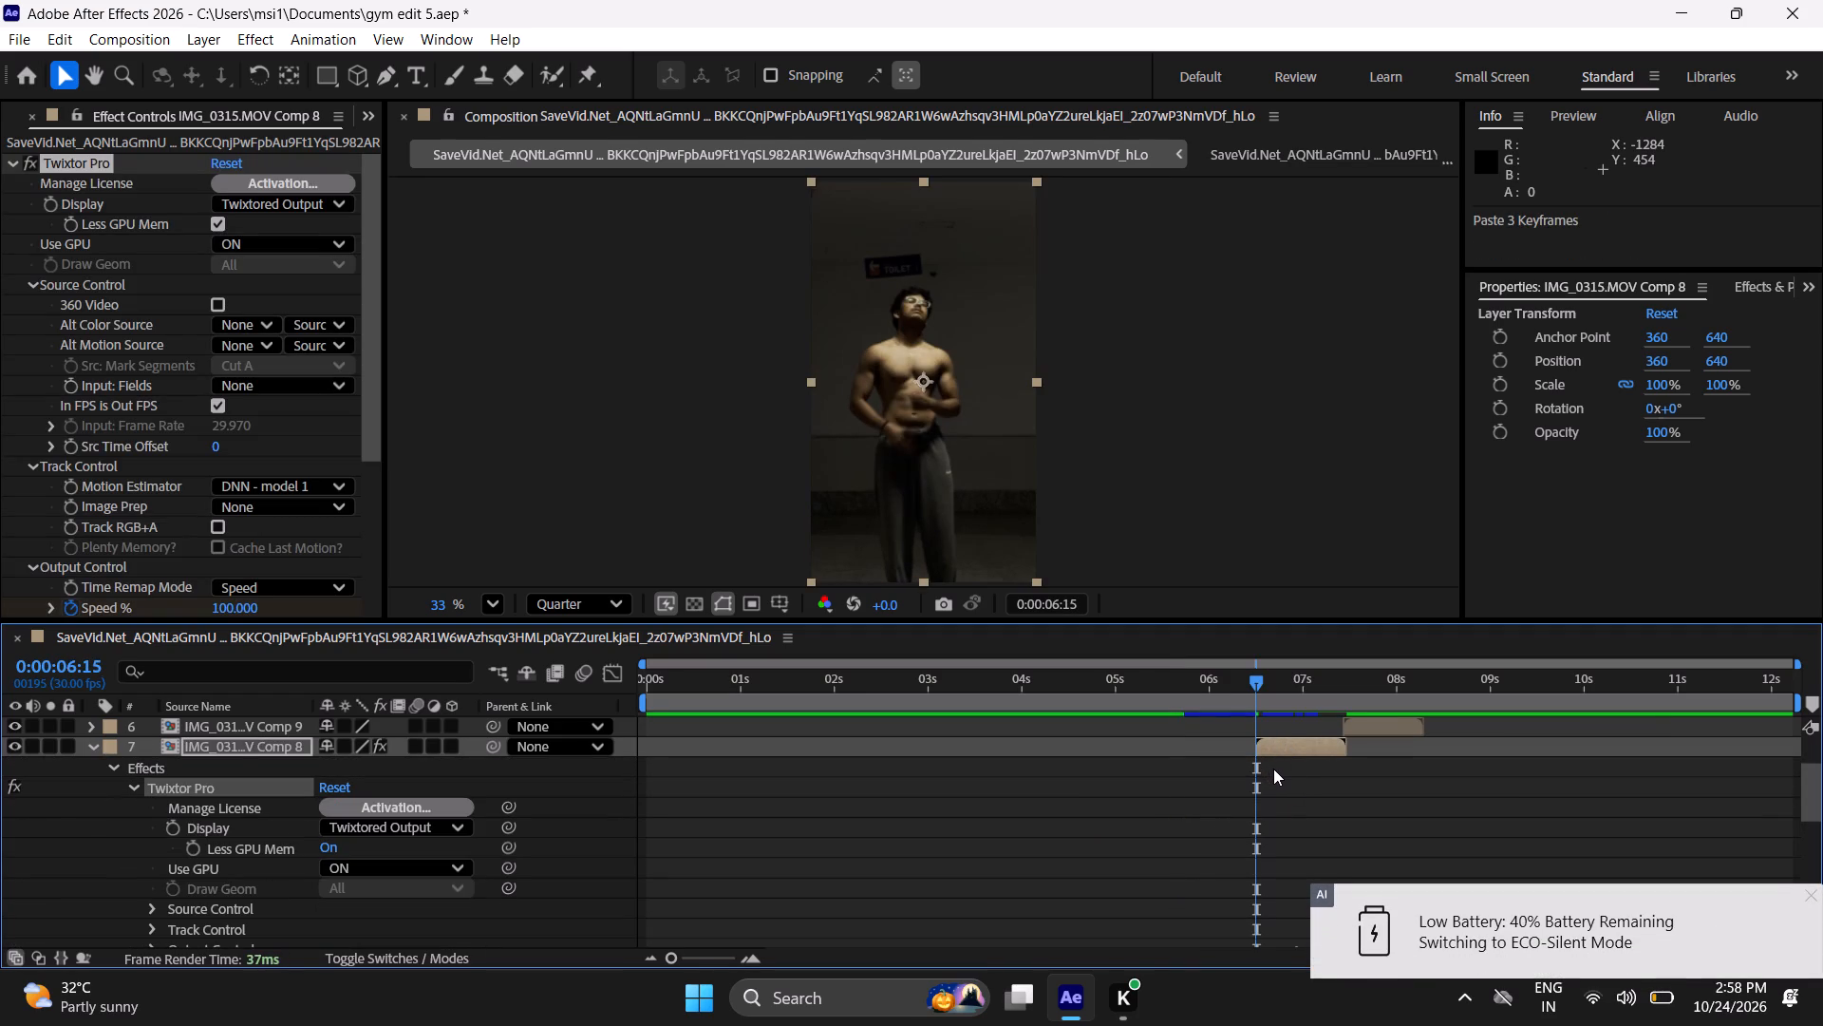
key("u")
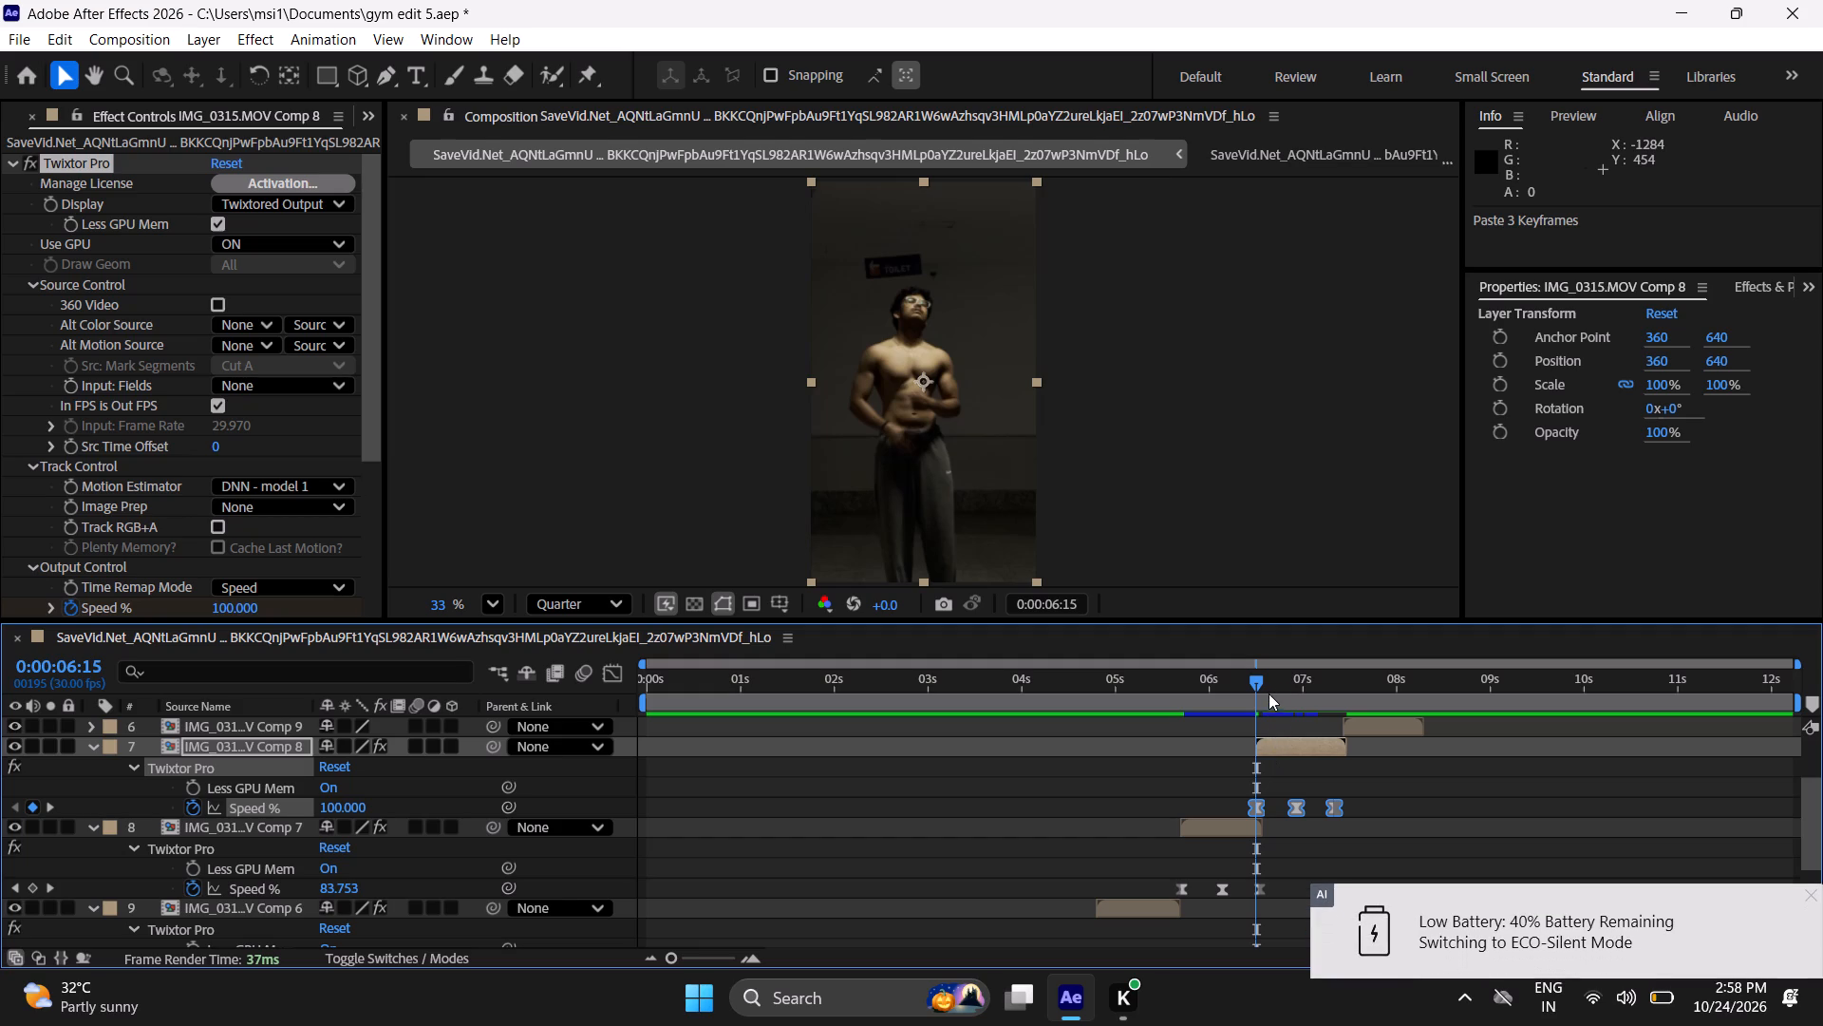
Paste the copied Speed % keyframes onto the ninth clip at its in point, 0:00:07:13, and reveal its animated properties.
left_click_drag(1264, 688, 1335, 707)
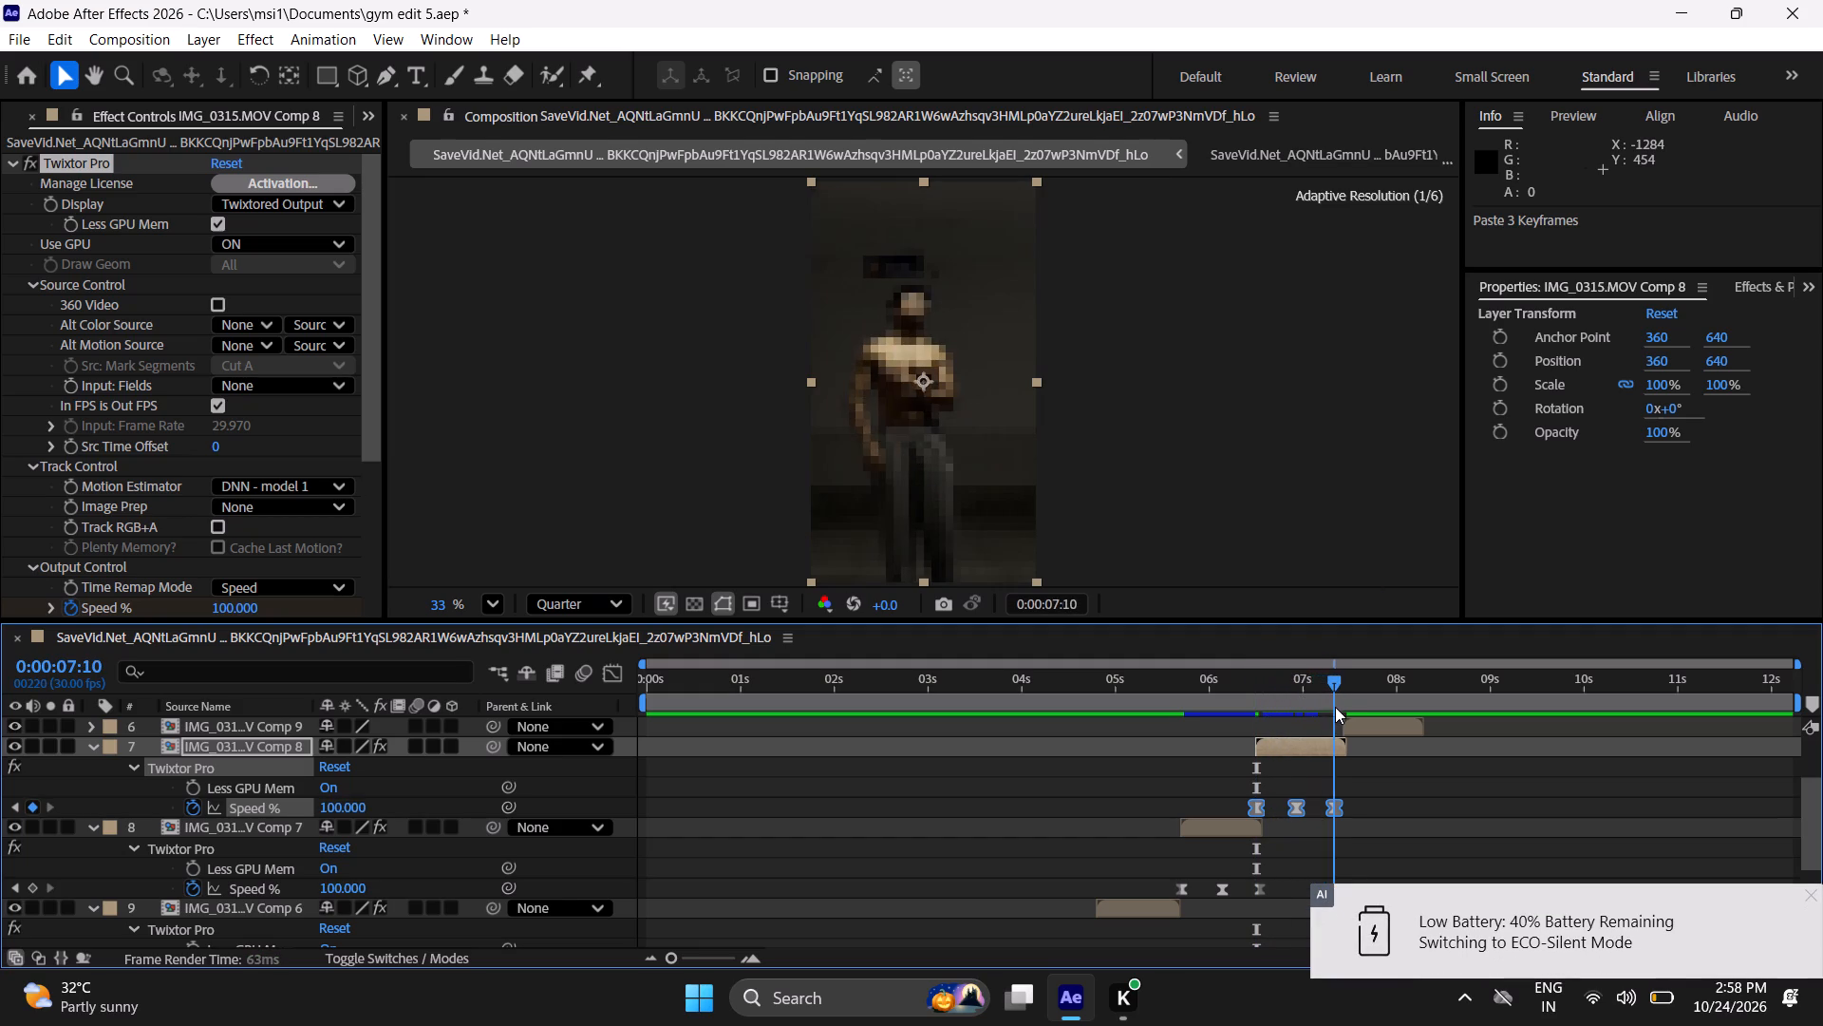
left_click_drag(1335, 707, 1346, 712)
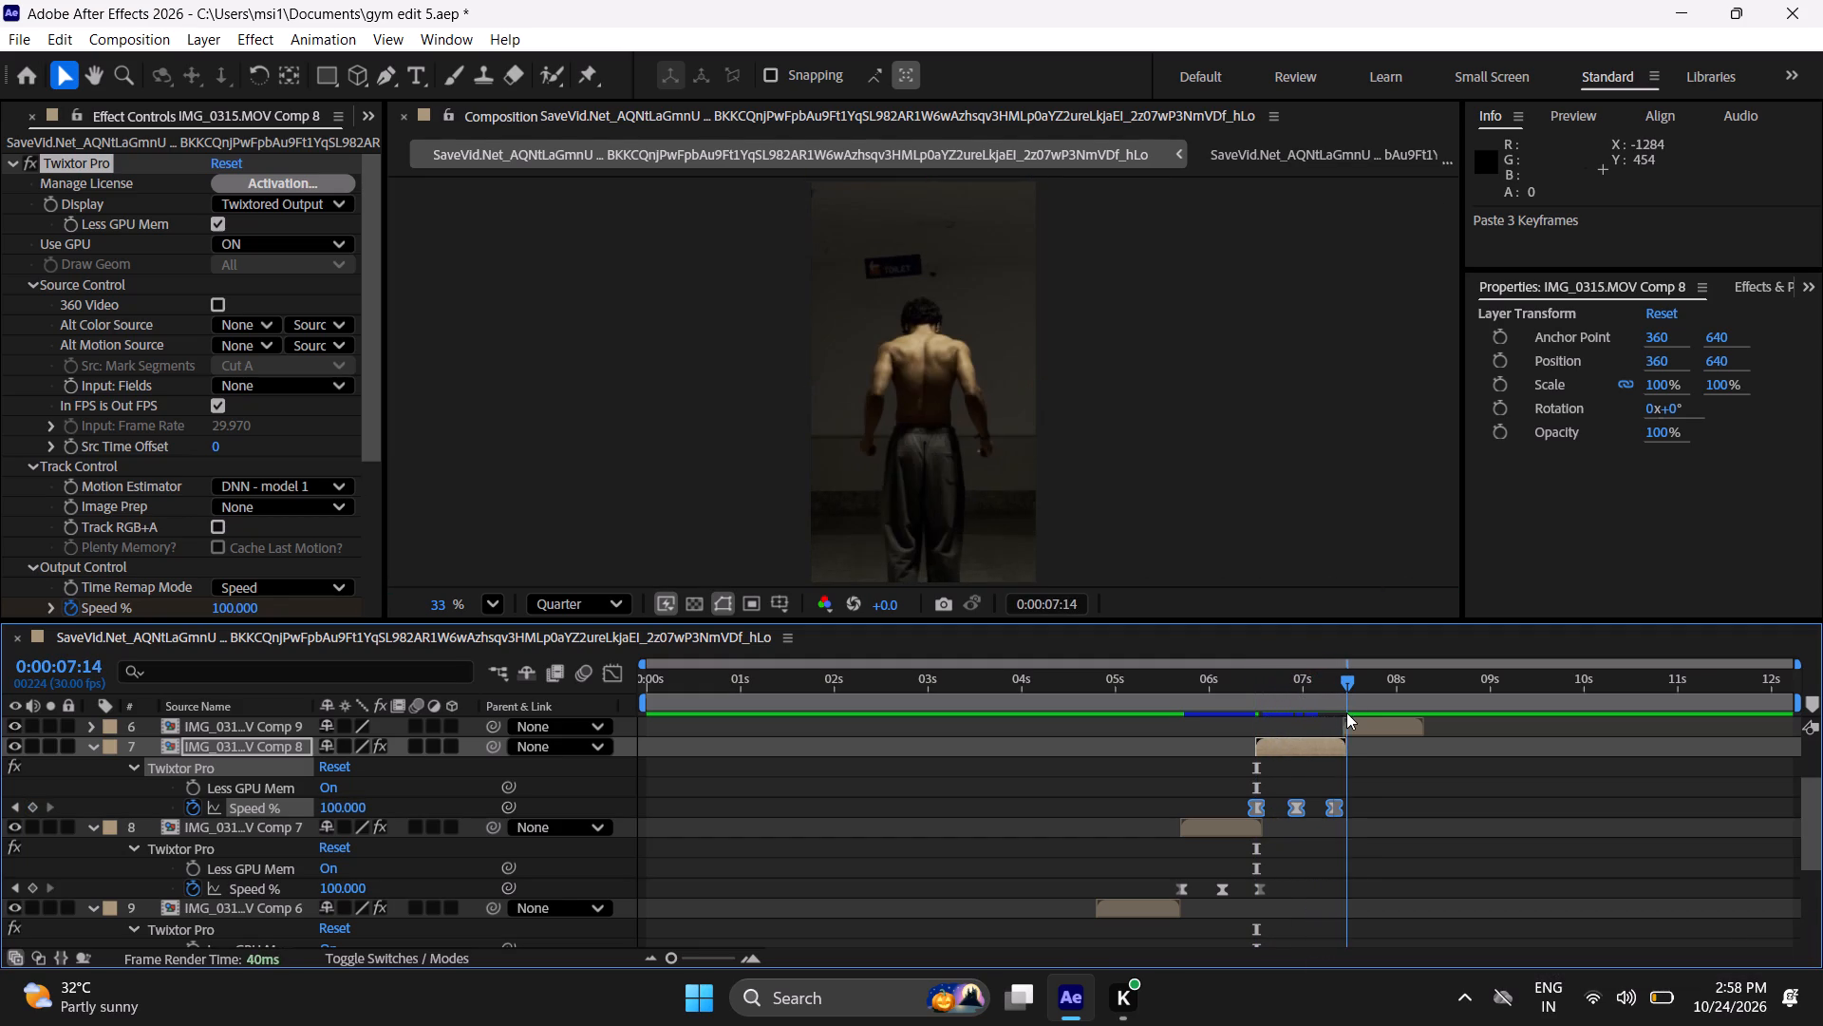
left_click_drag(1346, 712, 1346, 713)
left_click(1349, 723)
key("i")
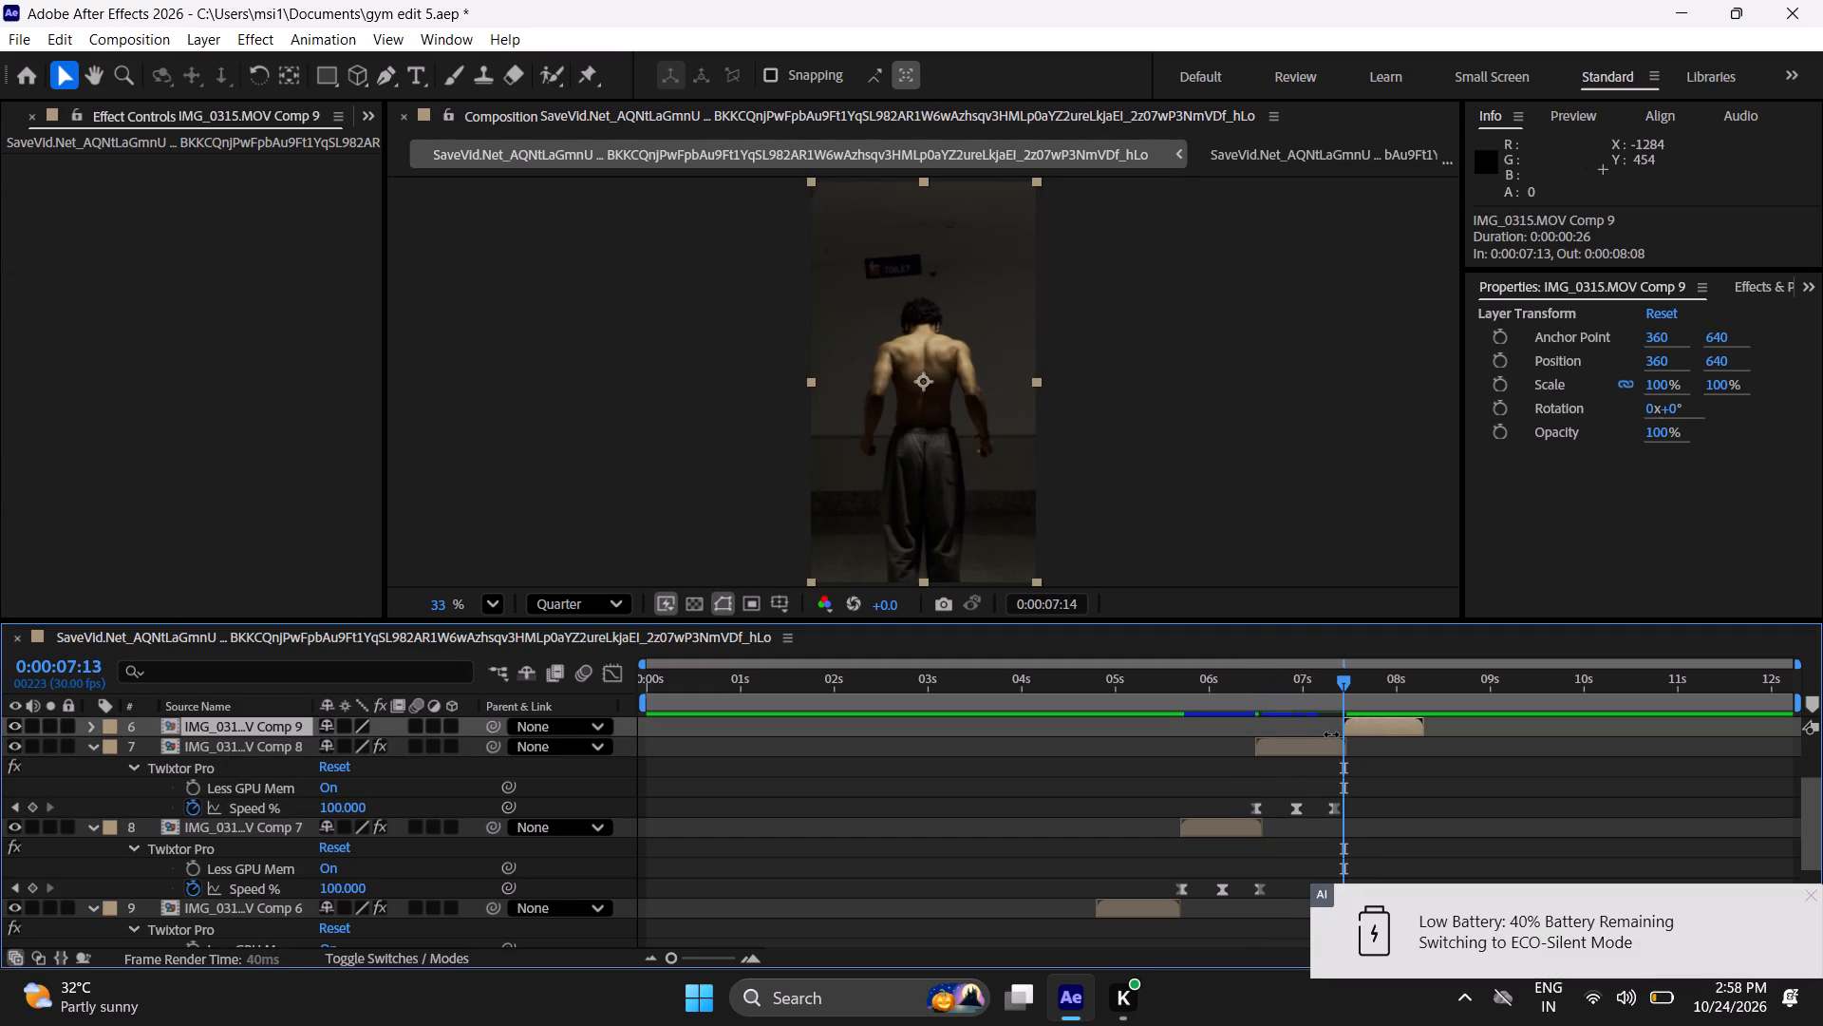
key("ctrl+v")
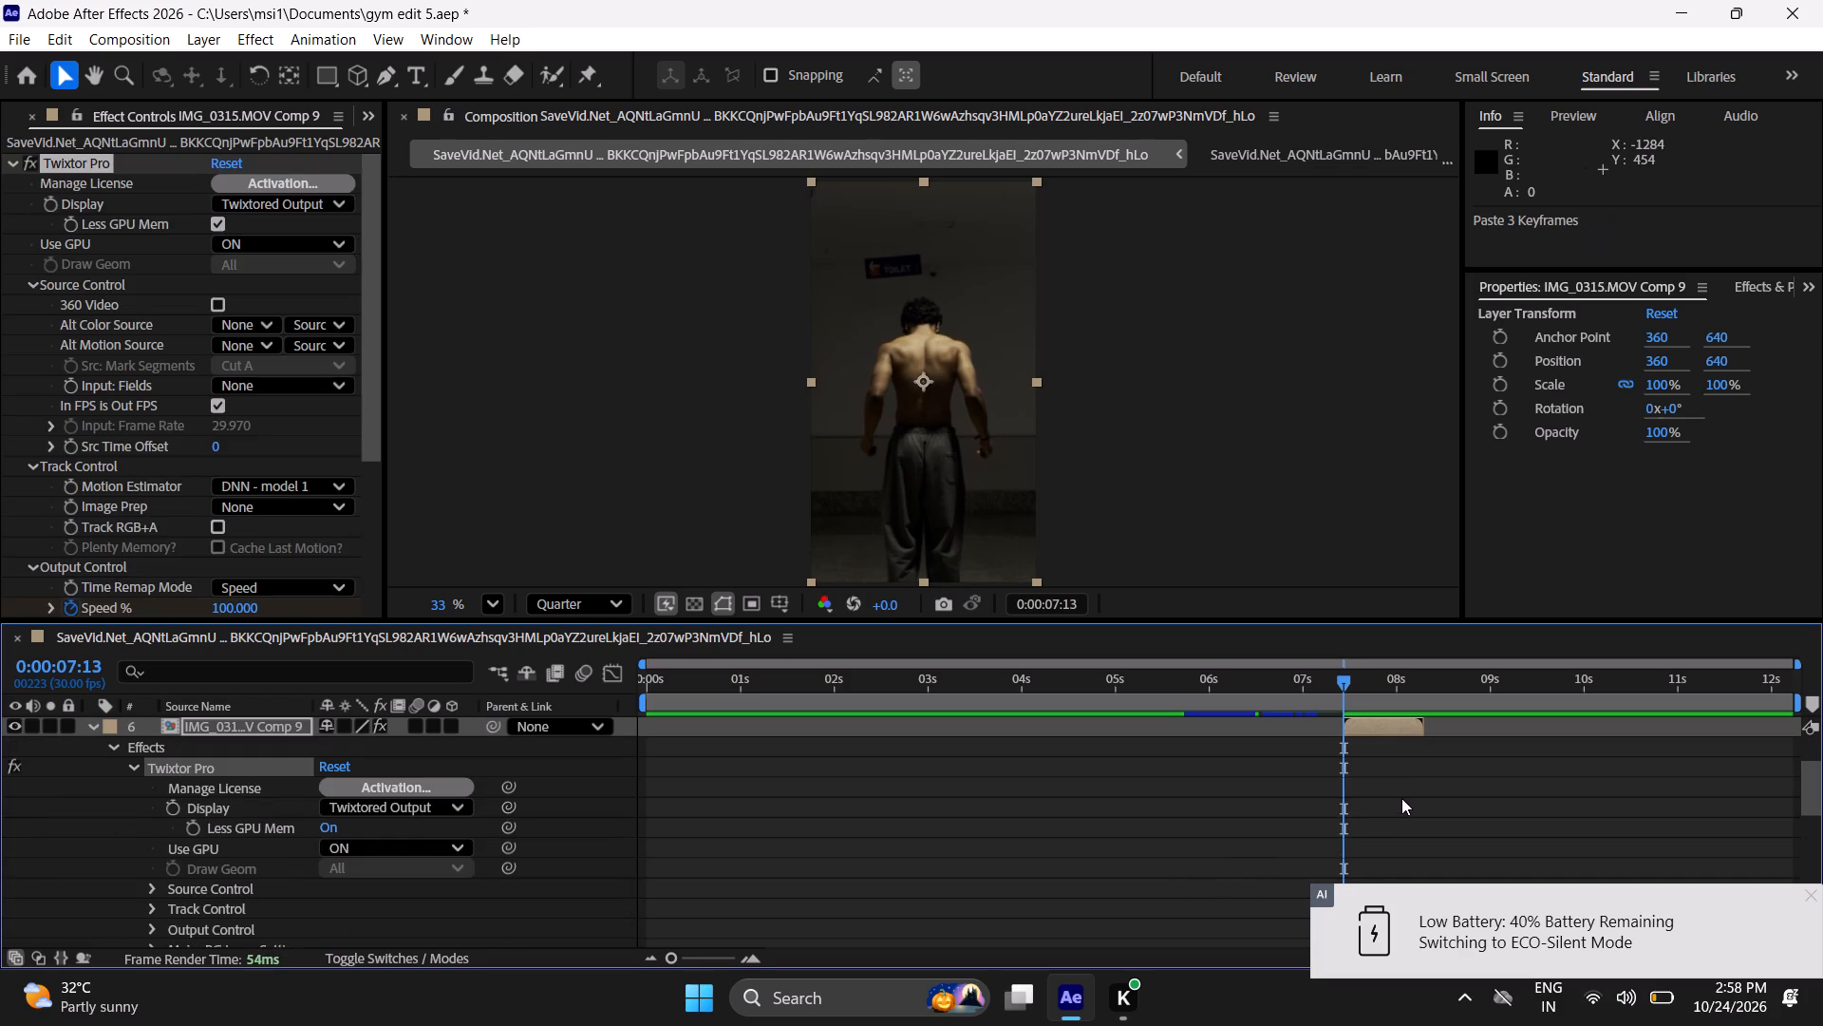
key("u")
Paste the copied Speed % keyframes onto the tenth clip at its in point, 0:00:08:09, and reveal its animated properties.
scroll(1432, 759, "up", 3)
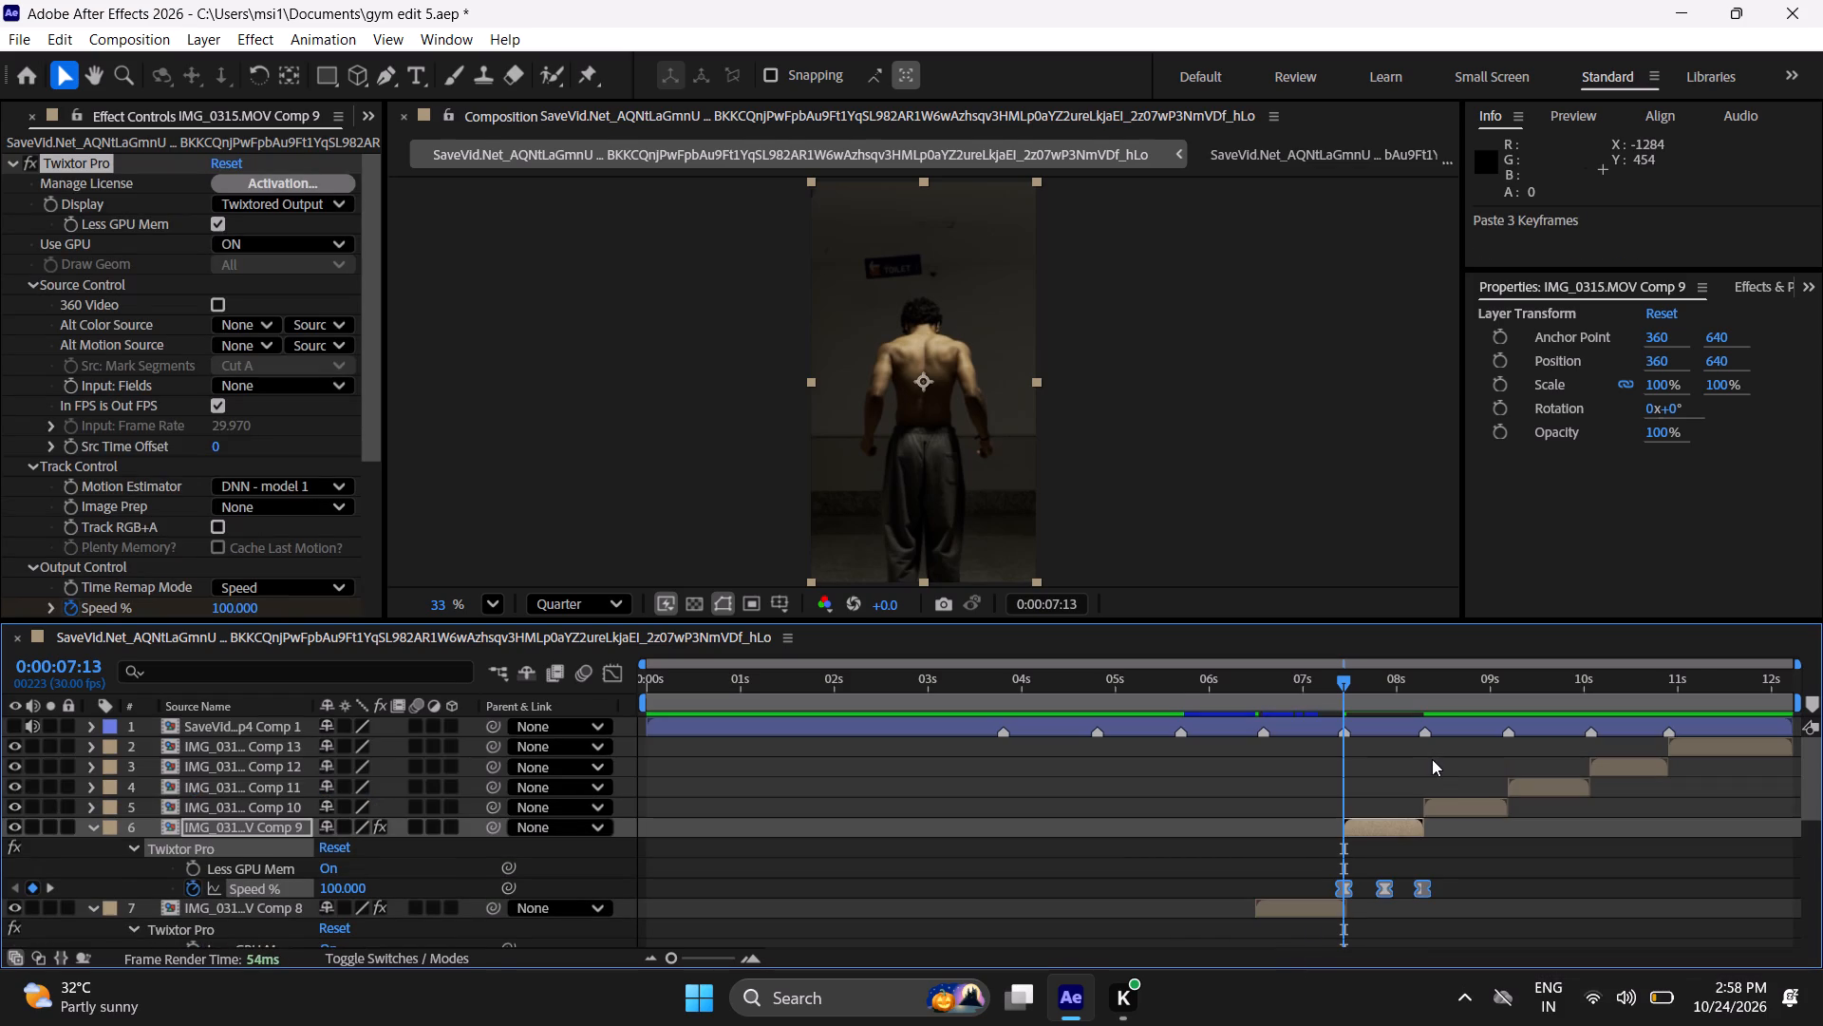
left_click(1462, 802)
key("i")
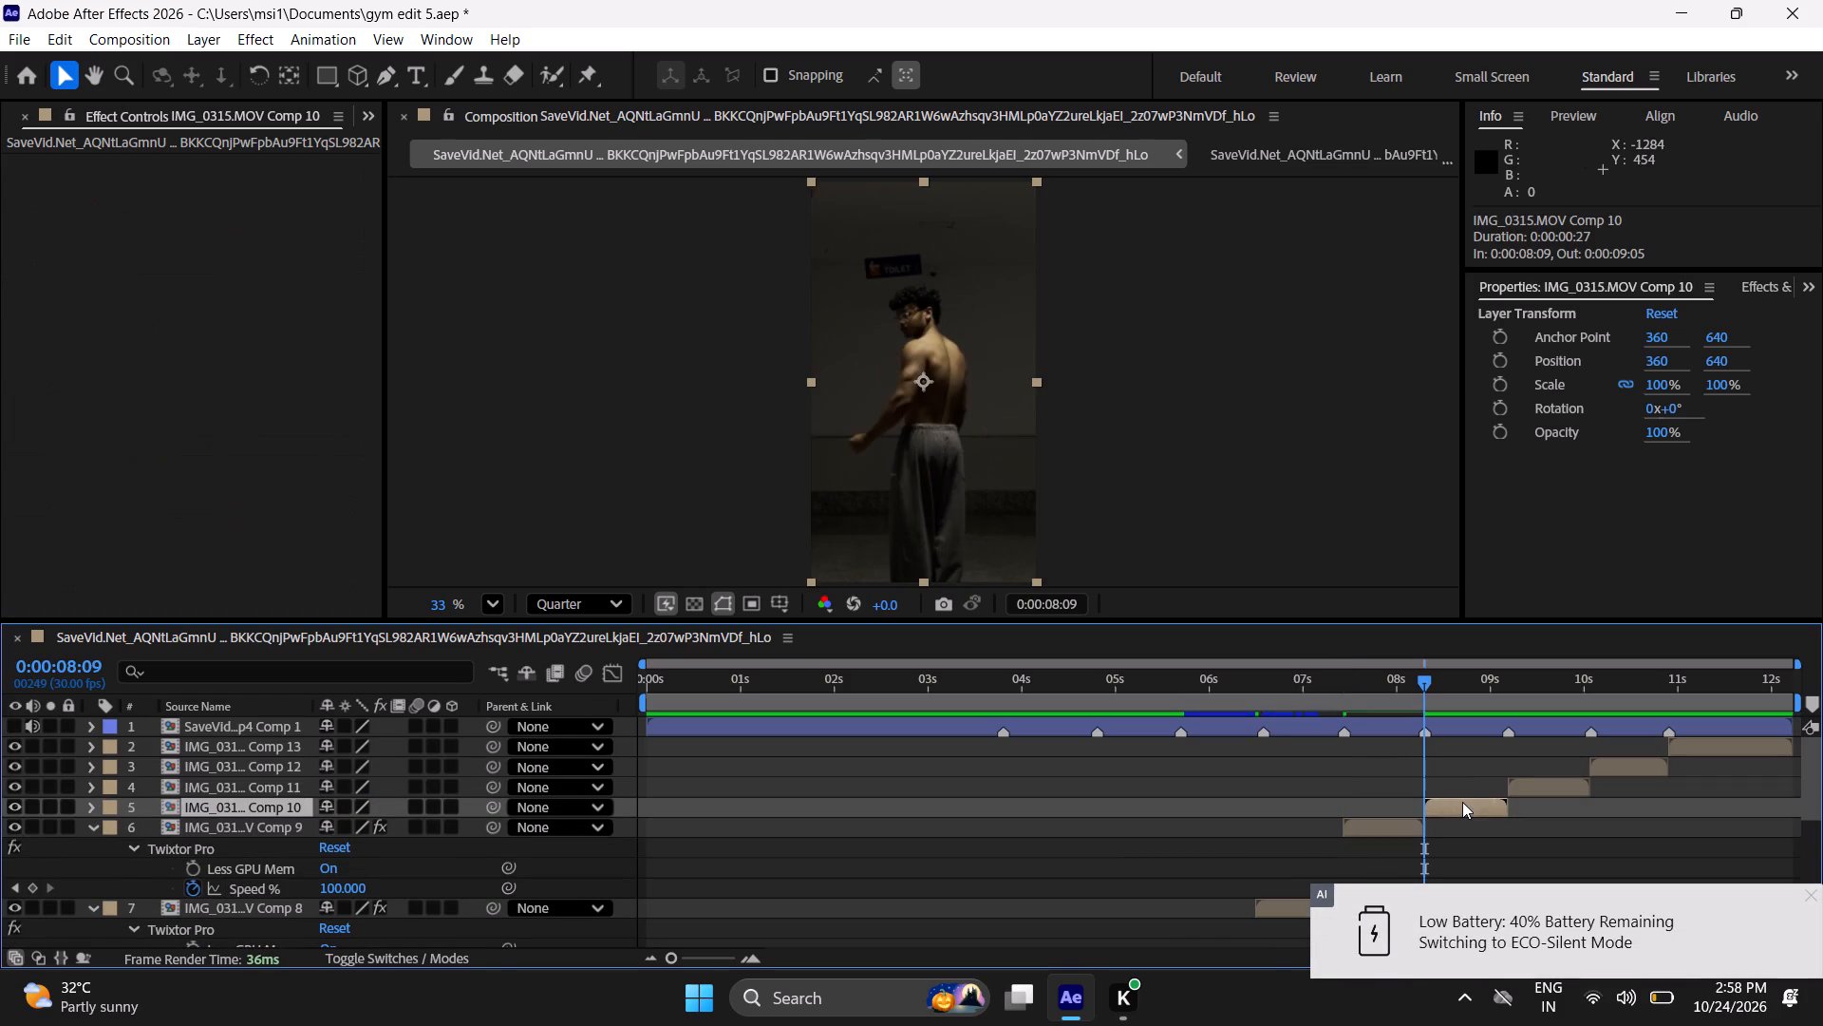
key("ctrl+v")
key("i")
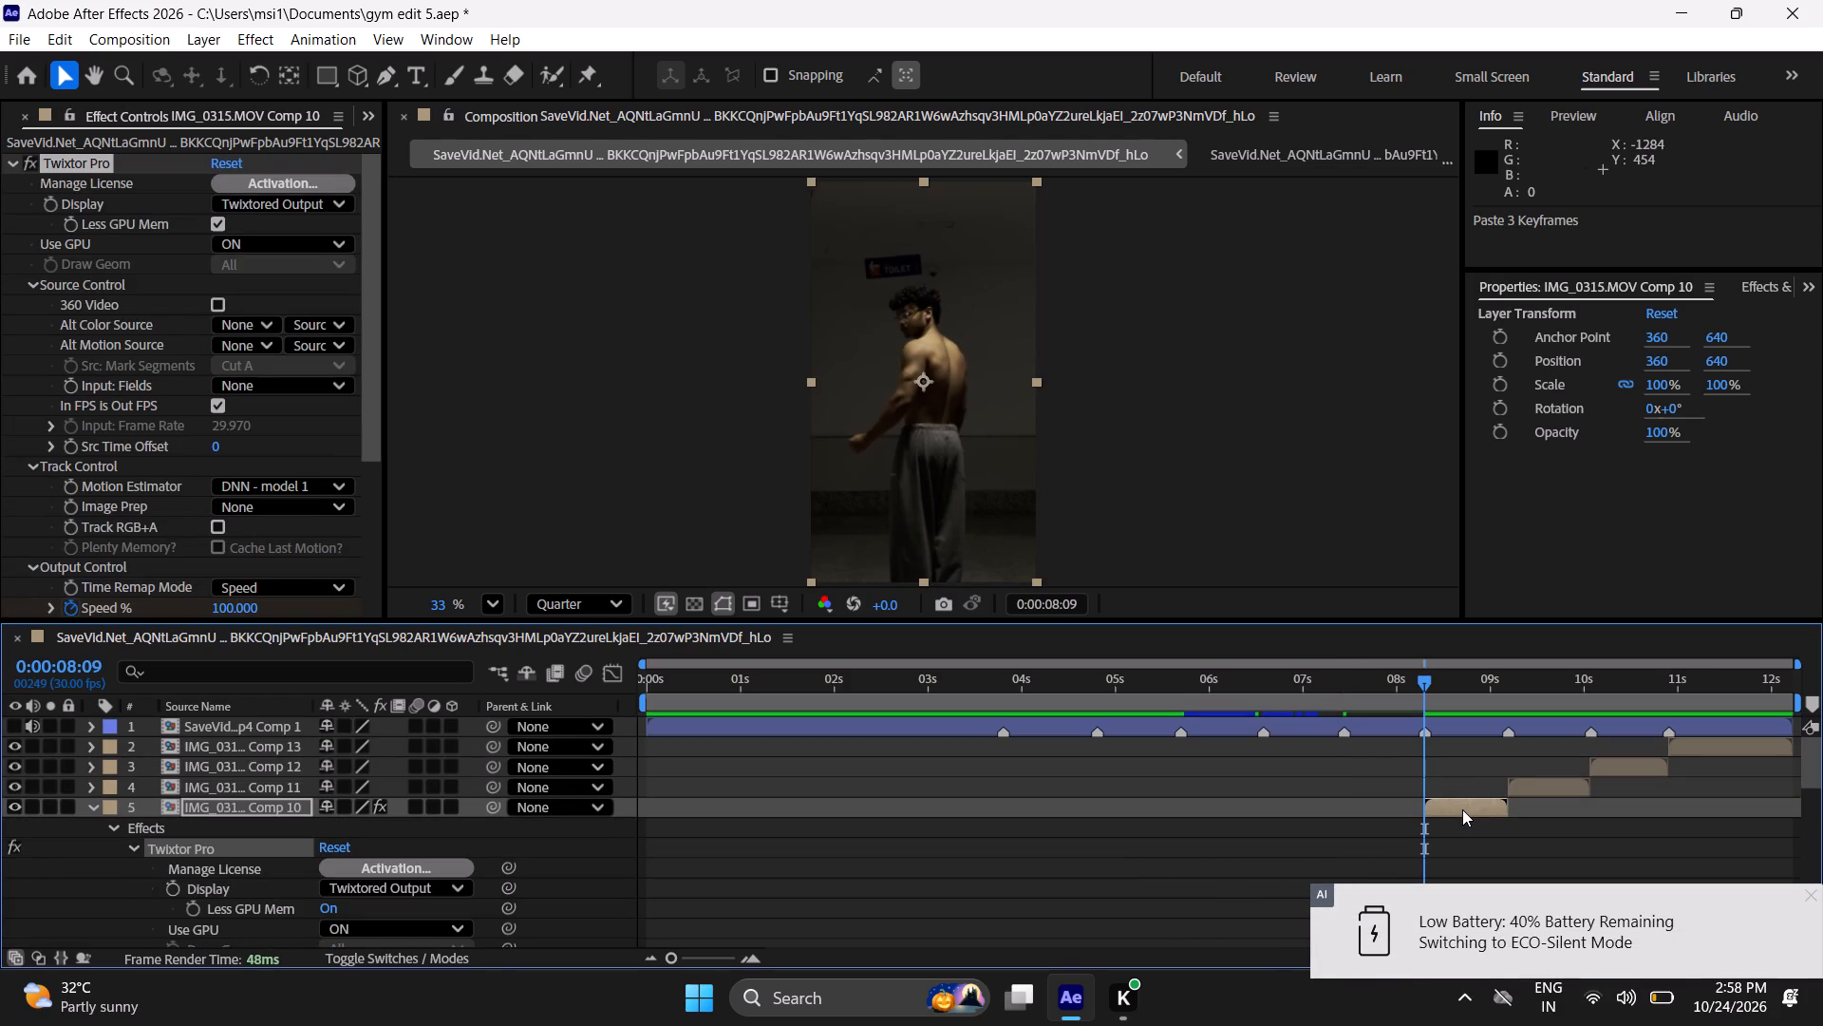
key("u")
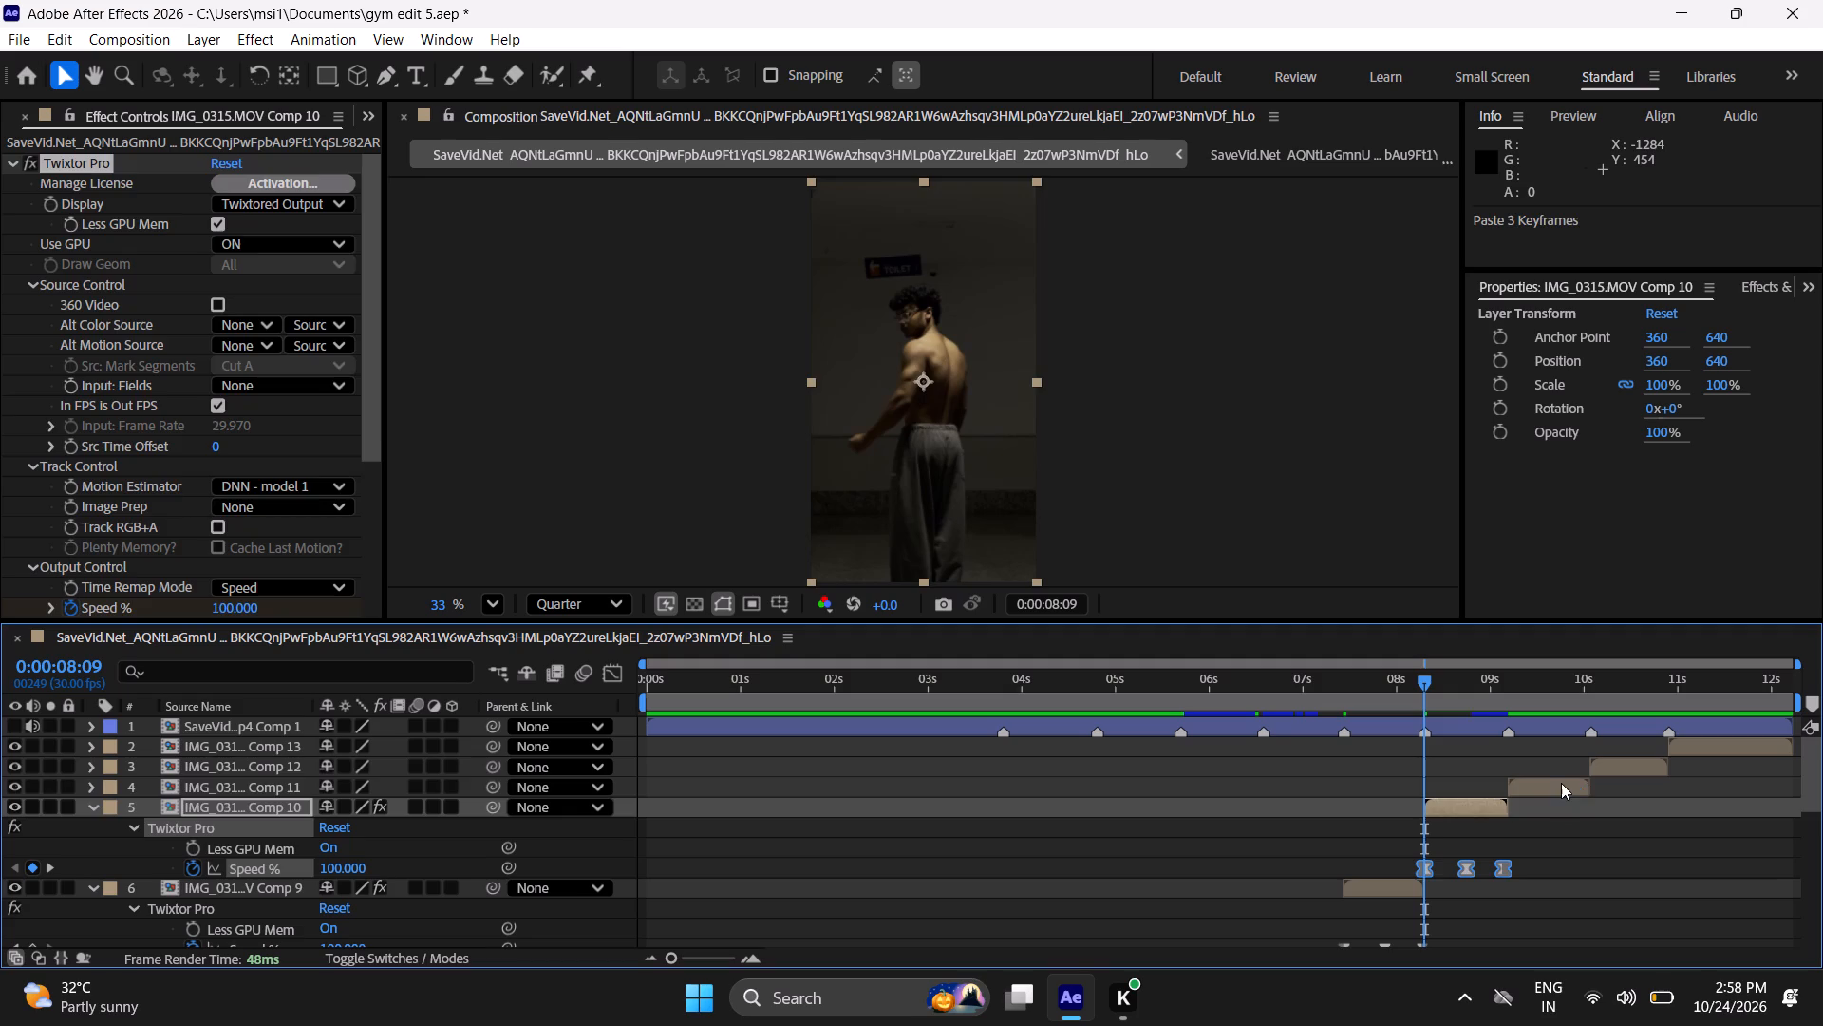
Paste the copied Speed % keyframes onto the eleventh clip at its in point, 0:00:09:06, and reveal its animated properties.
left_click(1561, 783)
key("i")
key("ctrl+v")
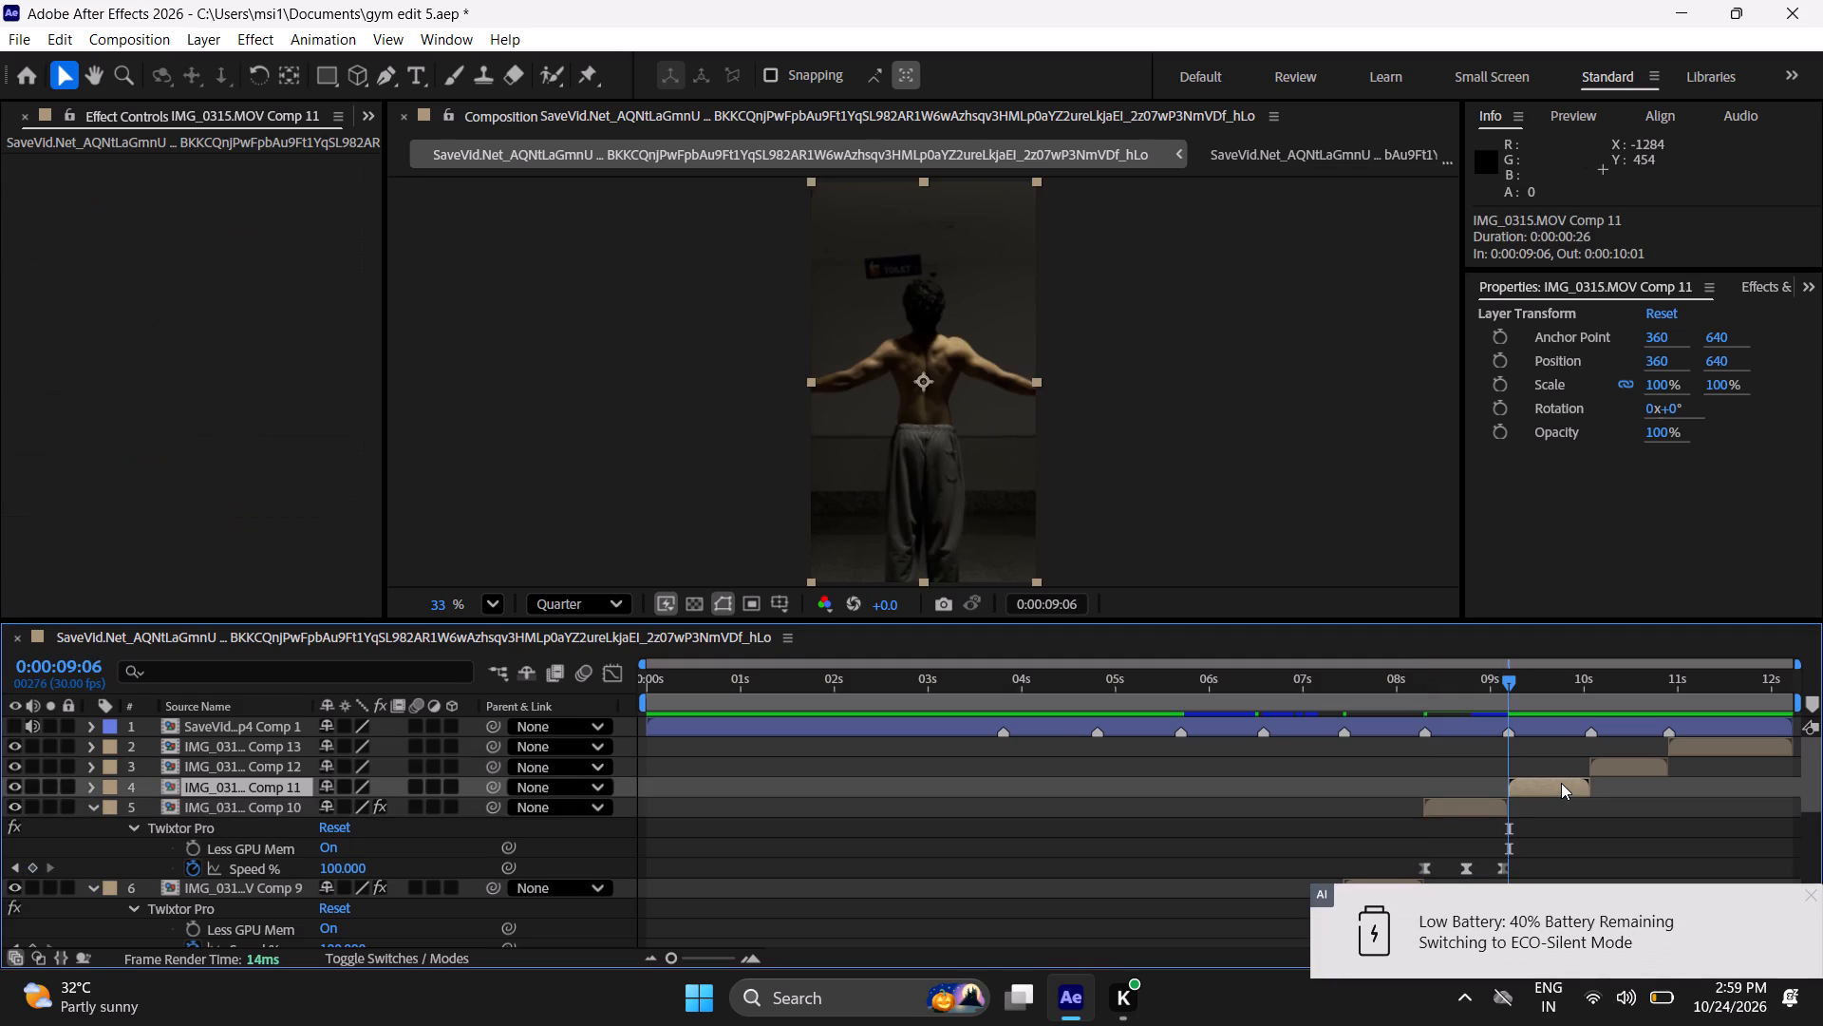
key("u")
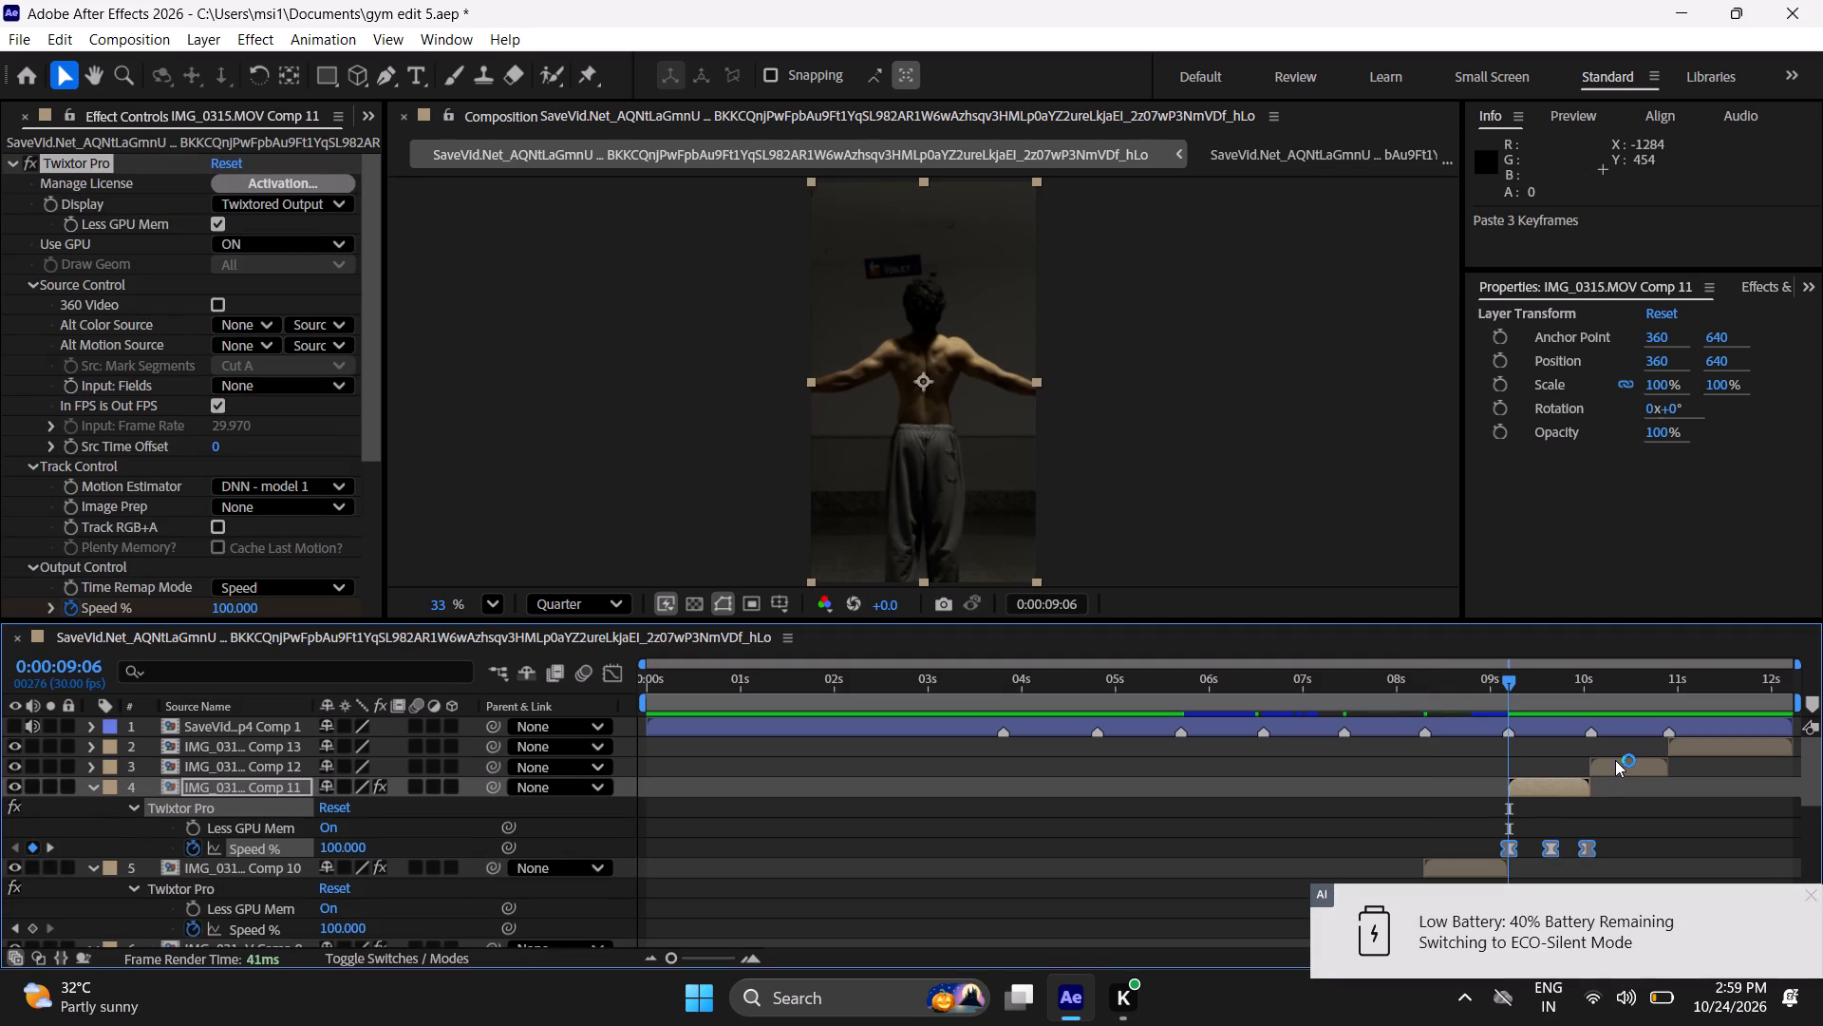
Paste the copied Speed % keyframes onto the twelfth clip at its in point, 0:00:10:02, and reveal its animated properties.
left_click(1615, 760)
key("i")
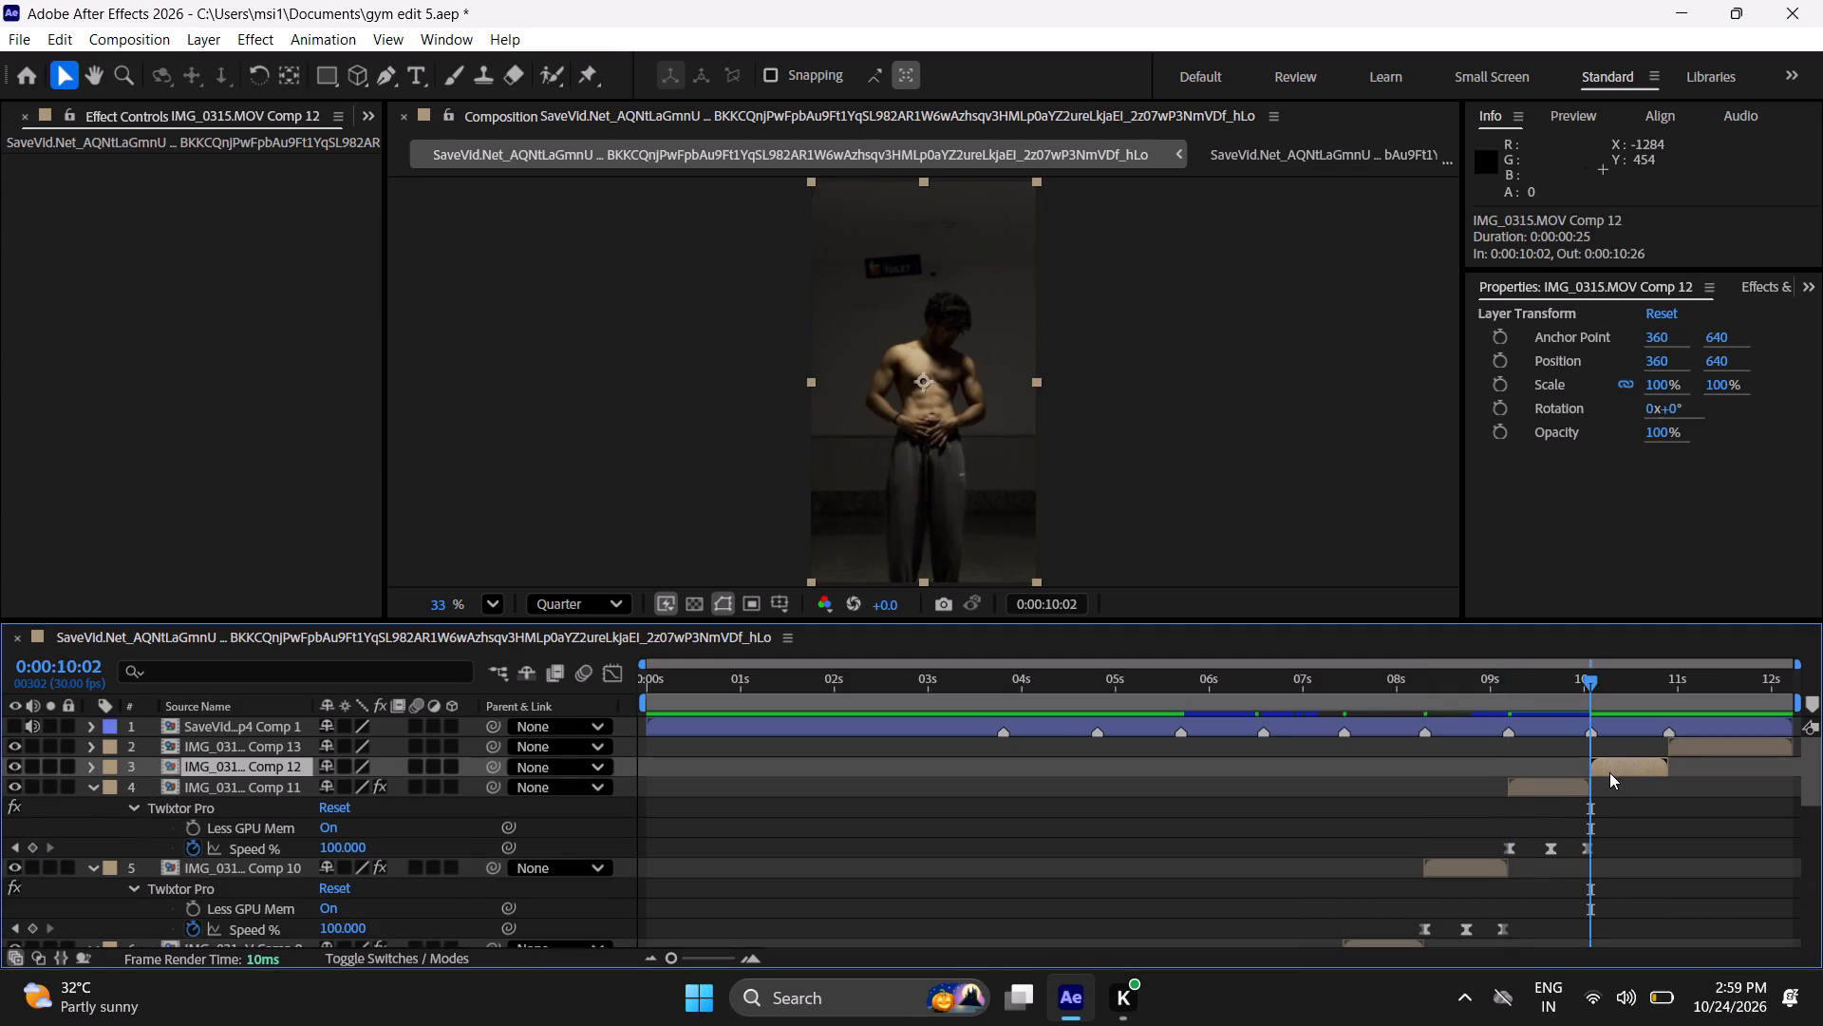
key("ctrl+v")
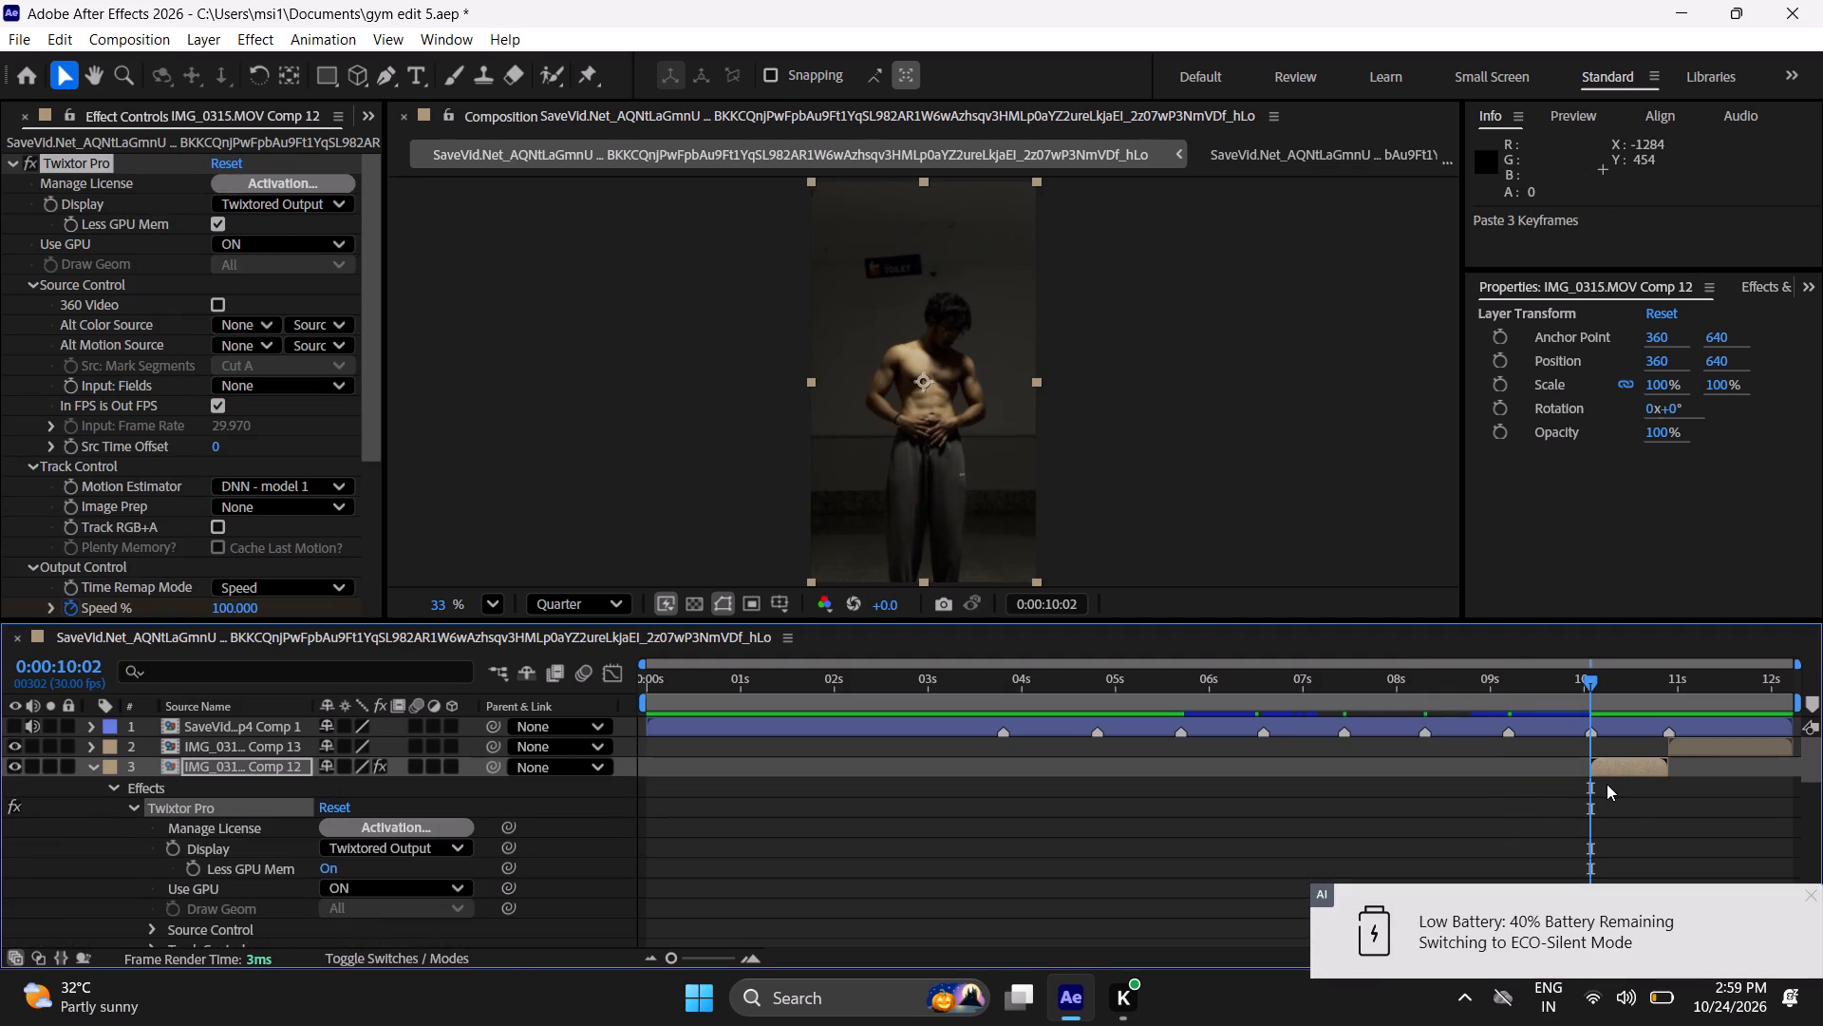
key("u")
Paste the copied Speed % keyframes onto the thirteenth clip at its in point, 0:00:10:27, and reveal its animated properties.
left_click(1680, 749)
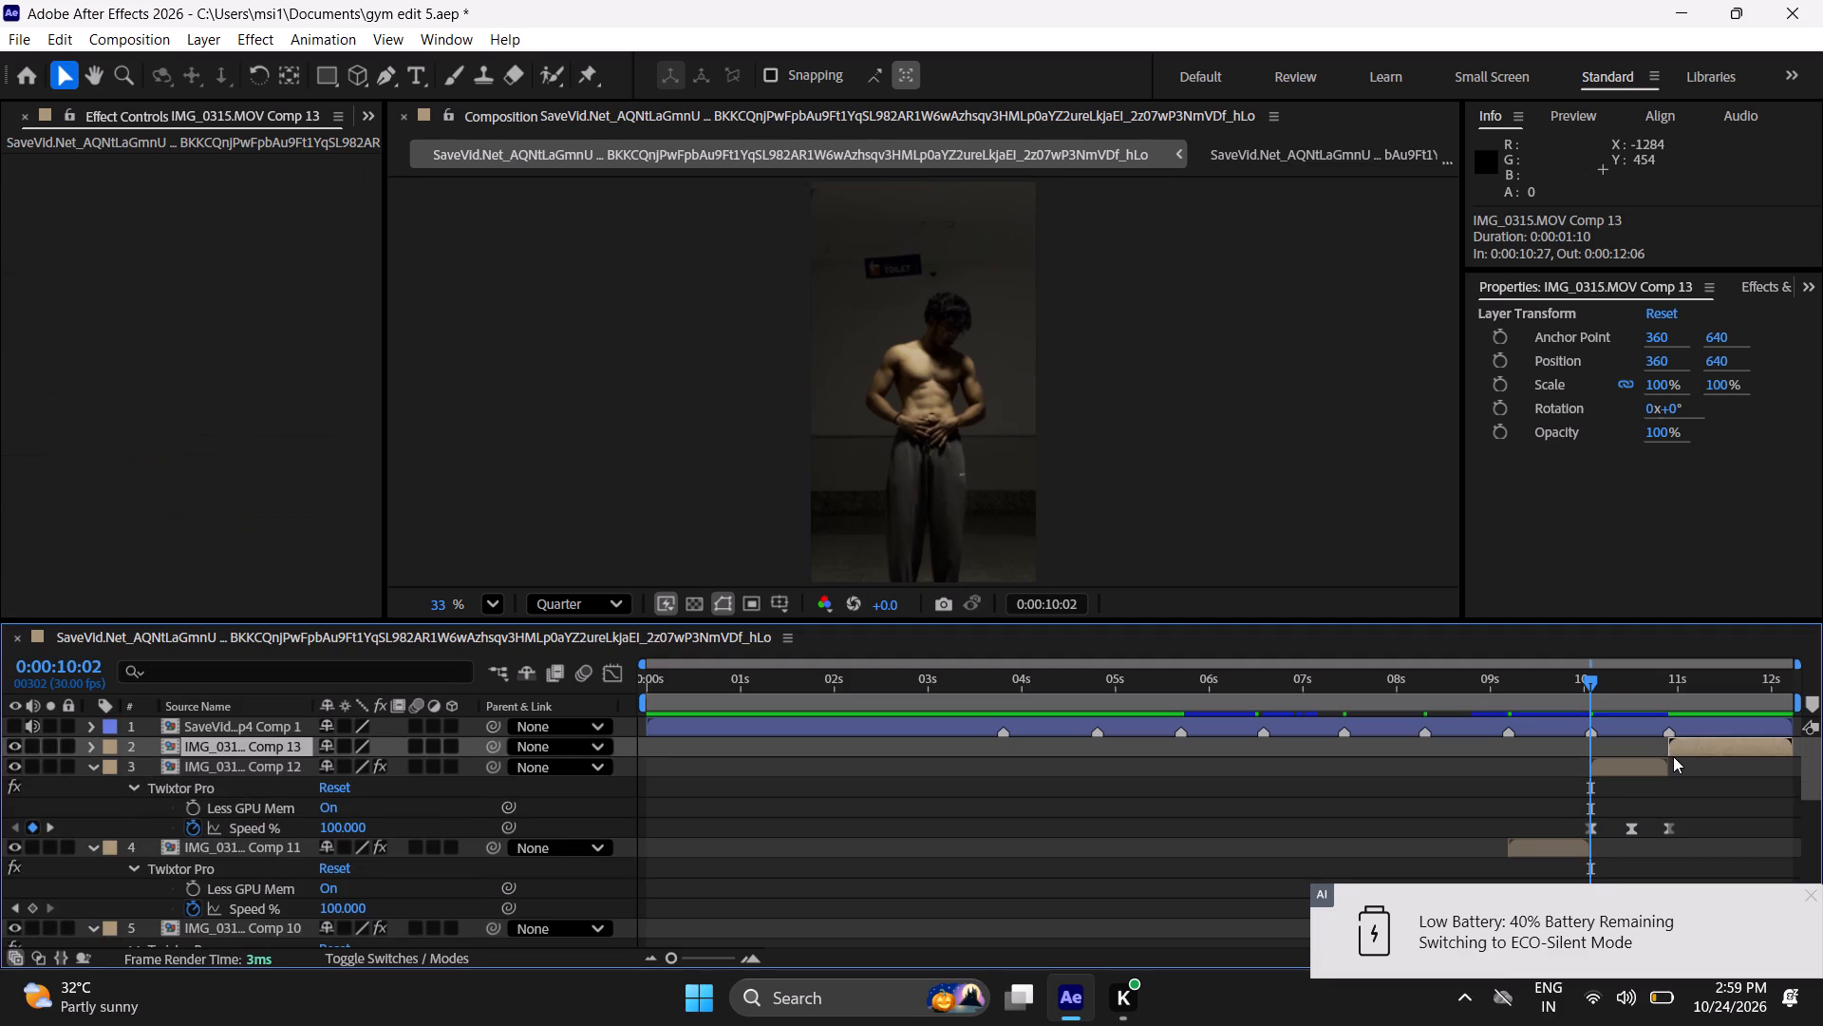
key("ctrl+v")
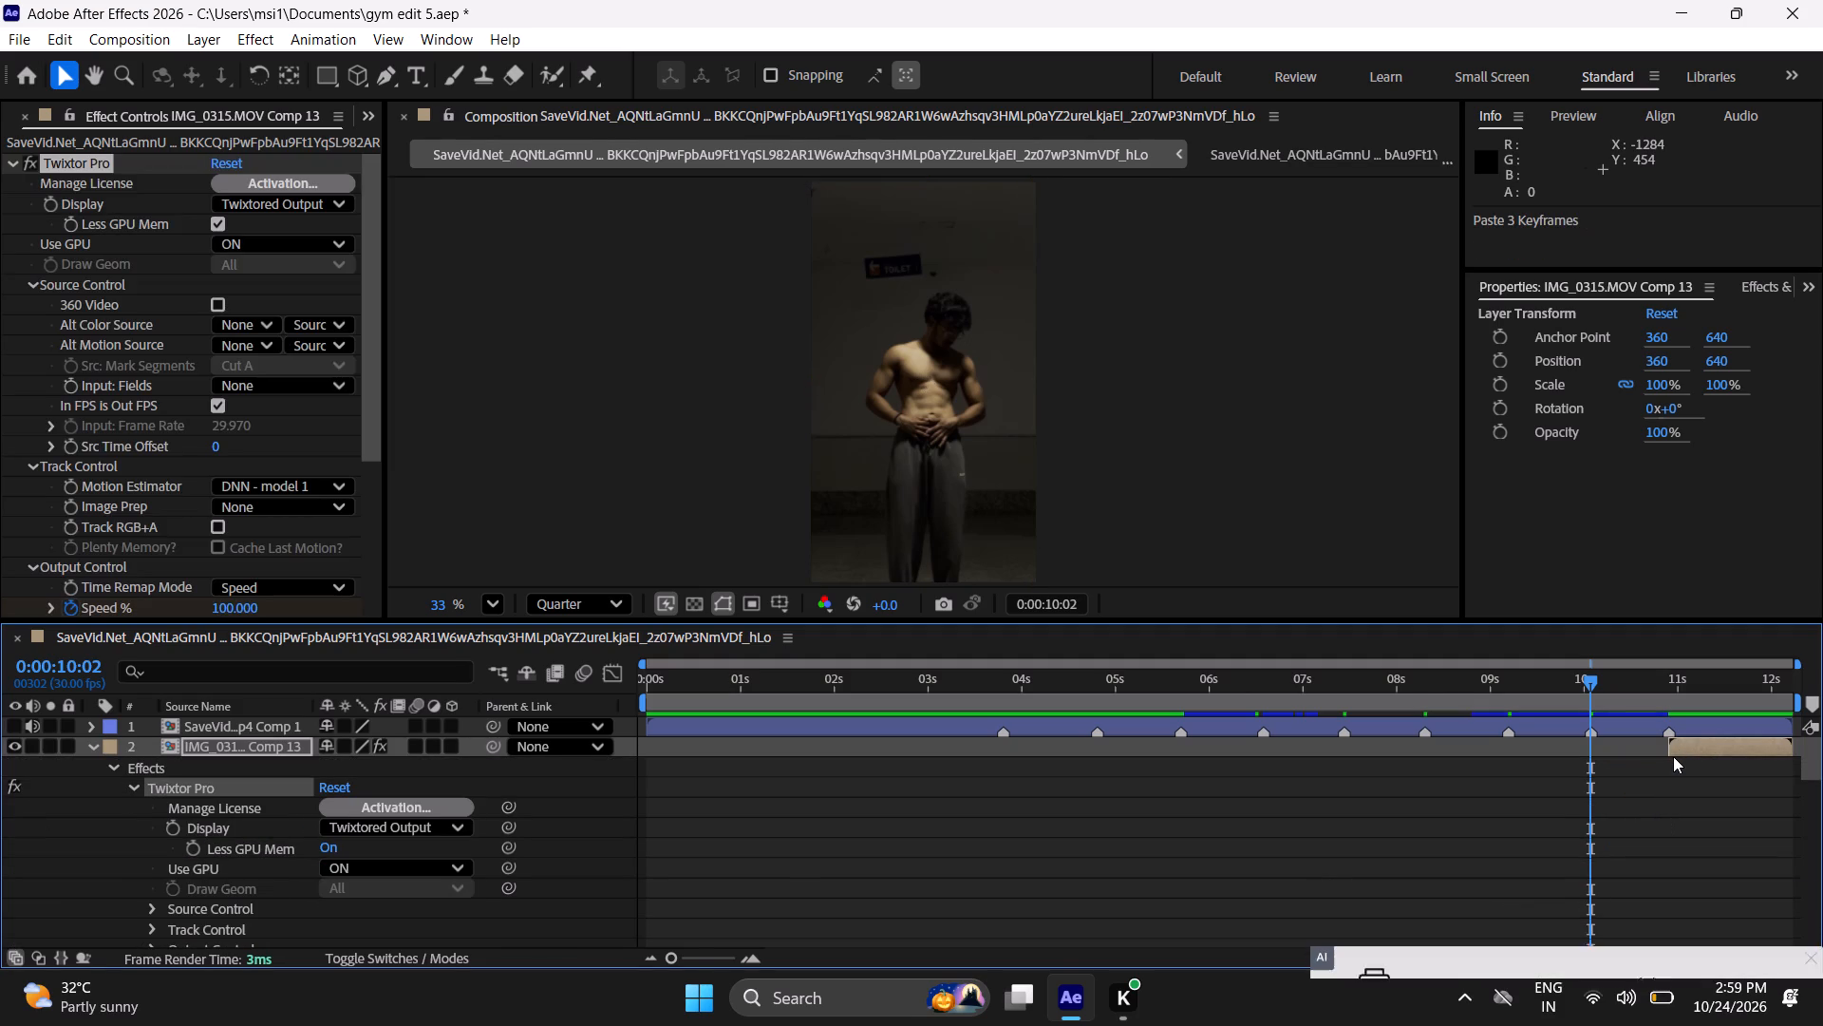
key("ctrl+z")
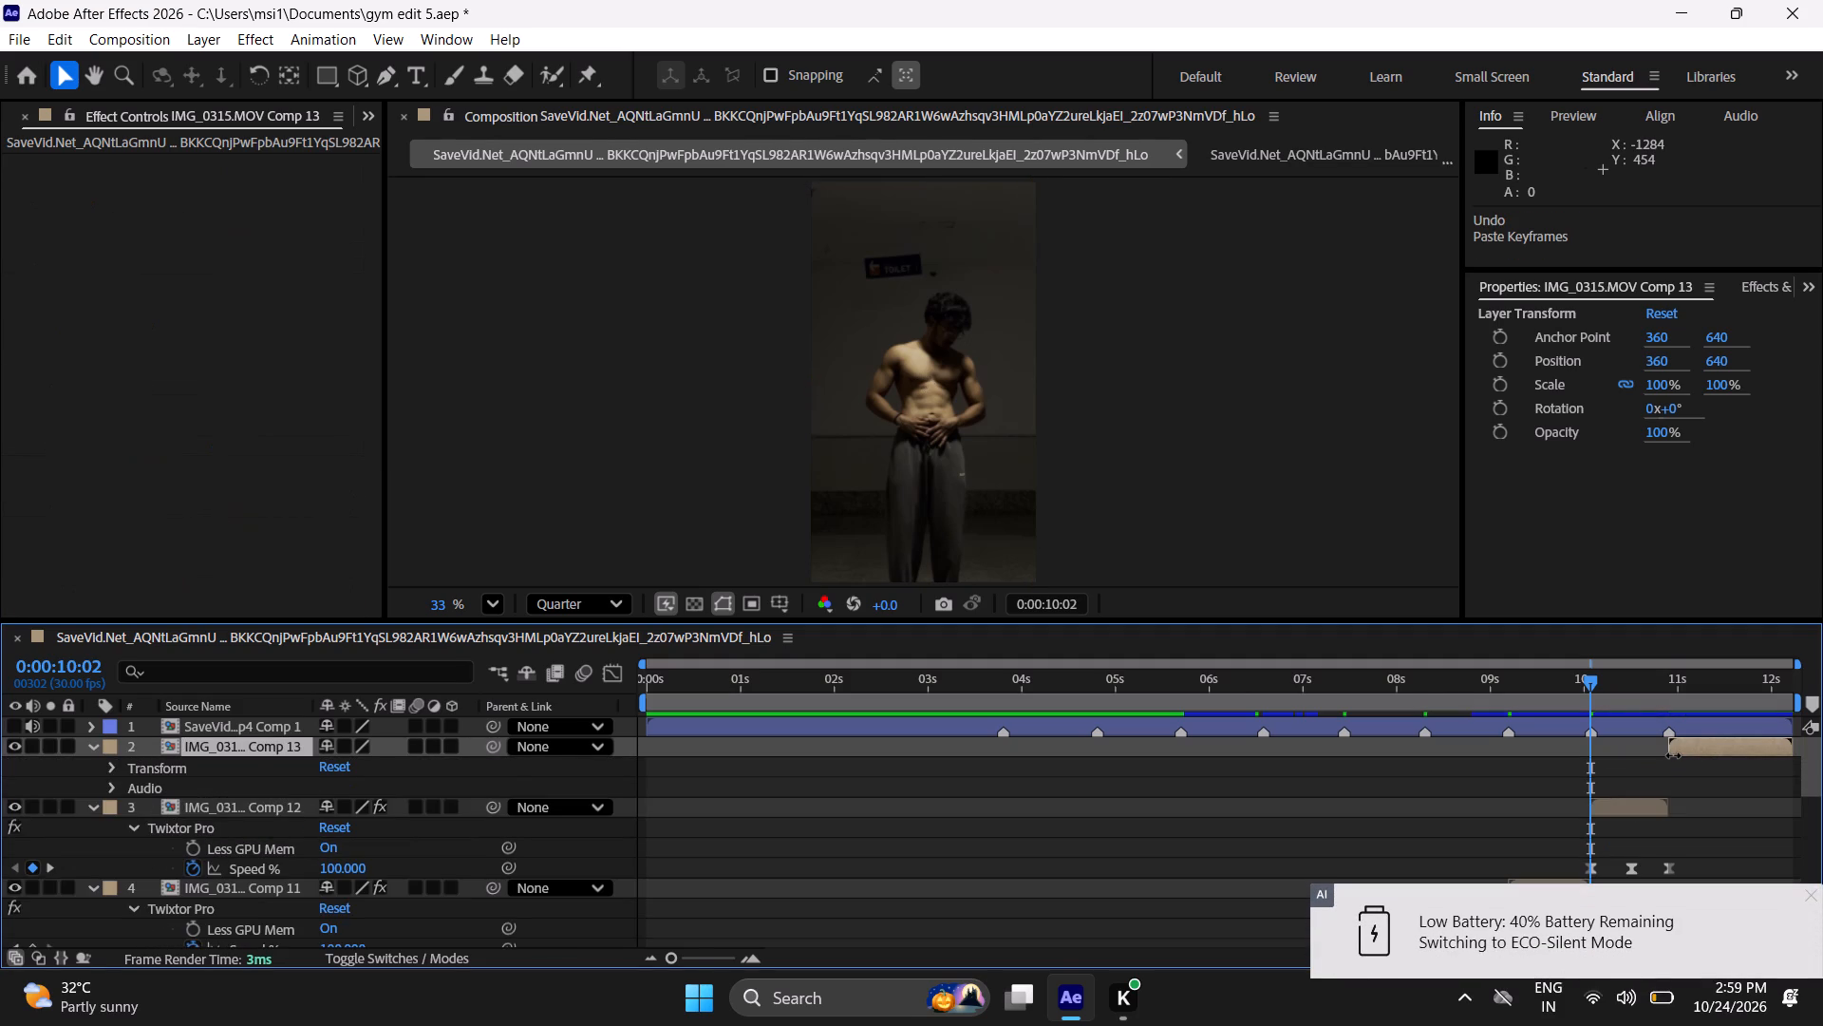
key("i")
key("ctrl+v")
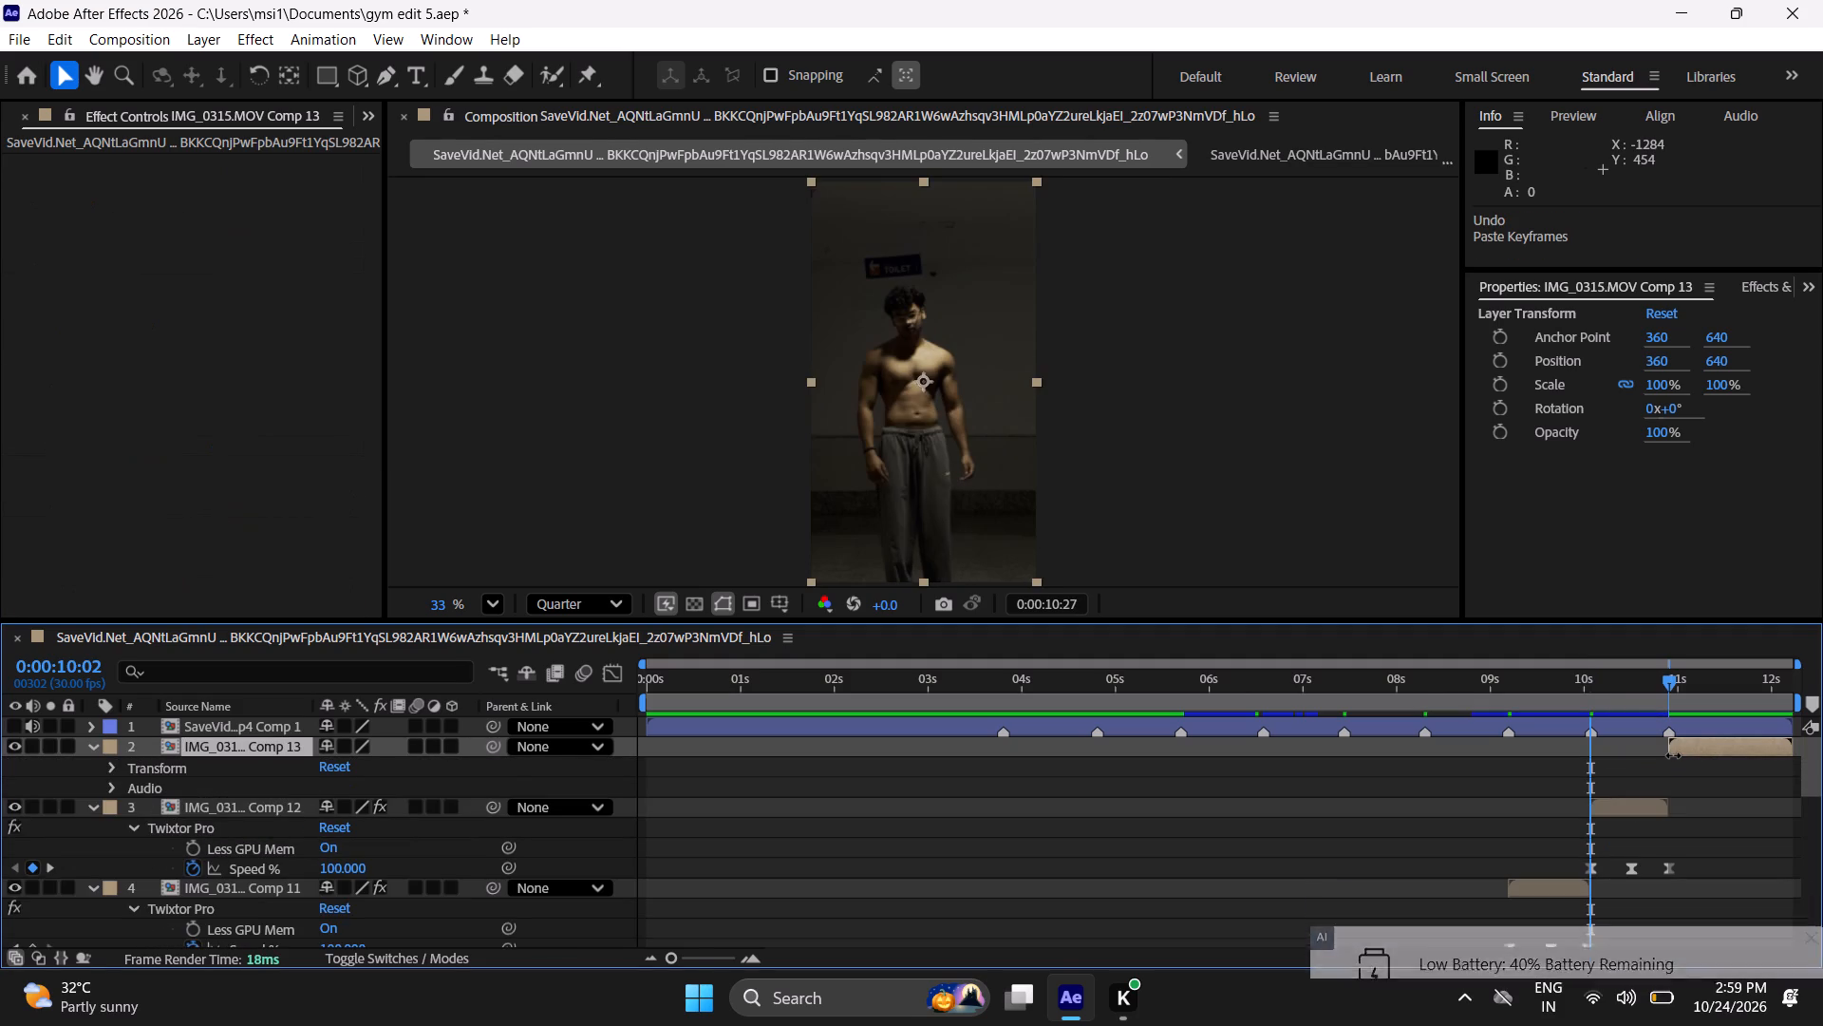
key("u")
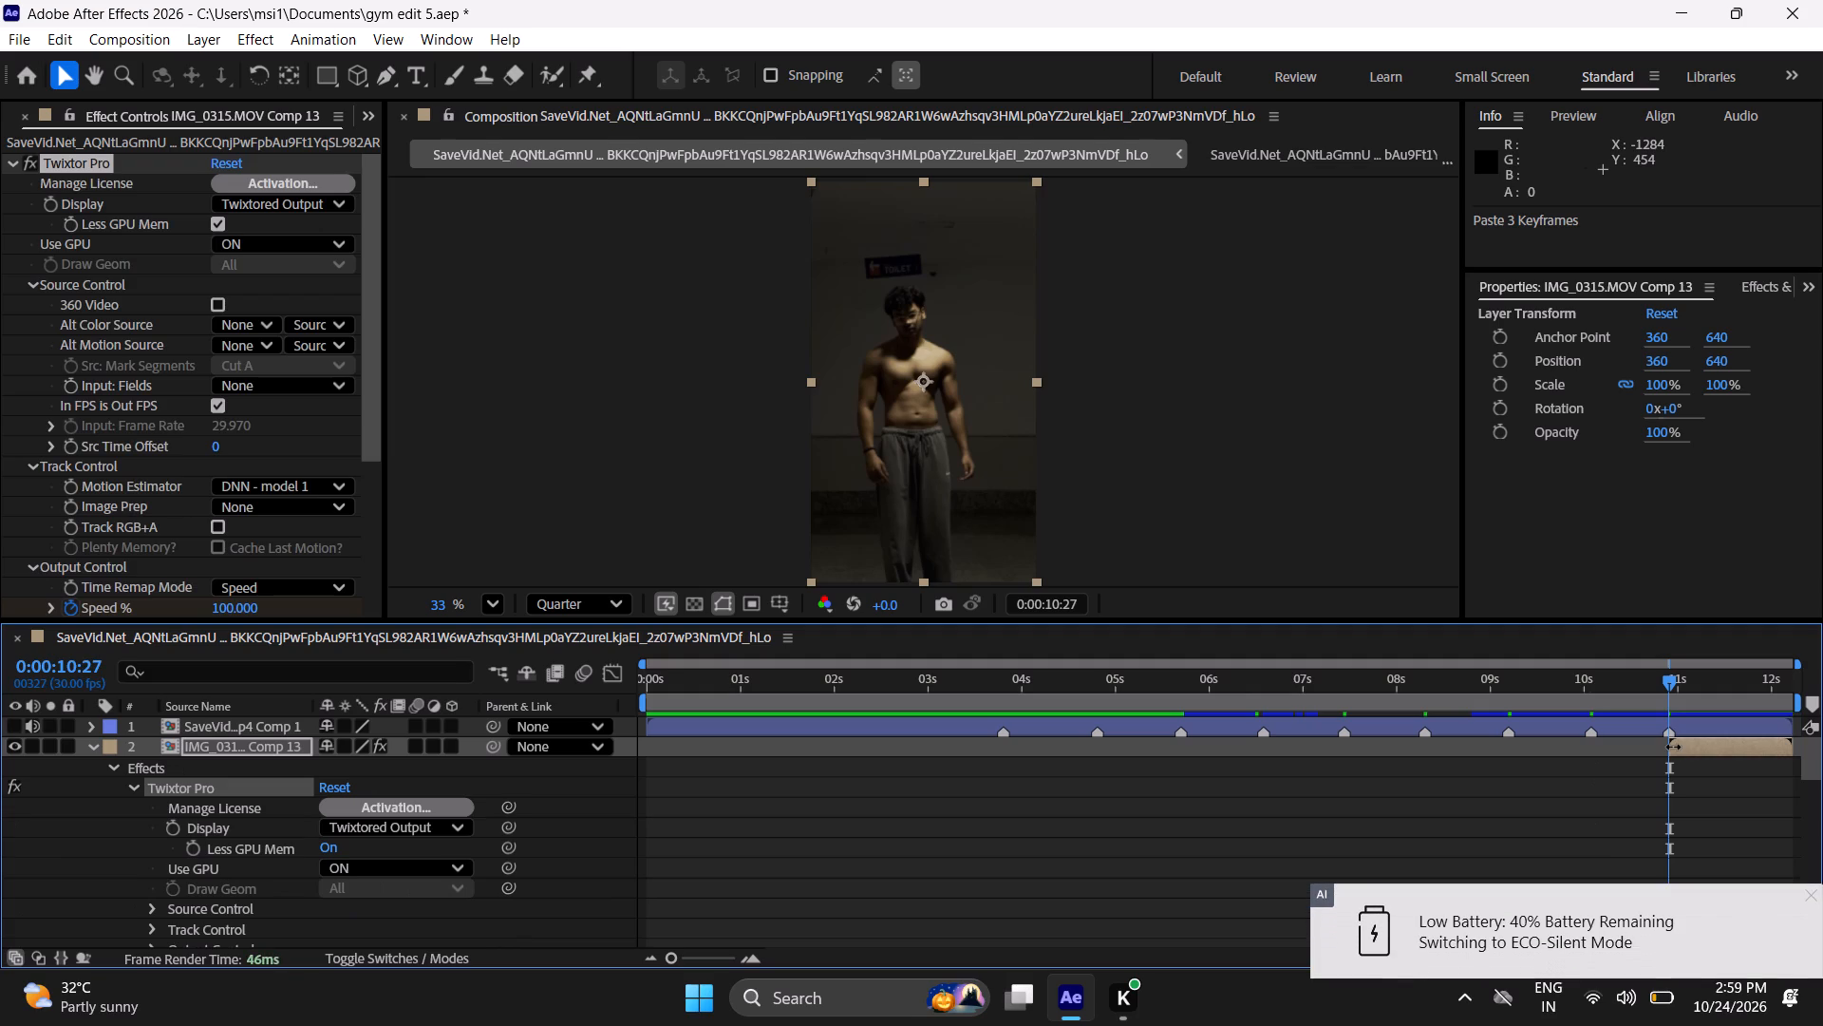
scroll(1673, 747, "down", 2)
scroll(1694, 767, "up", 4)
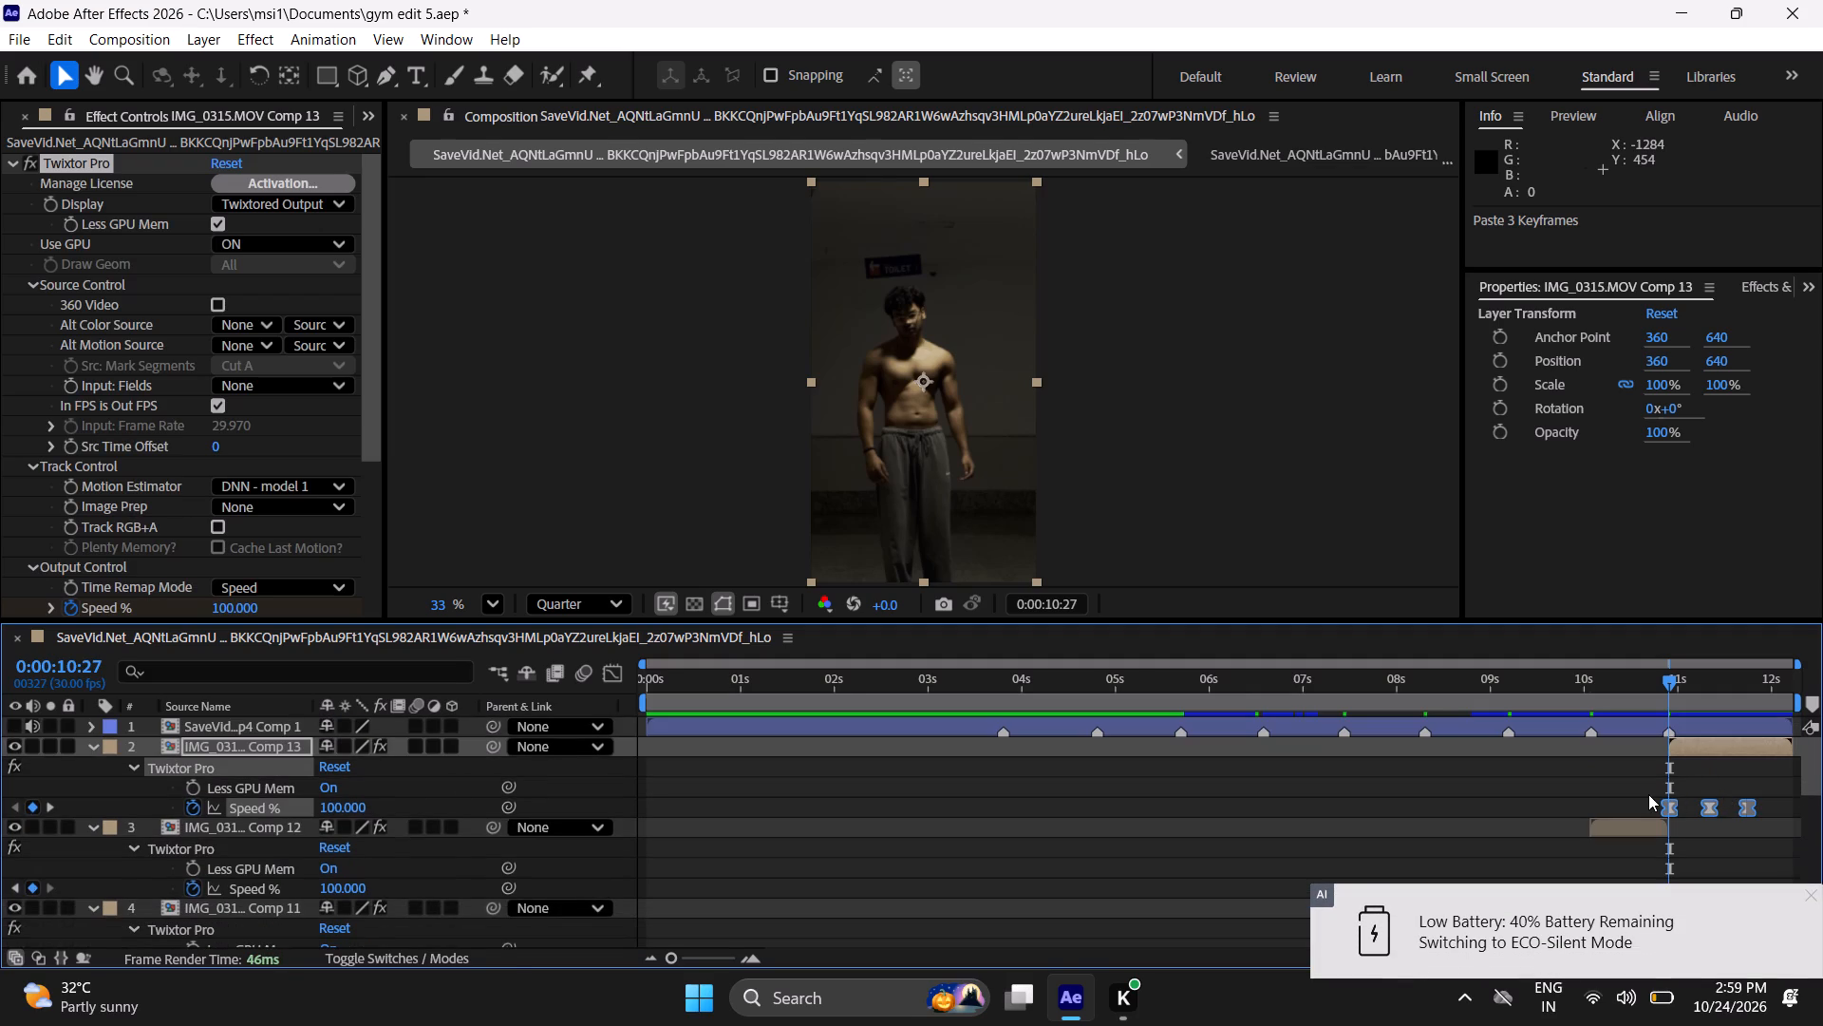
Stretch the thirteenth clip's three Speed % keyframes proportionally from its in point so the last one lands shortly before 12 seconds.
left_click_drag(1650, 794, 1816, 835)
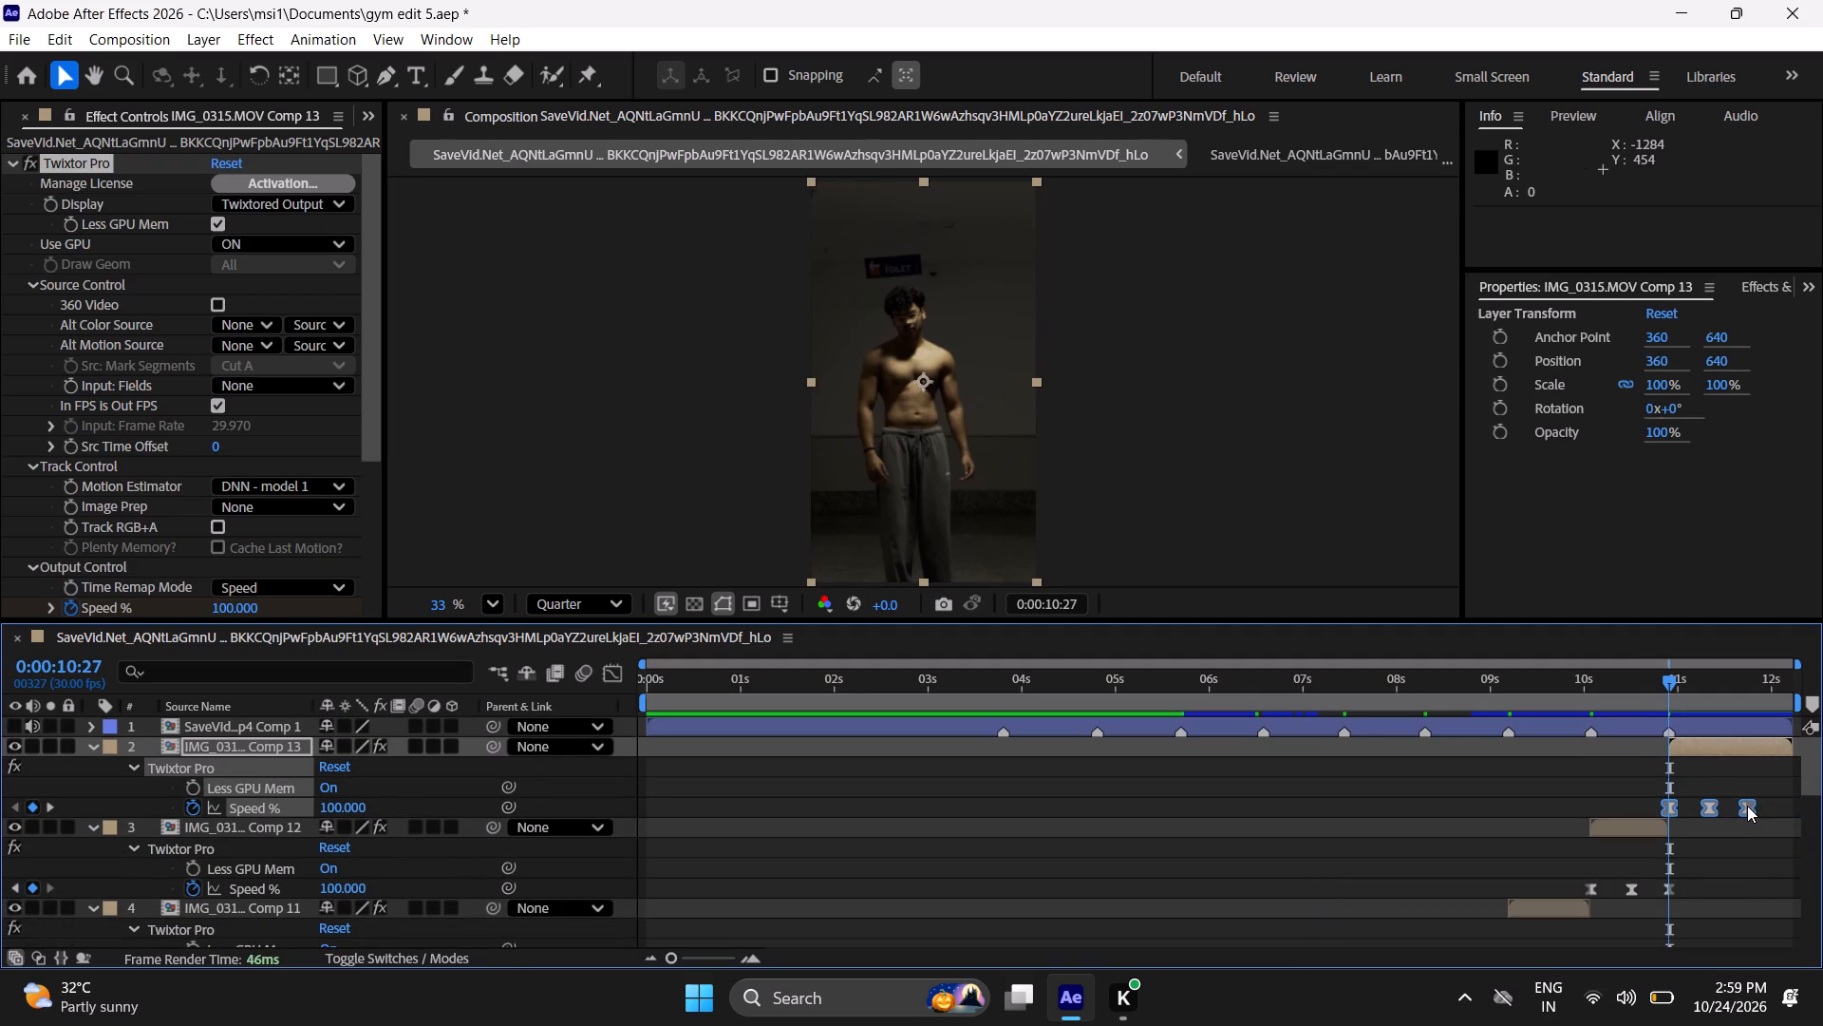
left_click_drag(1744, 807, 1761, 807, "alt")
left_click(1742, 783)
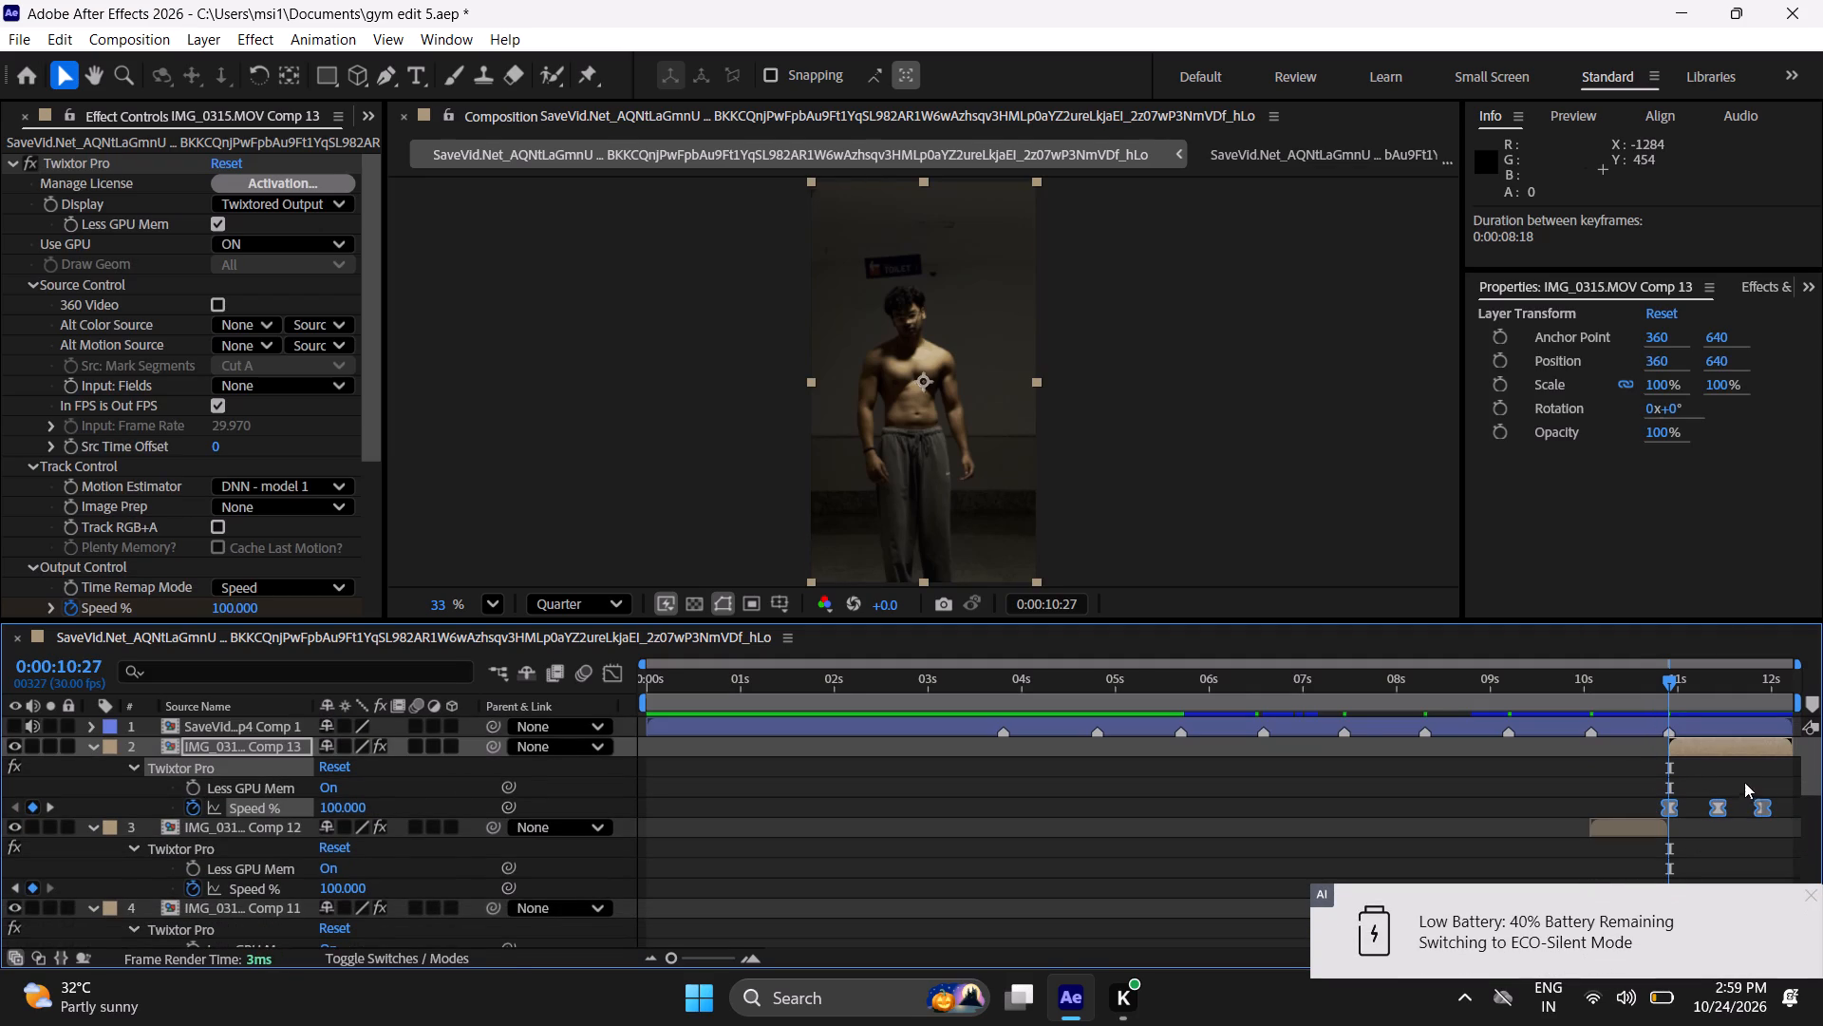
Return the playhead to 0:00:00:00 and collapse the revealed properties of all clip layers.
left_click_drag(1656, 686, 0, 926)
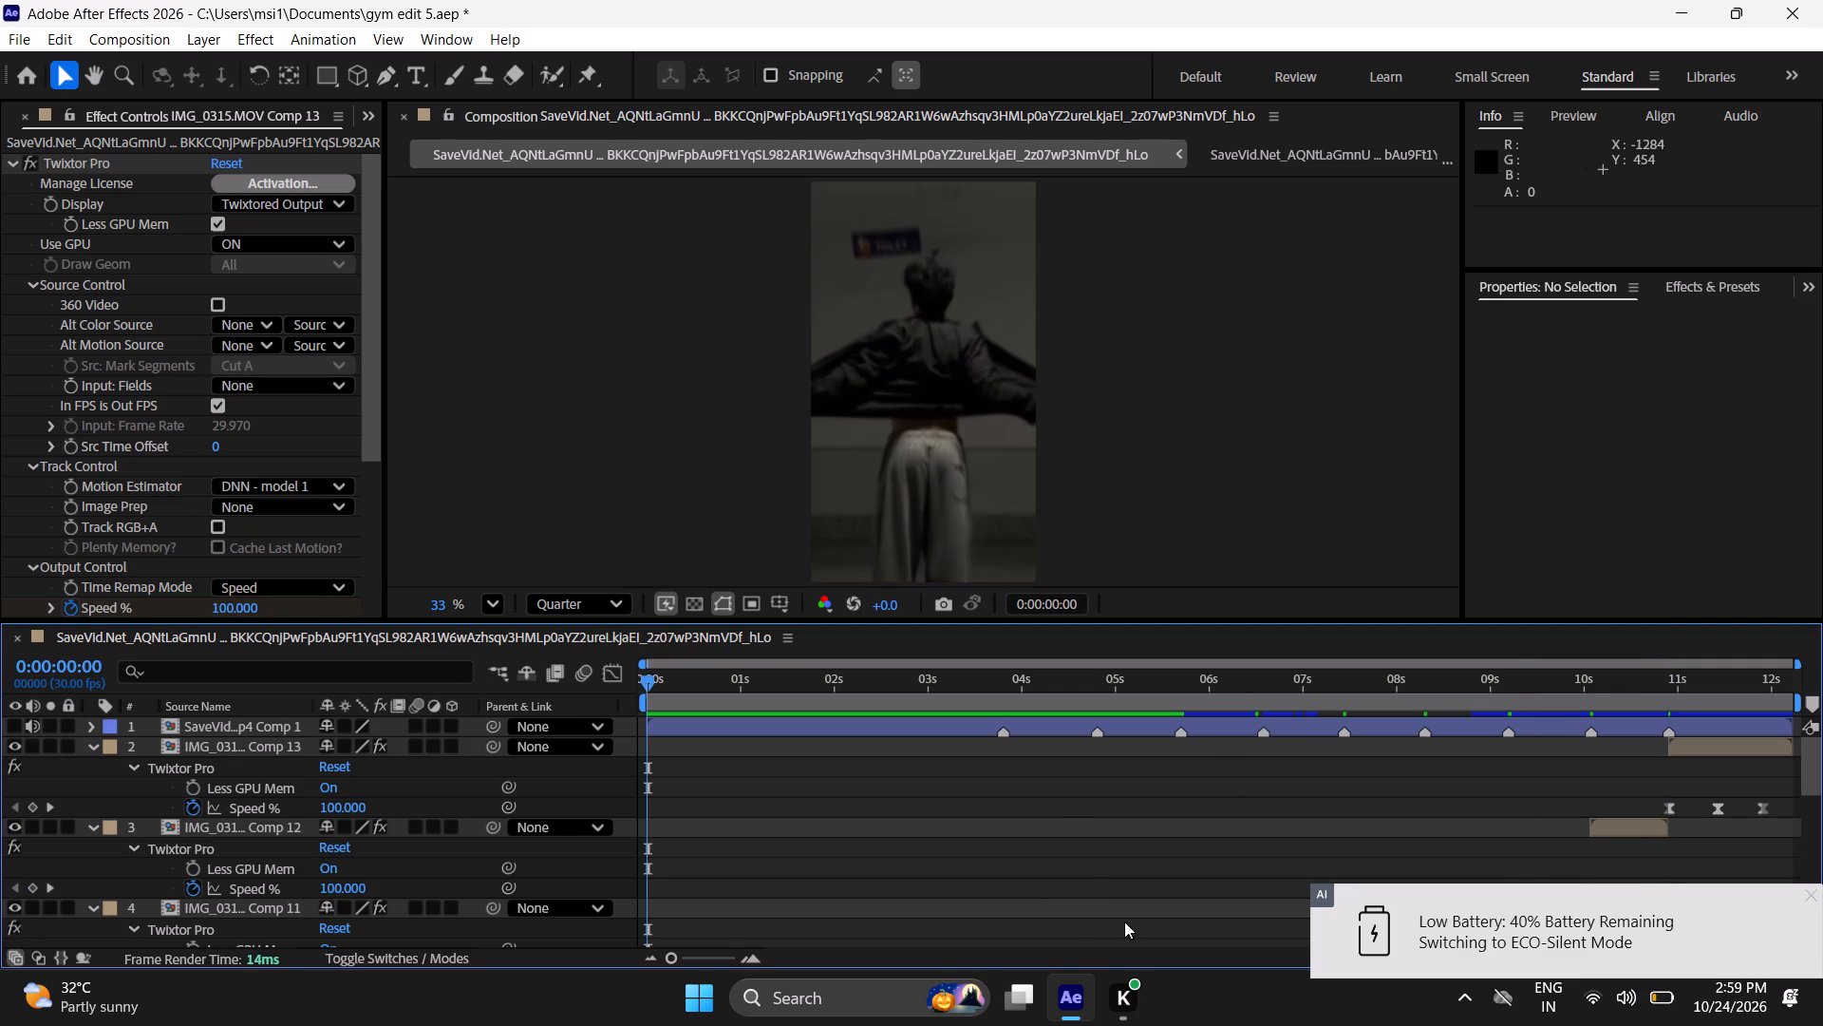
left_click(1068, 891)
key("u")
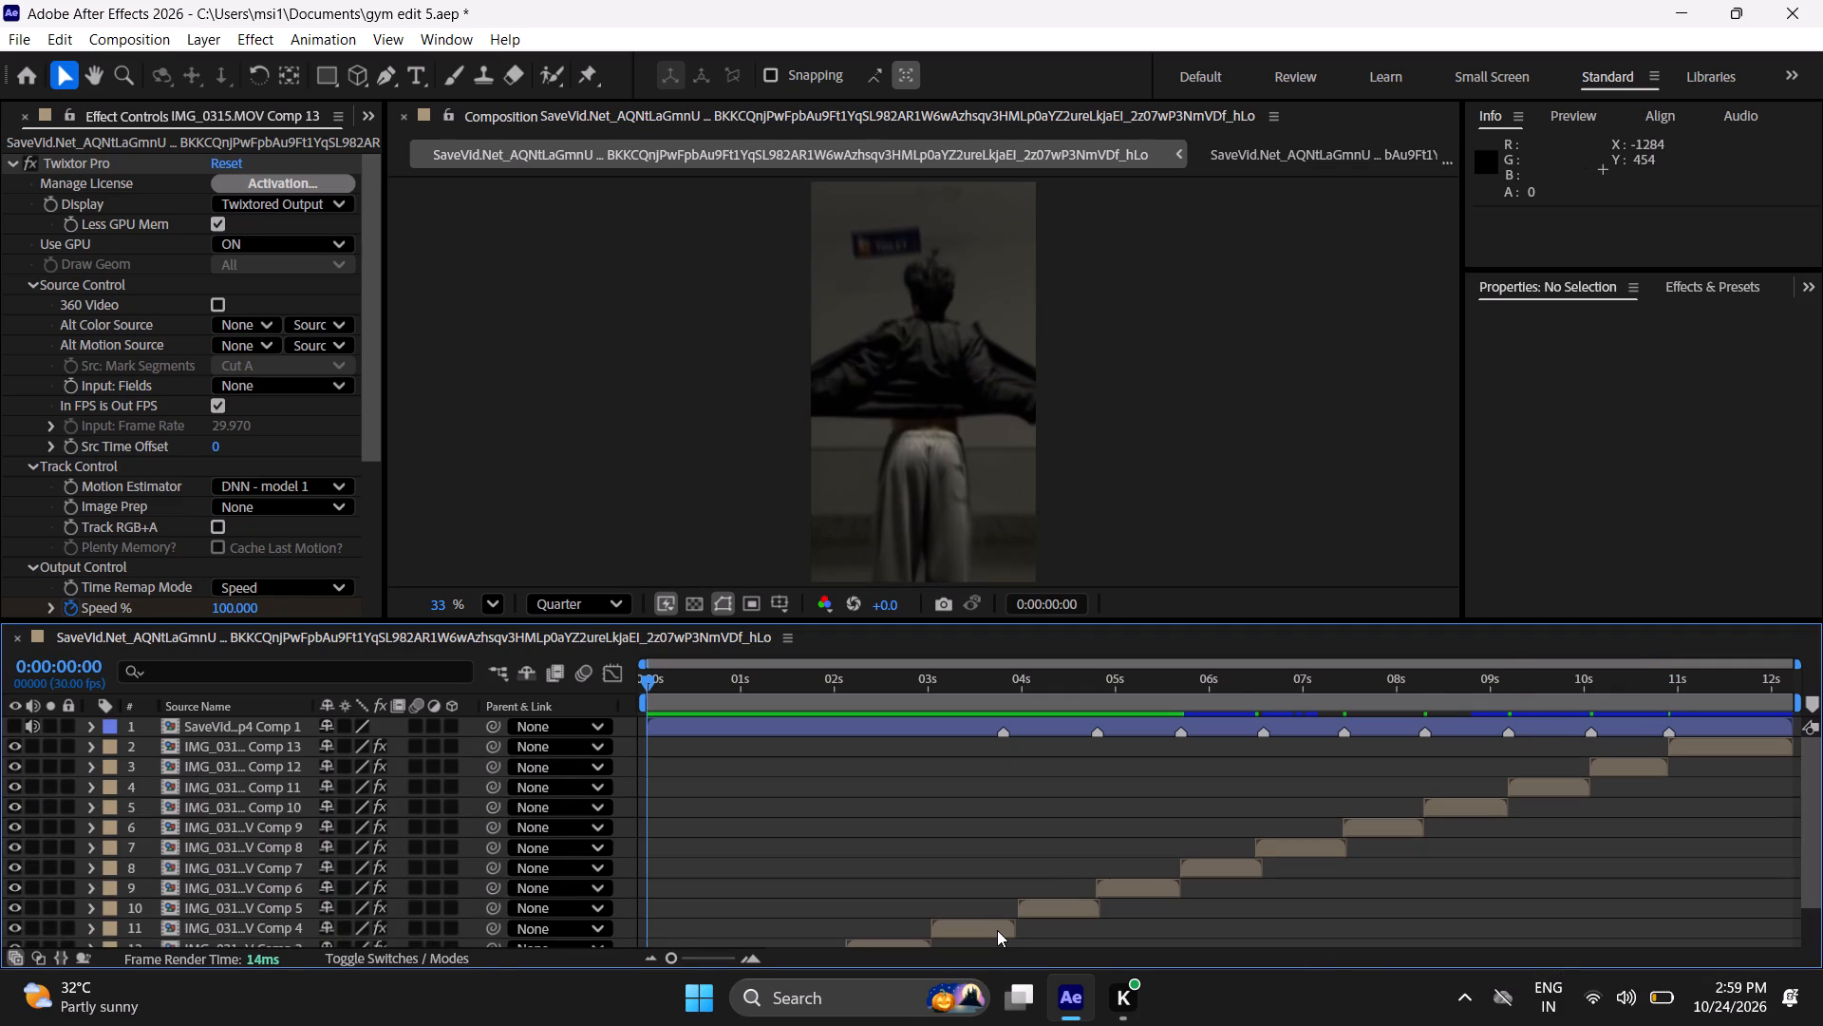
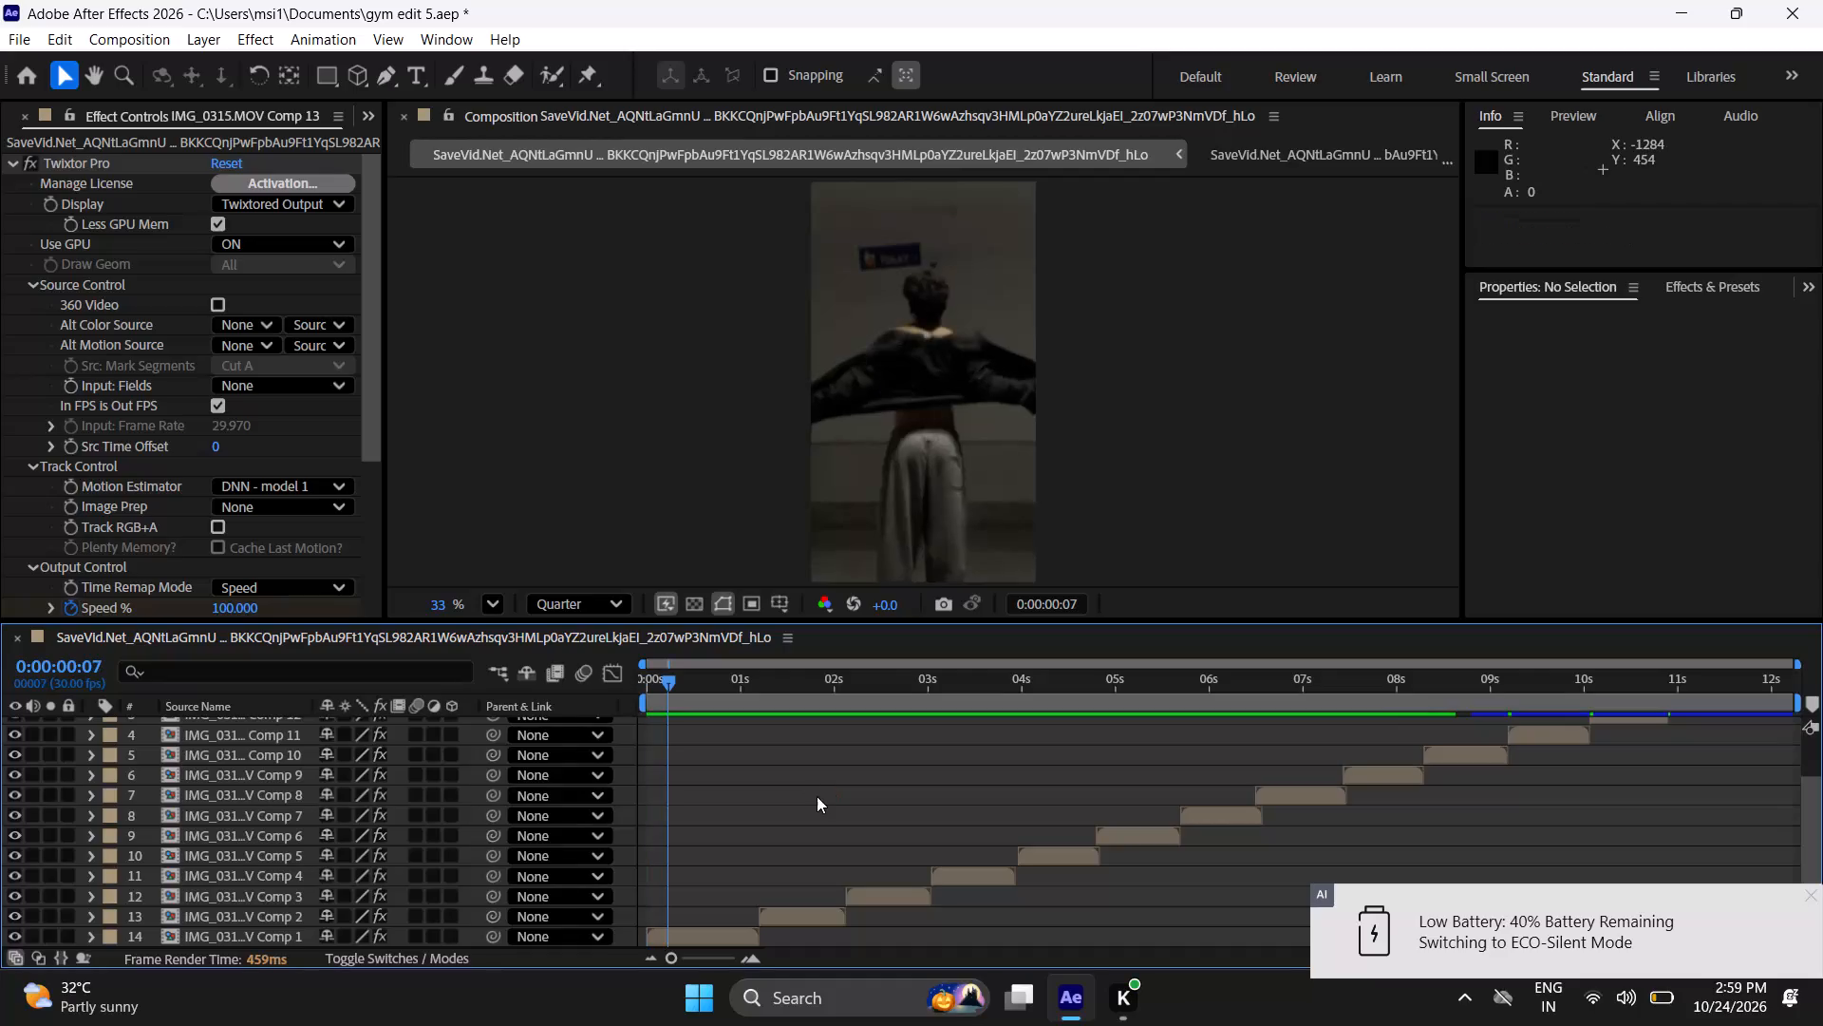
Play the composition preview from 0:00:00:07 to review the speed ramps and zooms across the clips.
key("space")
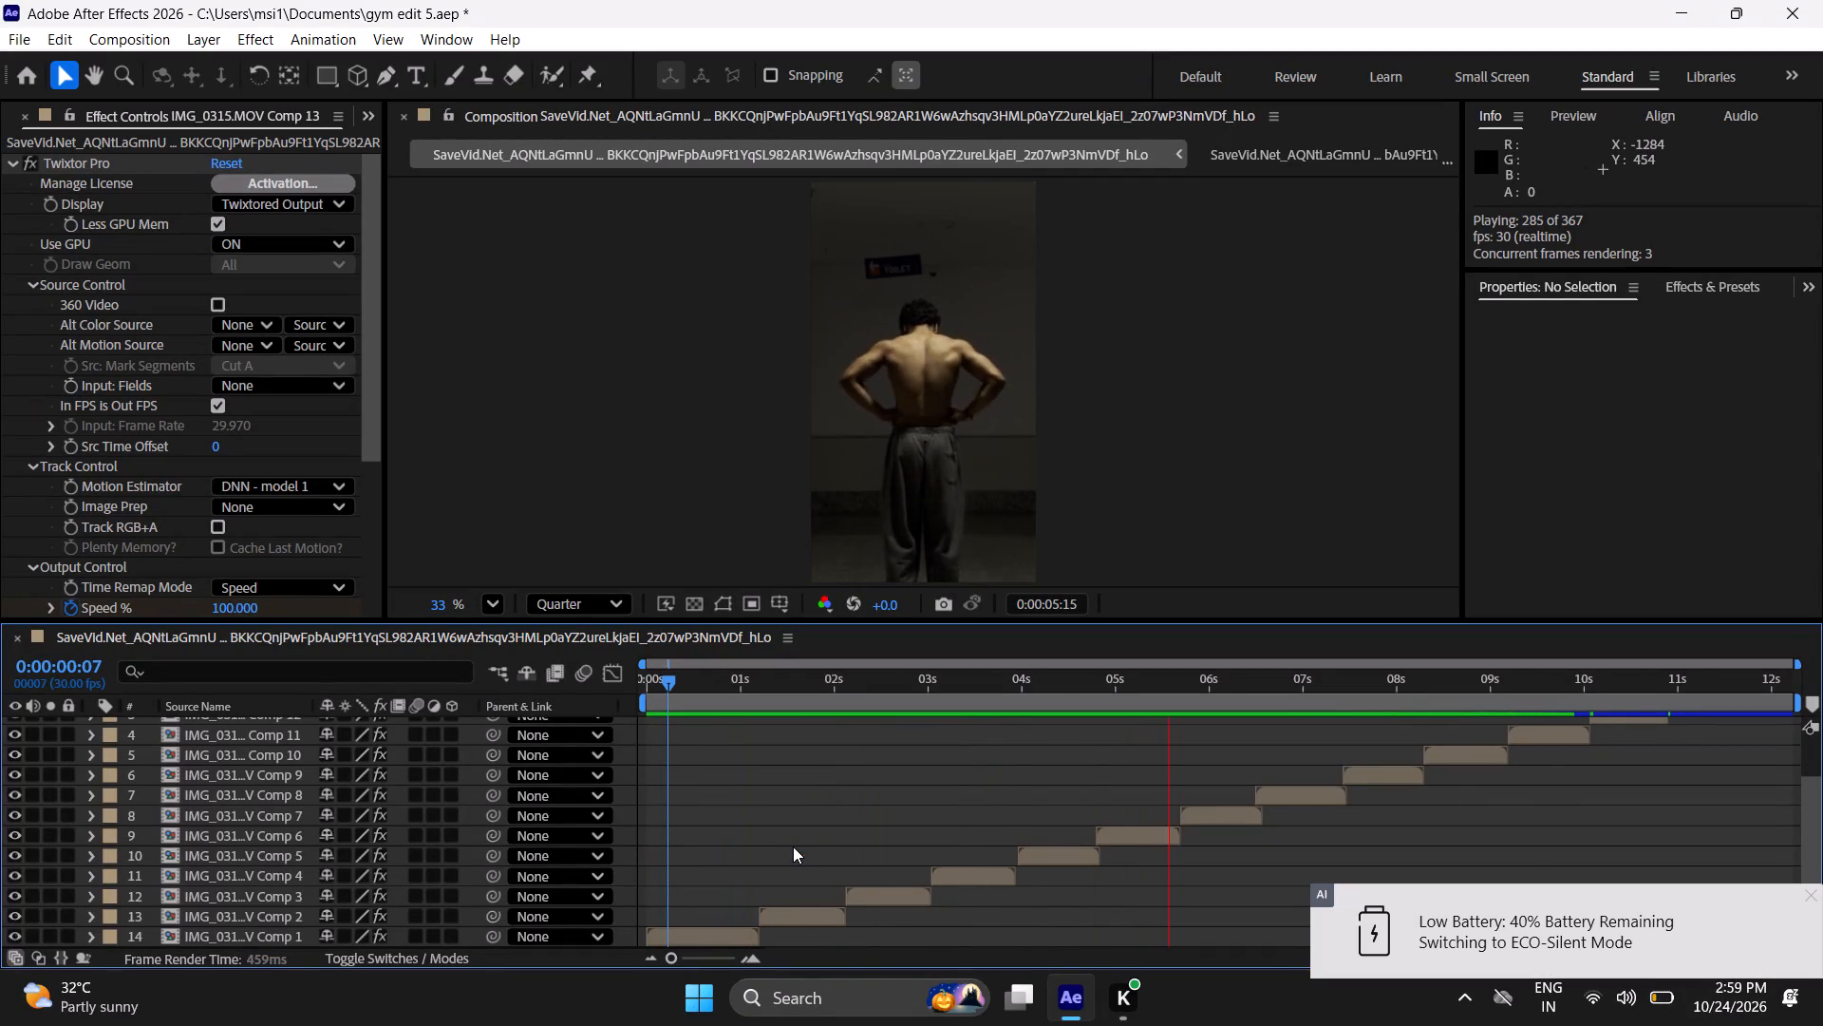
key("i")
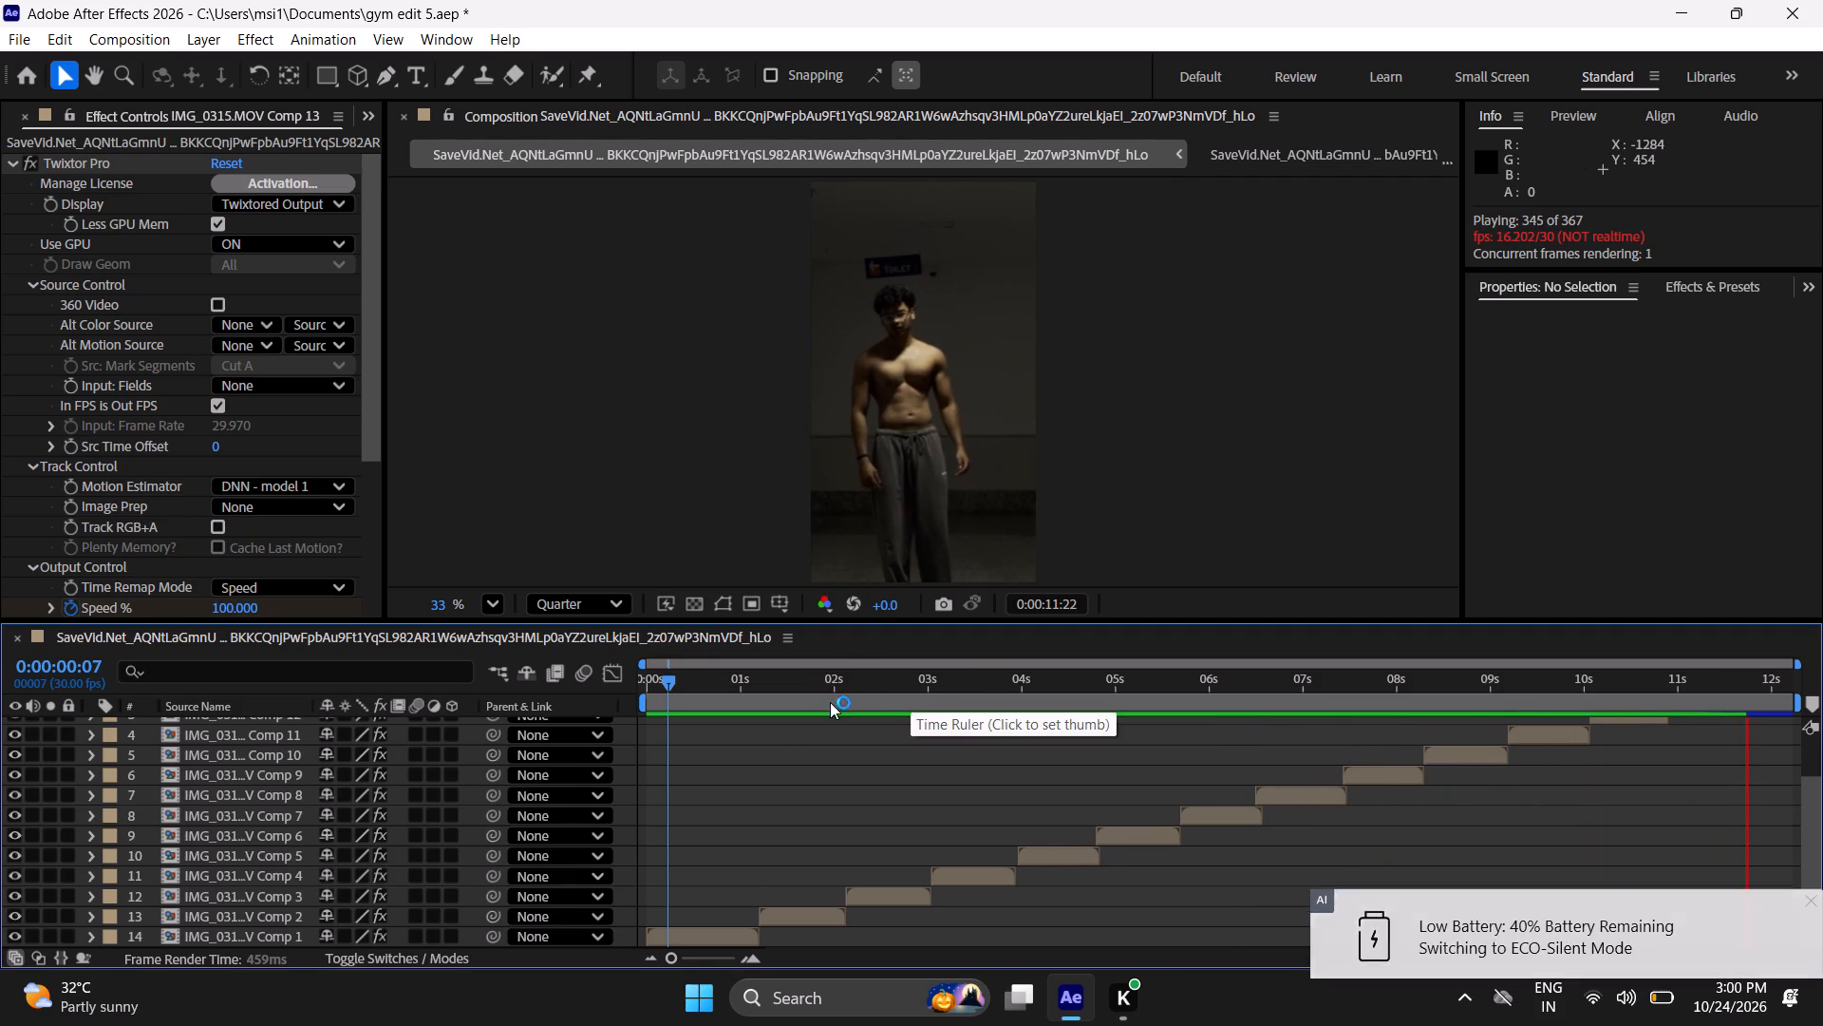
Shift the fifth clip one frame earlier so it starts at 0:00:03:28, directly against the end of the fourth clip.
left_click_drag(835, 702, 995, 733)
left_click(1028, 861)
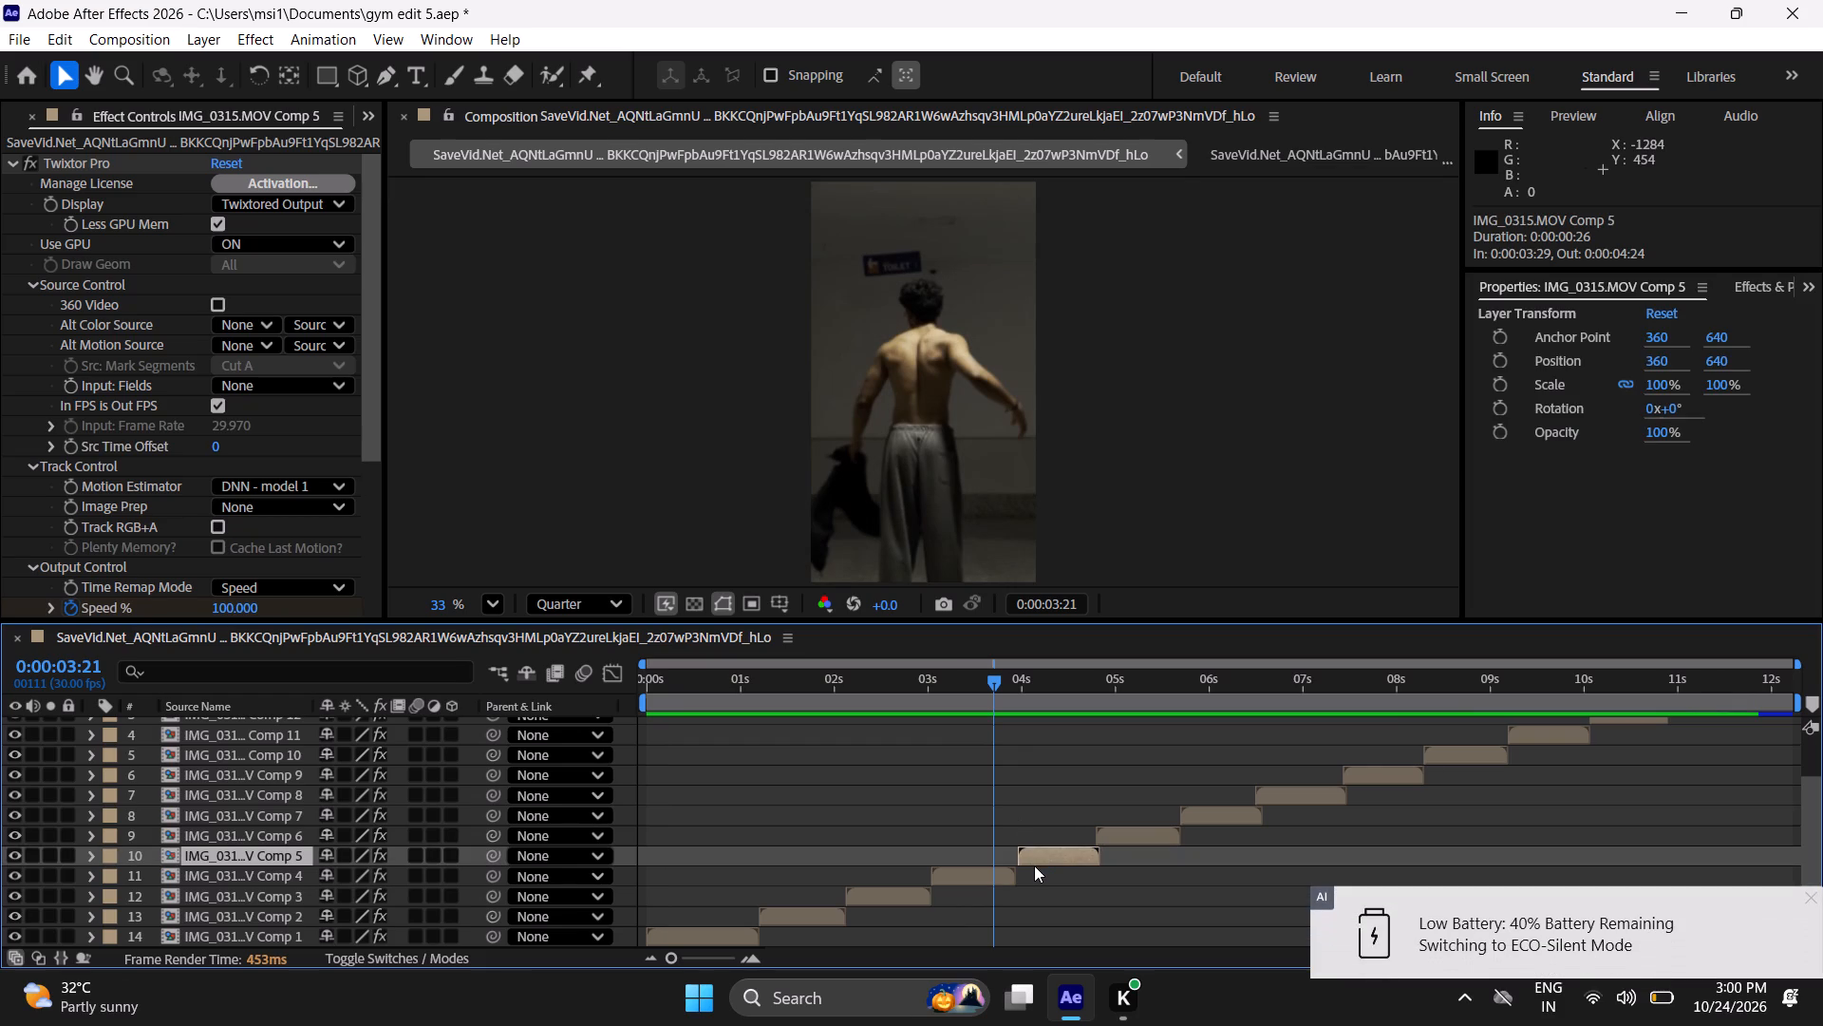
left_click_drag(1038, 854, 1037, 854, "alt")
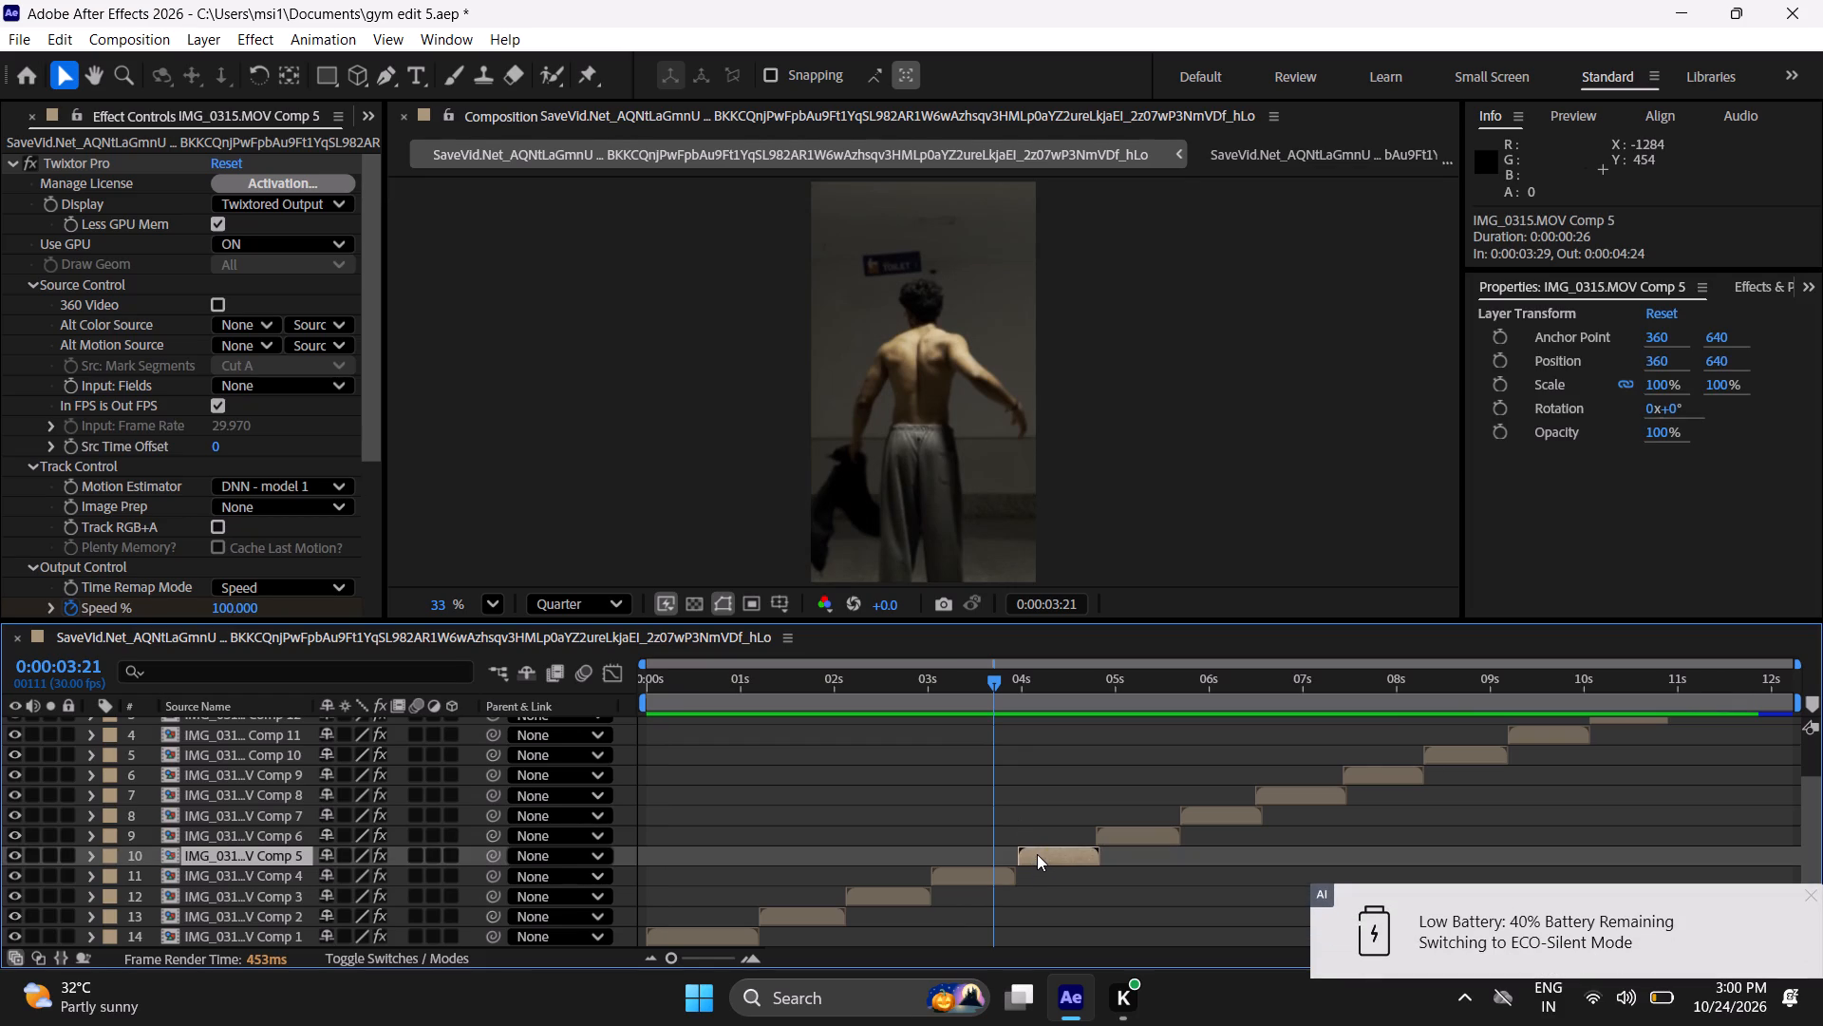
left_click_drag(1037, 854, 1033, 856, "alt")
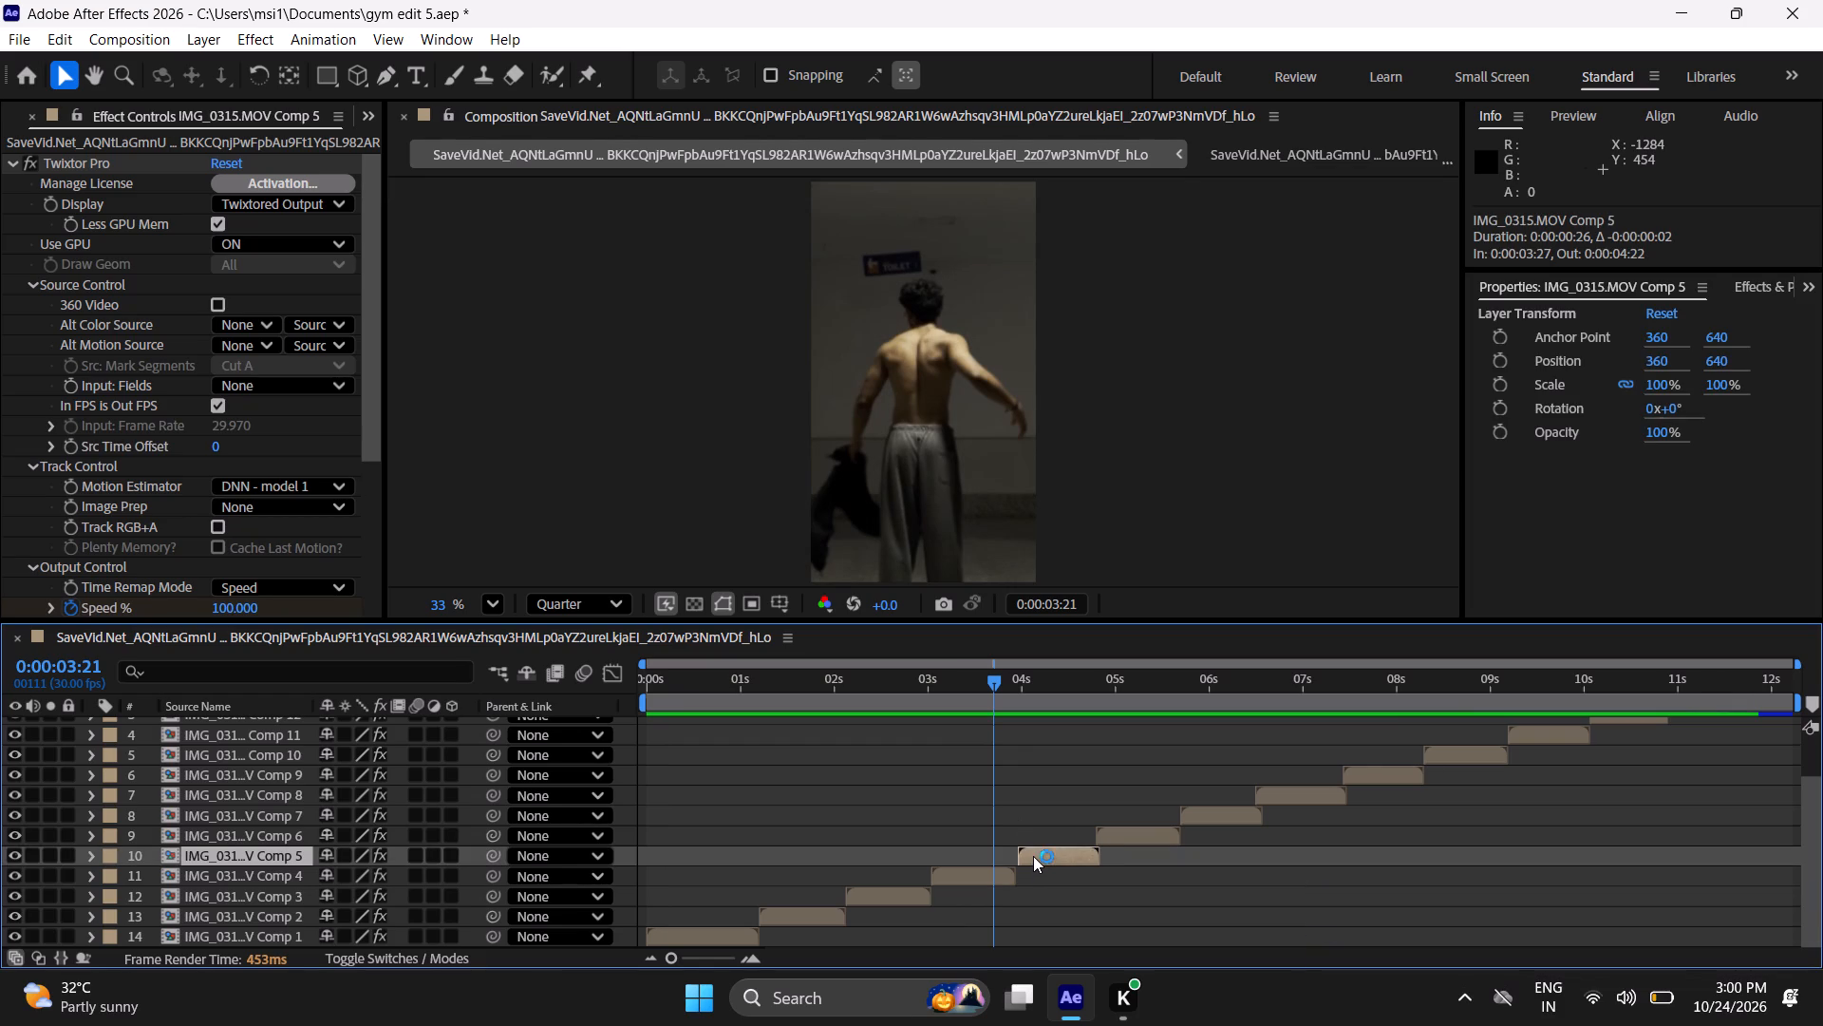
left_click_drag(1033, 856, 1037, 859, "alt")
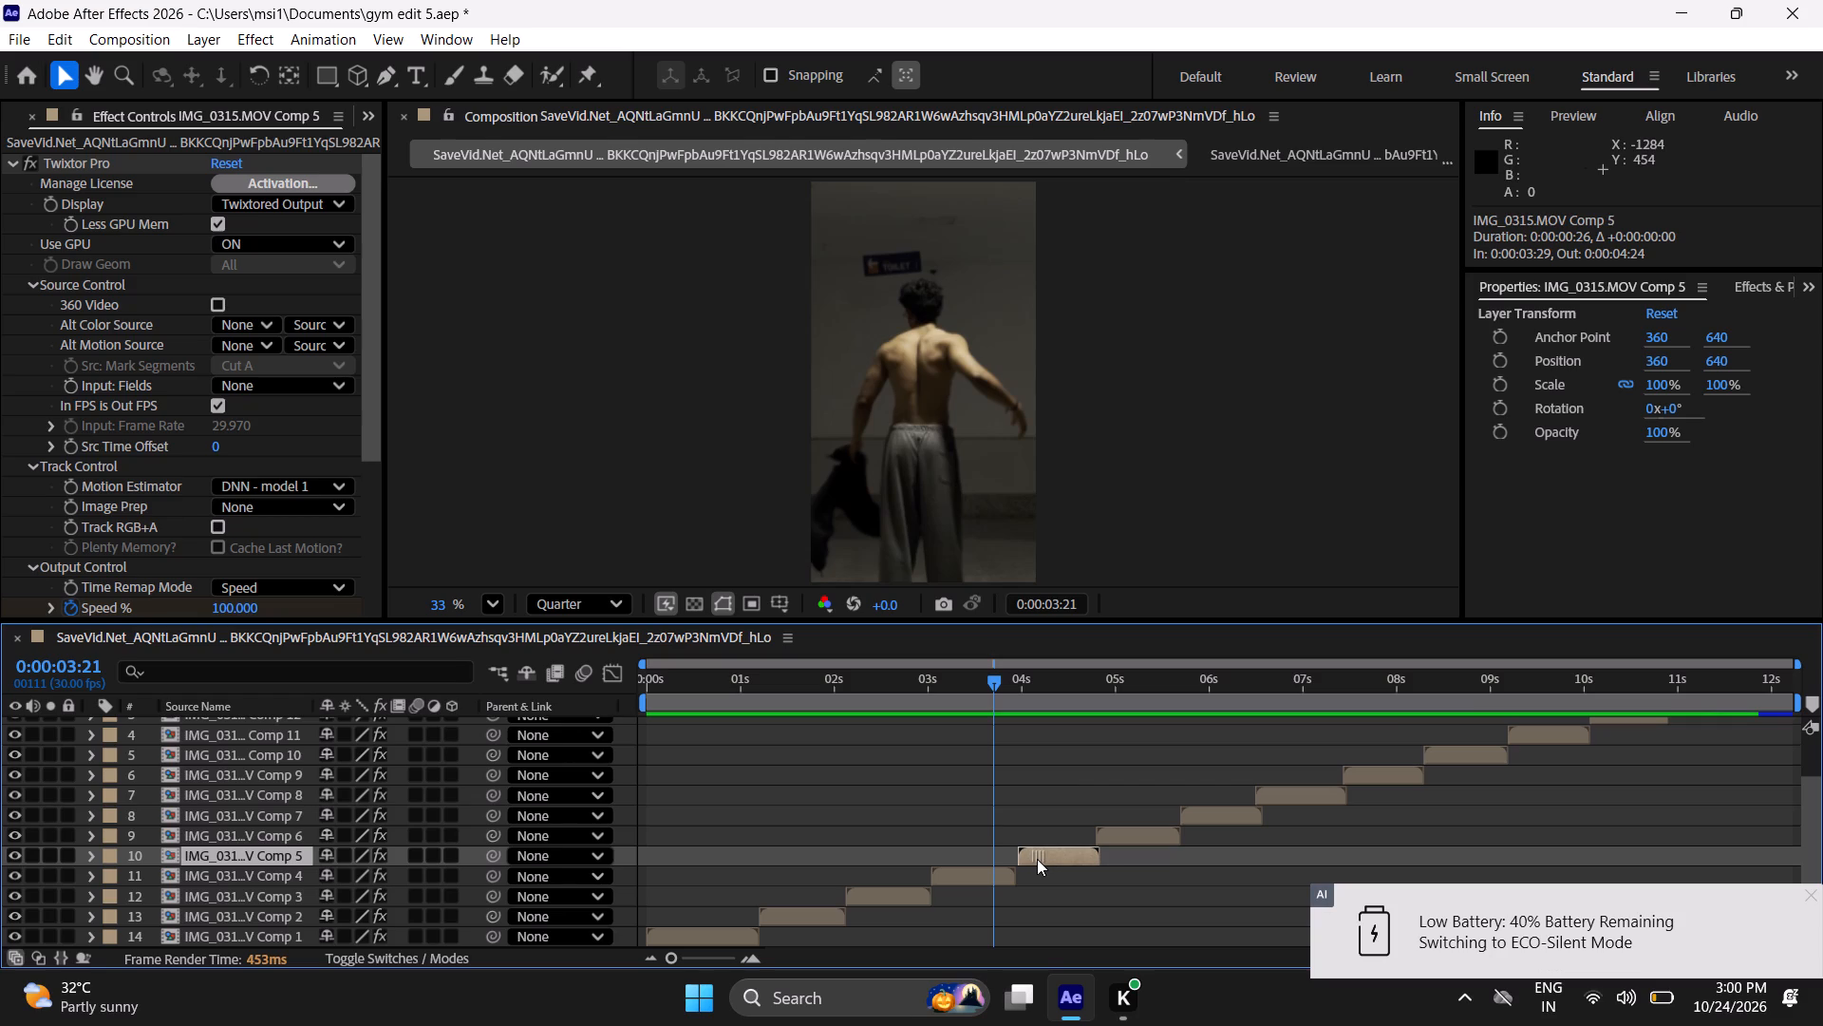
left_click_drag(1037, 859, 1034, 864, "alt")
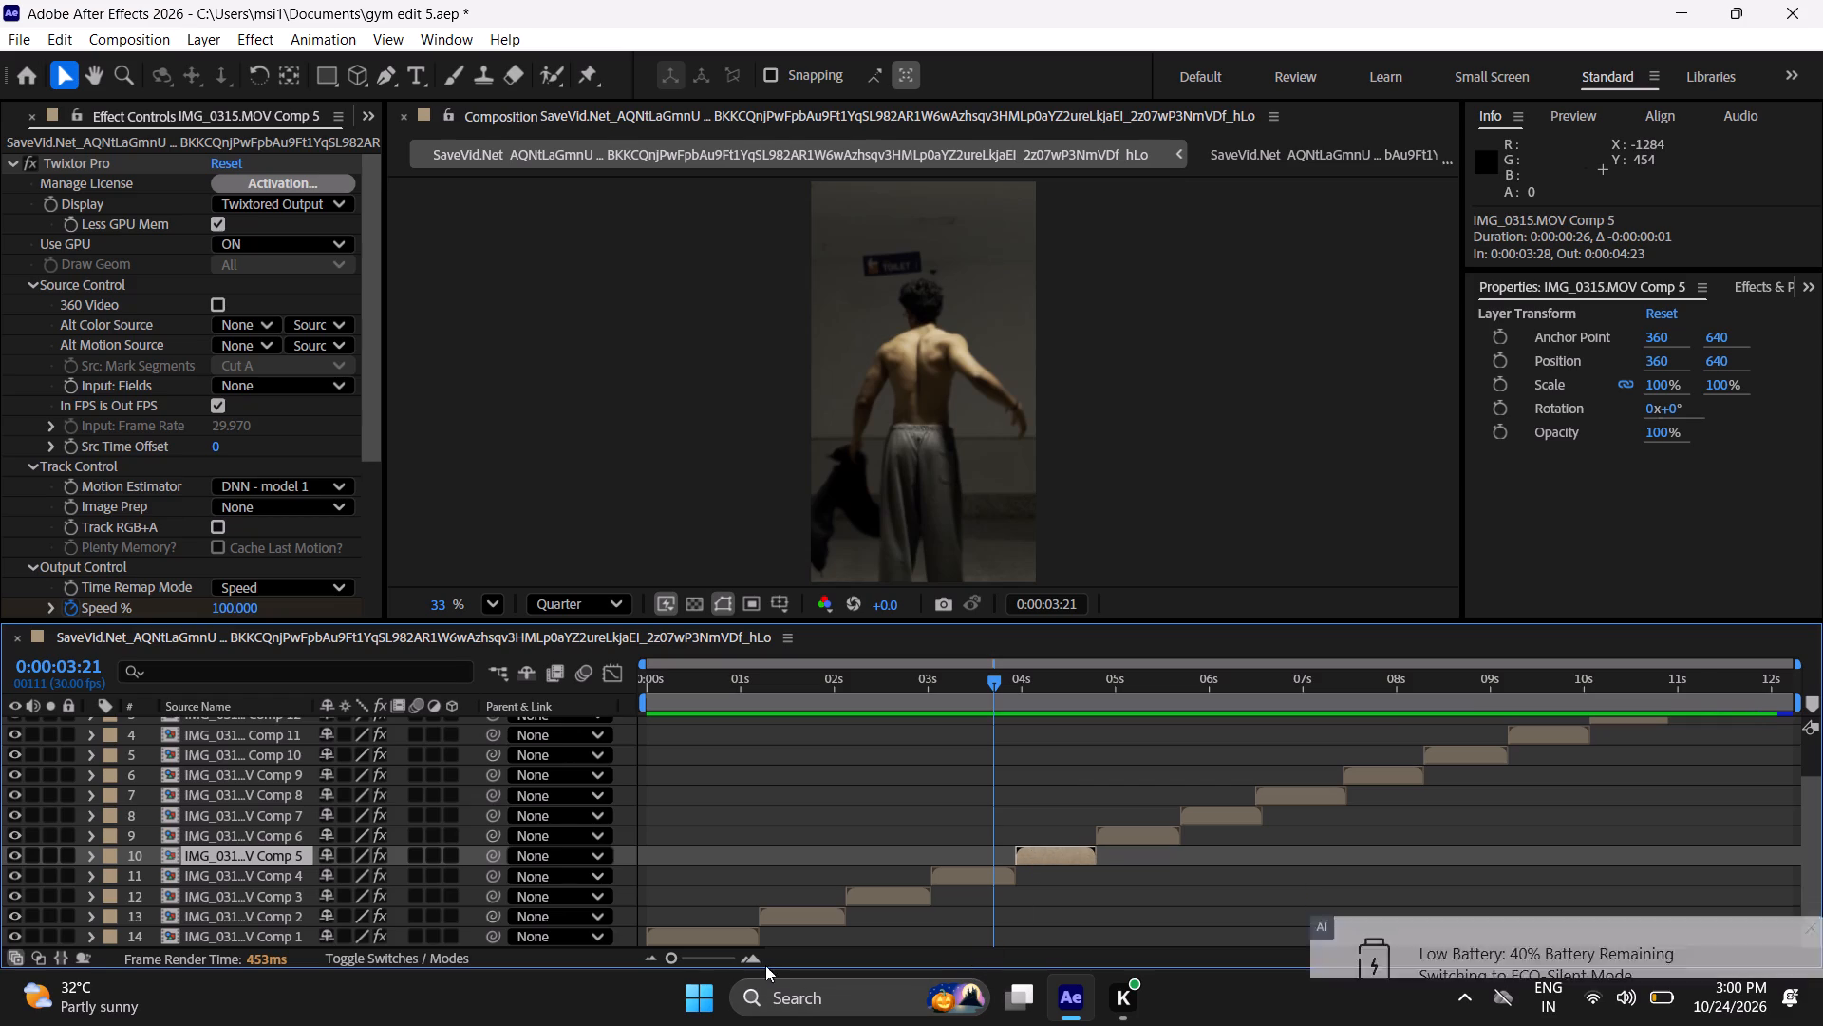
double_click(749, 962)
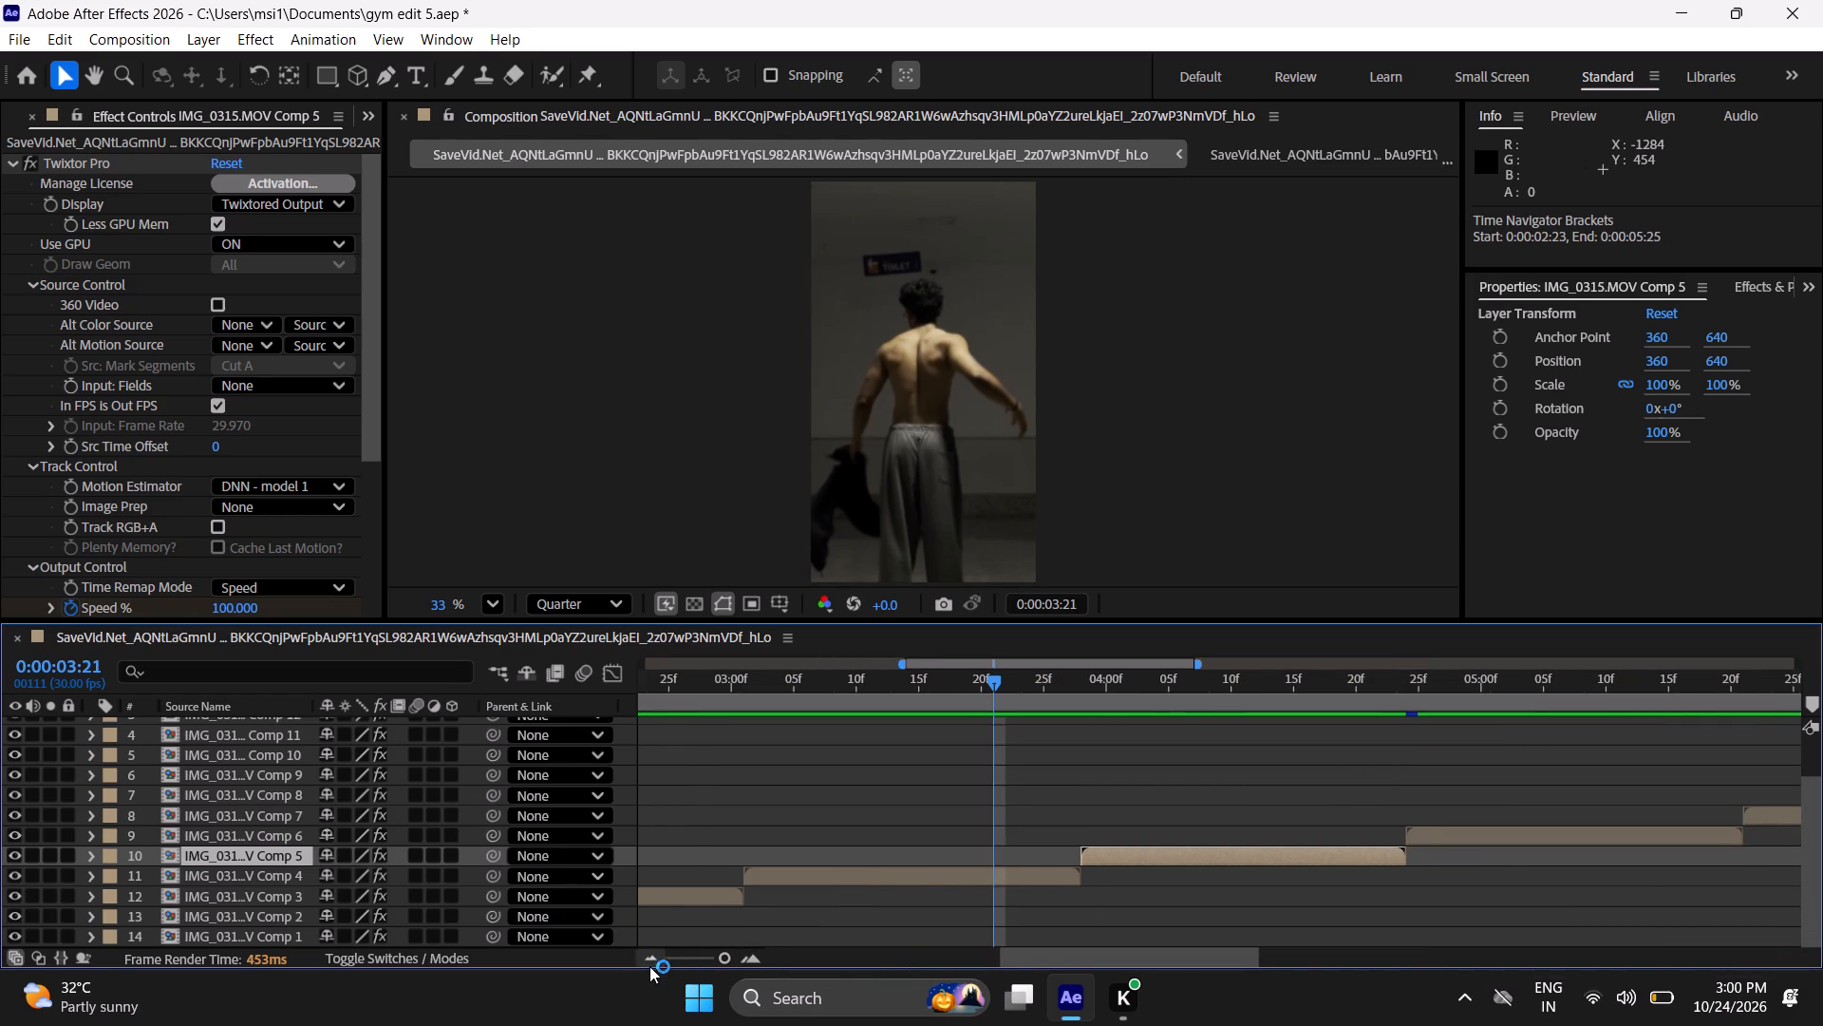
triple_click(649, 966)
double_click(648, 966)
left_click(668, 807)
Return the playhead to 0:00:00:00 and enlarge the composition viewer by reducing the timeline's height.
left_click_drag(745, 703, 738, 703)
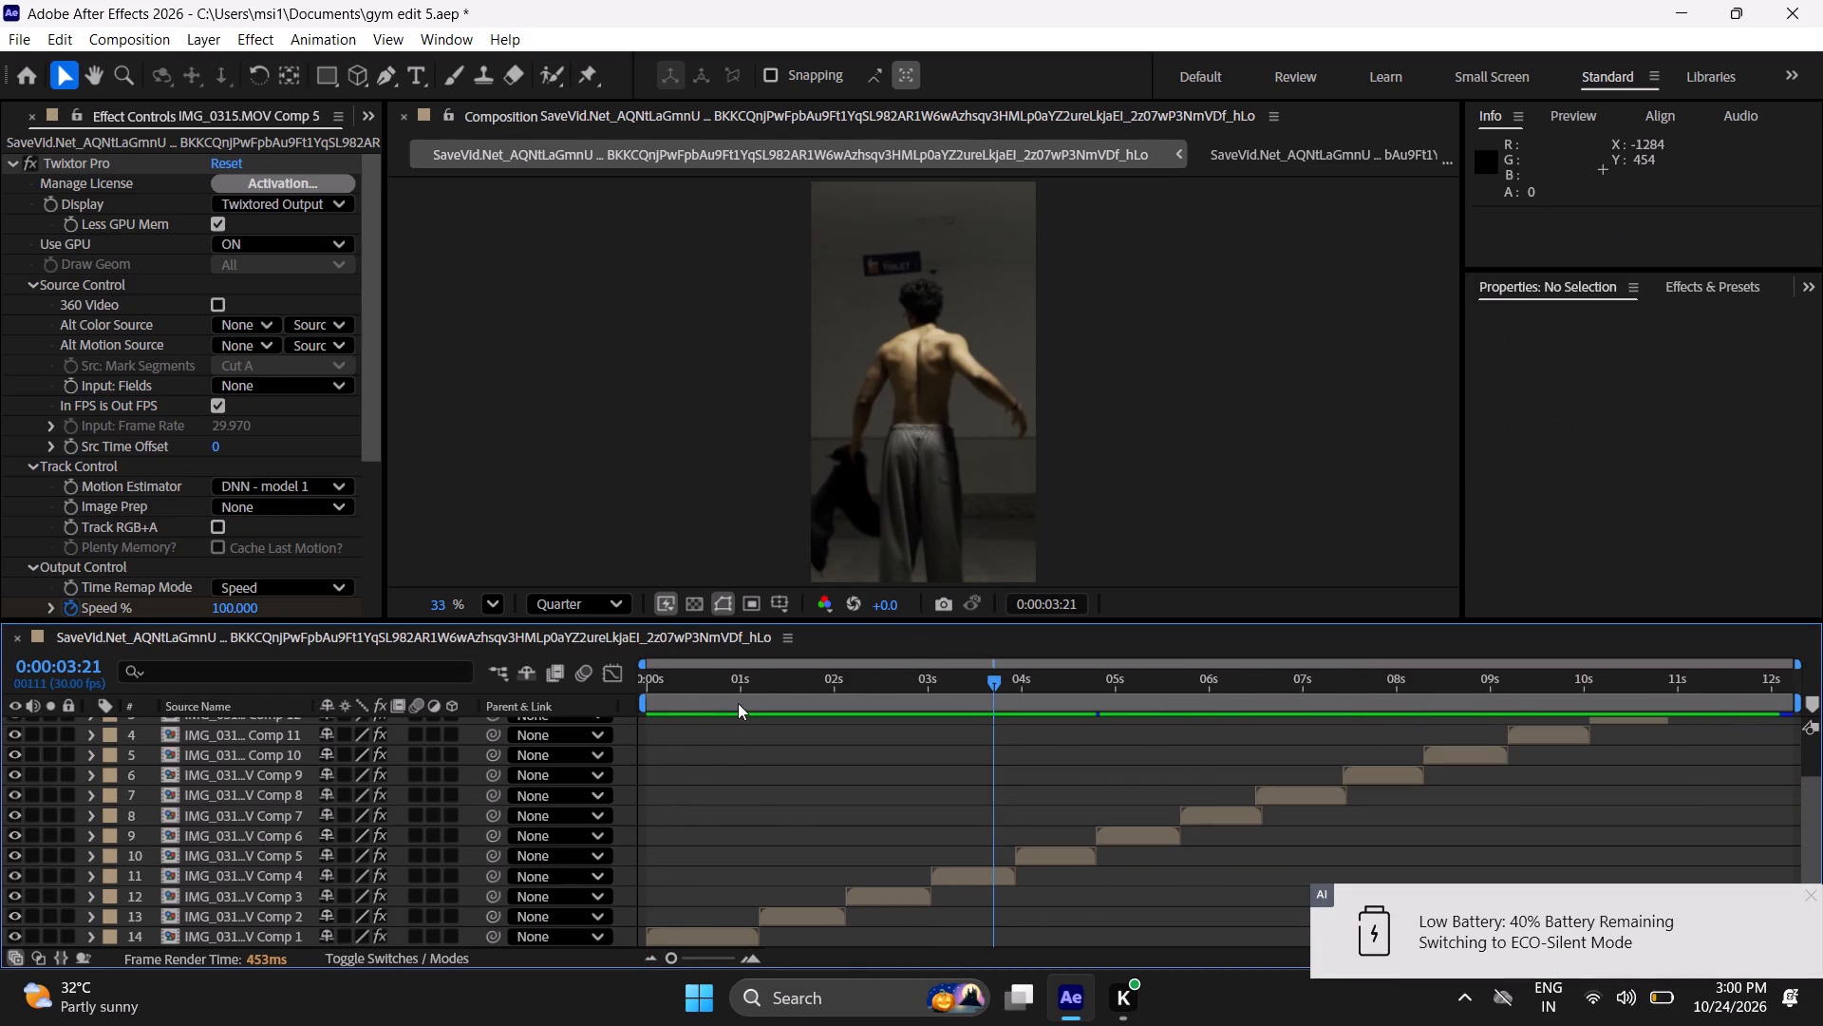
left_click_drag(738, 703, 397, 769)
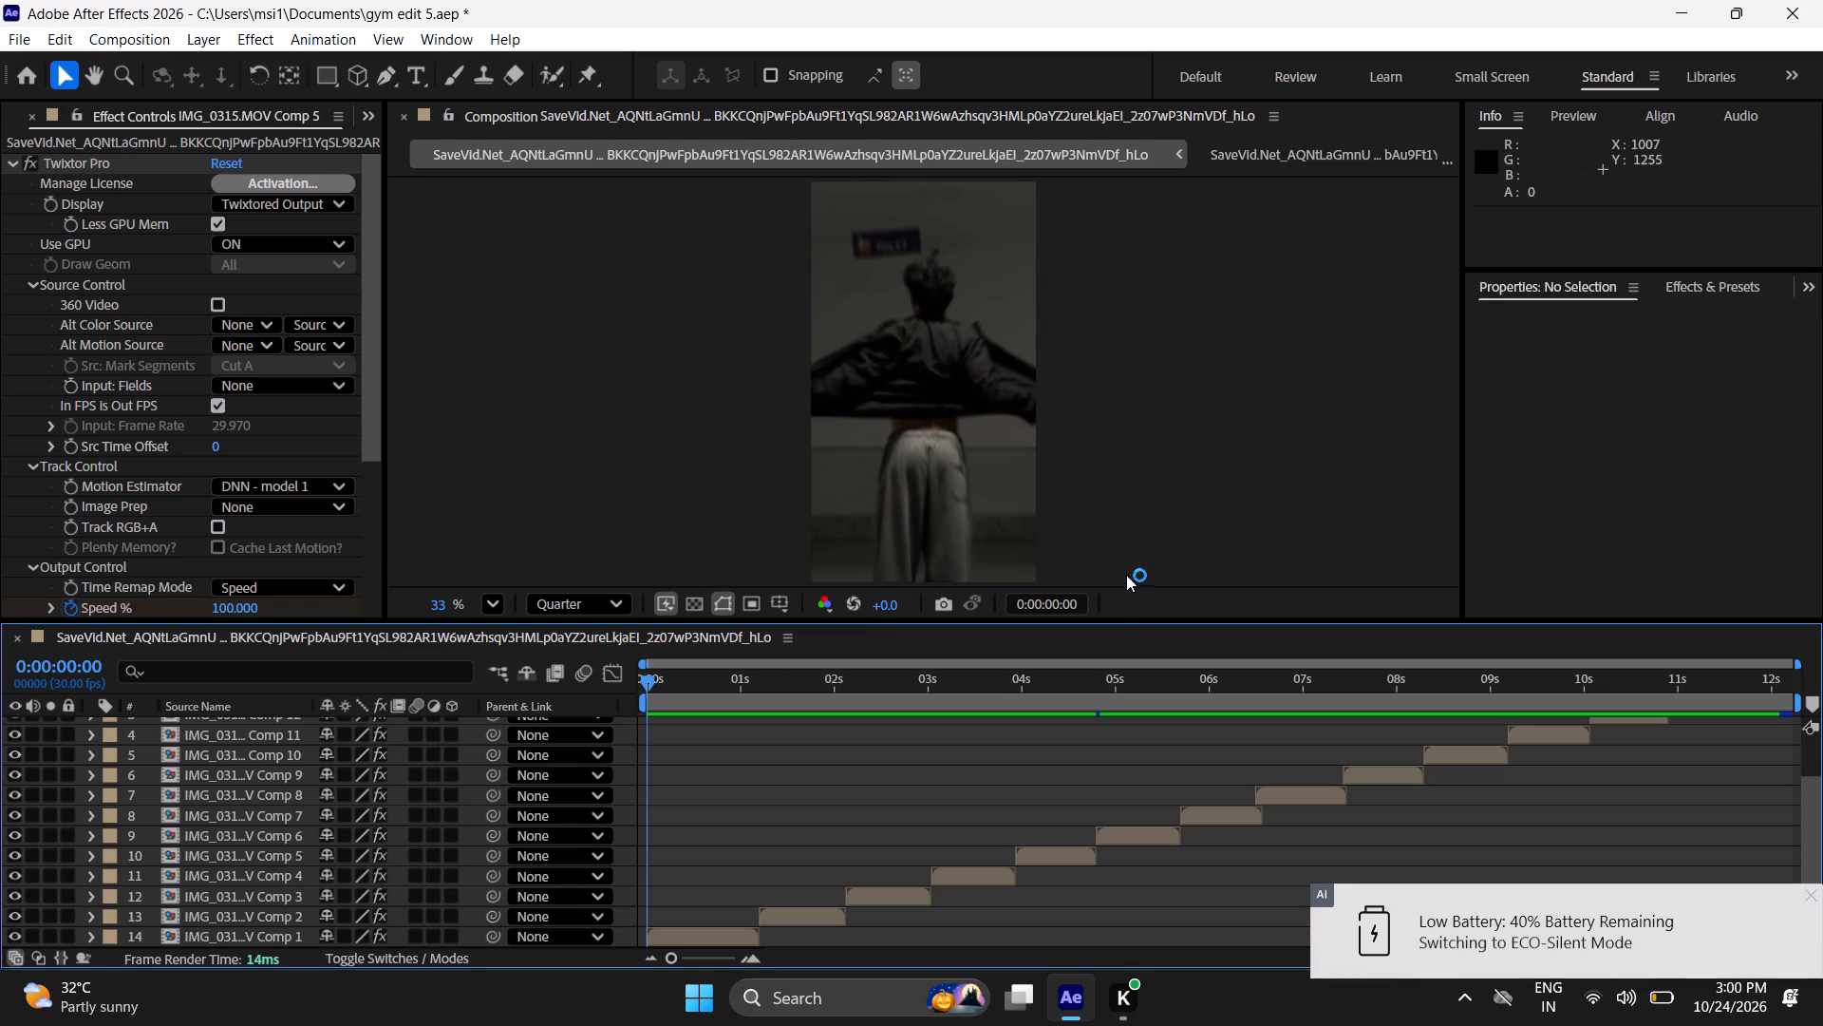
left_click_drag(925, 618, 935, 756)
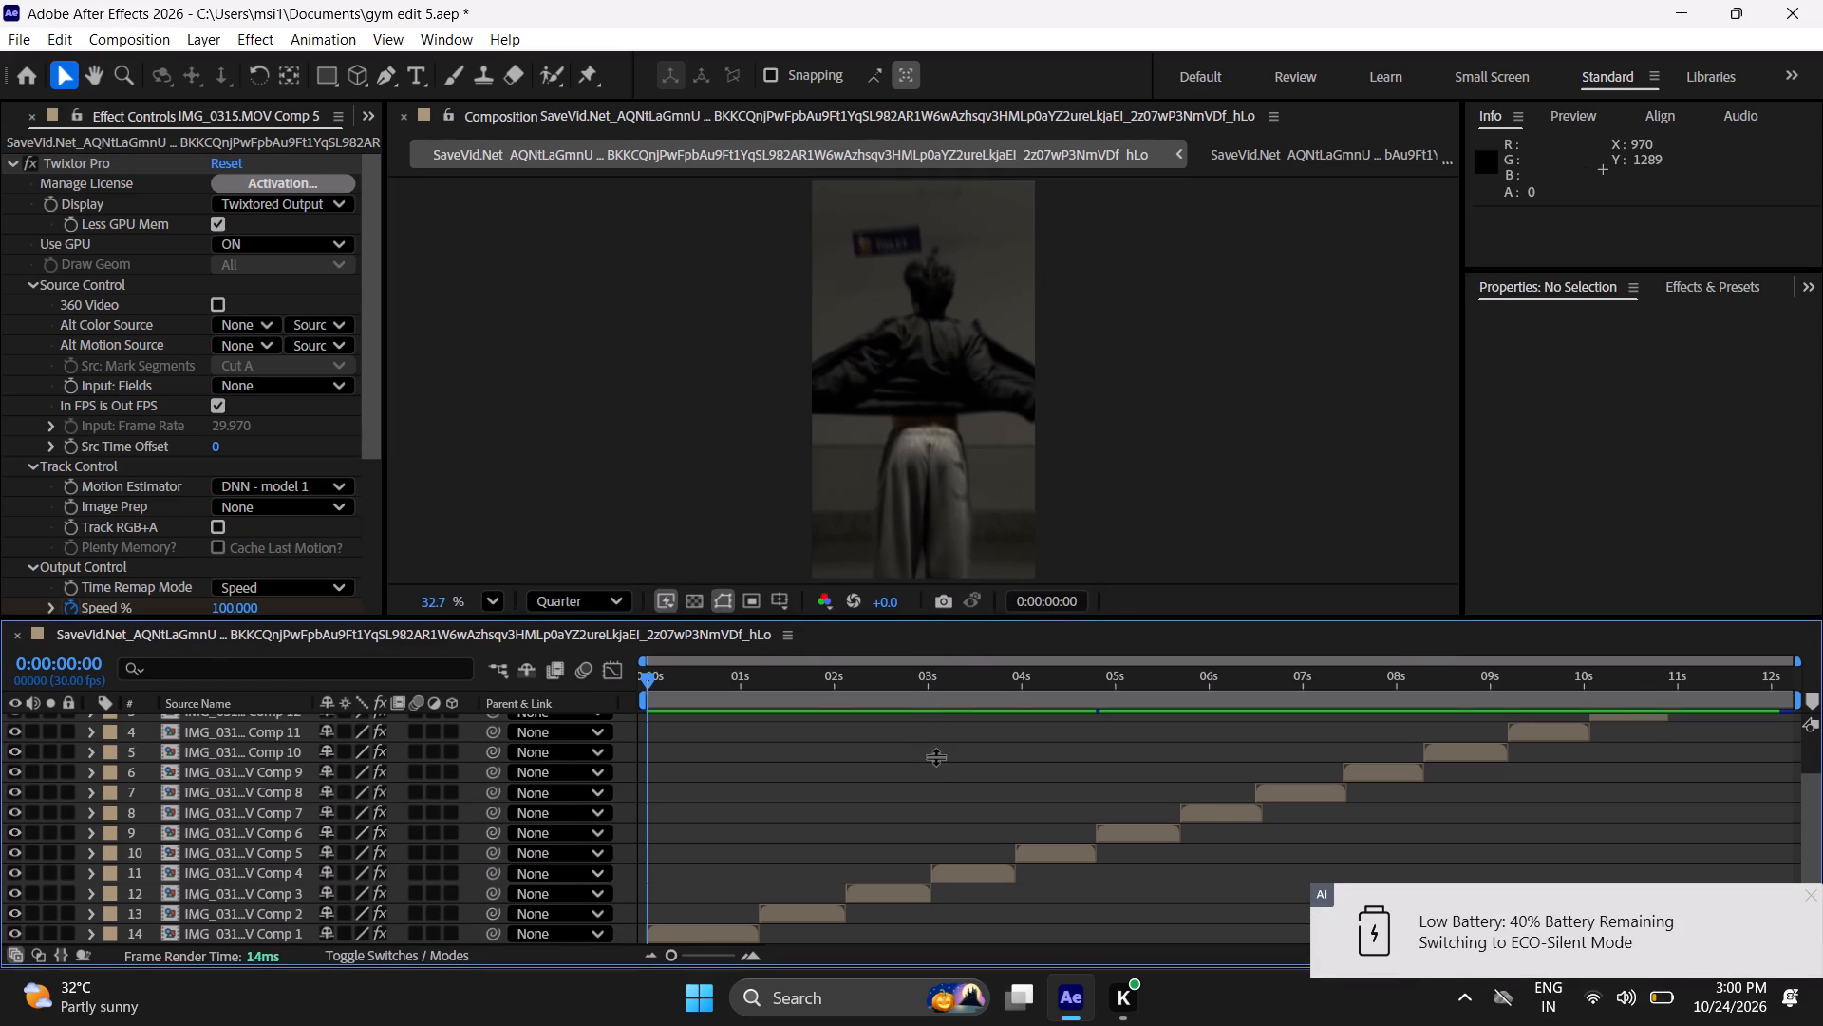
left_click_drag(935, 756, 924, 813)
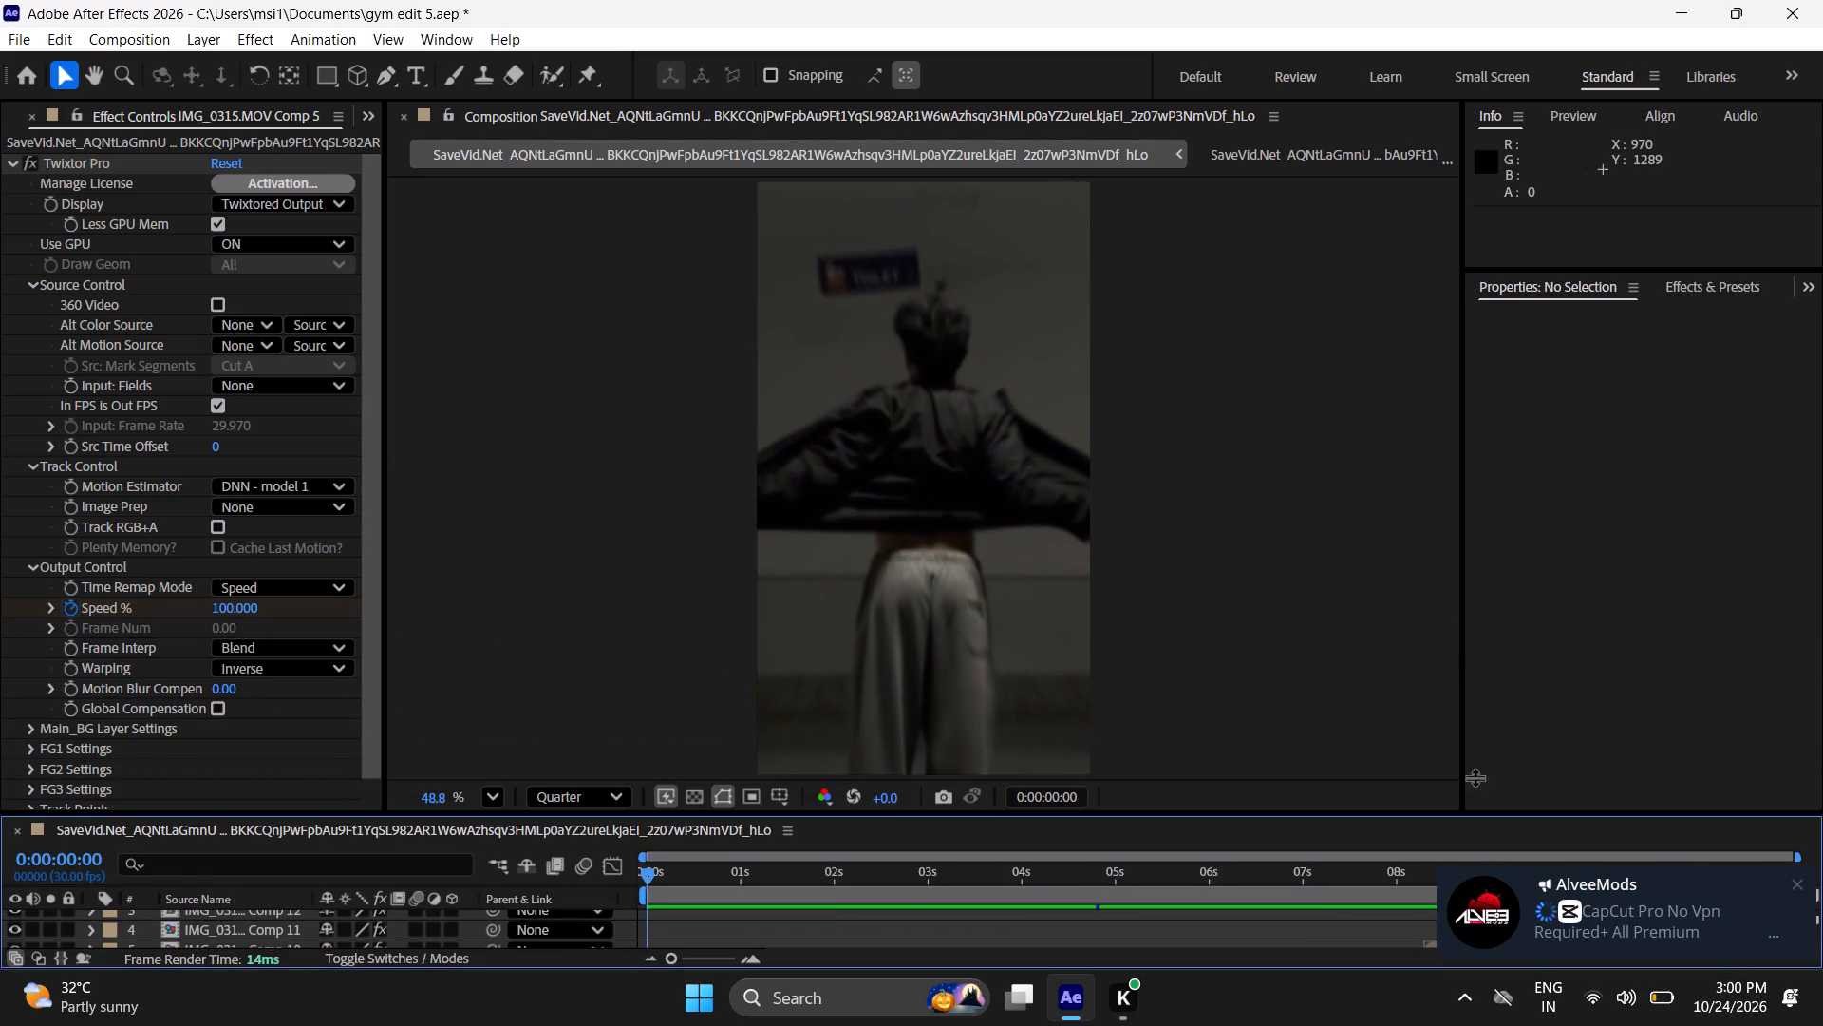
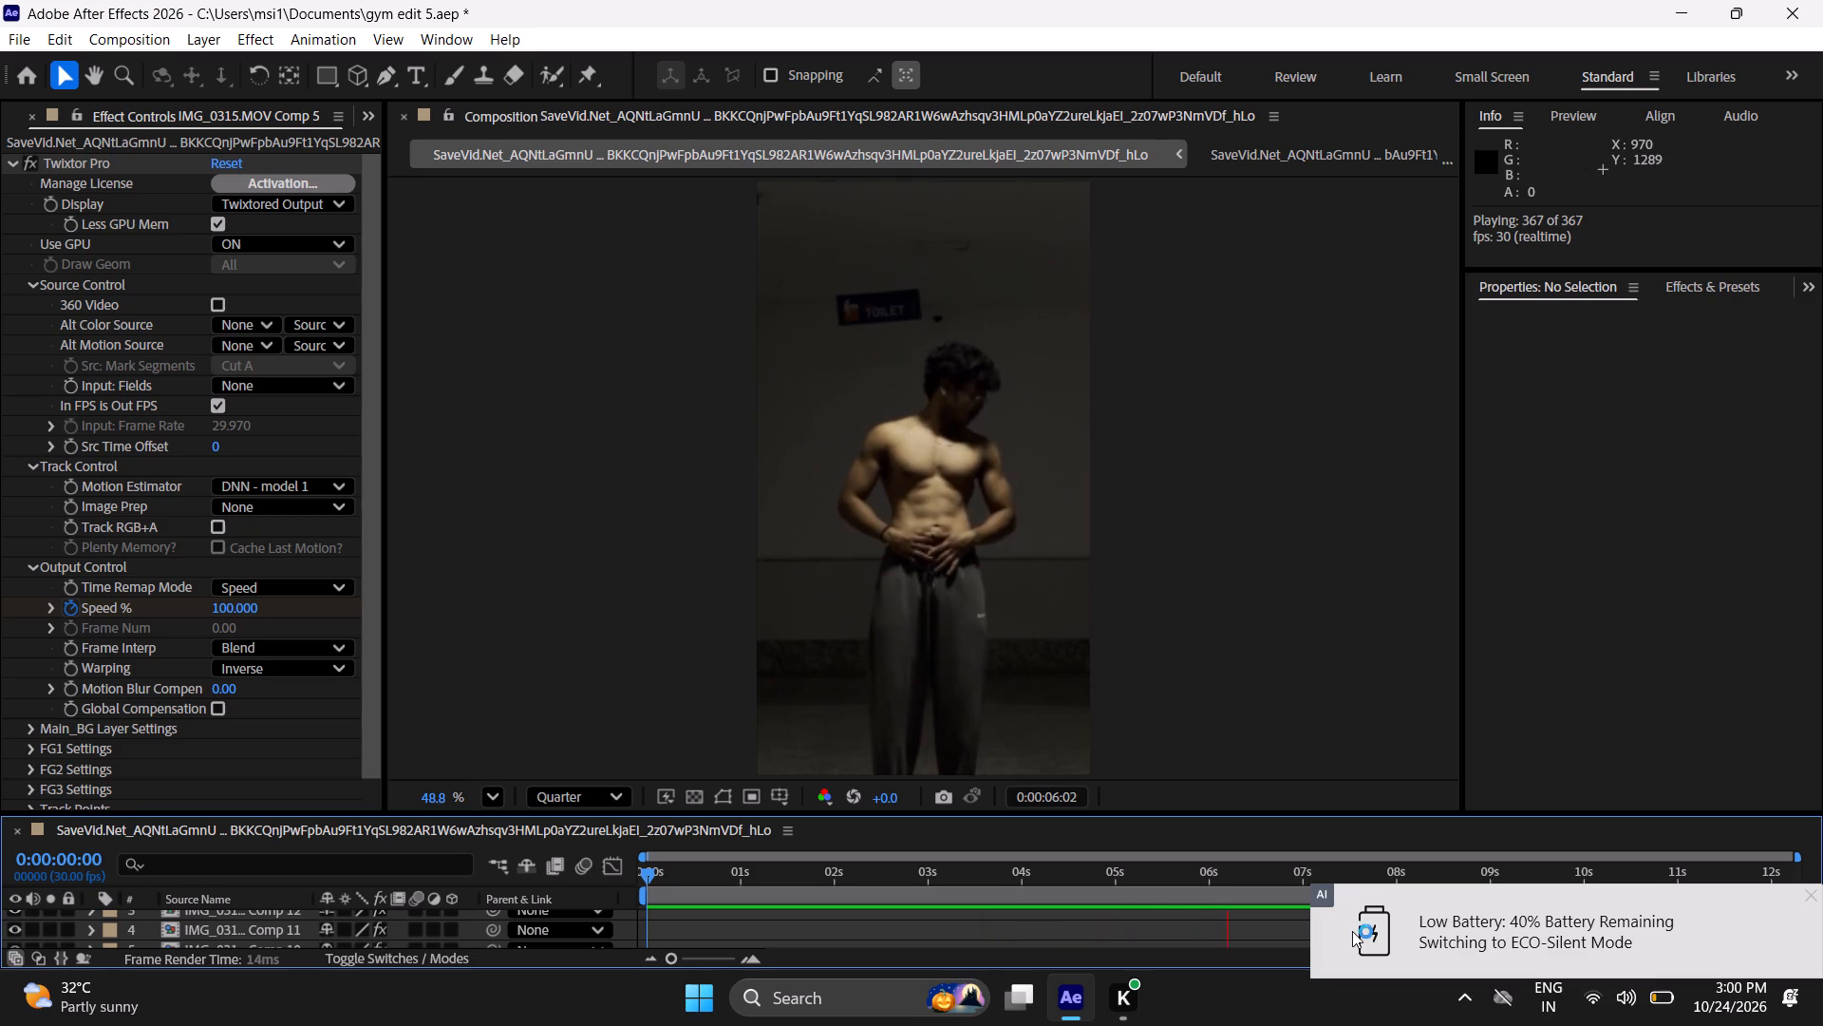
Stop the preview at 0:00:07:09 and enlarge the timeline to show all the clip layers.
key("space")
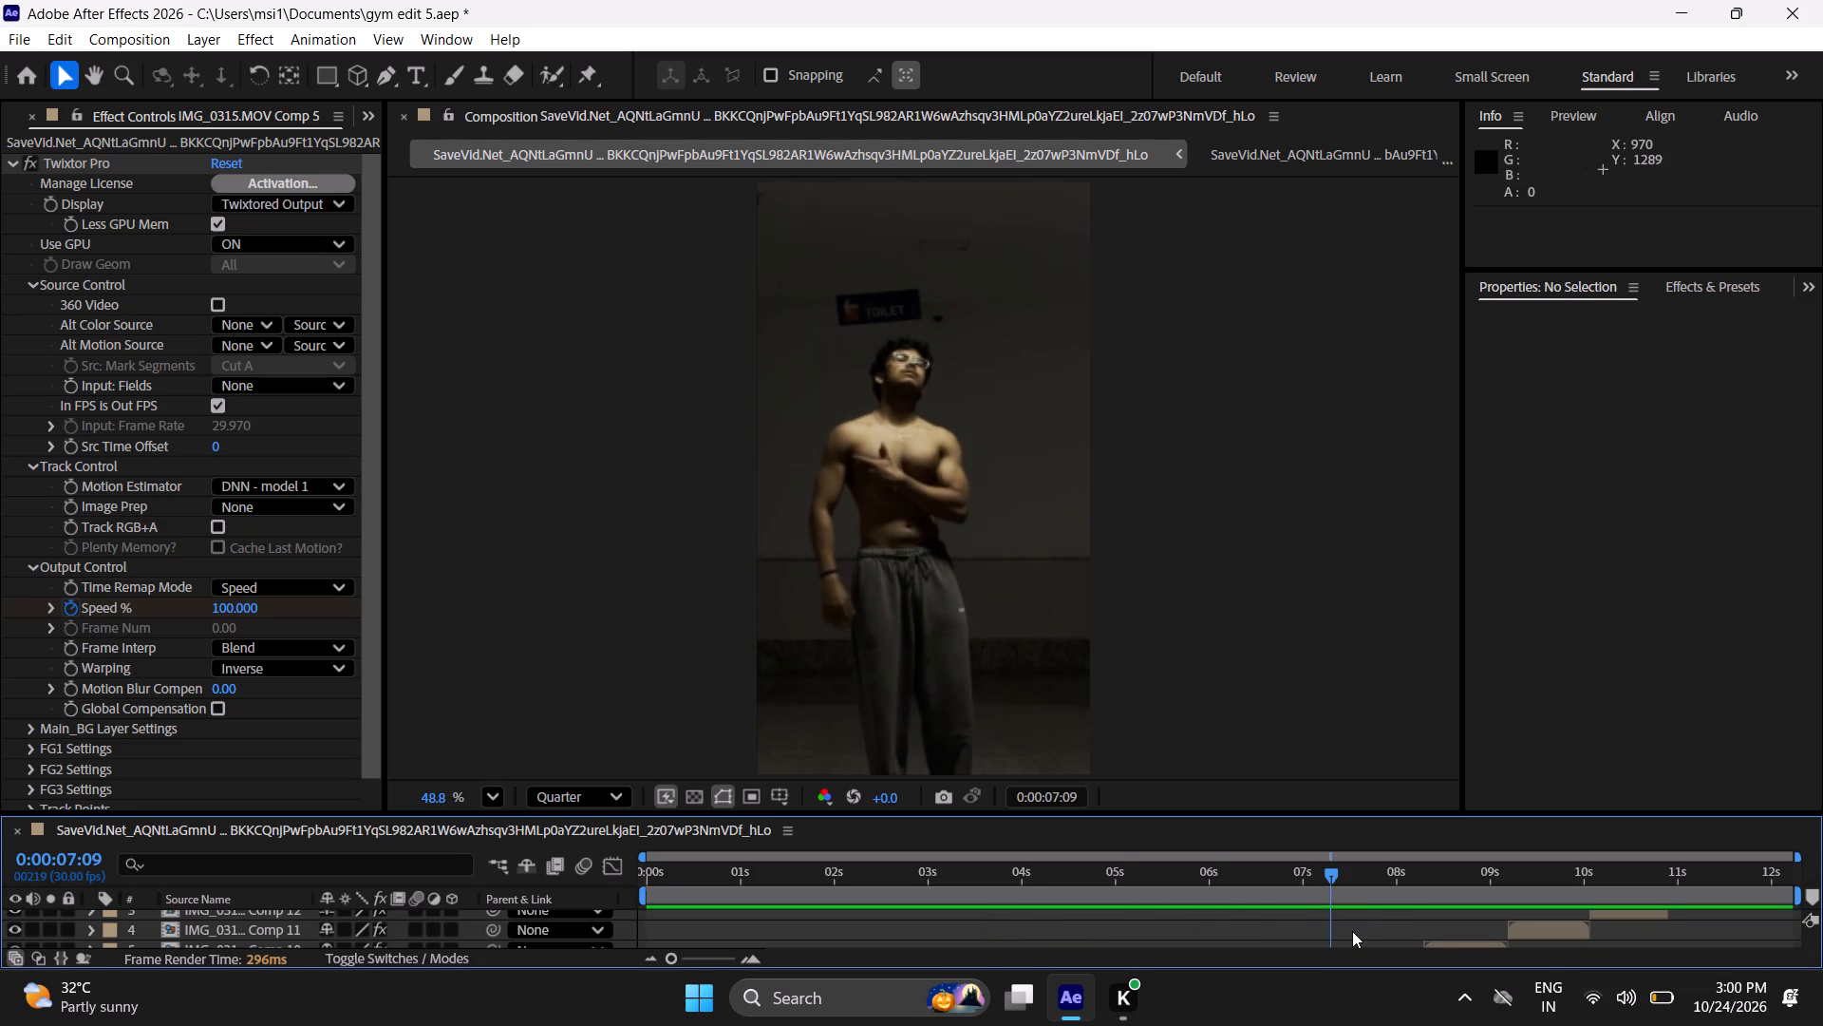
left_click_drag(1125, 813, 1104, 562)
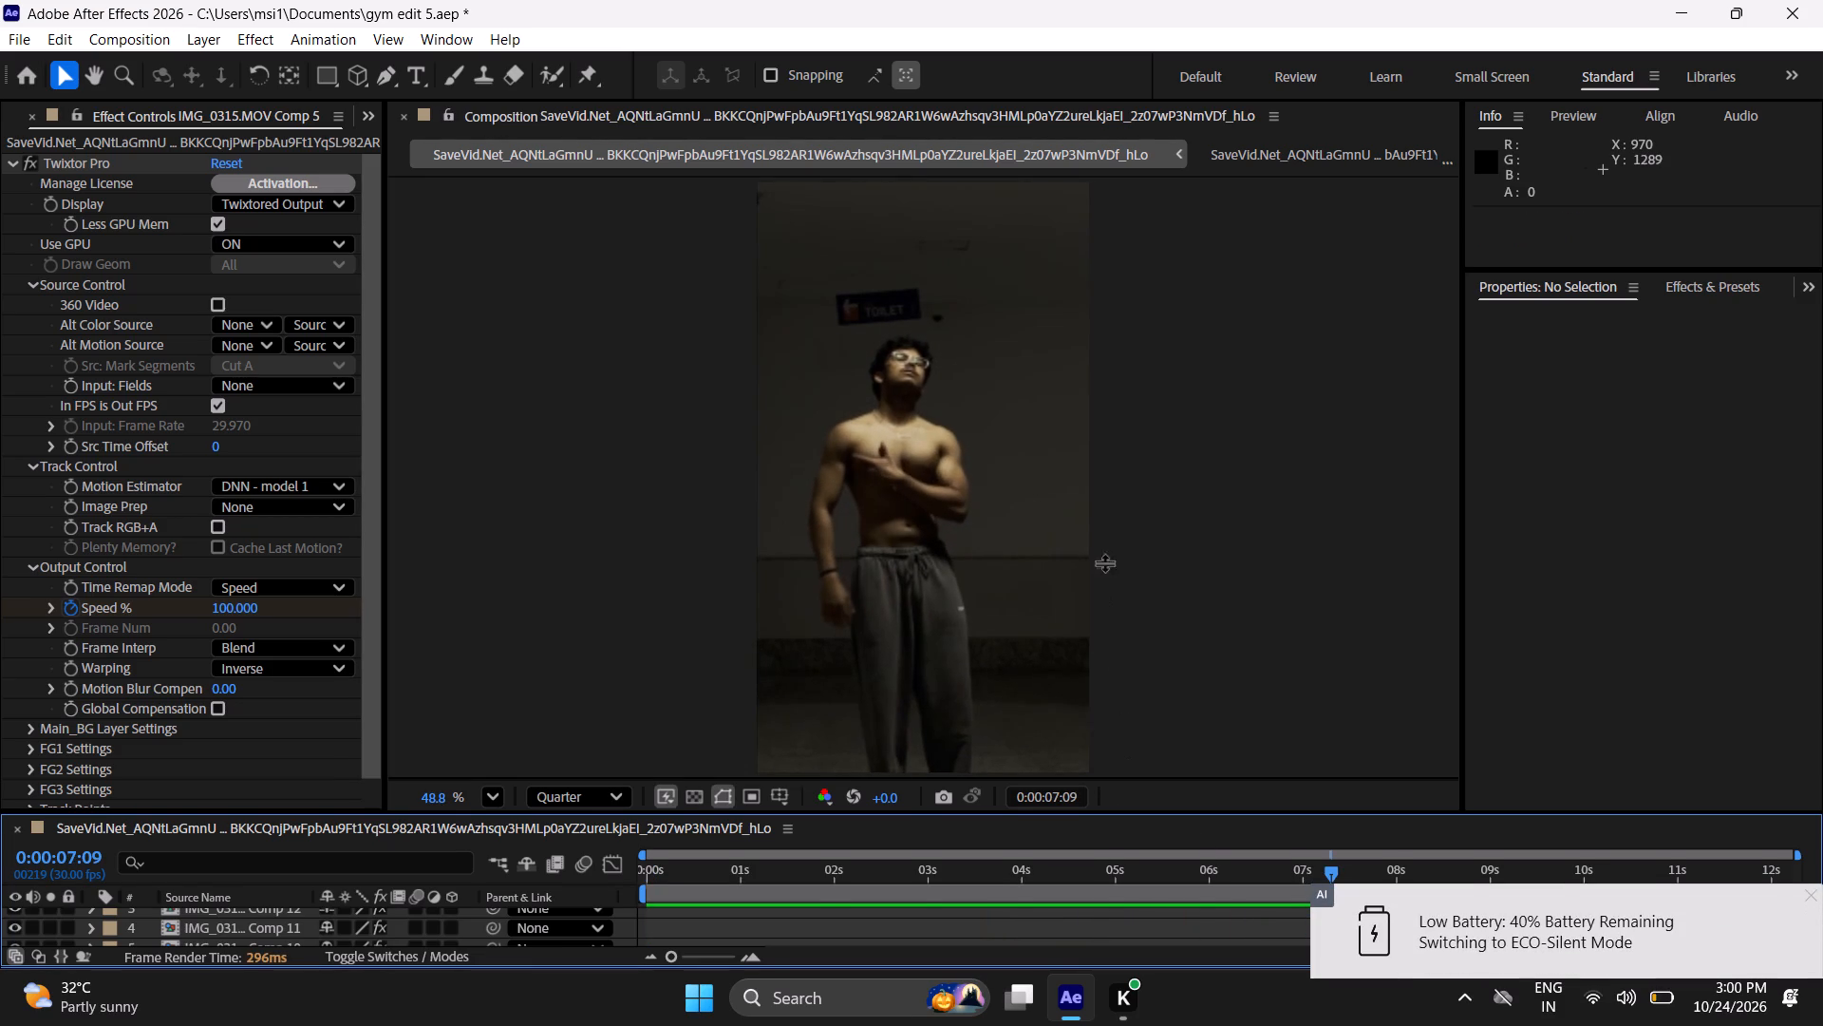
left_click_drag(1104, 562, 1102, 531)
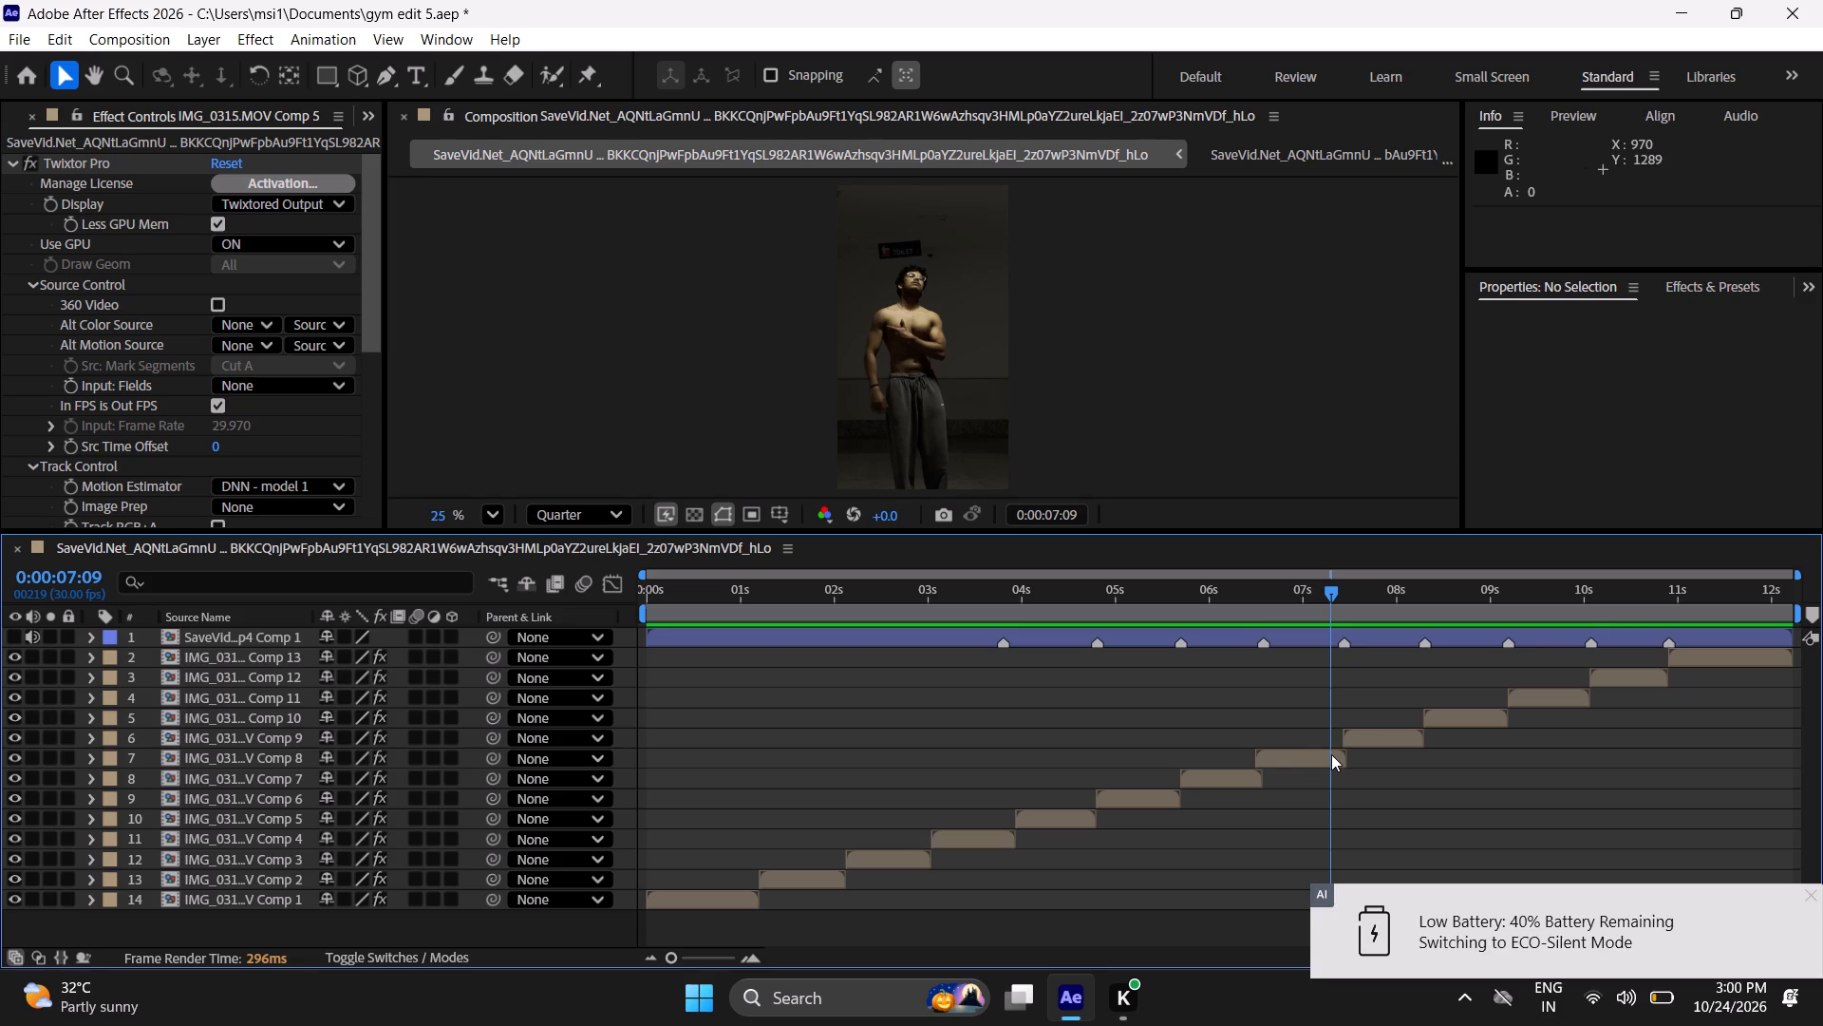
Set the eighth clip's middle Twixtor Pro Speed % keyframe at 0:00:06:28 to 50.
left_click(1331, 757)
key("u")
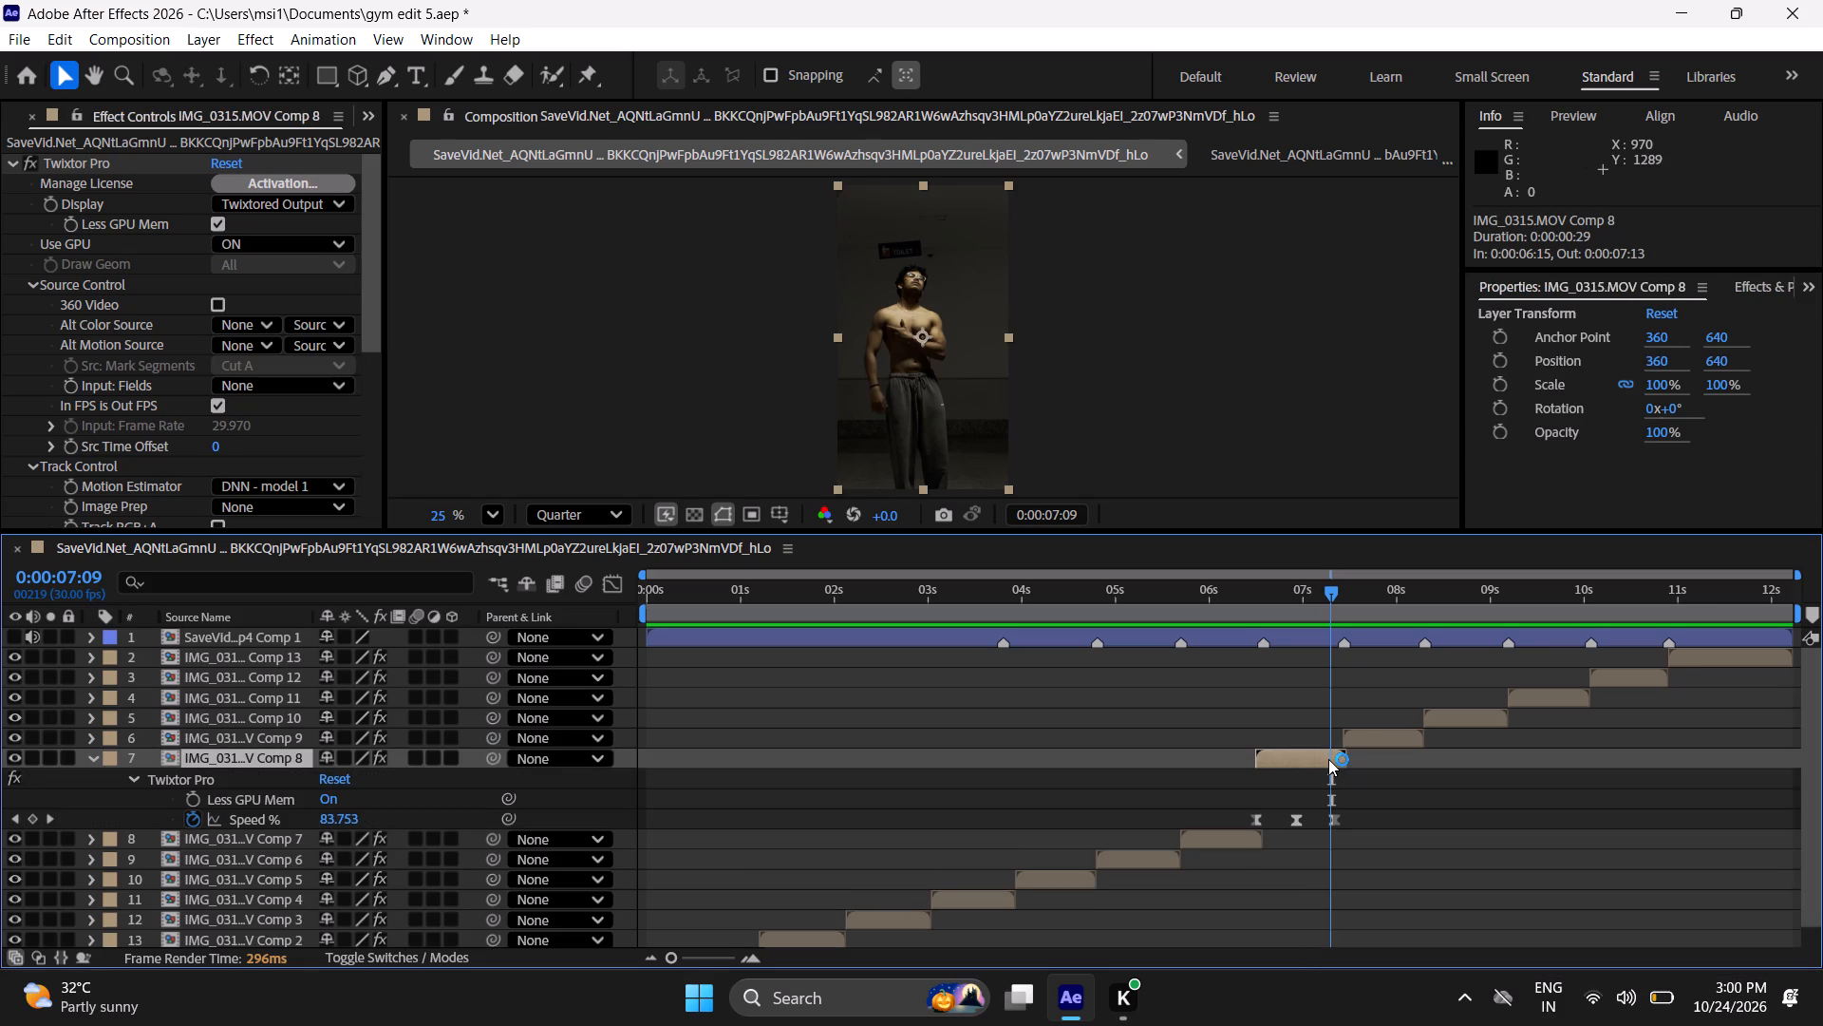
left_click_drag(1323, 592, 1311, 599)
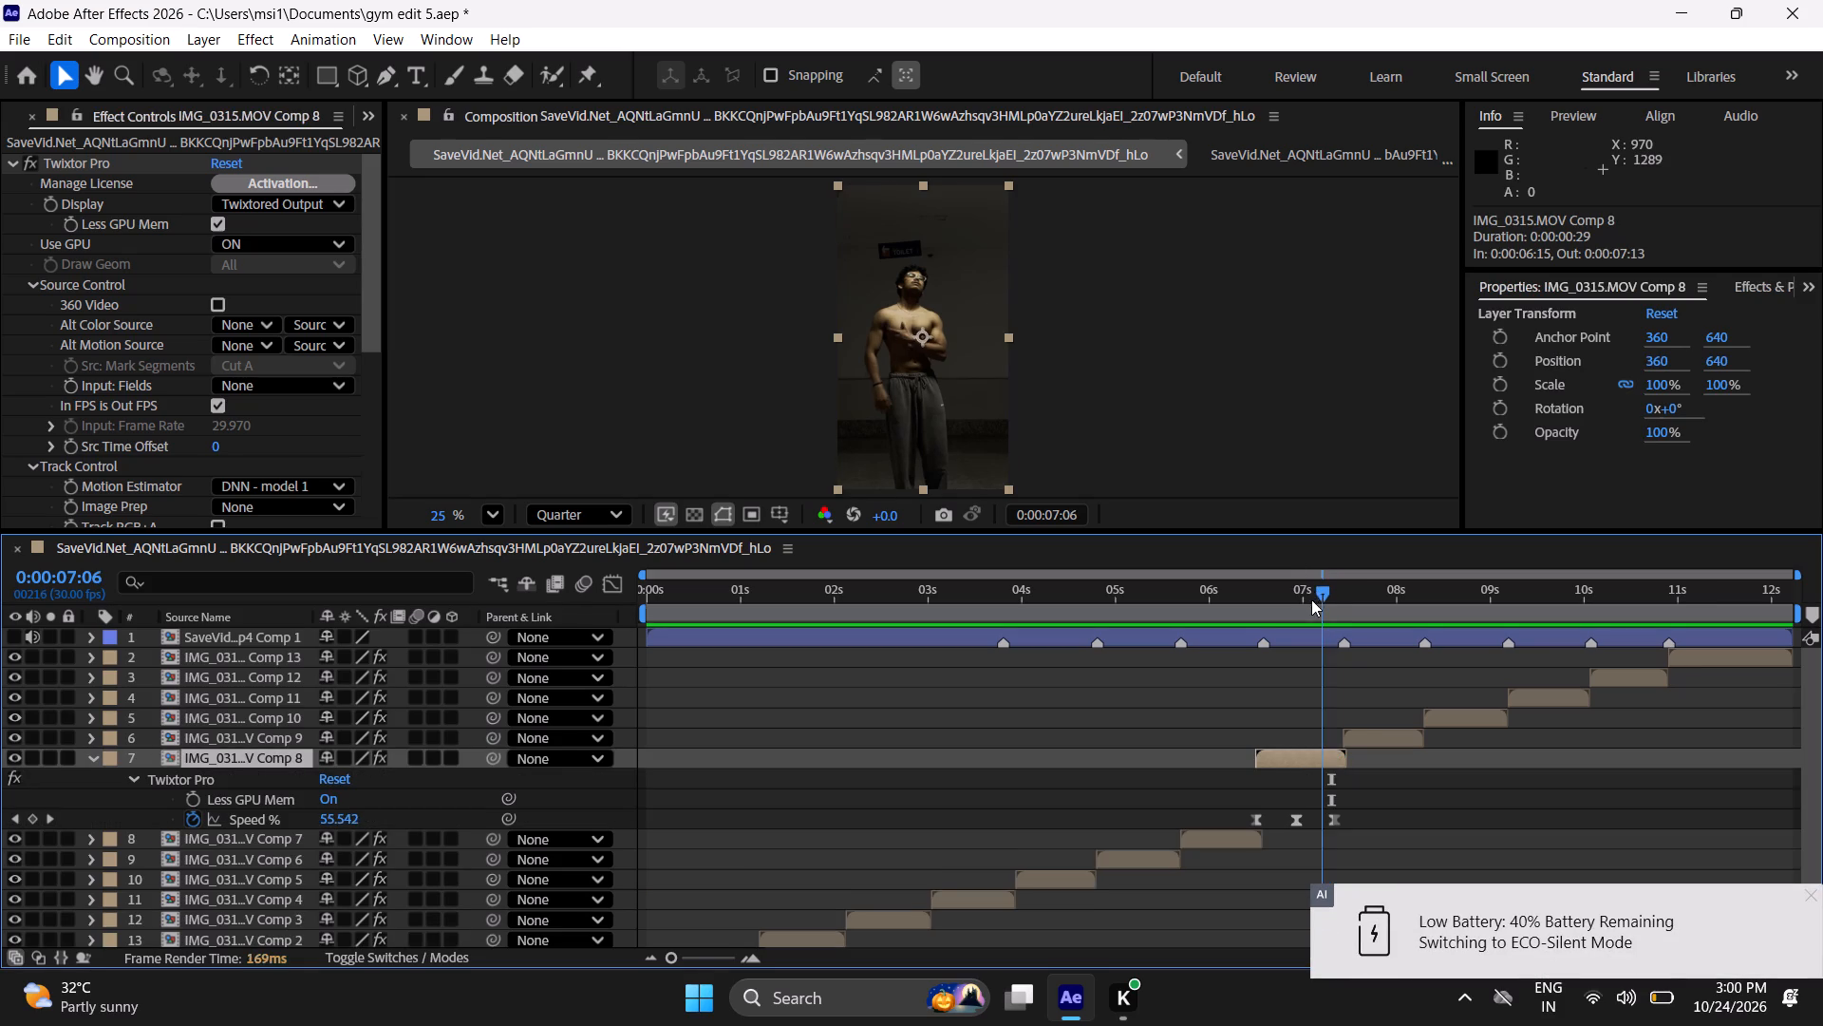
left_click_drag(1311, 599, 1300, 608)
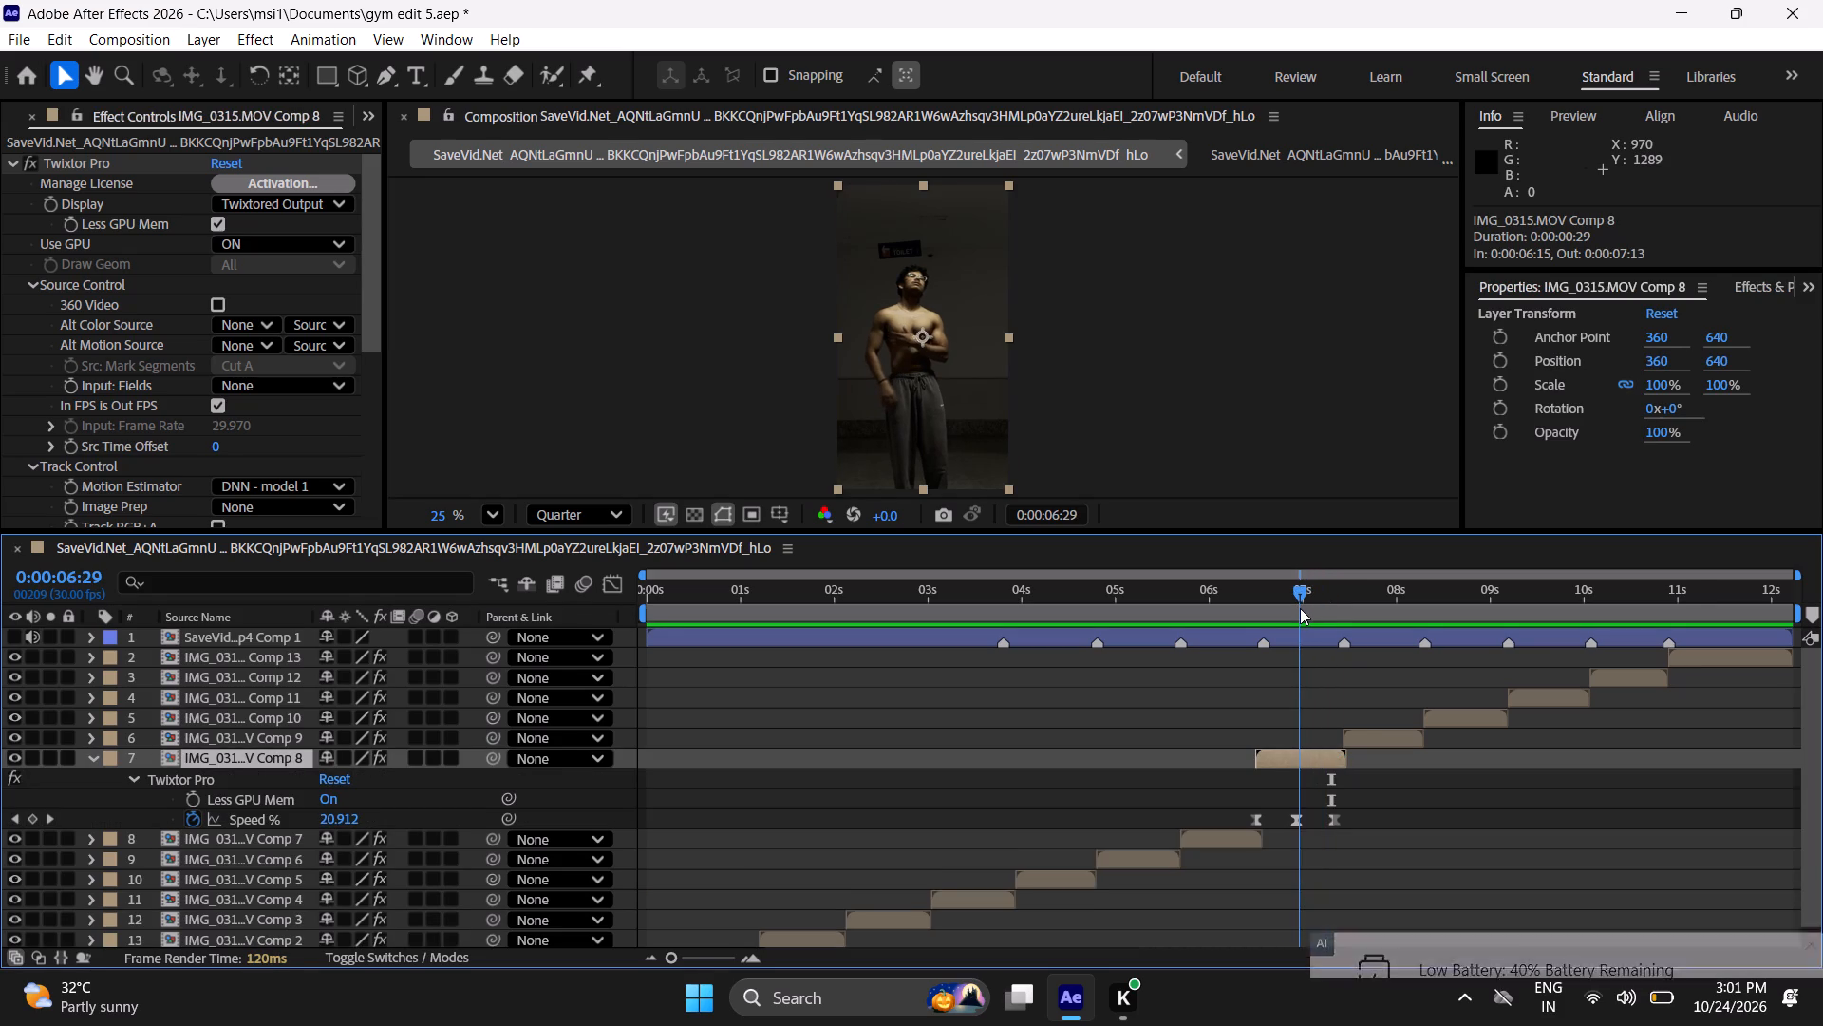
left_click_drag(1300, 608, 1300, 613)
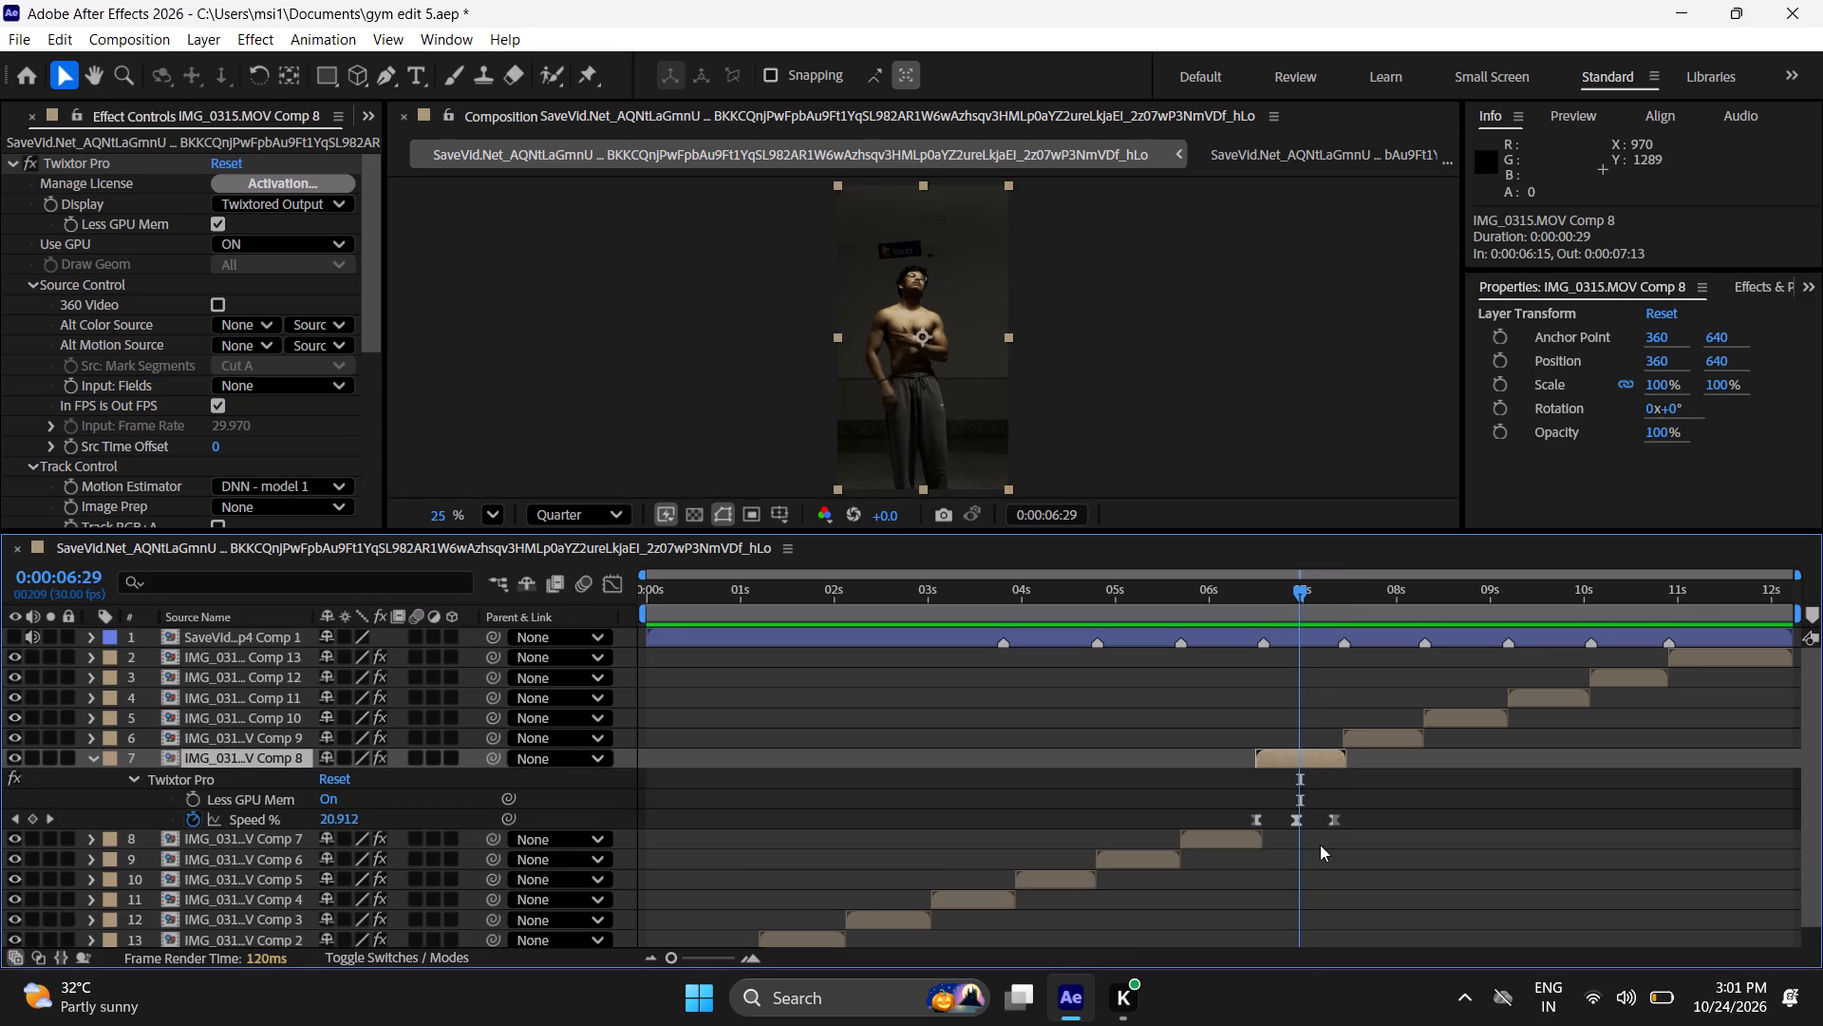
left_click_drag(1299, 594, 1292, 601)
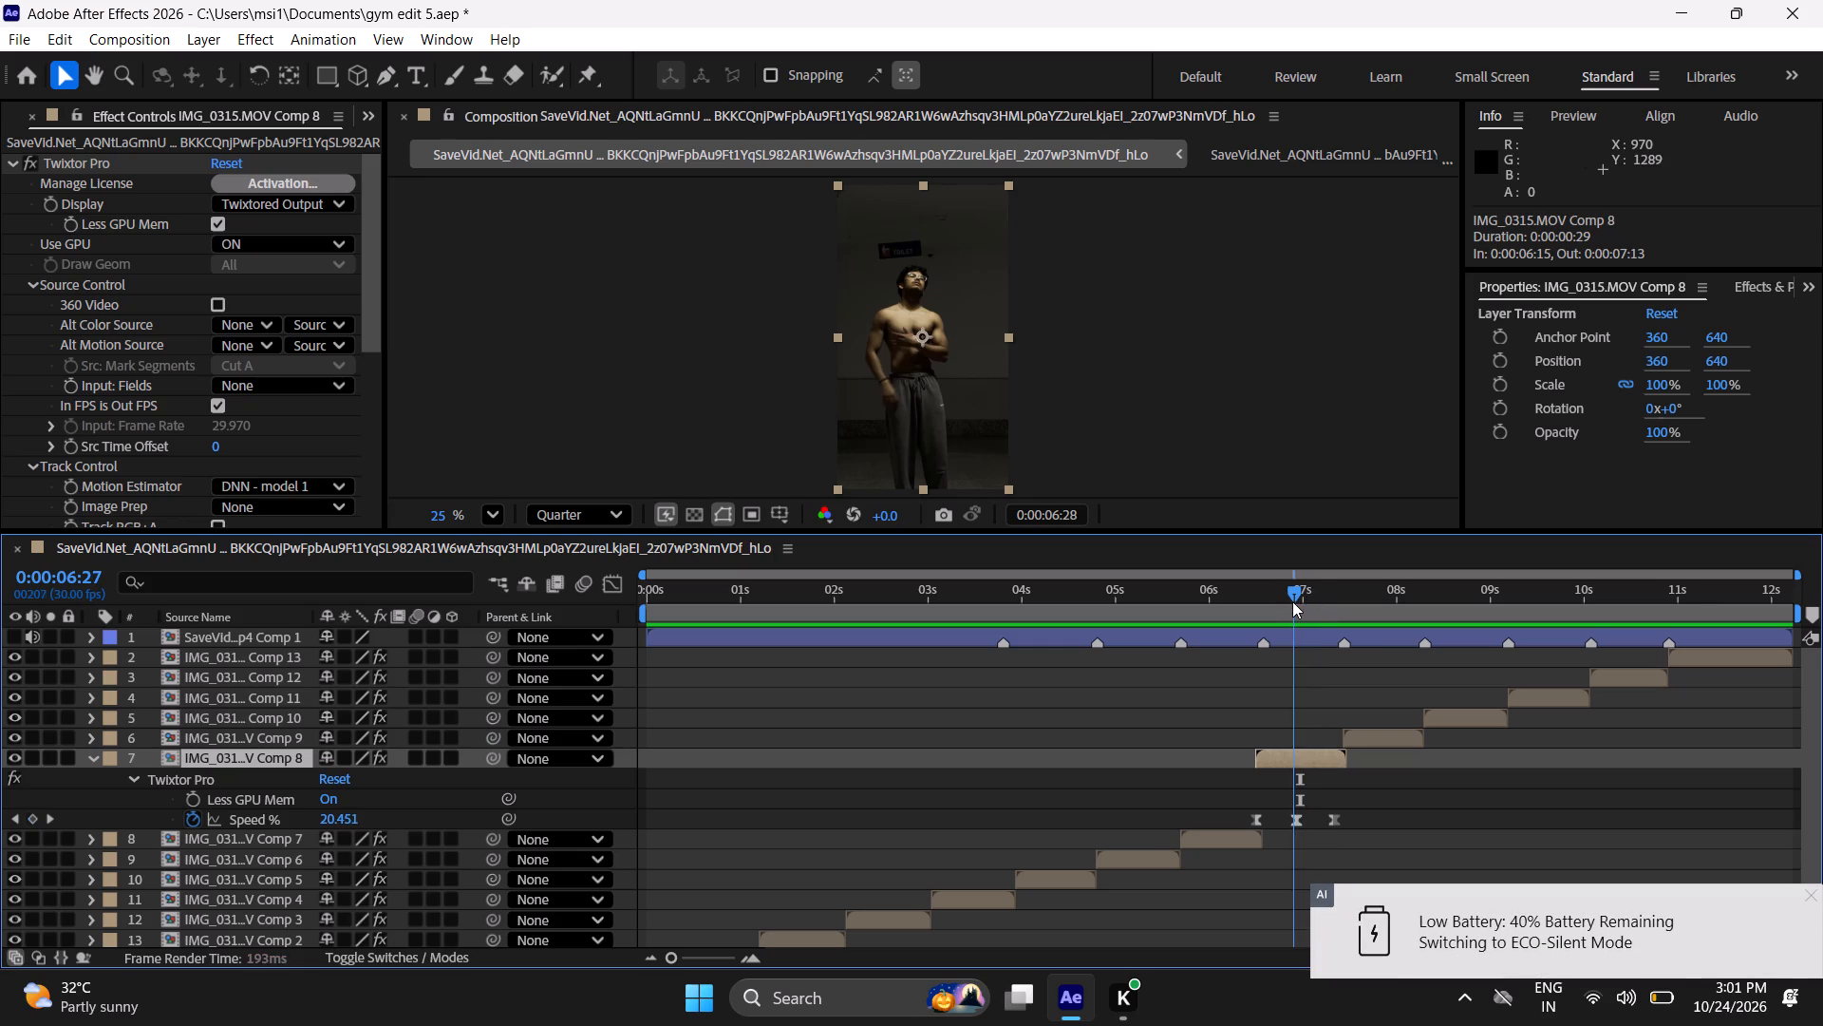
left_click_drag(1292, 601, 1296, 607)
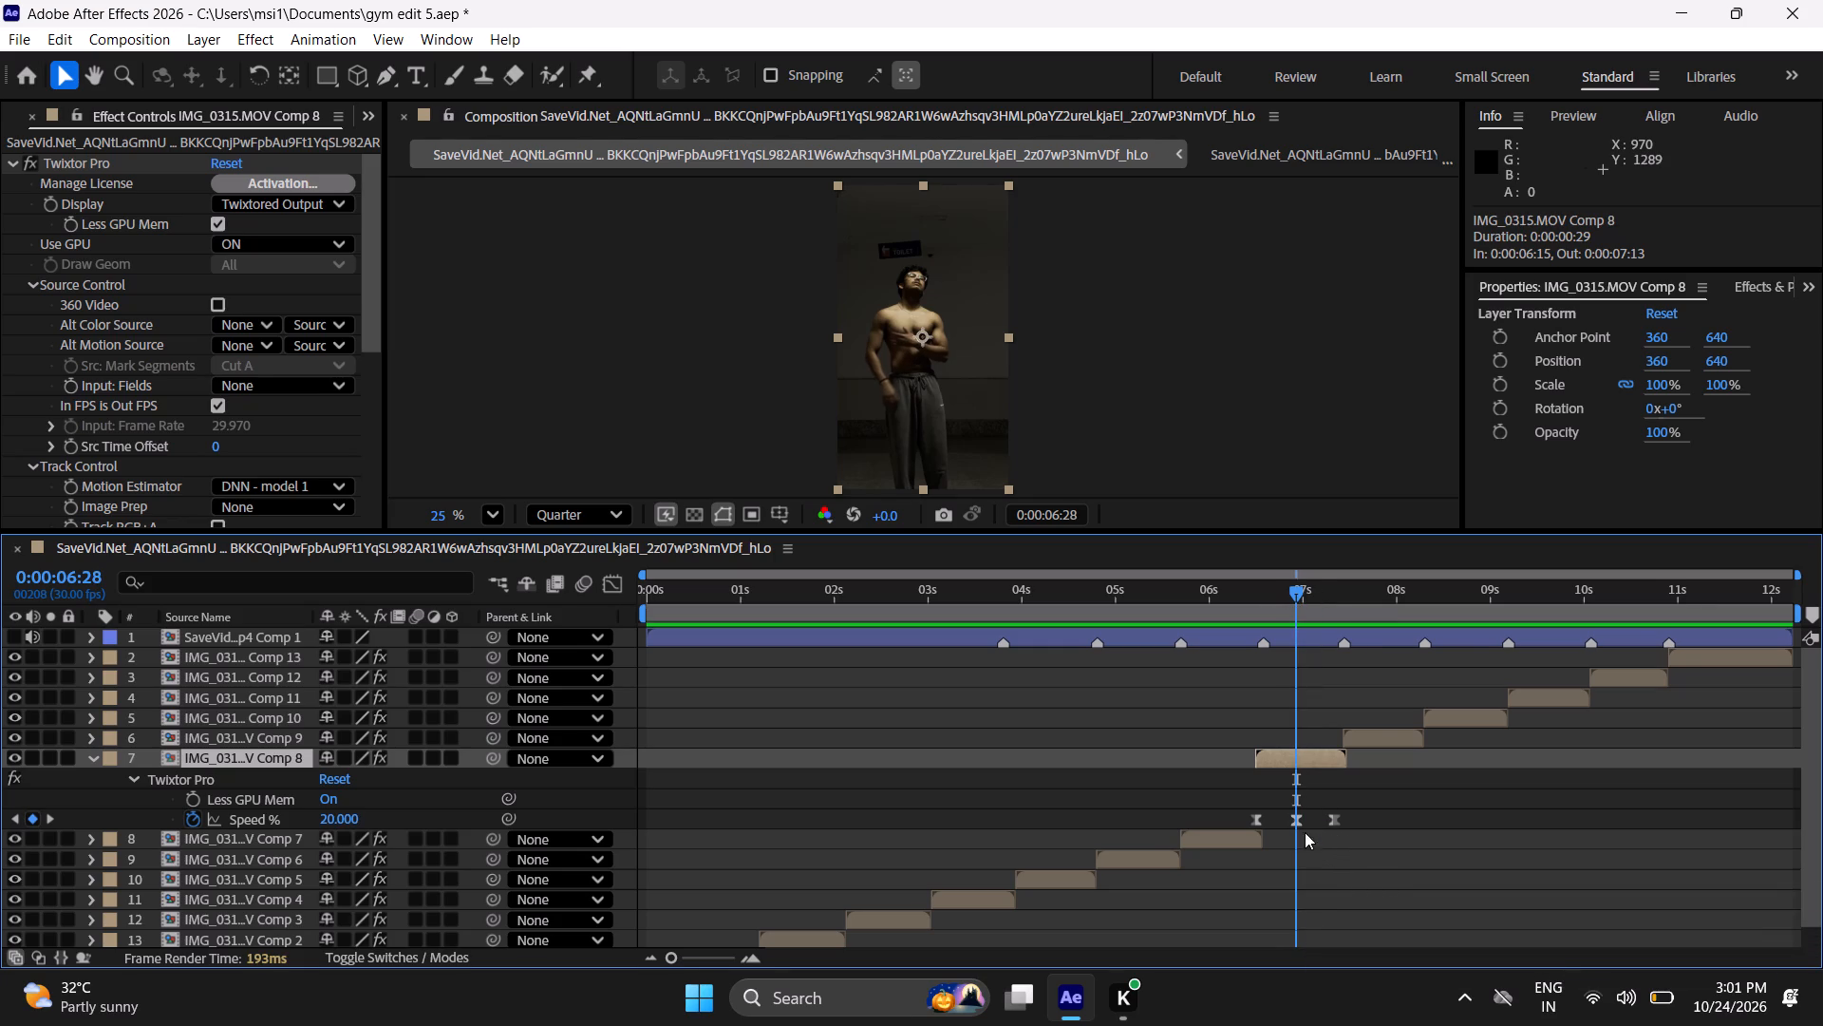
left_click(1291, 820)
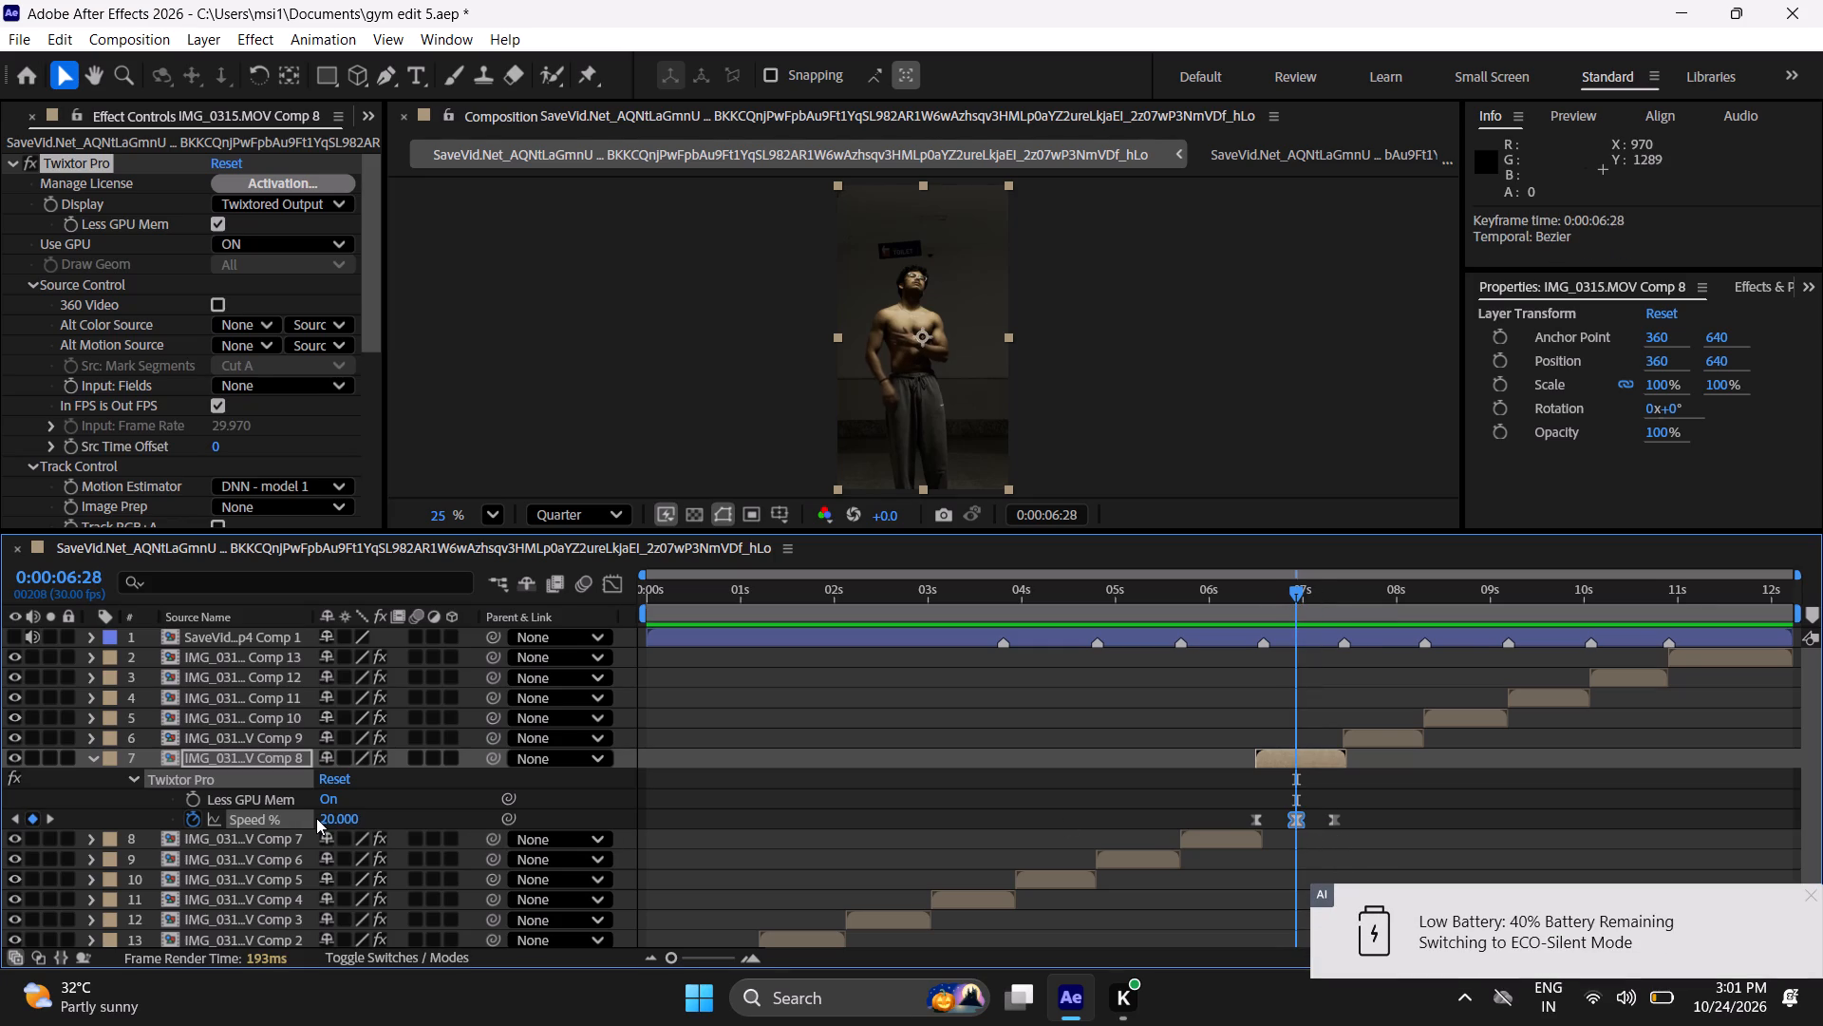
left_click(319, 818)
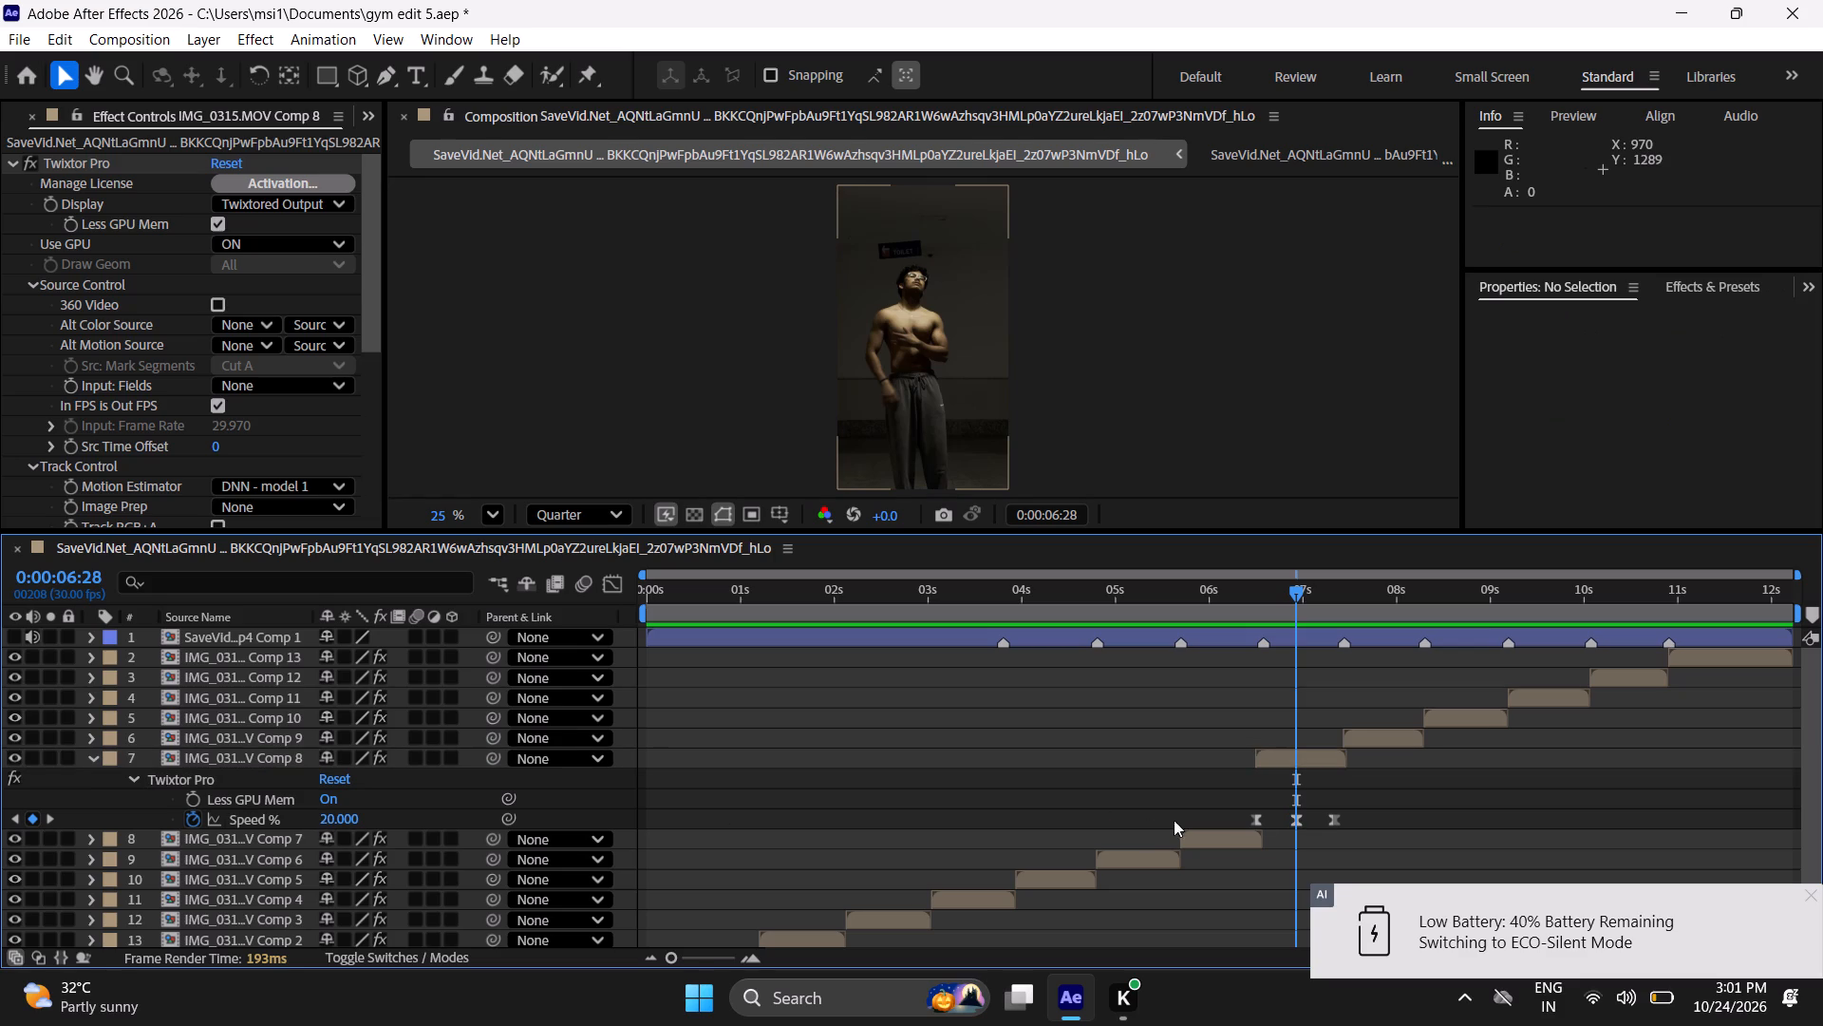
left_click(1290, 821)
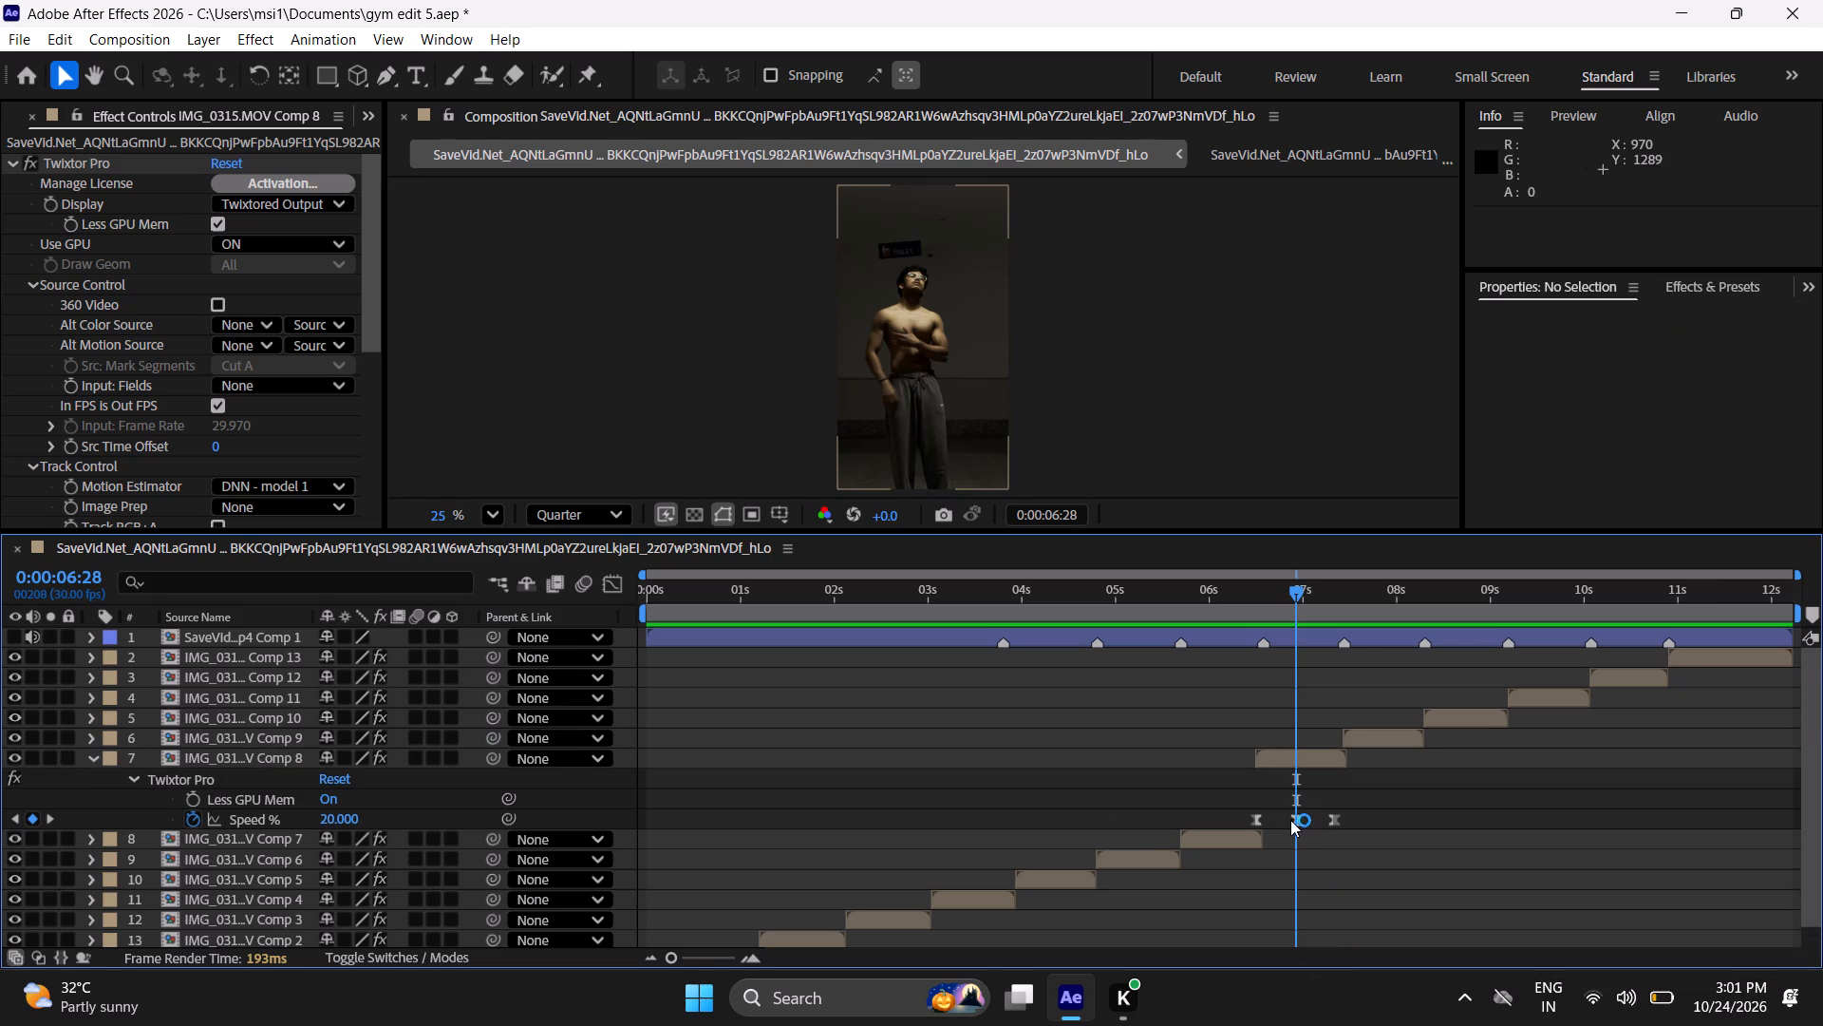
left_click(1292, 821)
left_click(329, 824)
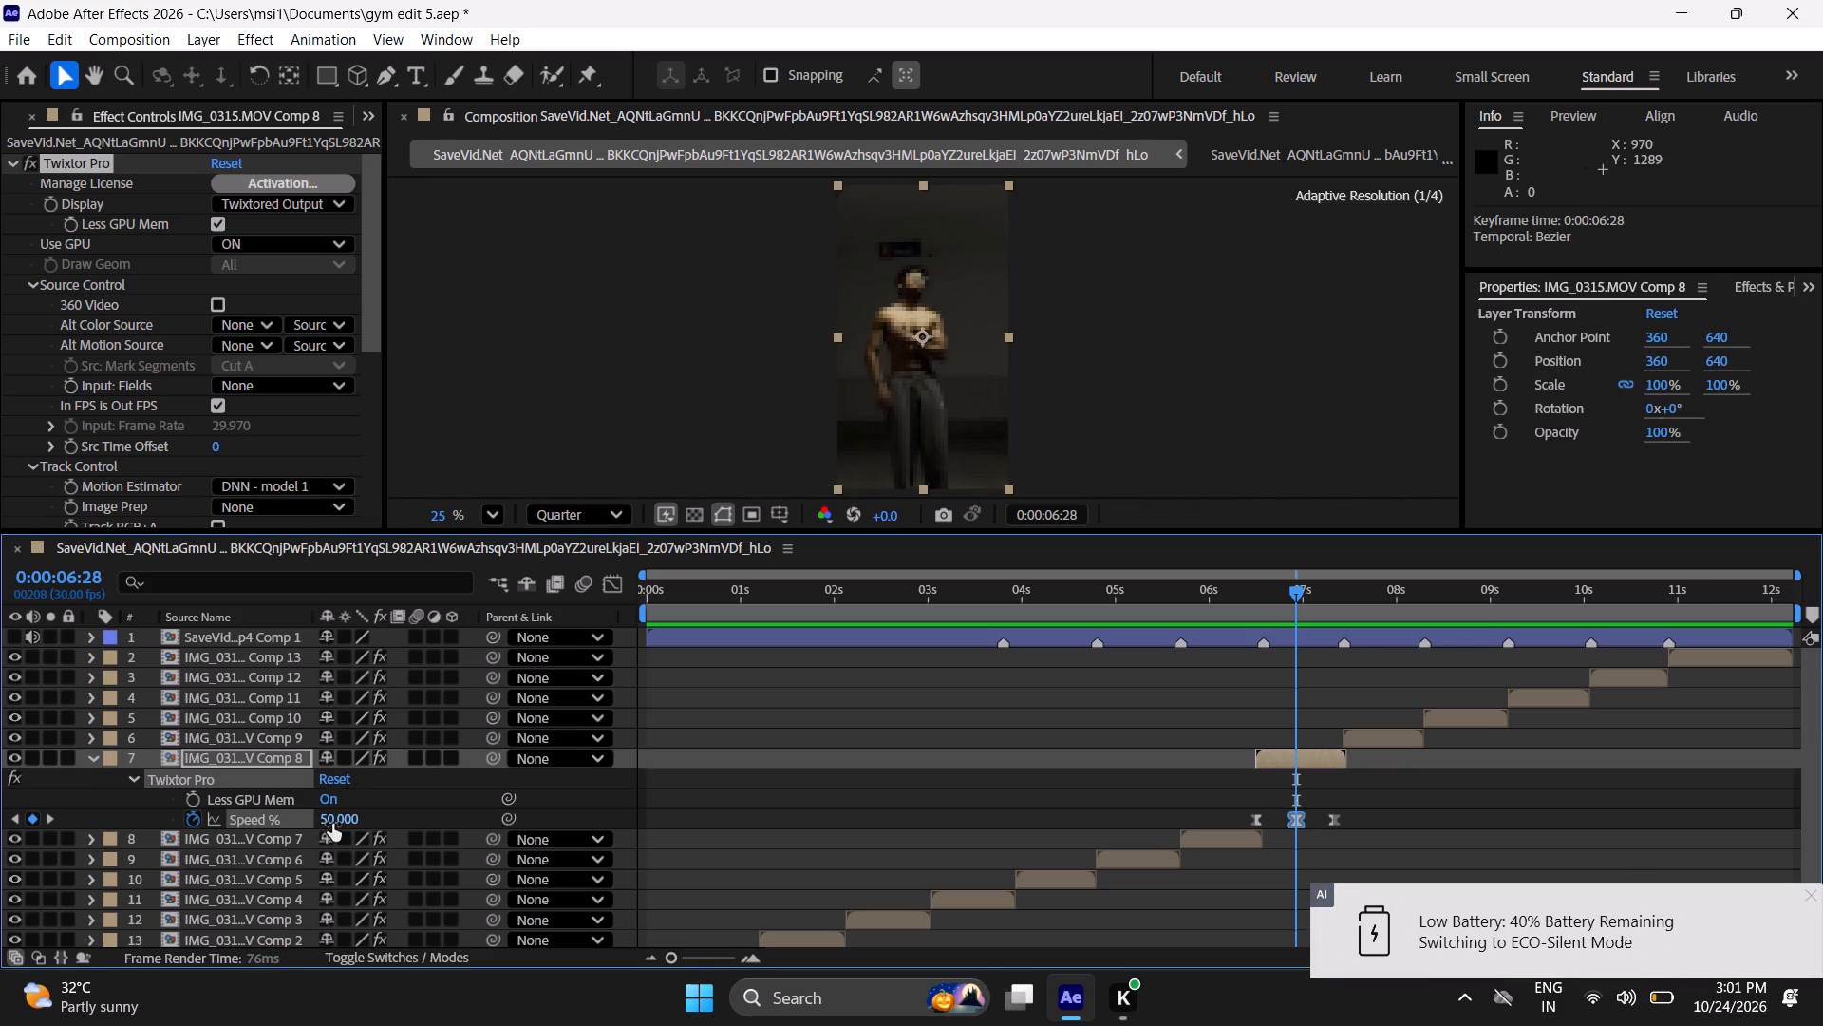
left_click(1061, 794)
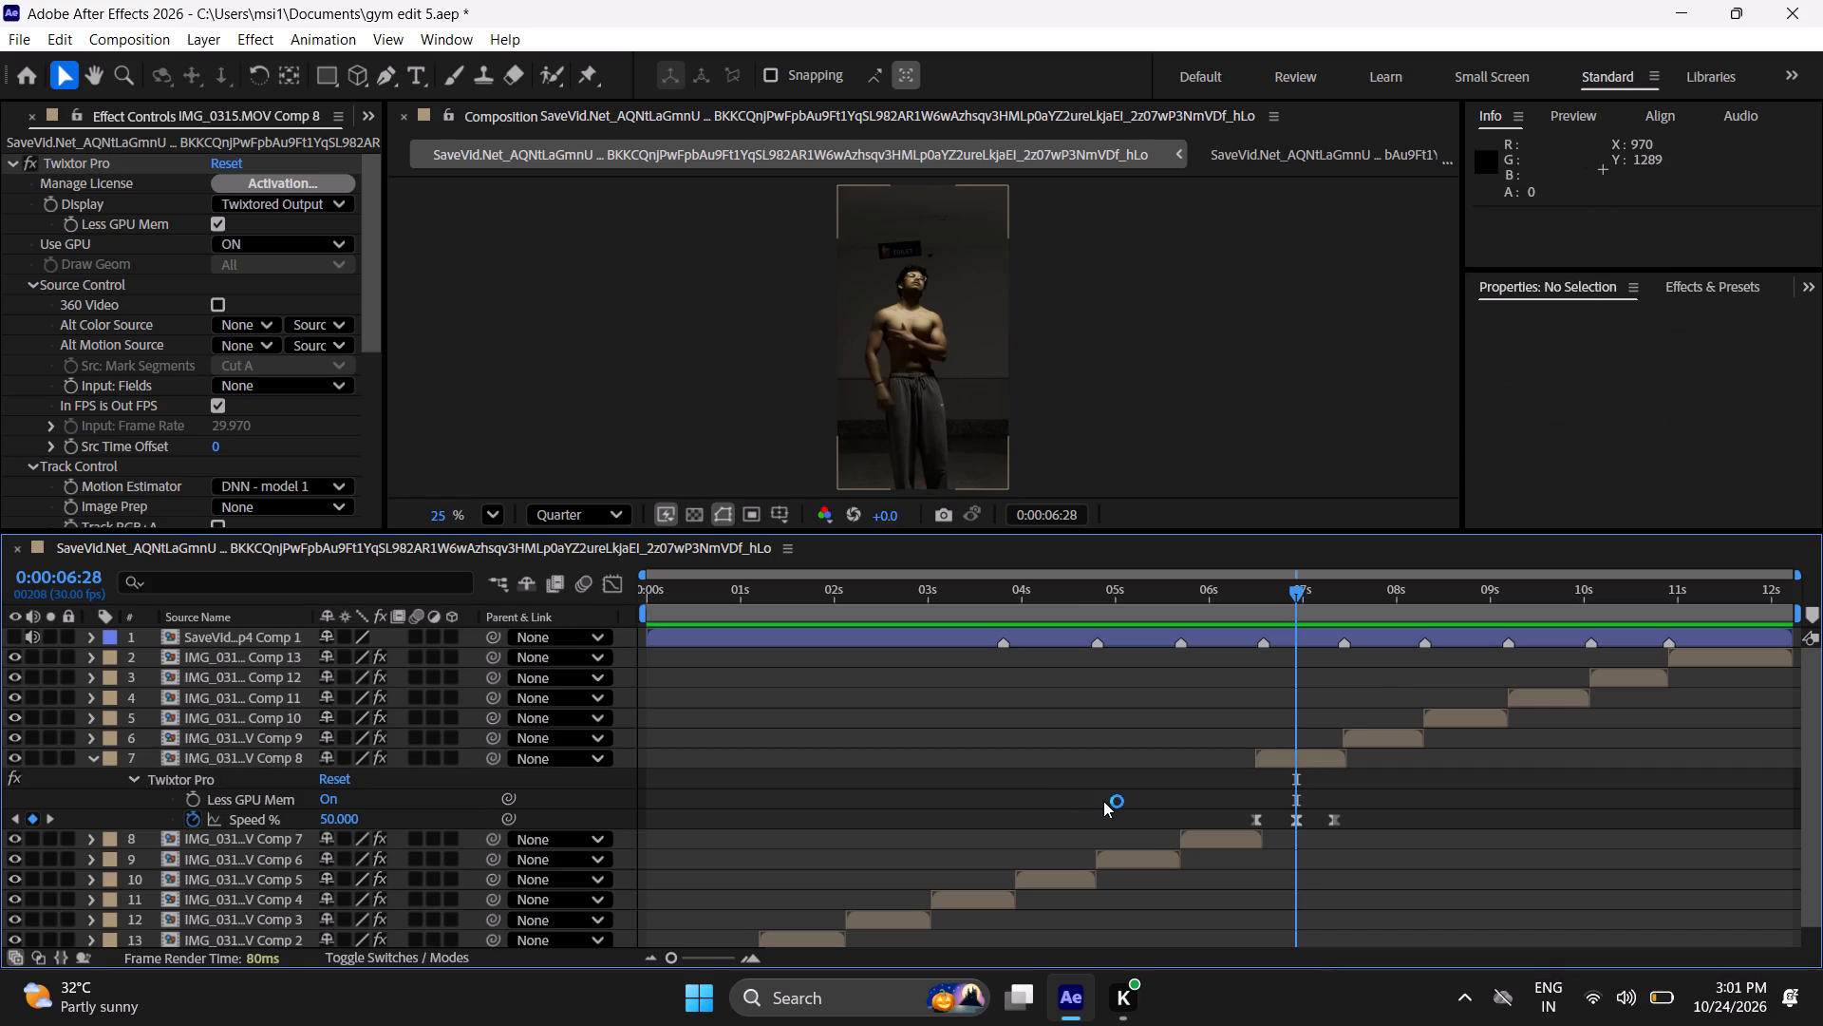
key("u")
key("u")
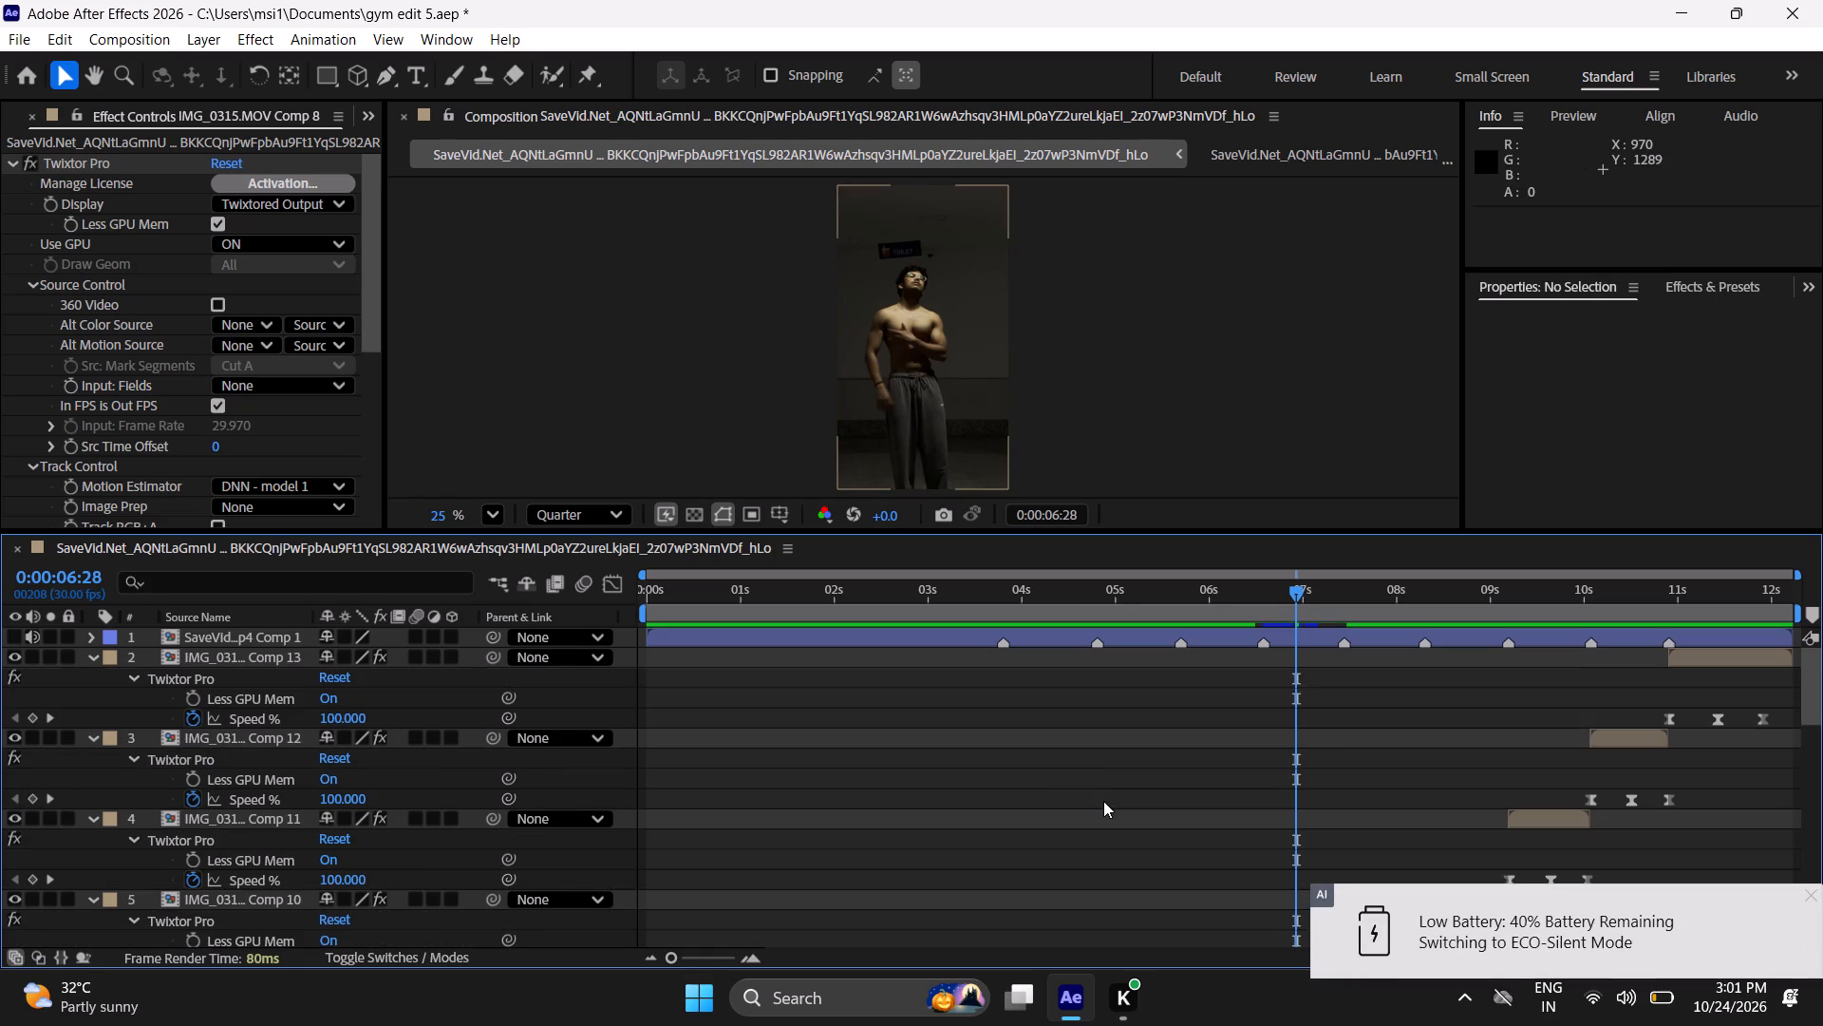
Play the composition from 0:00:00:00 in an enlarged viewer to review the clips' speed ramps and zooms.
left_click_drag(1059, 607, 1058, 607)
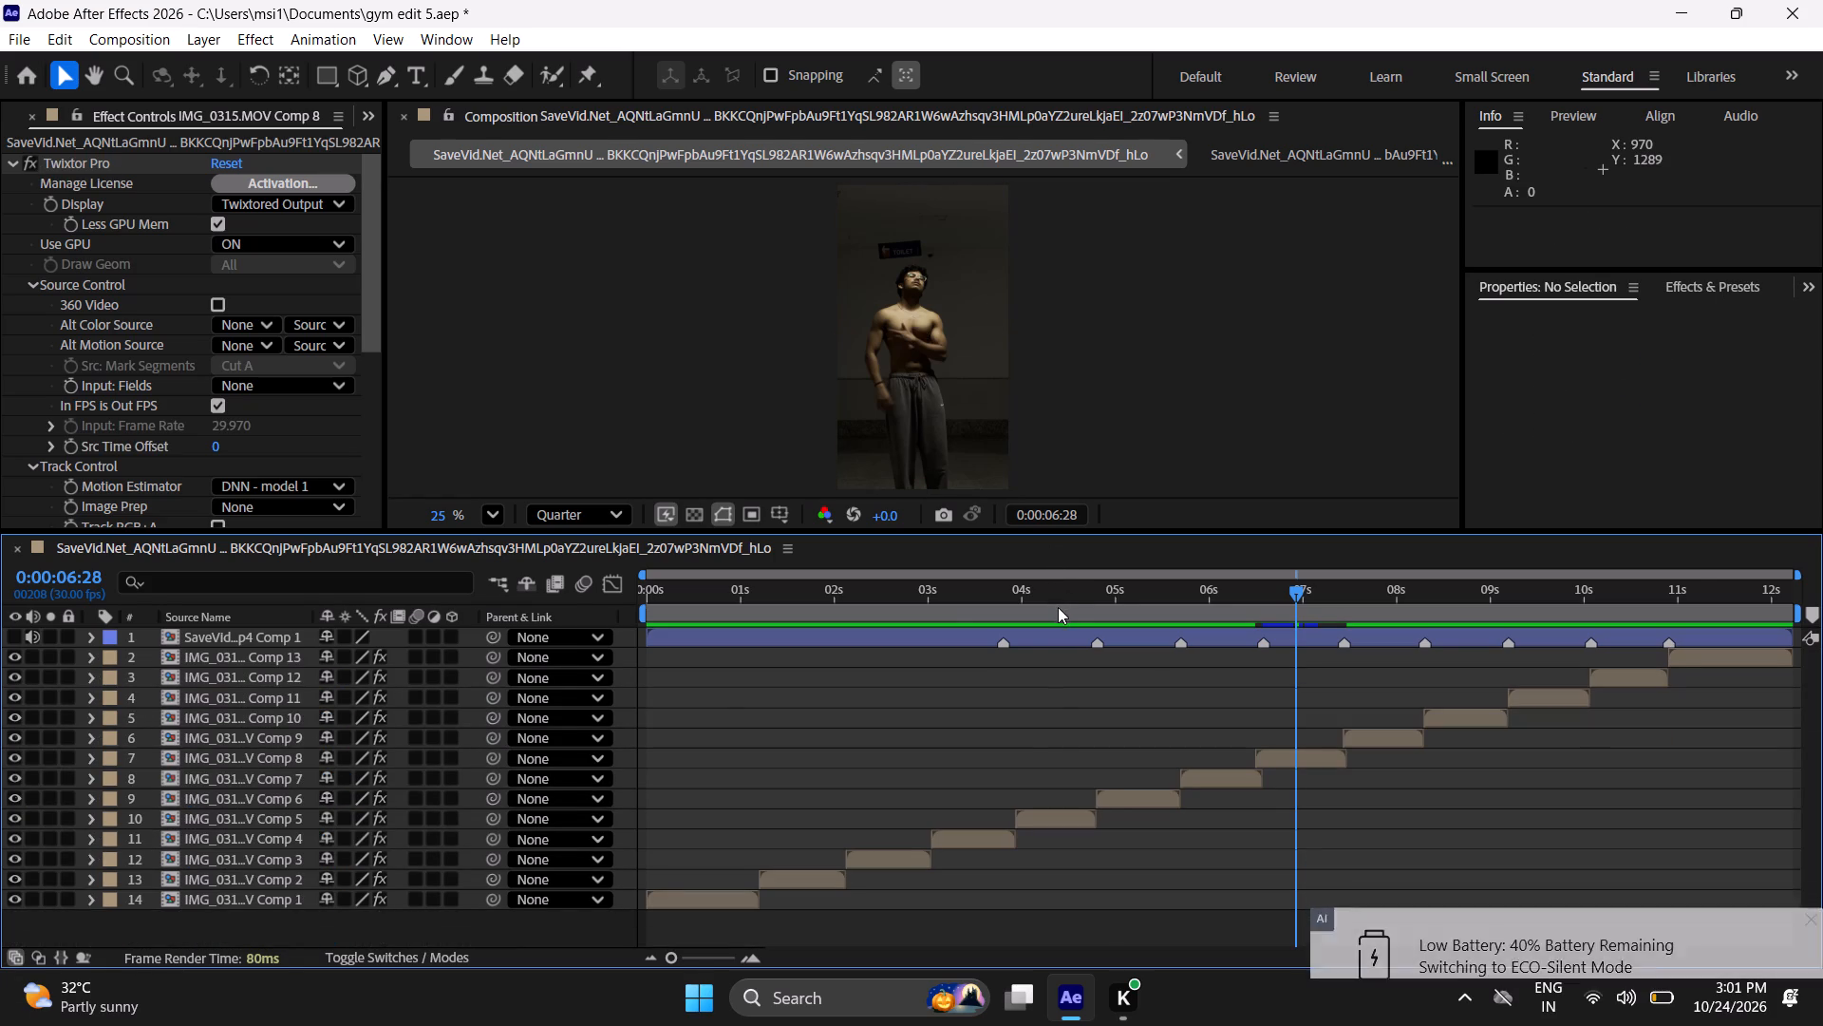
left_click_drag(1058, 607, 455, 739)
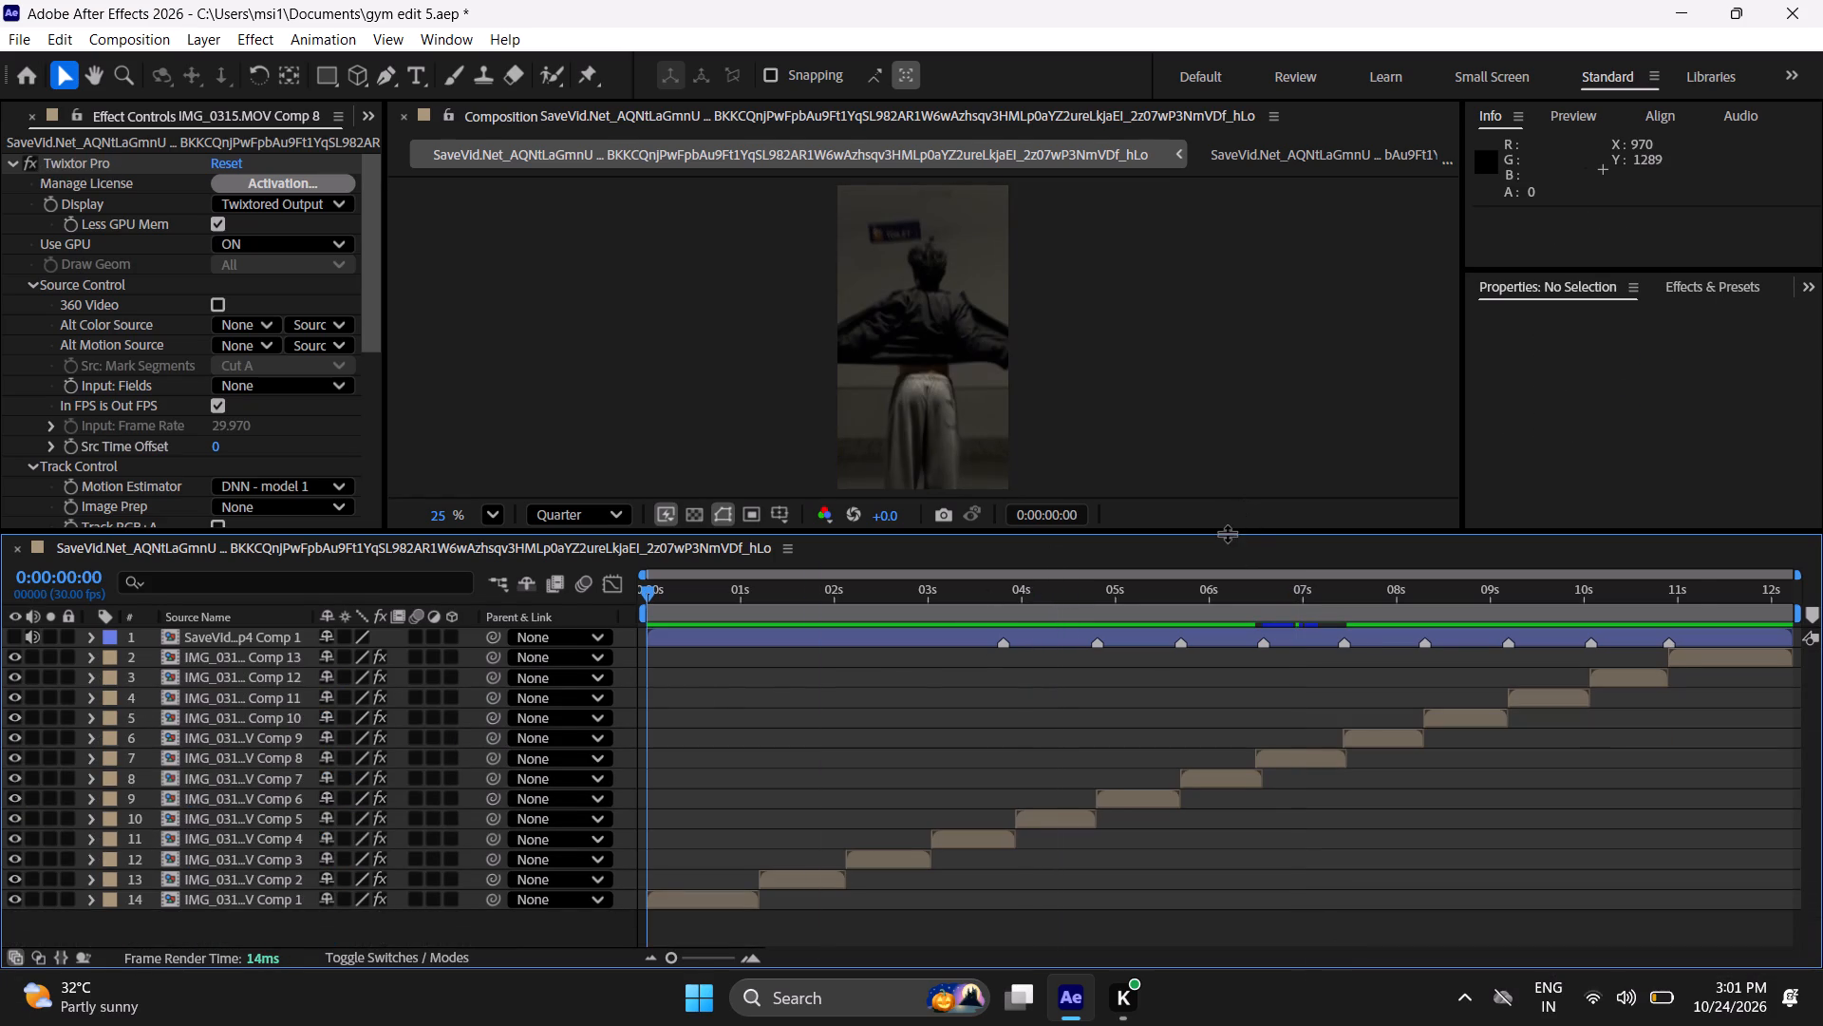
left_click_drag(1226, 532, 1261, 860)
key("space")
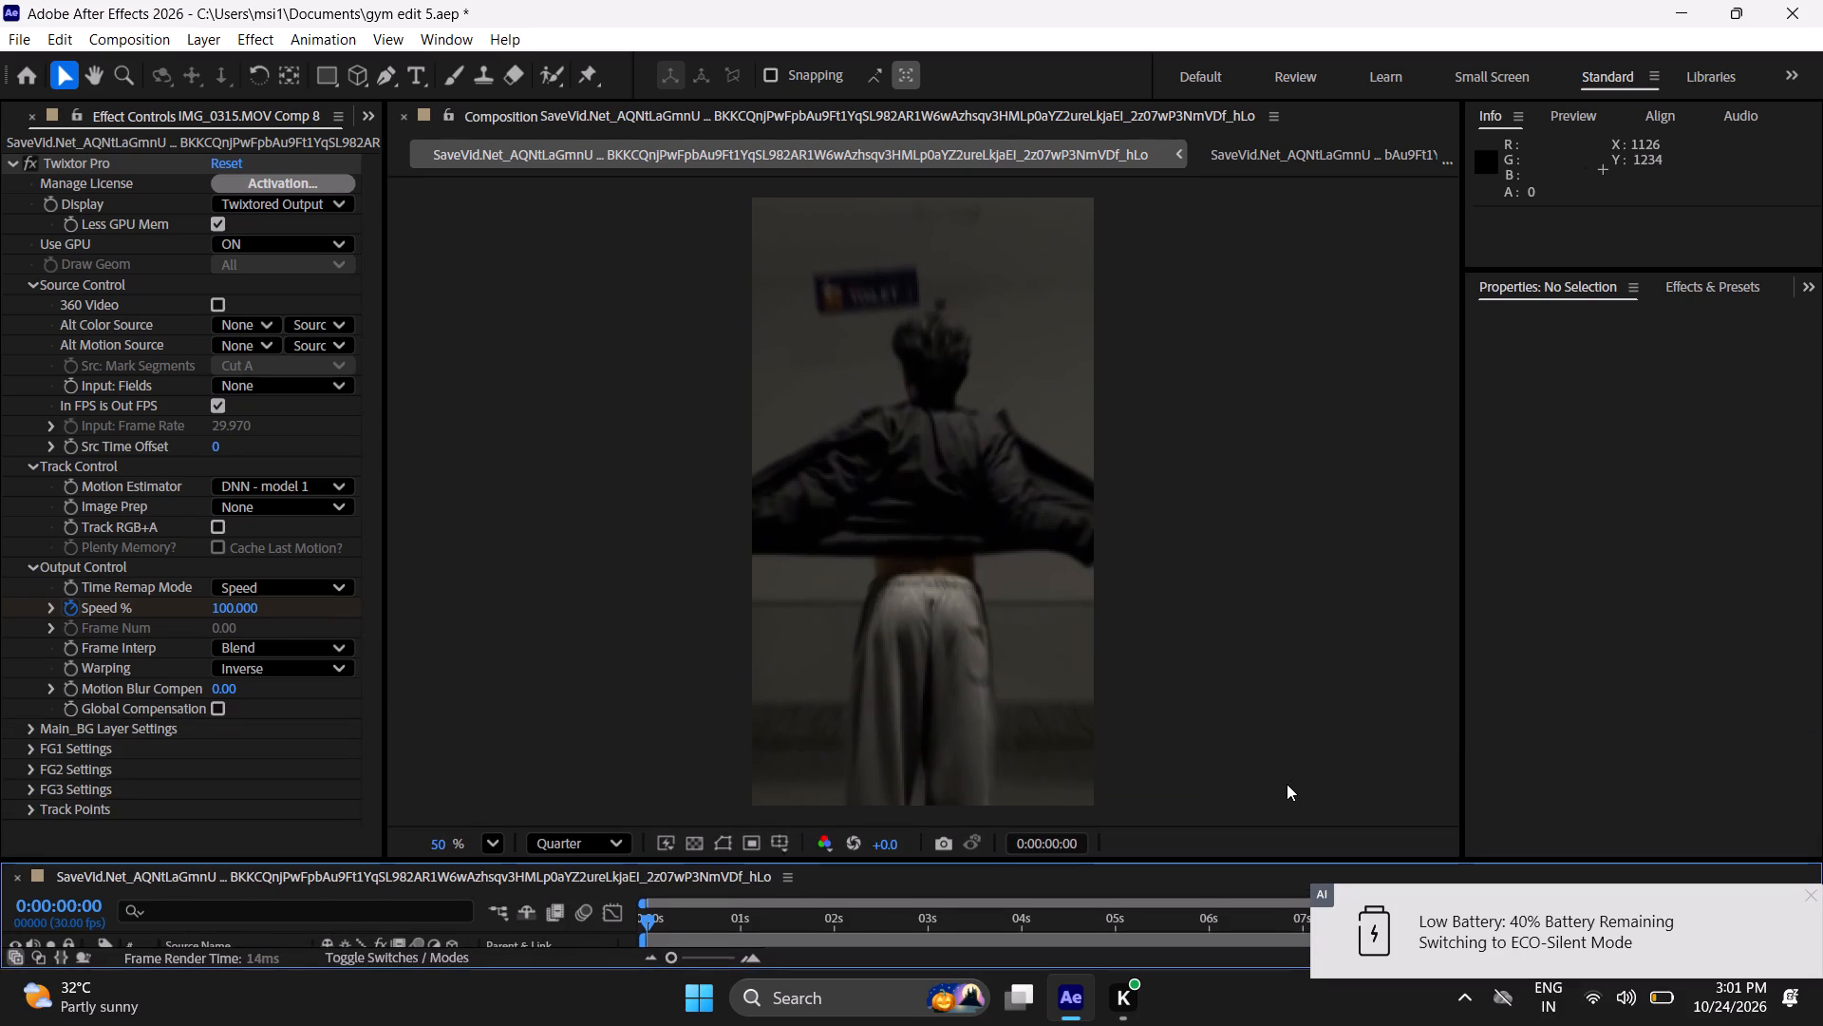
key("space")
key("space")
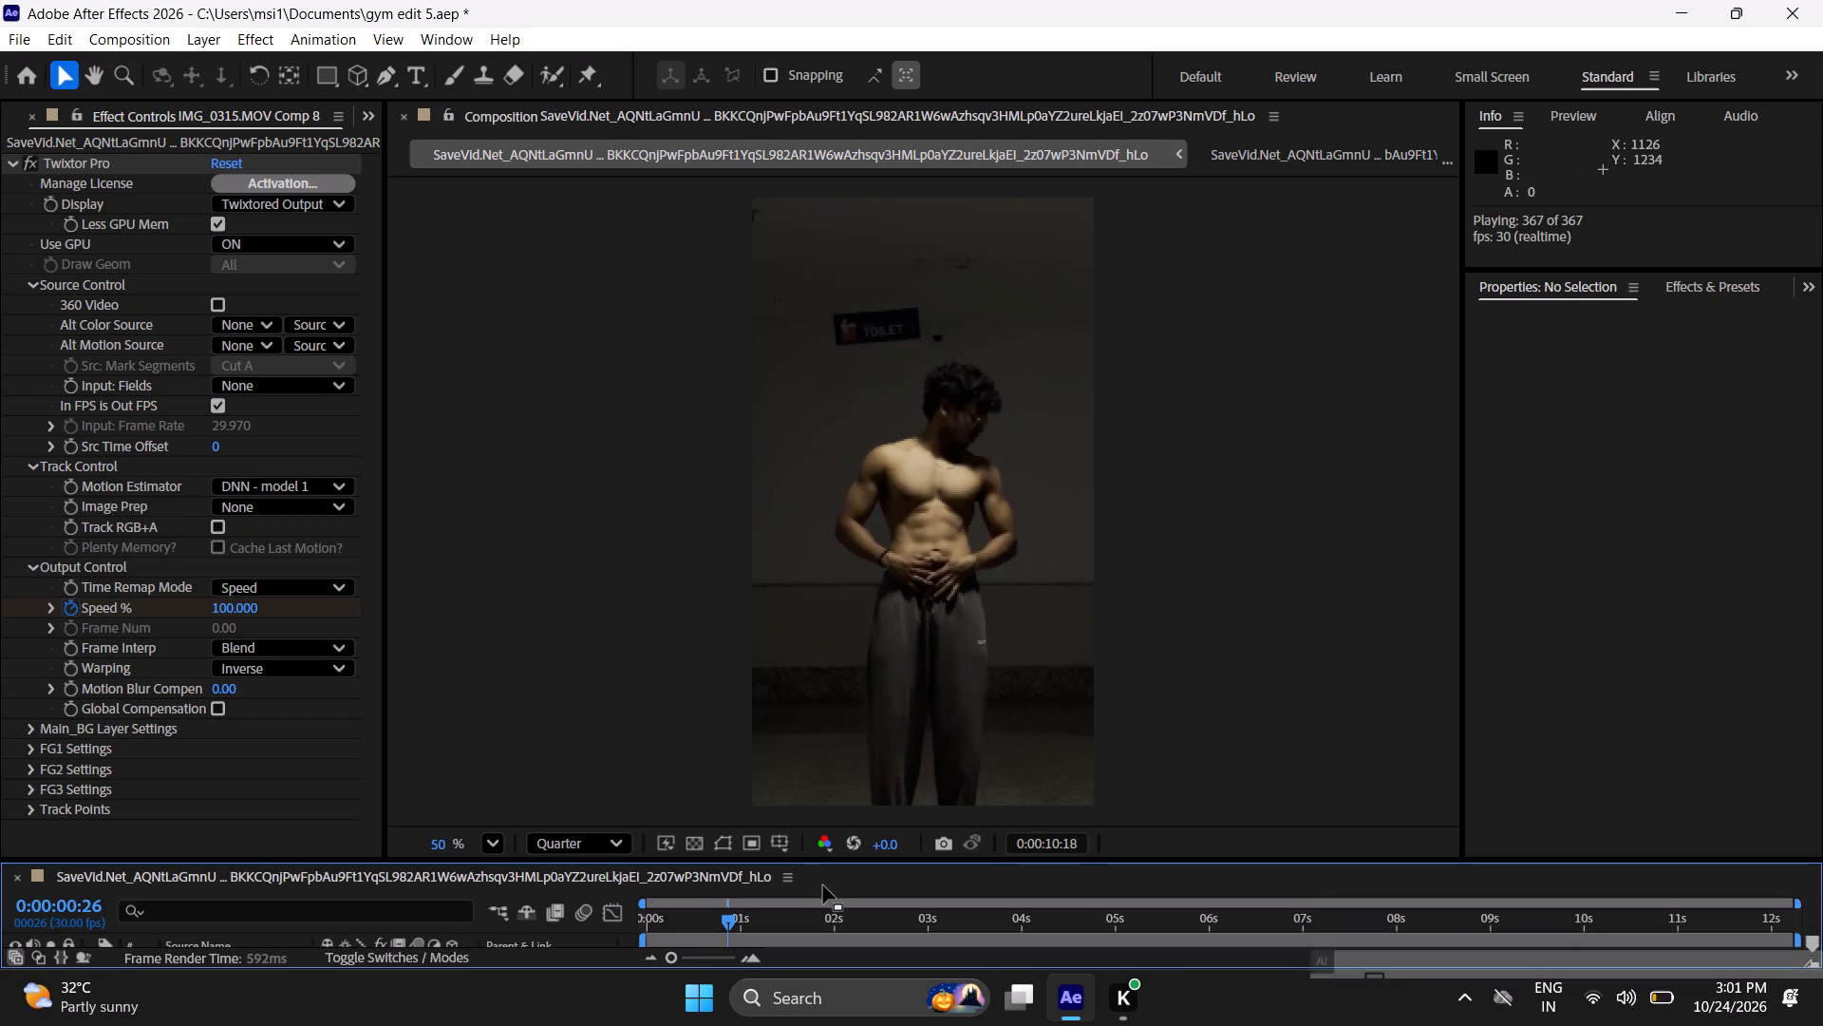
key("space")
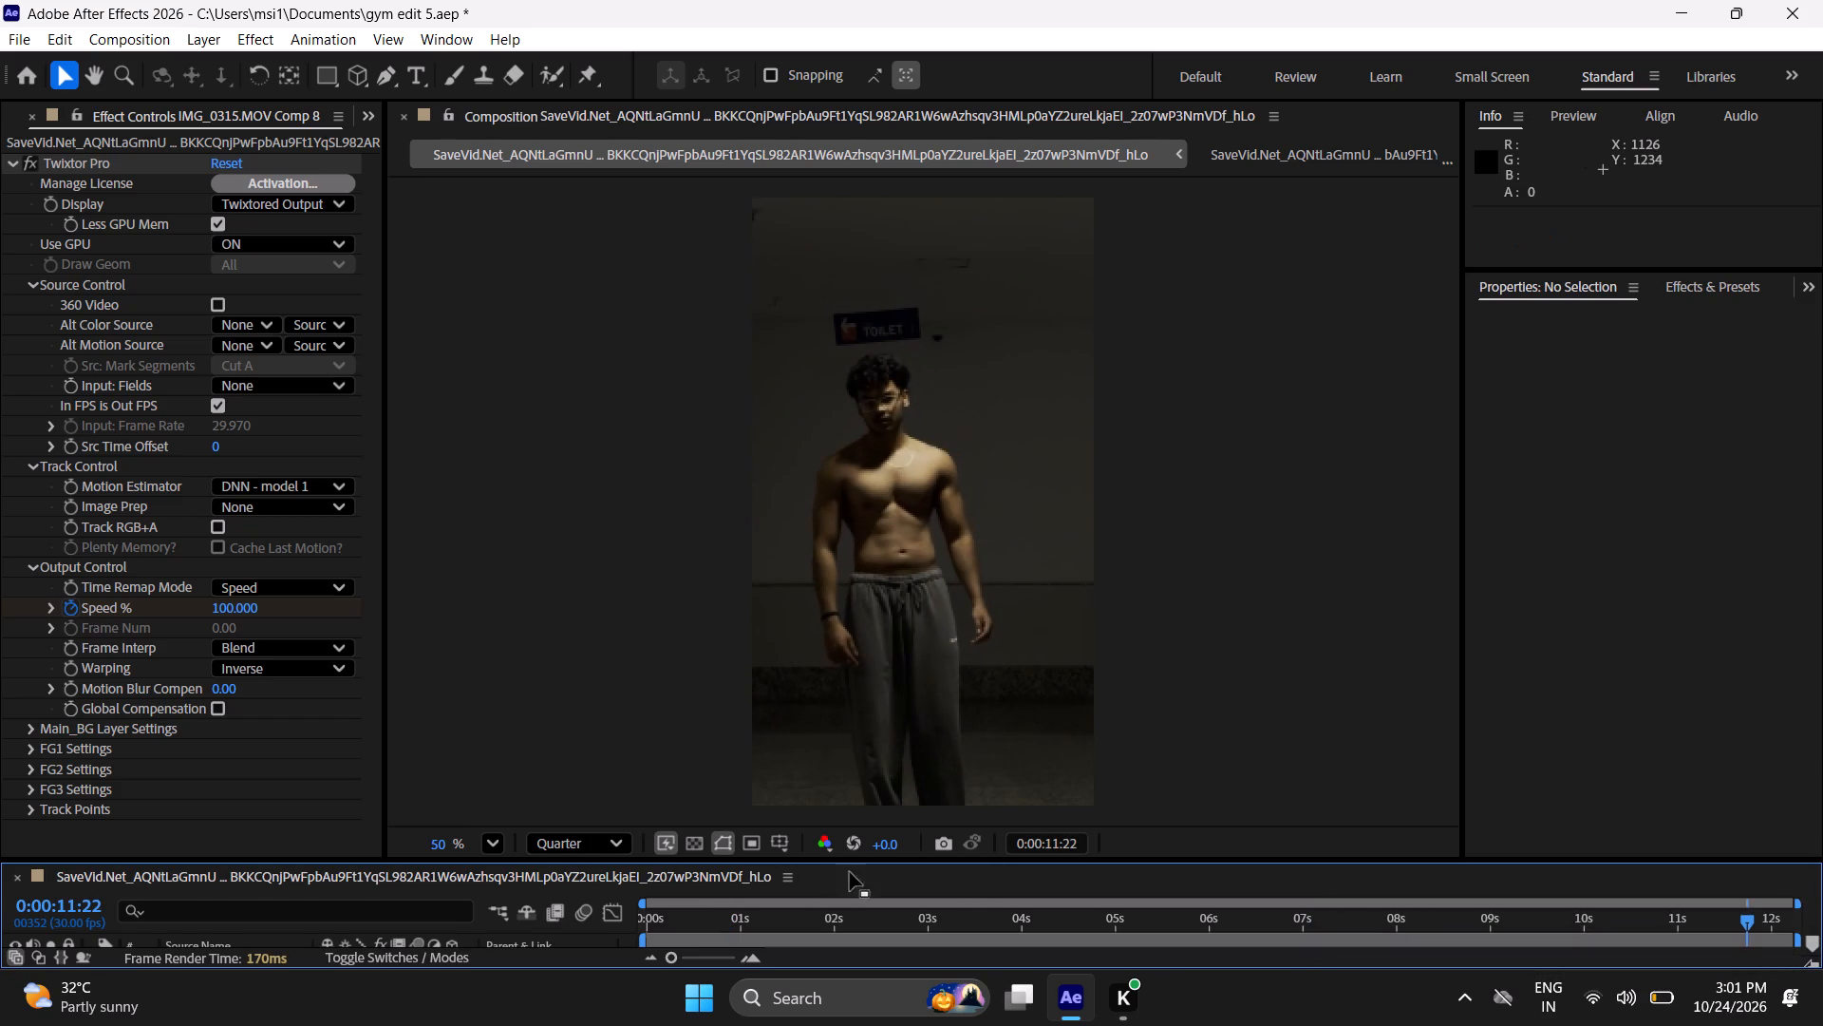
Enlarge the timeline again and replay the composition from the start, stopping within the fifth clip at 0:00:04:02.
left_click_drag(975, 860, 970, 795)
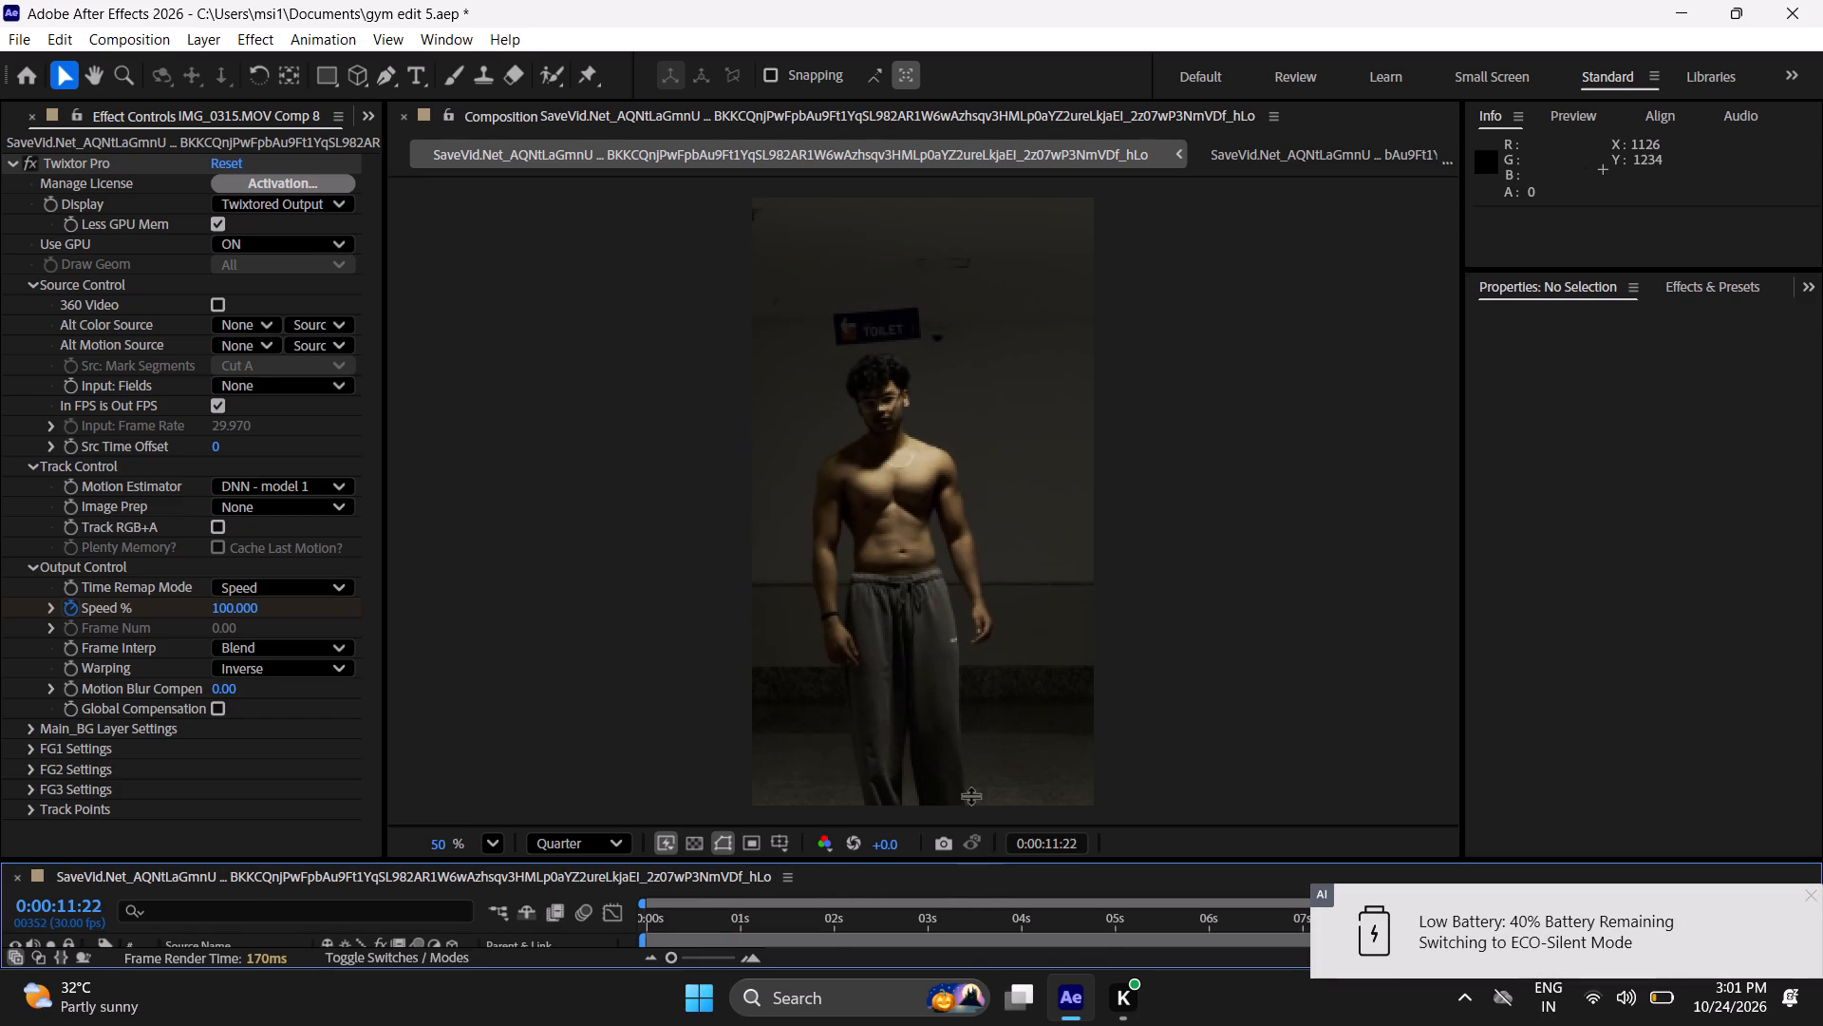
left_click_drag(970, 795, 942, 621)
scroll(1003, 814, "down", 5)
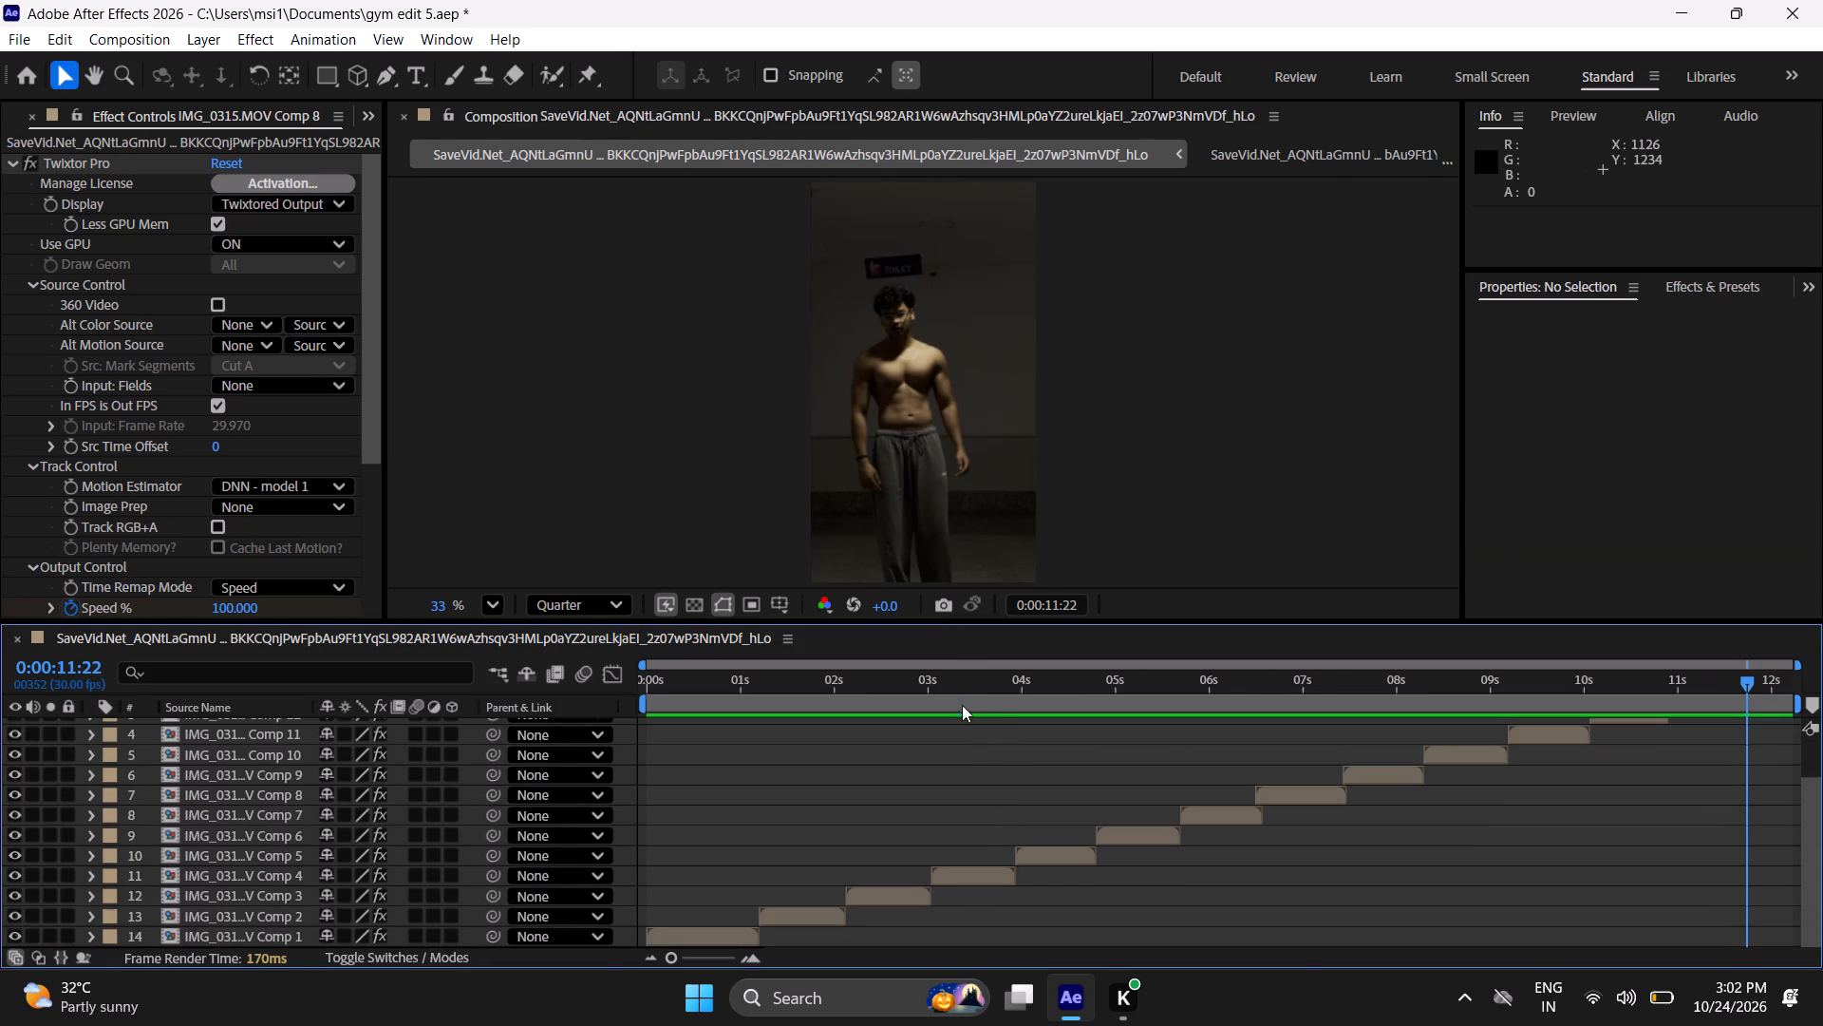
left_click_drag(962, 701, 448, 871)
key("space")
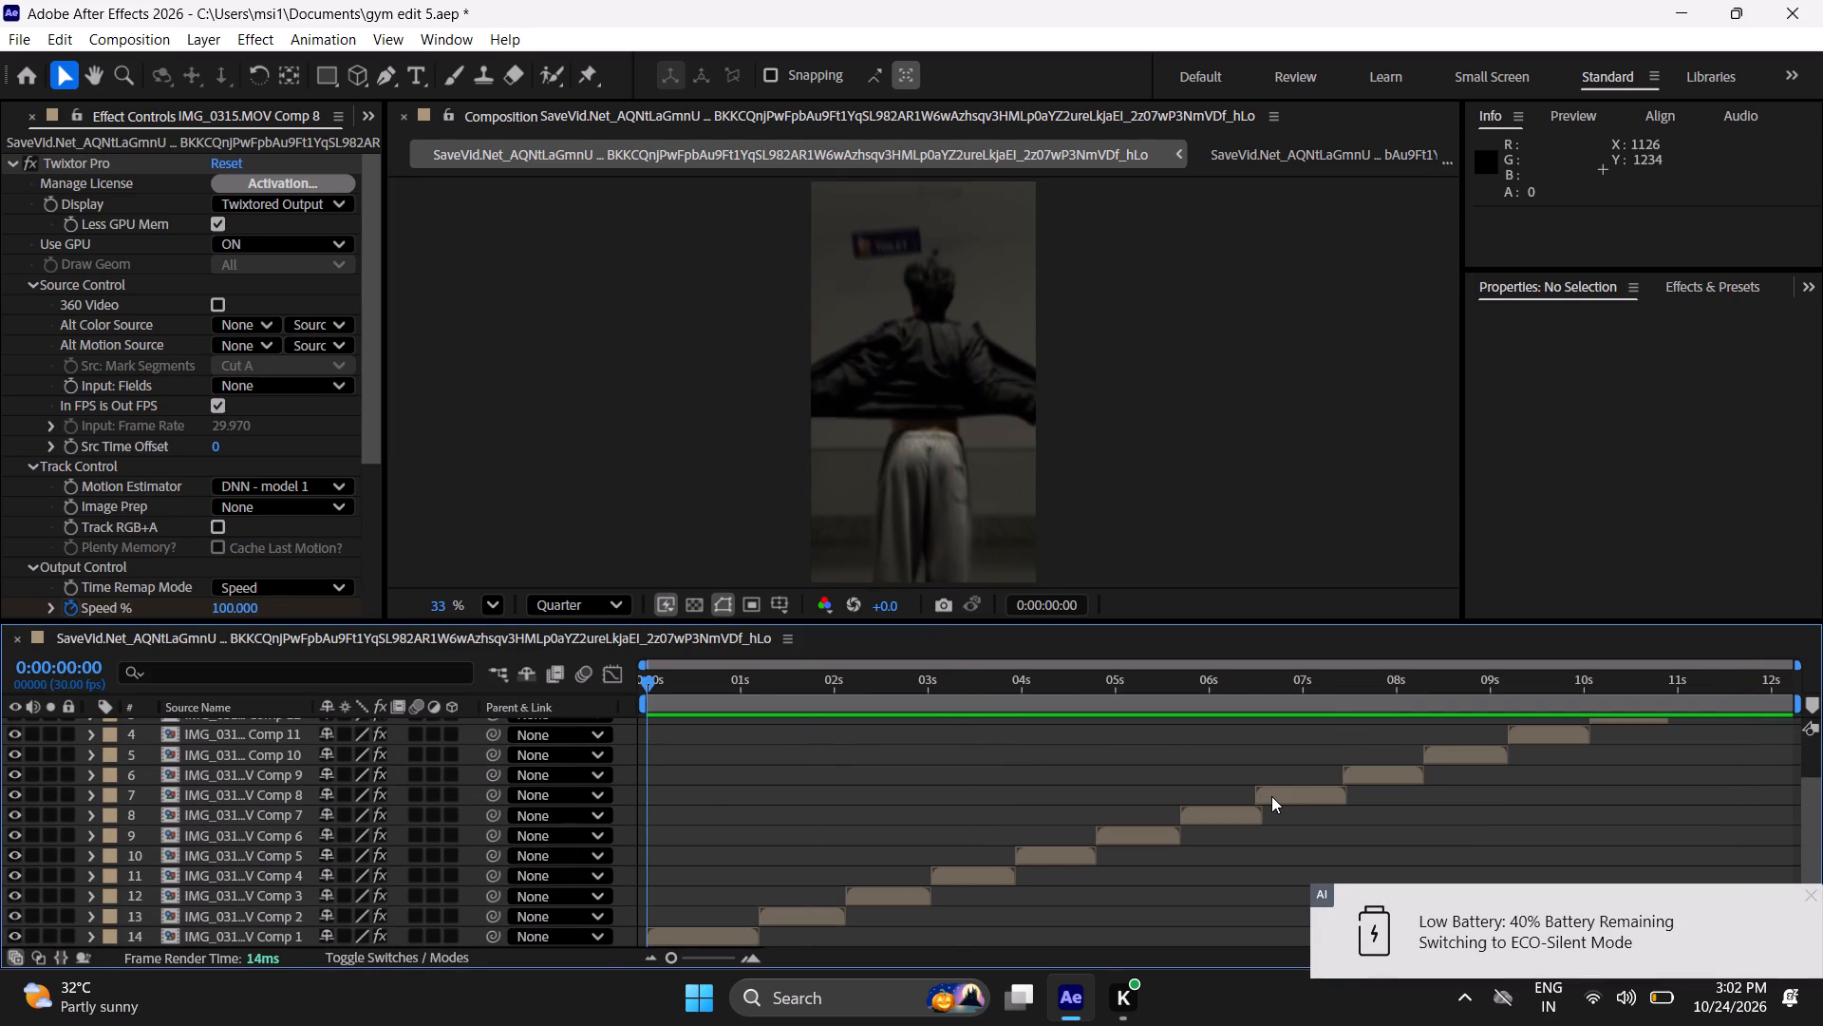
key("space")
key("space")
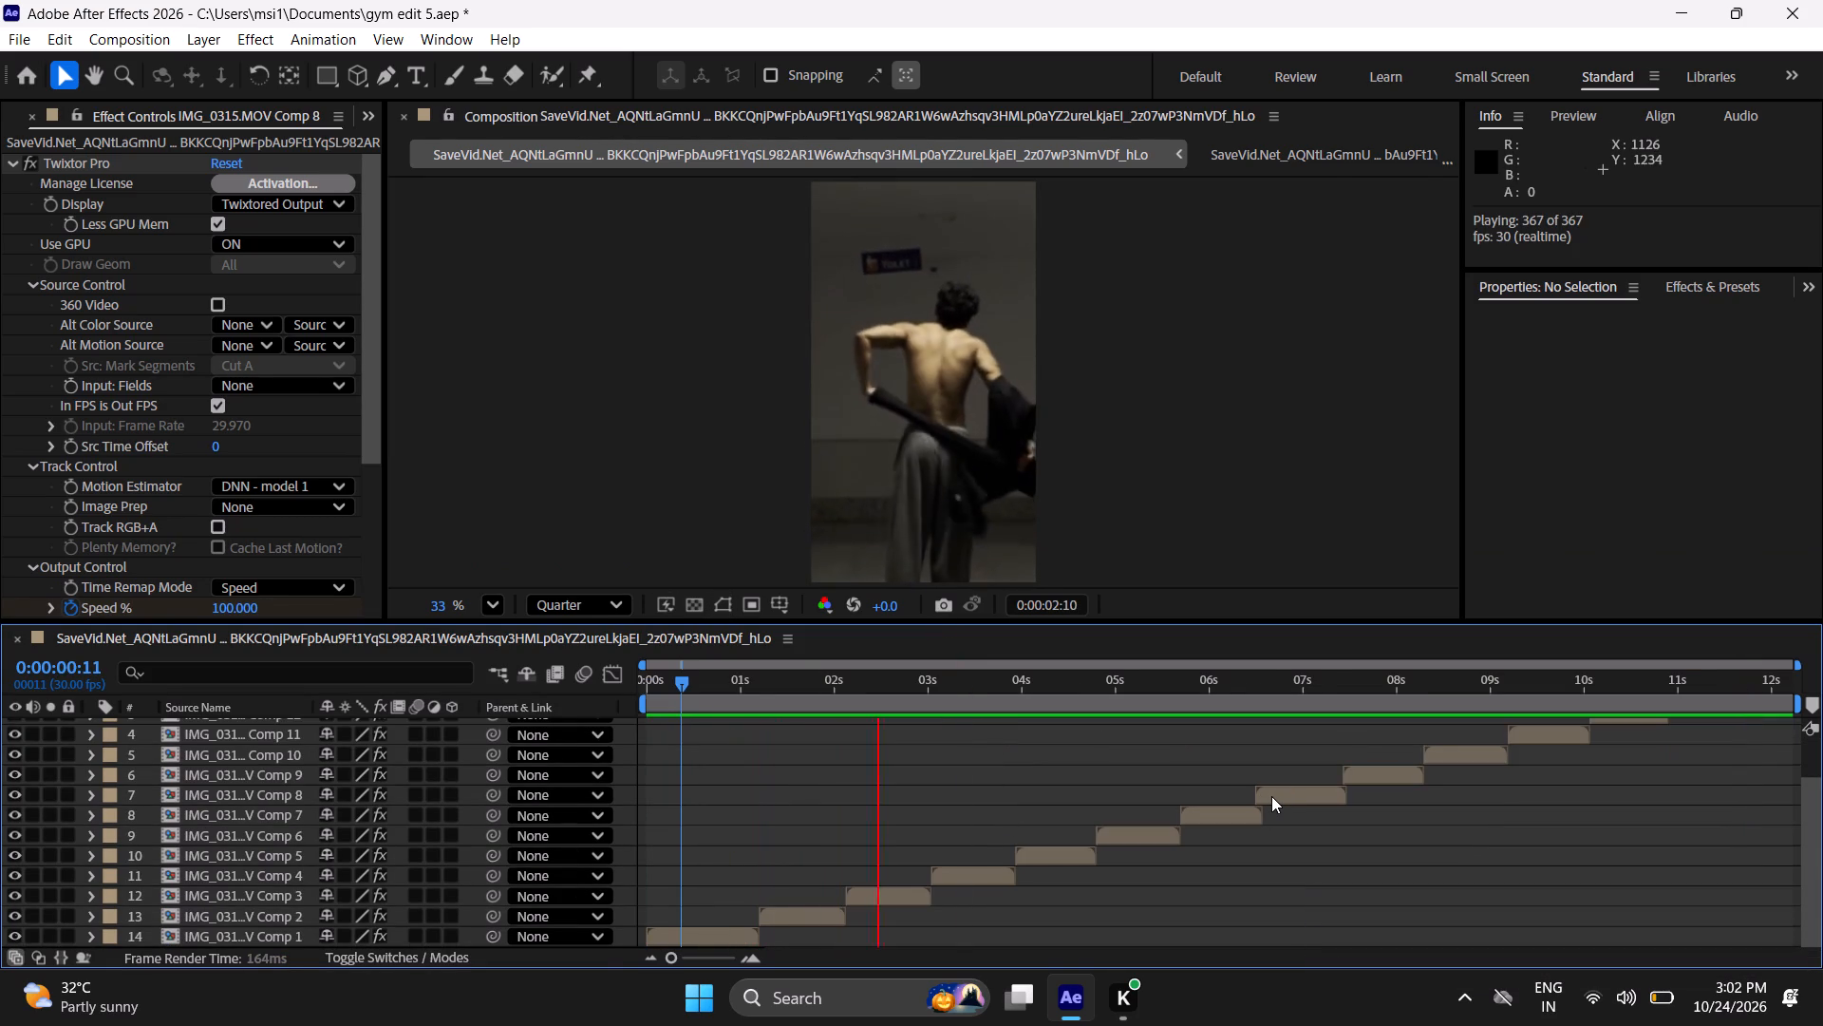
key("space")
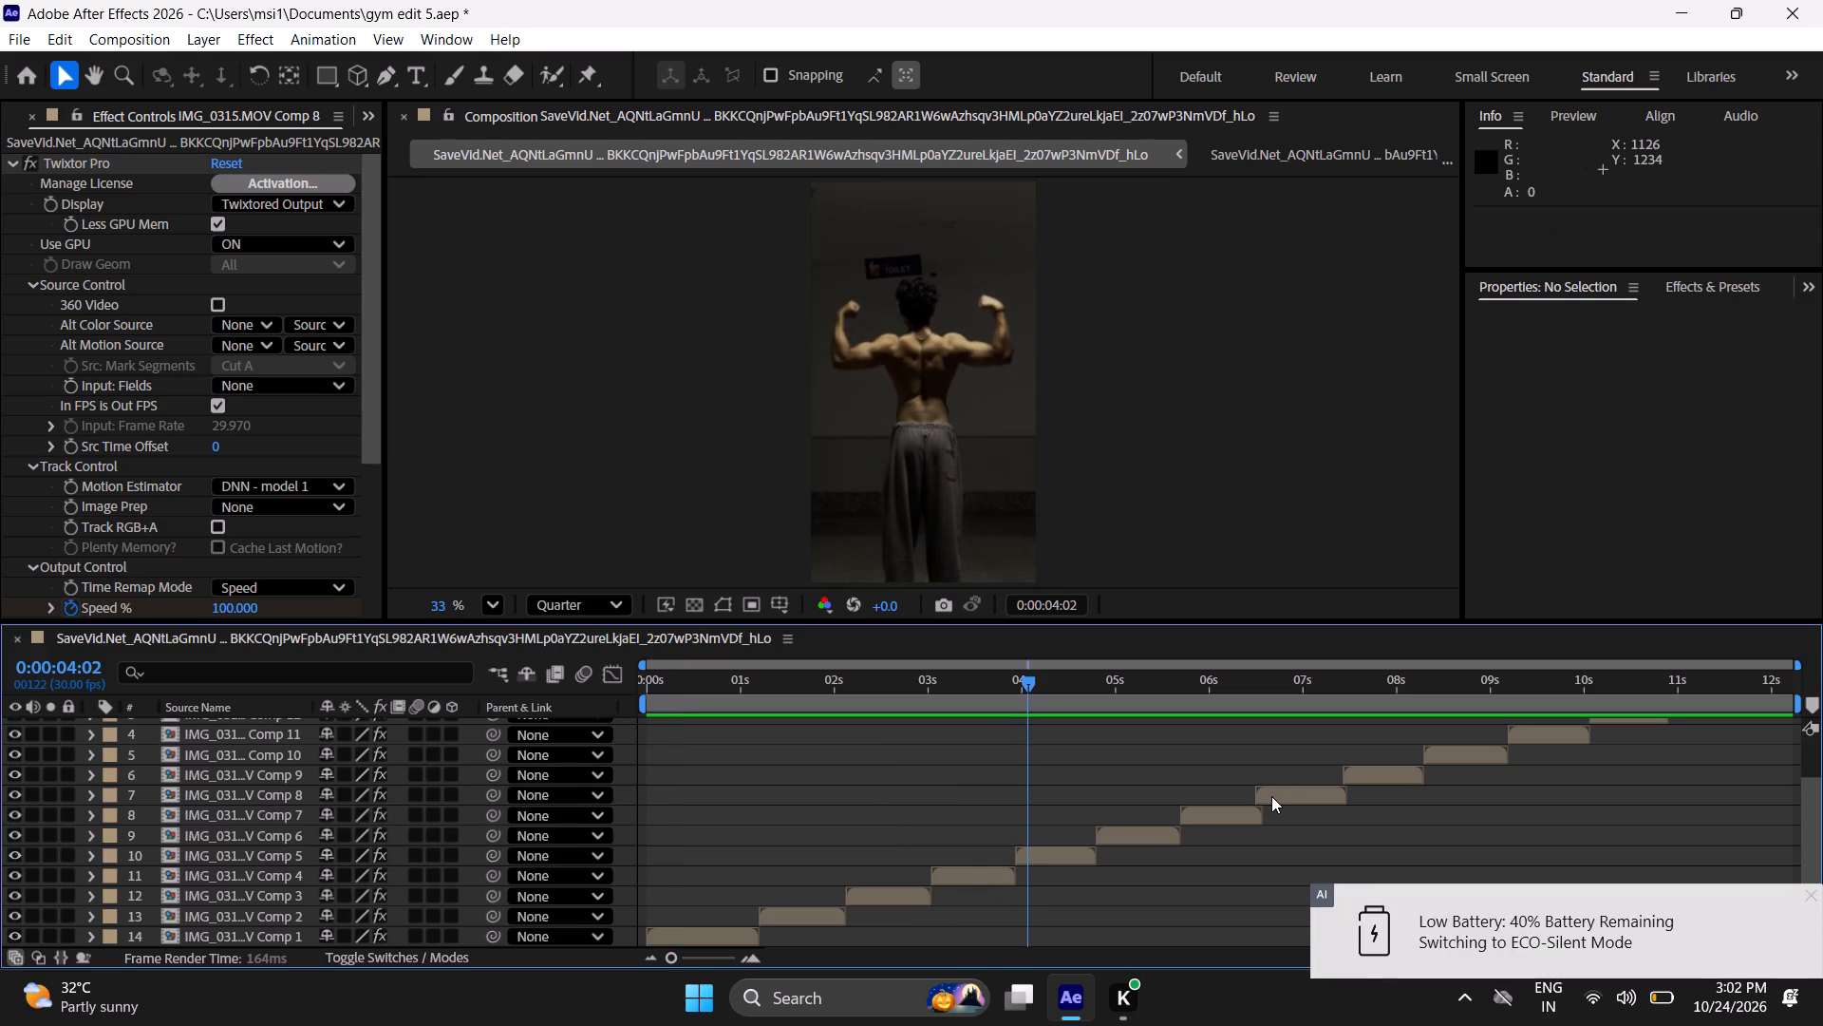
Apply the S_BlurMoCurves effect to the fifth clip with the playhead at its in point, 0:00:03:28.
left_click(1039, 859)
key("i")
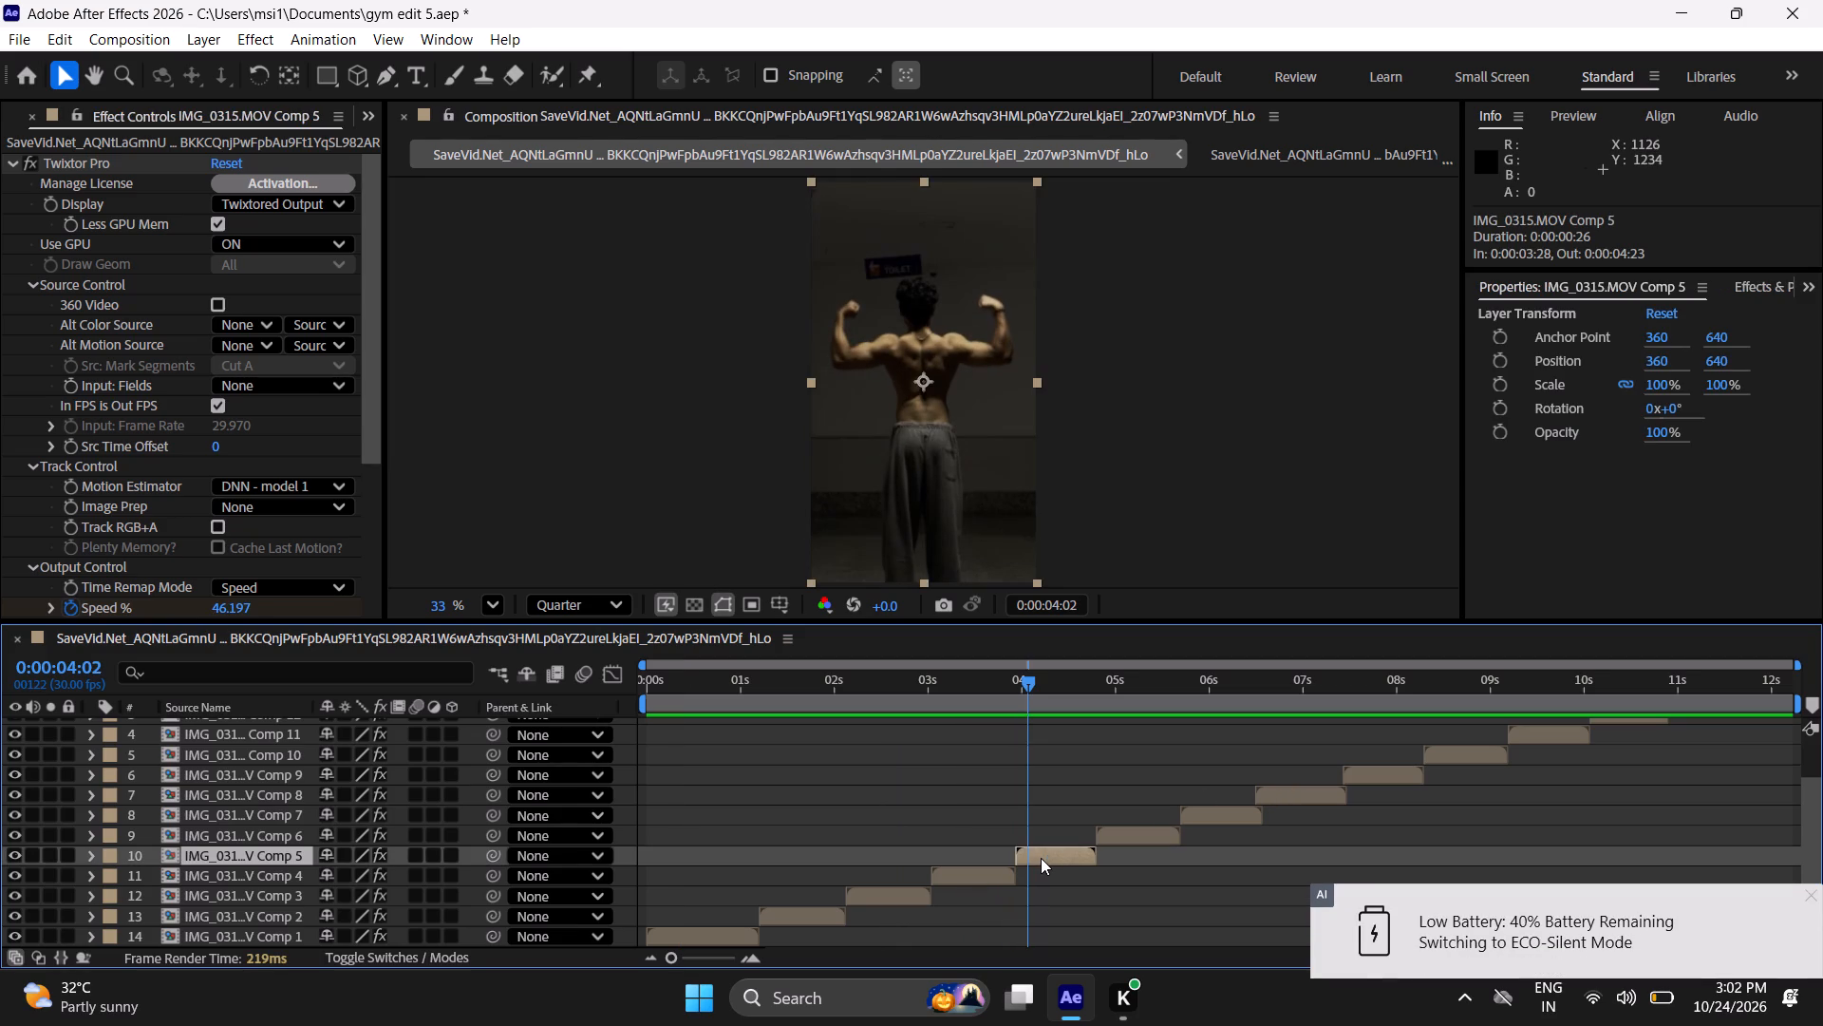
key("ctrl+space")
type("blurmo")
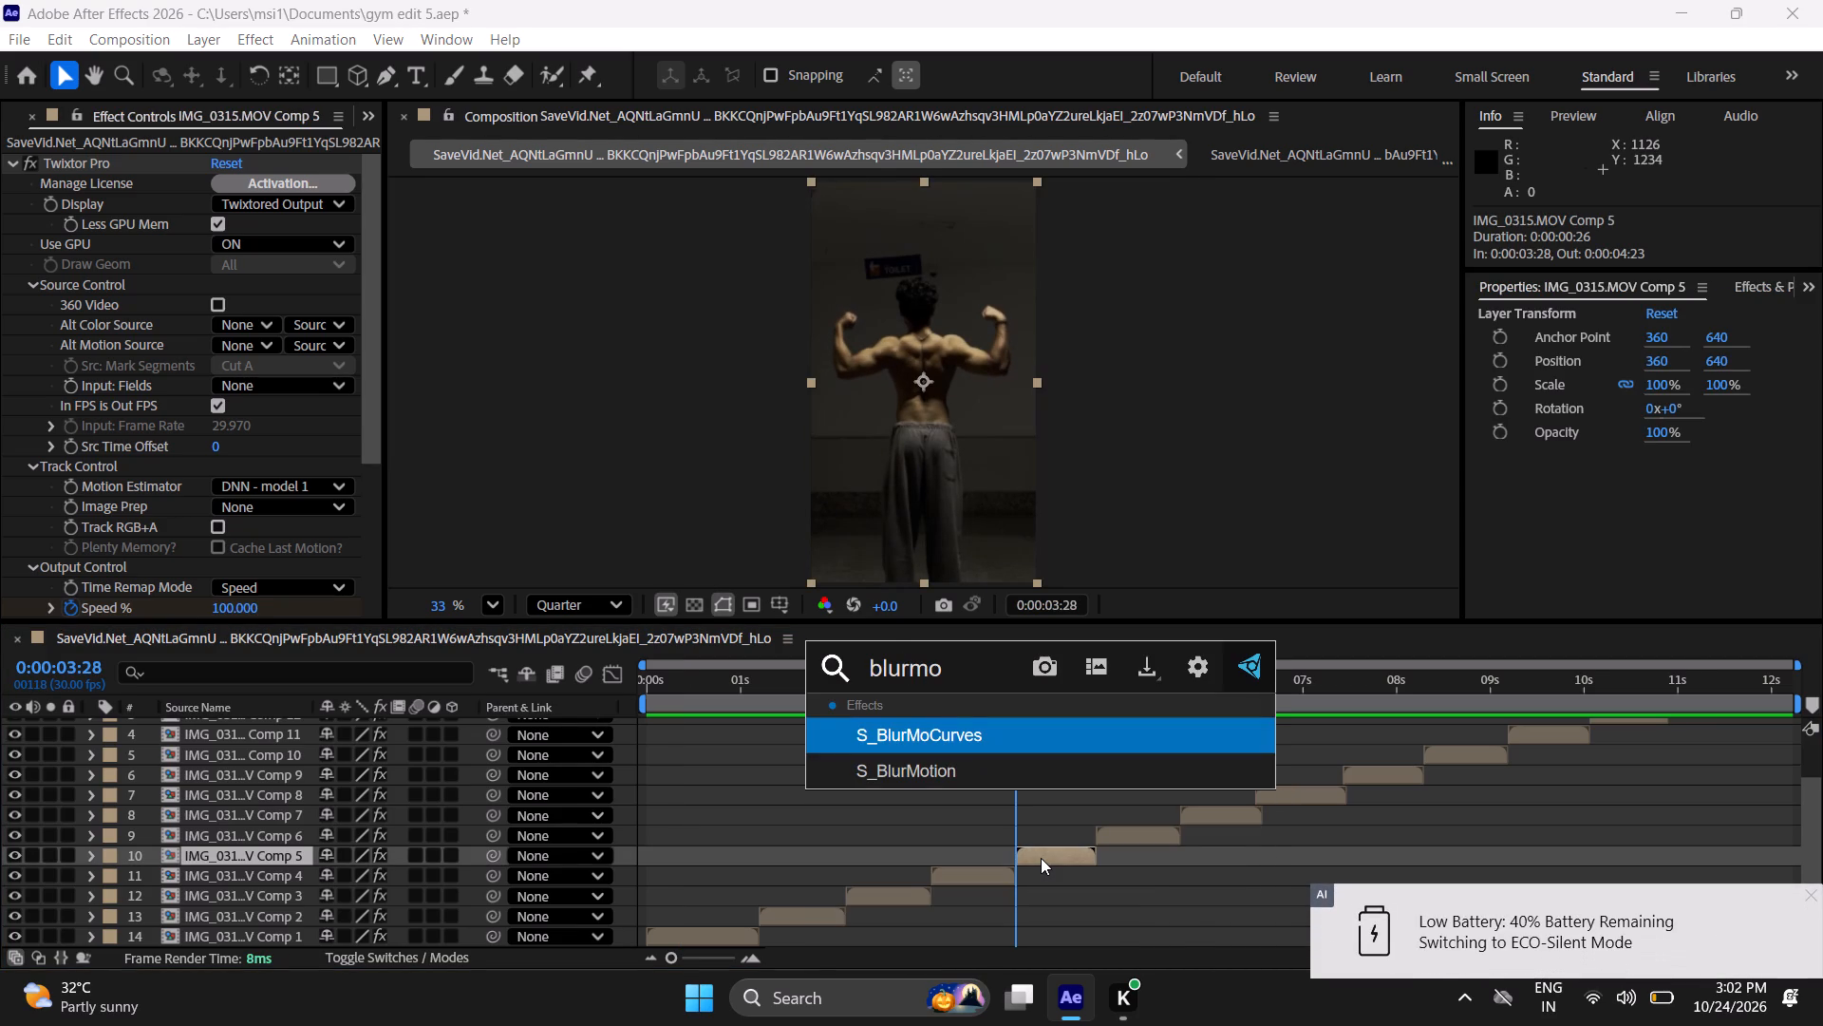
left_click(1073, 735)
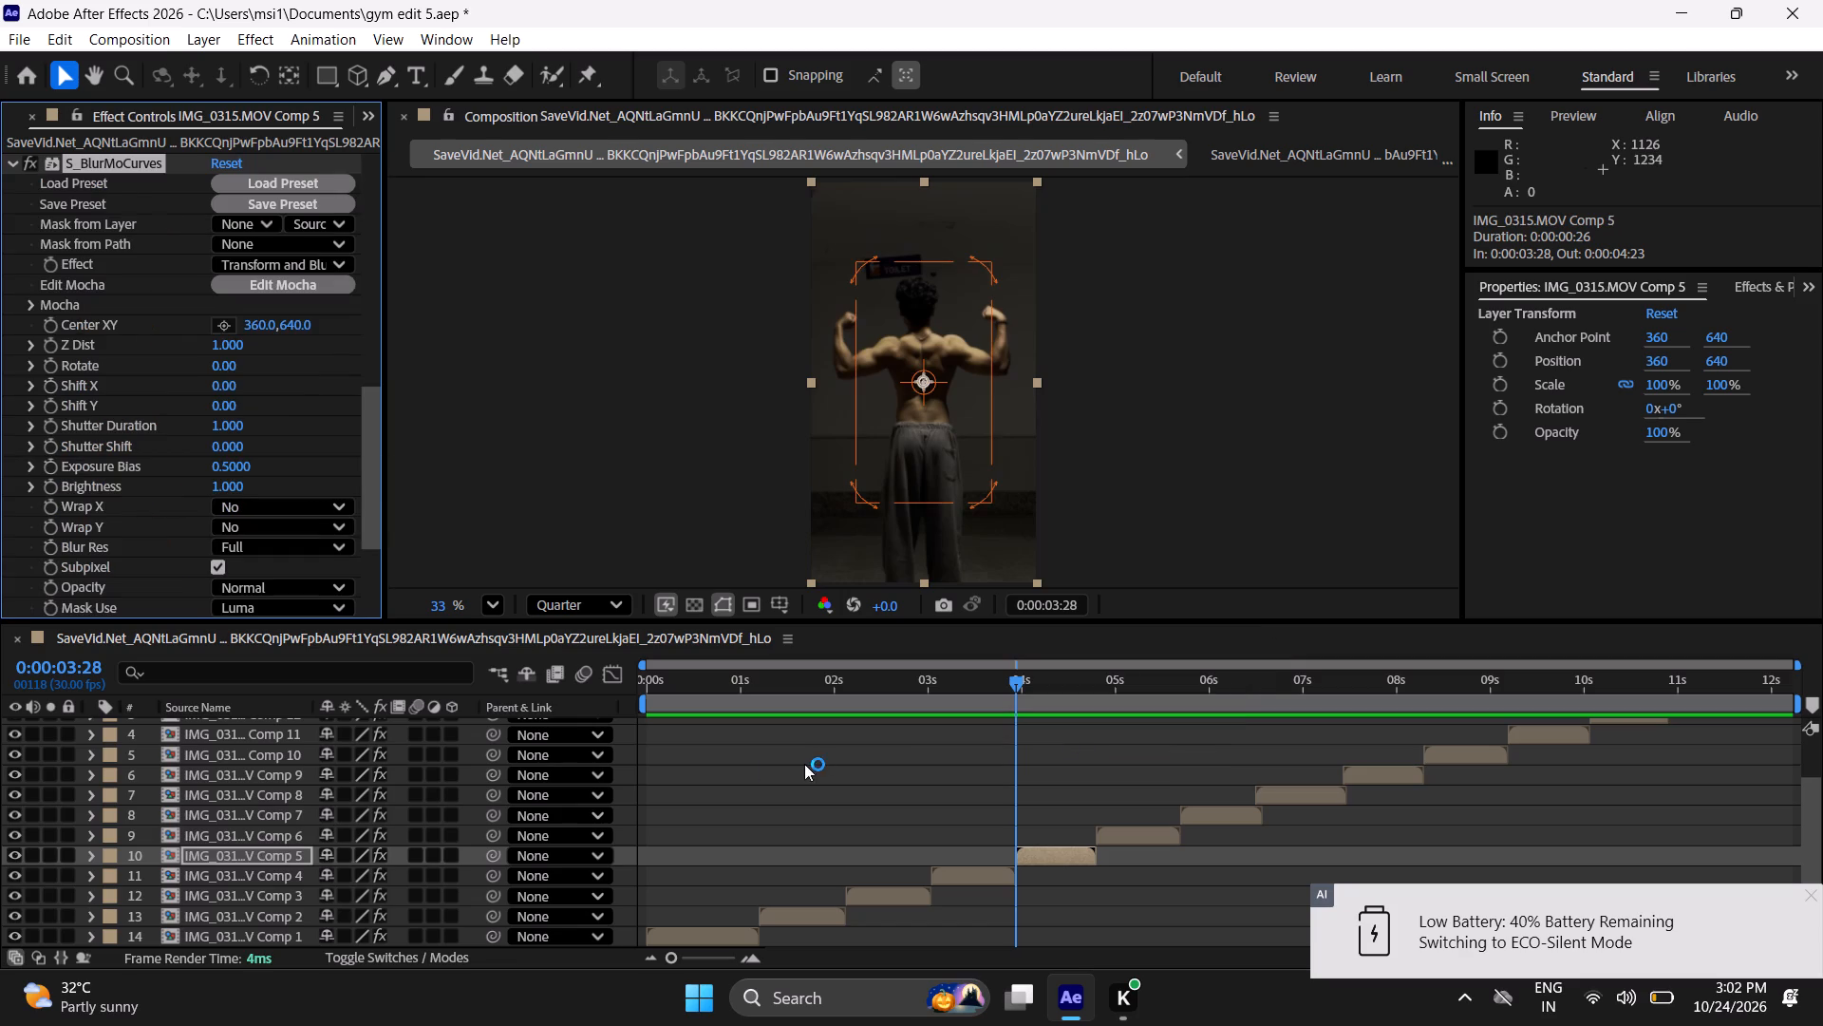
Keyframe the fifth clip's S_BlurMoCurves Z Dist at 1.000 at 0:00:03:28.
left_click(47, 345)
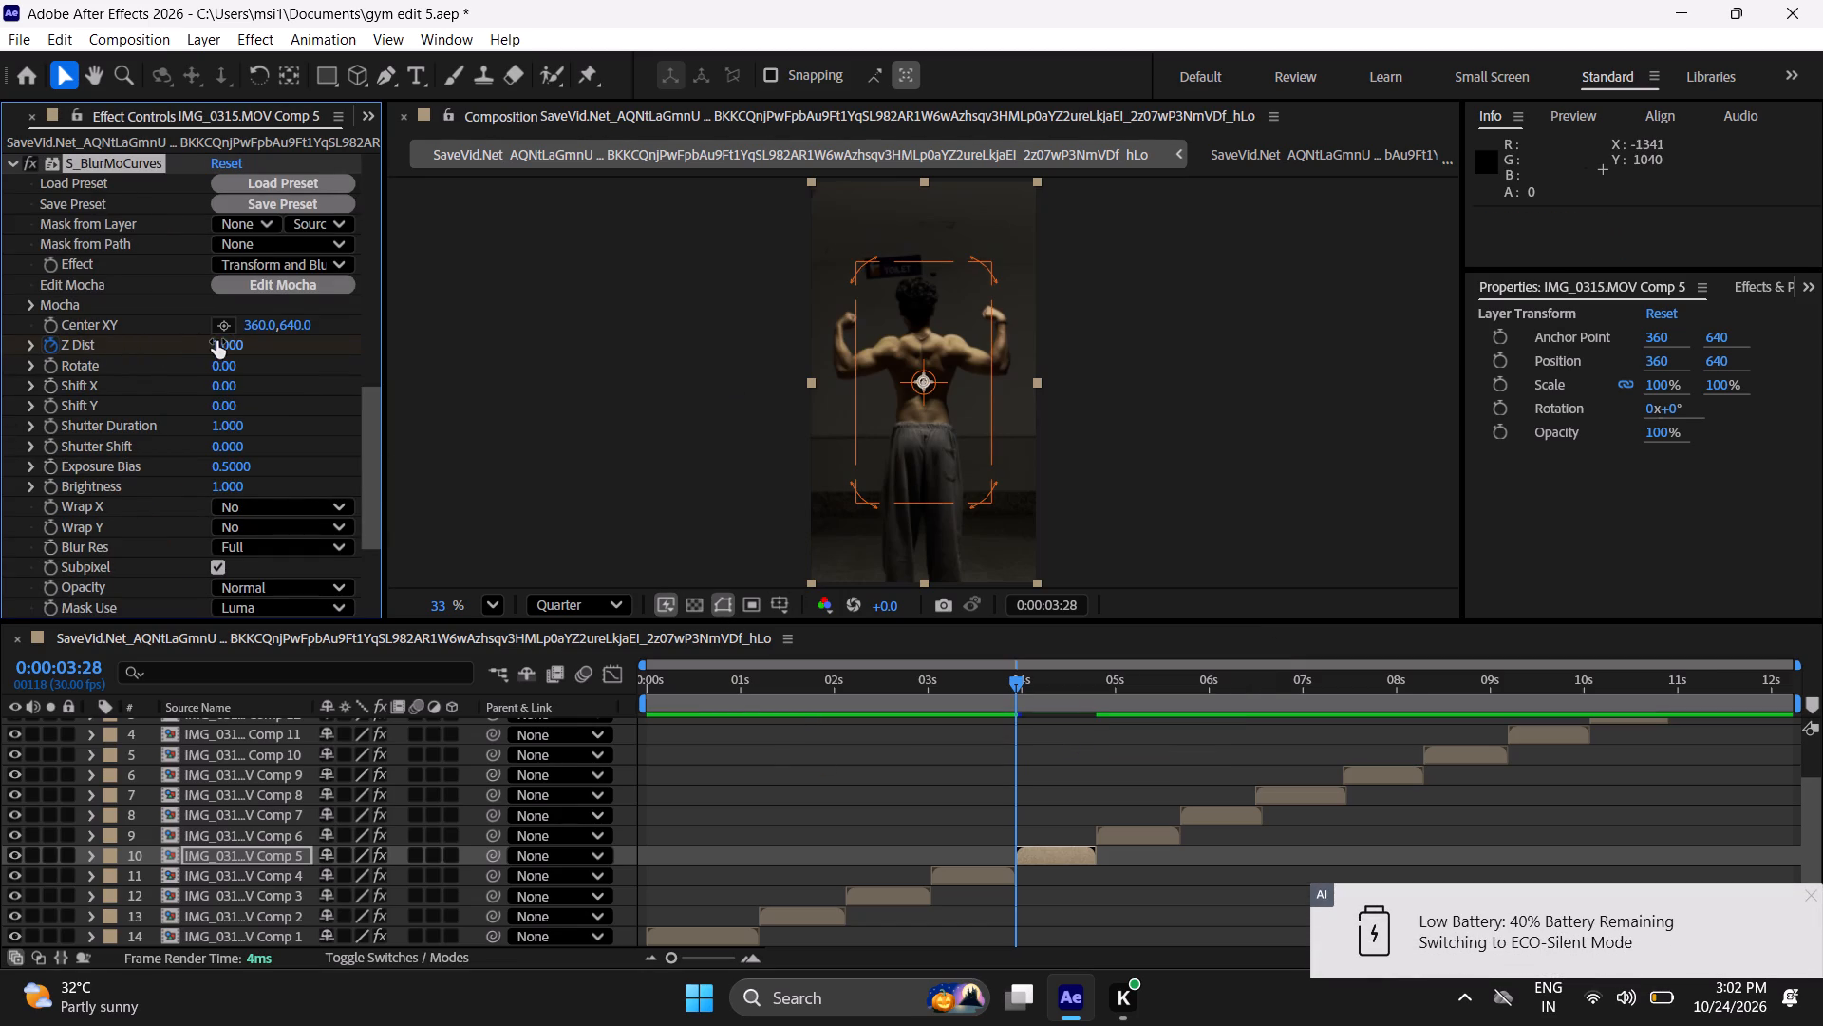
left_click(223, 342)
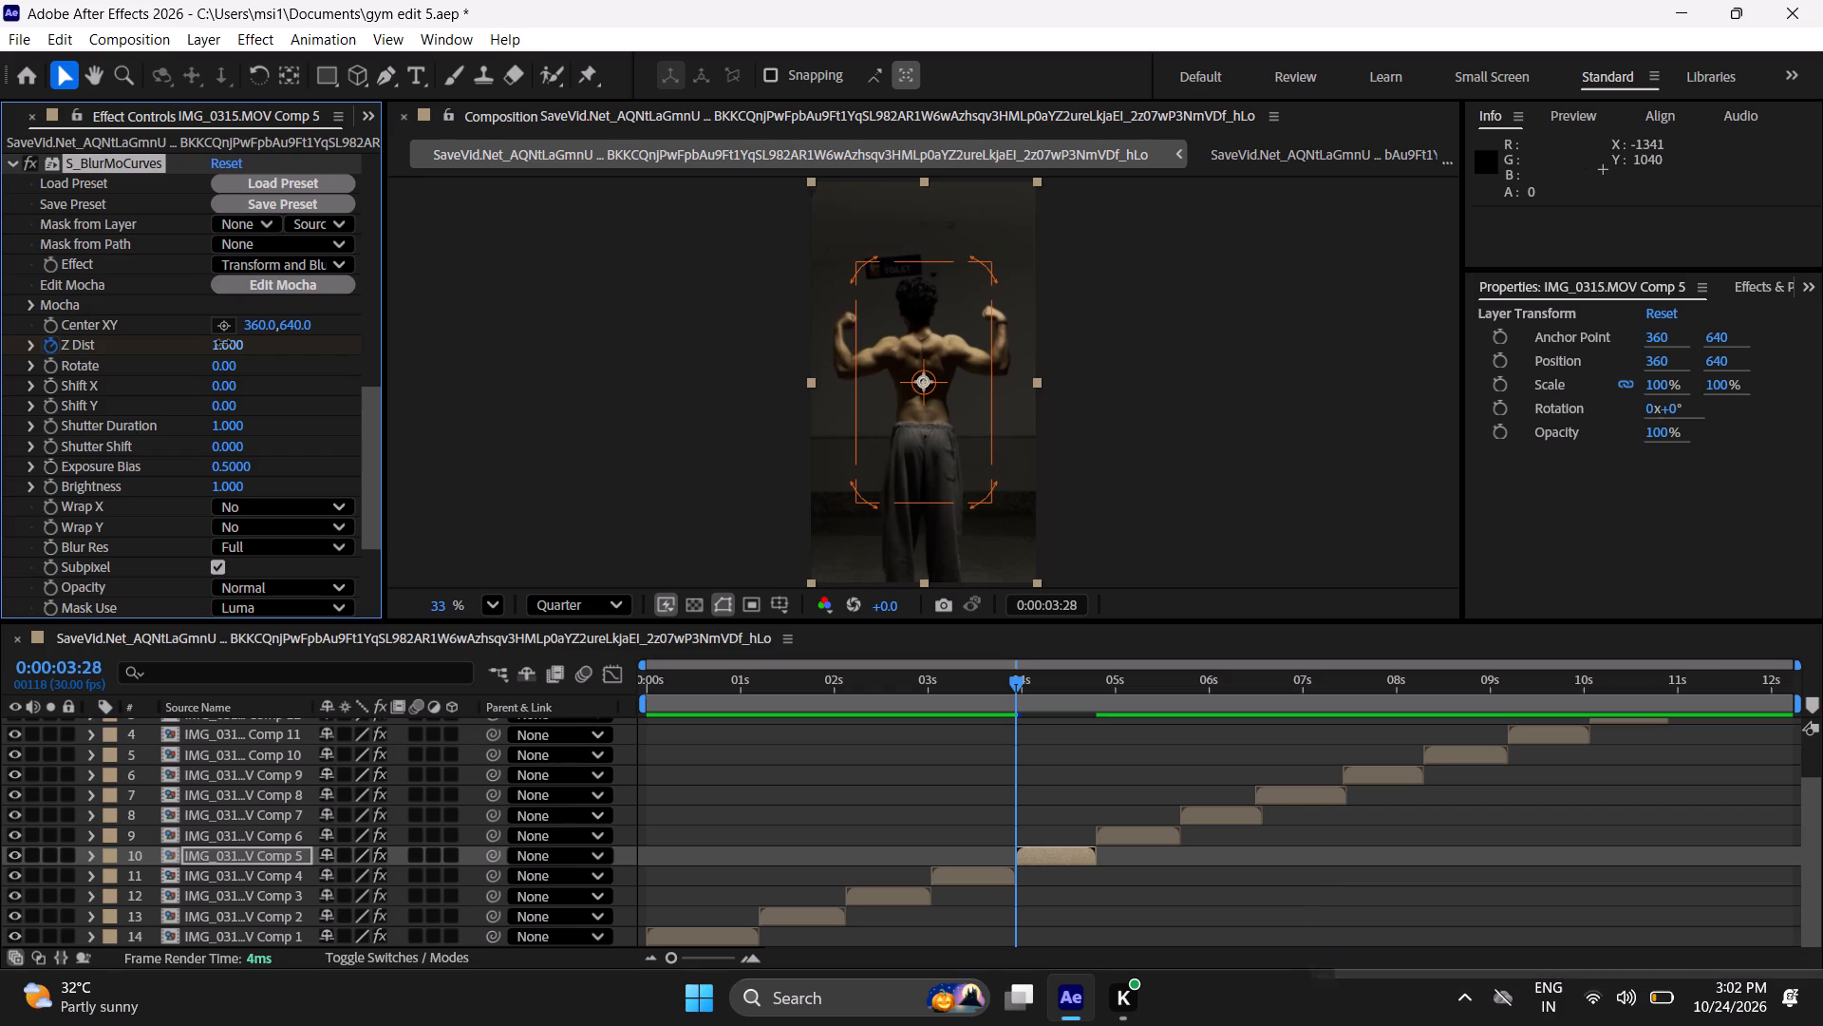
left_click(282, 342)
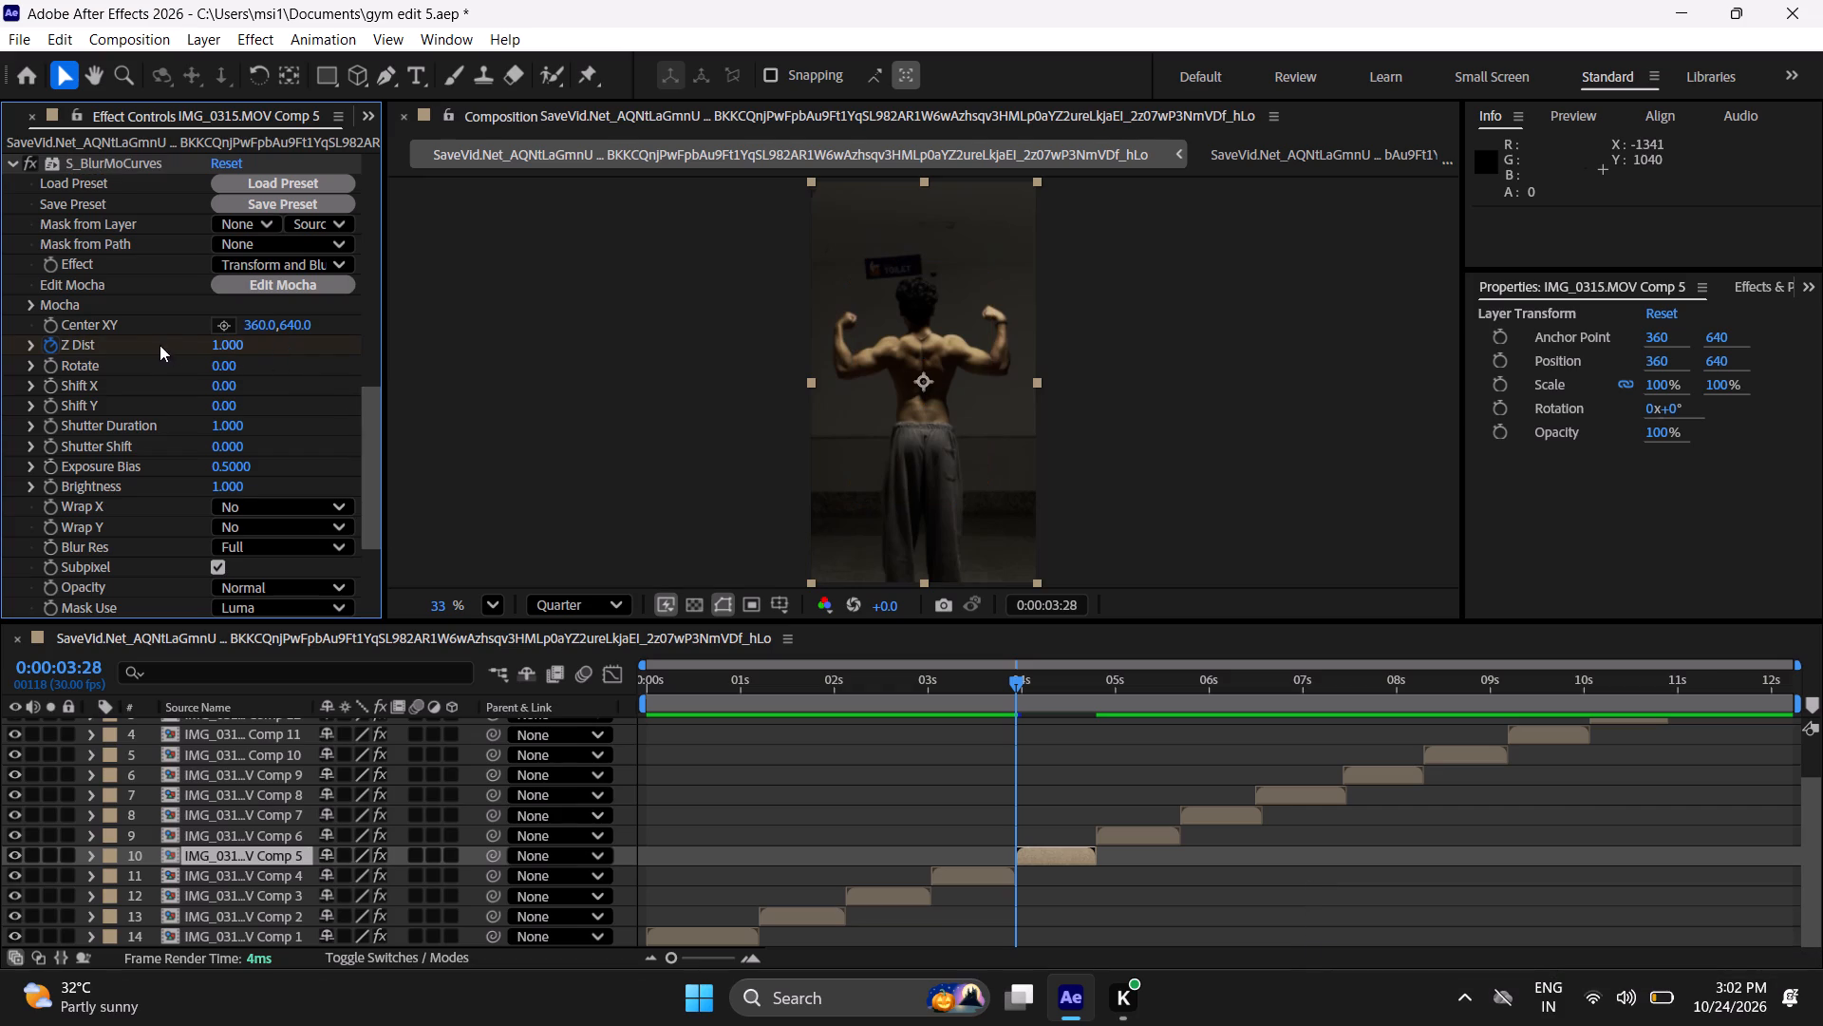
left_click(159, 342)
Add an ending Z Dist keyframe with a changed value at the fifth clip's out point, 0:00:04:23.
left_click_drag(1017, 680, 1068, 701)
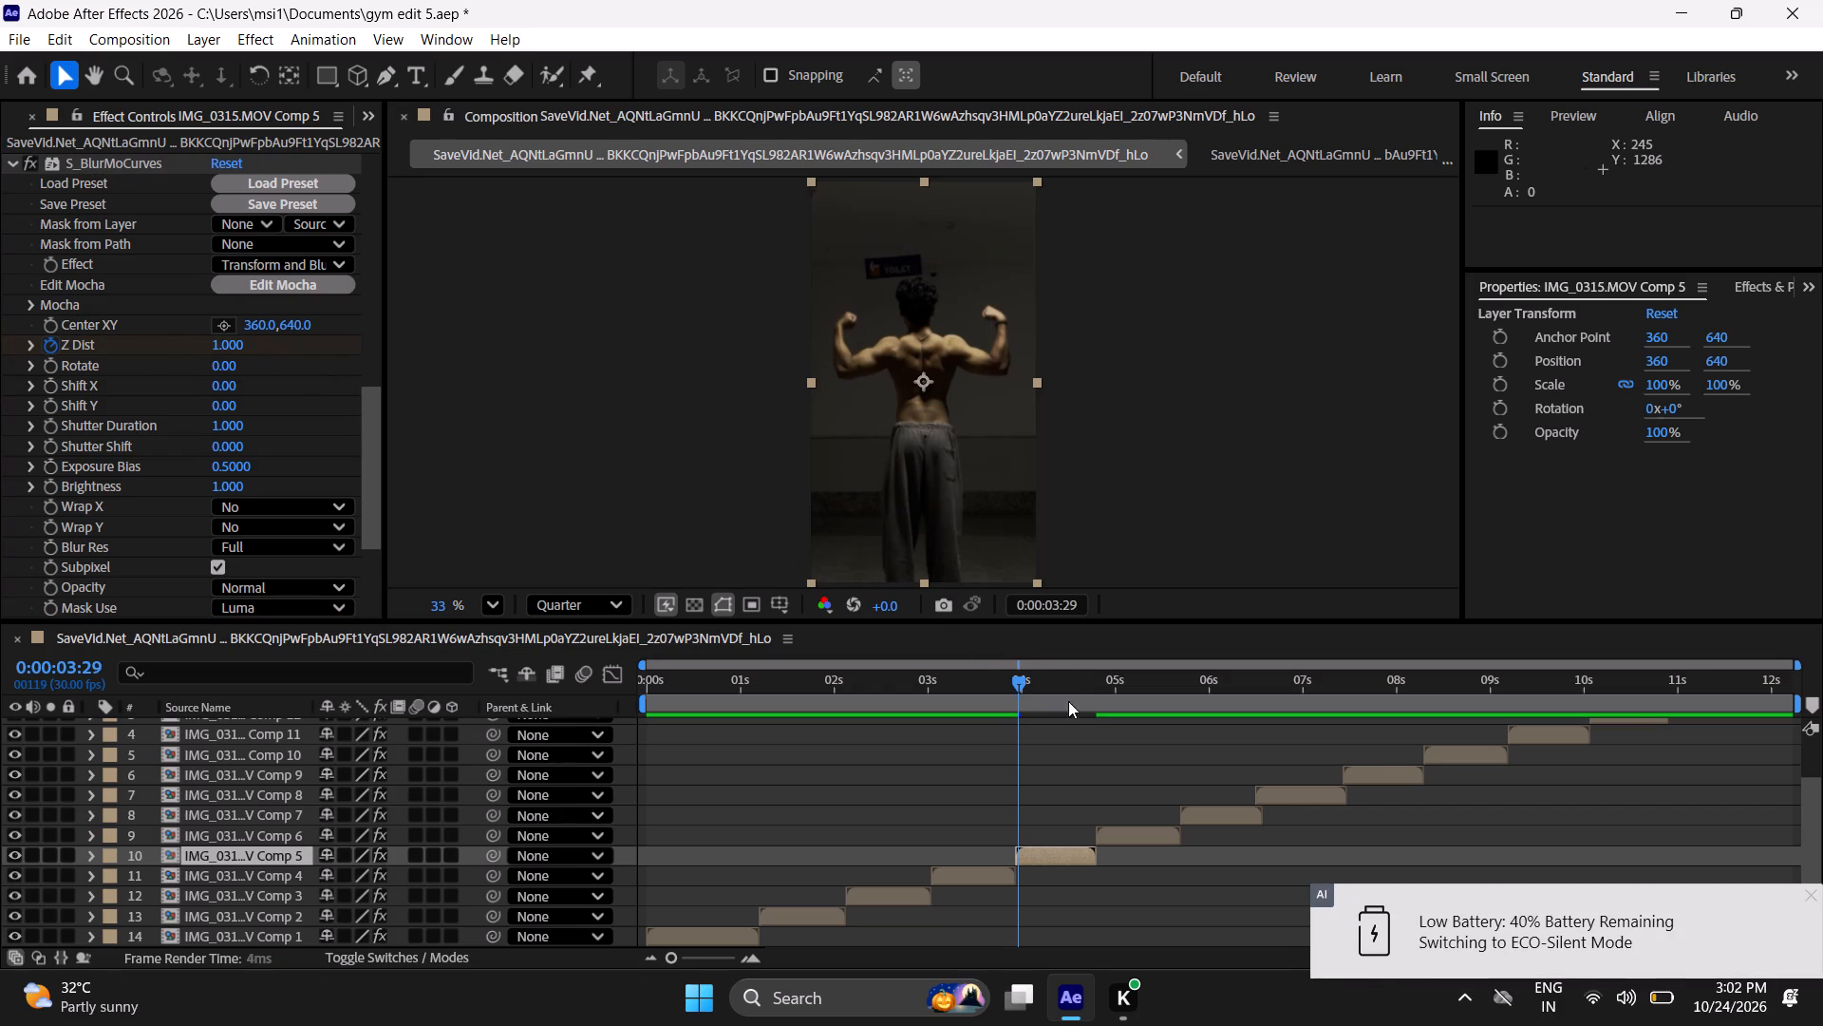
left_click_drag(1068, 701, 1091, 725)
key("o")
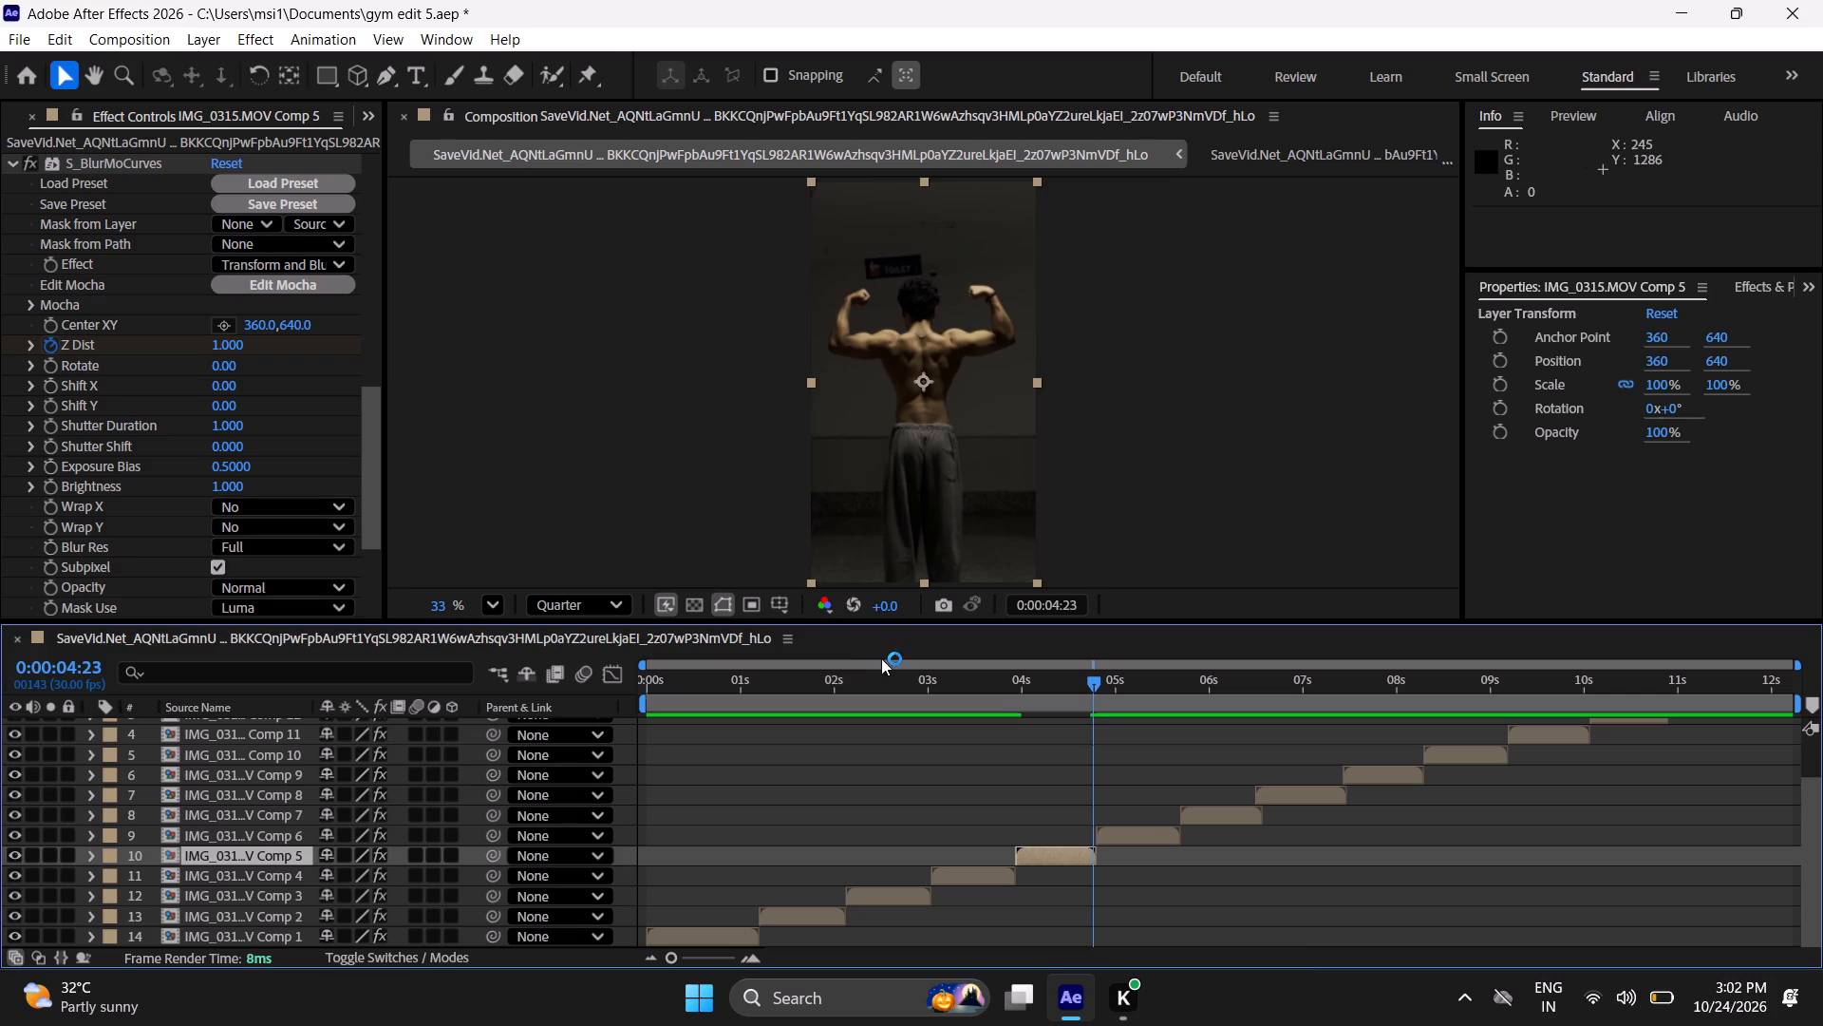
left_click(236, 345)
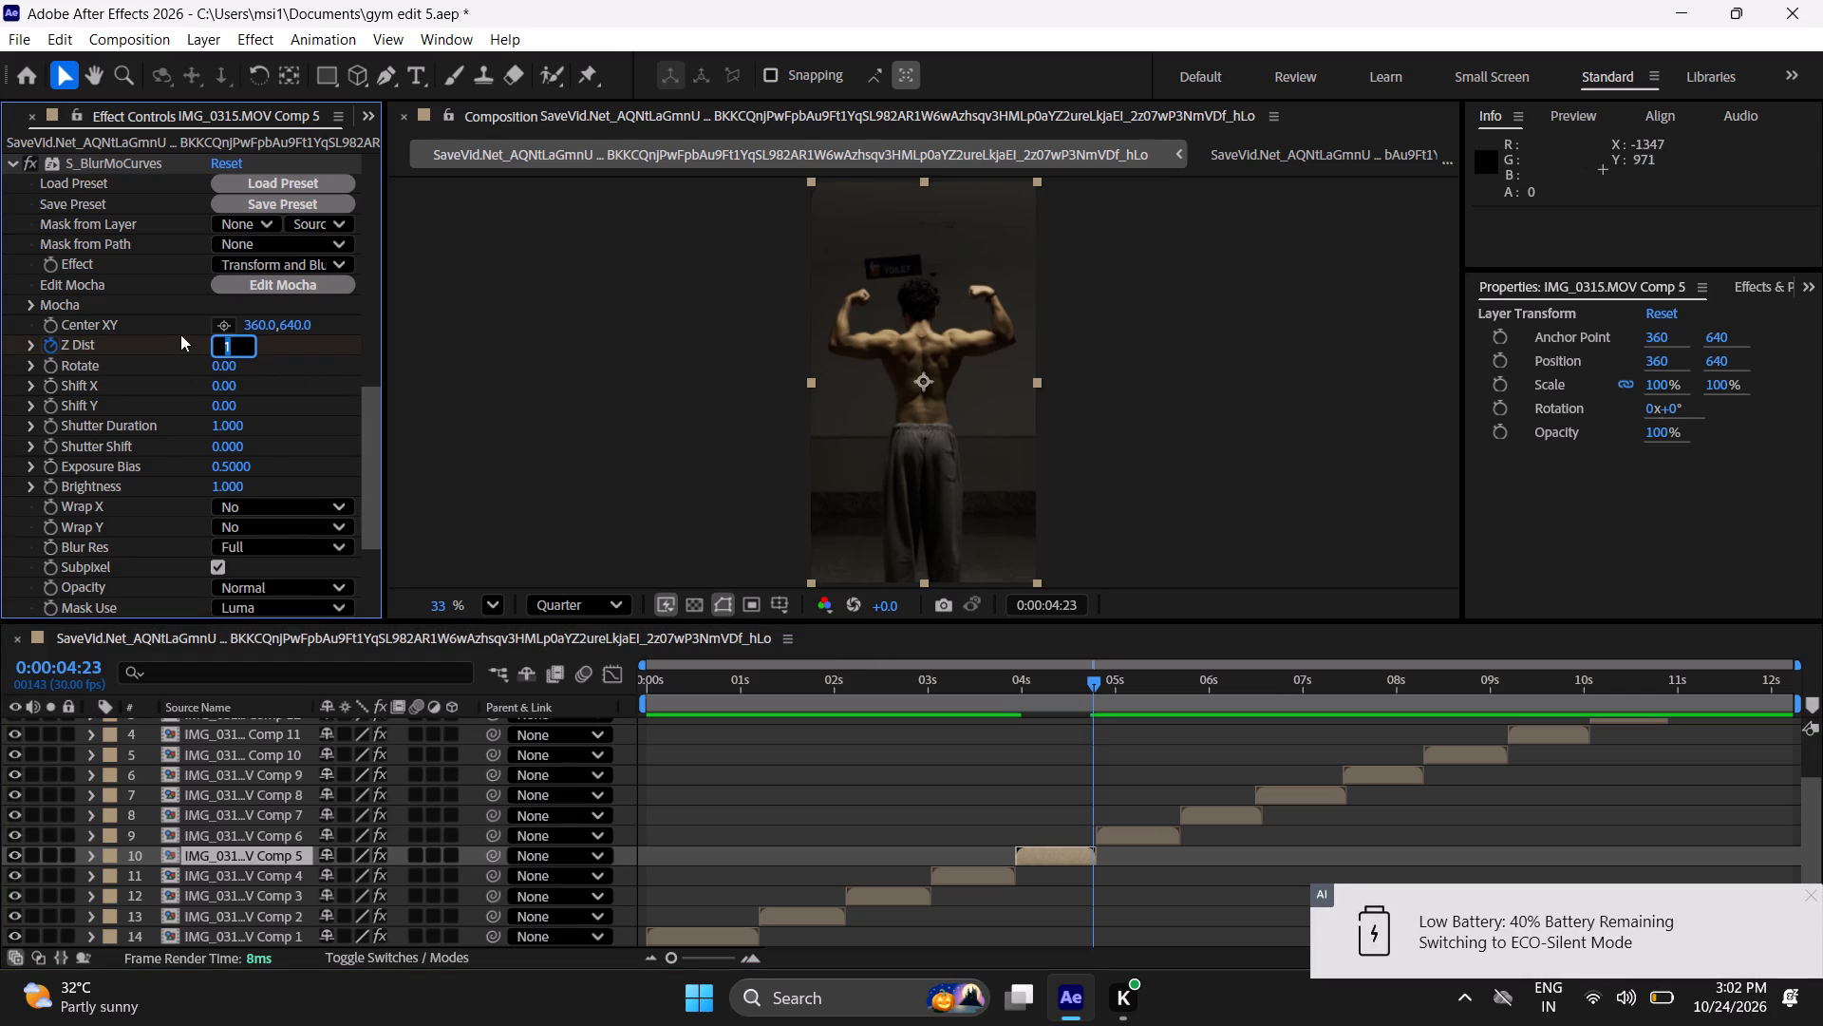
left_click(179, 330)
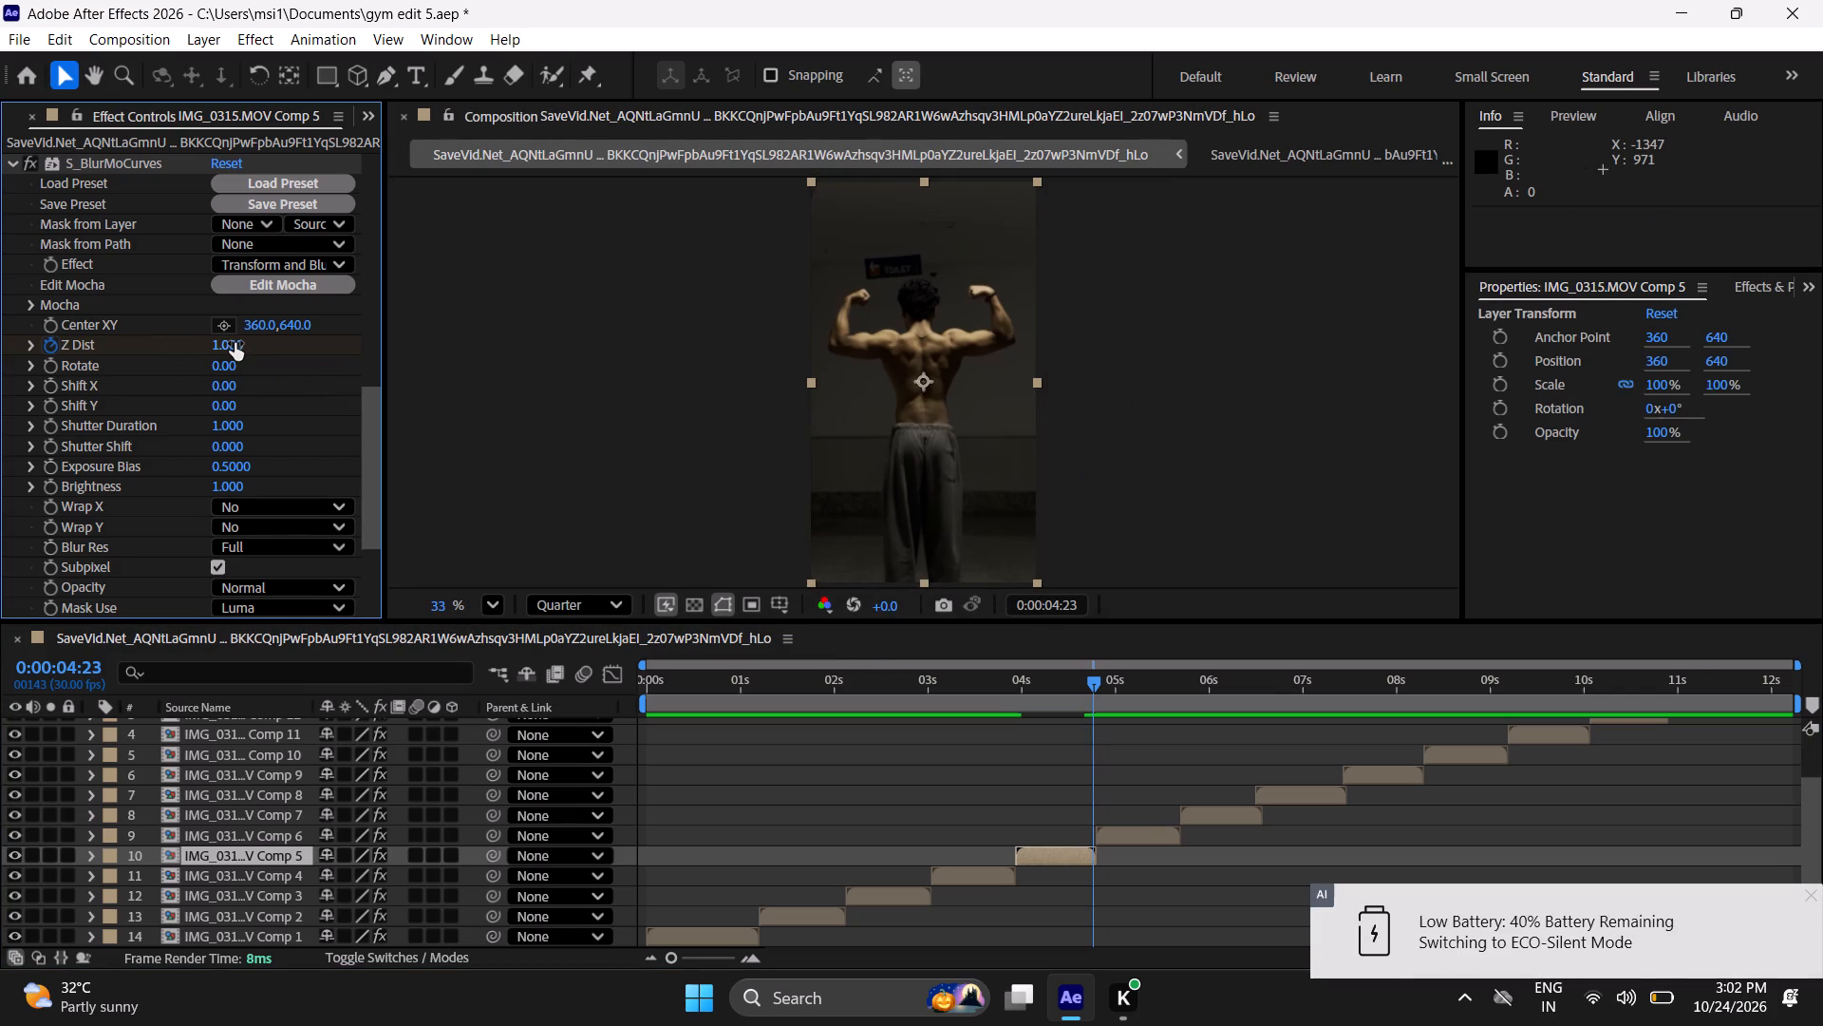
Set the fifth clip's ending S_BlurMoCurves Z Dist keyframe to 0.900 at 0:00:04:23.
left_click_drag(235, 343, 229, 345)
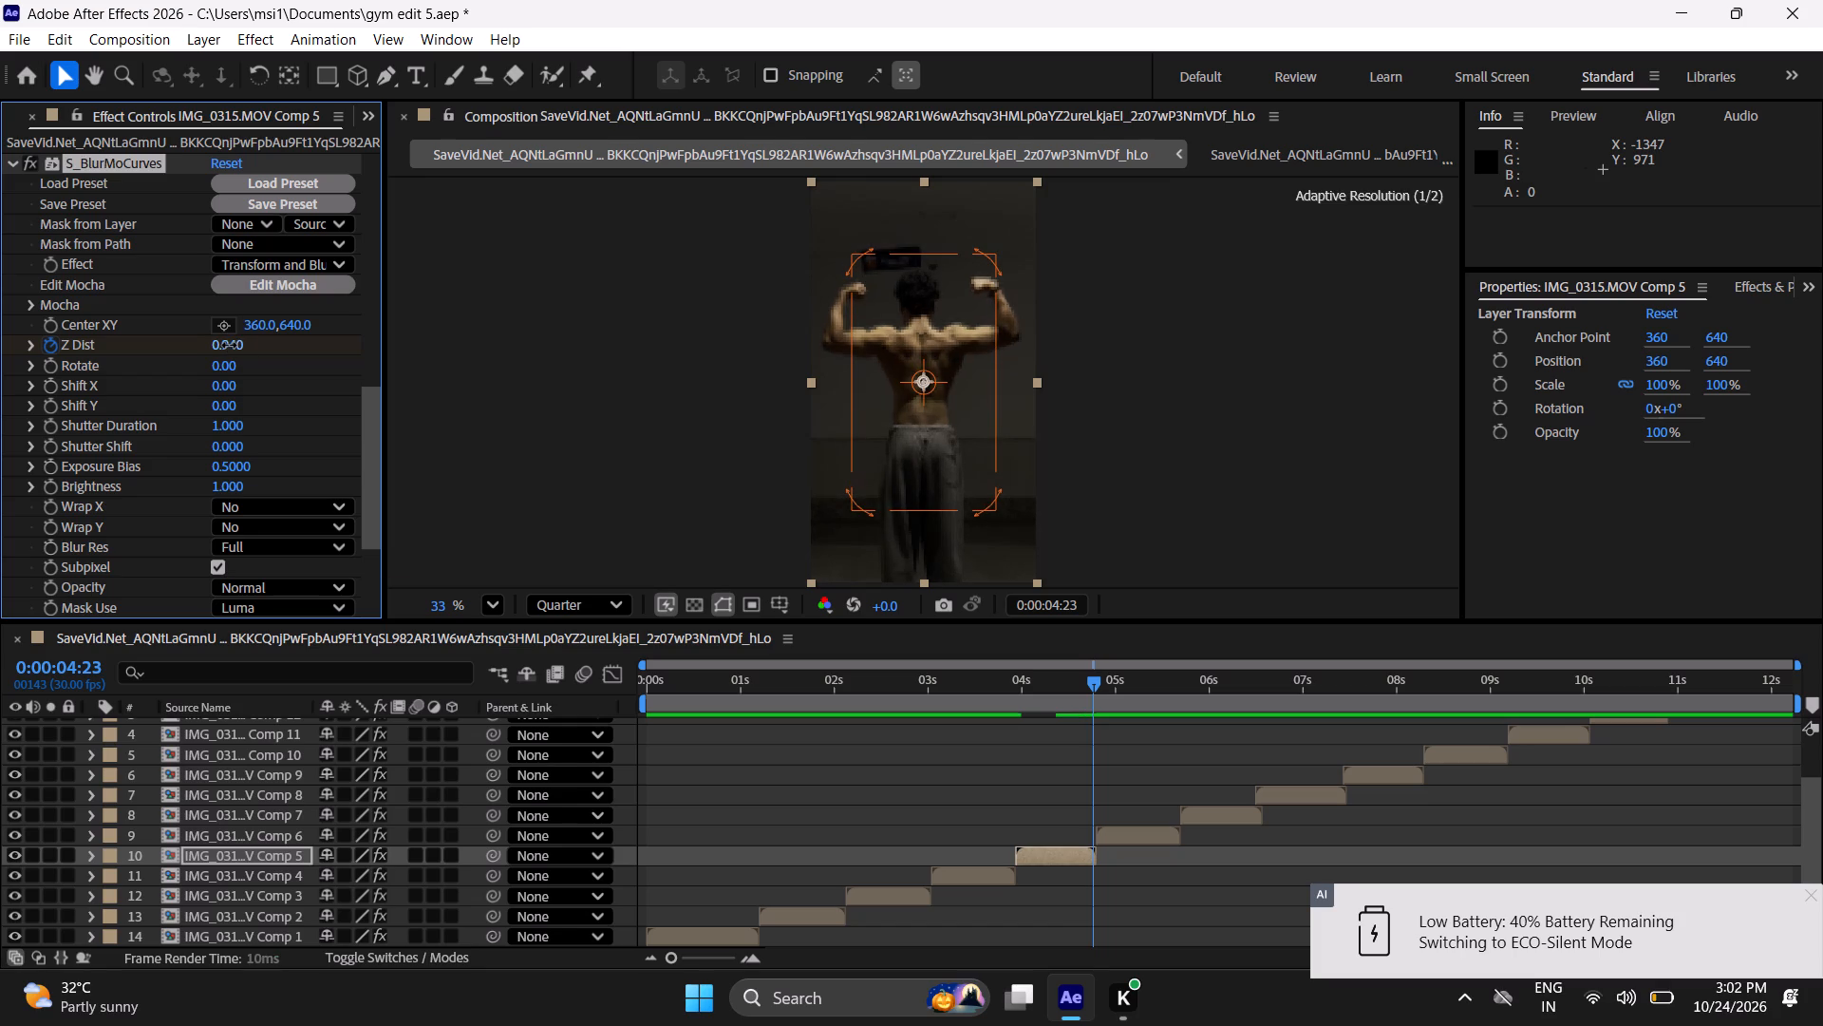
left_click_drag(229, 345, 239, 352)
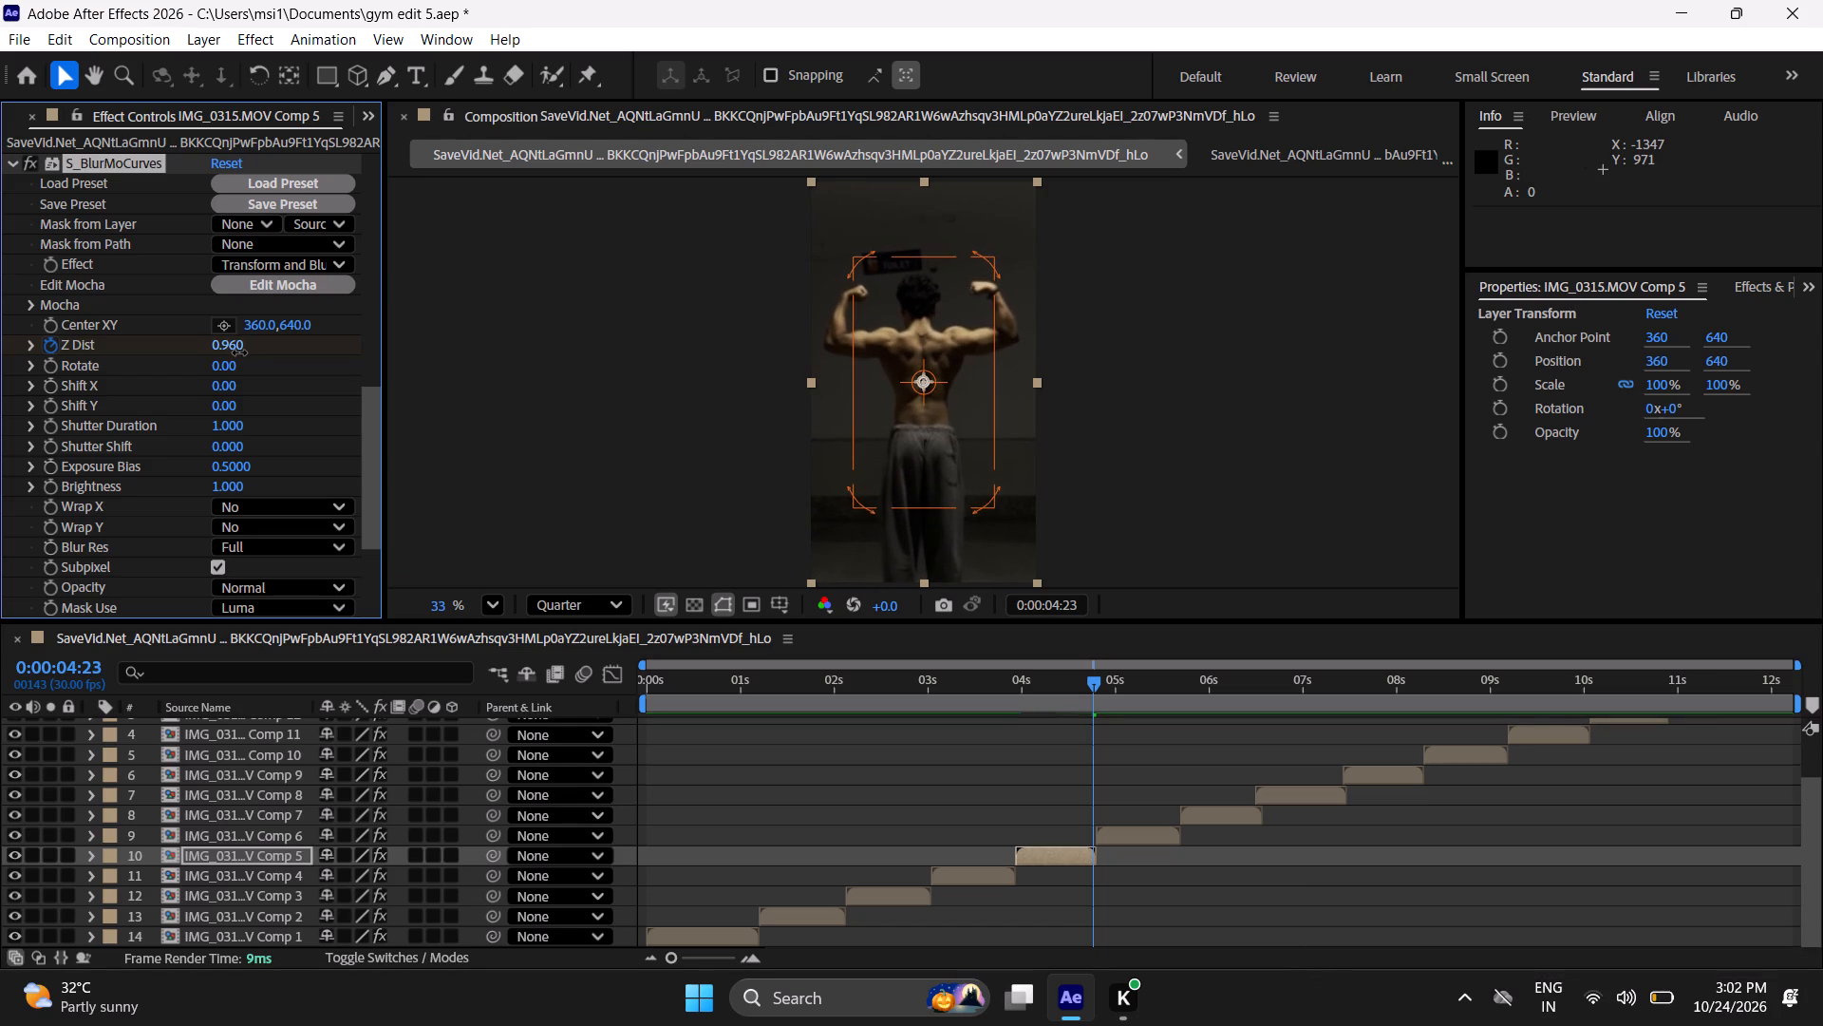
left_click_drag(239, 352, 236, 352)
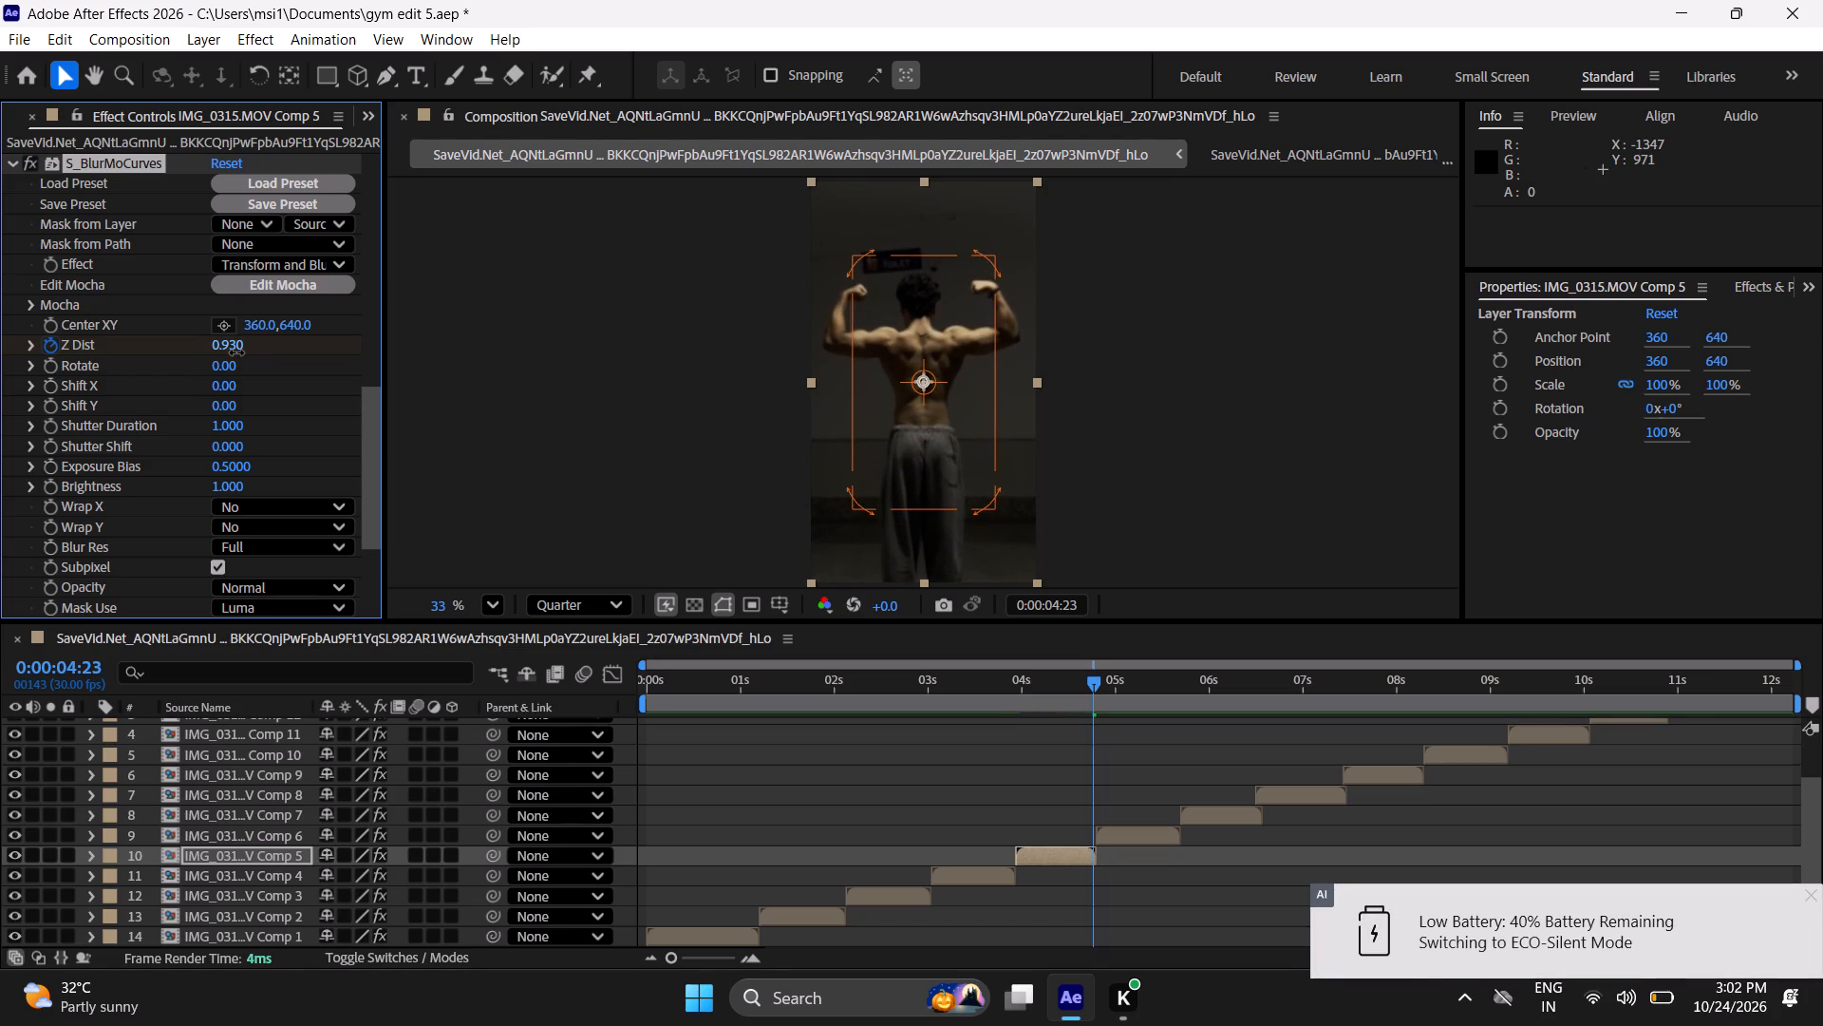
left_click_drag(236, 352, 234, 354)
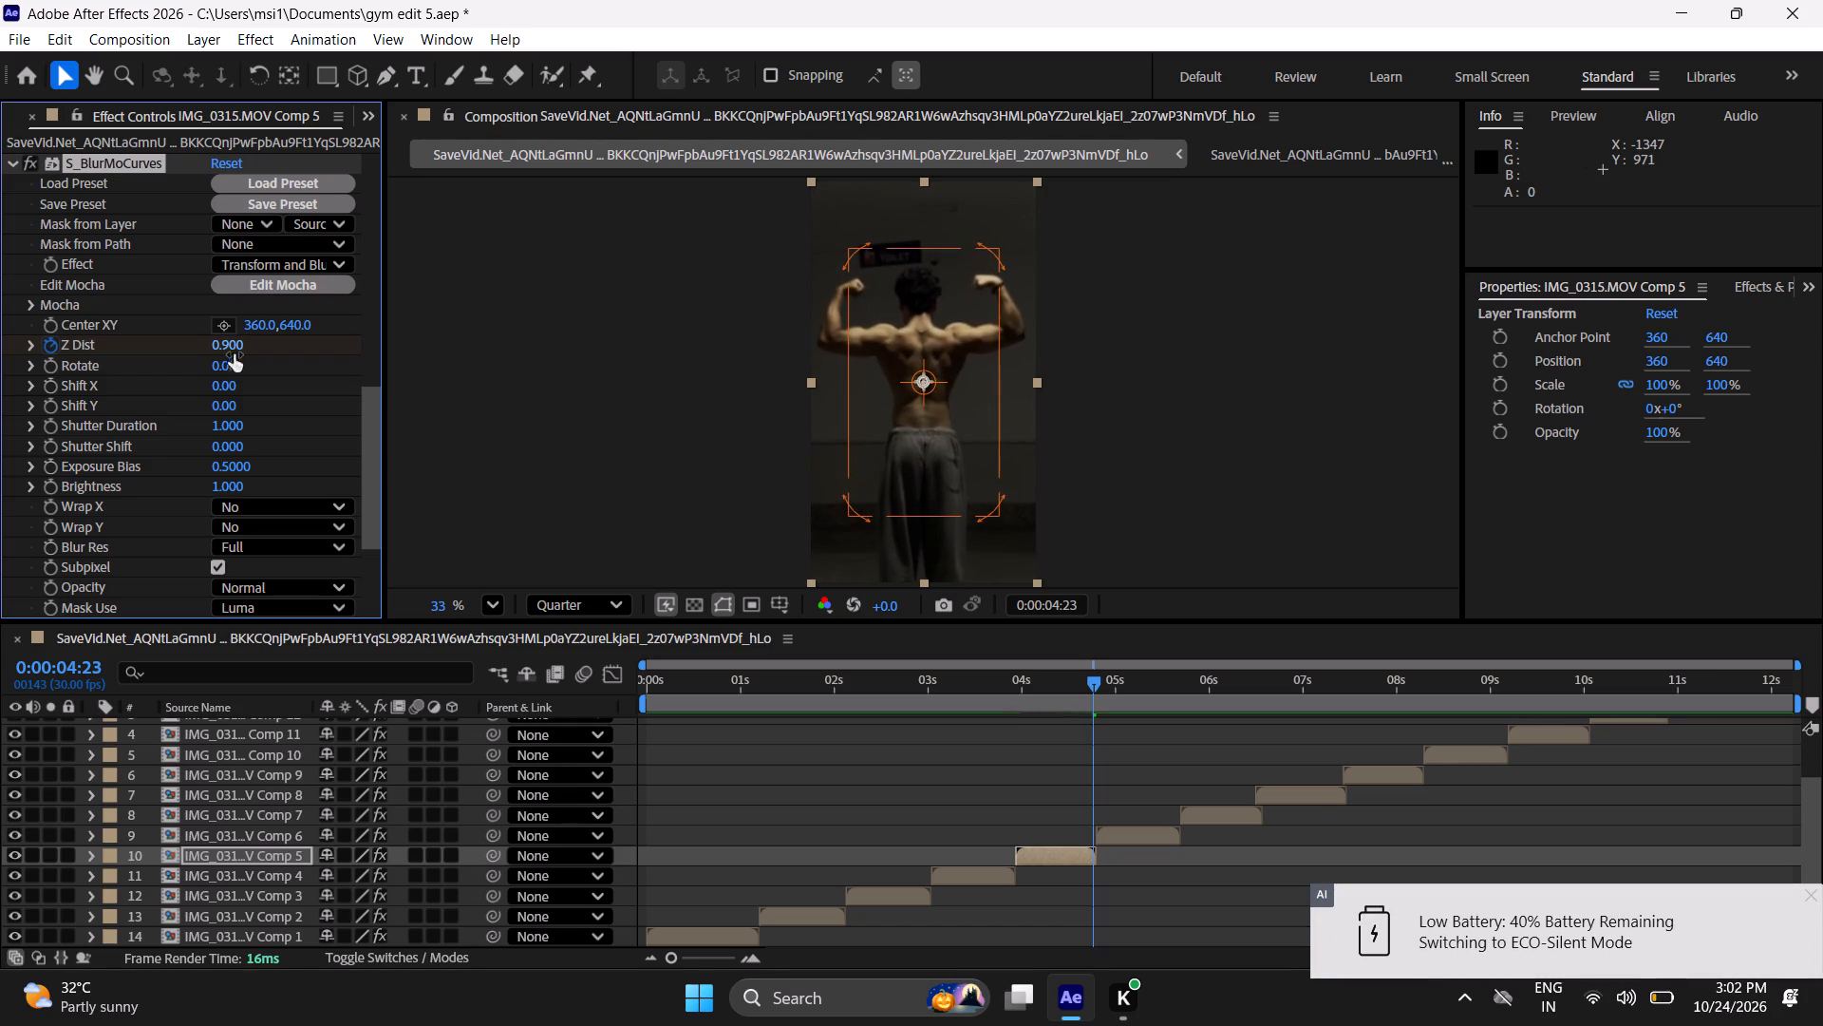
Reveal the fifth clip's keyframes and ease both Z Dist keyframes with the Flow curve 0.00, 0.69, 0.99, 0.99.
key("u")
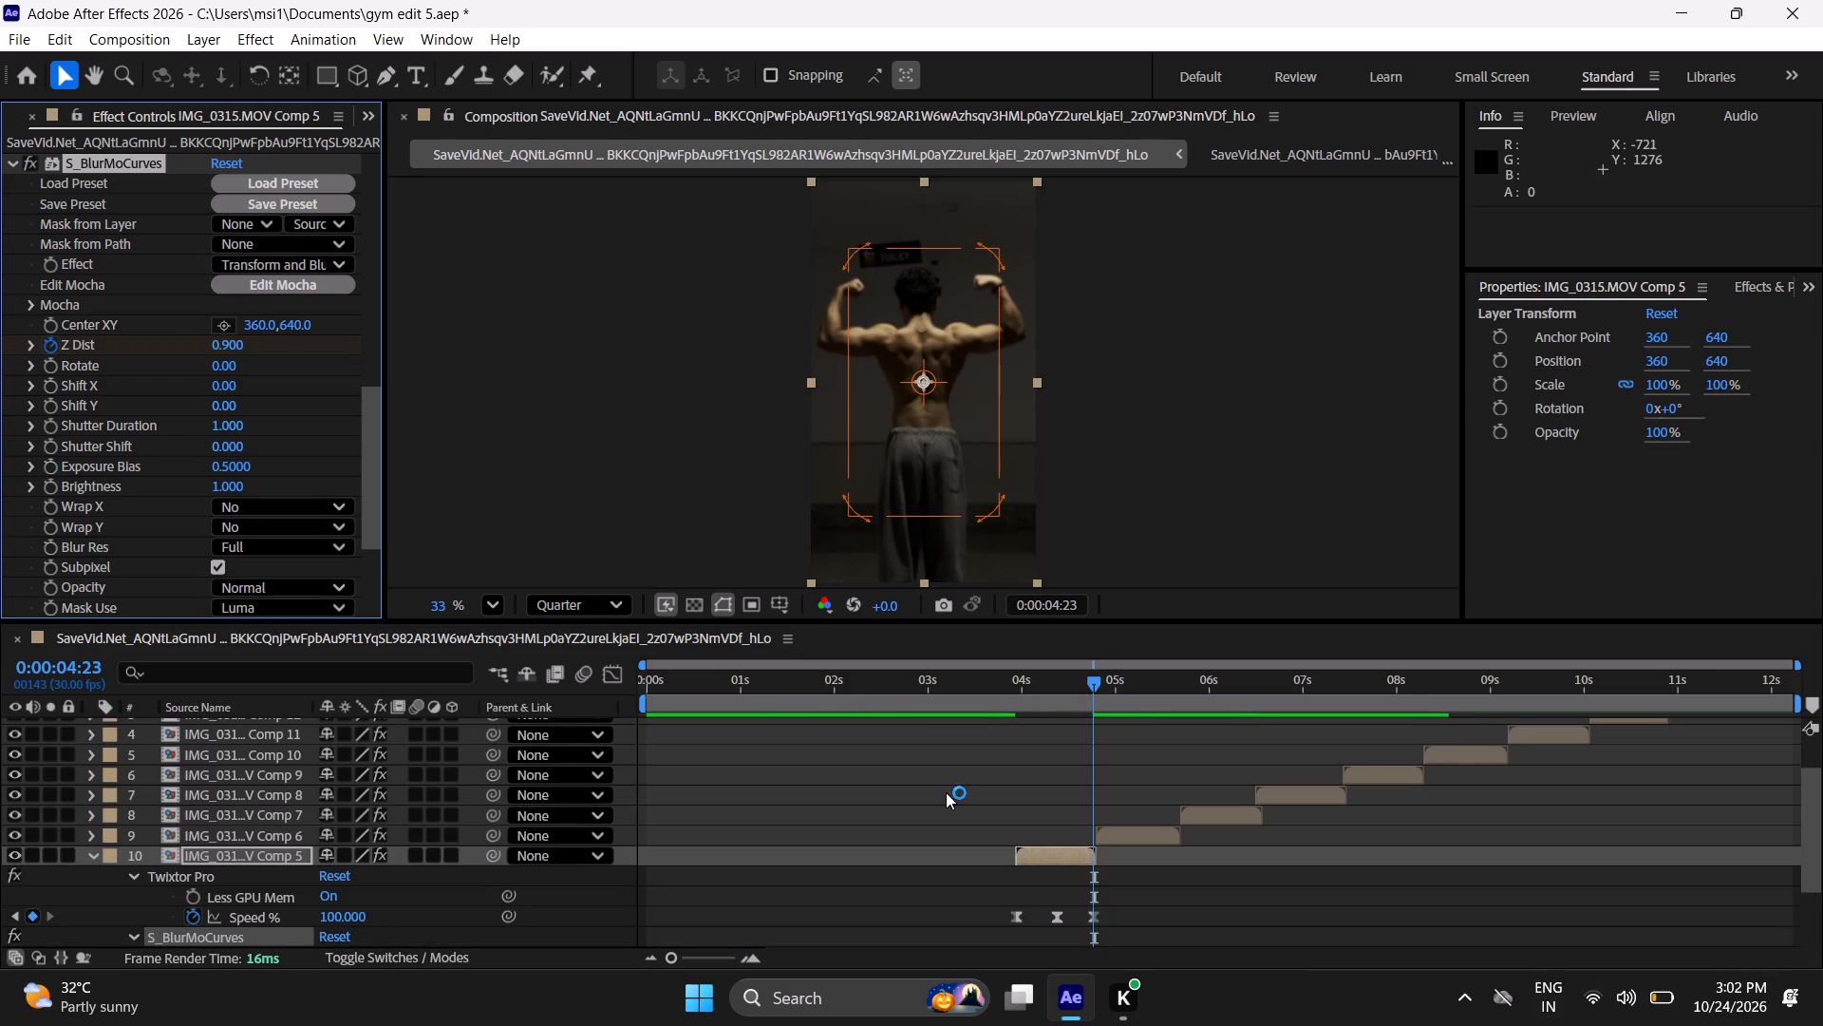
scroll(1041, 723, "down", 3)
left_click(230, 859)
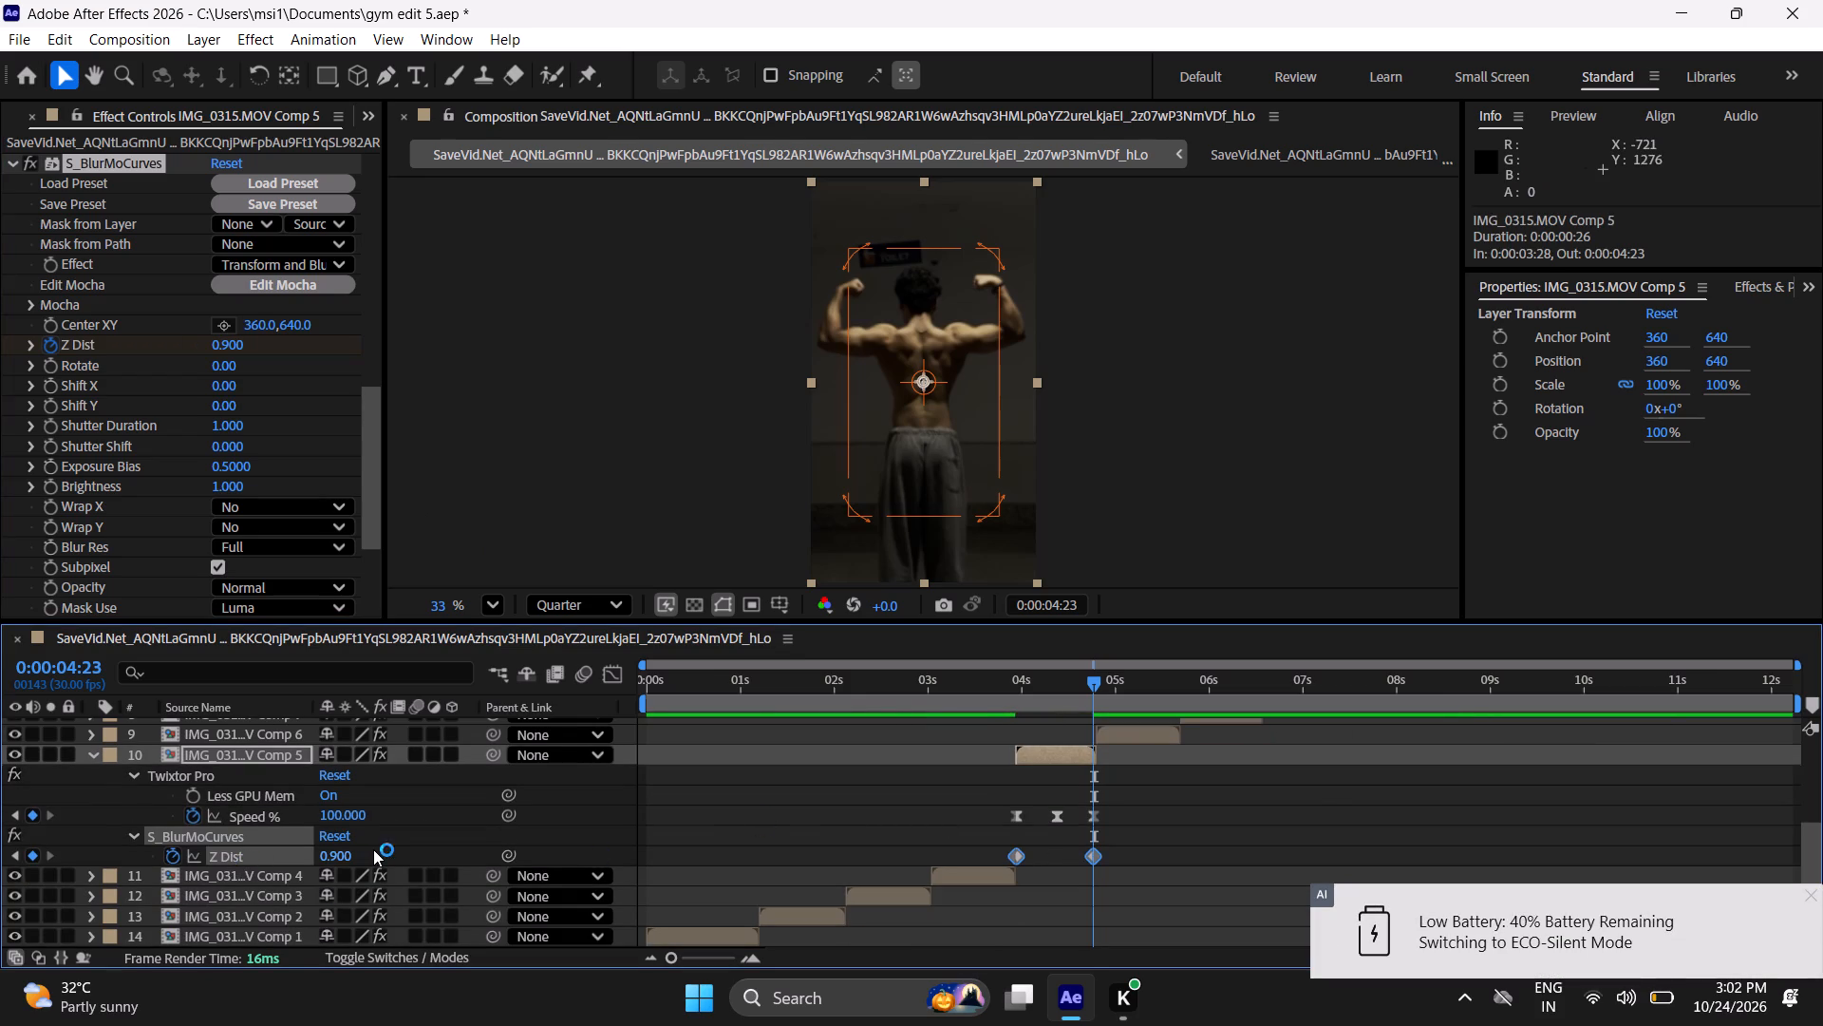
key("F9")
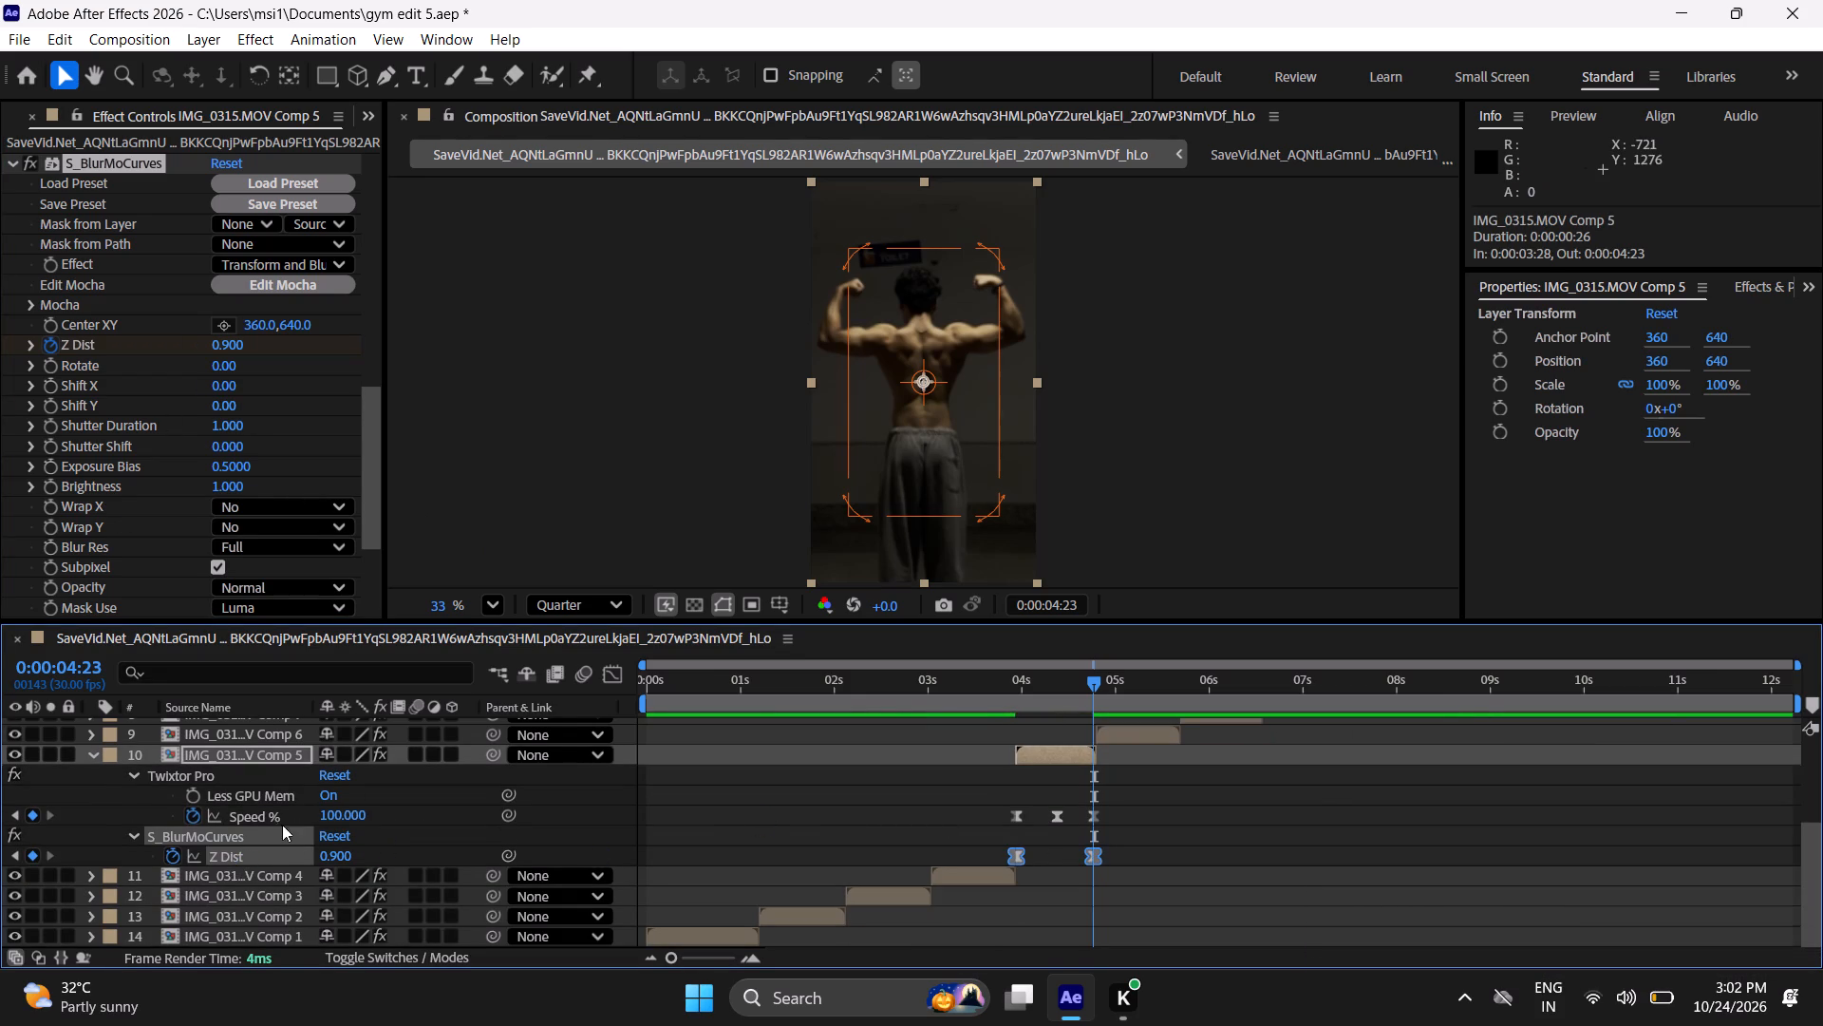
key("ctrl+z")
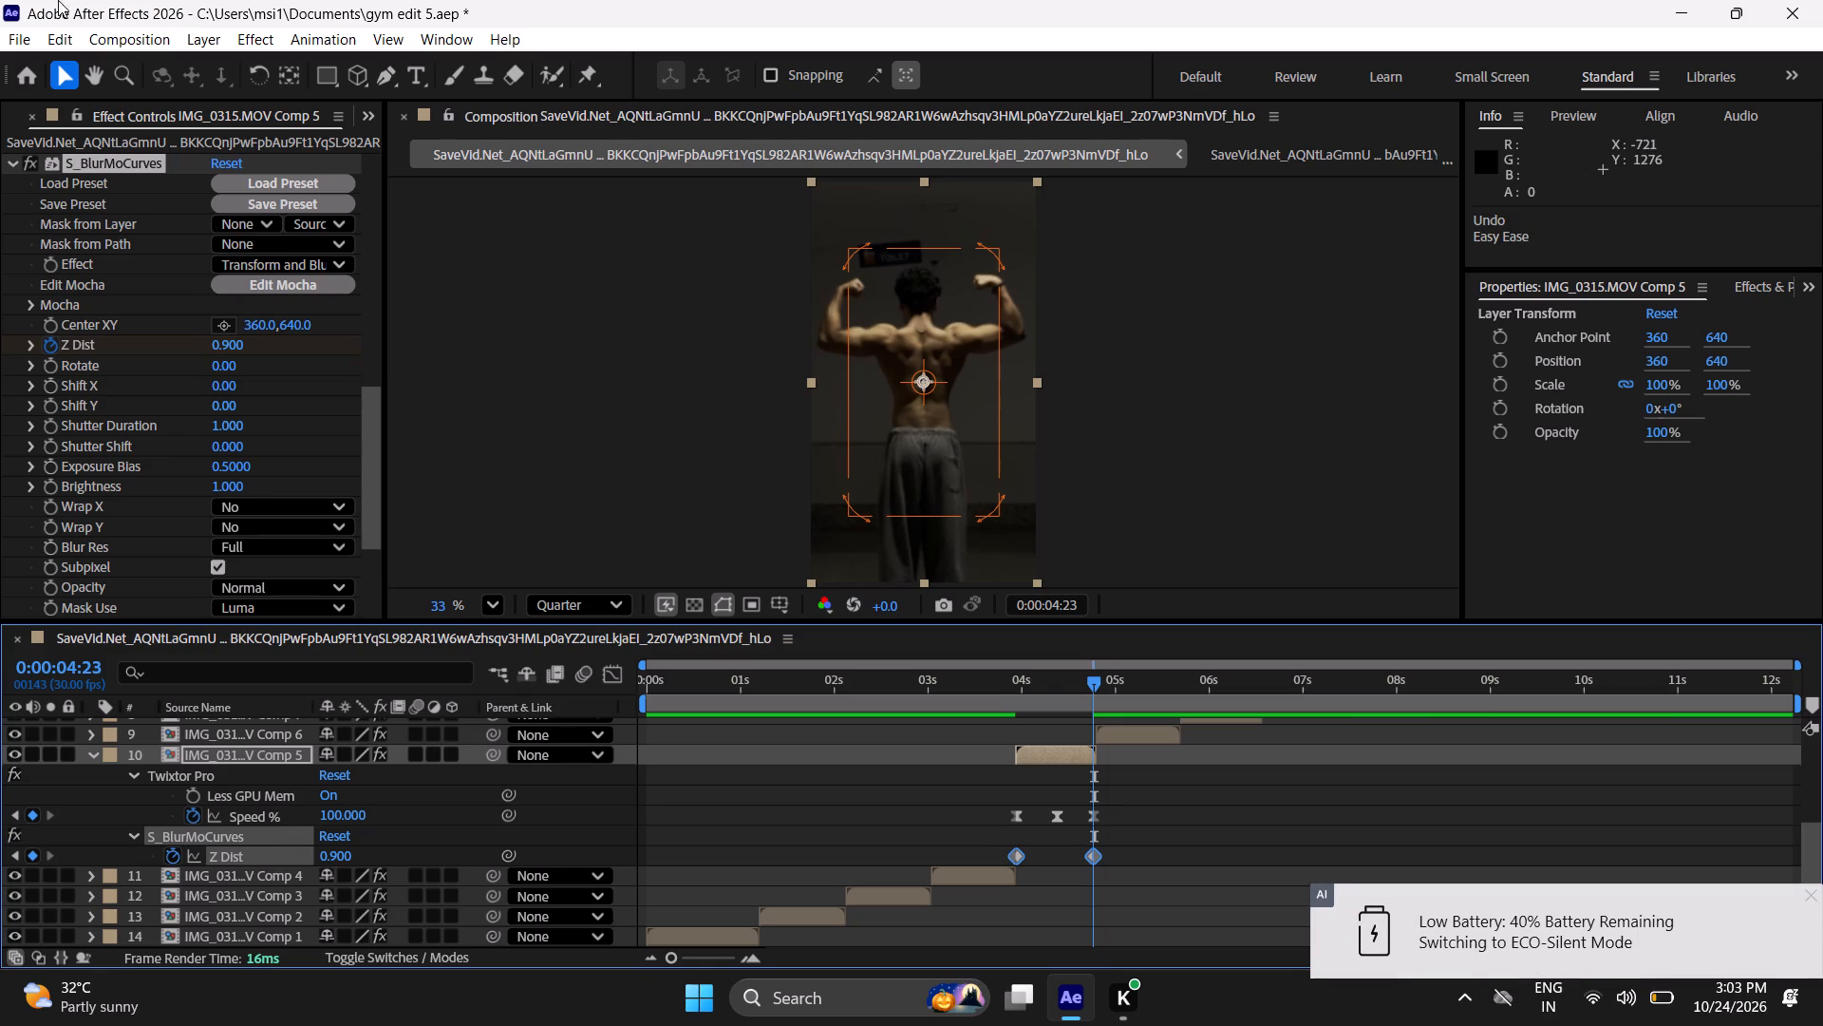
scroll(196, 120, "up", 2)
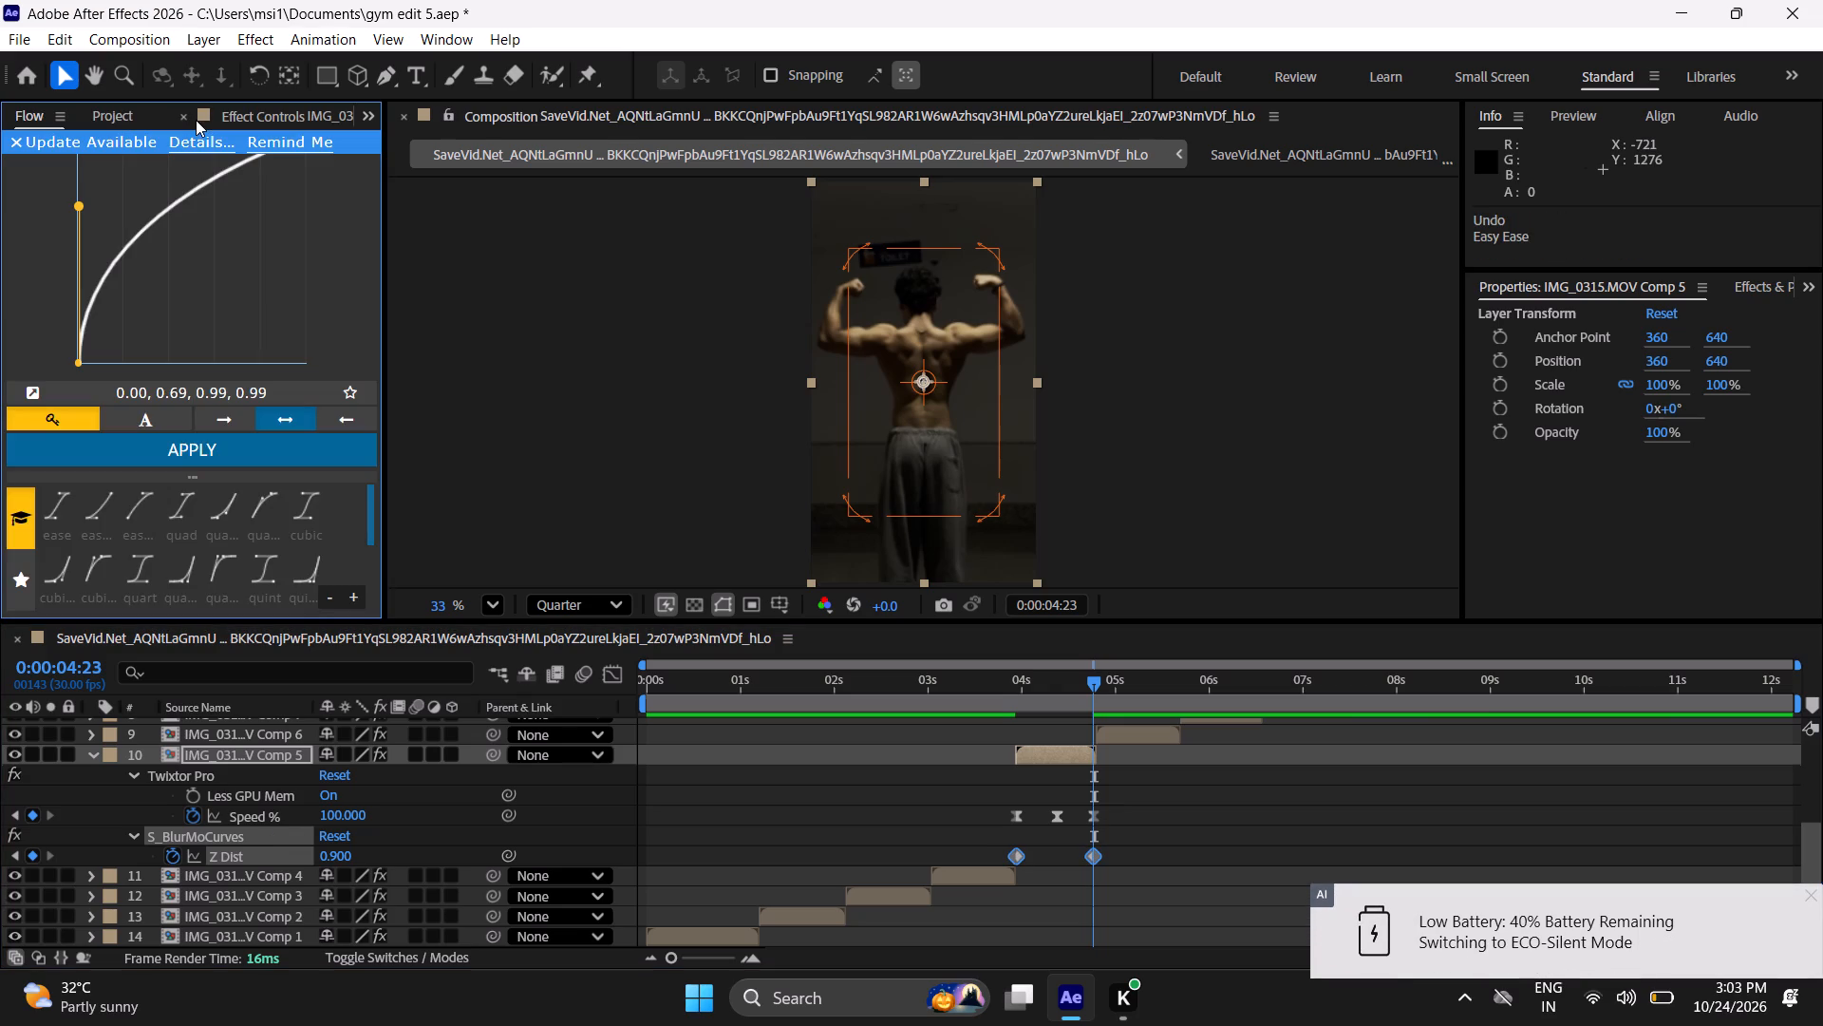
left_click(103, 449)
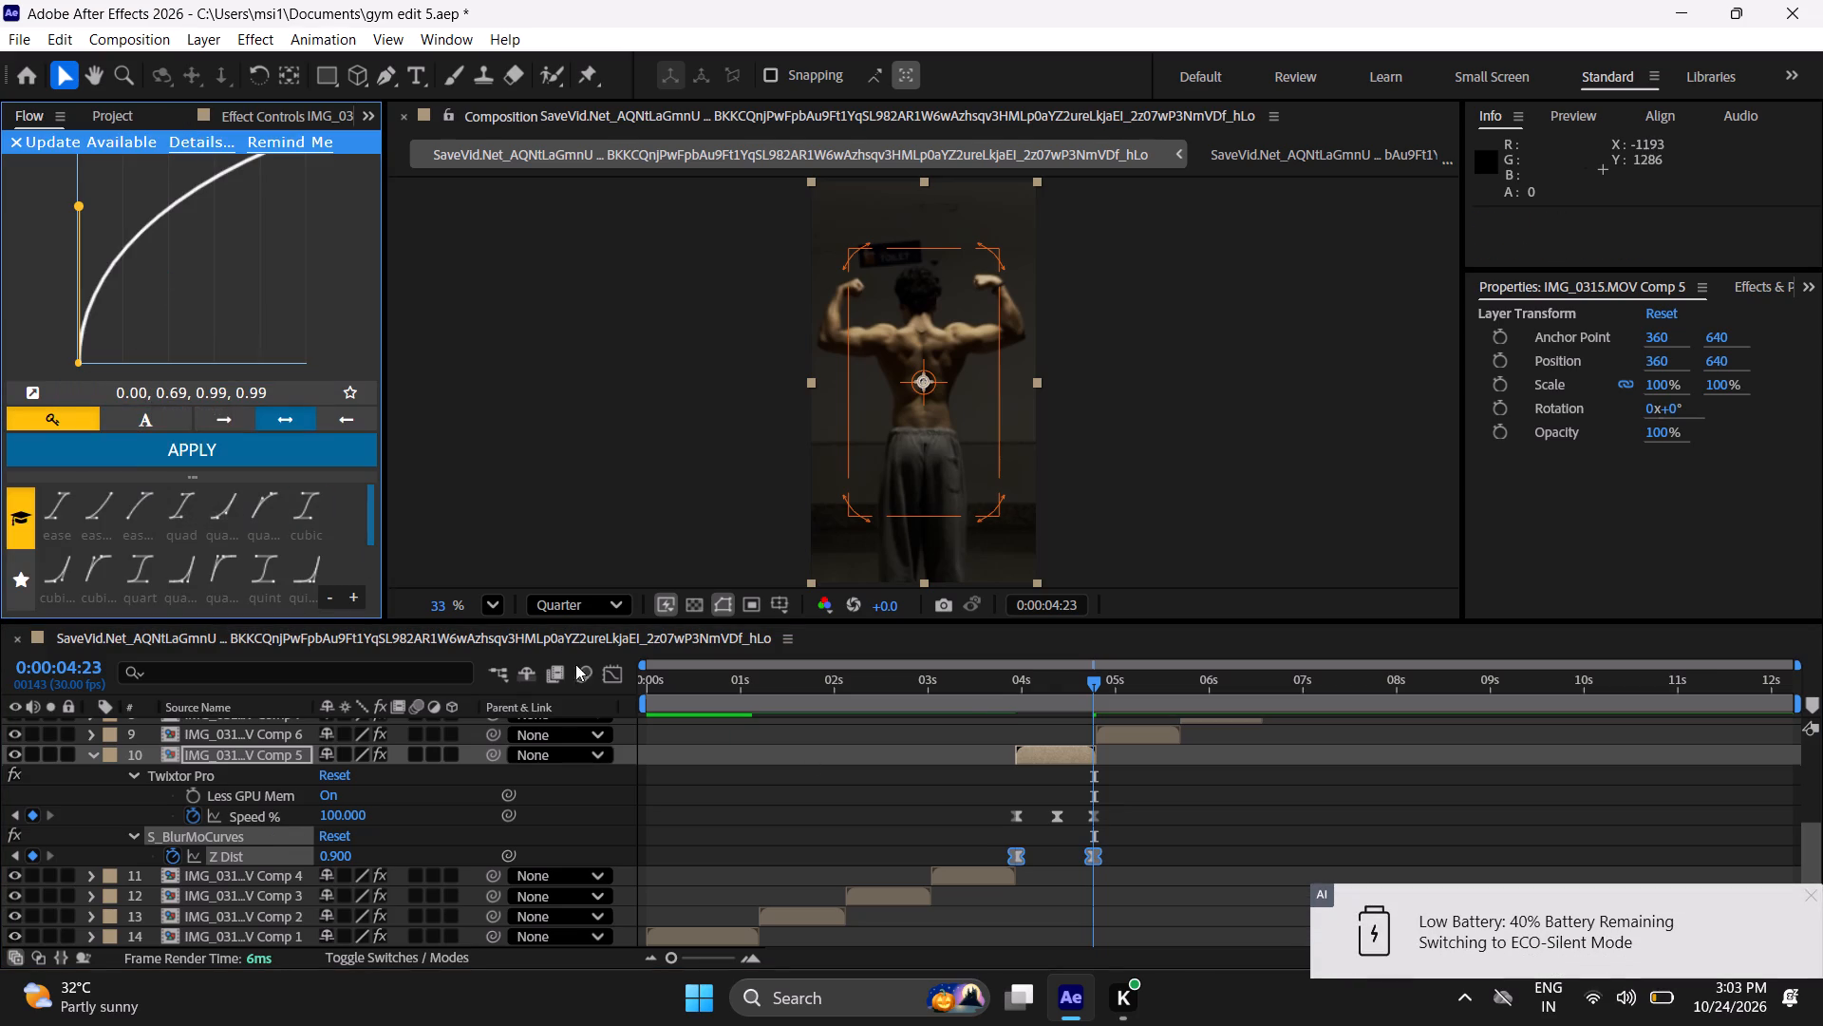
Replay the composition from the start and again from 0:00:02:10 to check the fifth clip's eased zoom.
left_click_drag(1086, 676, 756, 741)
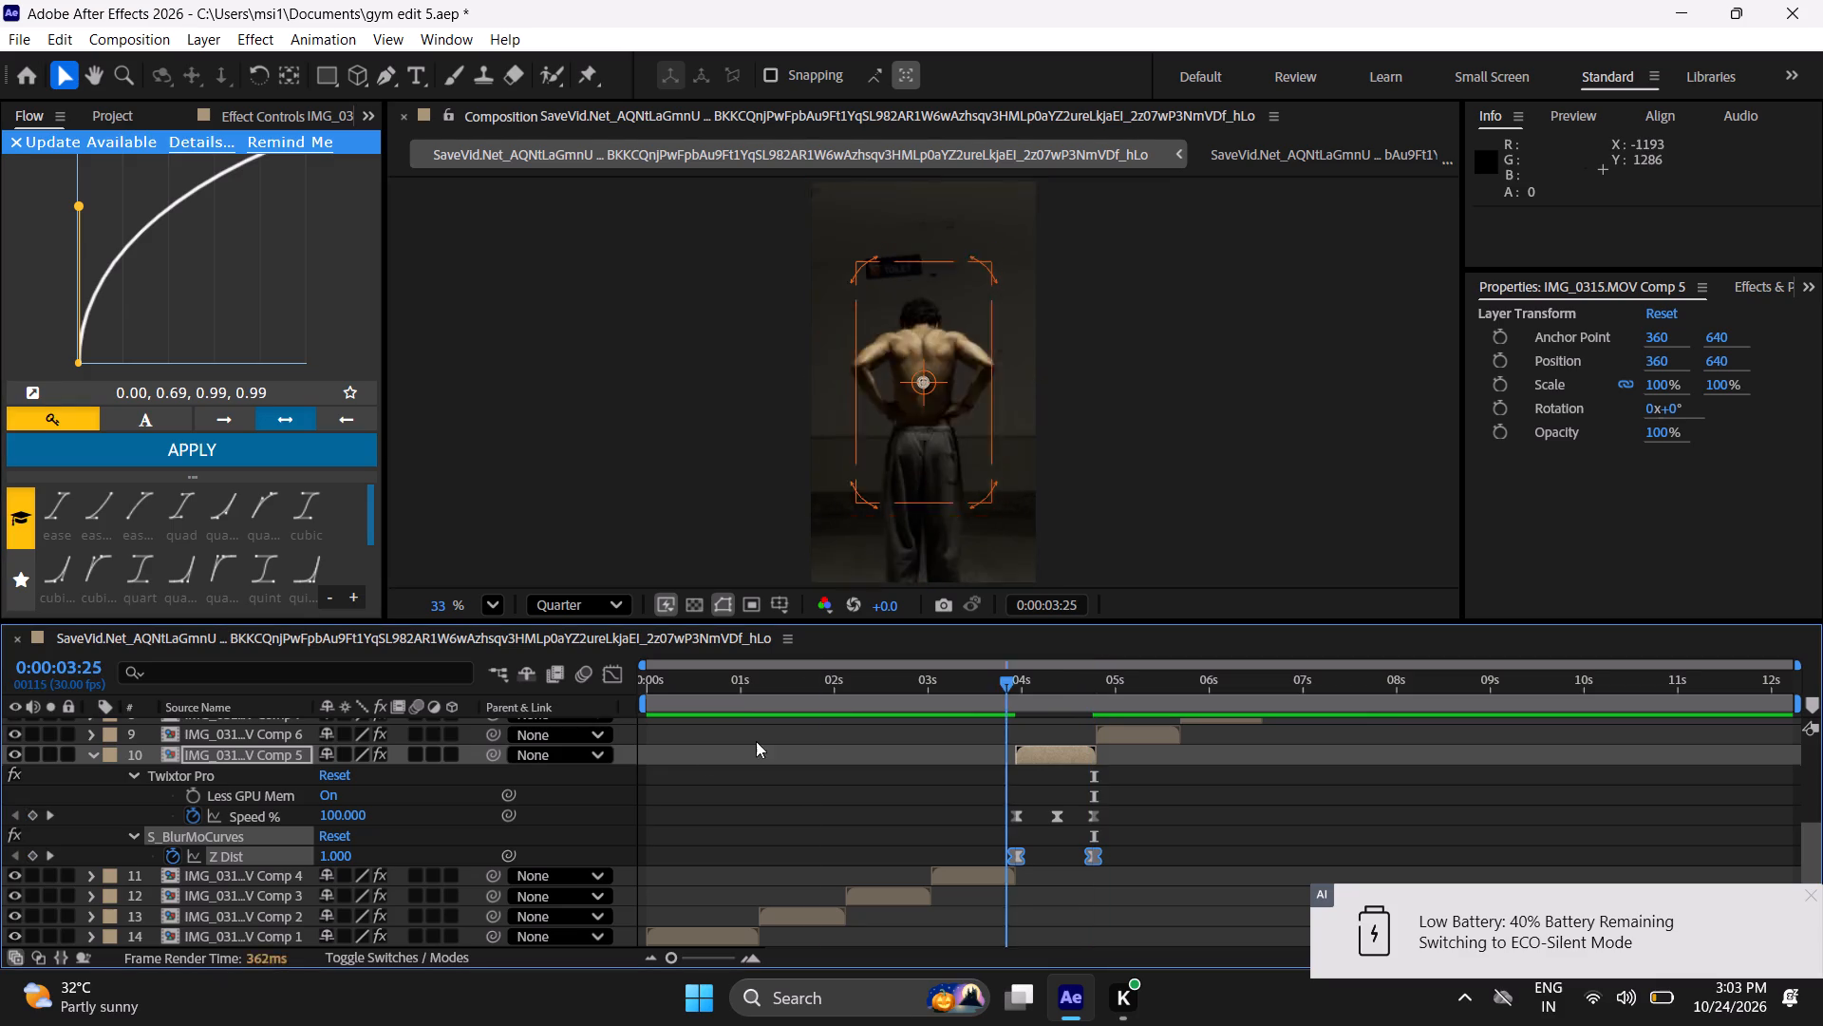
left_click_drag(756, 741, 558, 770)
left_click(750, 798)
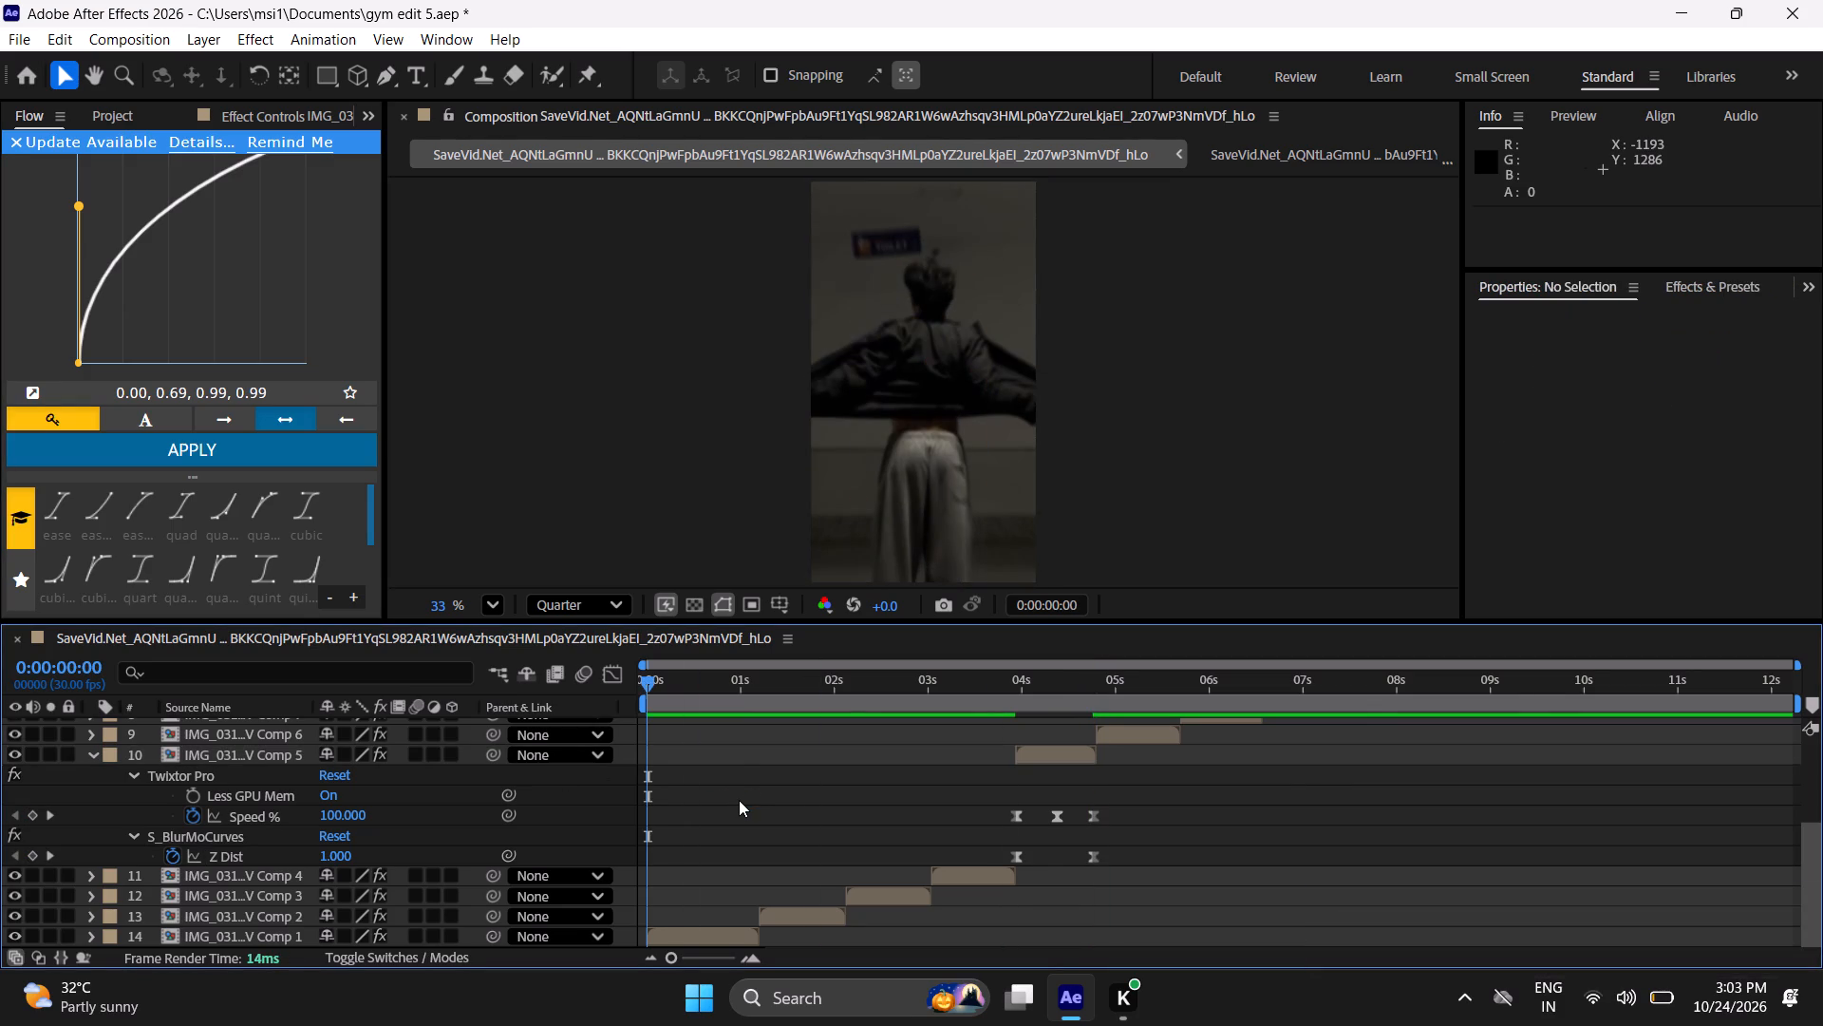
key("space")
key("space")
key("space")
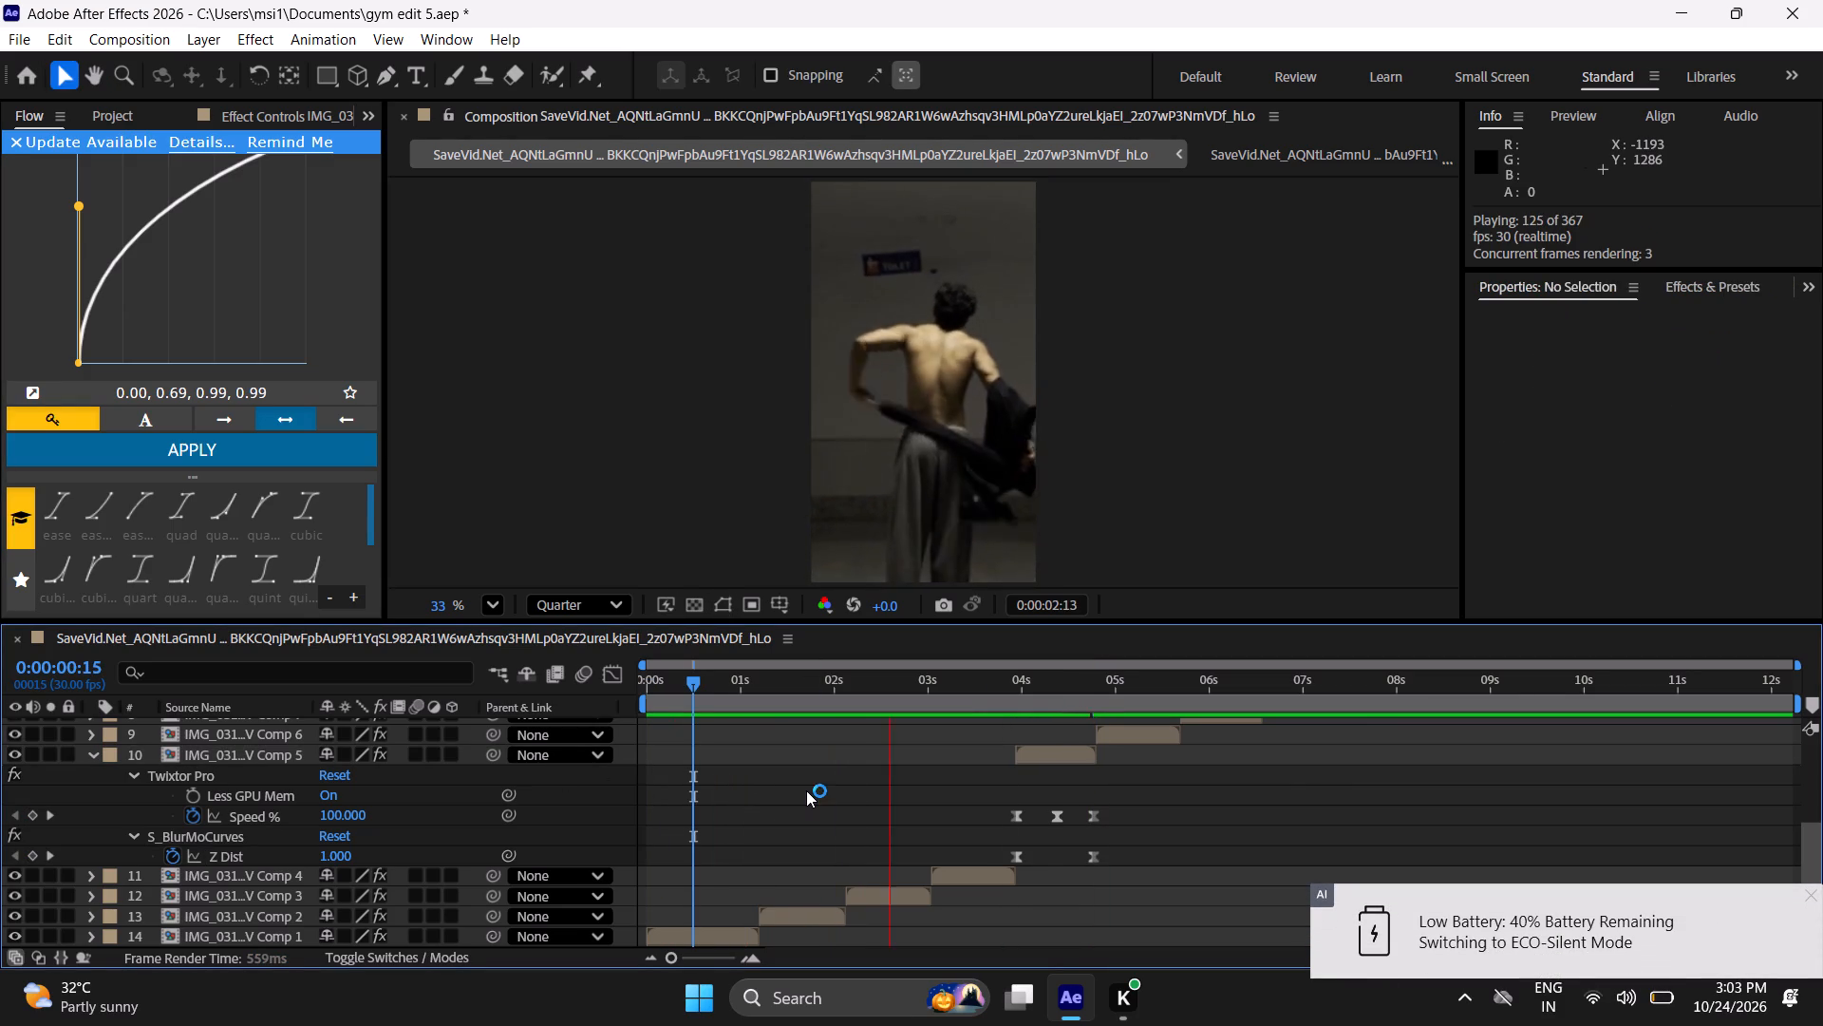
key("space")
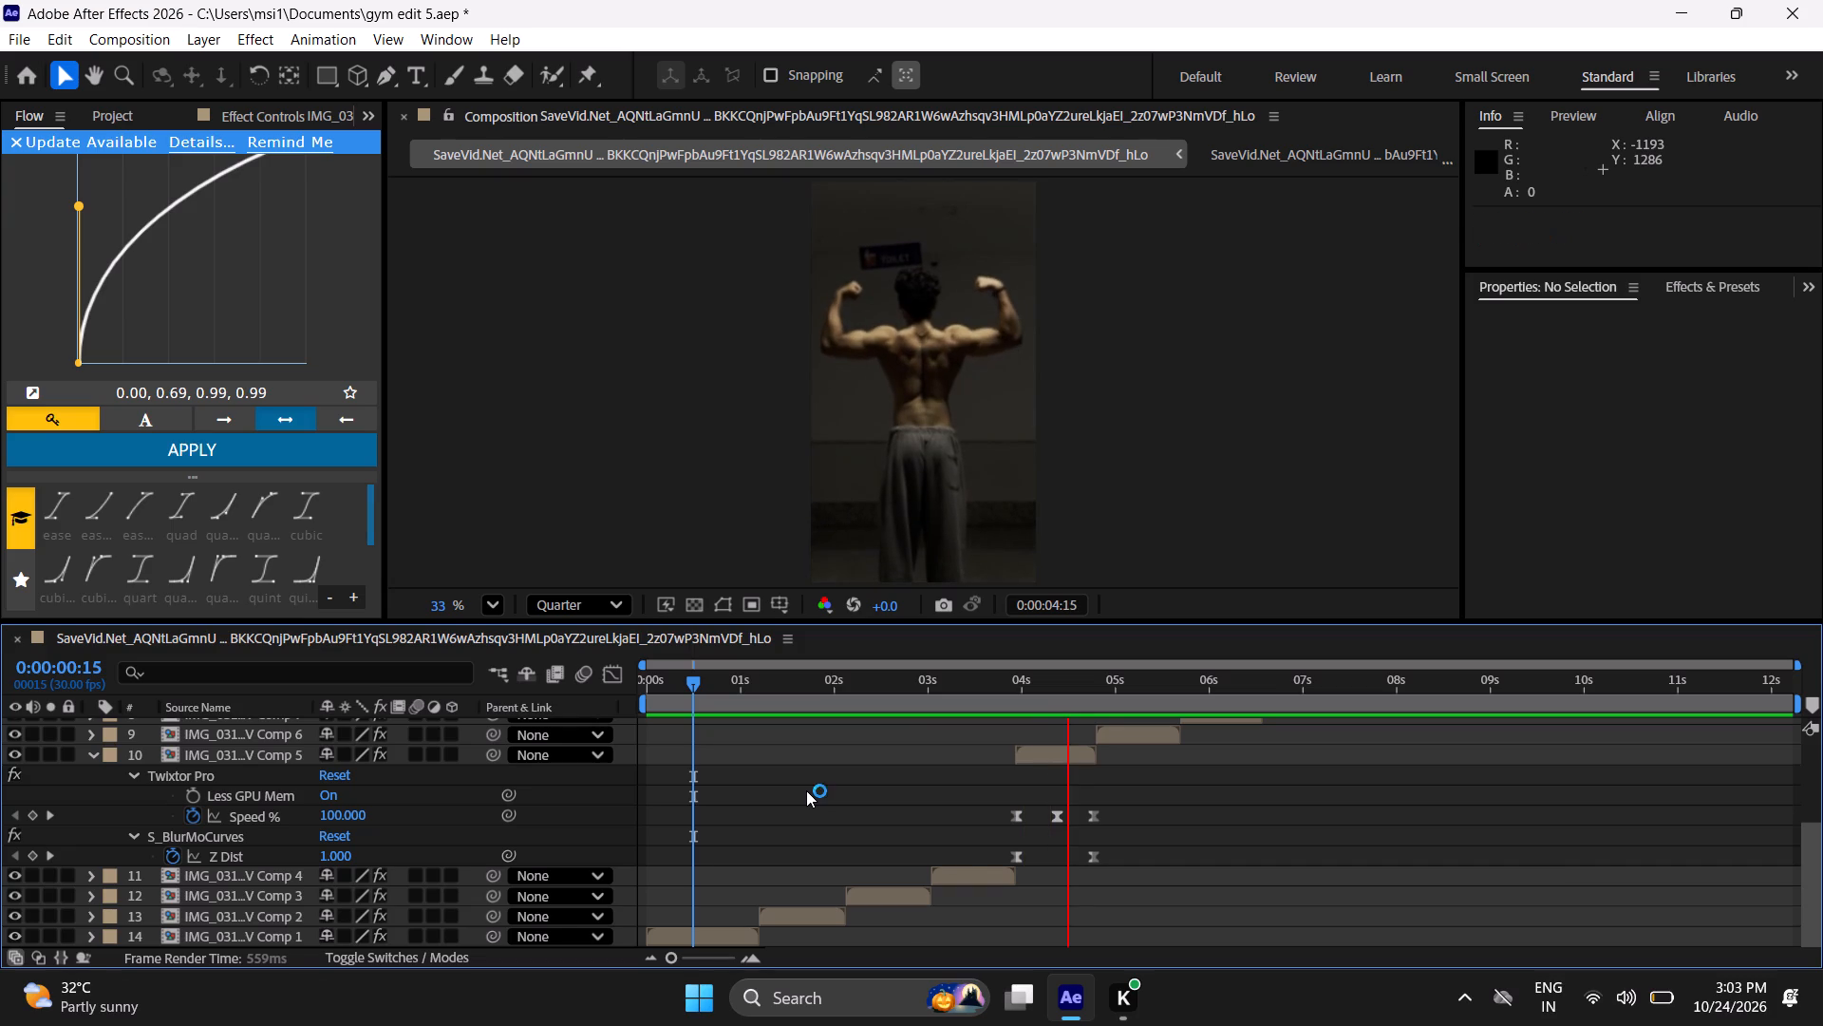
key("space")
key("space")
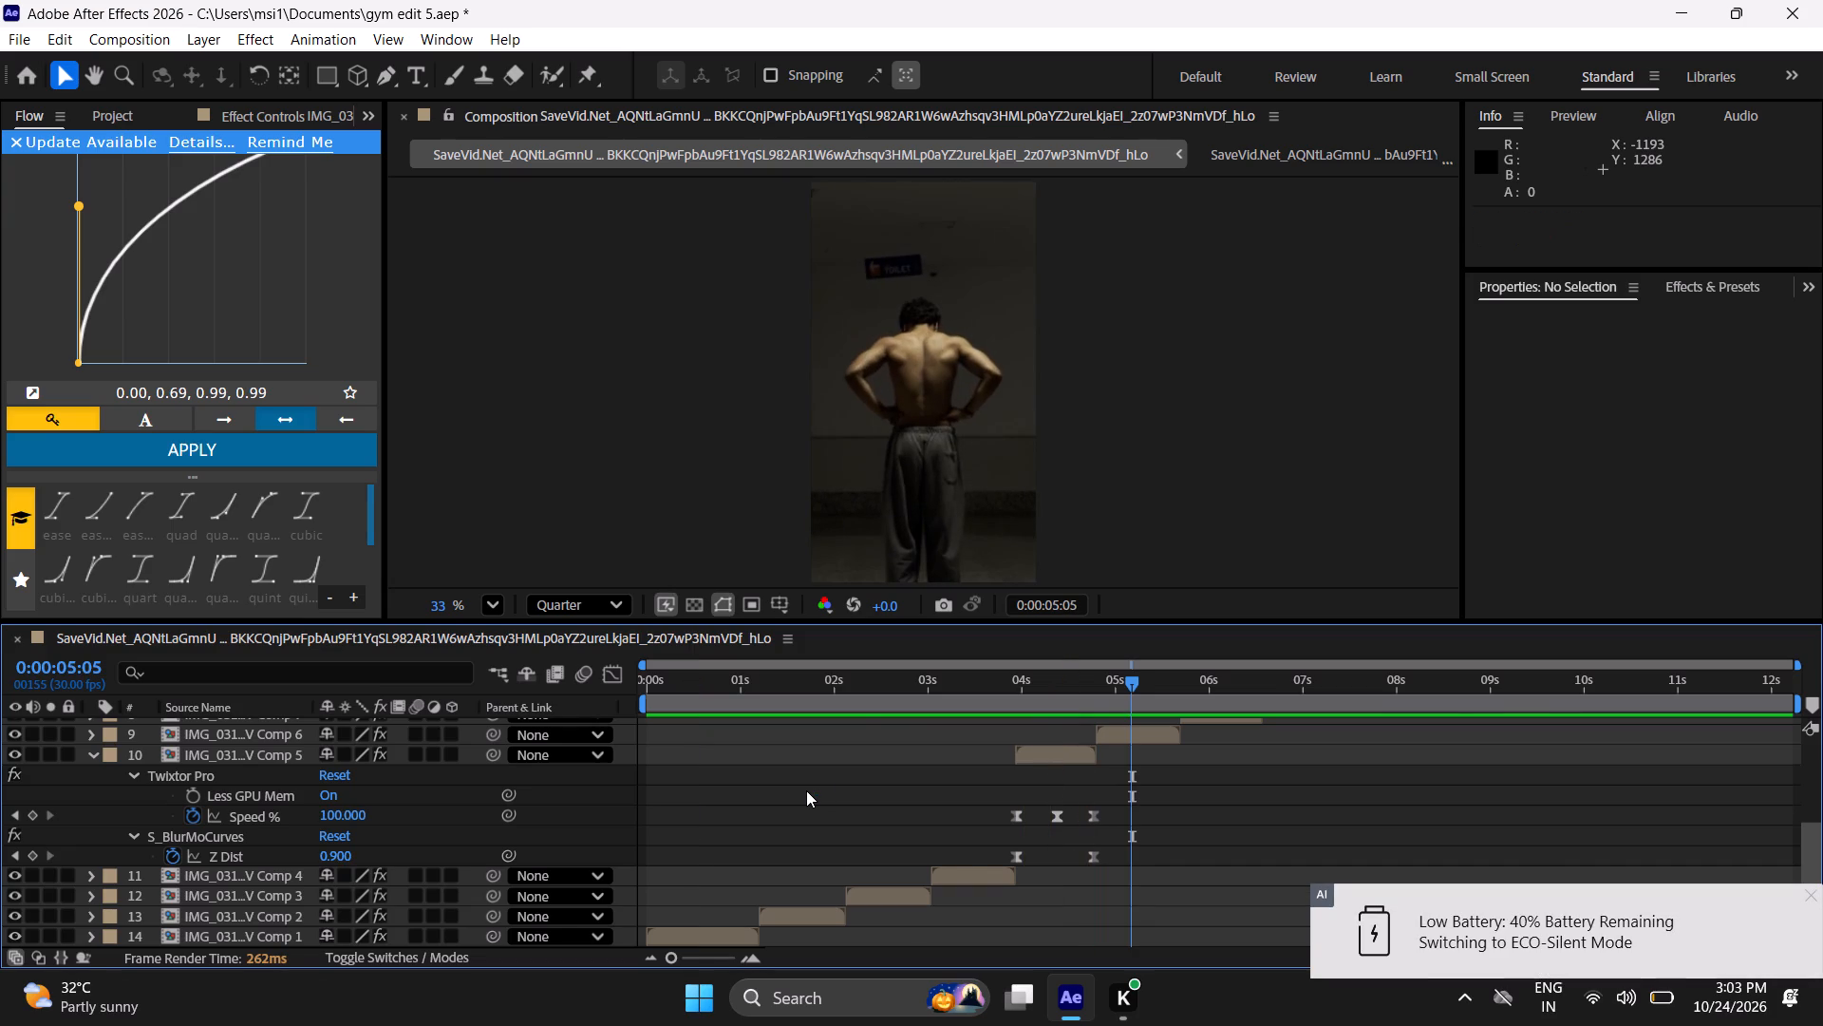
left_click(865, 700)
key("space")
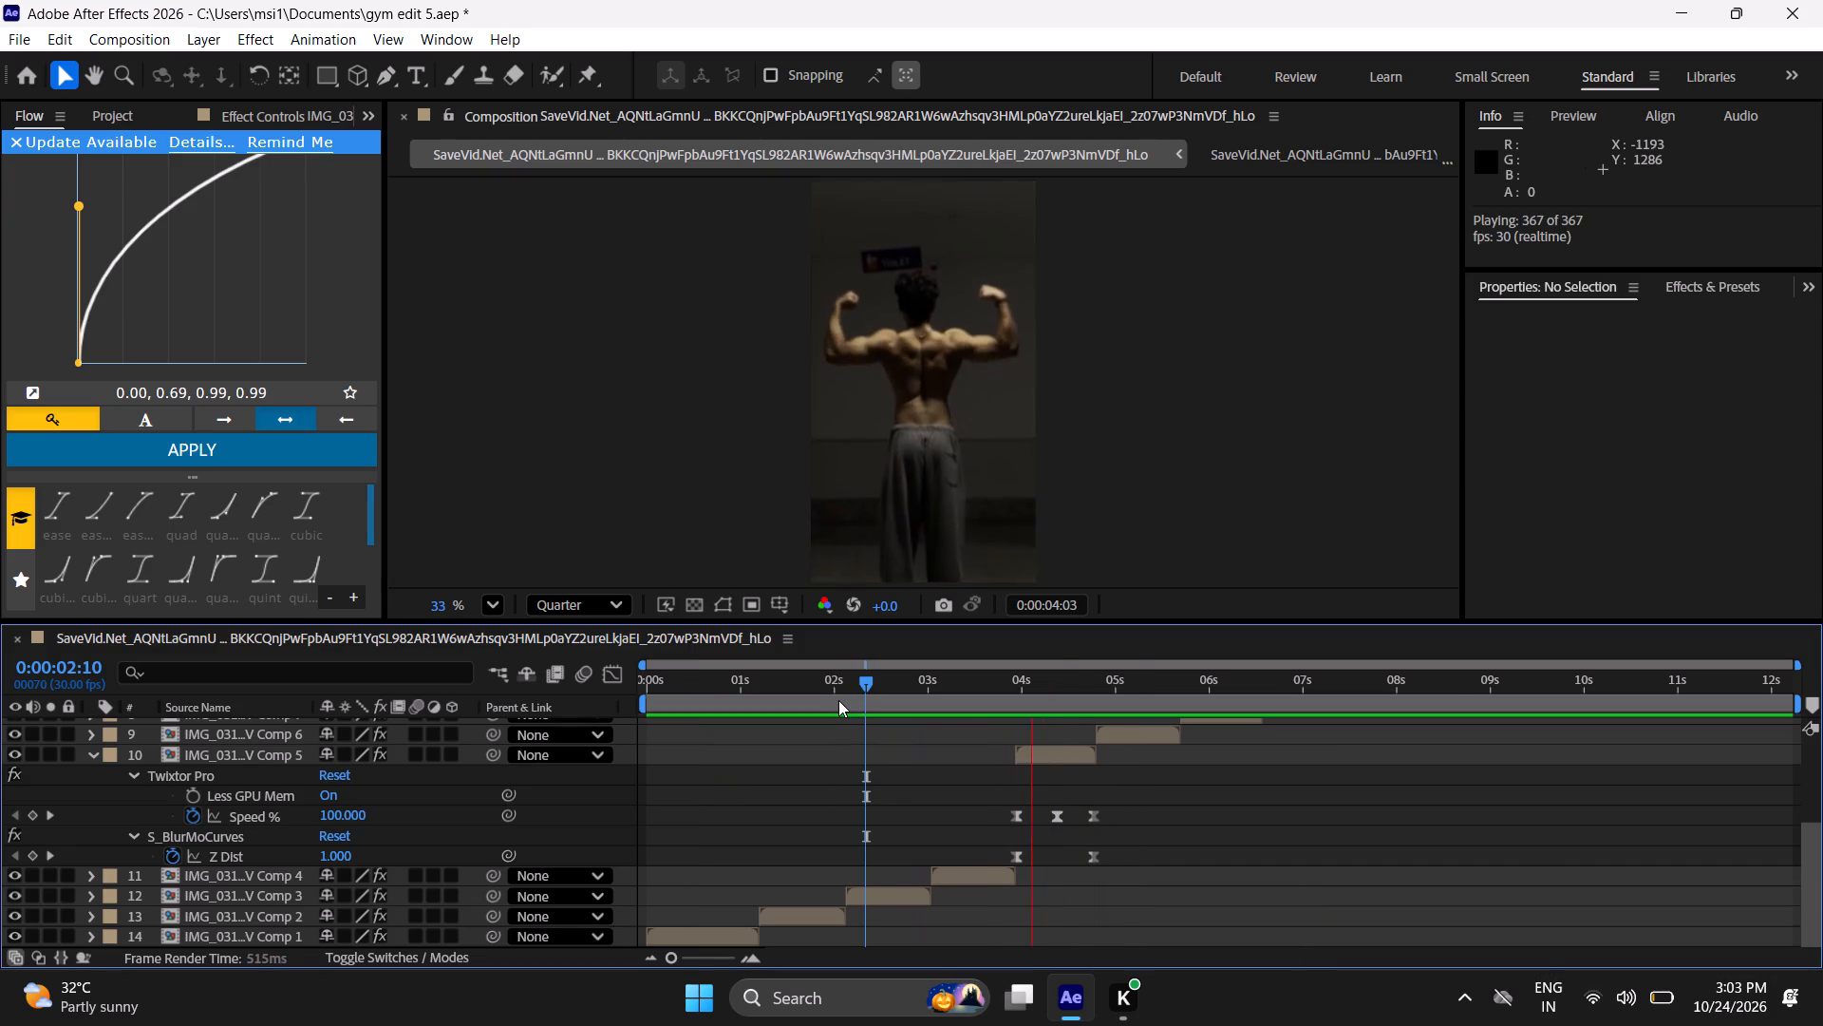
key("space")
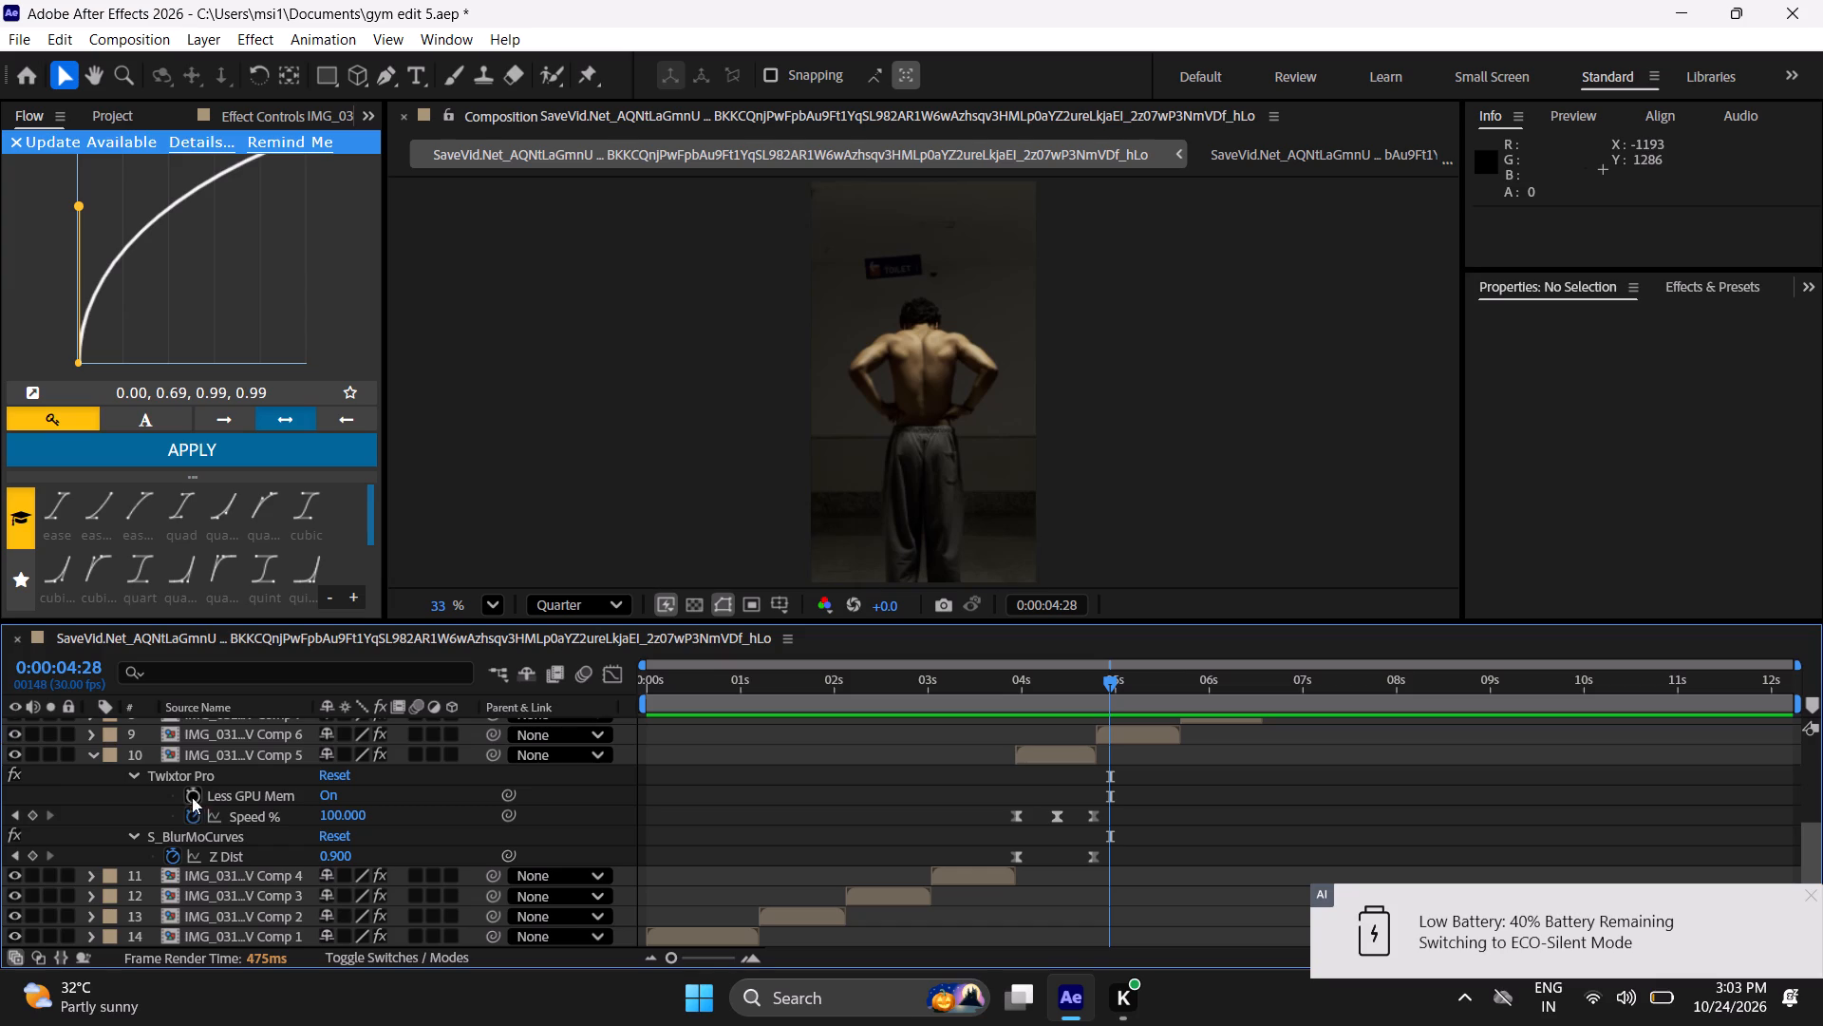
Copy the fifth clip's two Z Dist keyframes and paste them onto the sixth clip at its in point, 0:00:04:24.
left_click(236, 855)
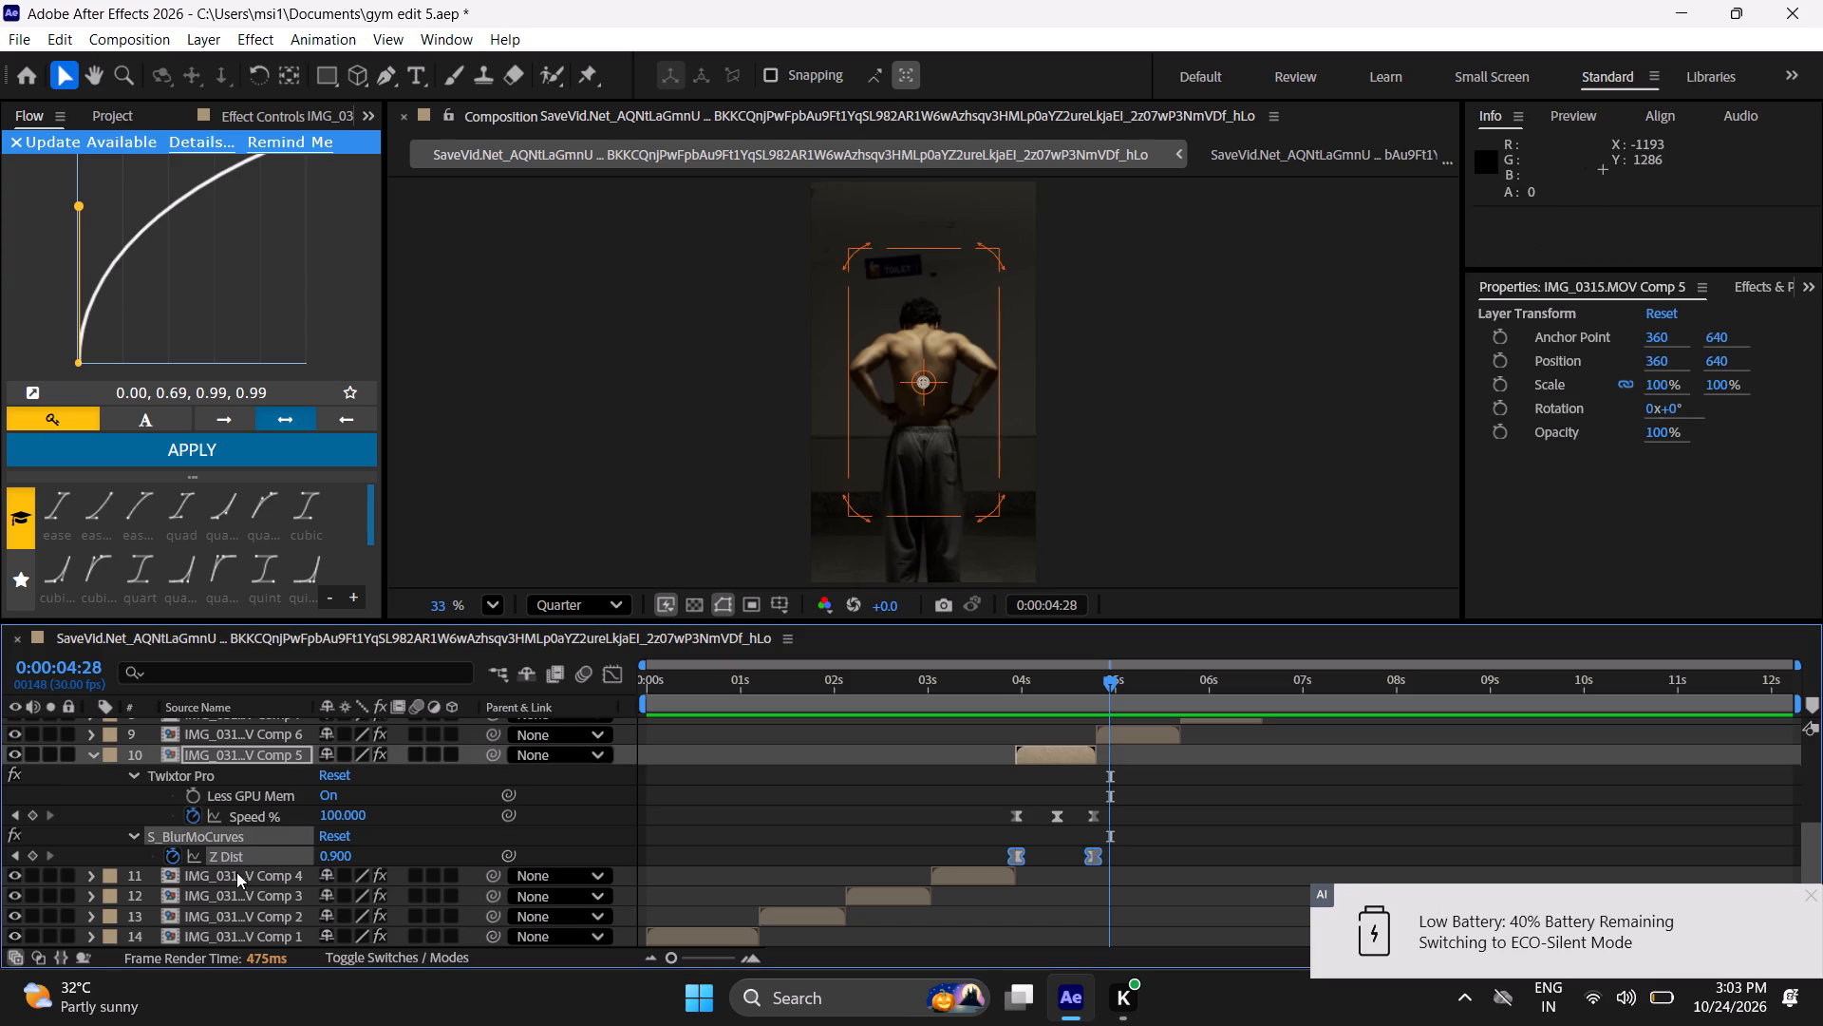
key("ctrl+c")
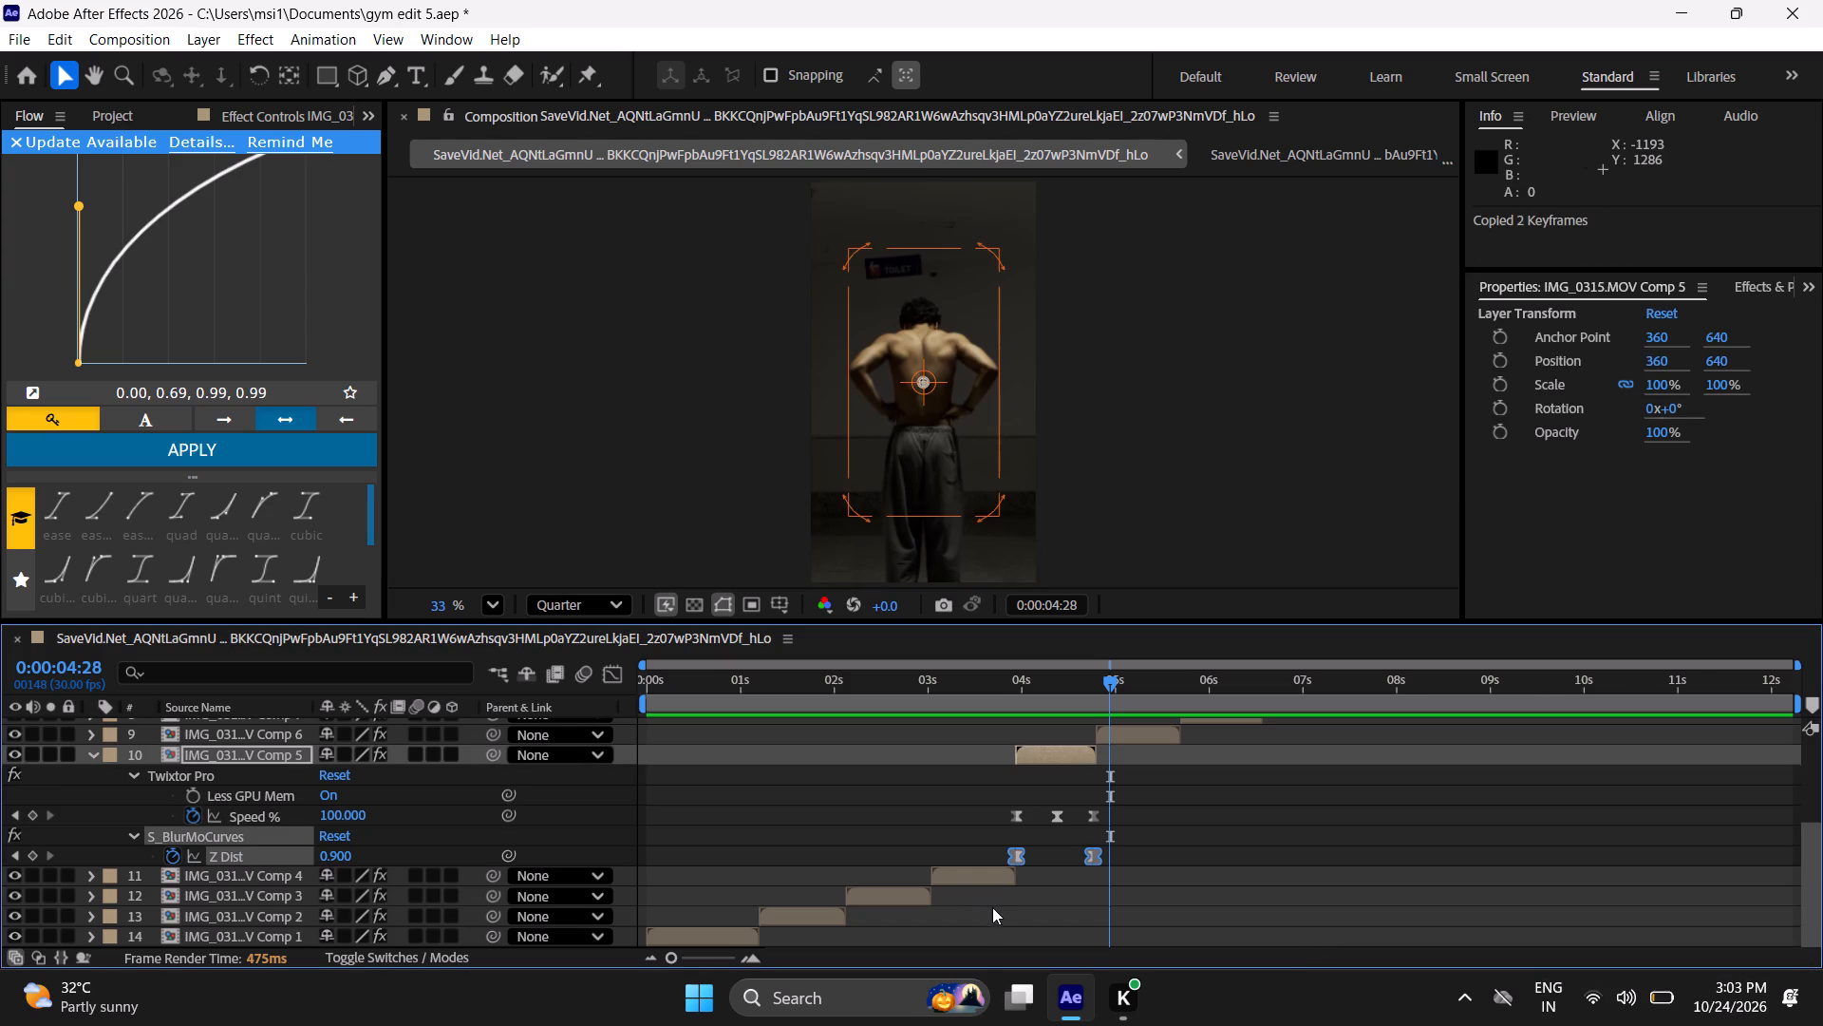
key("u")
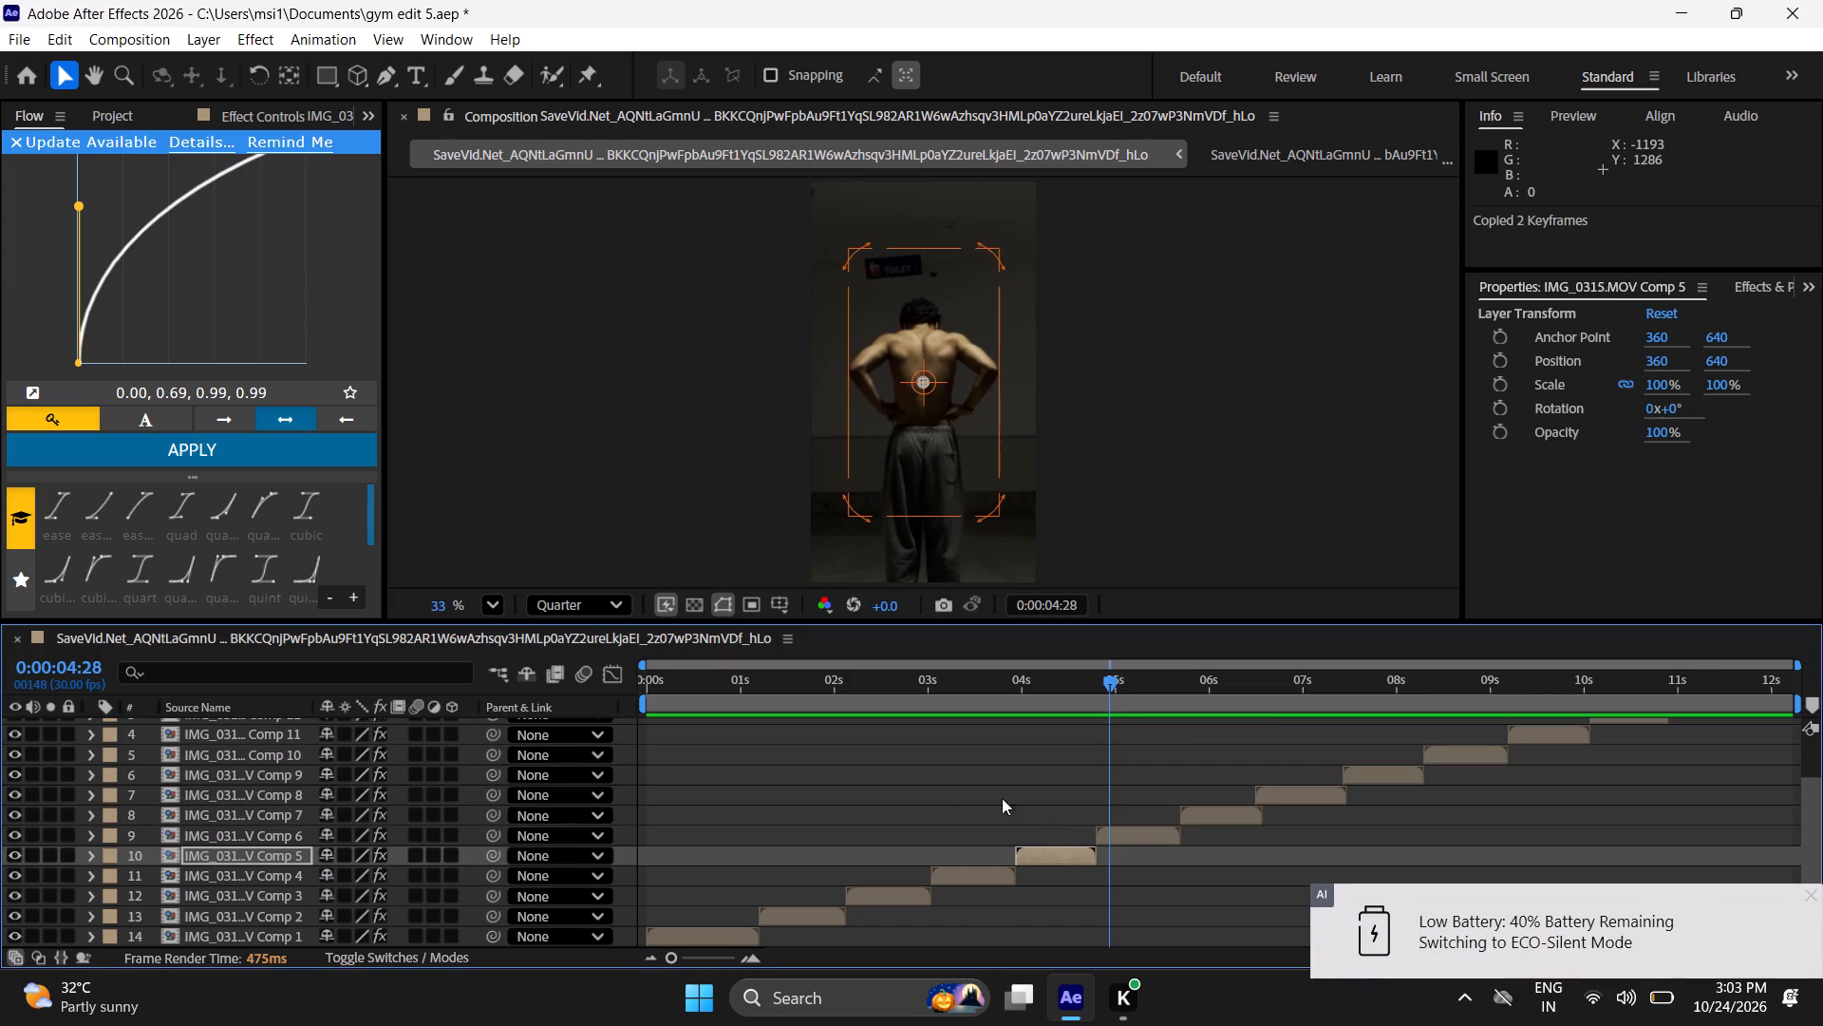
left_click(1114, 842)
key("i")
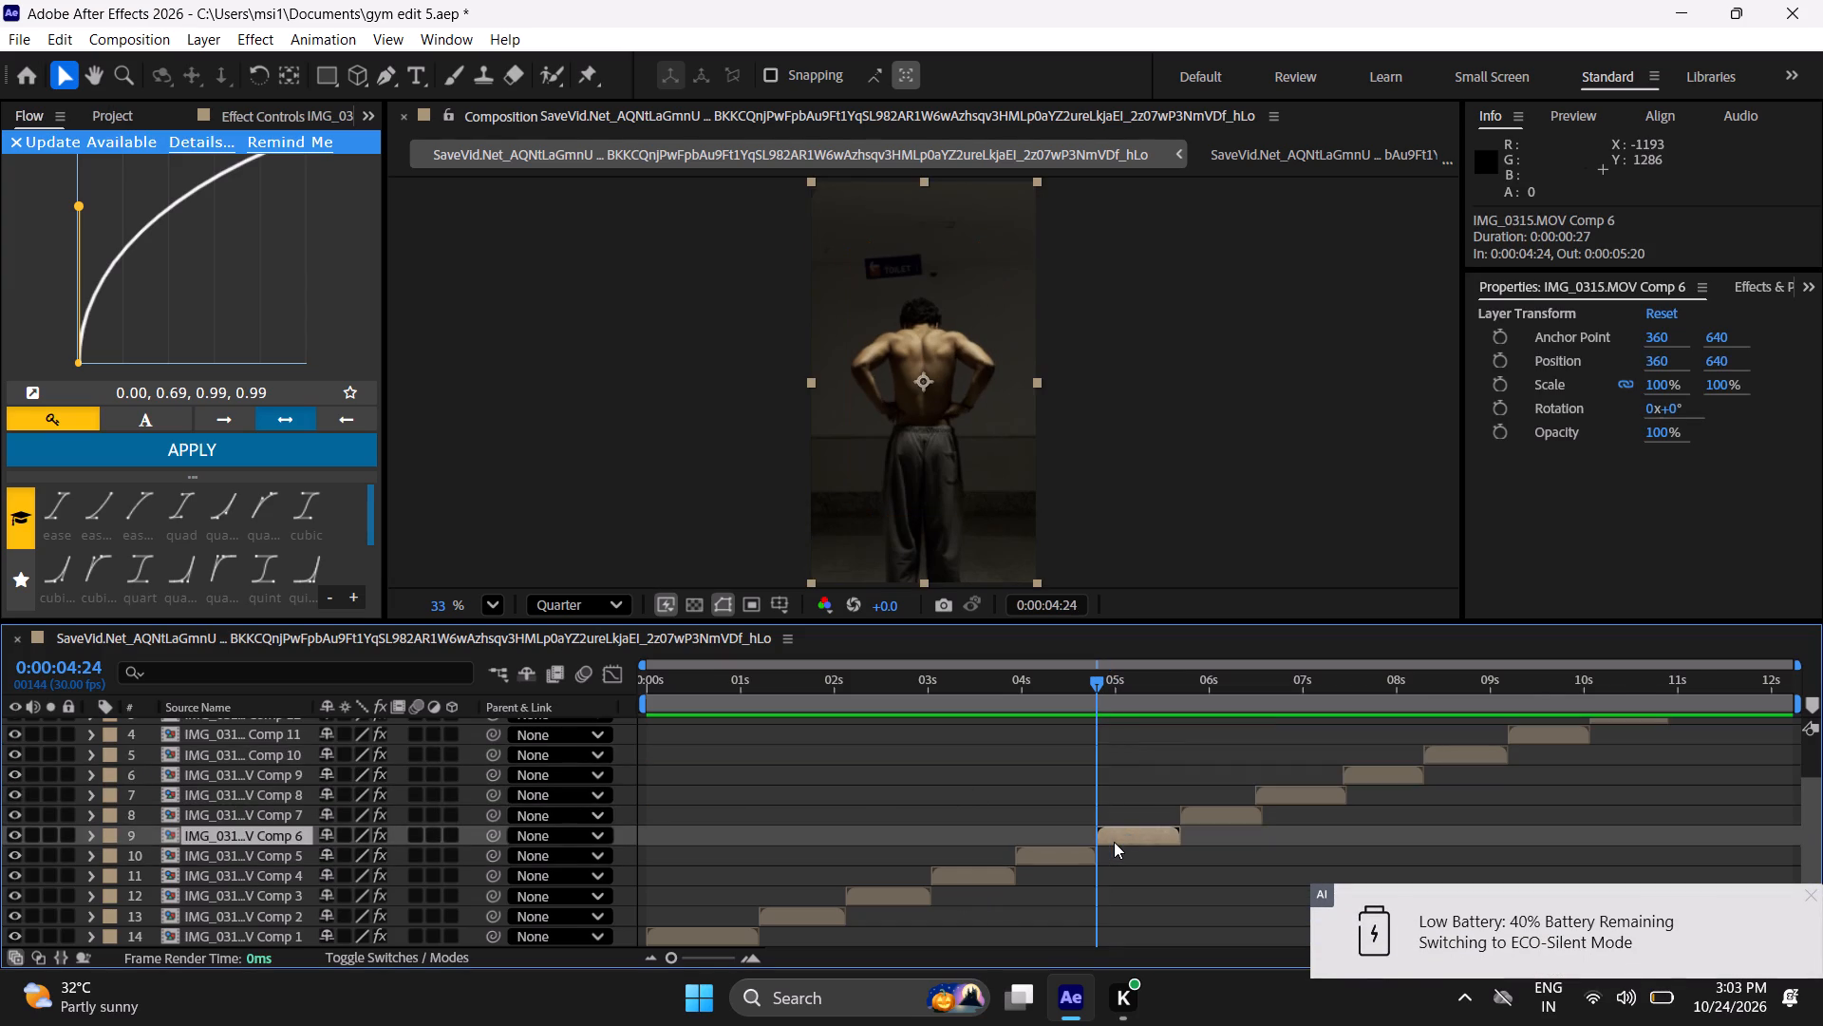
key("ctrl+space")
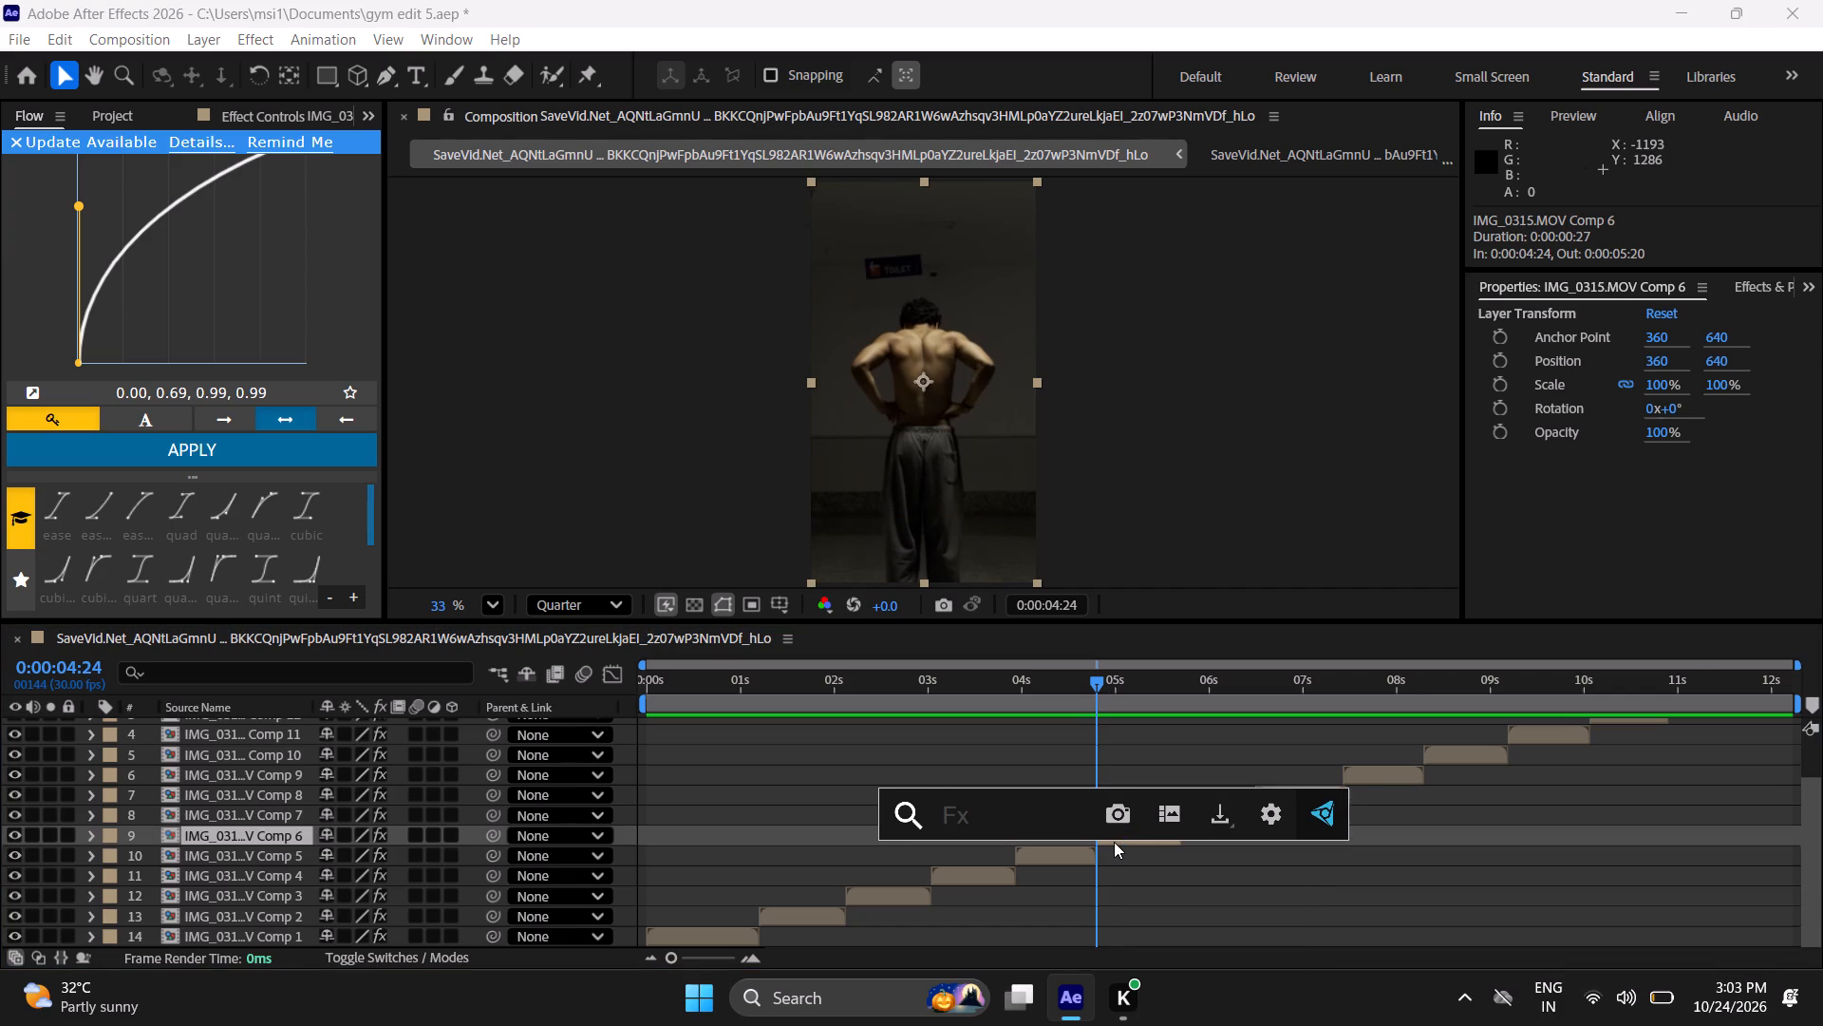
key("ctrl+v")
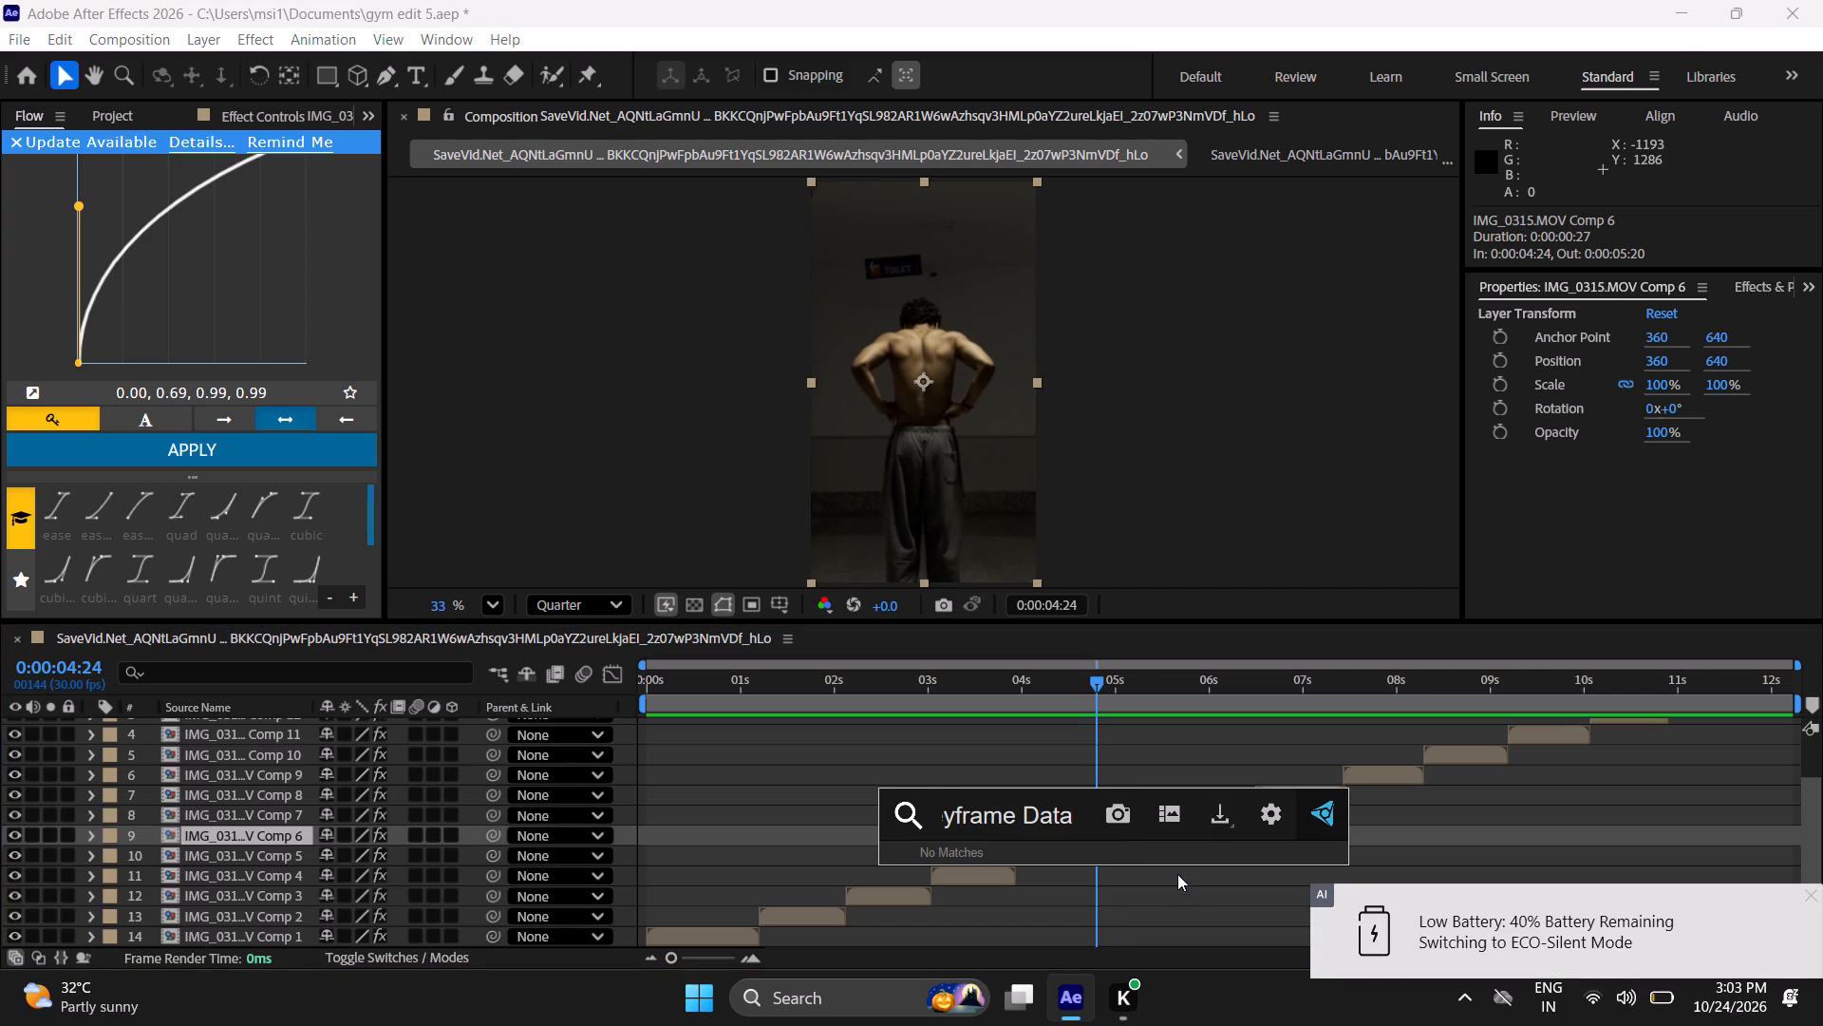
left_click(1176, 898)
left_click(1148, 834)
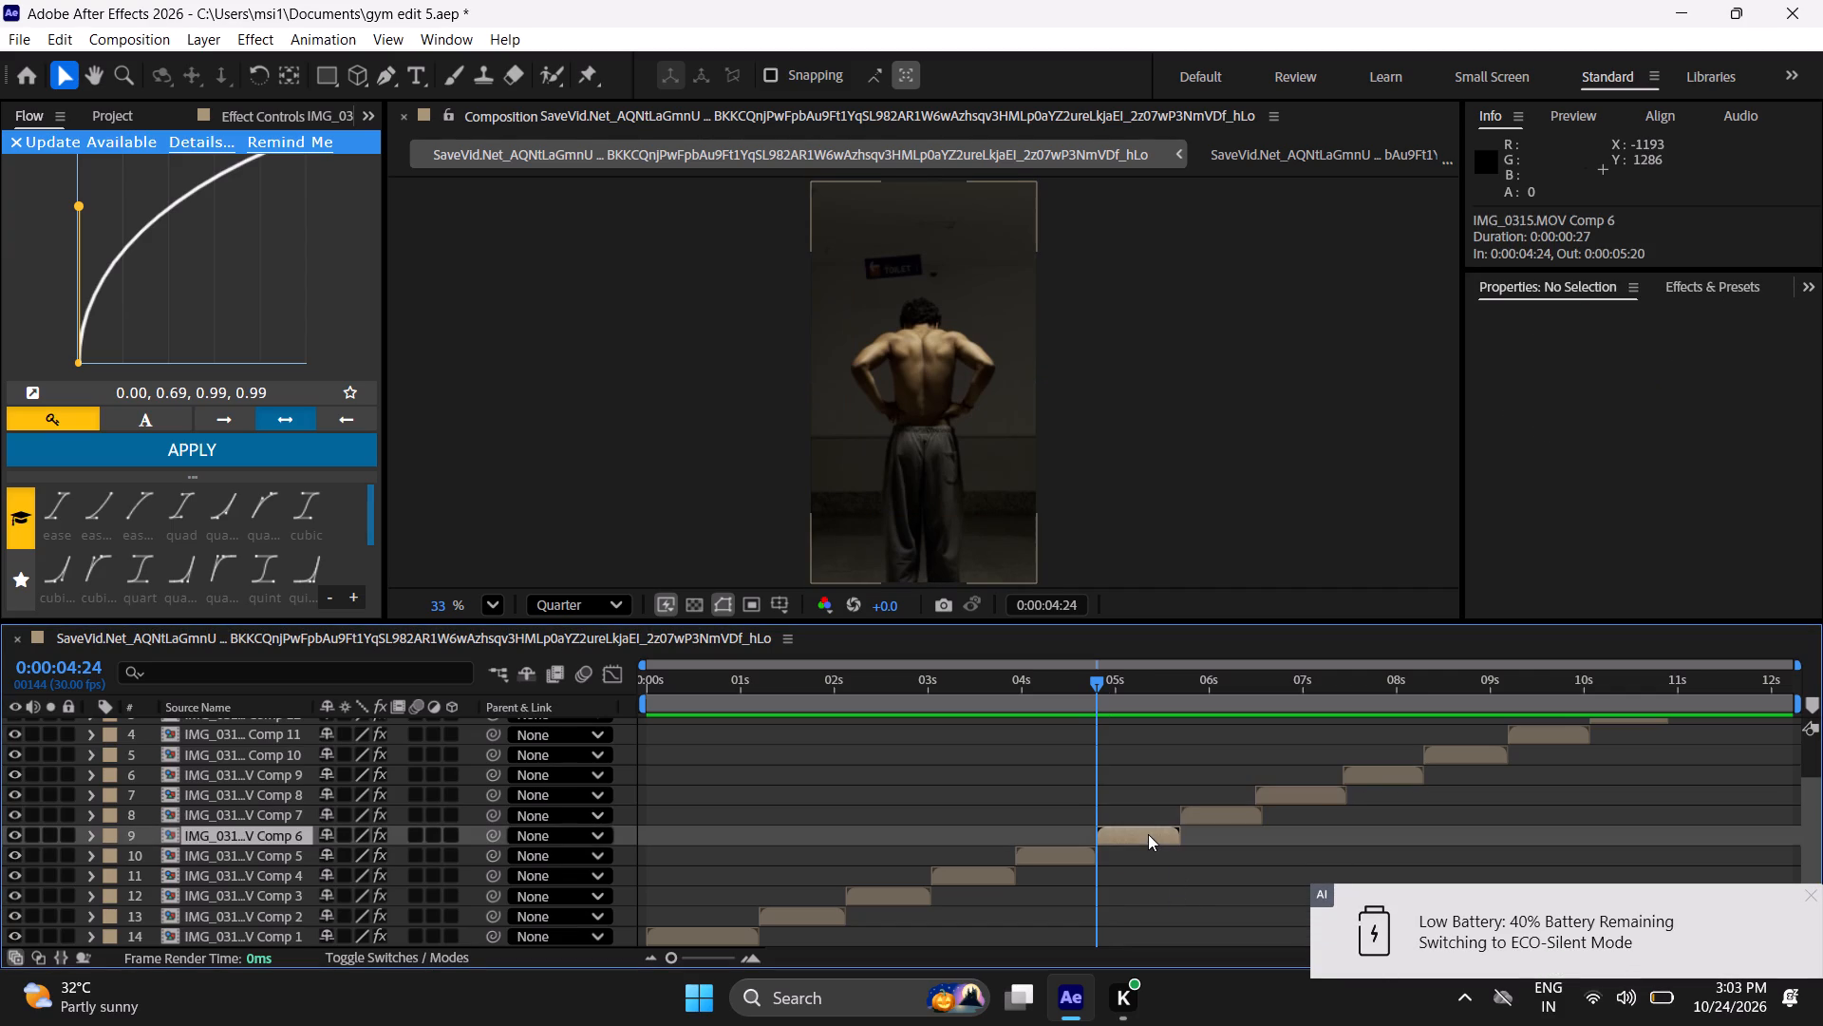
key("ctrl+v")
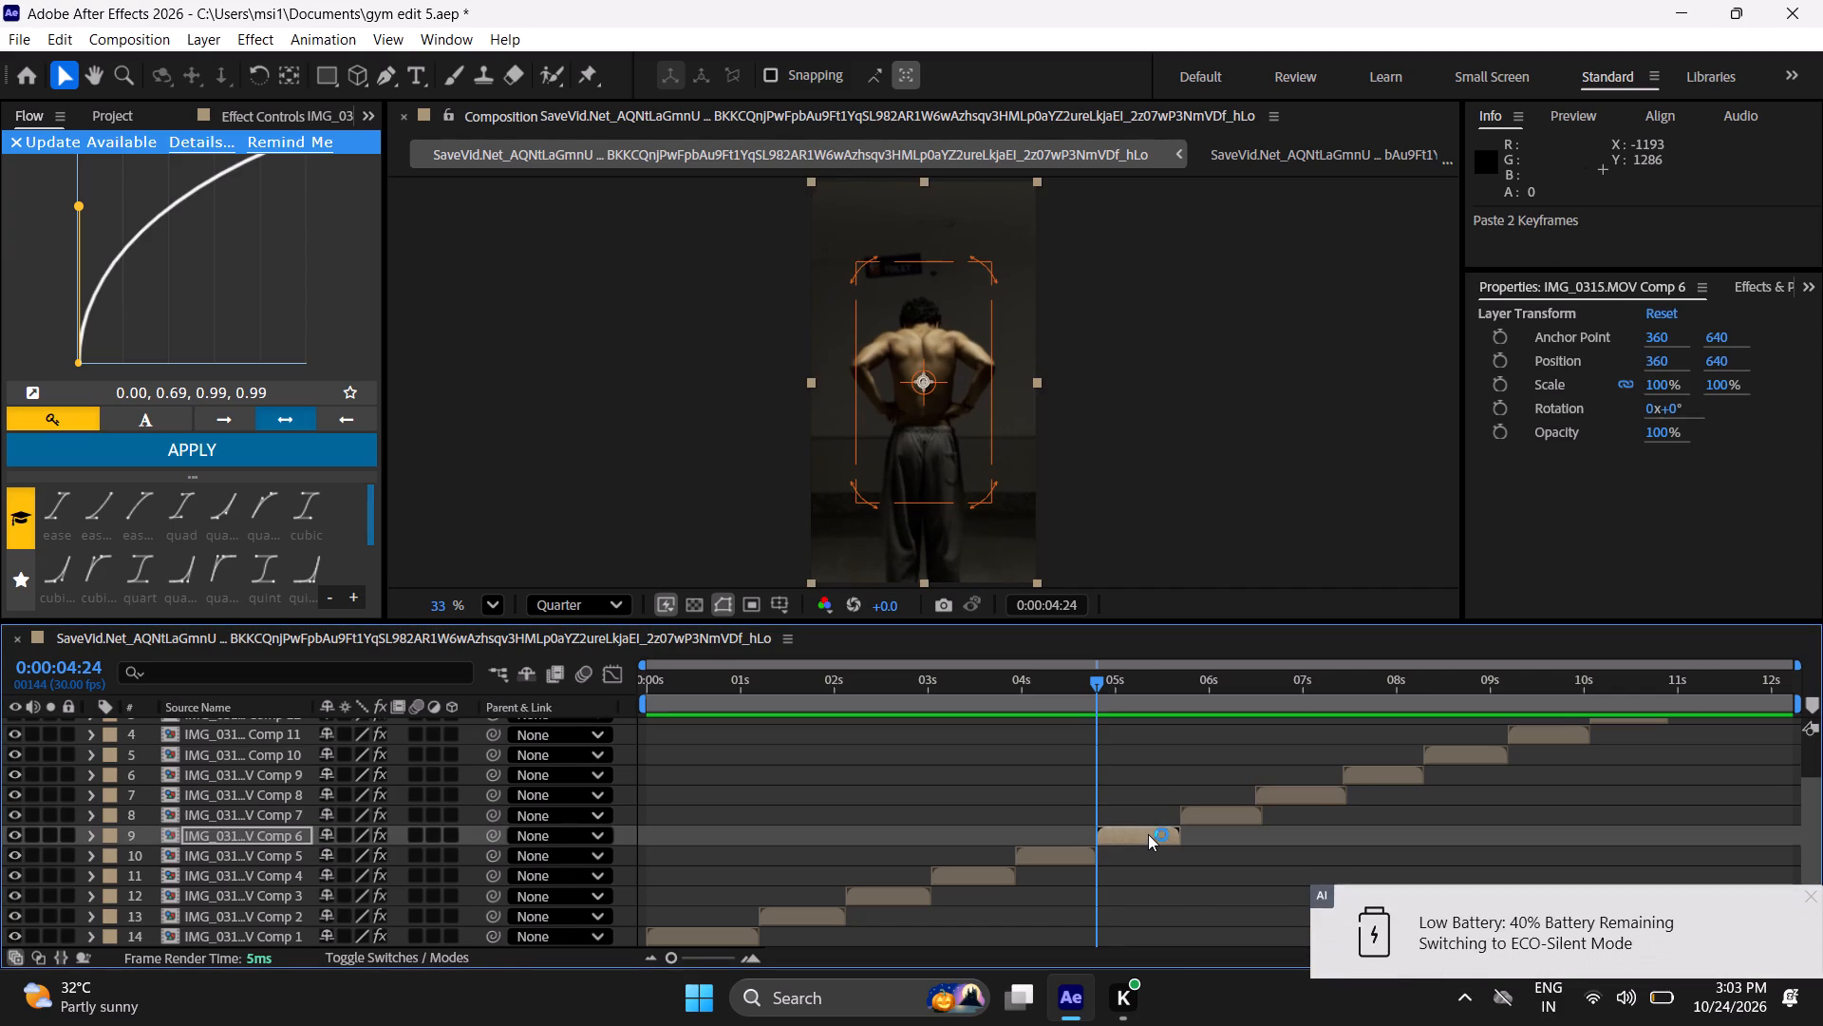
key("u")
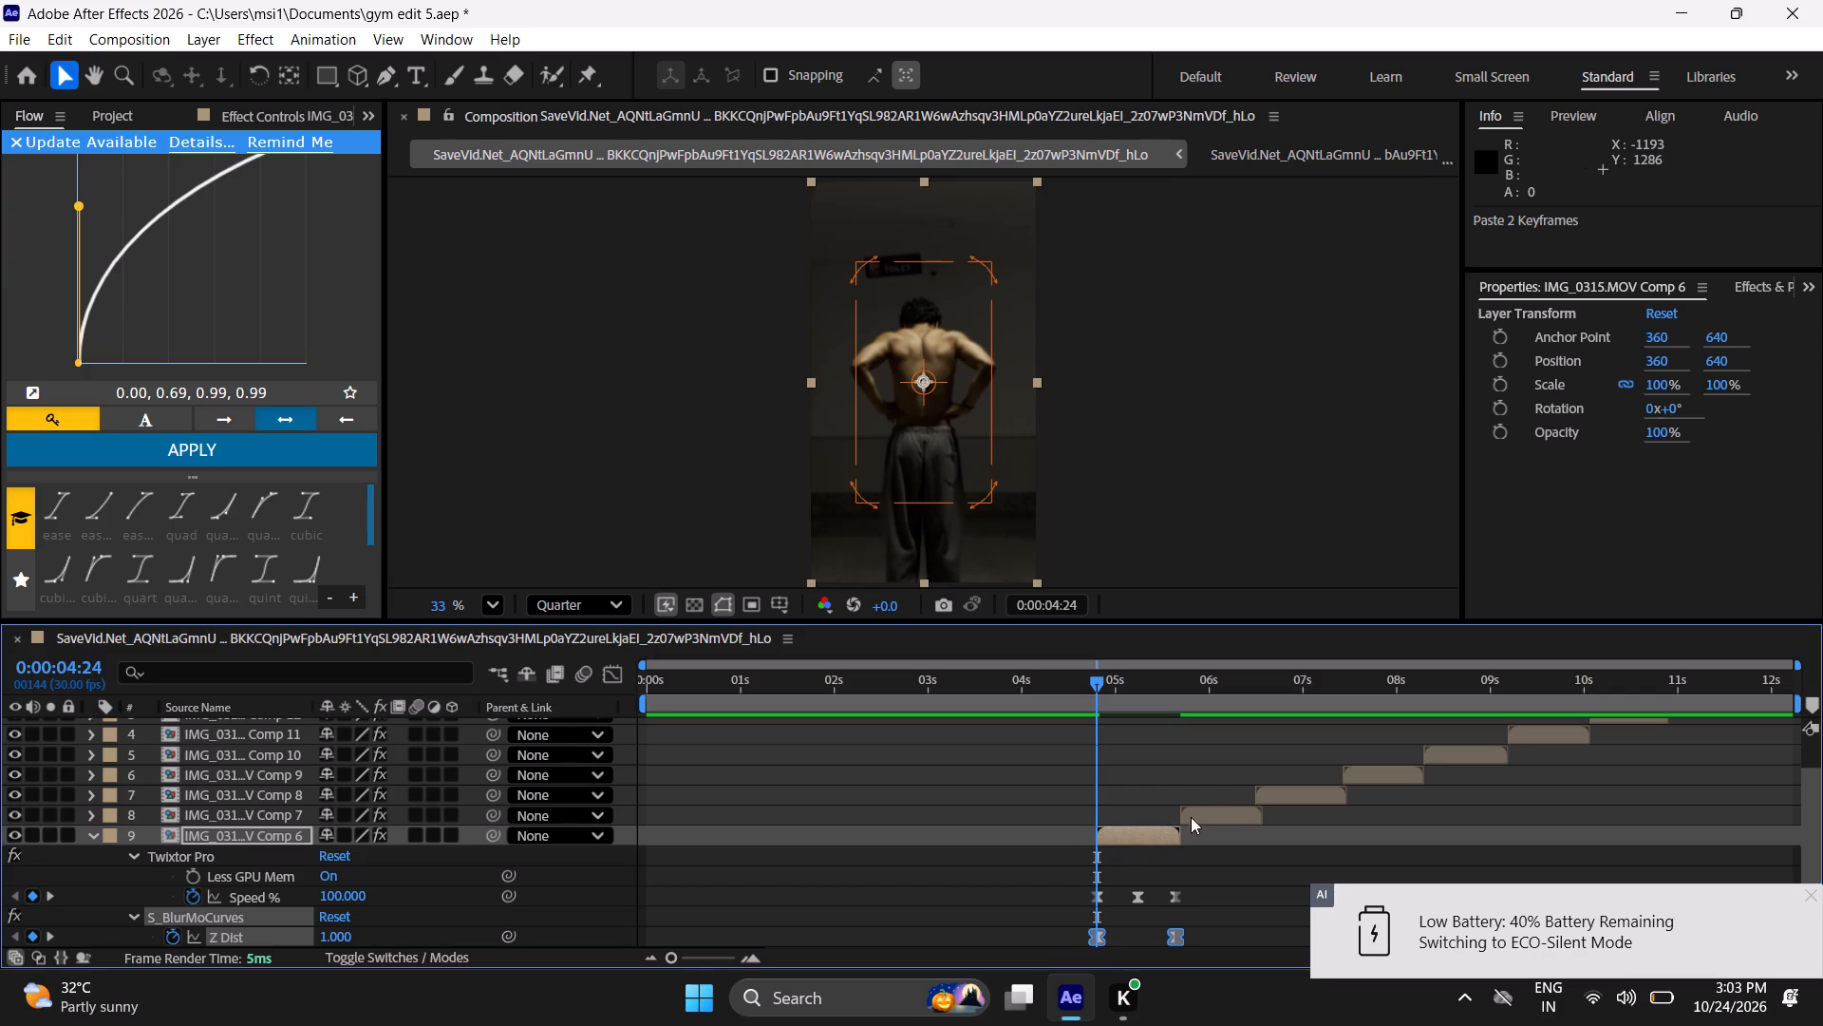
Scrub through the sixth clip and replay the fifth and sixth clips to check the pasted zoom.
left_click_drag(1099, 677, 1138, 689)
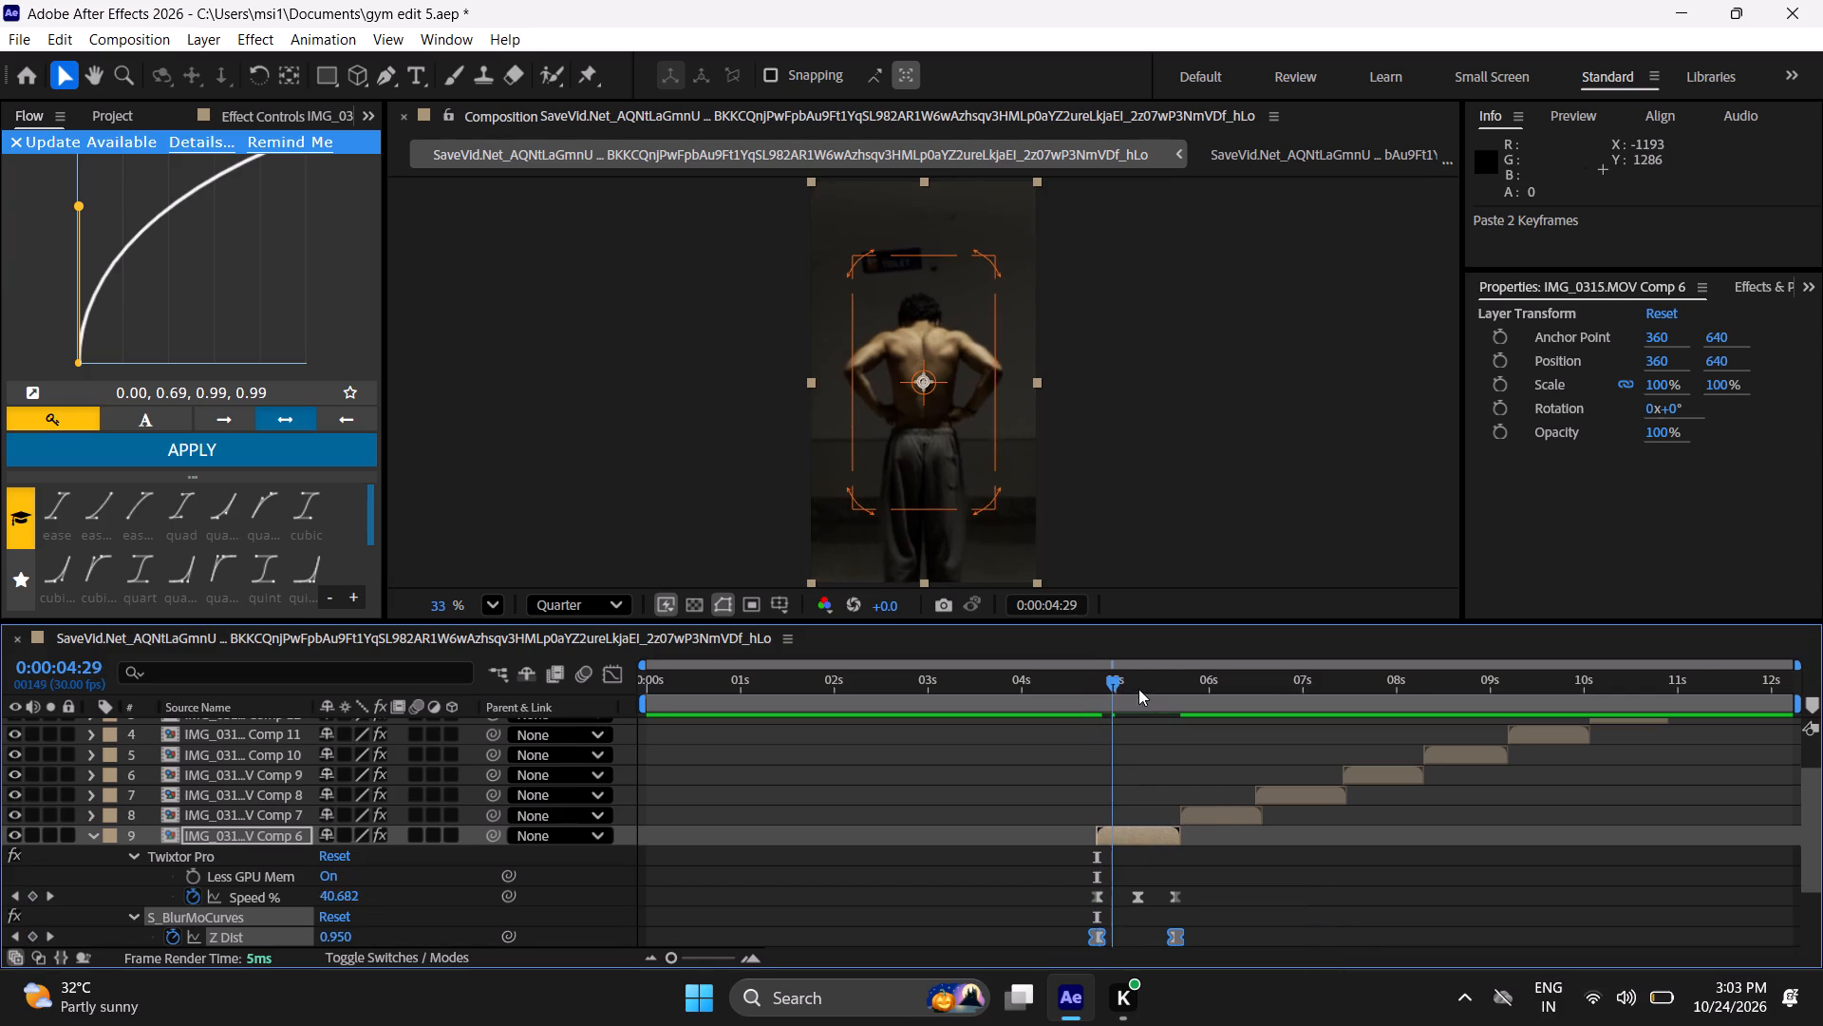
left_click_drag(1138, 689, 1046, 745)
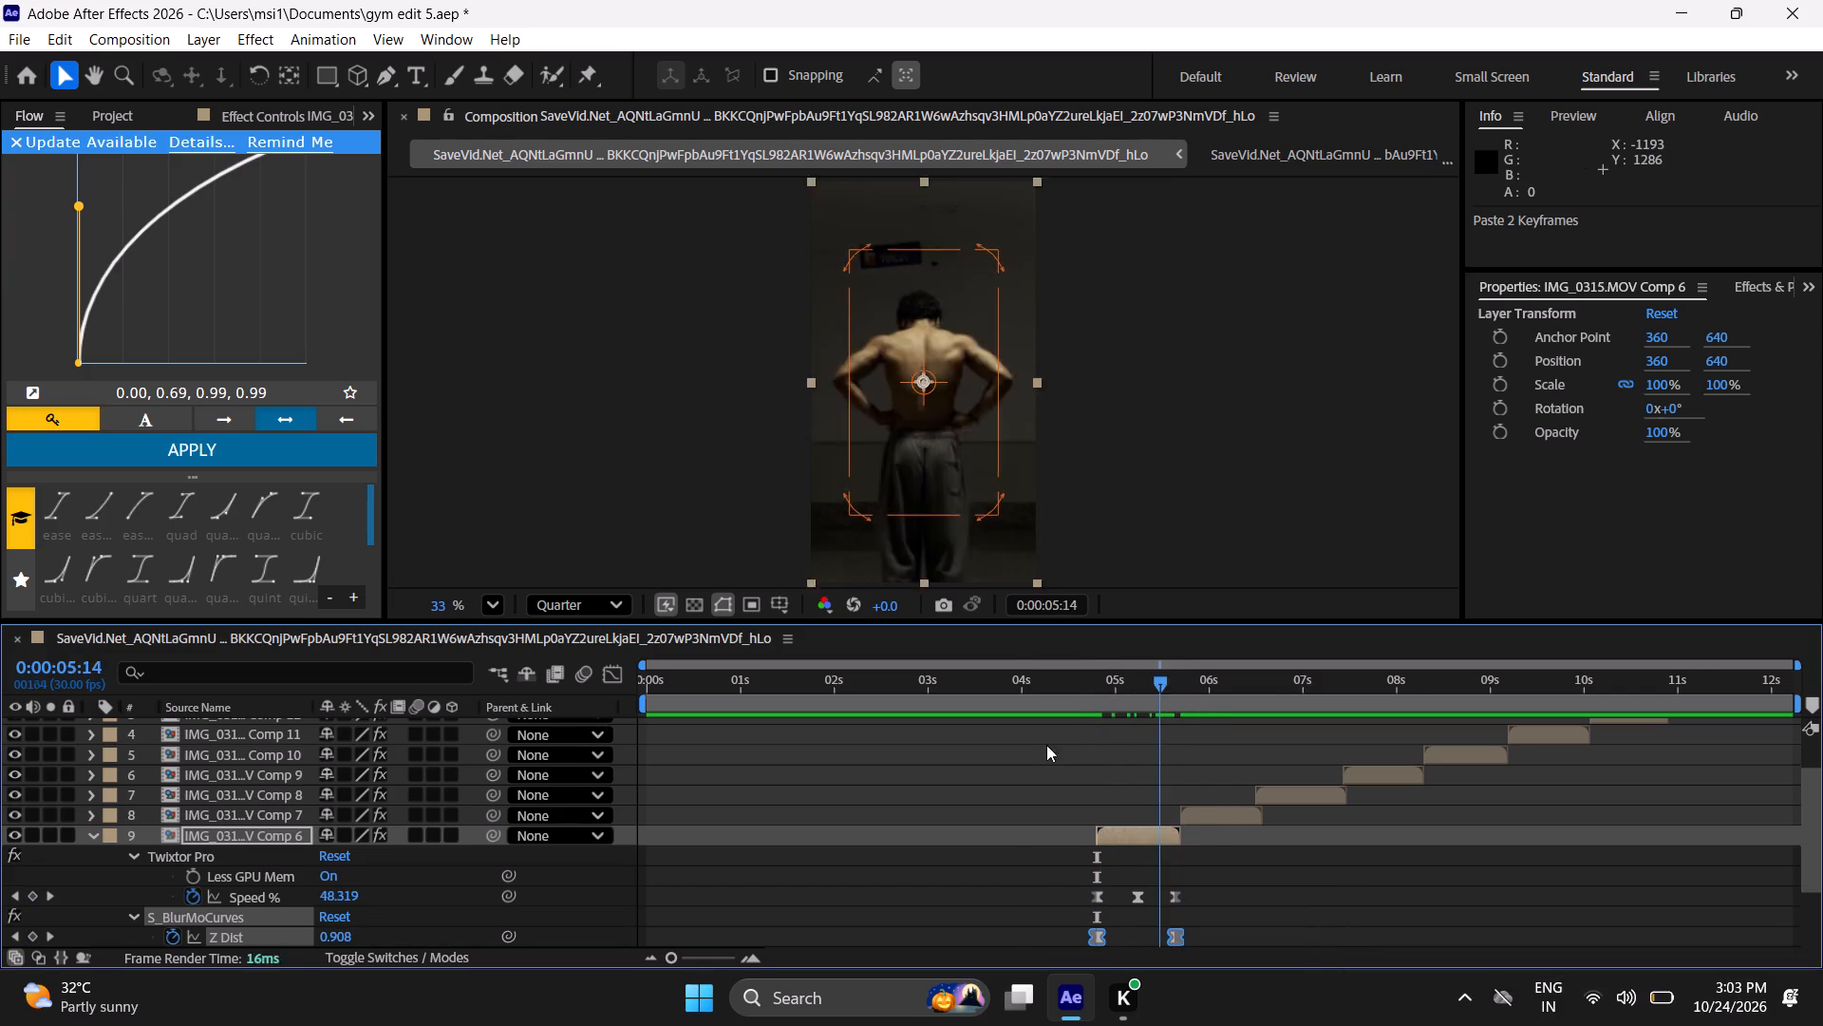
left_click_drag(1046, 745, 1017, 754)
left_click(1009, 868)
key("space")
key("space")
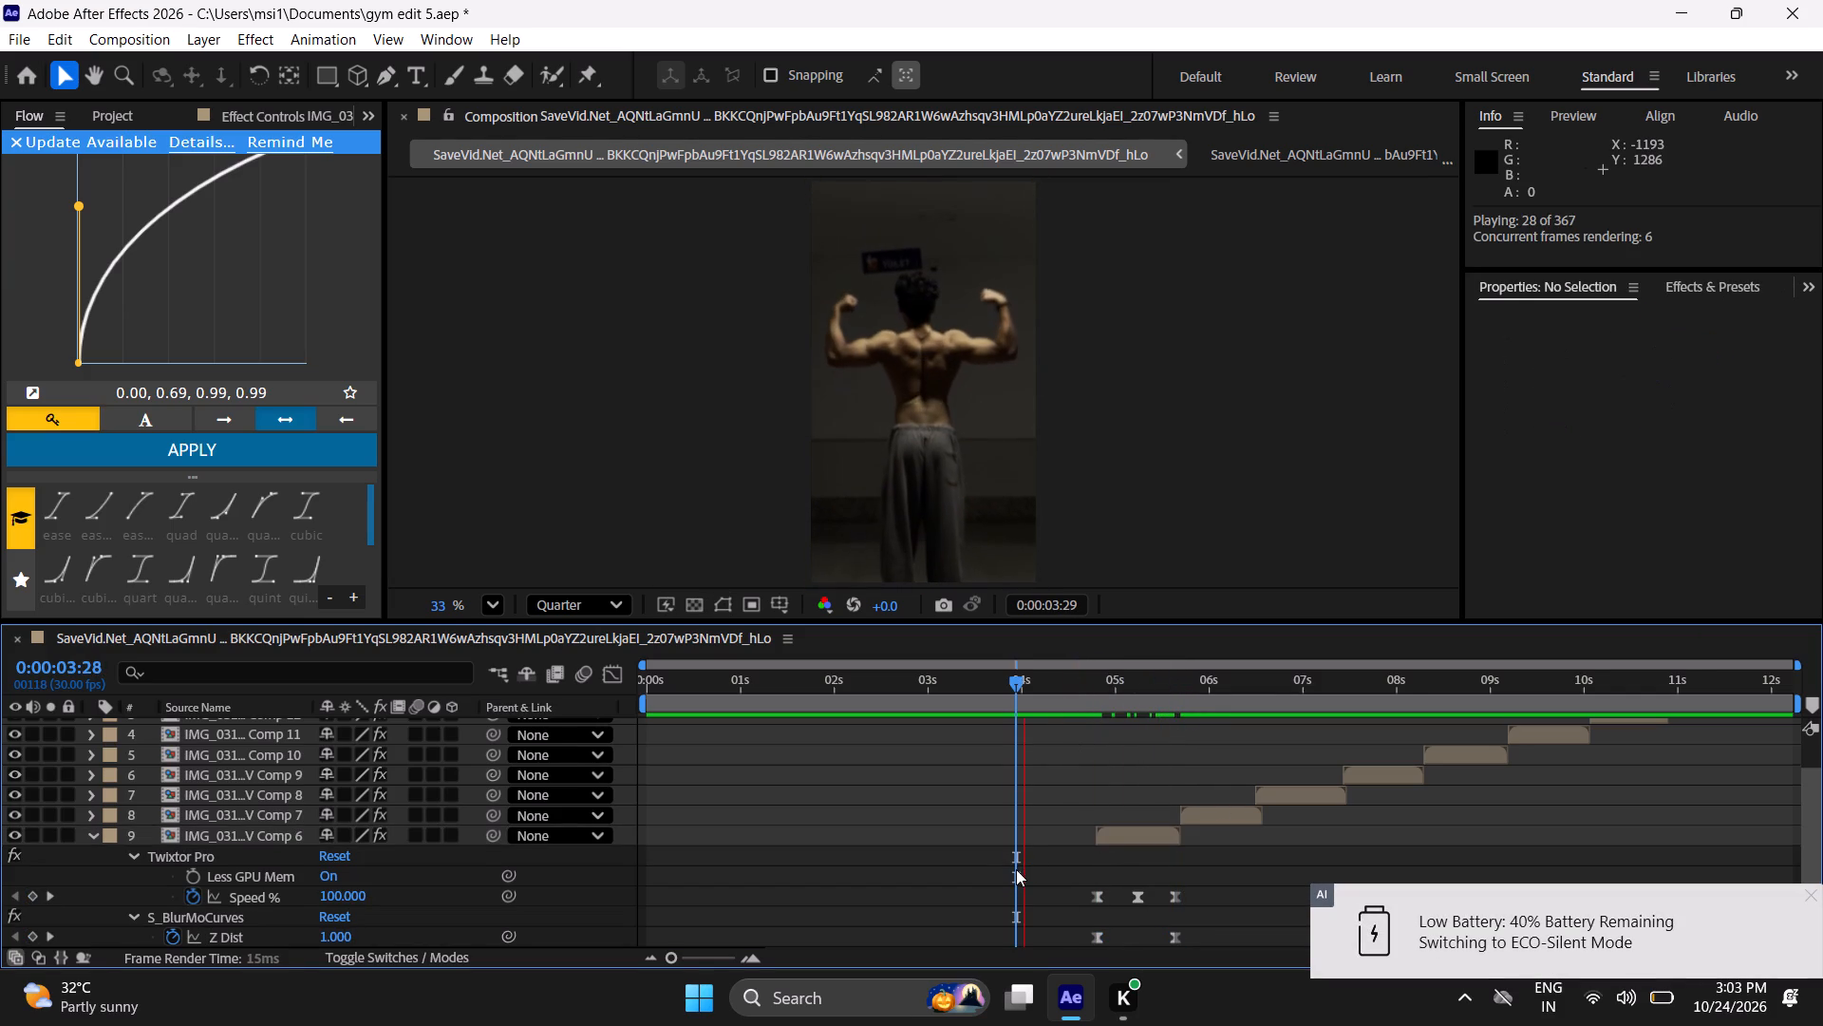
key("space")
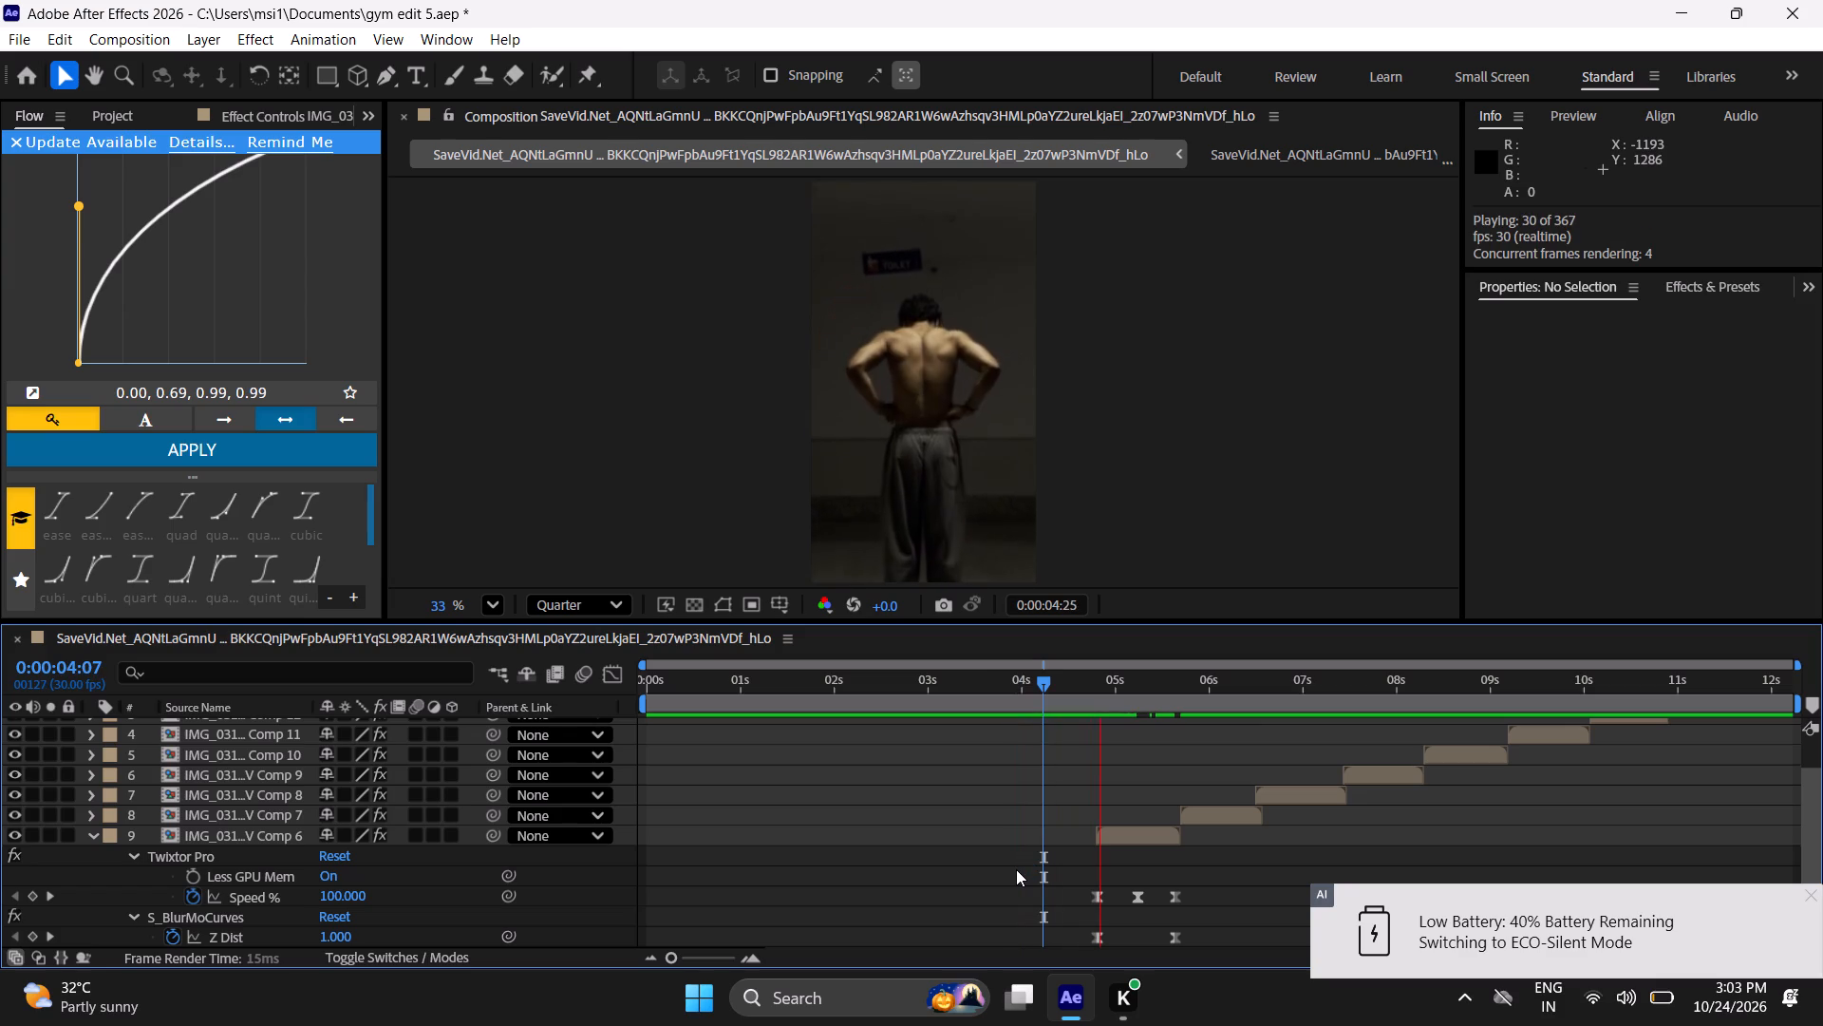
key("space")
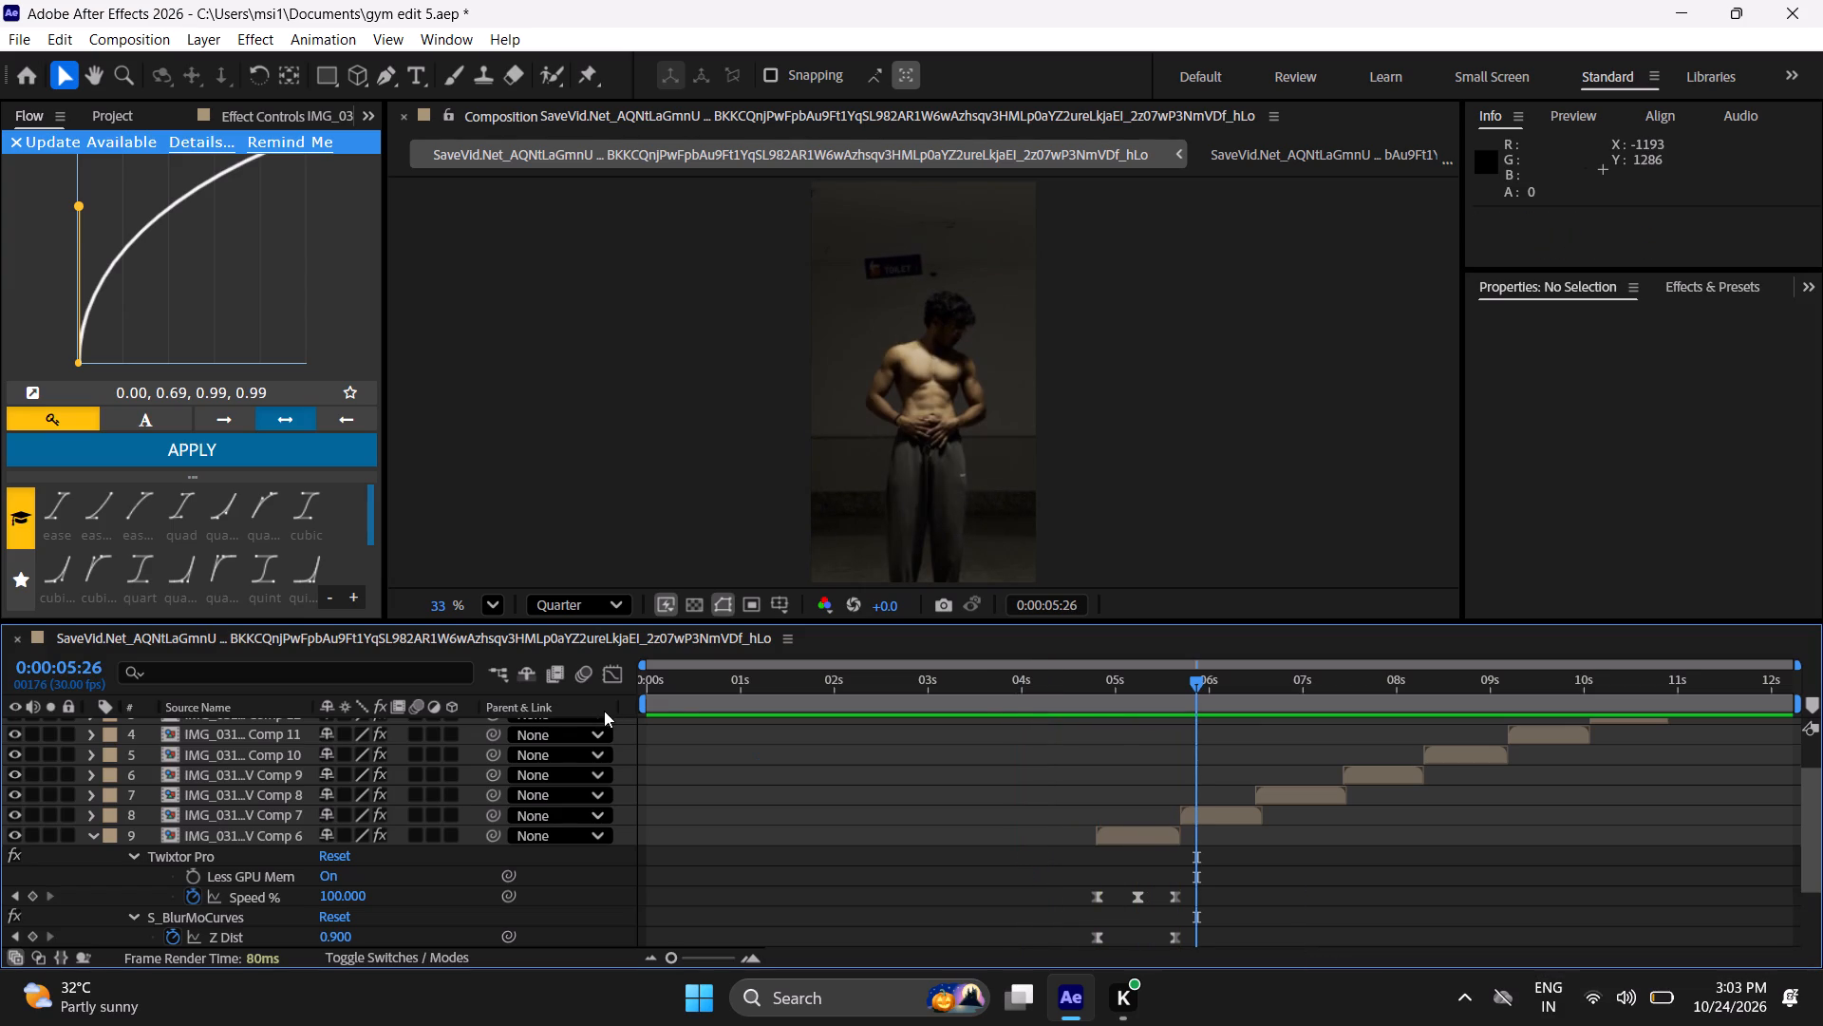
left_click(997, 694)
key("space")
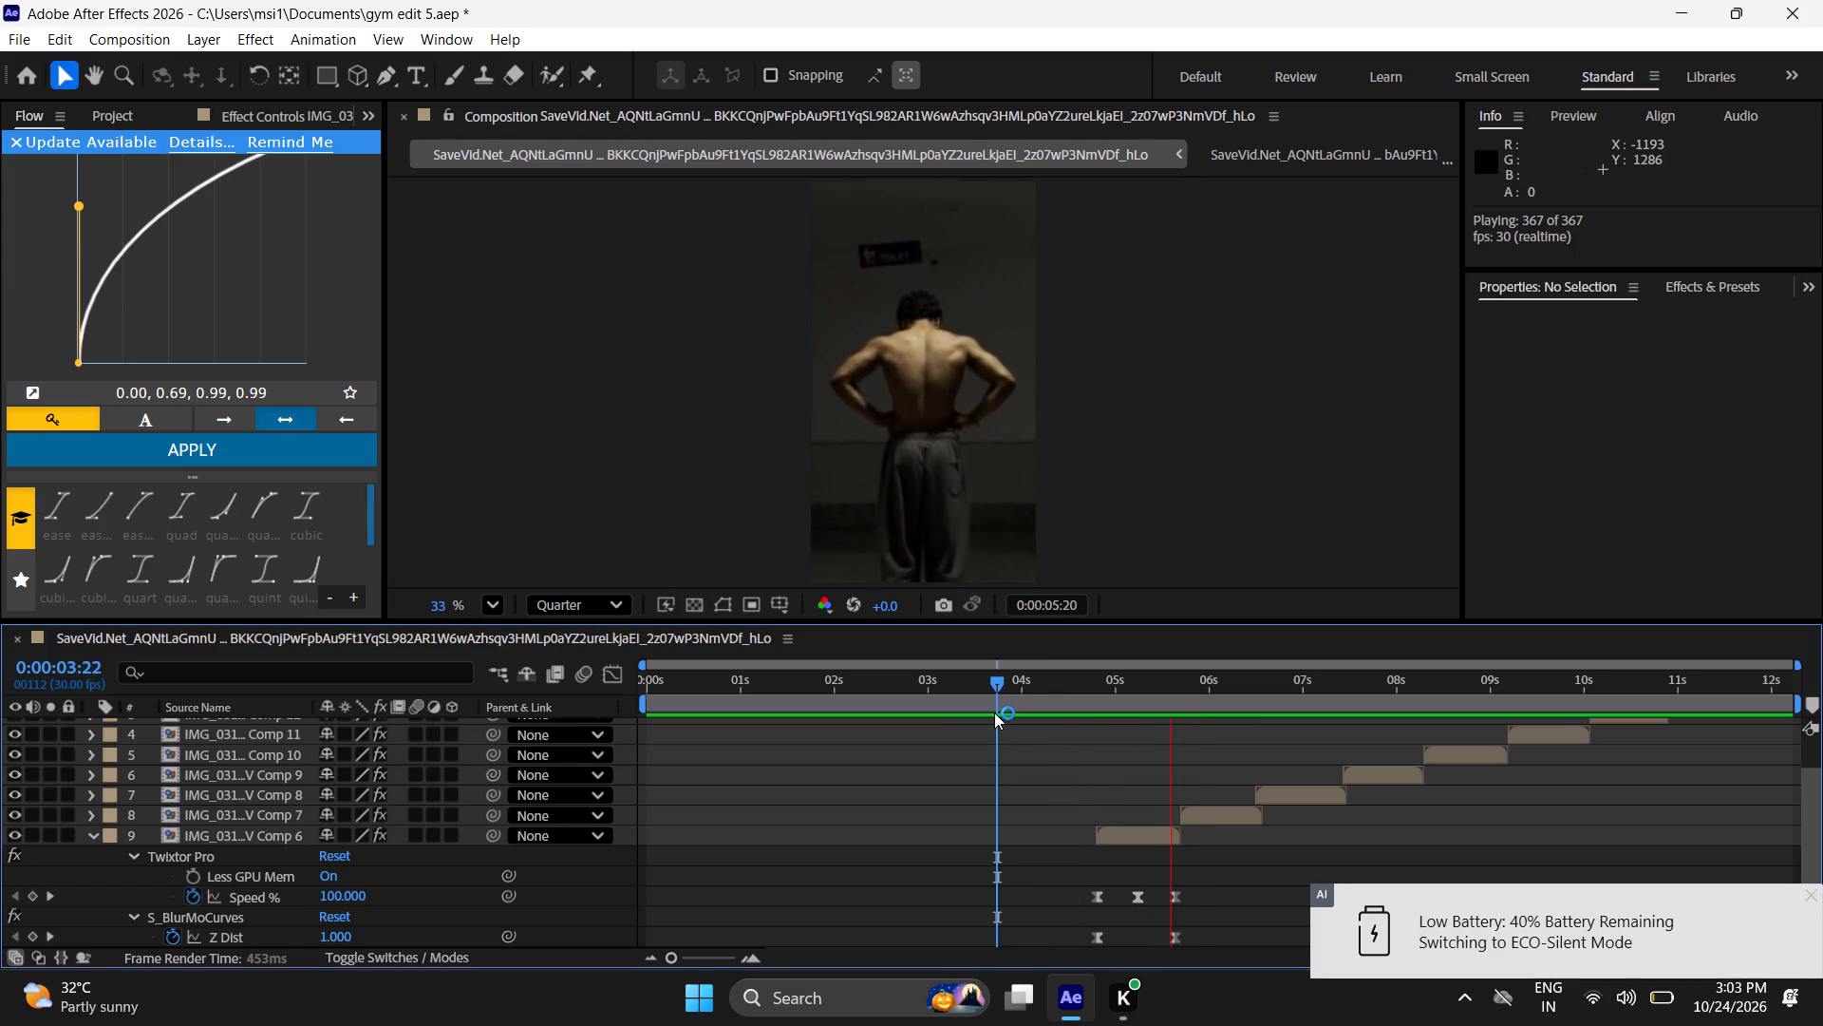
key("space")
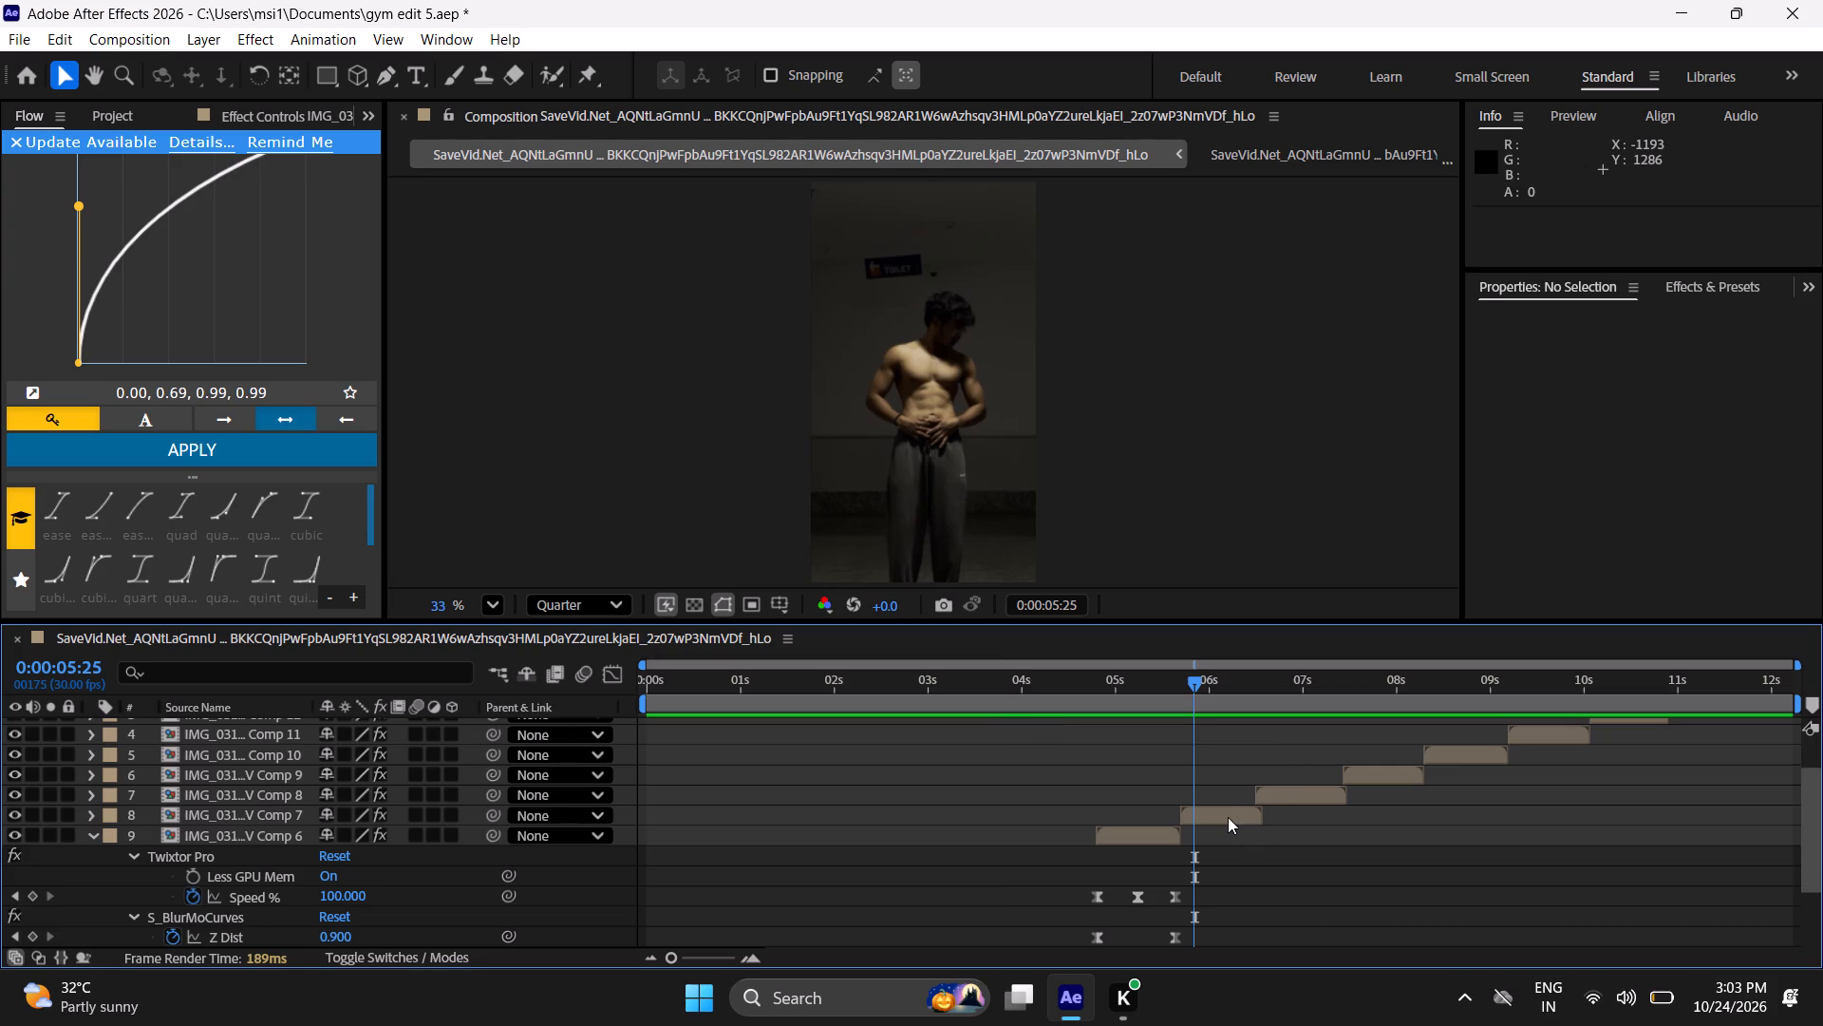
Paste the copied Z Dist keyframes onto the seventh clip at its in point, 0:00:05:21.
left_click(1228, 817)
key("i")
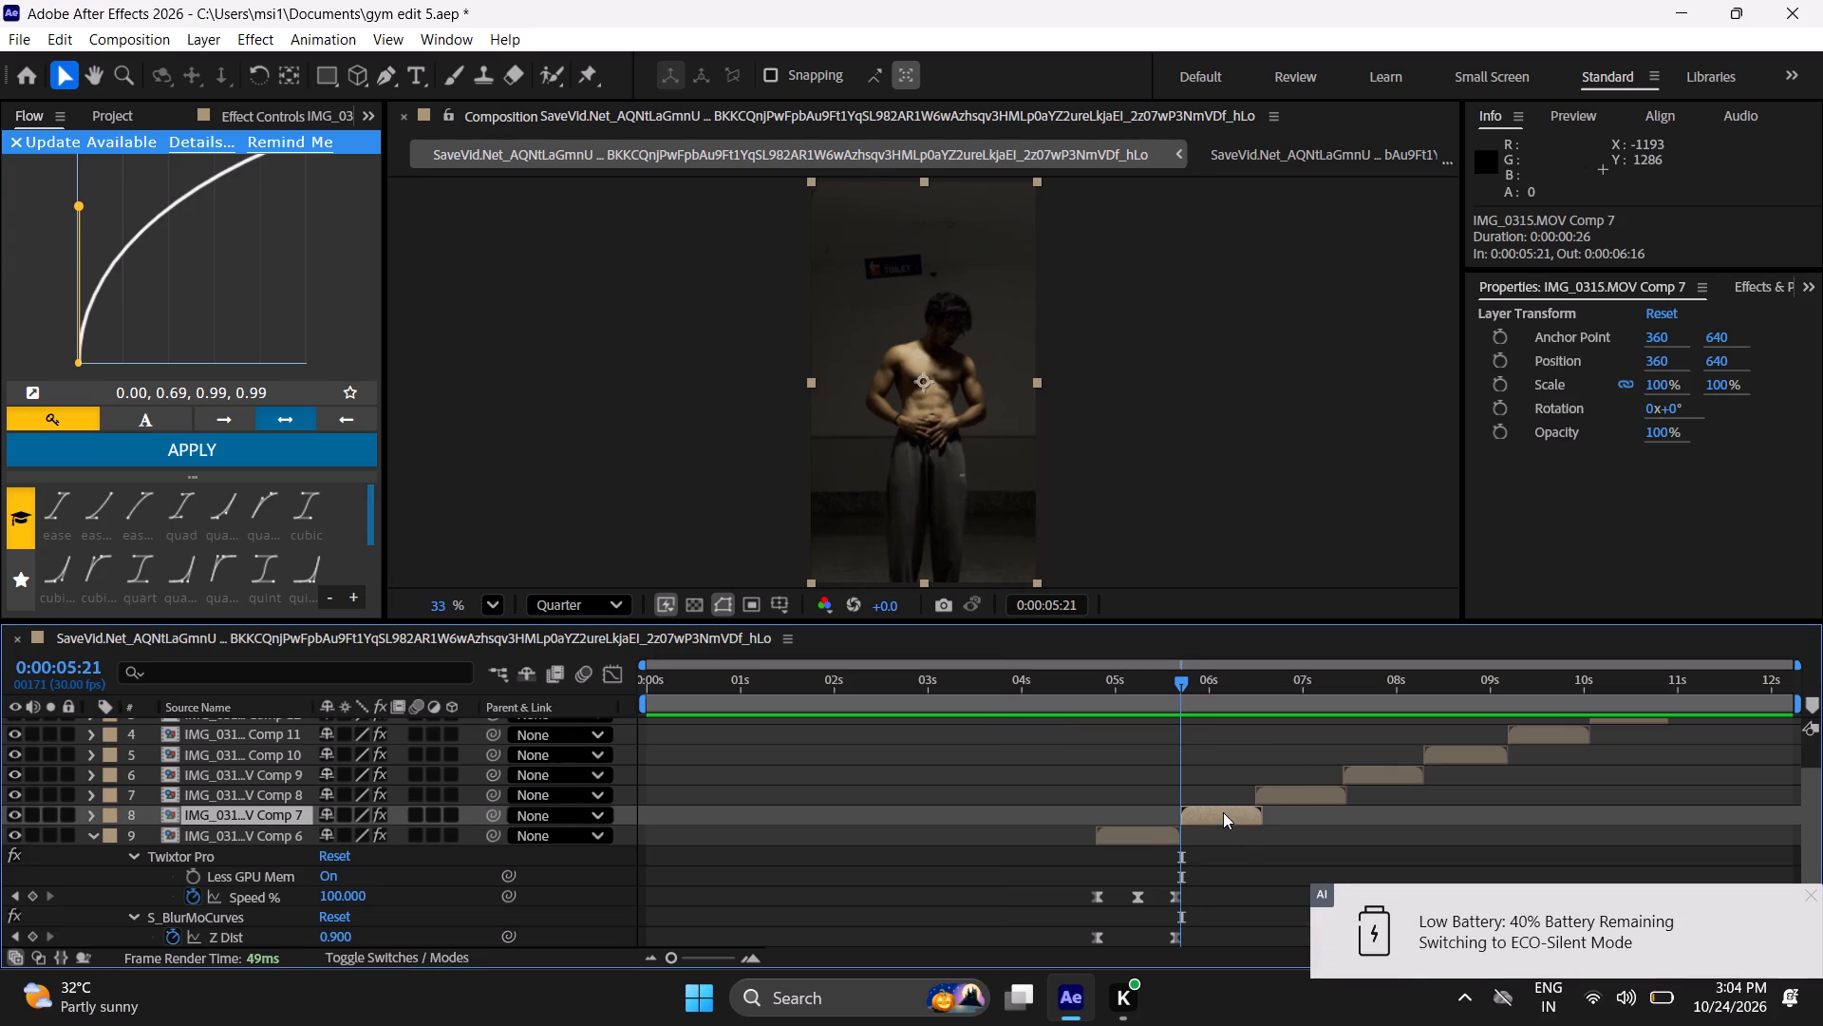
key("ctrl+v")
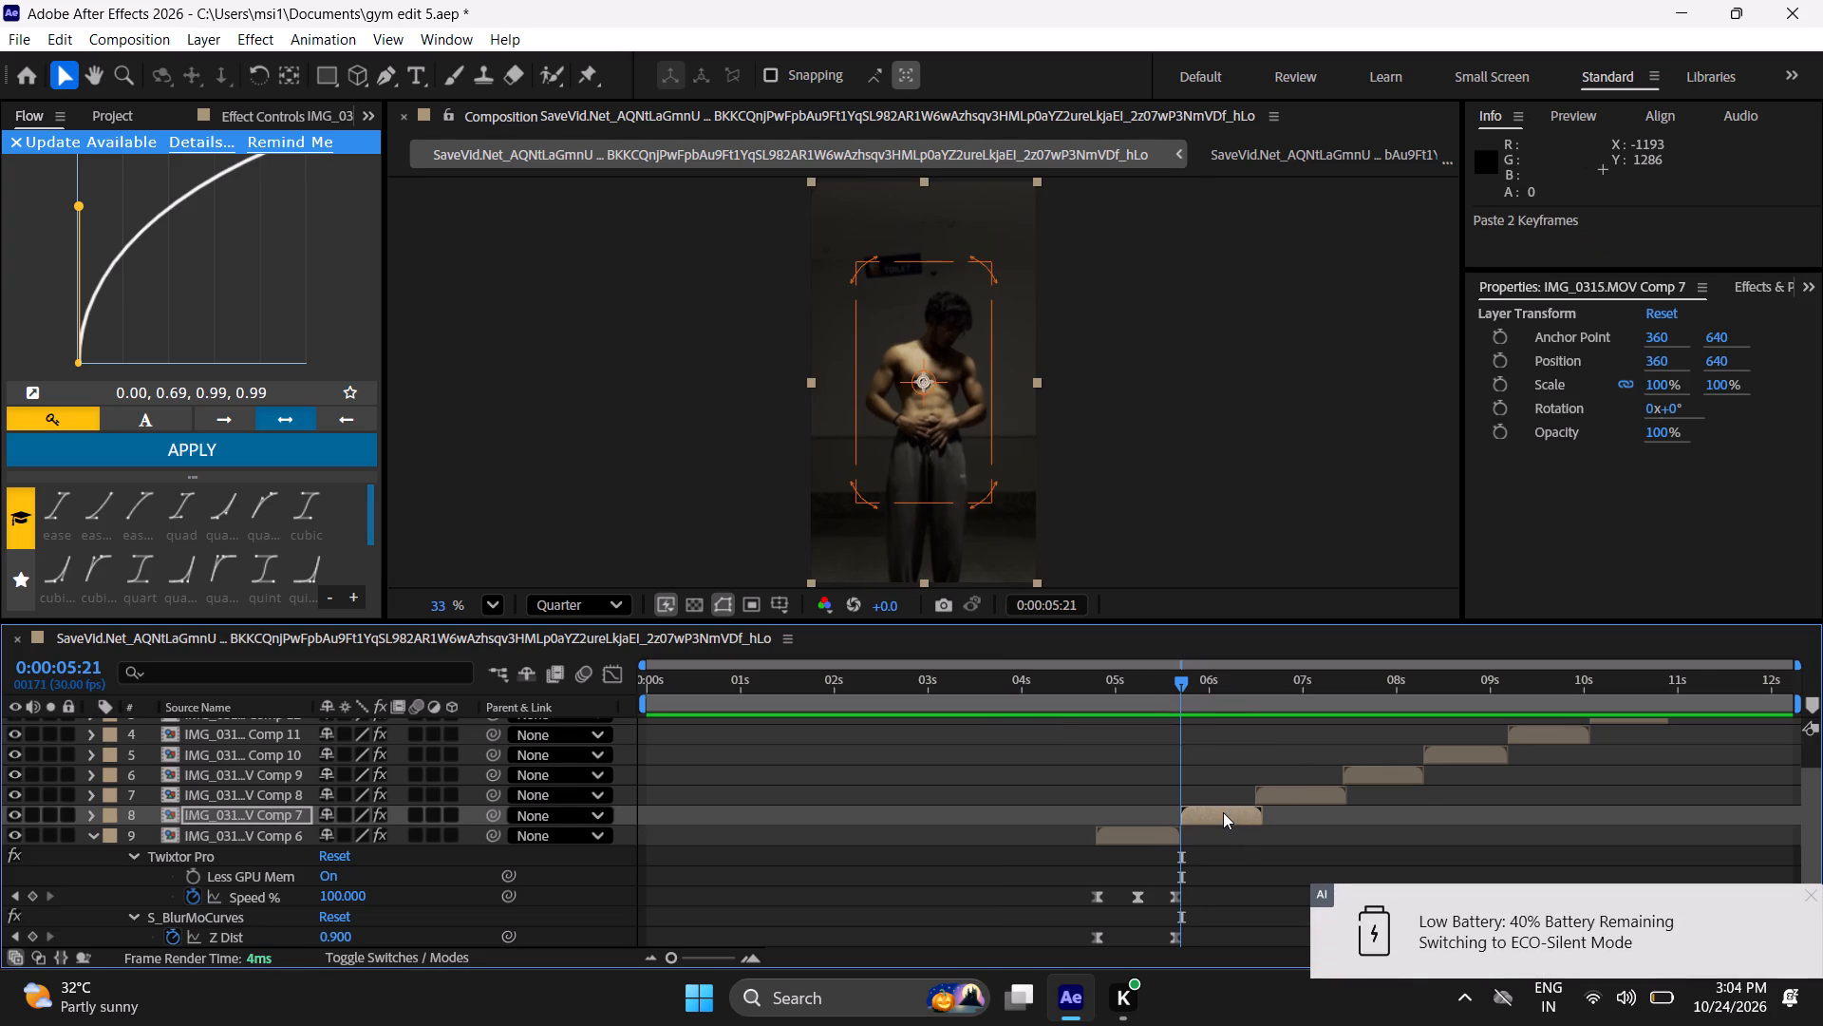
Paste the copied Z Dist keyframes onto the eighth clip at its in point, 0:00:06:15, and extend the second keyframe nearer the clip's end.
left_click(1271, 795)
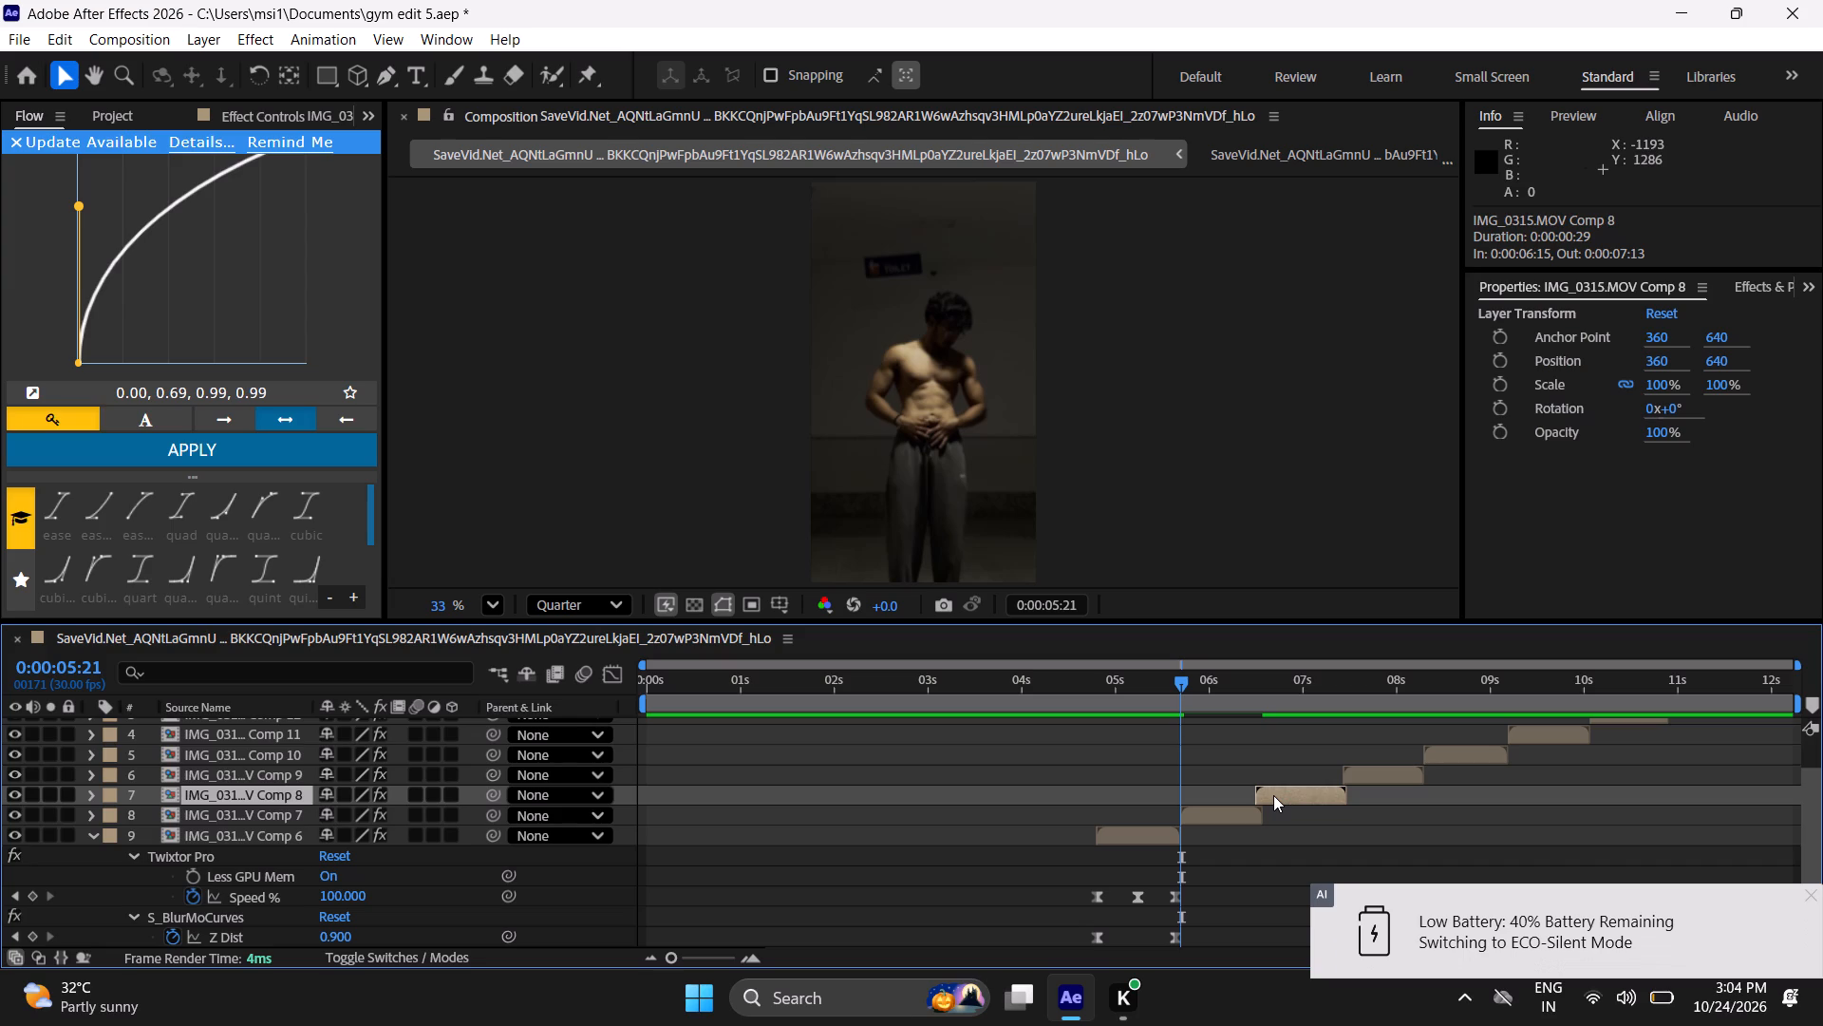
key("i")
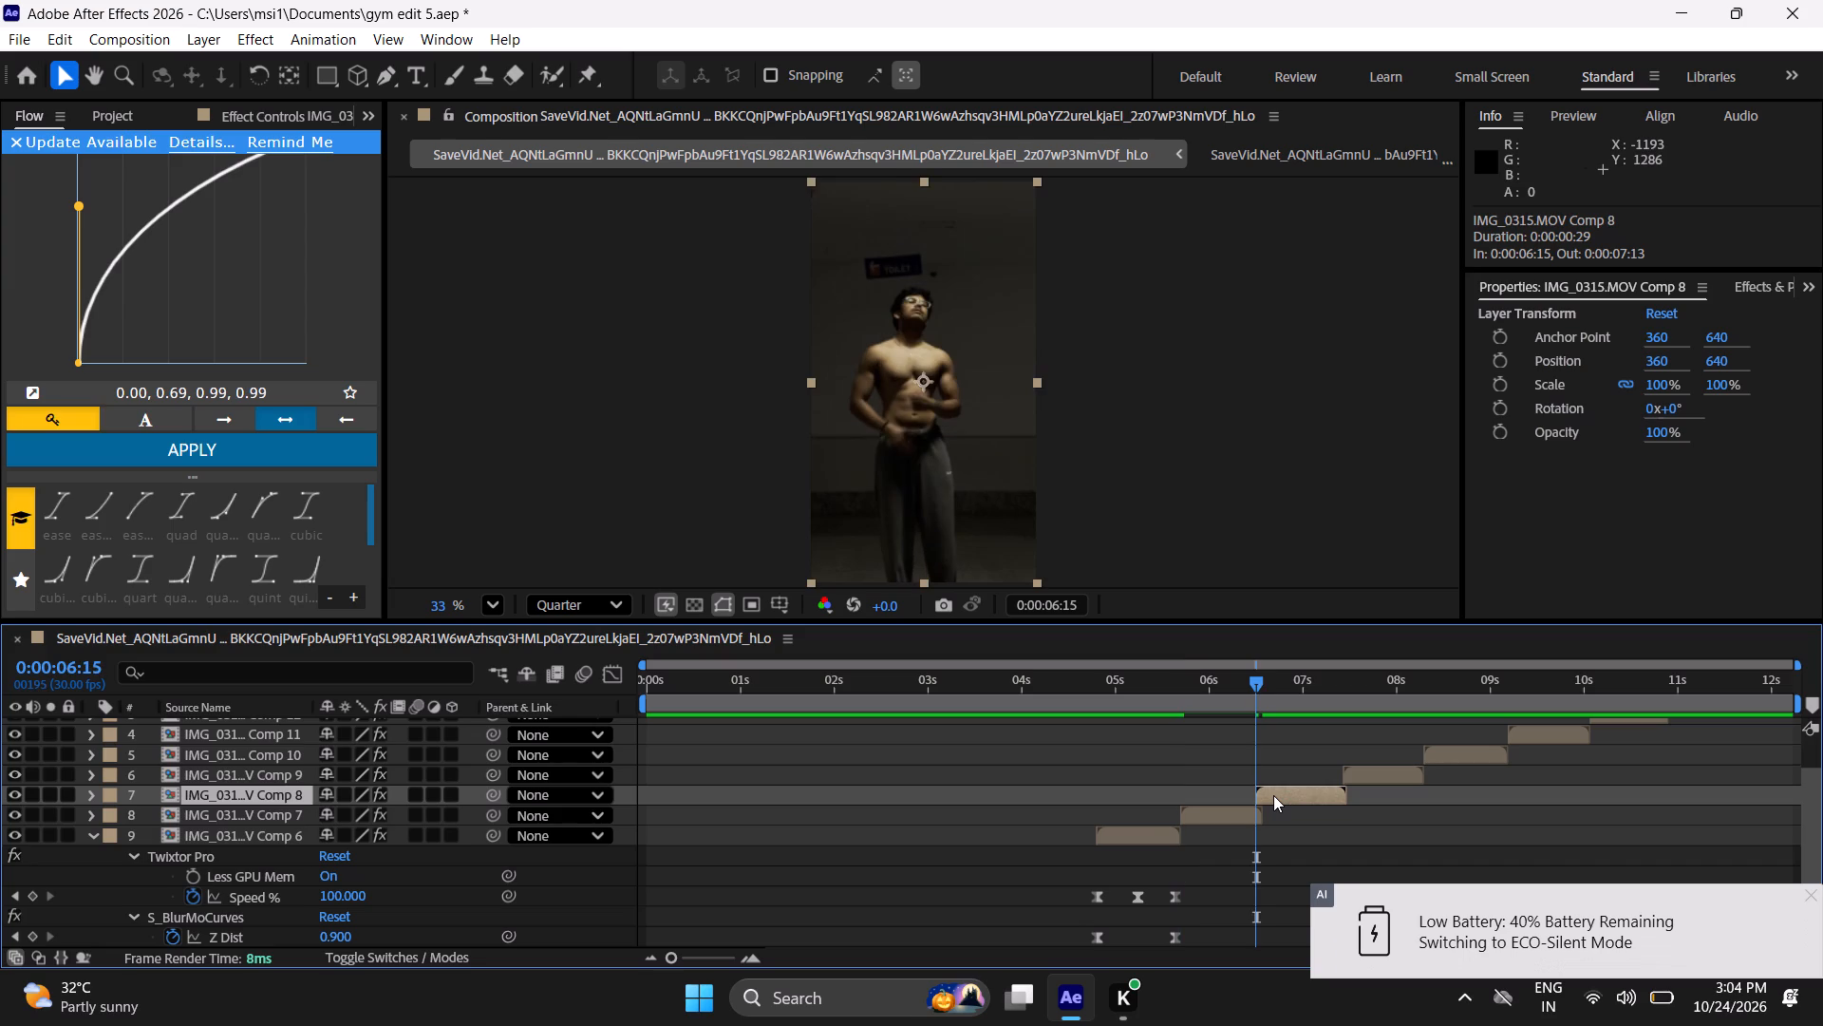
key("ctrl+v")
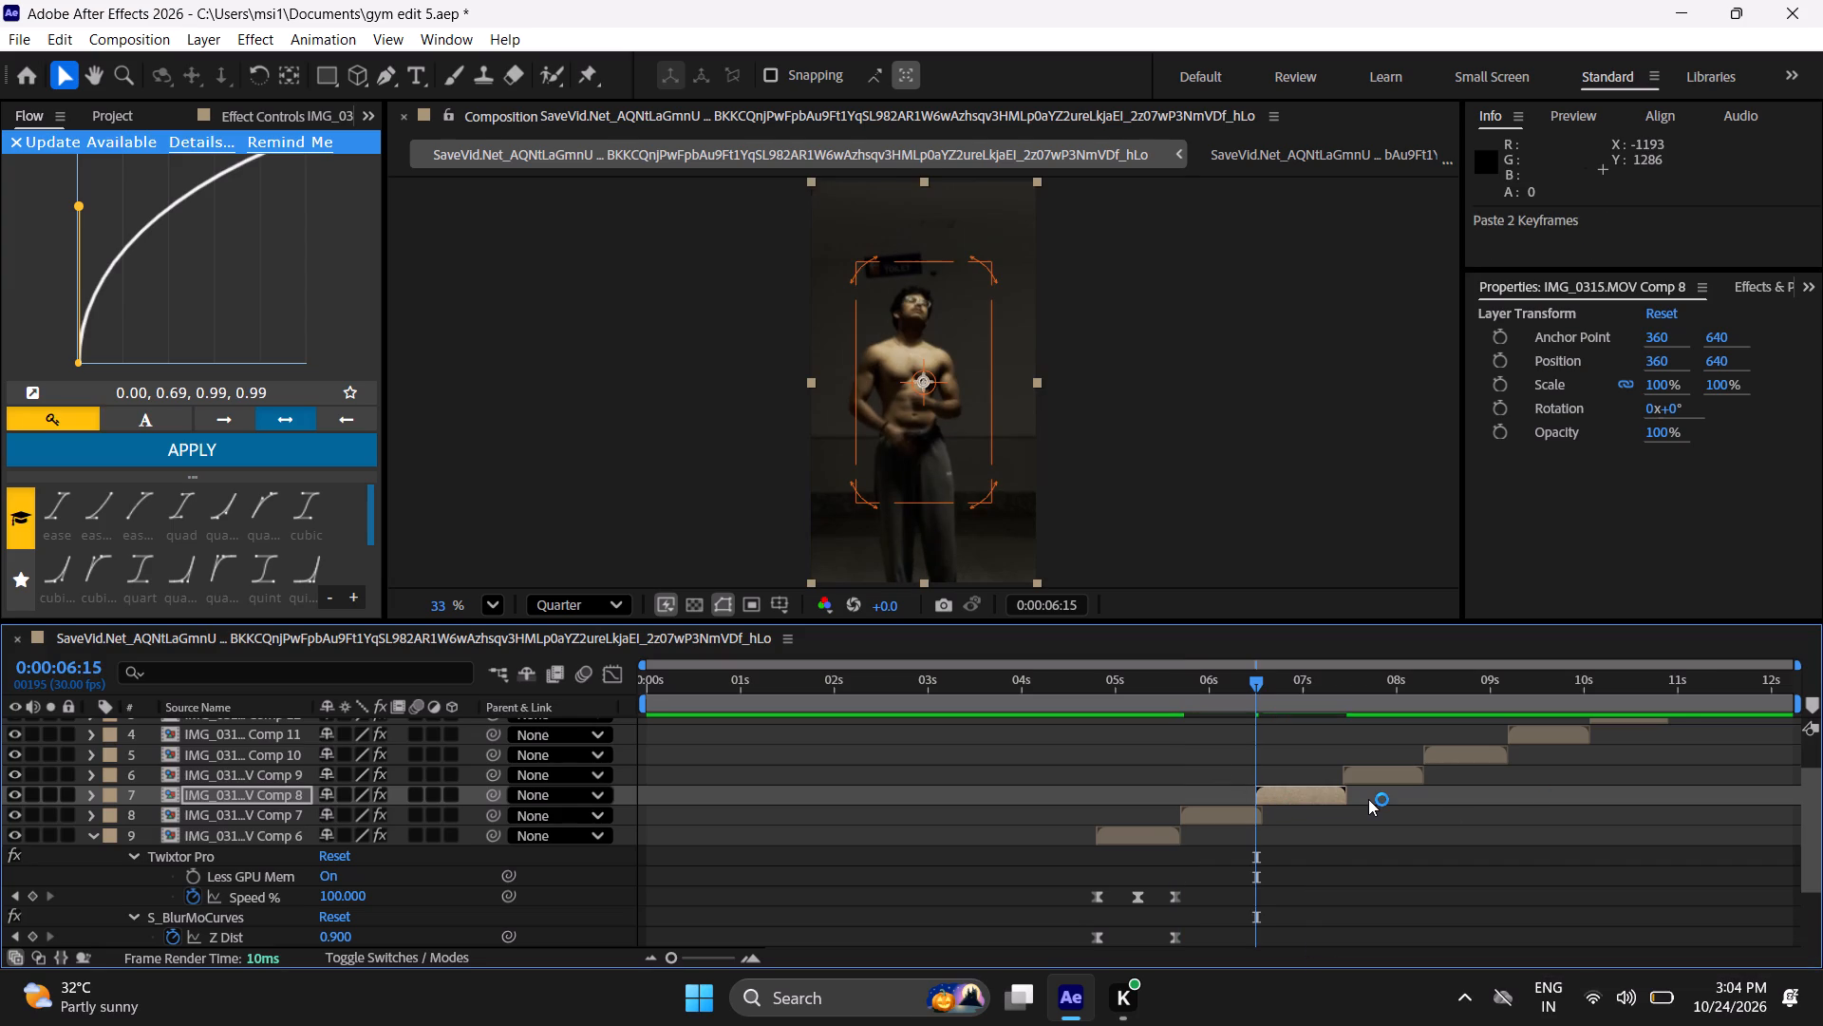
type("uu")
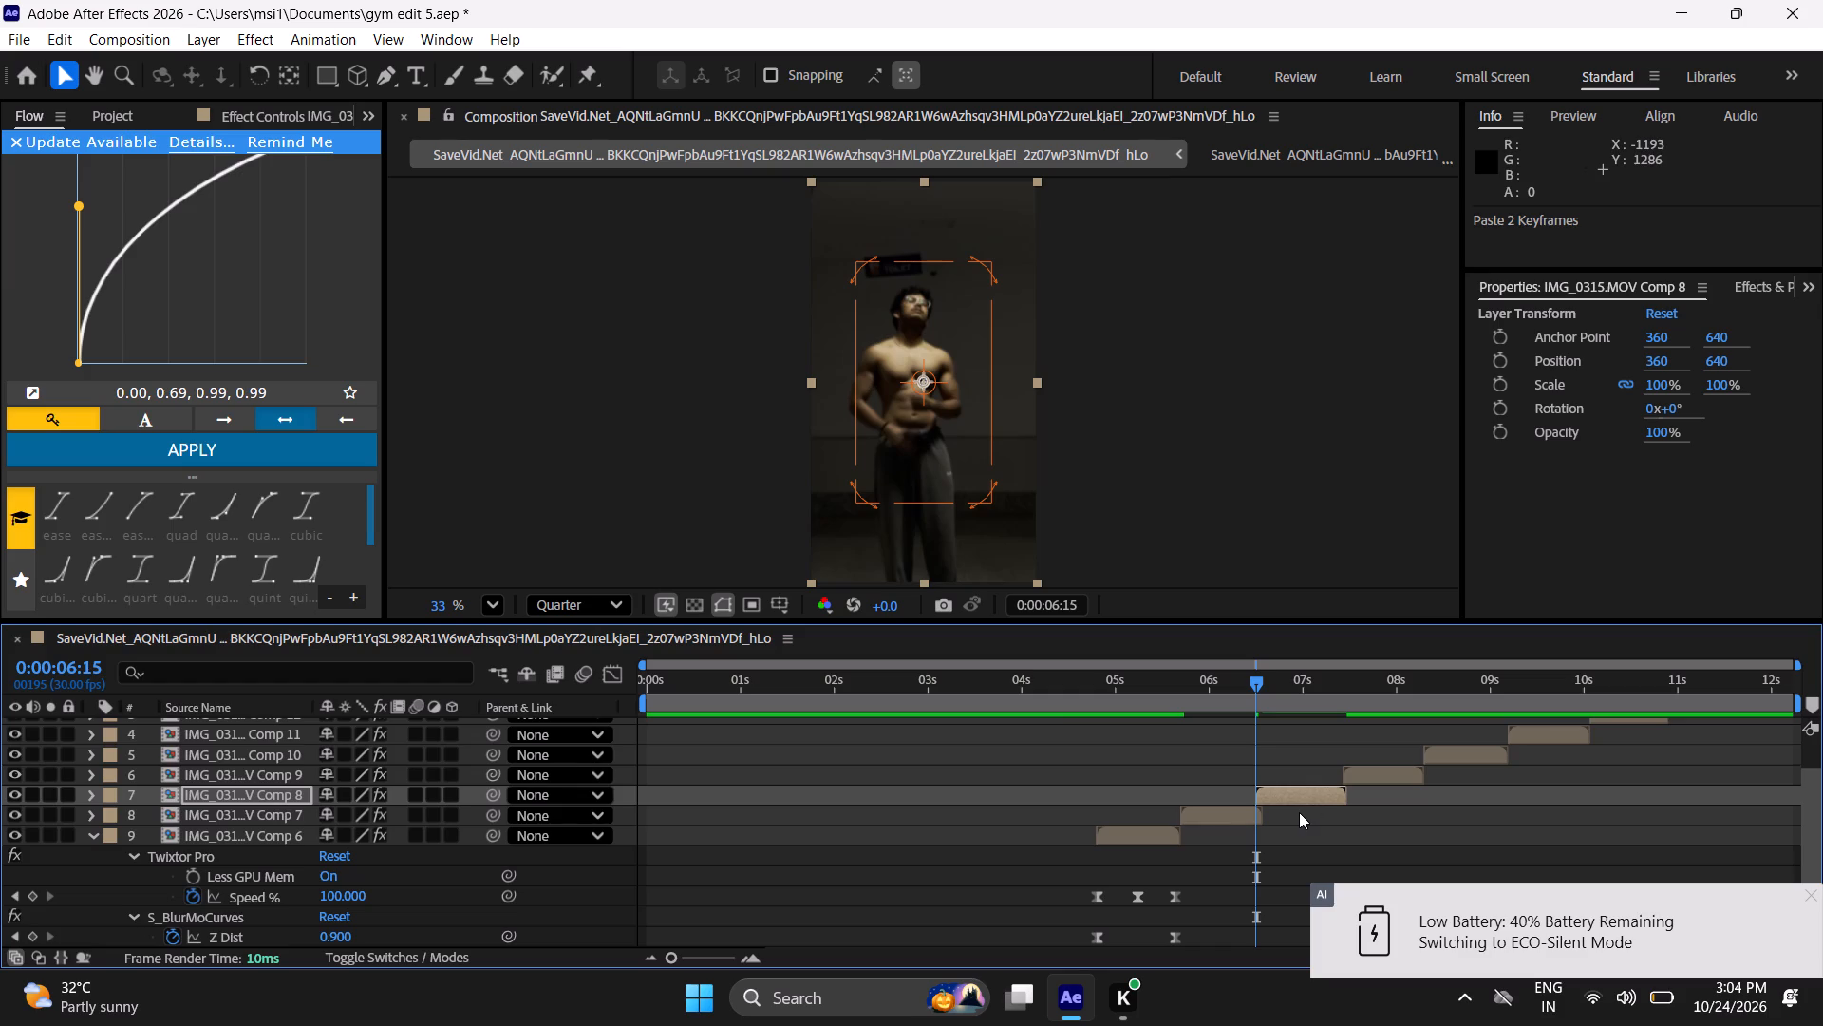
key("u")
scroll(1299, 812, "down", 1)
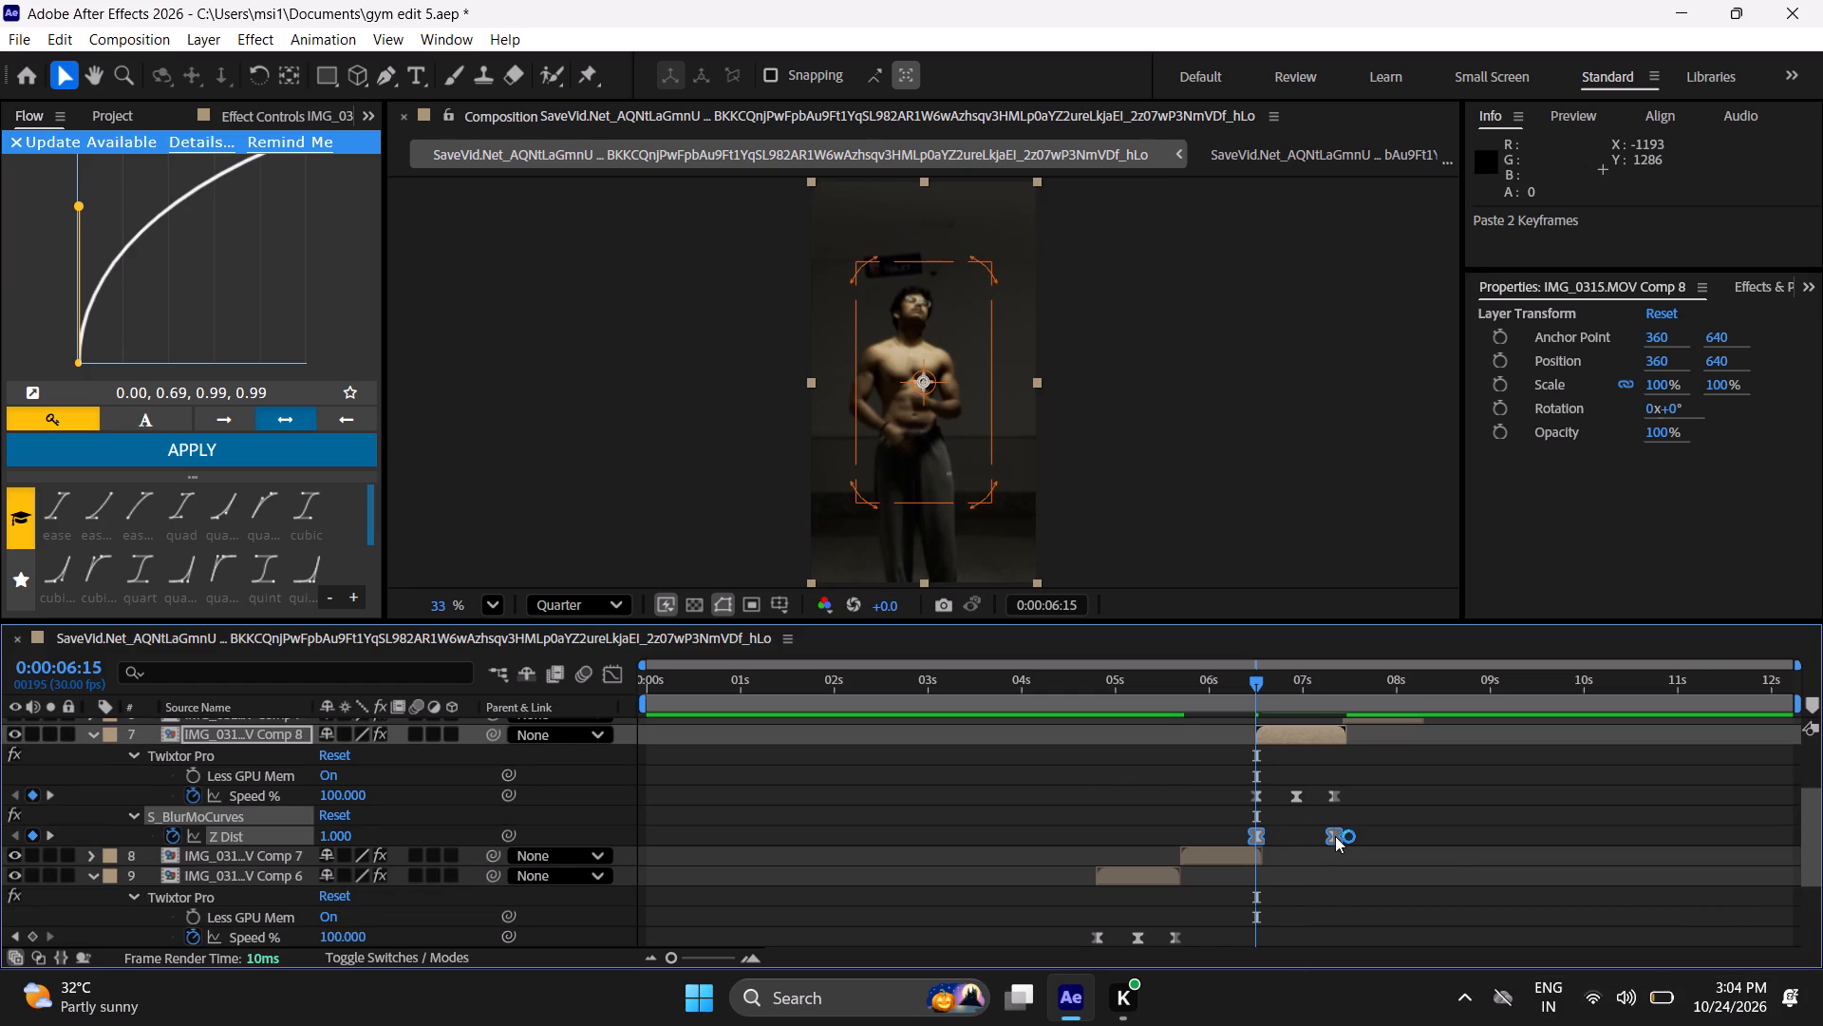
left_click(1335, 836, "alt")
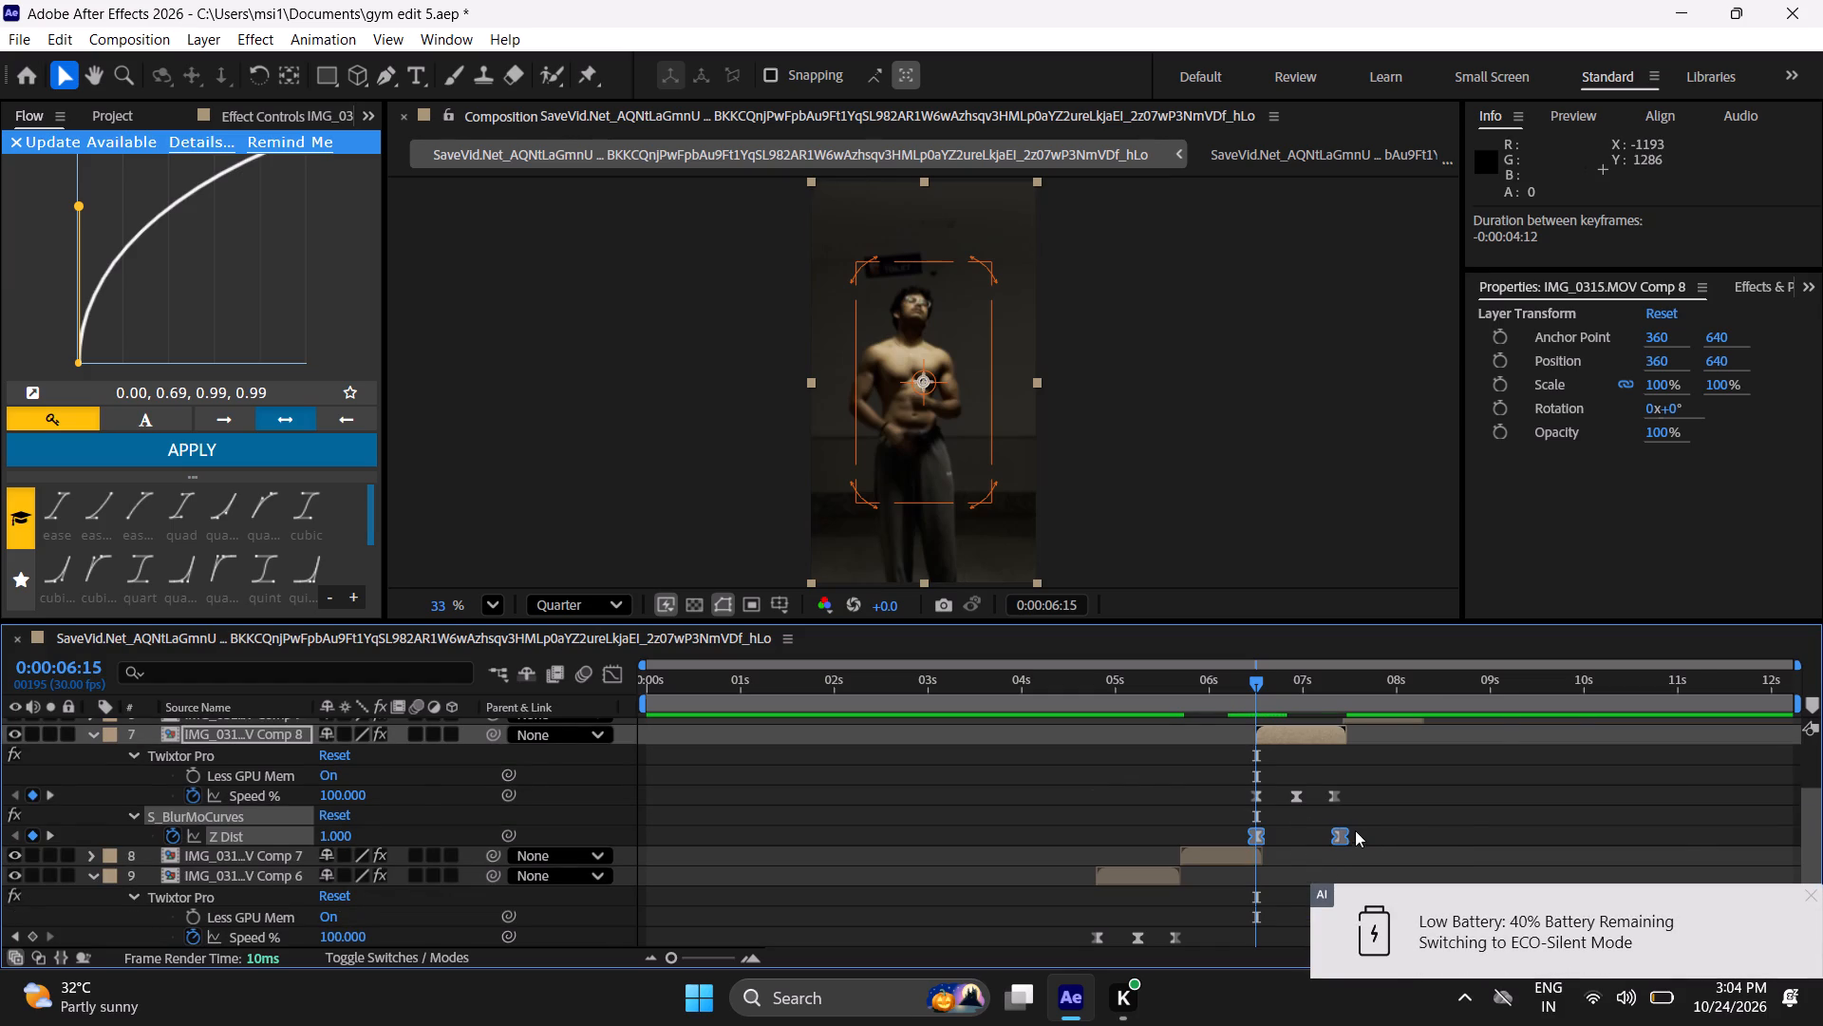
Paste the copied Z Dist keyframes onto the ninth clip at its in point, 0:00:07:13, and reveal its keyframes.
scroll(1355, 830, "up", 1)
left_click(1371, 776)
key("i")
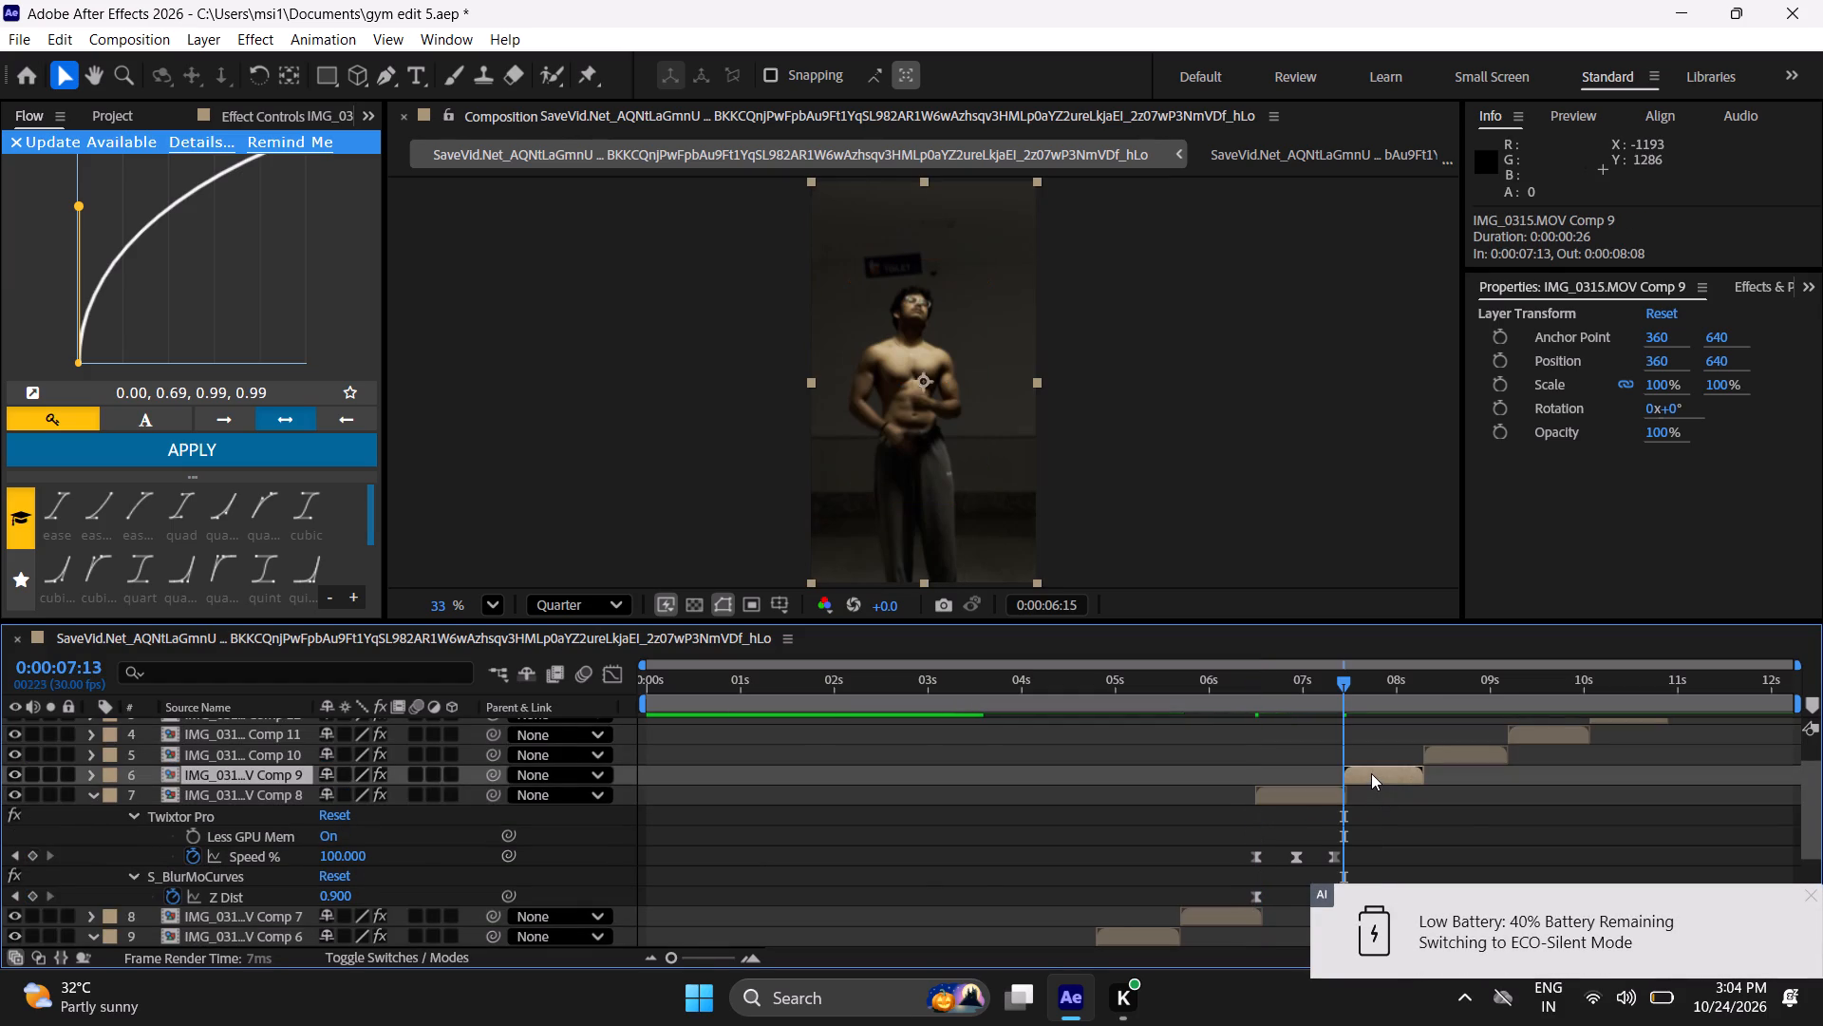
key("ctrl+v")
key("u")
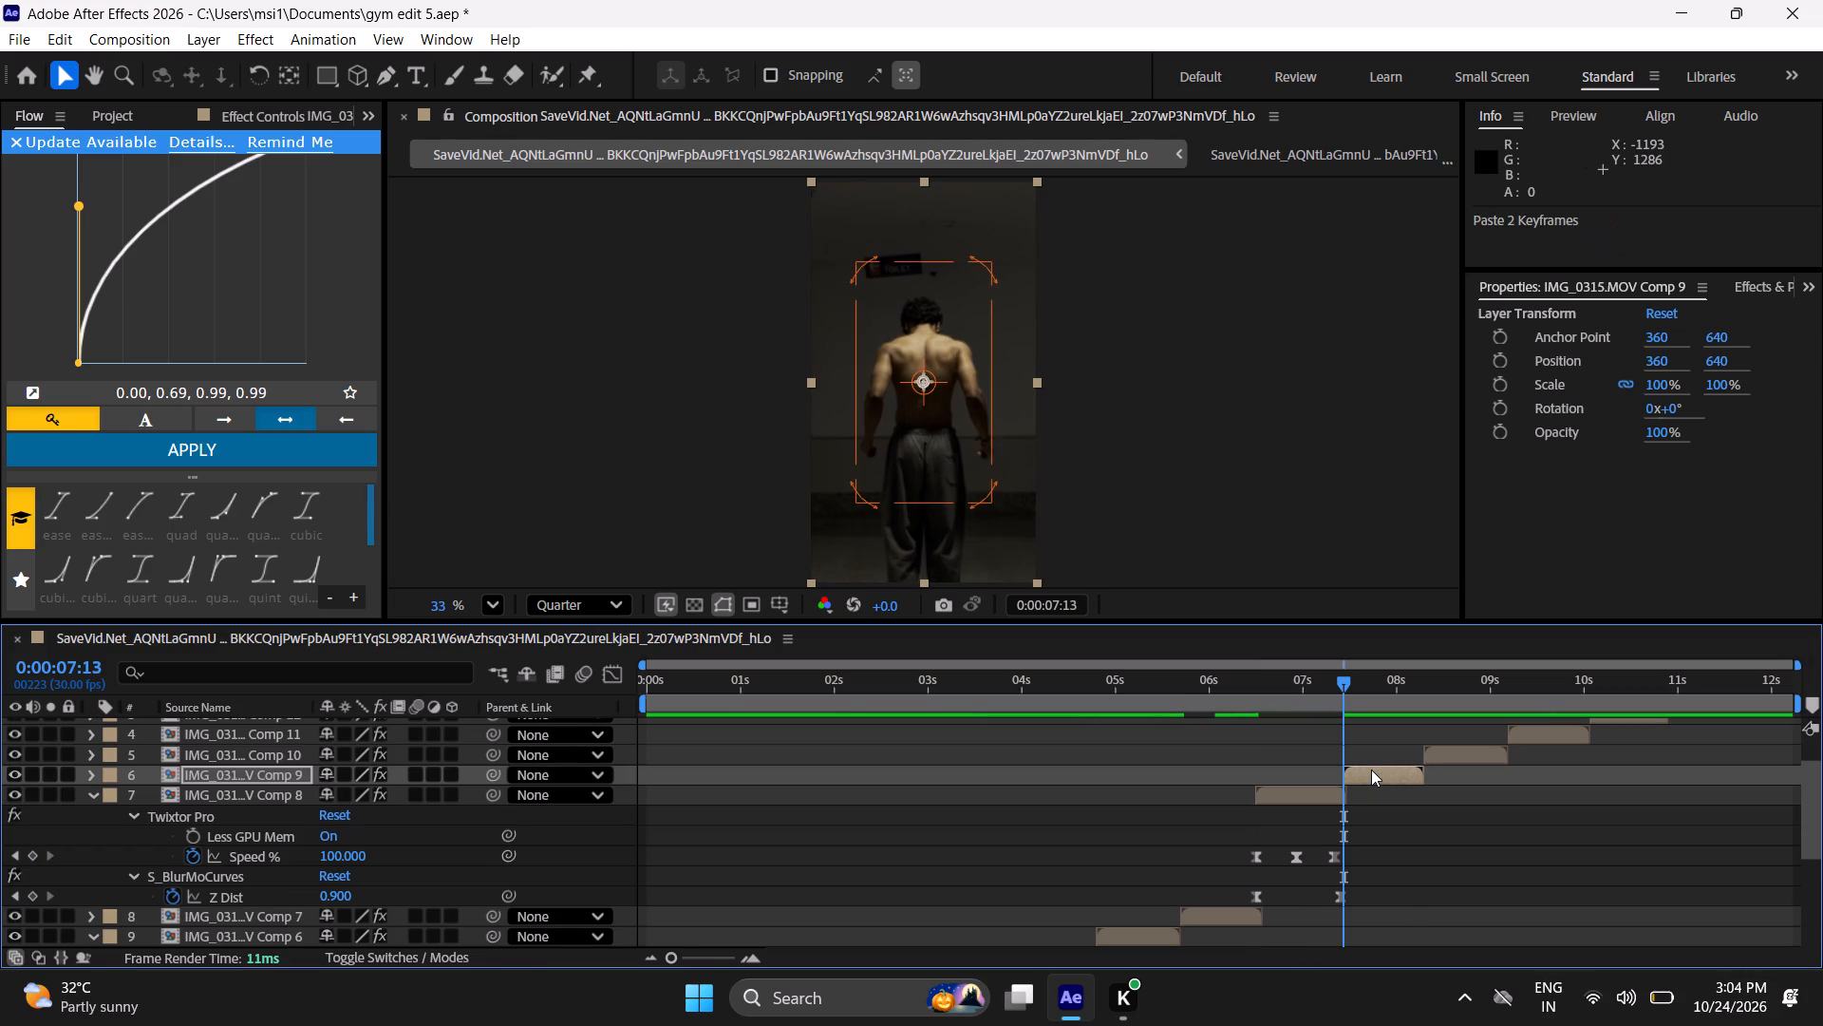
Paste the copied Z Dist keyframes onto the tenth clip at its in point, 0:00:08:09, and reveal its keyframes.
left_click(1456, 747)
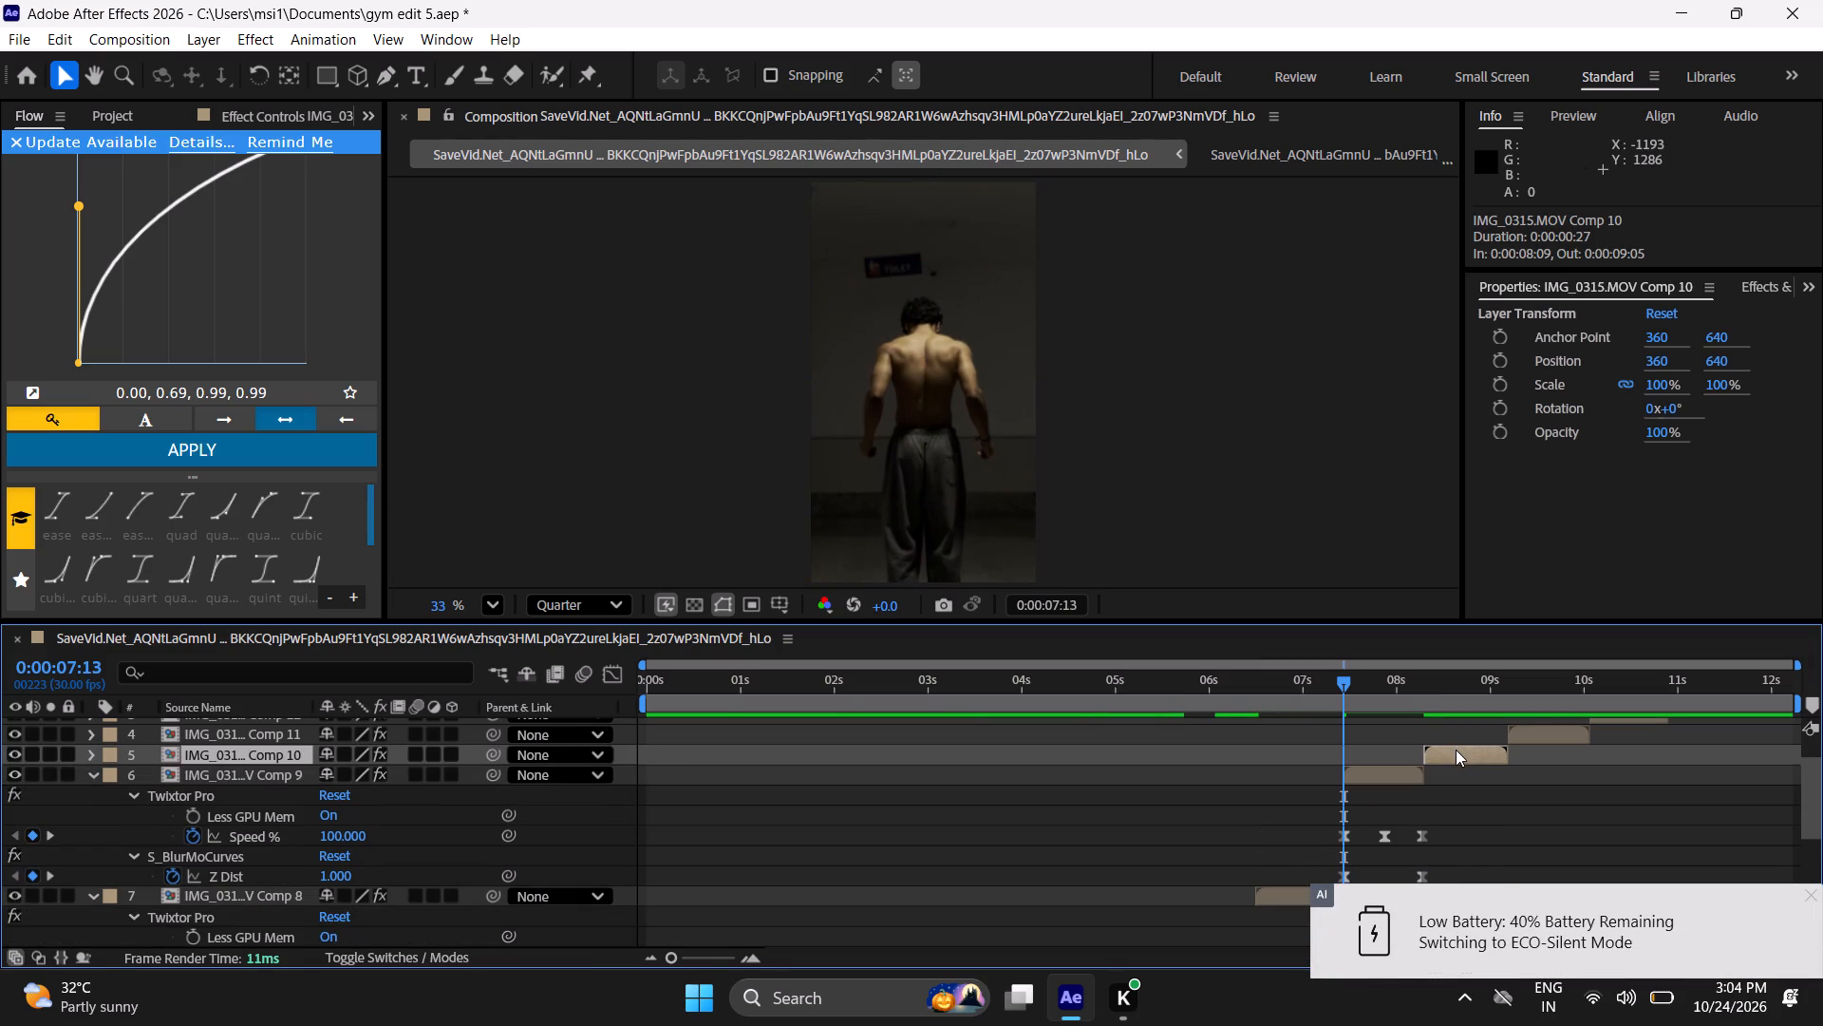
key("i")
key("ctrl+v")
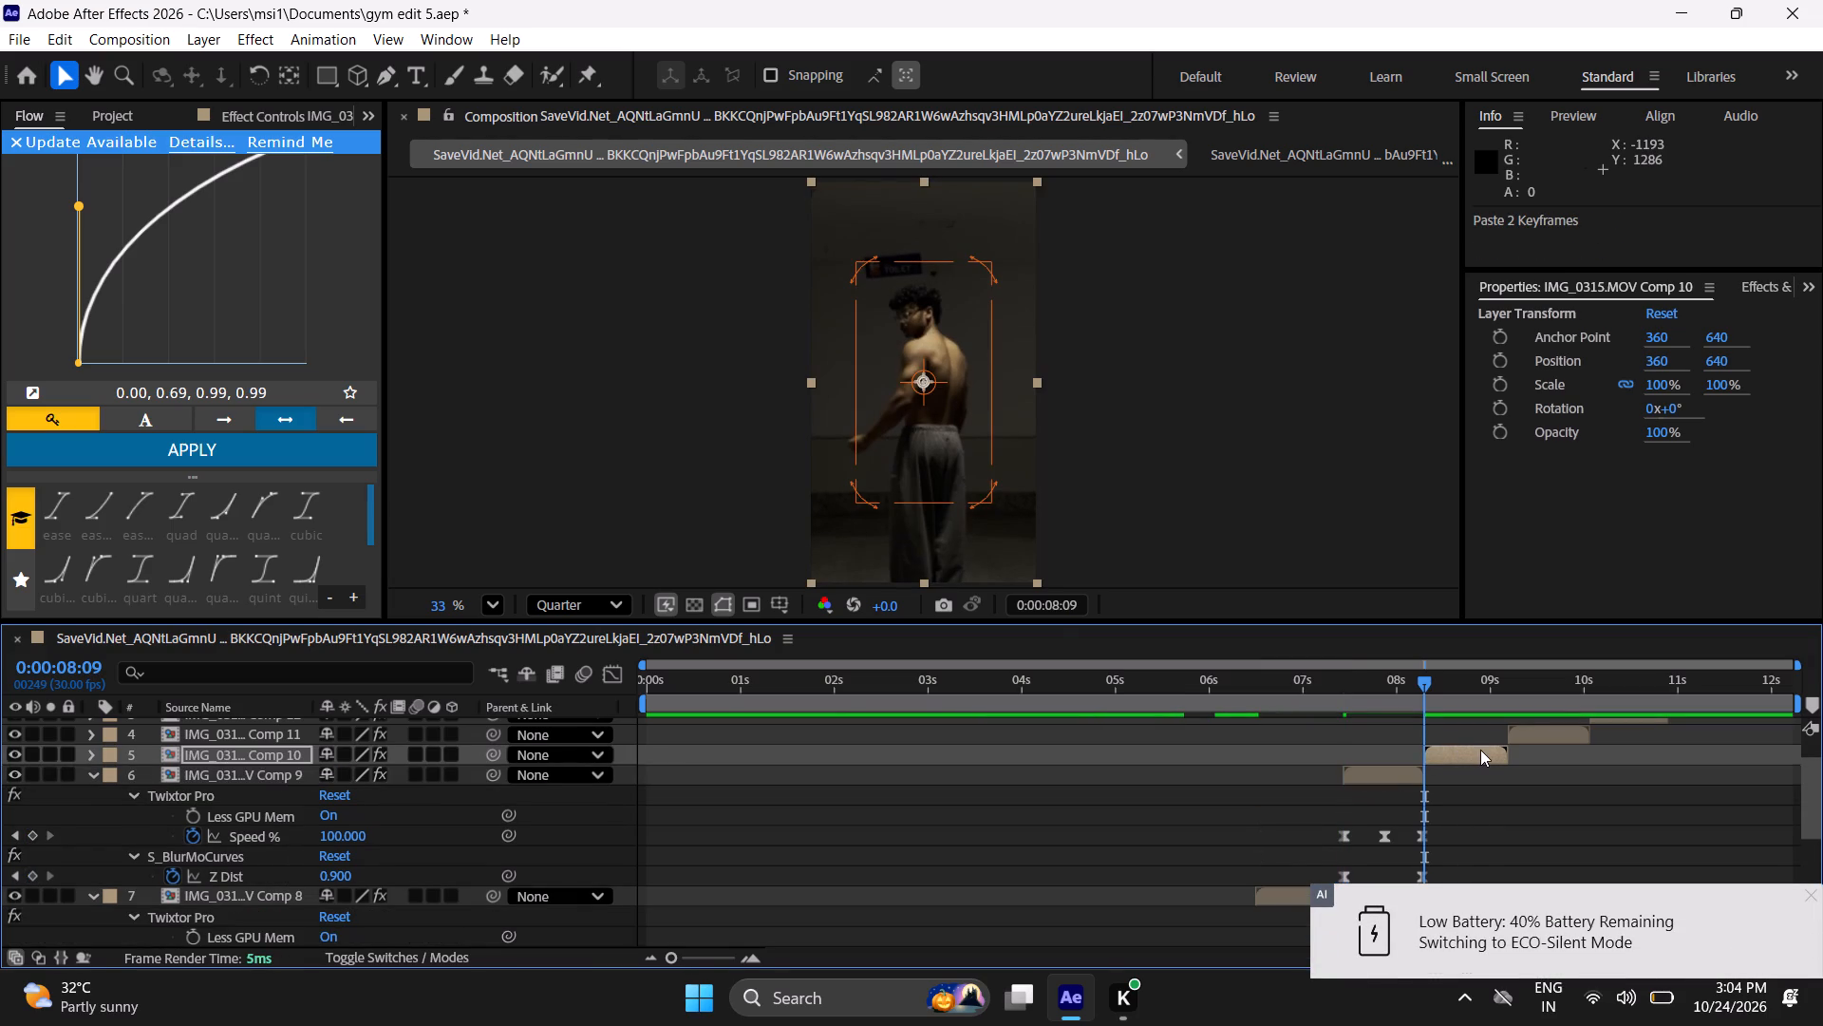
key("u")
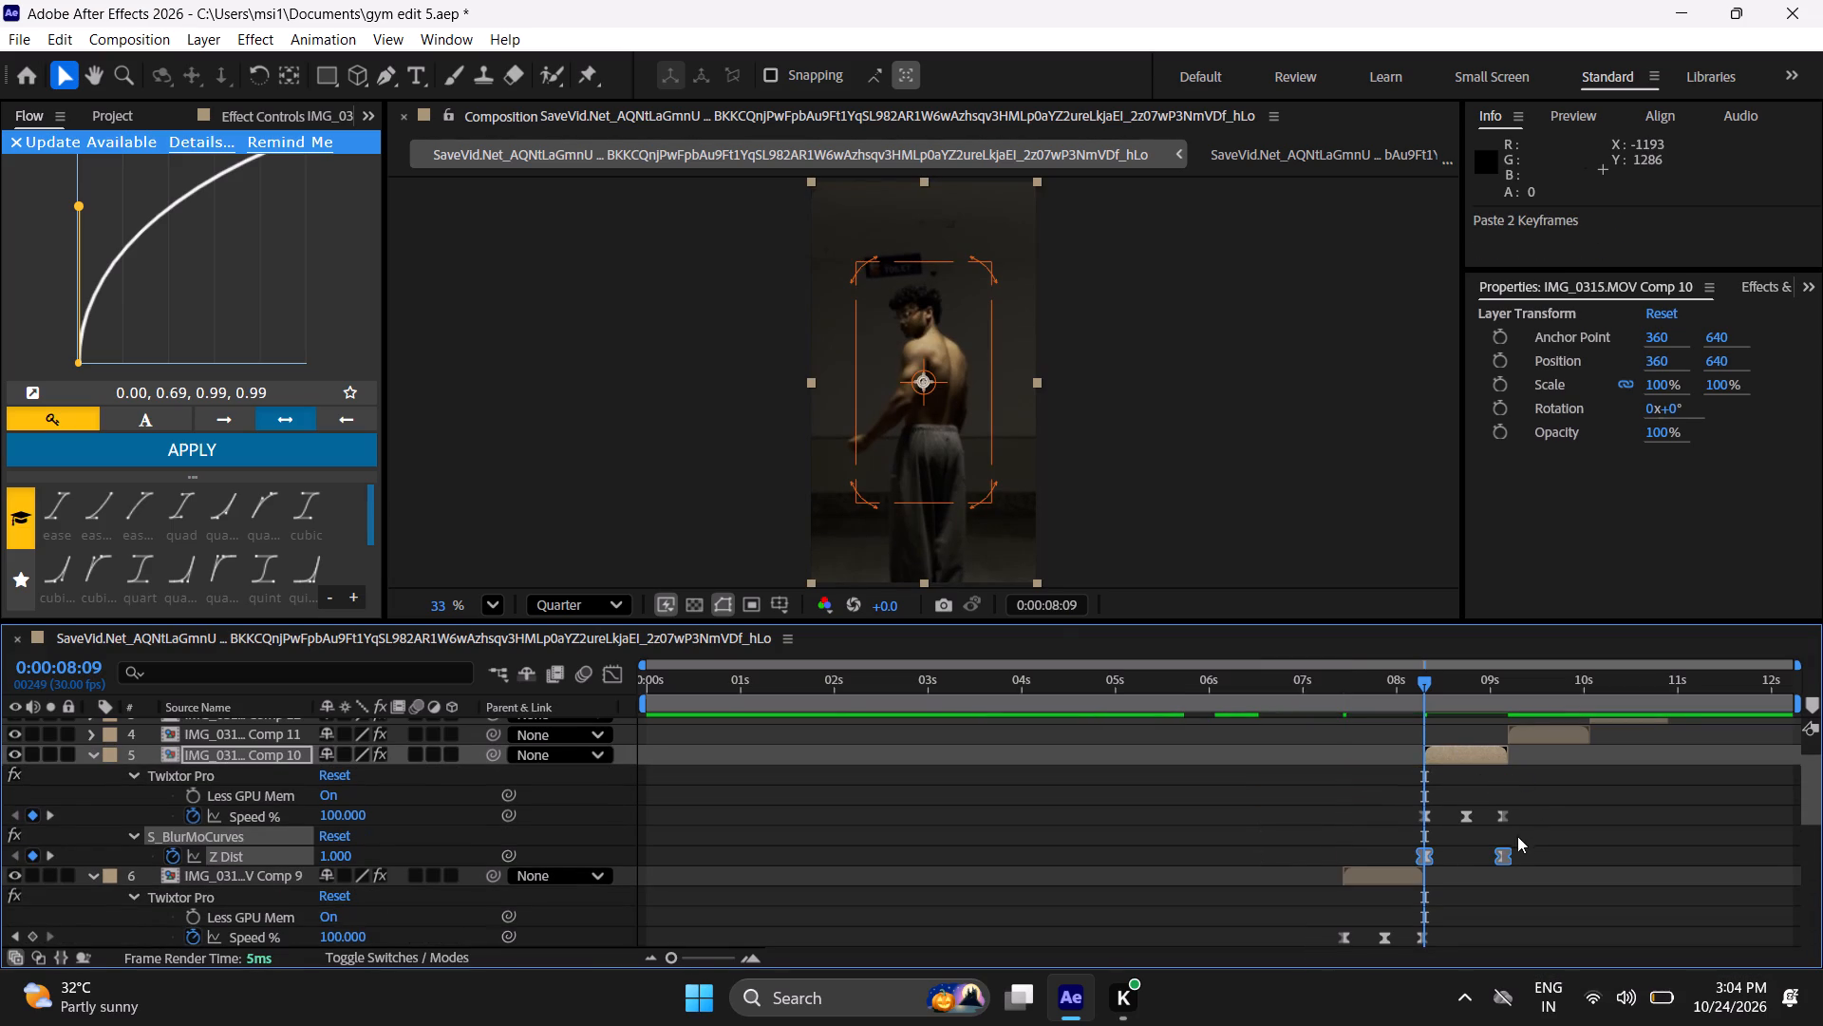
Paste the copied Z Dist keyframes onto the eleventh clip at its in point, 0:00:09:06, and check their placement.
left_click(1523, 738)
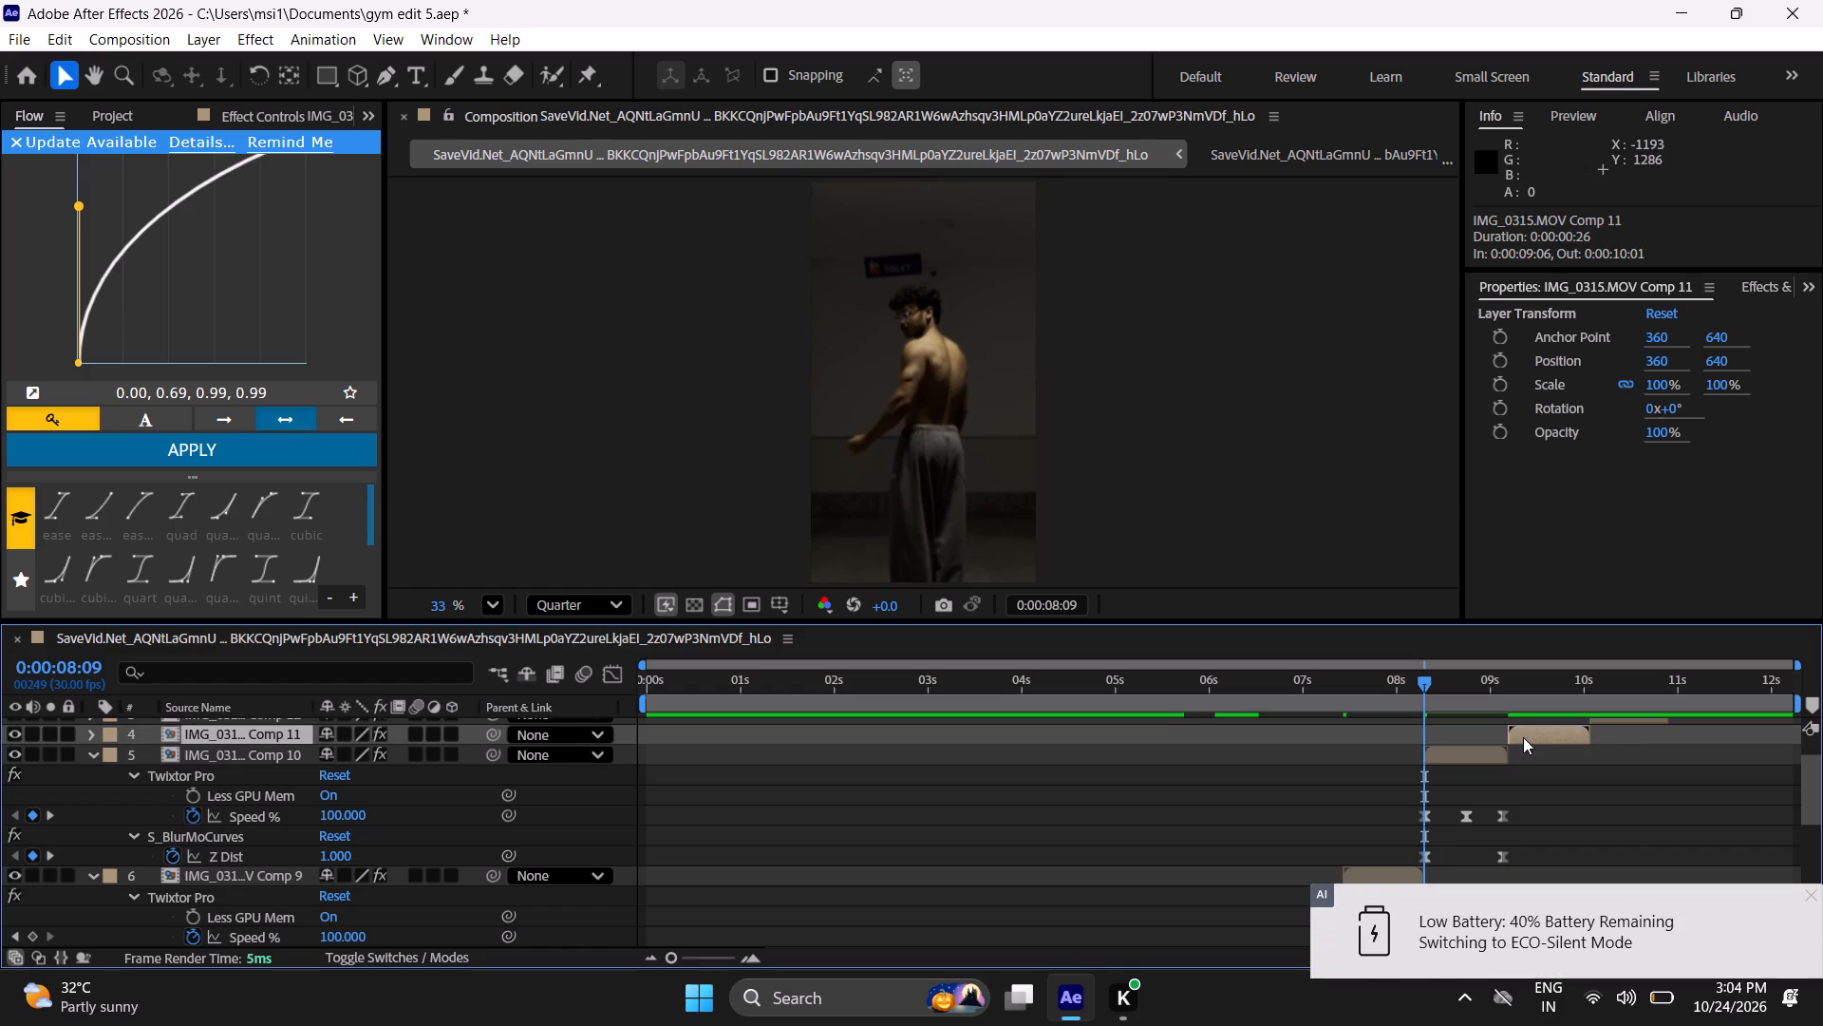
key("i")
key("ctrl+v")
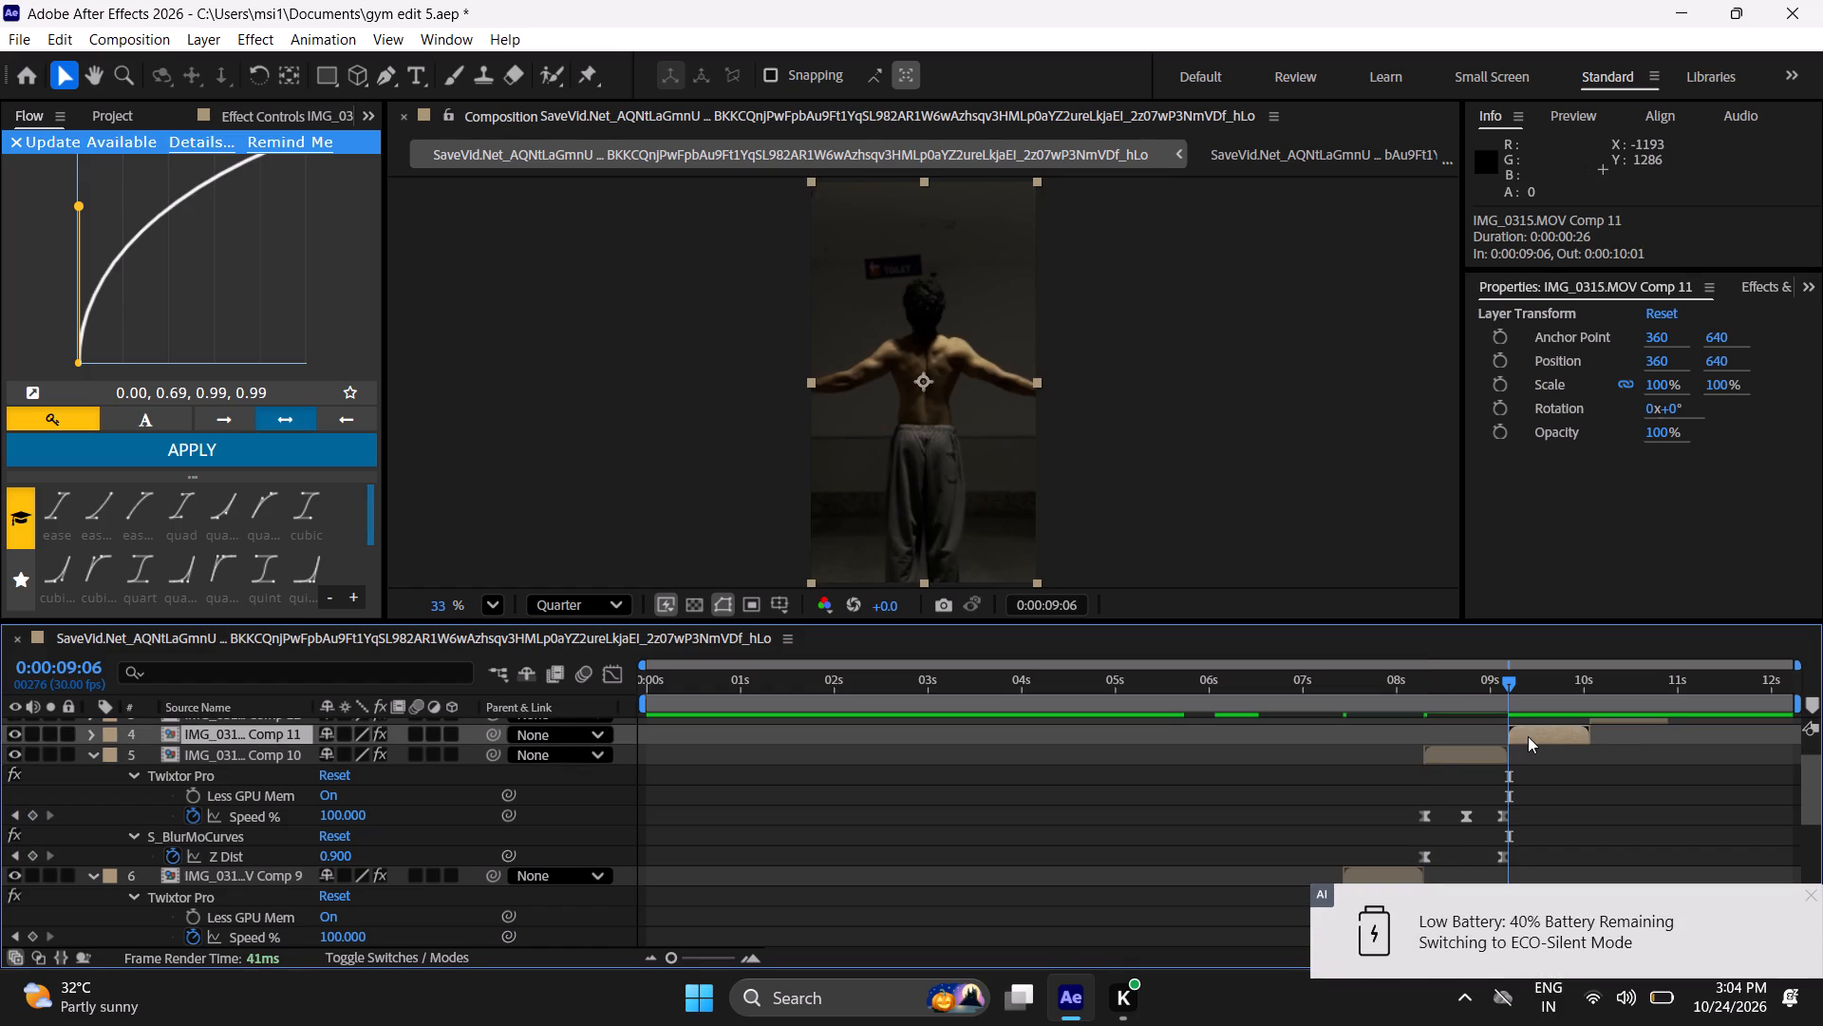
scroll(1529, 748, "up", 2)
key("u")
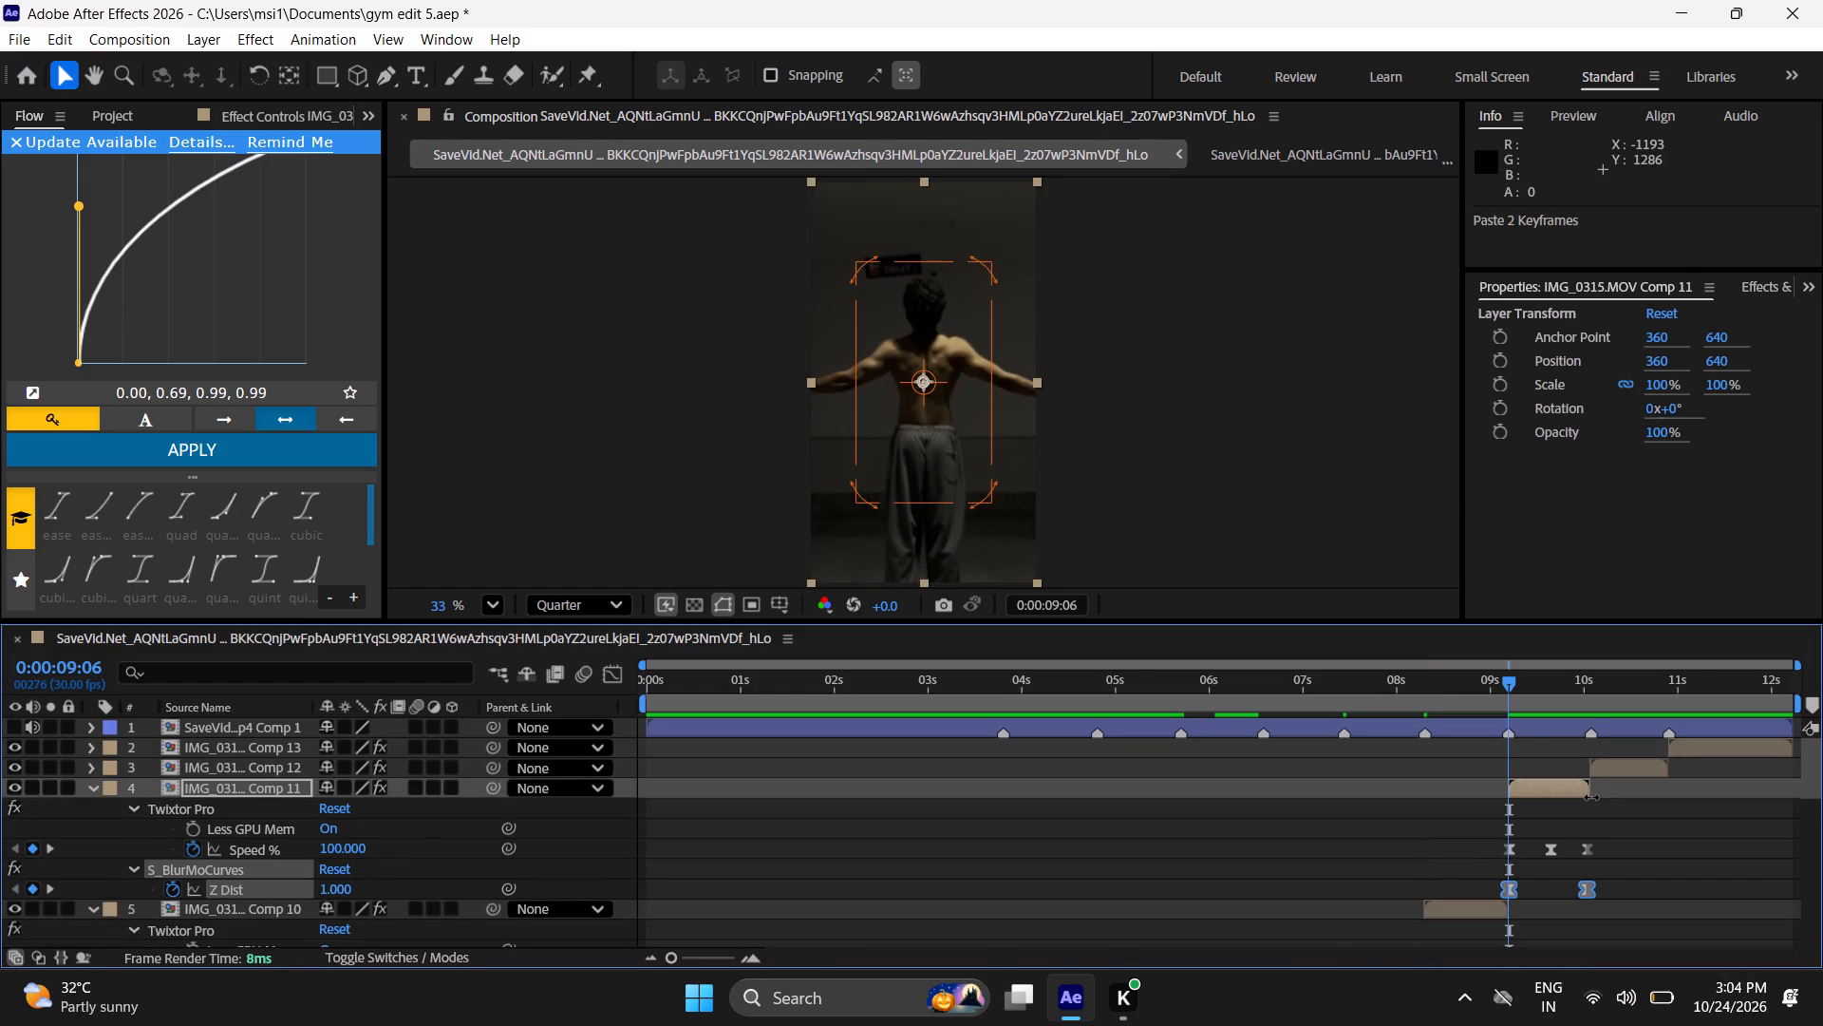
key("u")
Paste the copied Z Dist keyframes onto the twelfth clip at its in point, 0:00:10:02.
left_click(1609, 769)
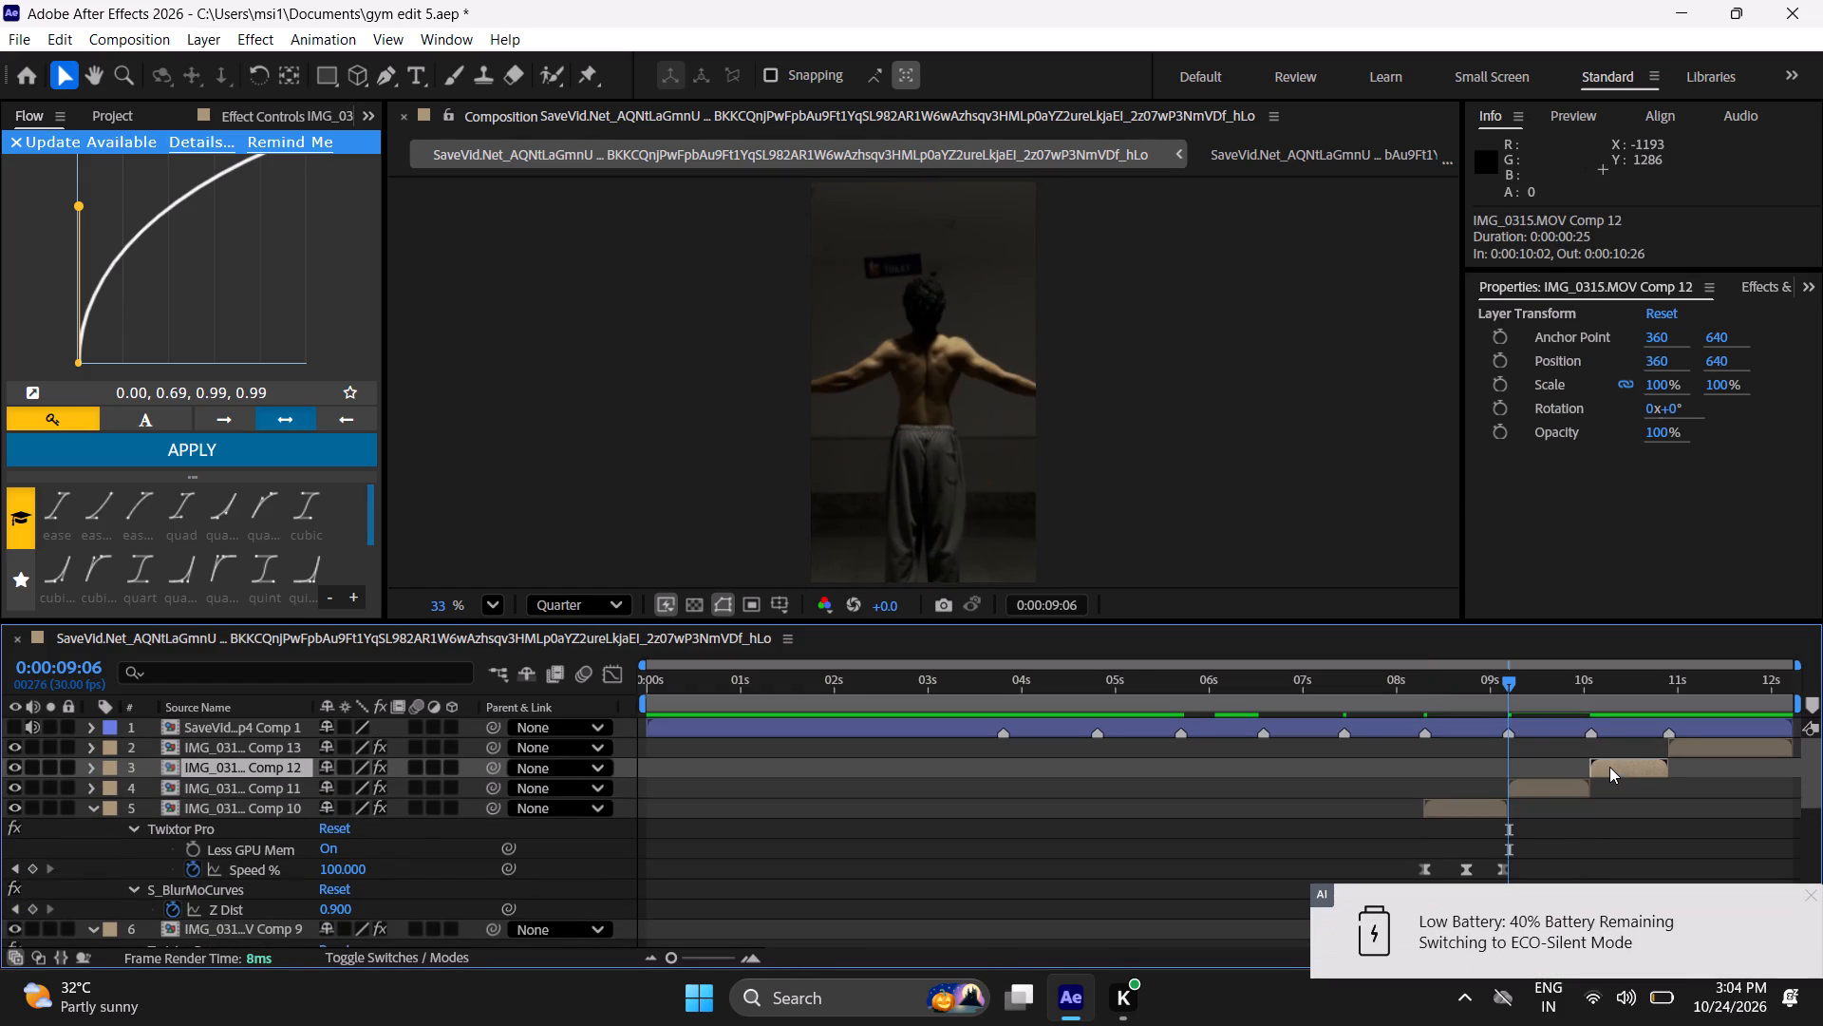
key("i")
key("ctrl+v")
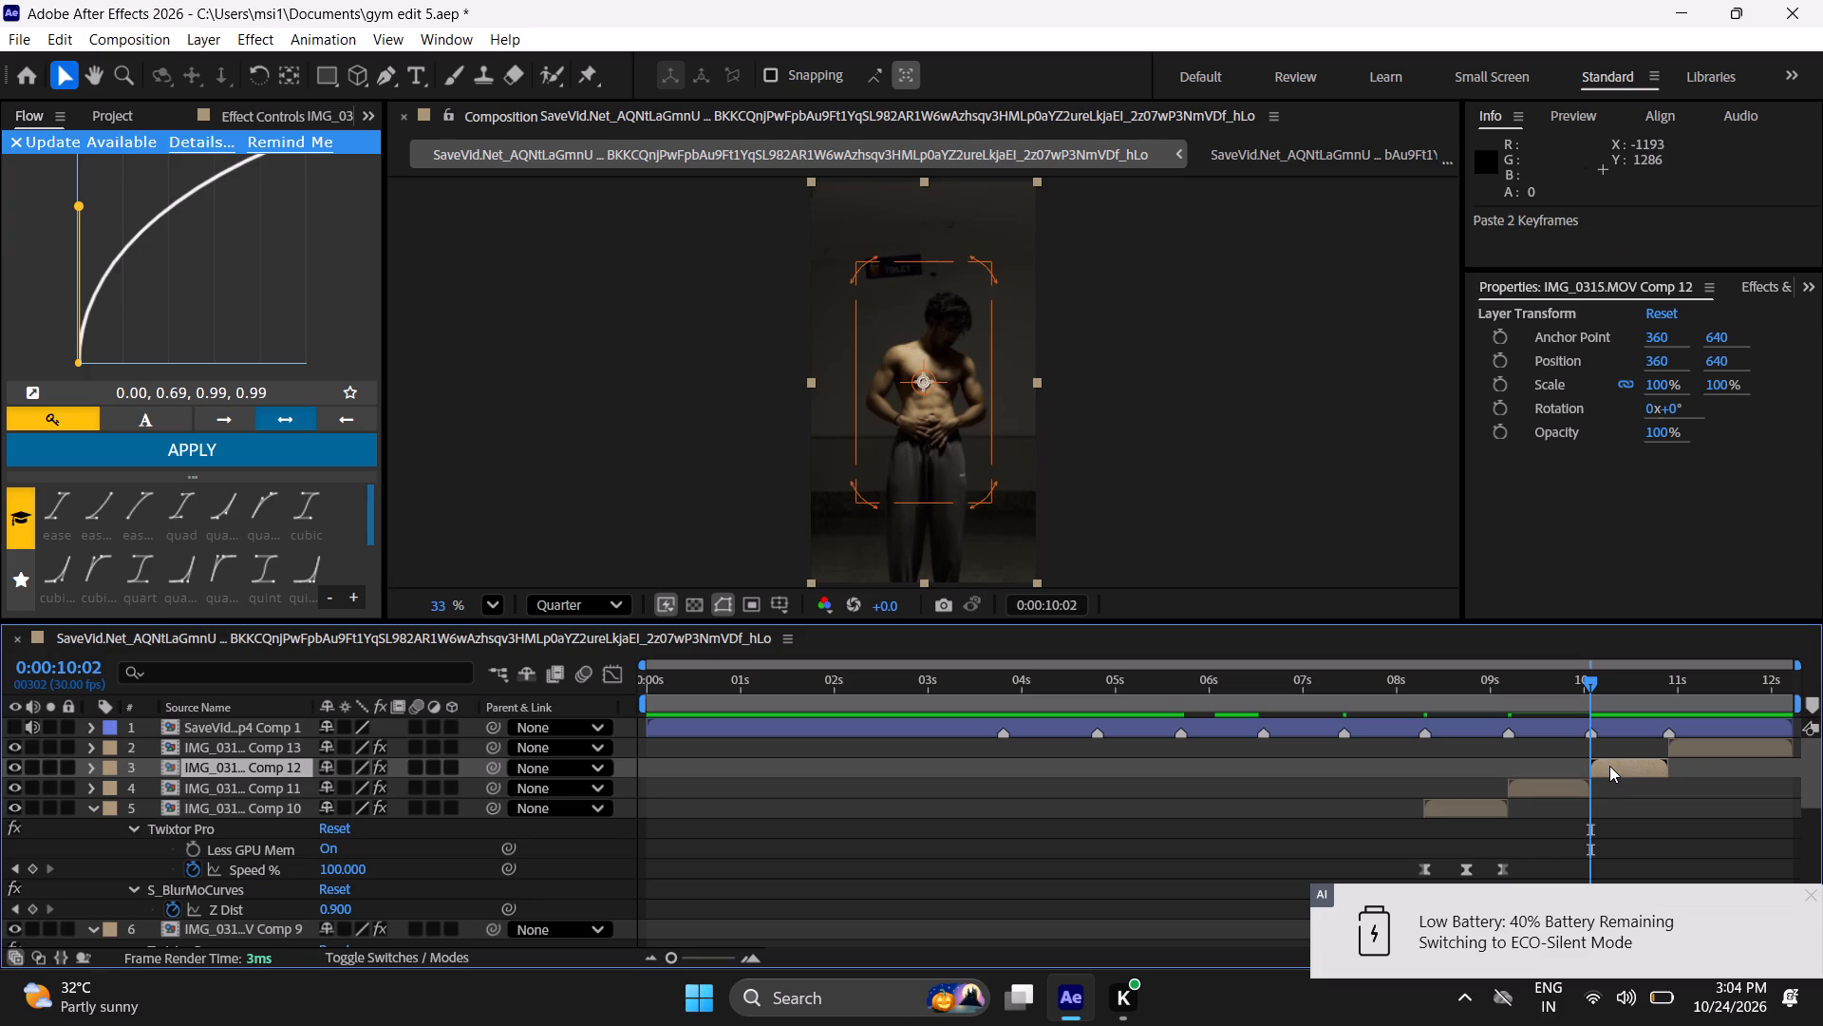
key("u")
key("u")
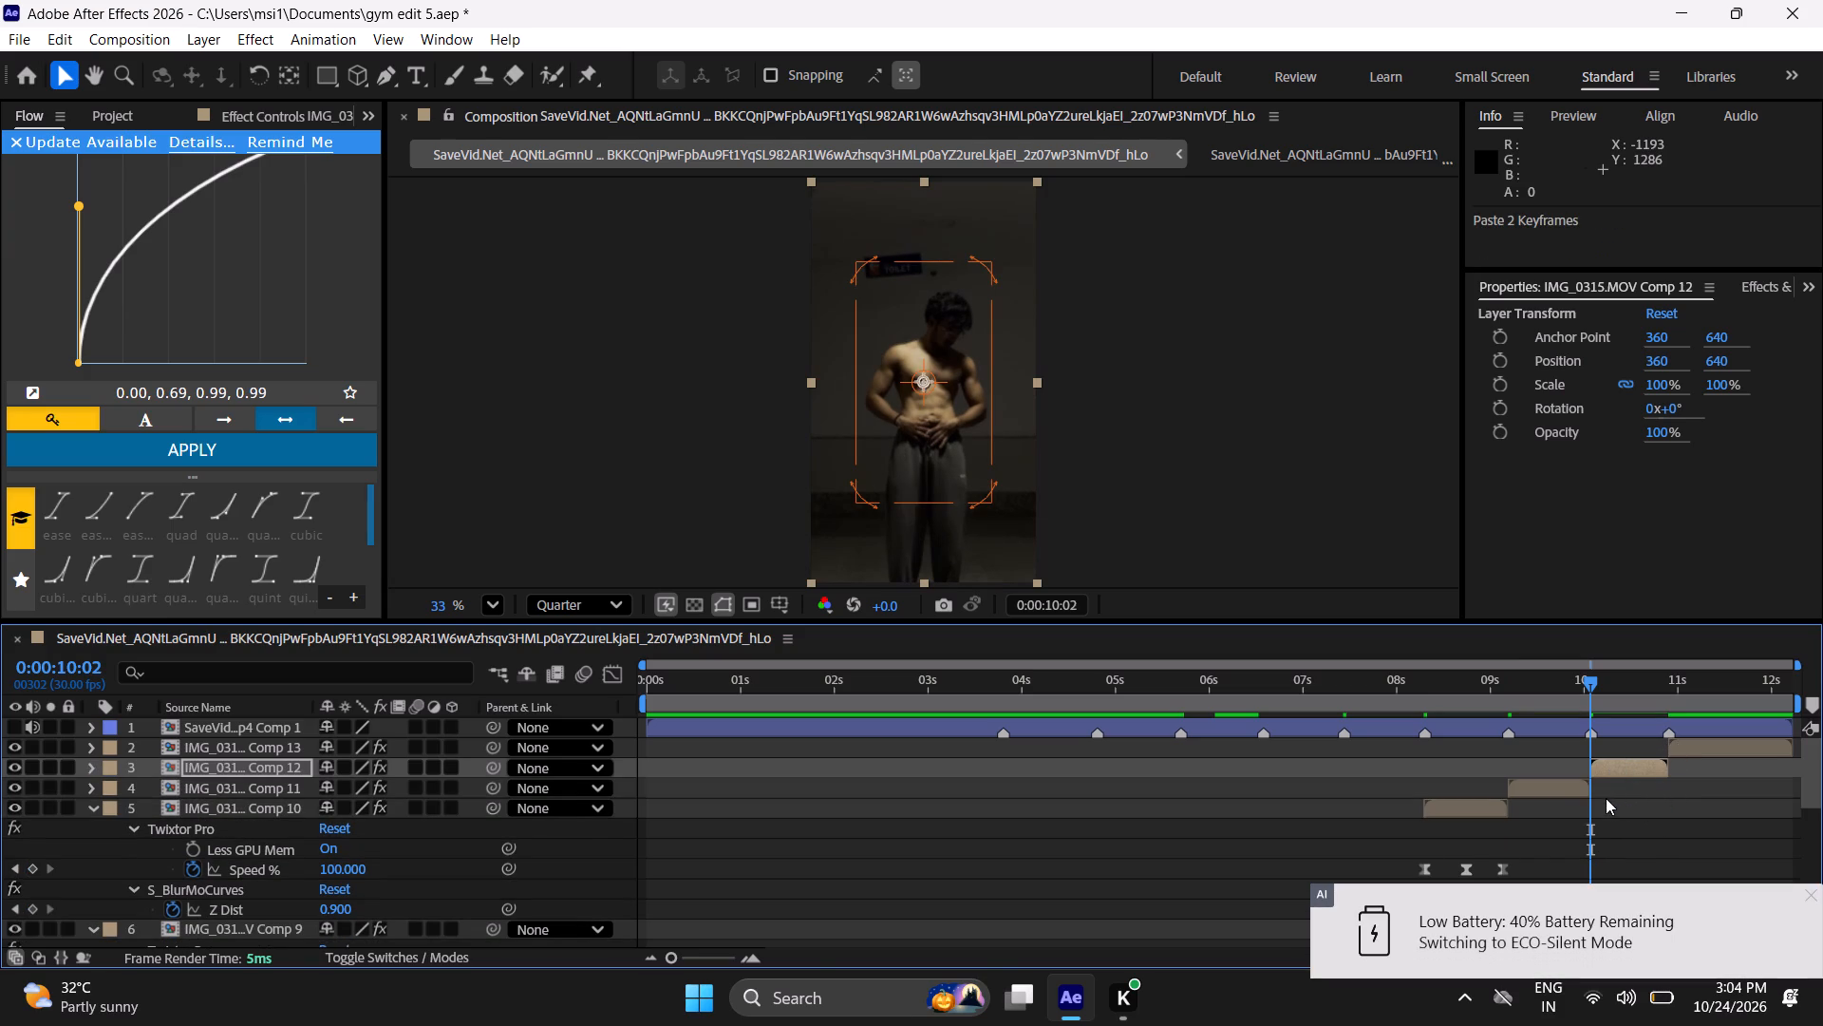
Paste the copied Z Dist keyframes onto the thirteenth clip at its in point, 0:00:10:27, and clear the selection.
left_click(1684, 743)
key("i")
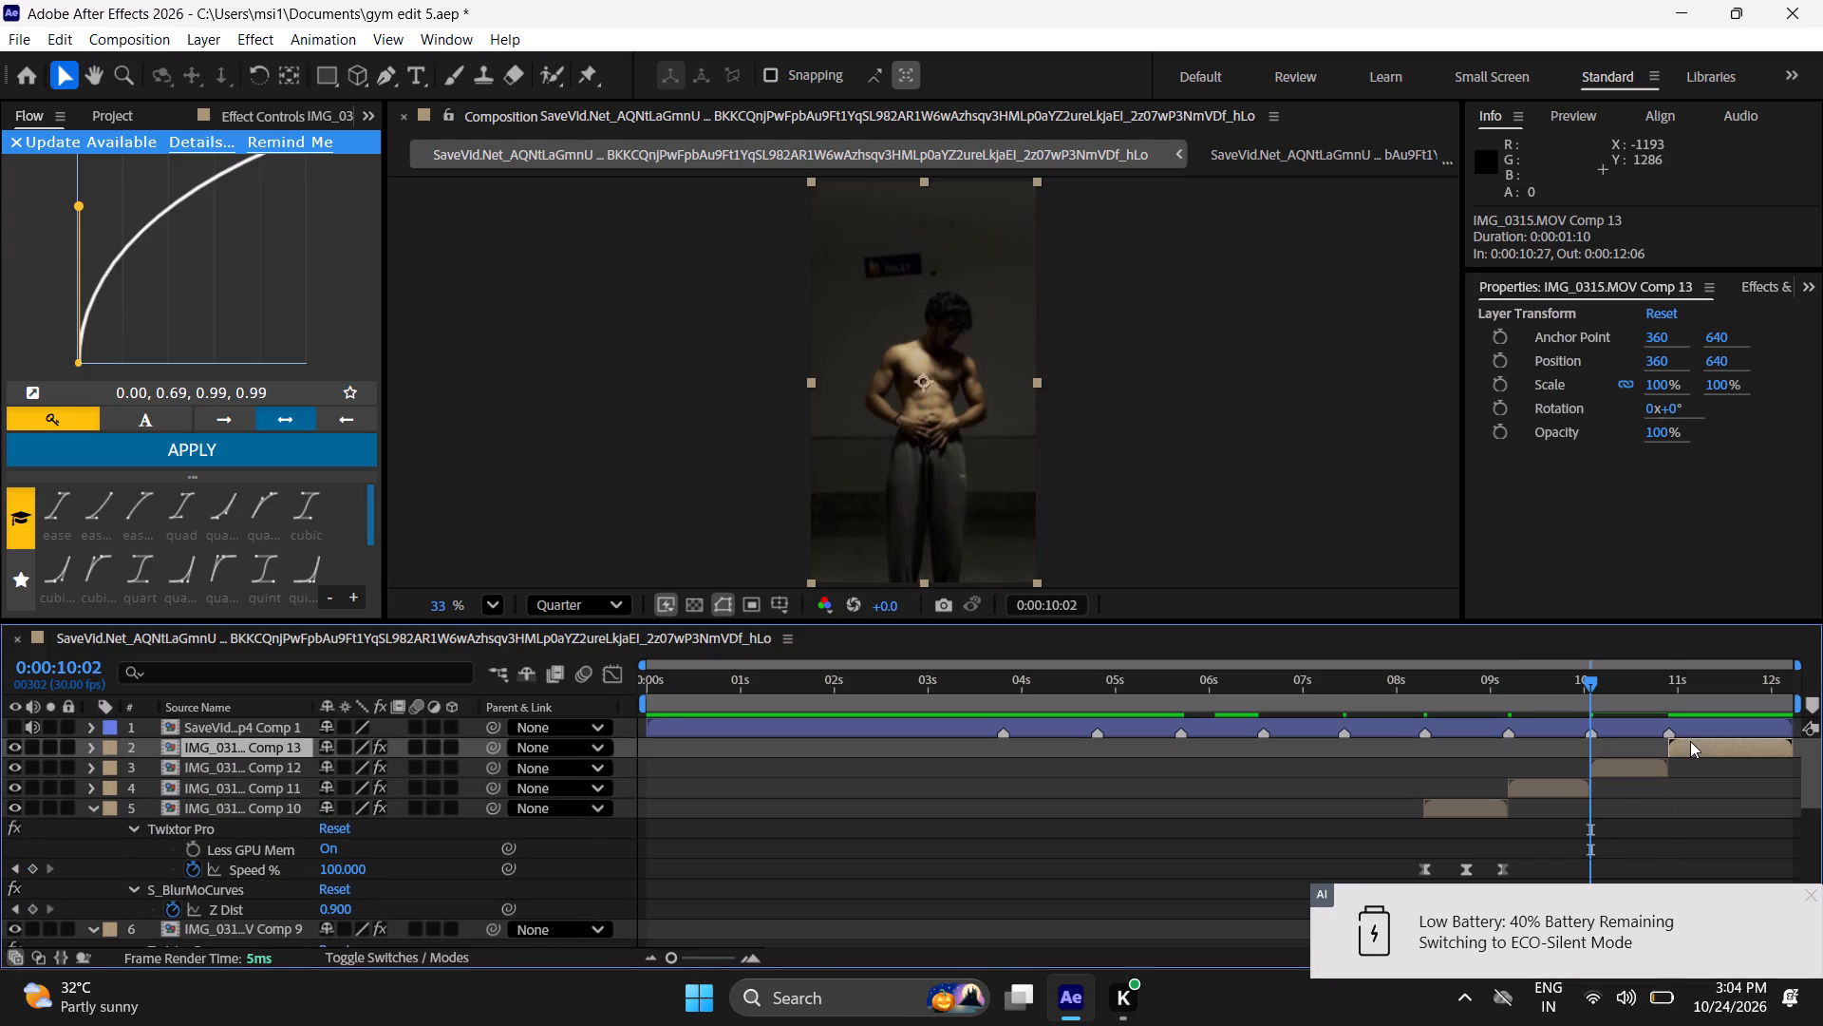
key("ctrl+v")
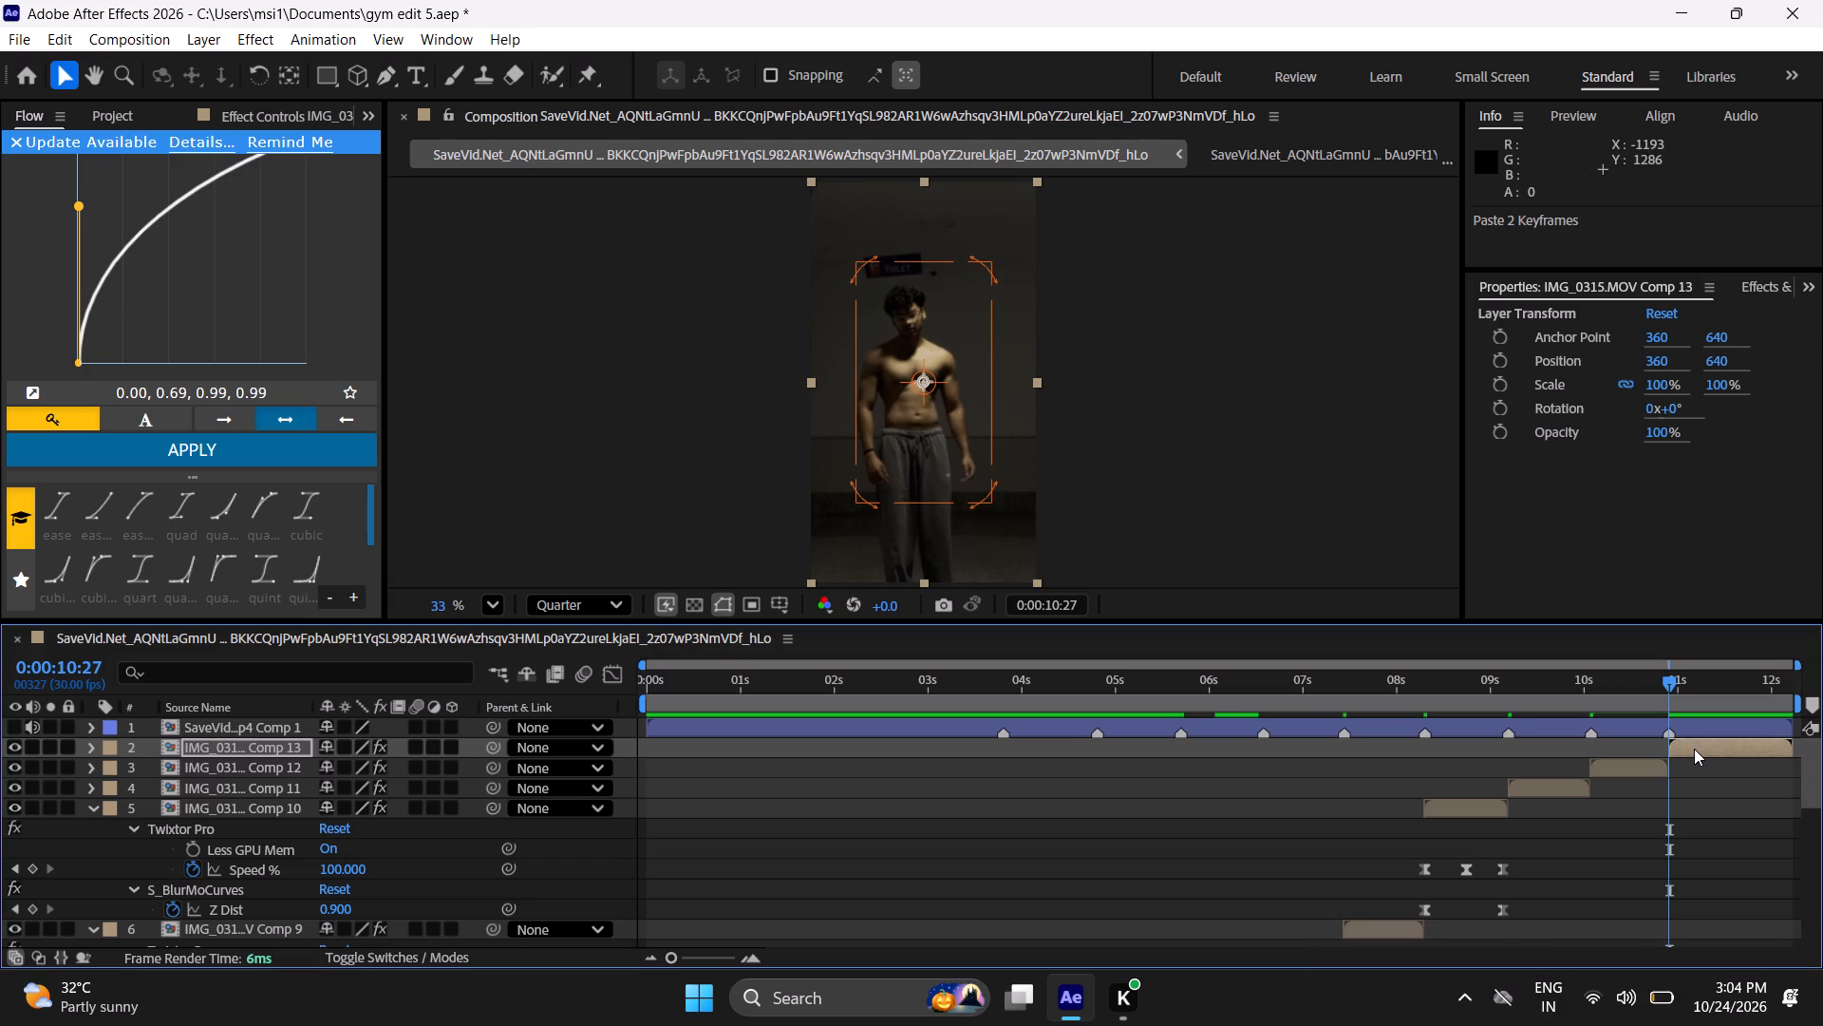
key("u")
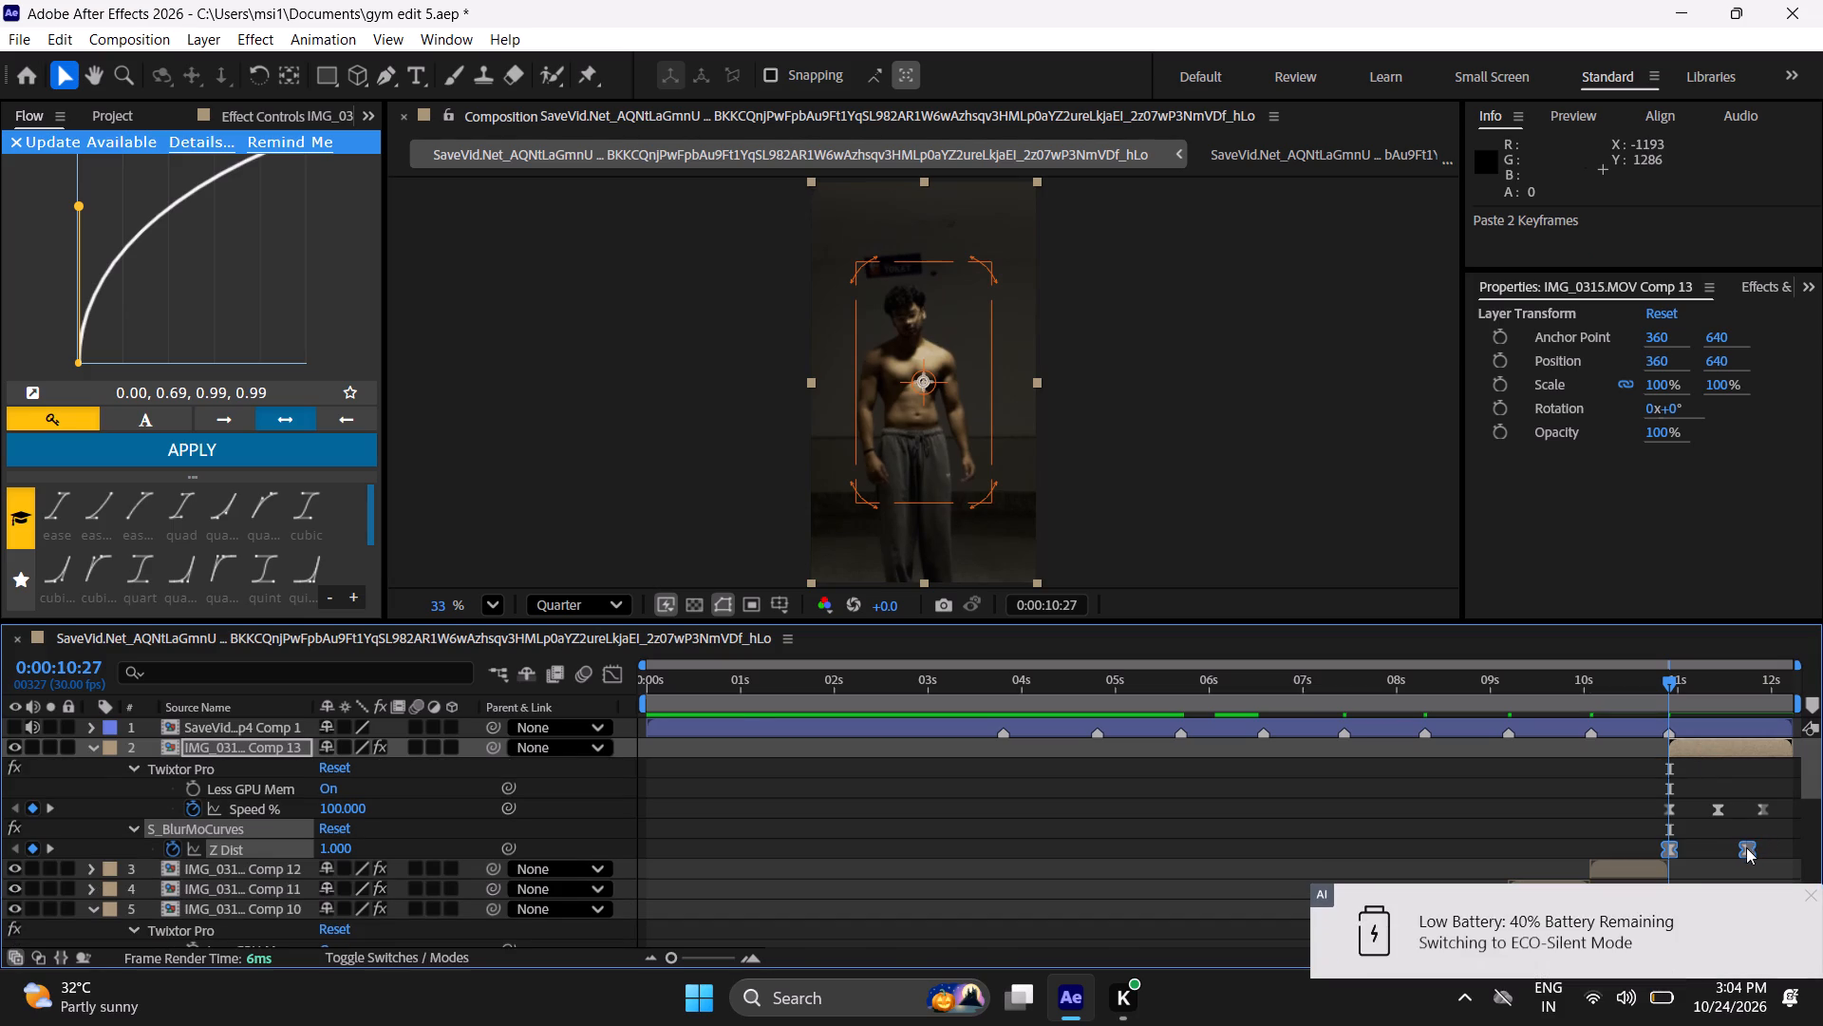
left_click(1544, 811)
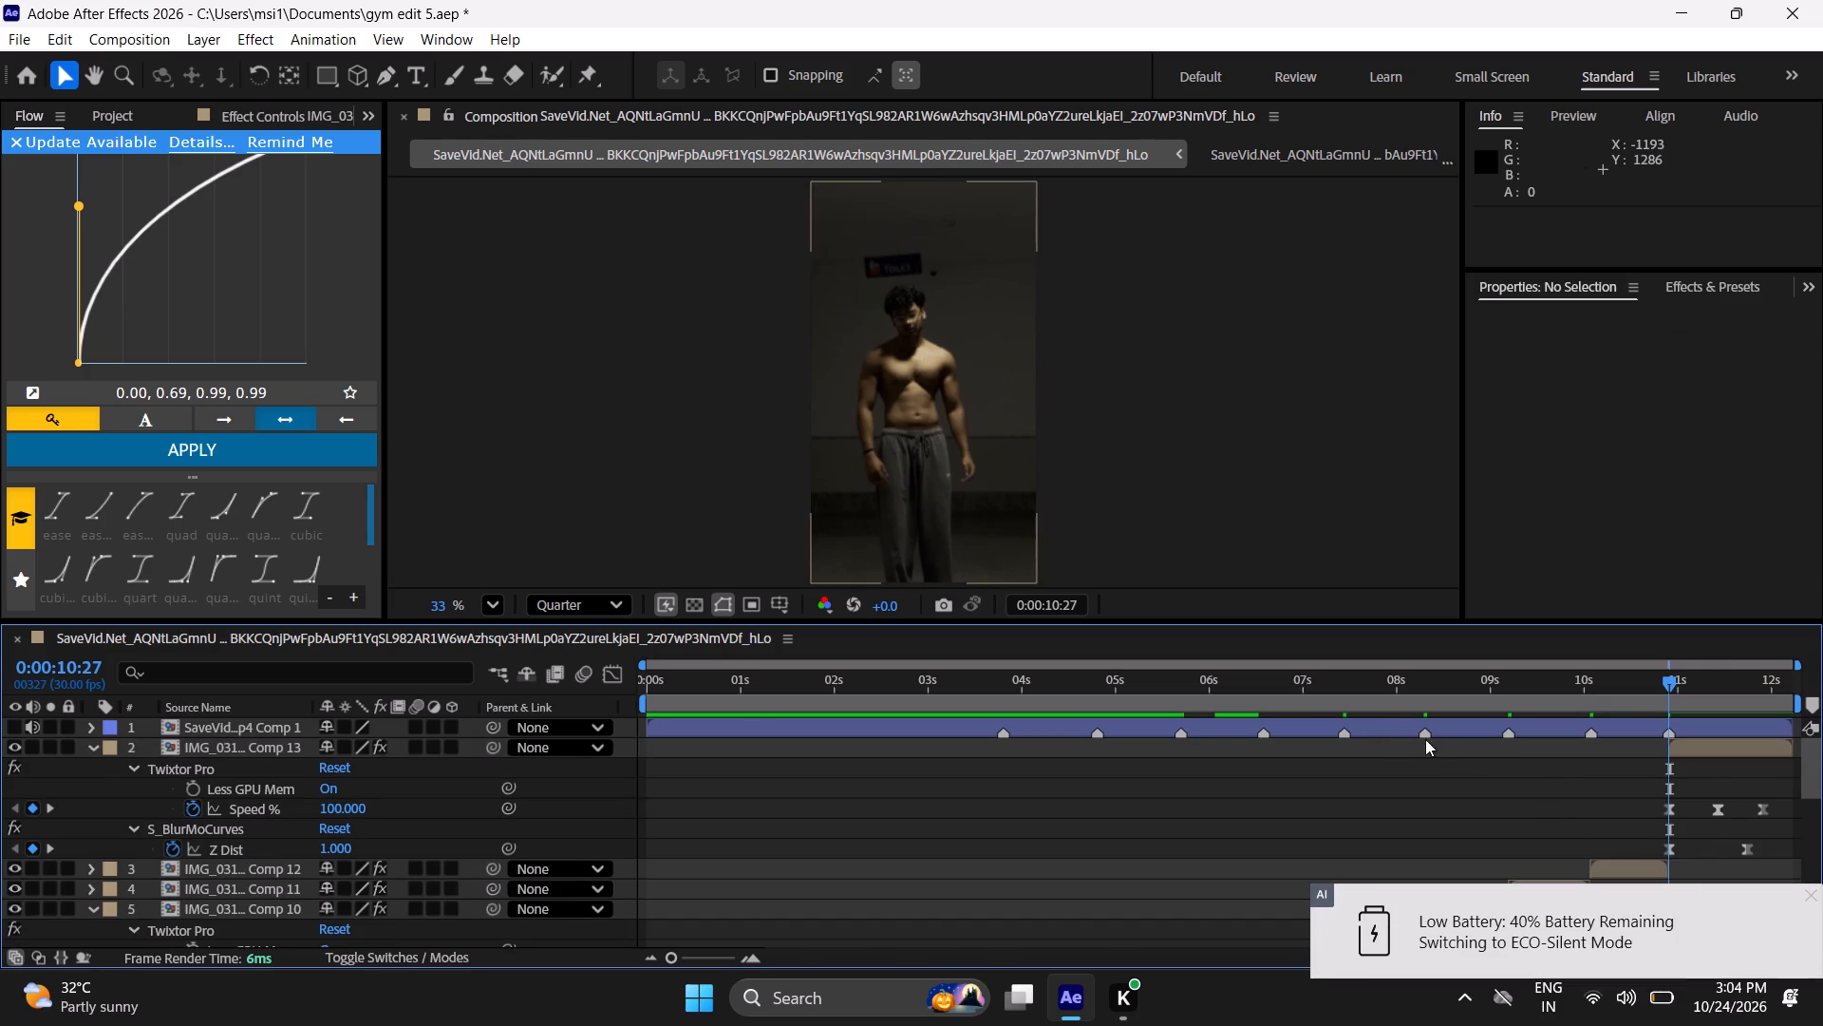
Return the playhead to 0:00:00:00 and toggle the property display of all layers to look over their keyframes.
left_click_drag(1366, 698, 399, 808)
key("u")
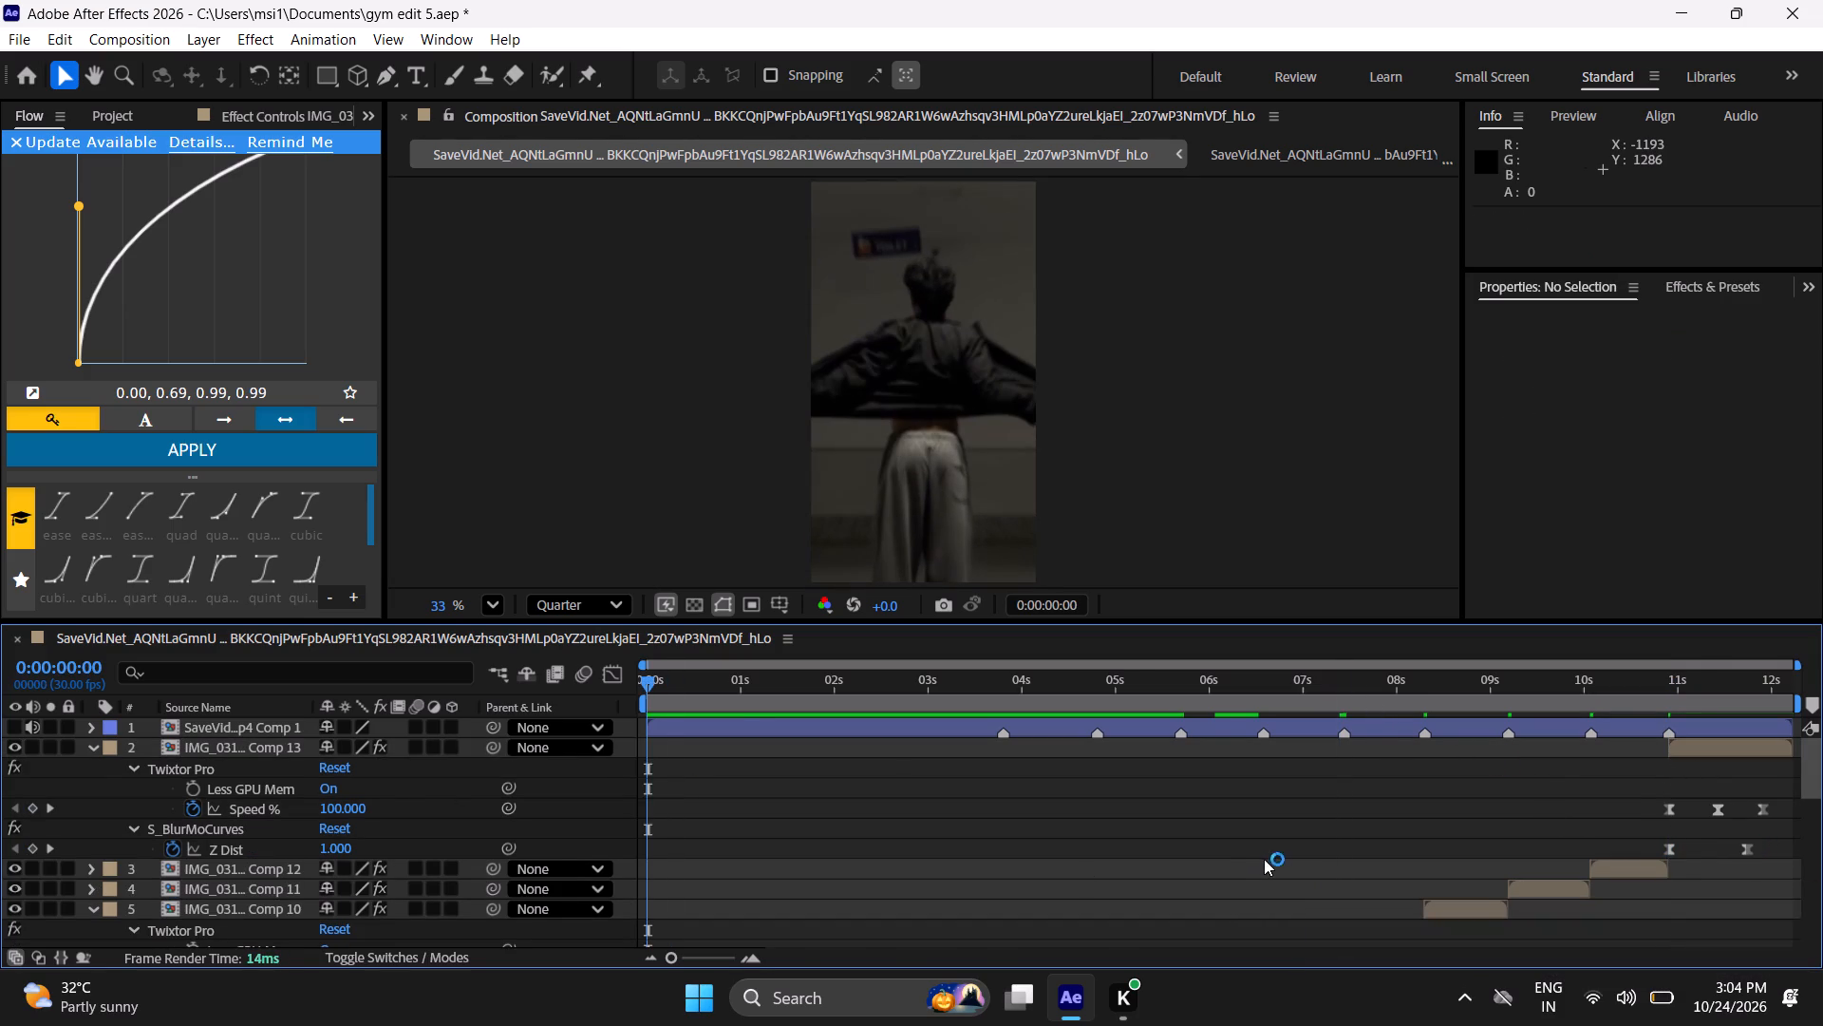
key("u")
key("u")
scroll(1271, 828, "up", 1)
scroll(1271, 828, "down", 3)
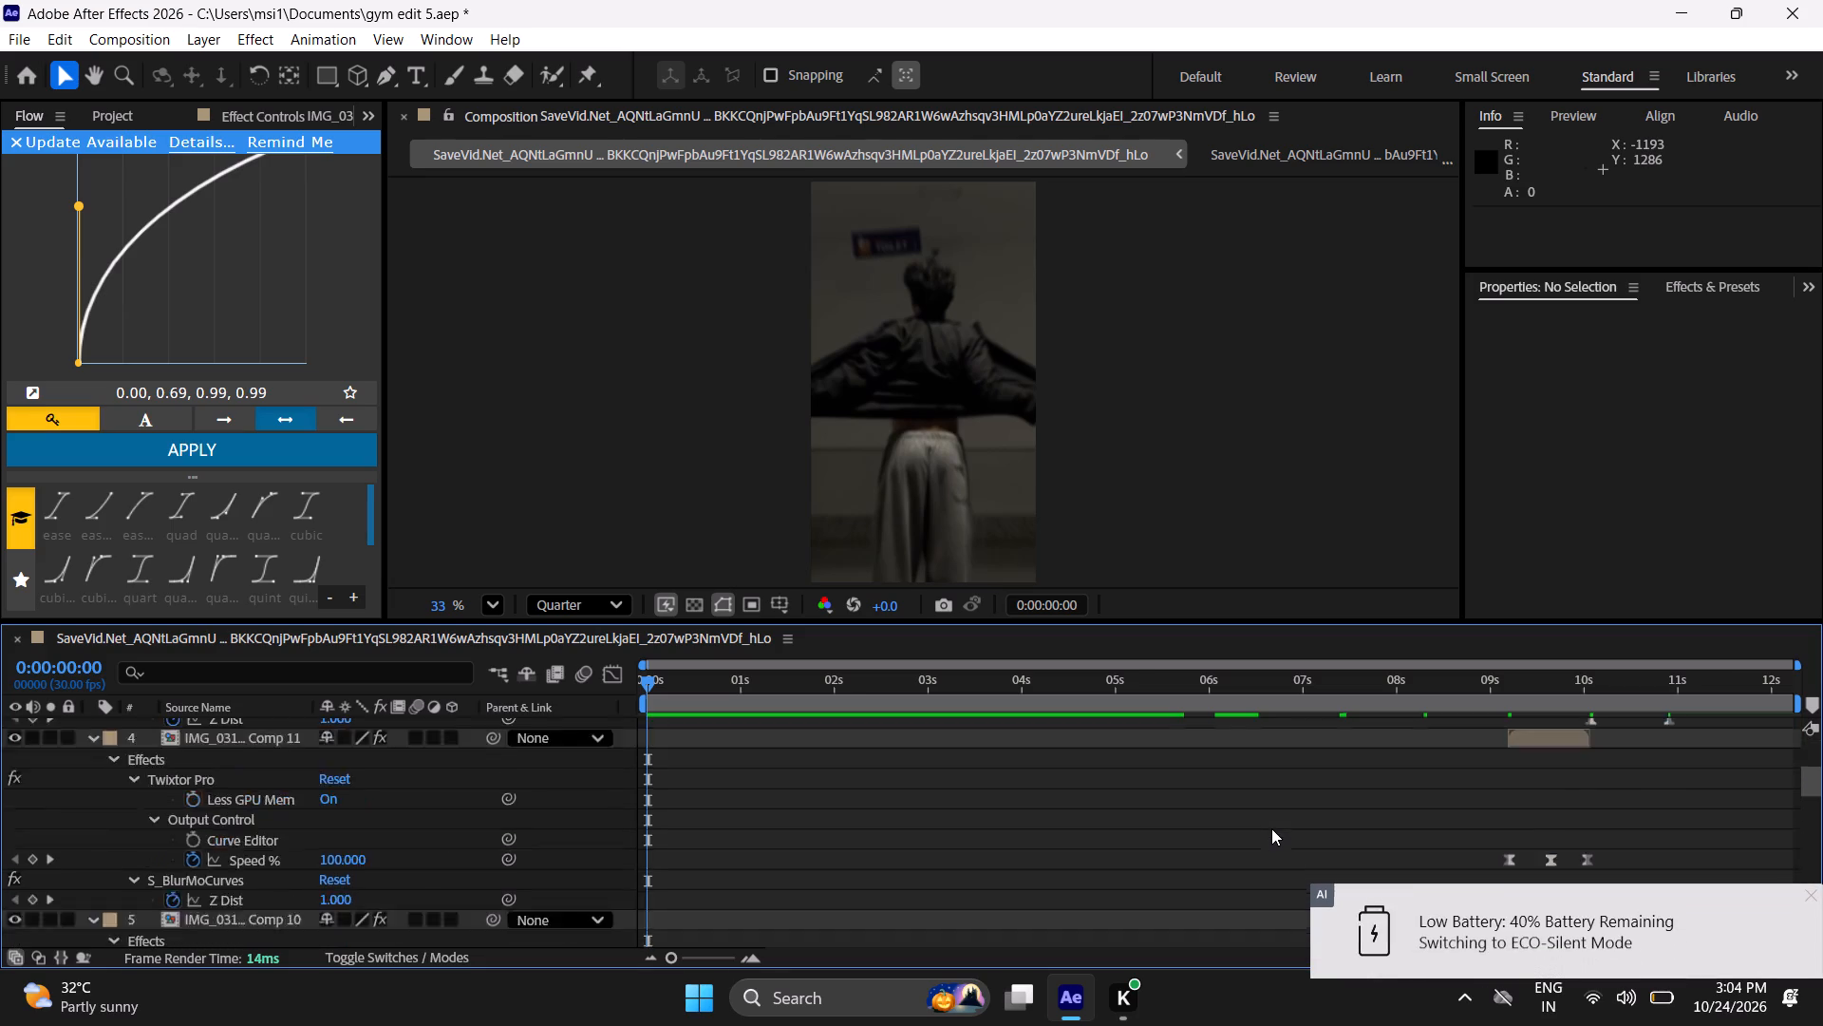
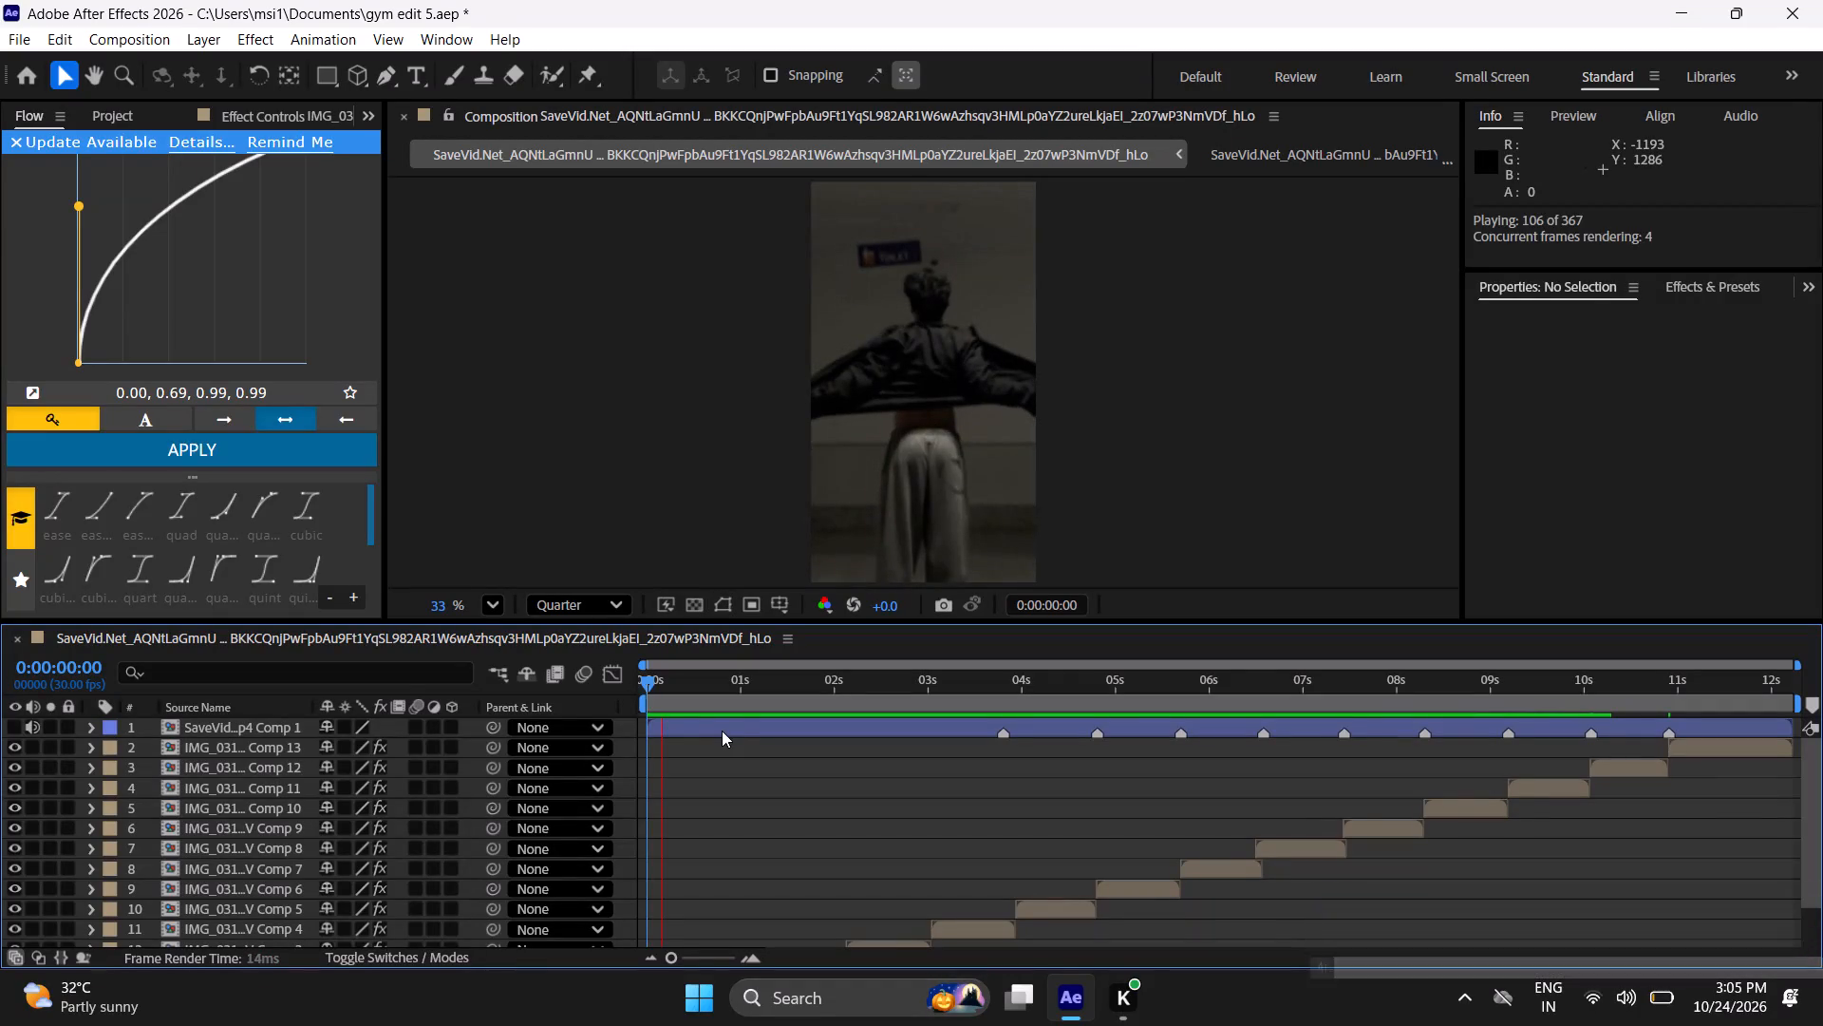
Play back the edit to review the zooms across all thirteen clips.
key("space")
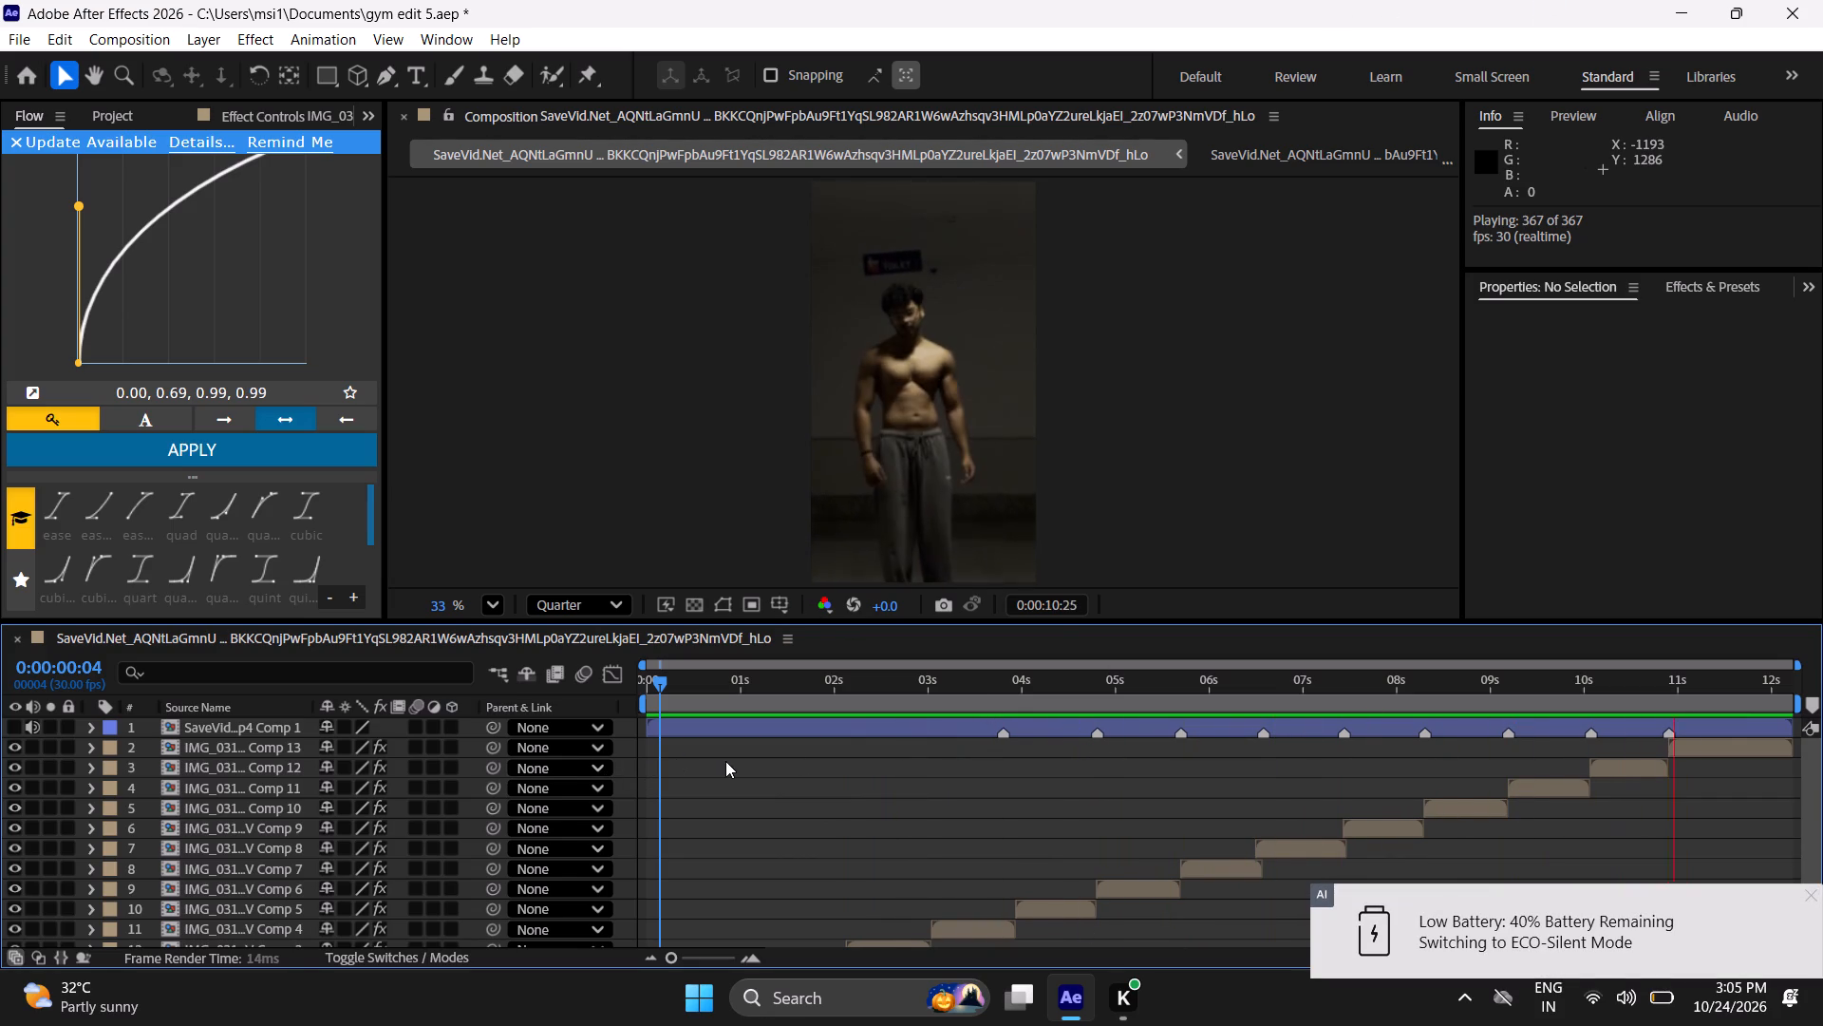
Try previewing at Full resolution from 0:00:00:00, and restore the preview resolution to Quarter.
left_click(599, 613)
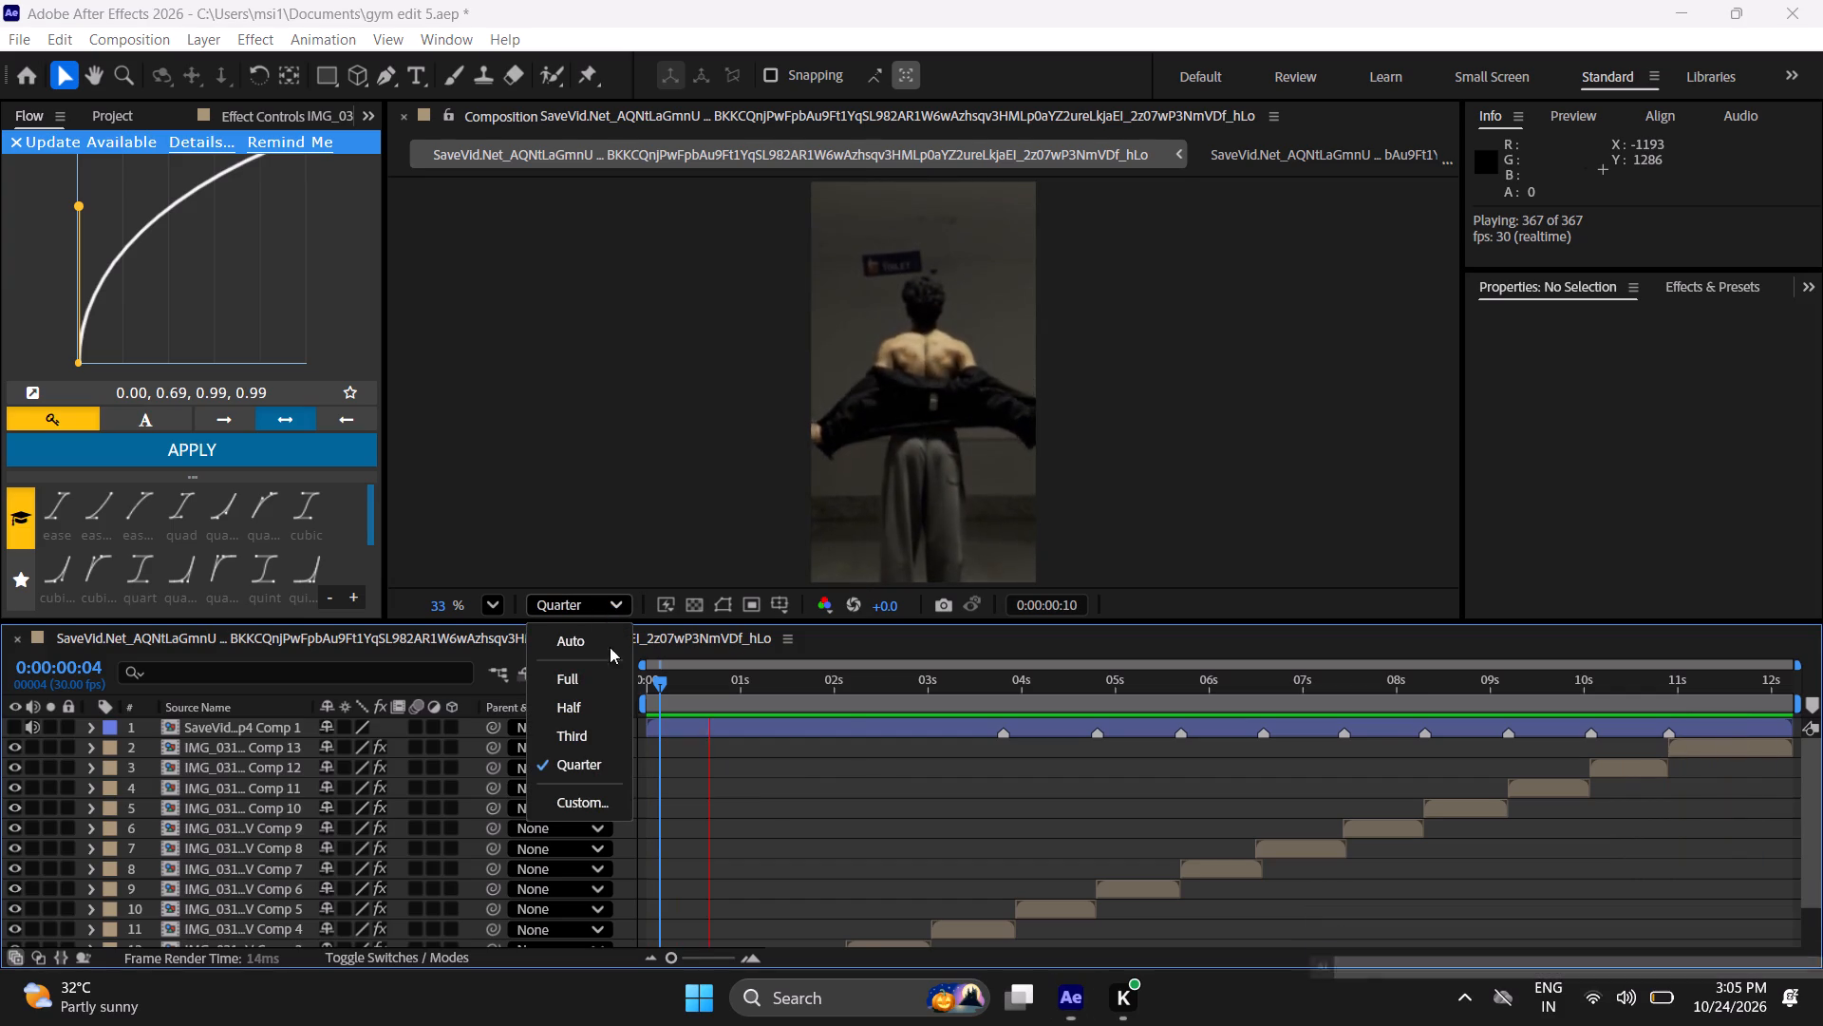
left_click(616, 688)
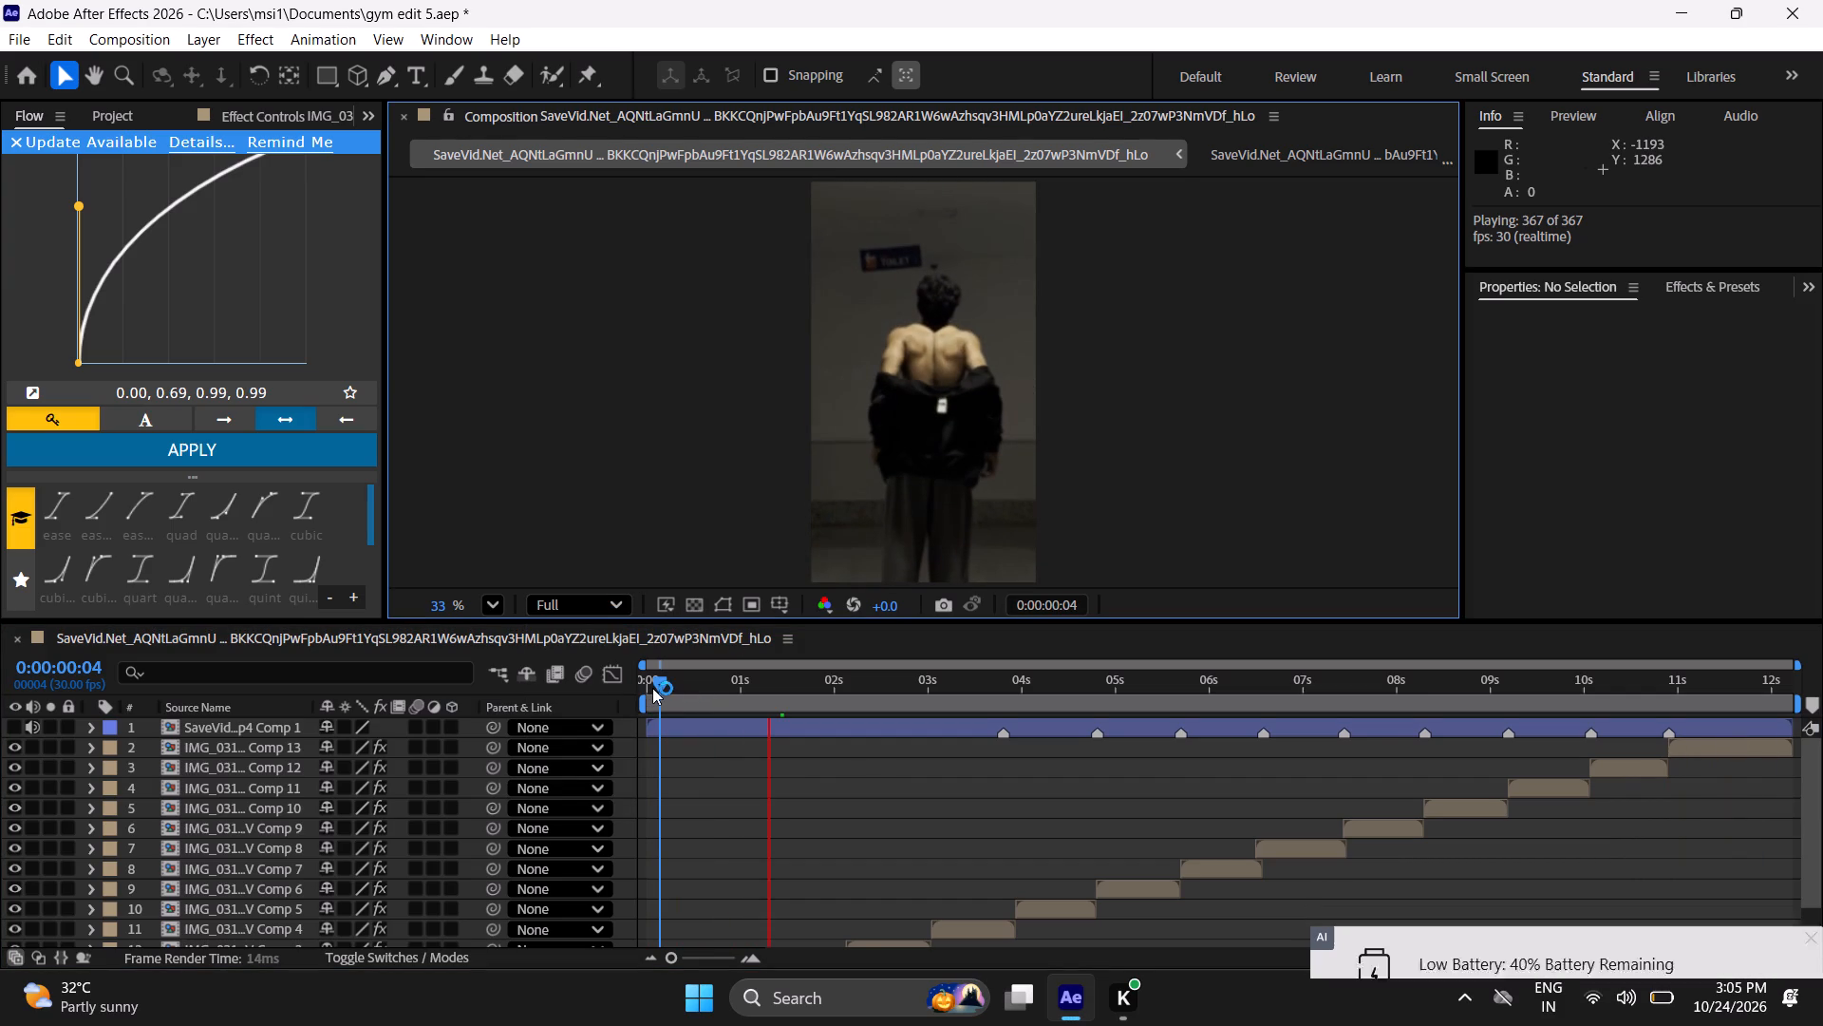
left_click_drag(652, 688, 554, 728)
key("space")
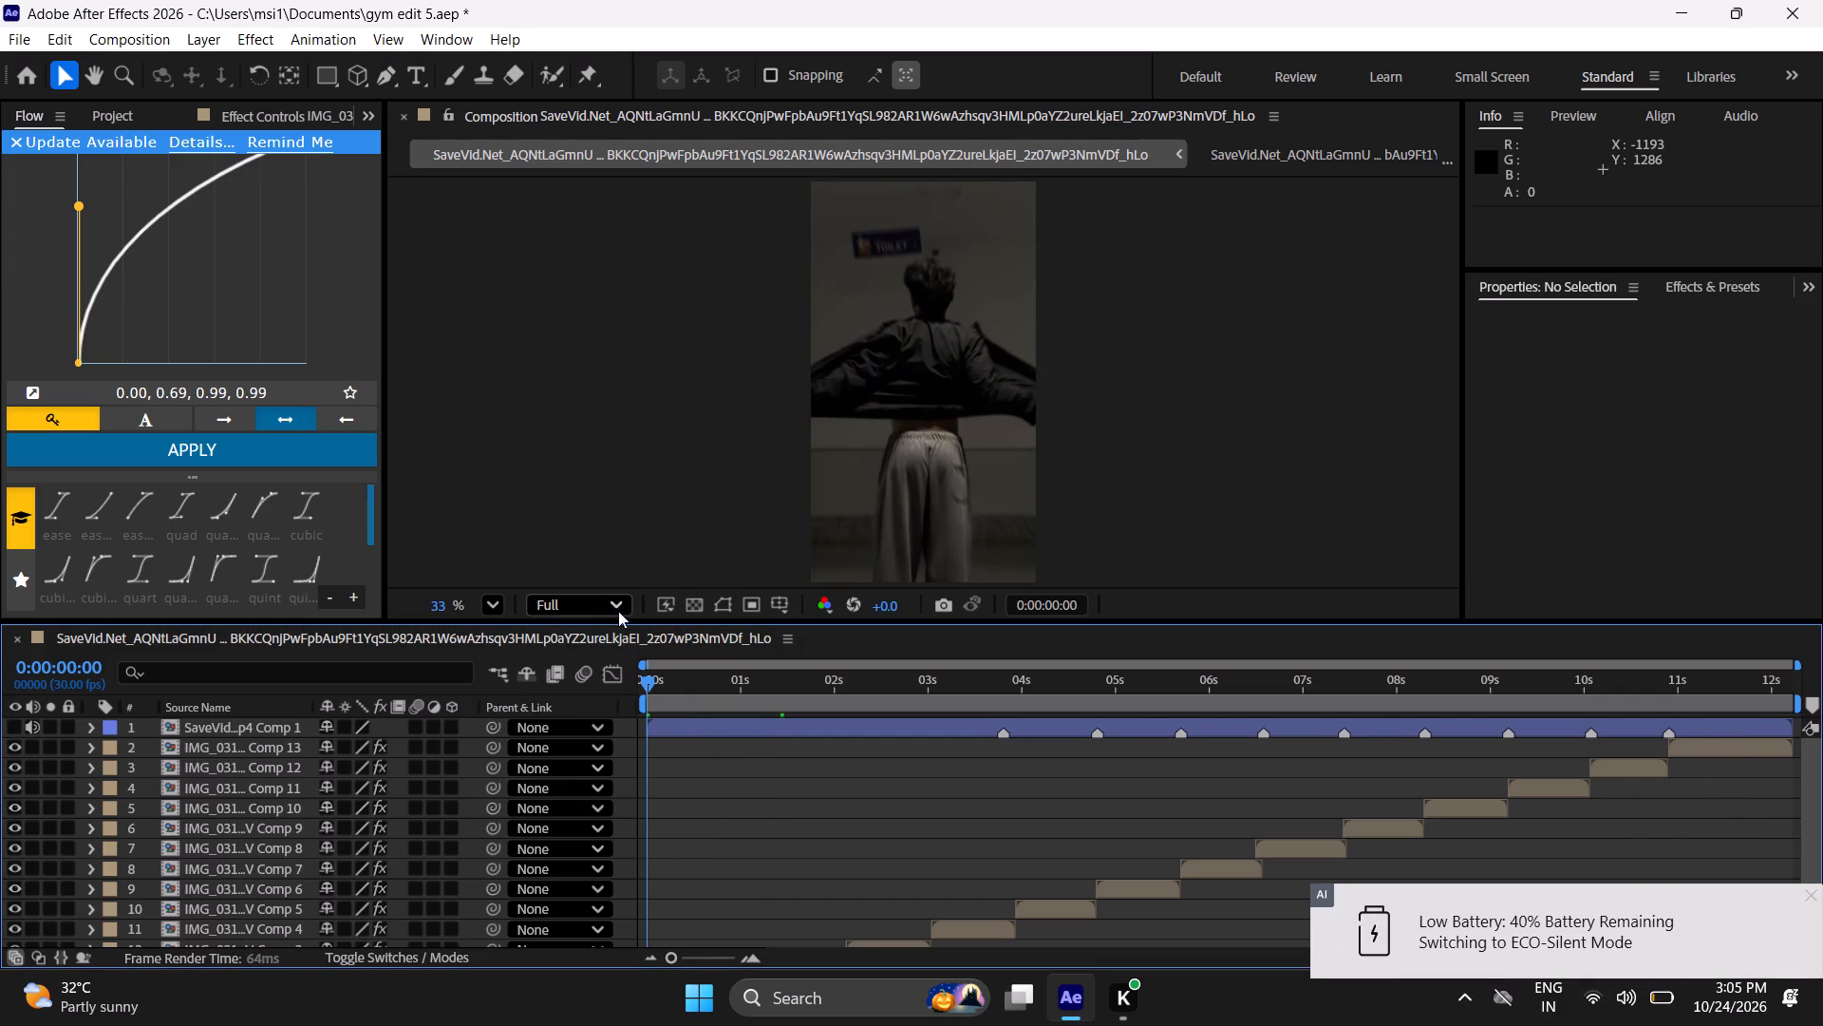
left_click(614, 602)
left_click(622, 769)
Play back the opening clips at Quarter resolution and stop within the fourth clip at 0:00:03:25.
key("space")
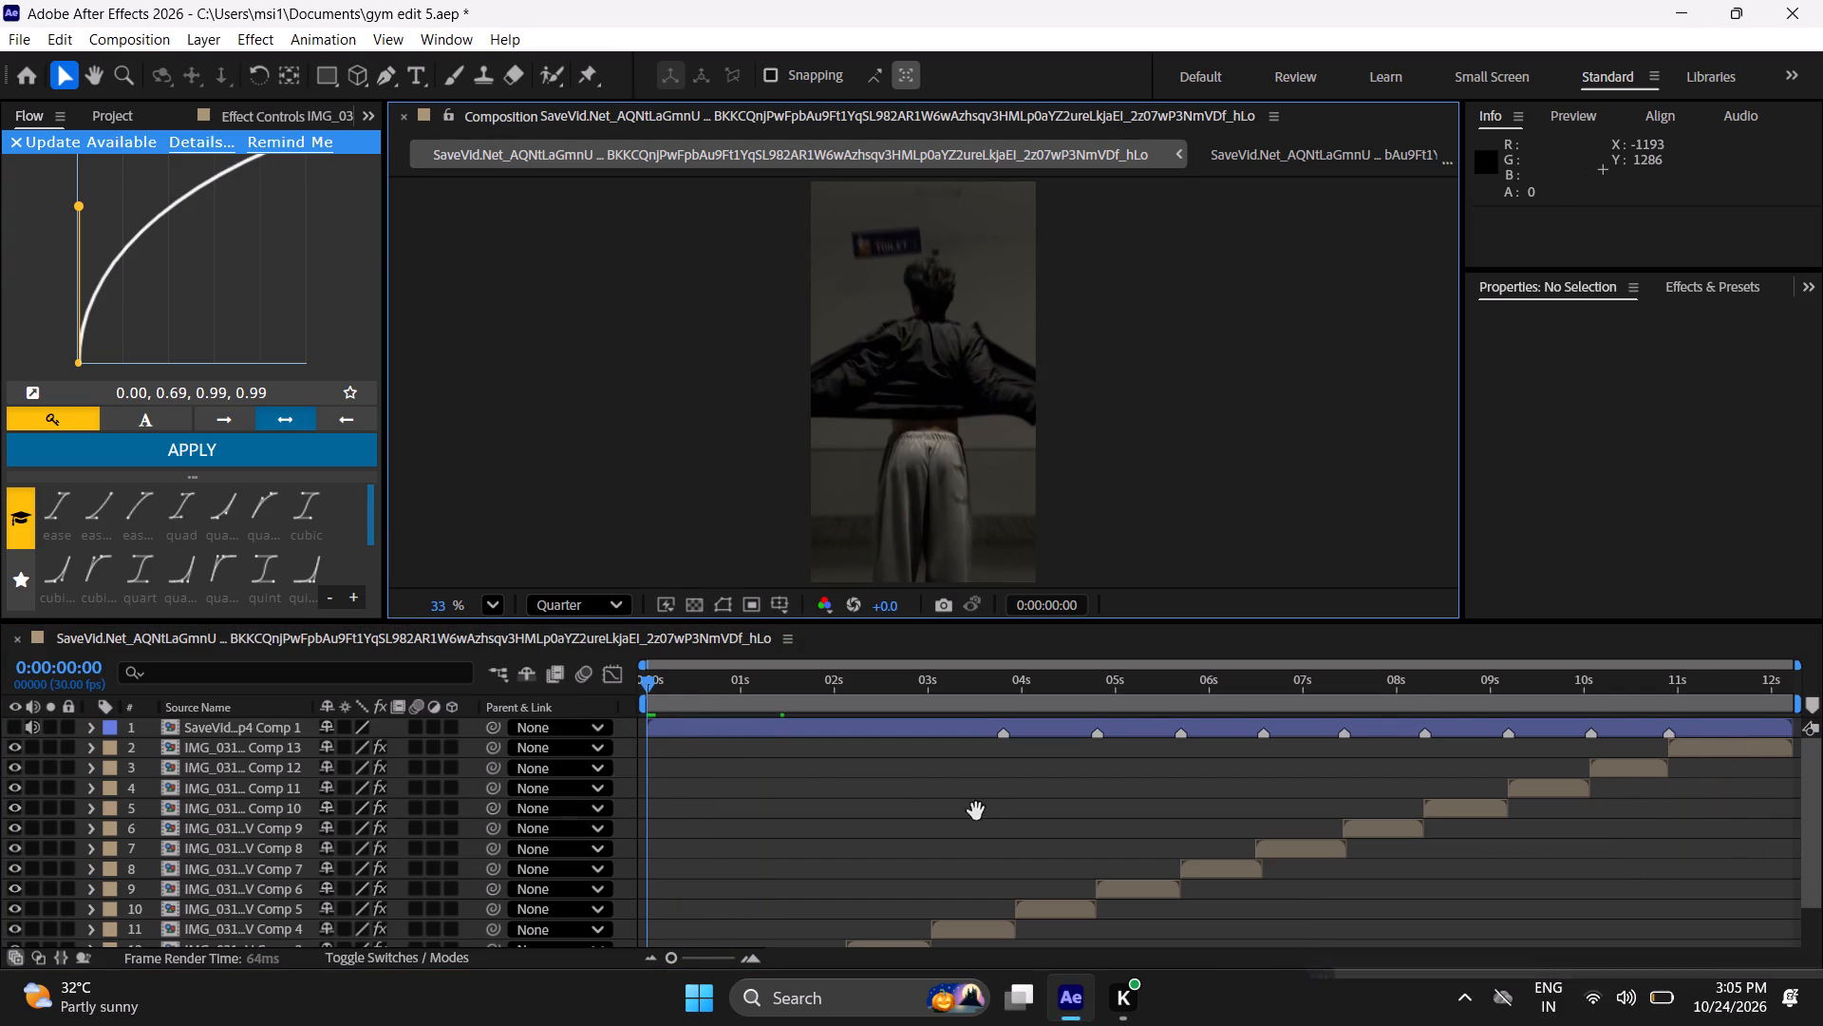
key("space")
key("space")
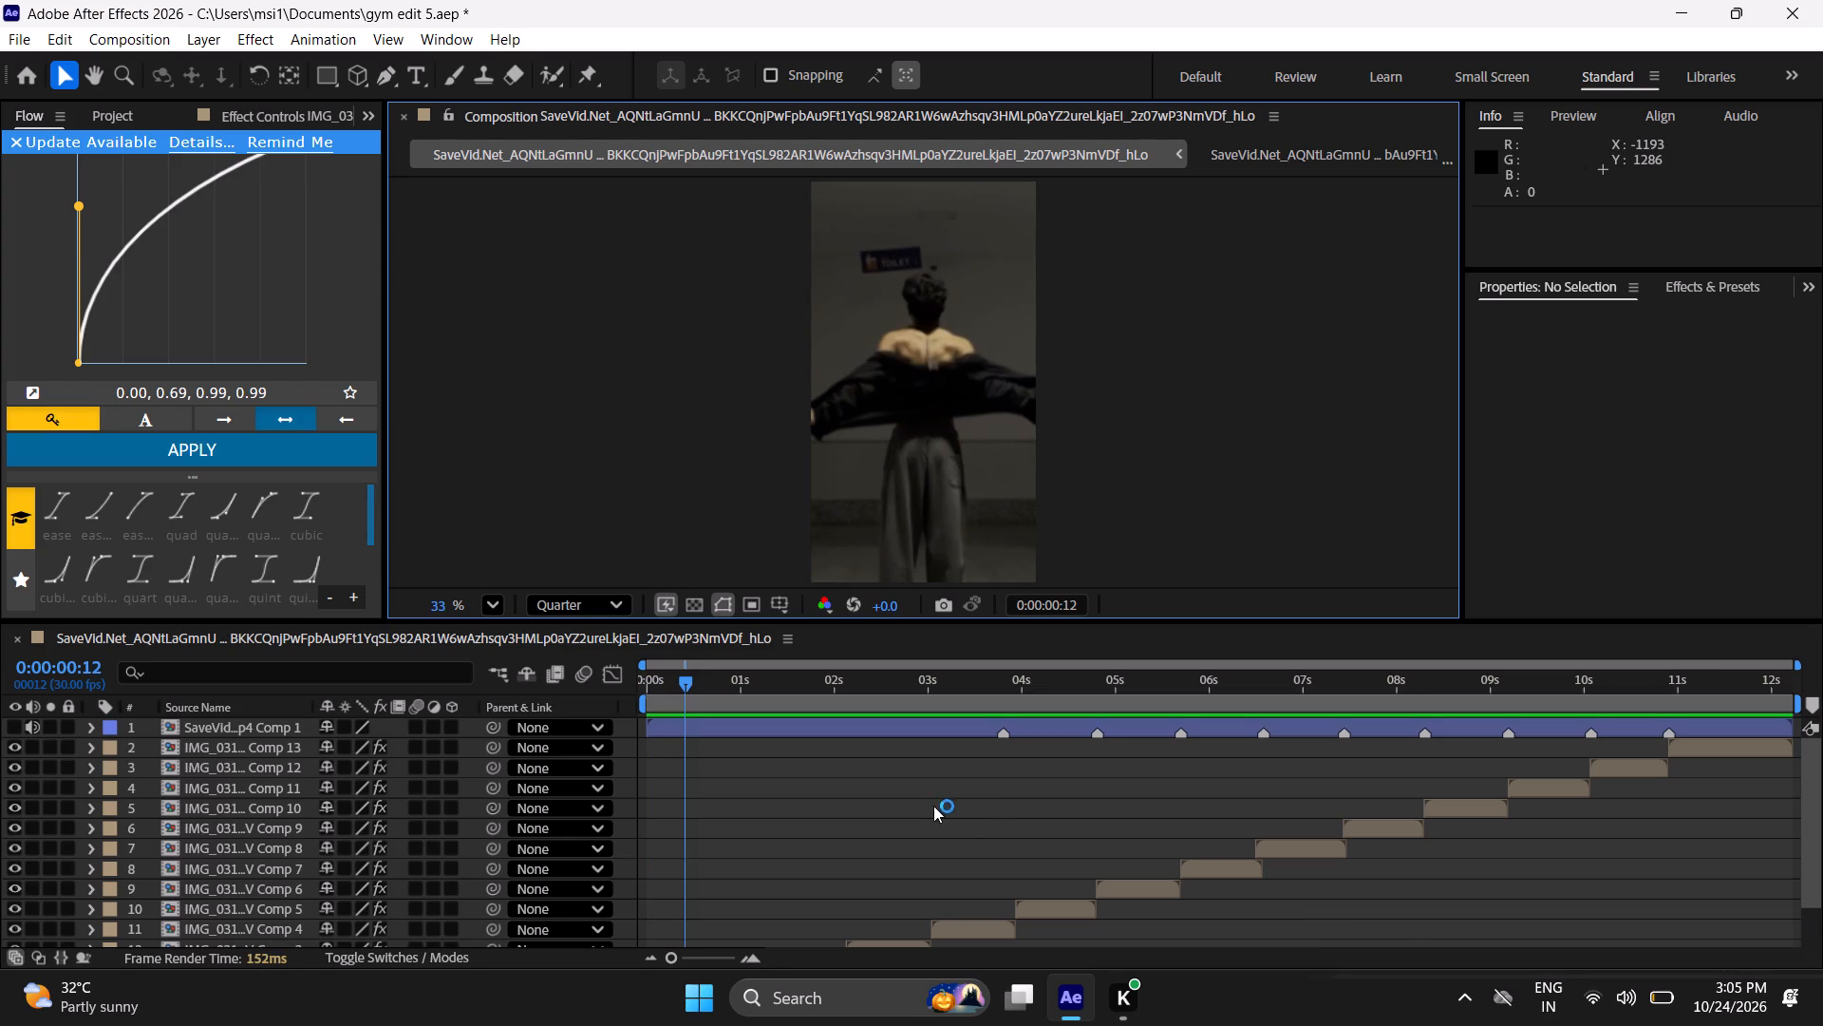
left_click(1671, 1000)
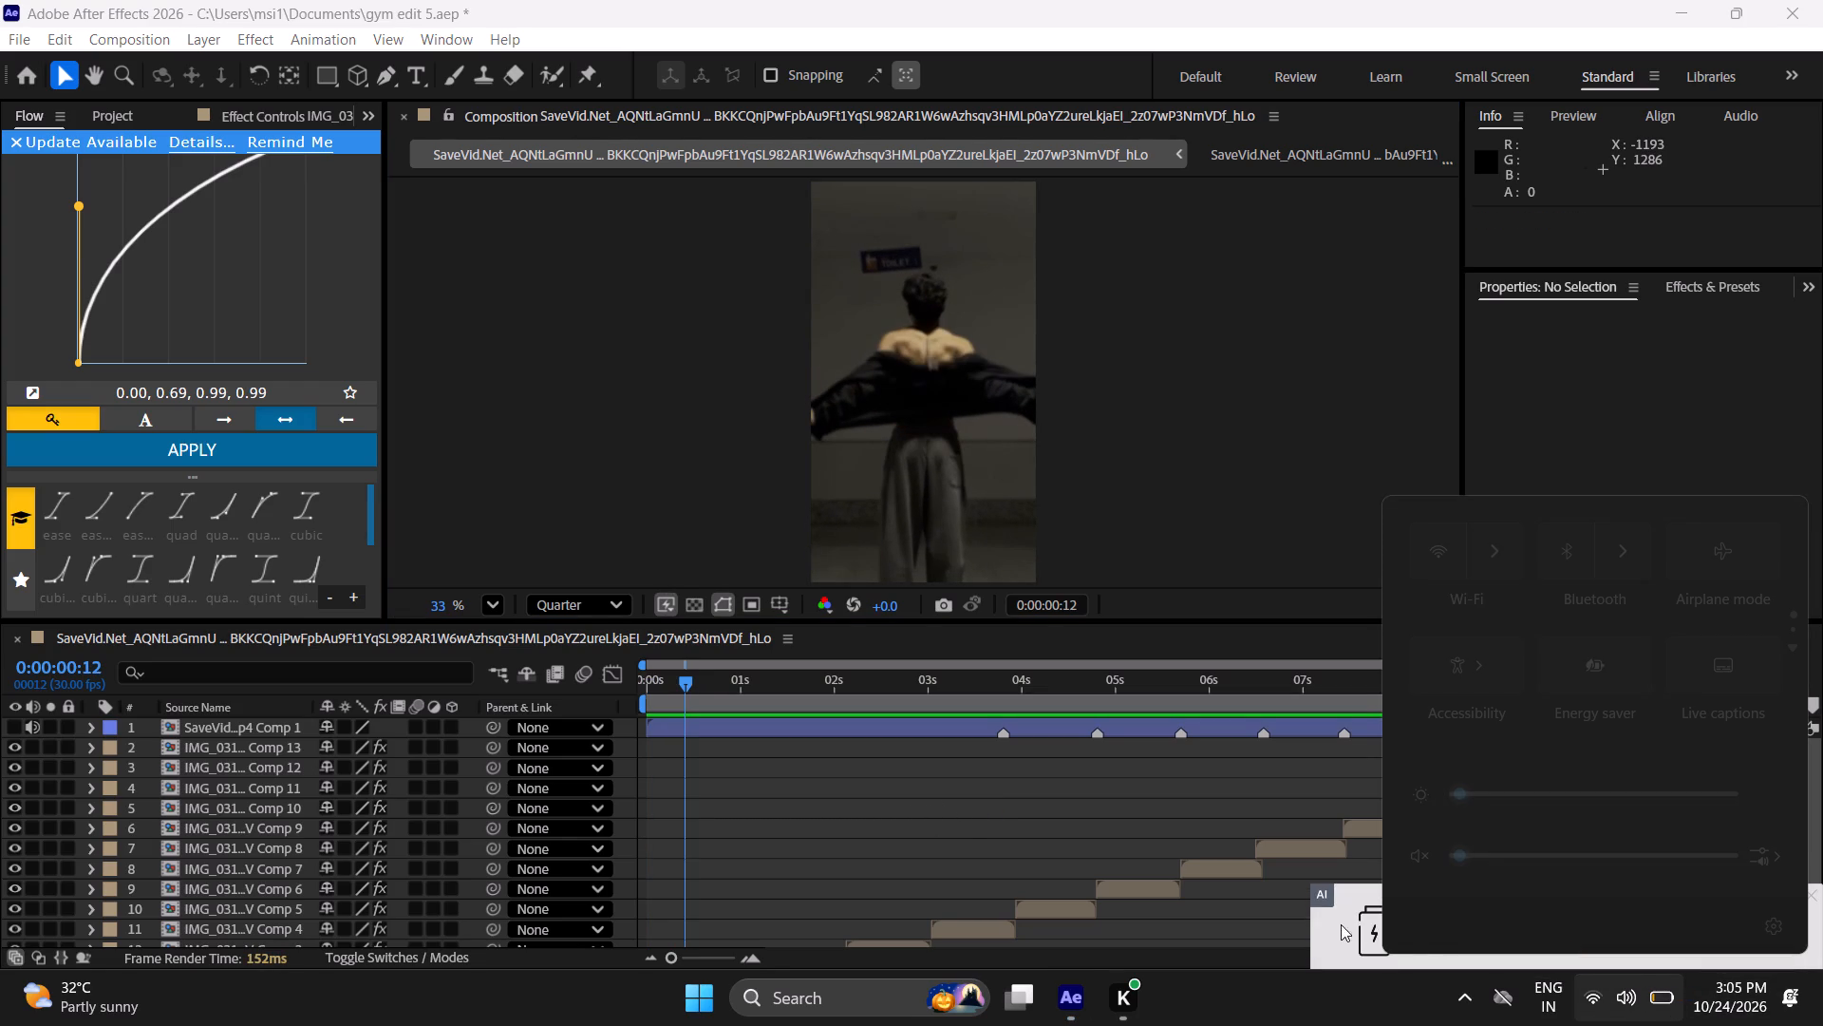
left_click(1262, 909)
key("space")
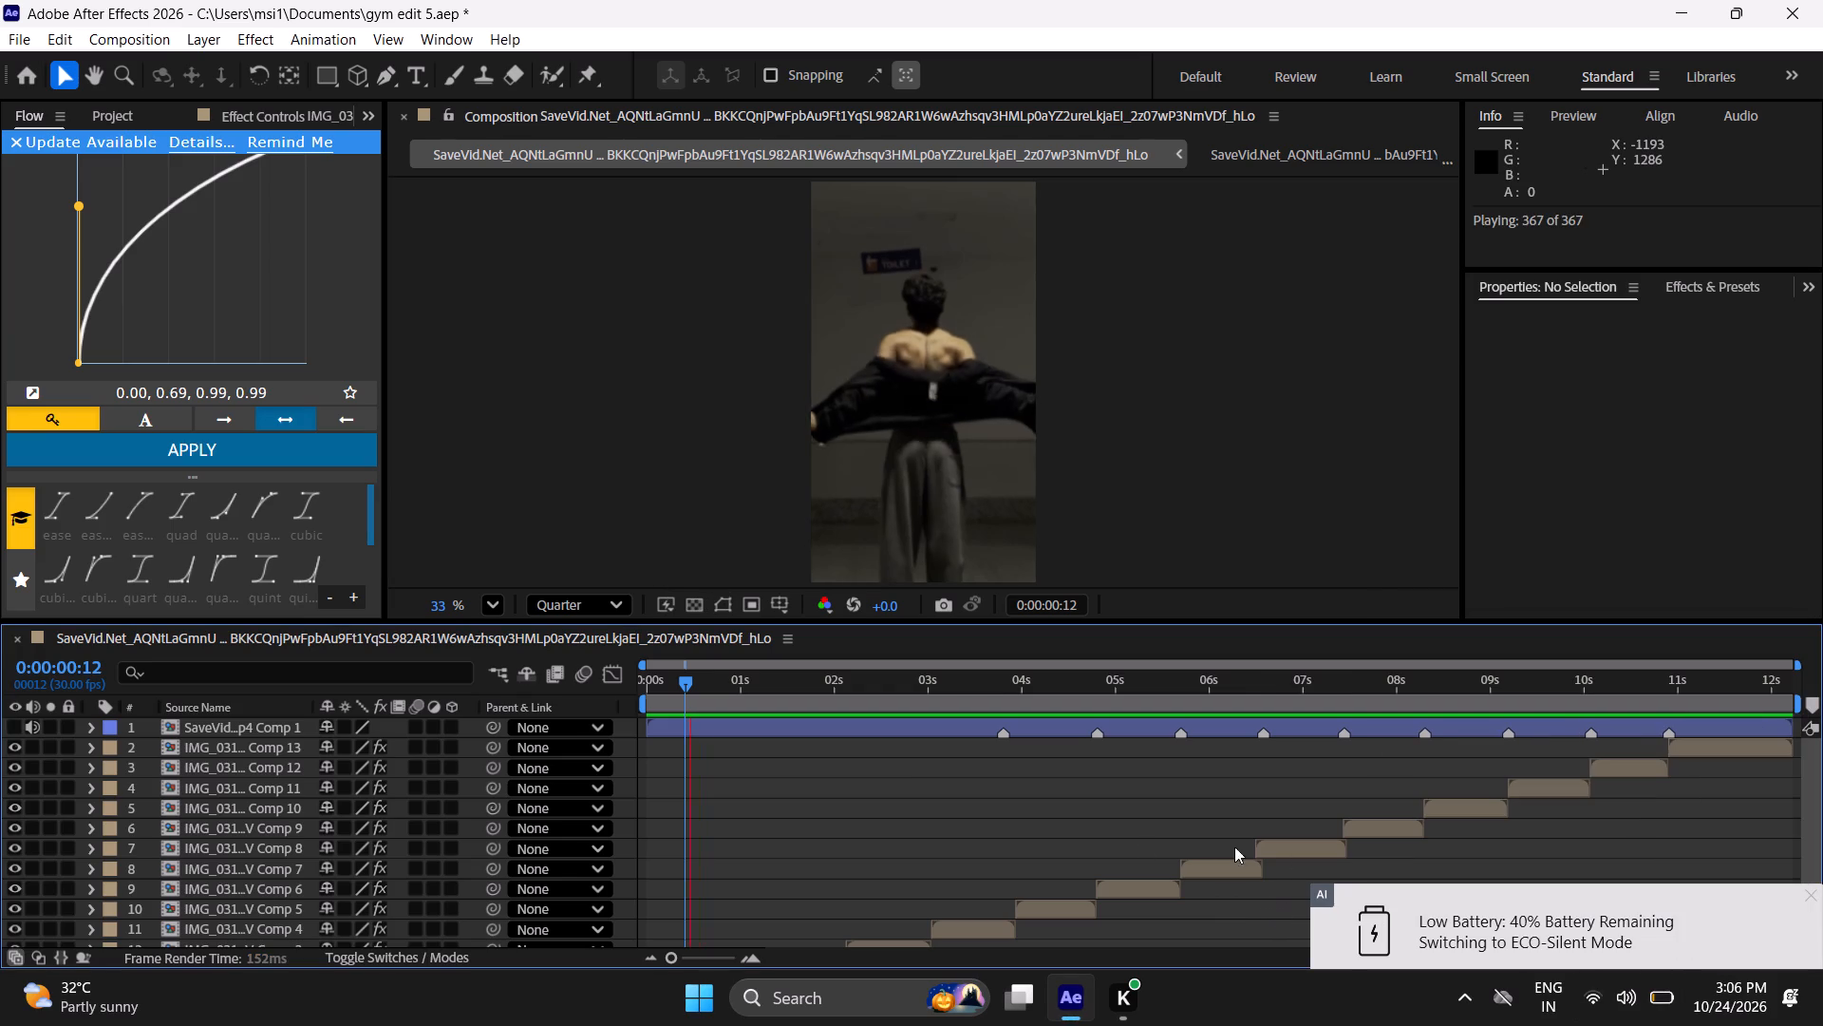
scroll(1127, 842, "down", 6)
scroll(1129, 832, "up", 8)
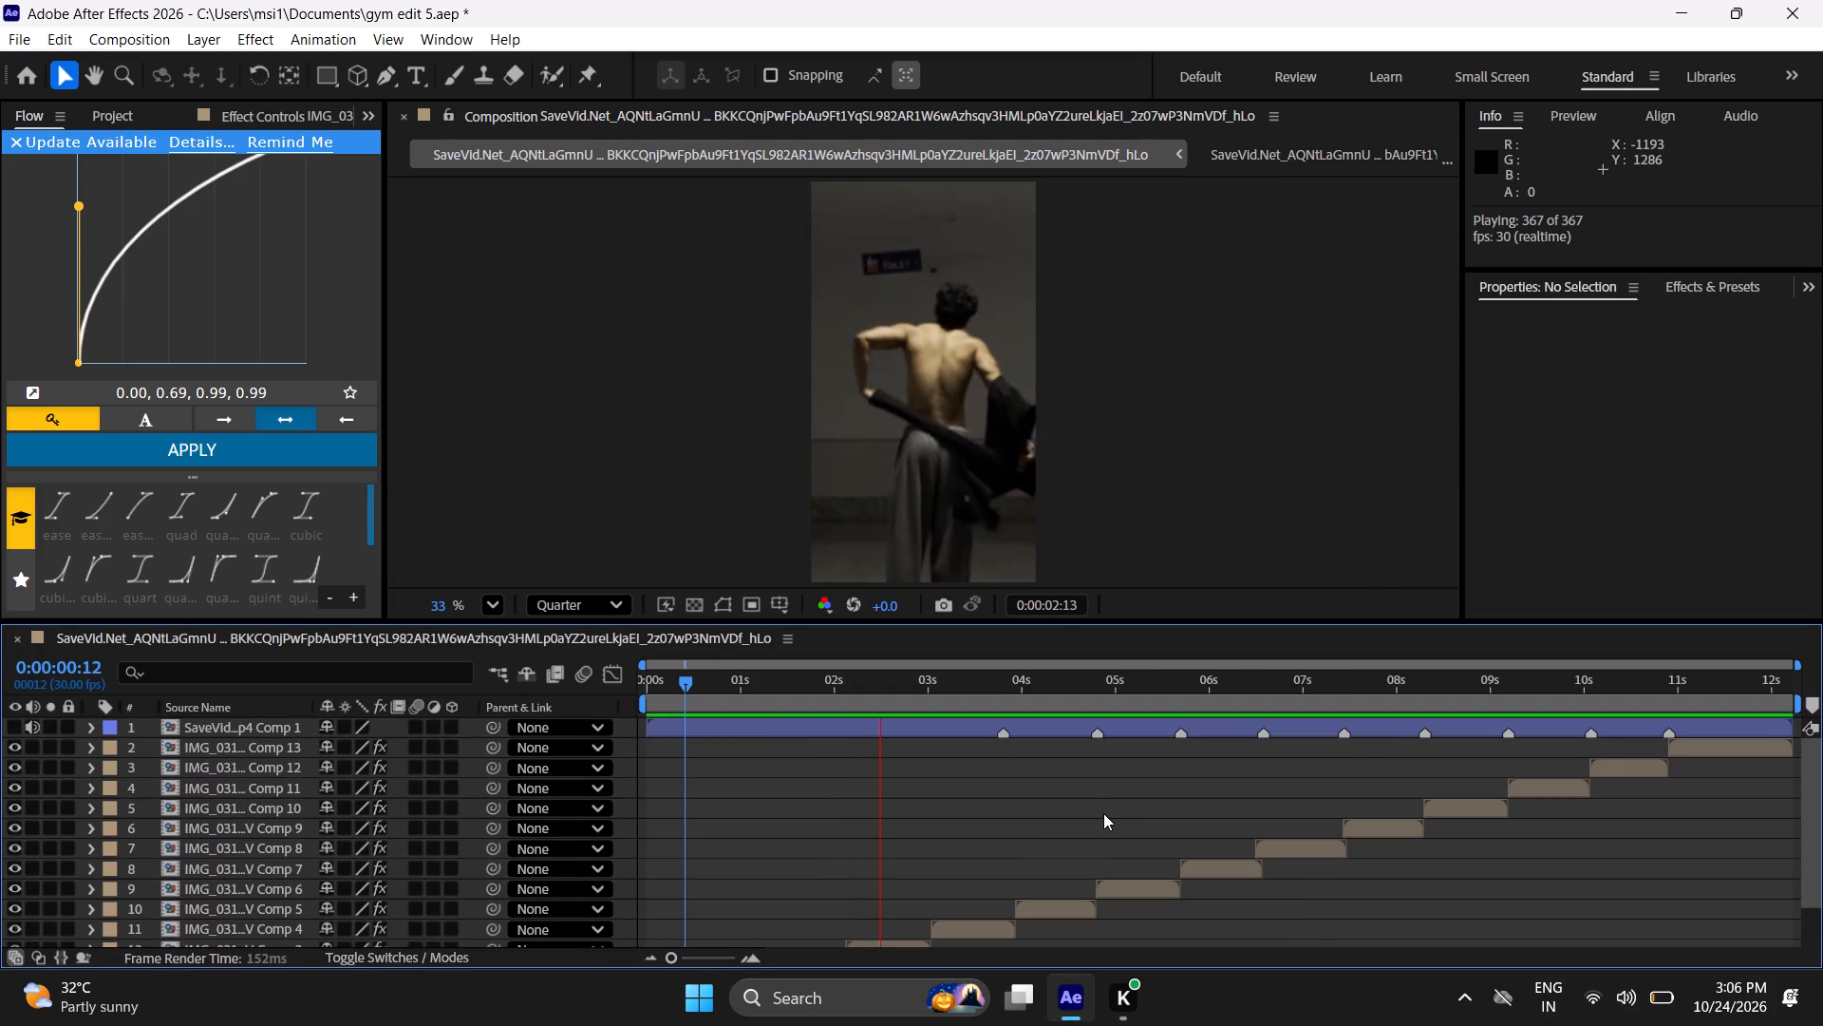
left_click_drag(802, 711, 666, 722)
key("space")
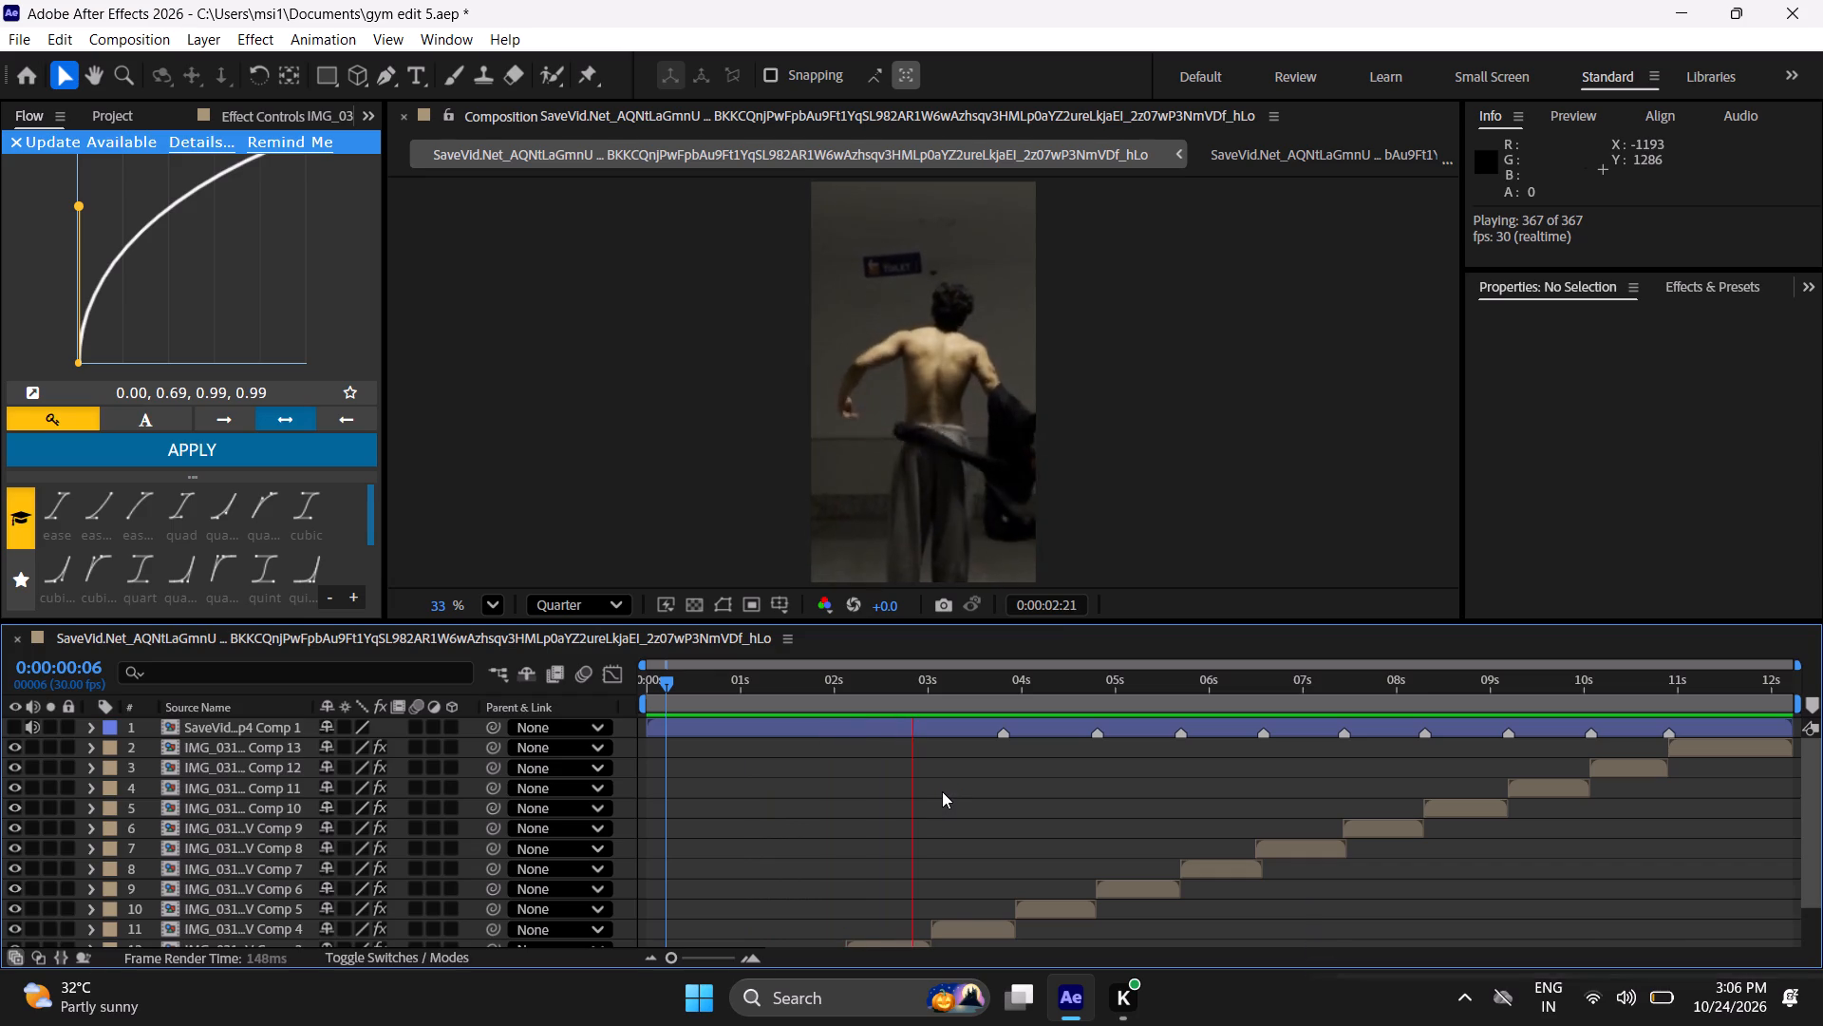
key("space")
Reveal the keyframes of the fourth and third clips, compare their Z Dist keyframes with the in points, and collapse all layers.
scroll(942, 820, "down", 1)
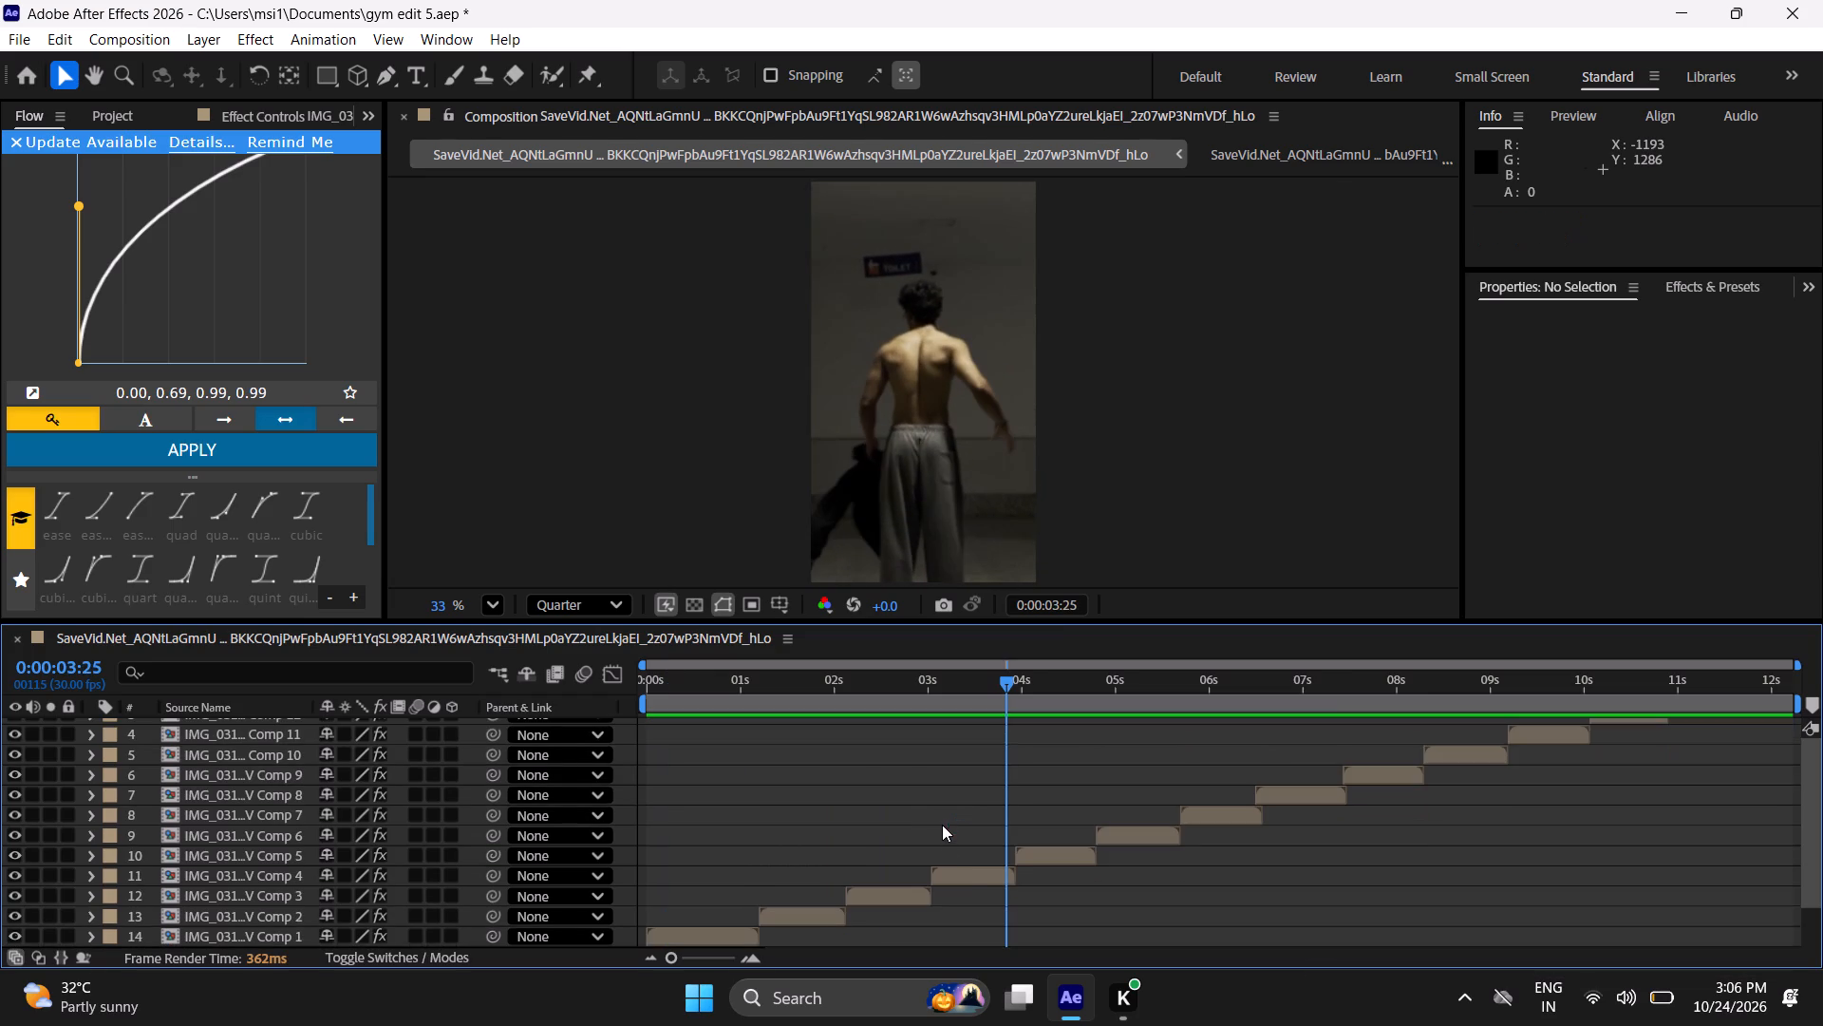
left_click(965, 871)
key("u")
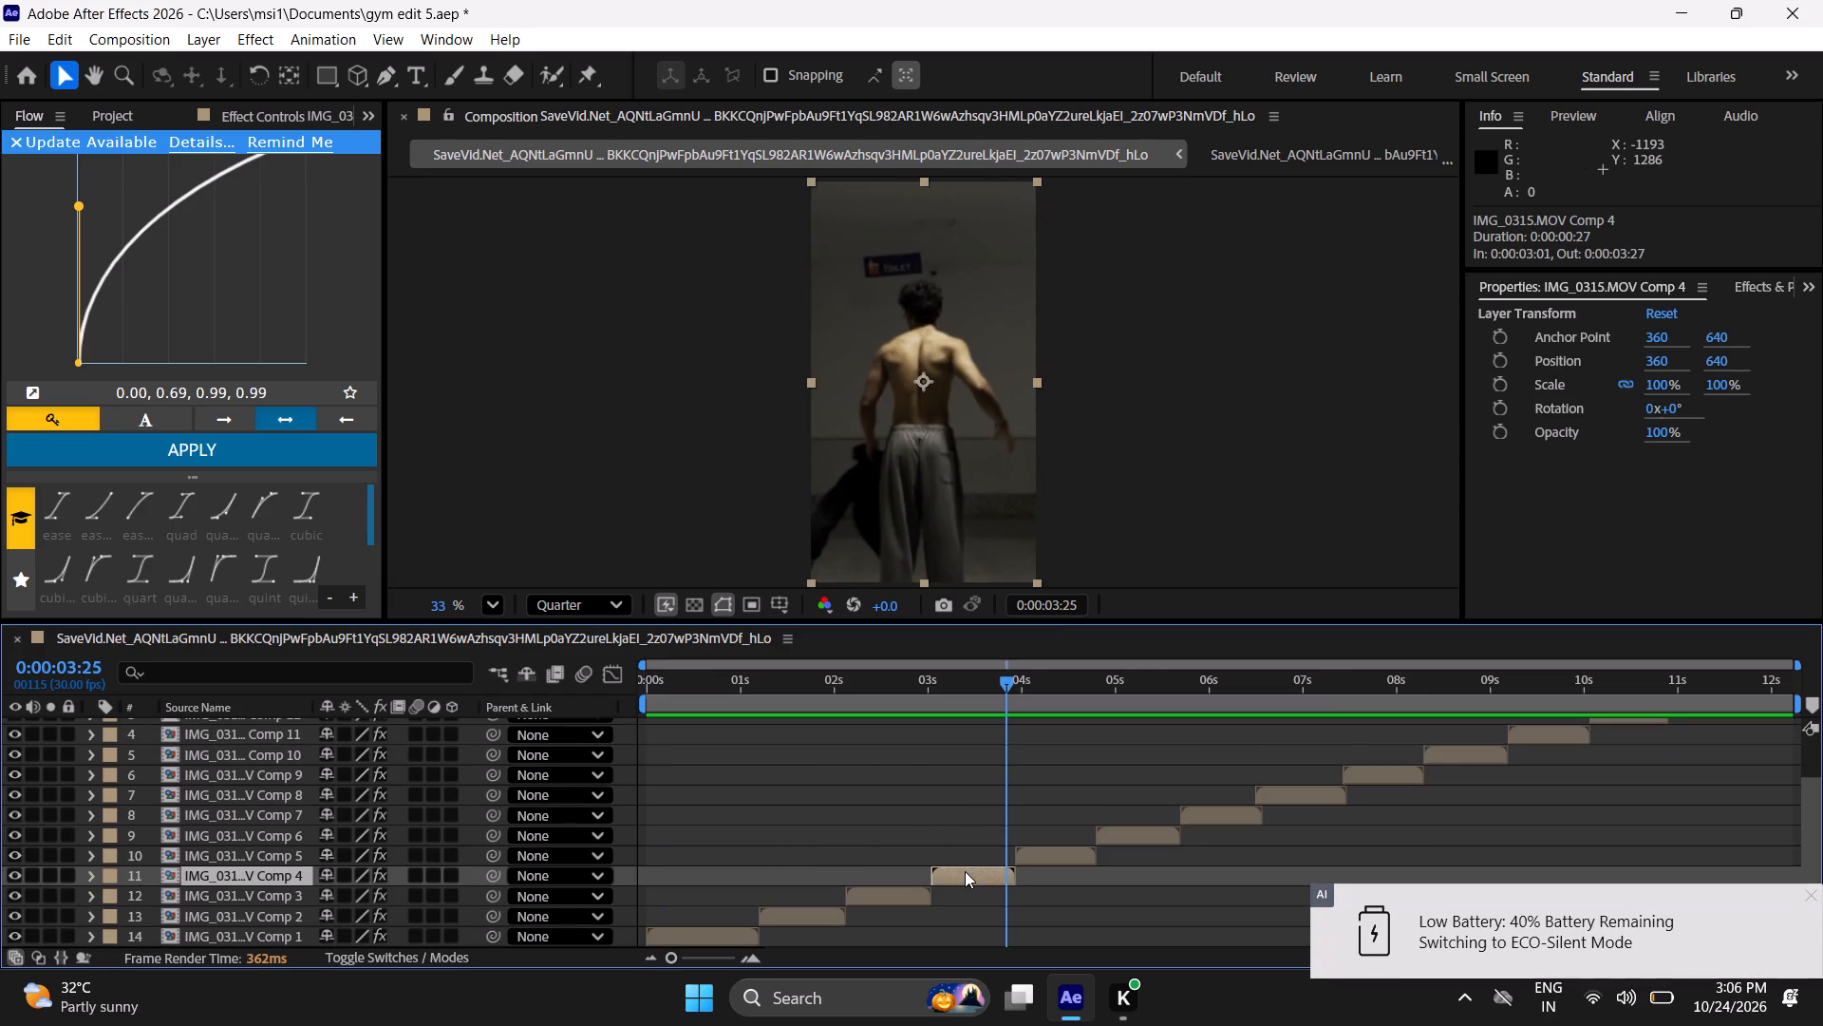
scroll(965, 871, "down", 2)
left_click(872, 903)
key("u")
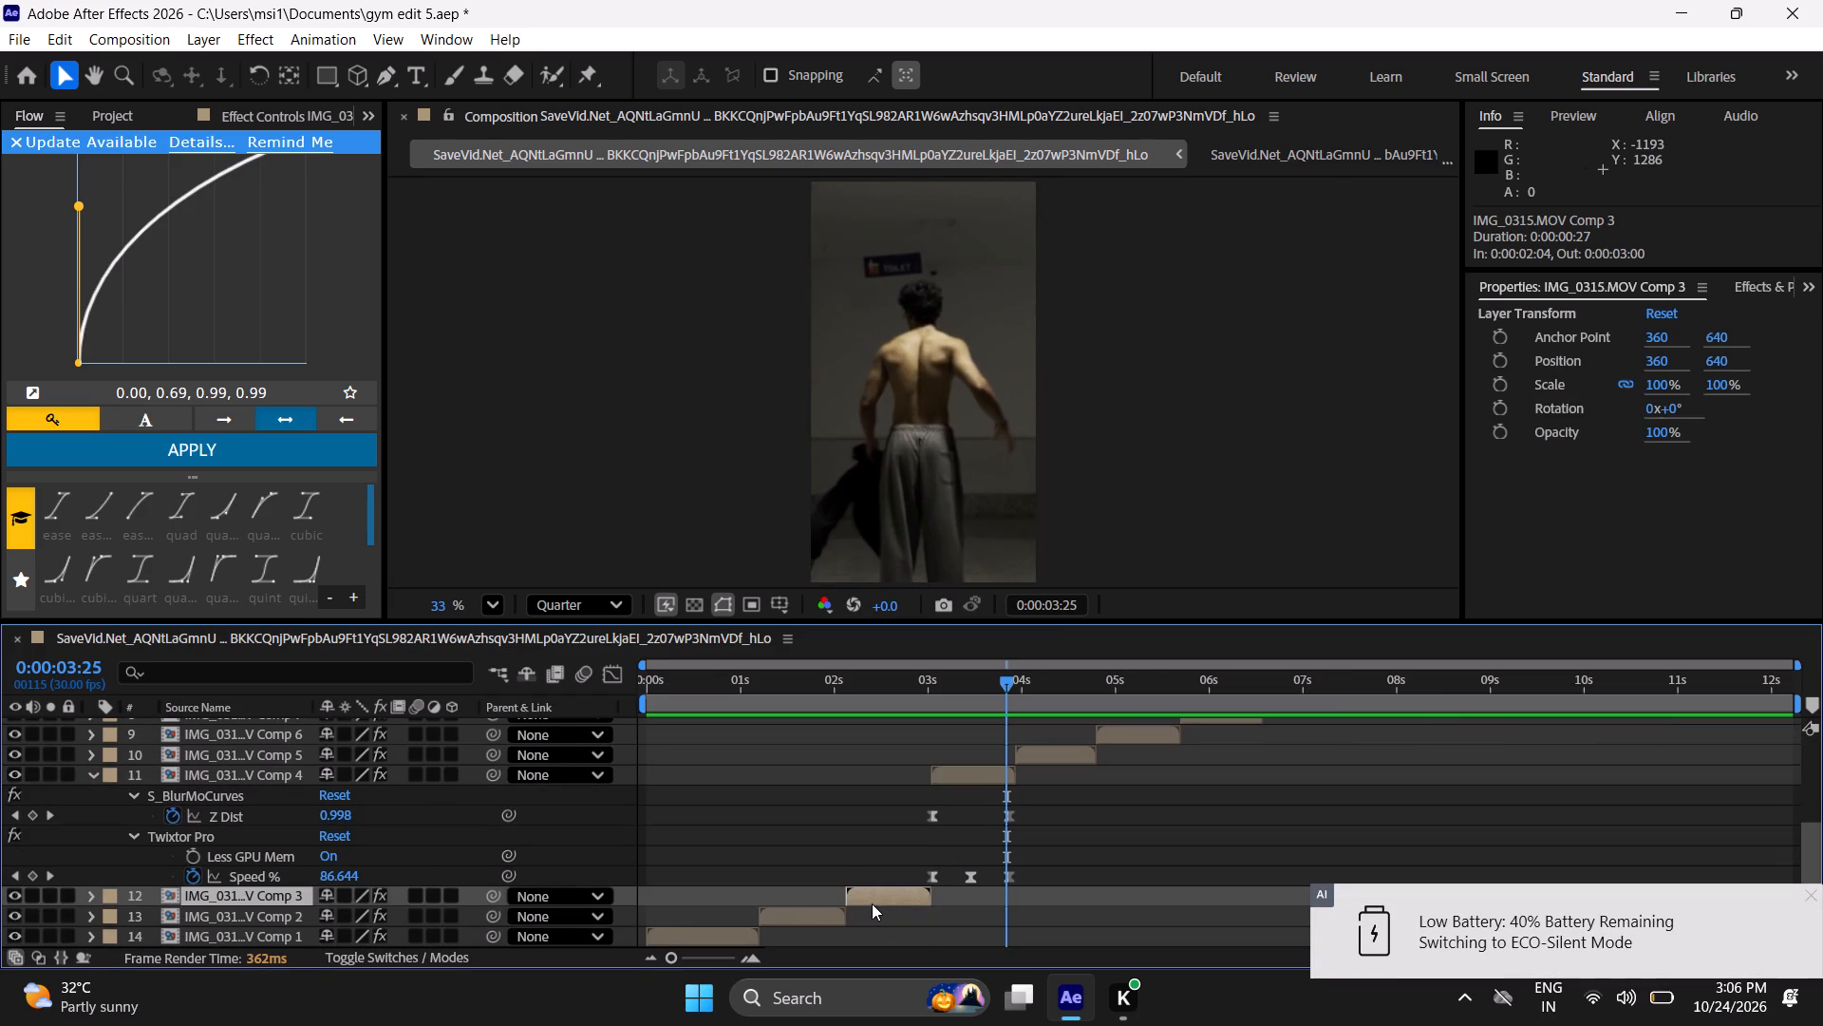
scroll(902, 875, "down", 4)
scroll(907, 875, "up", 1)
left_click(990, 780)
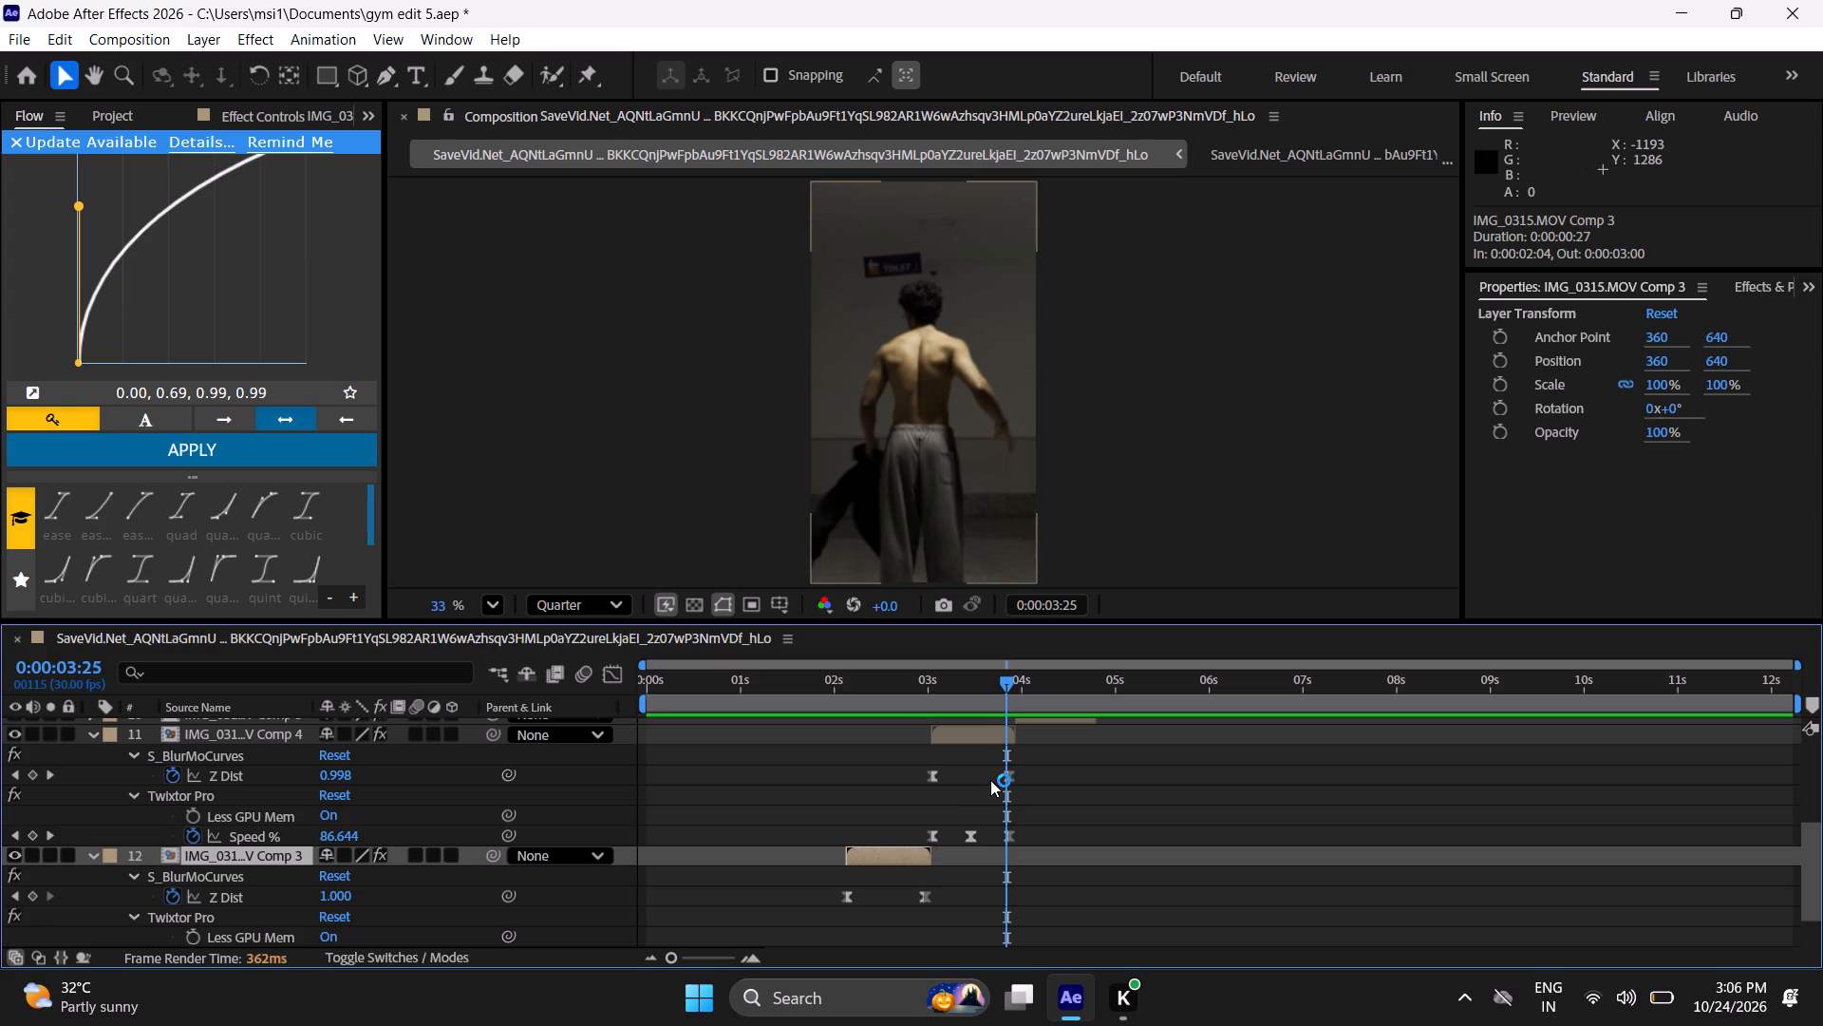
left_click(257, 779)
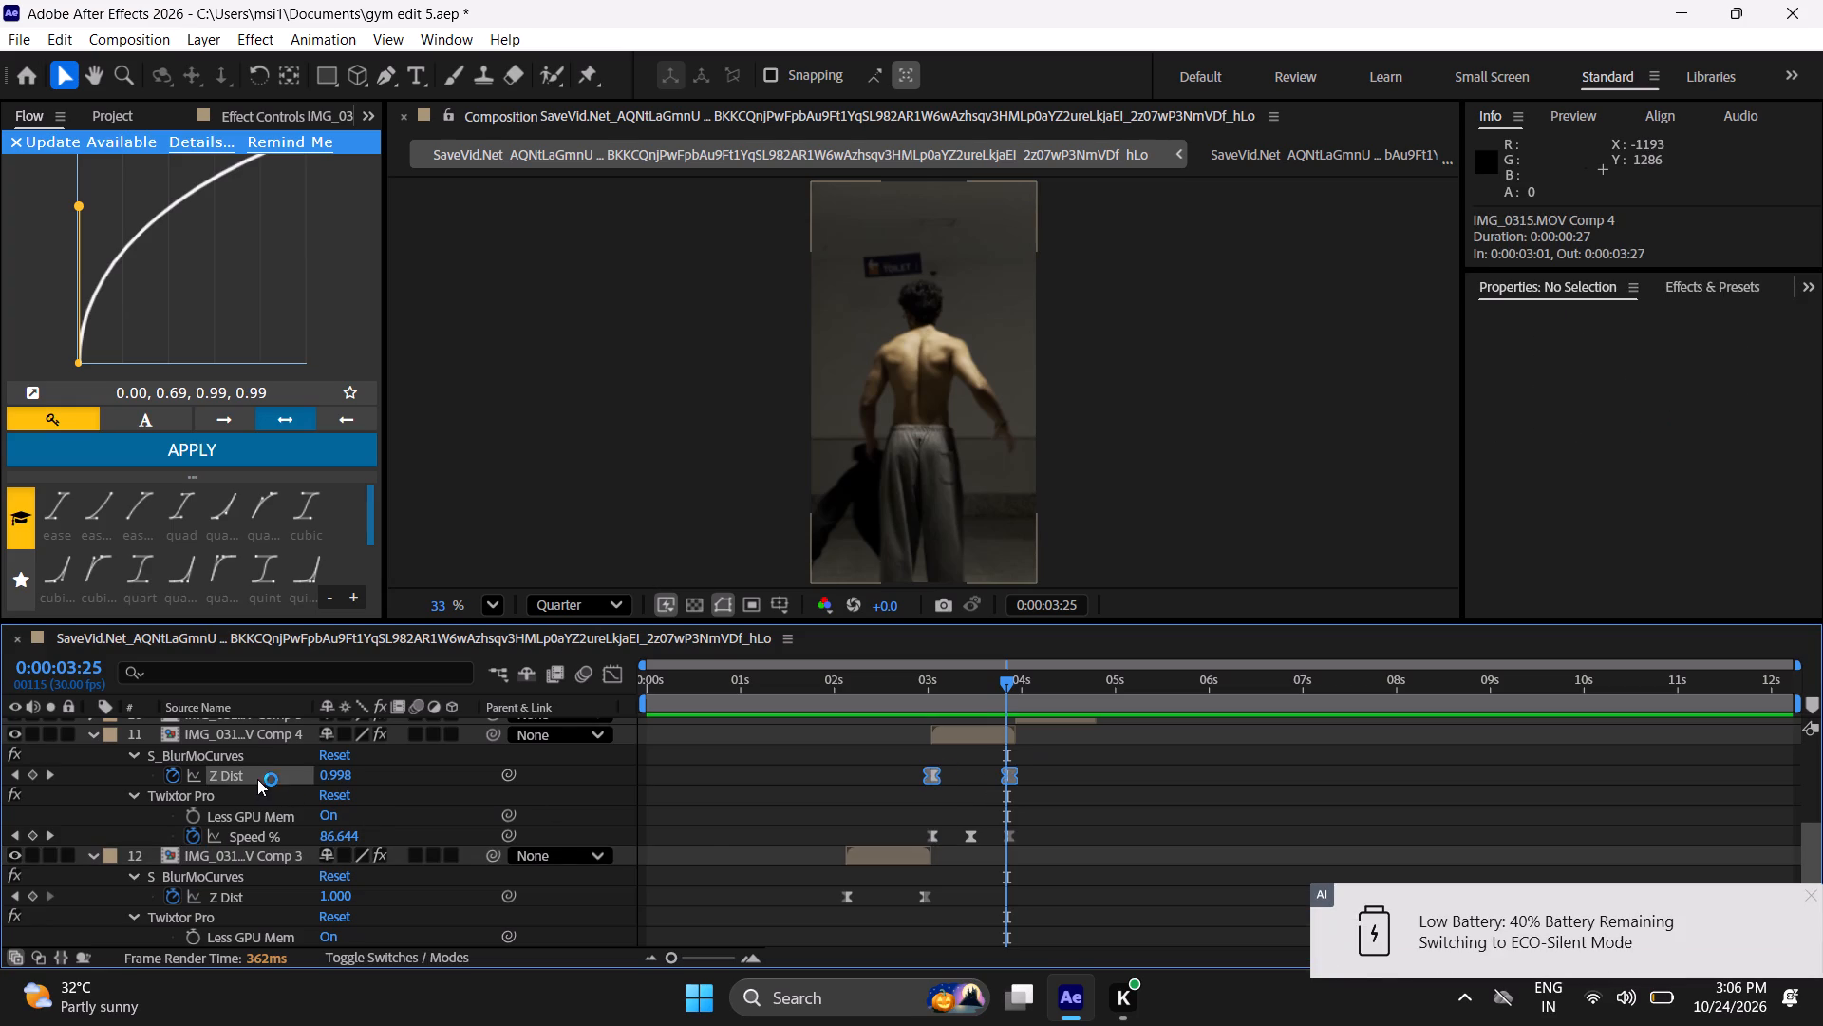
key("i")
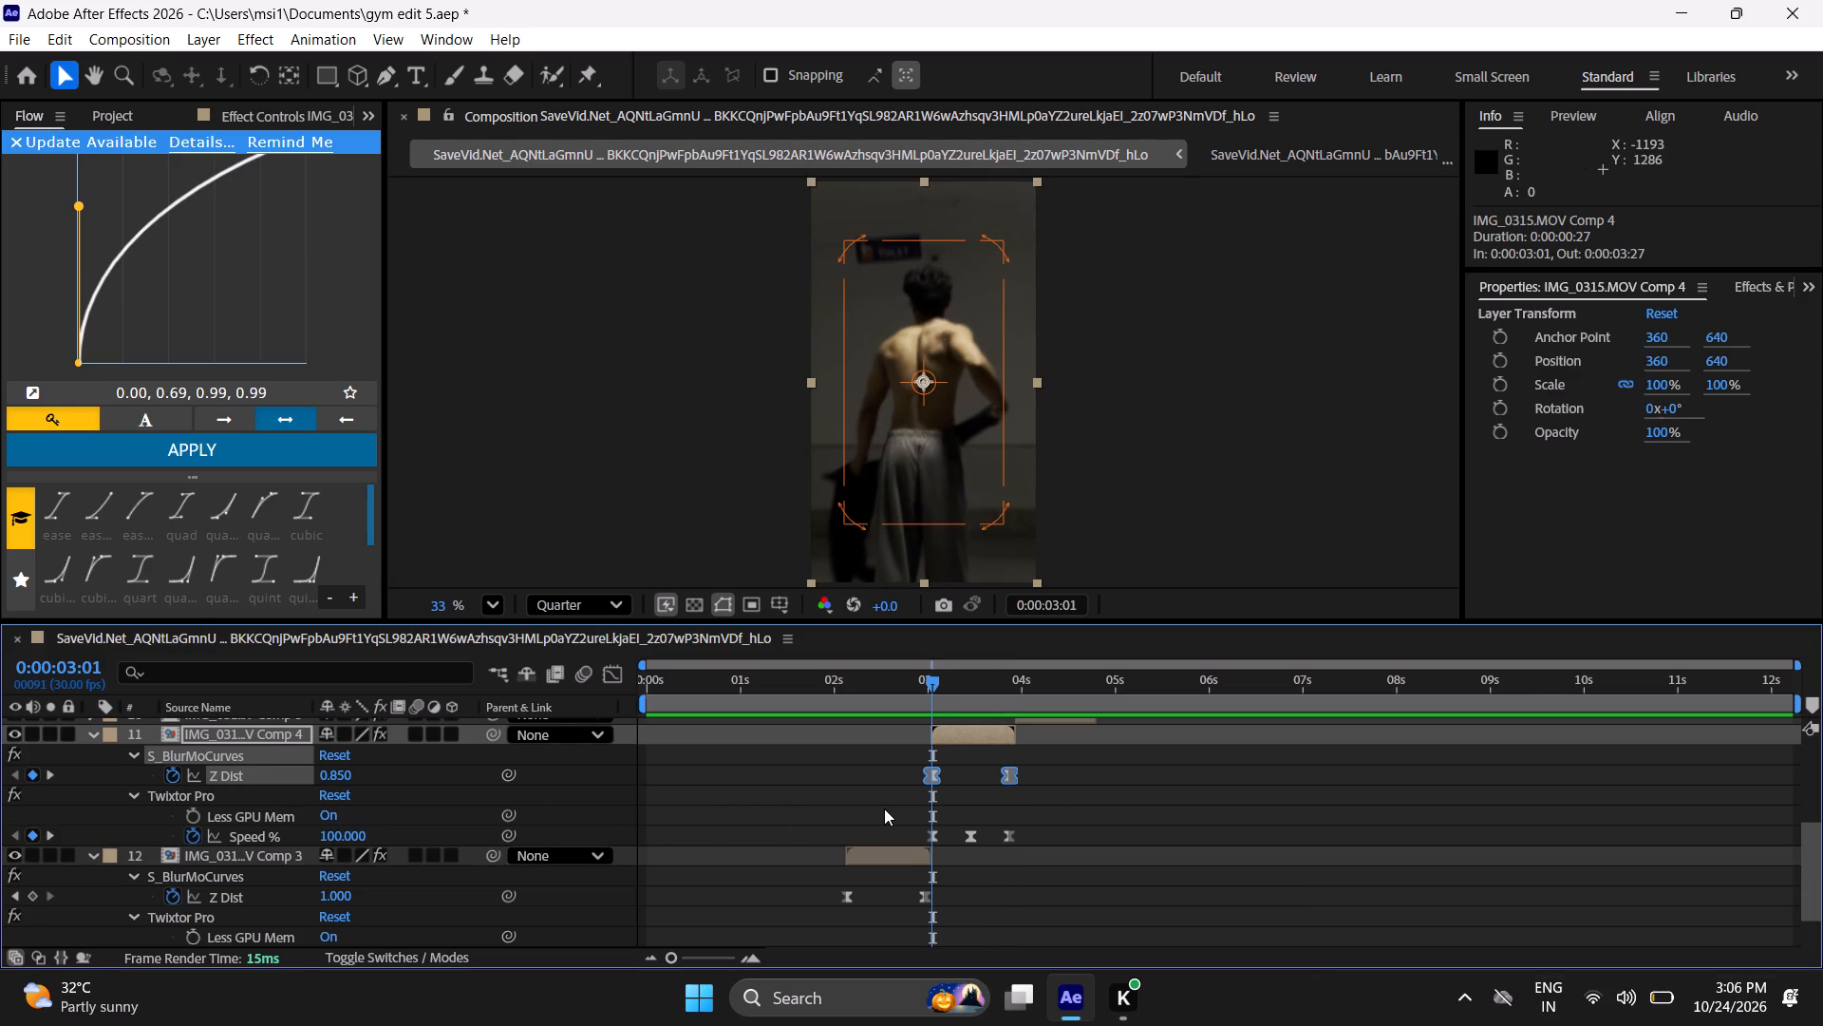
scroll(884, 808, "down", 1)
left_click(848, 831)
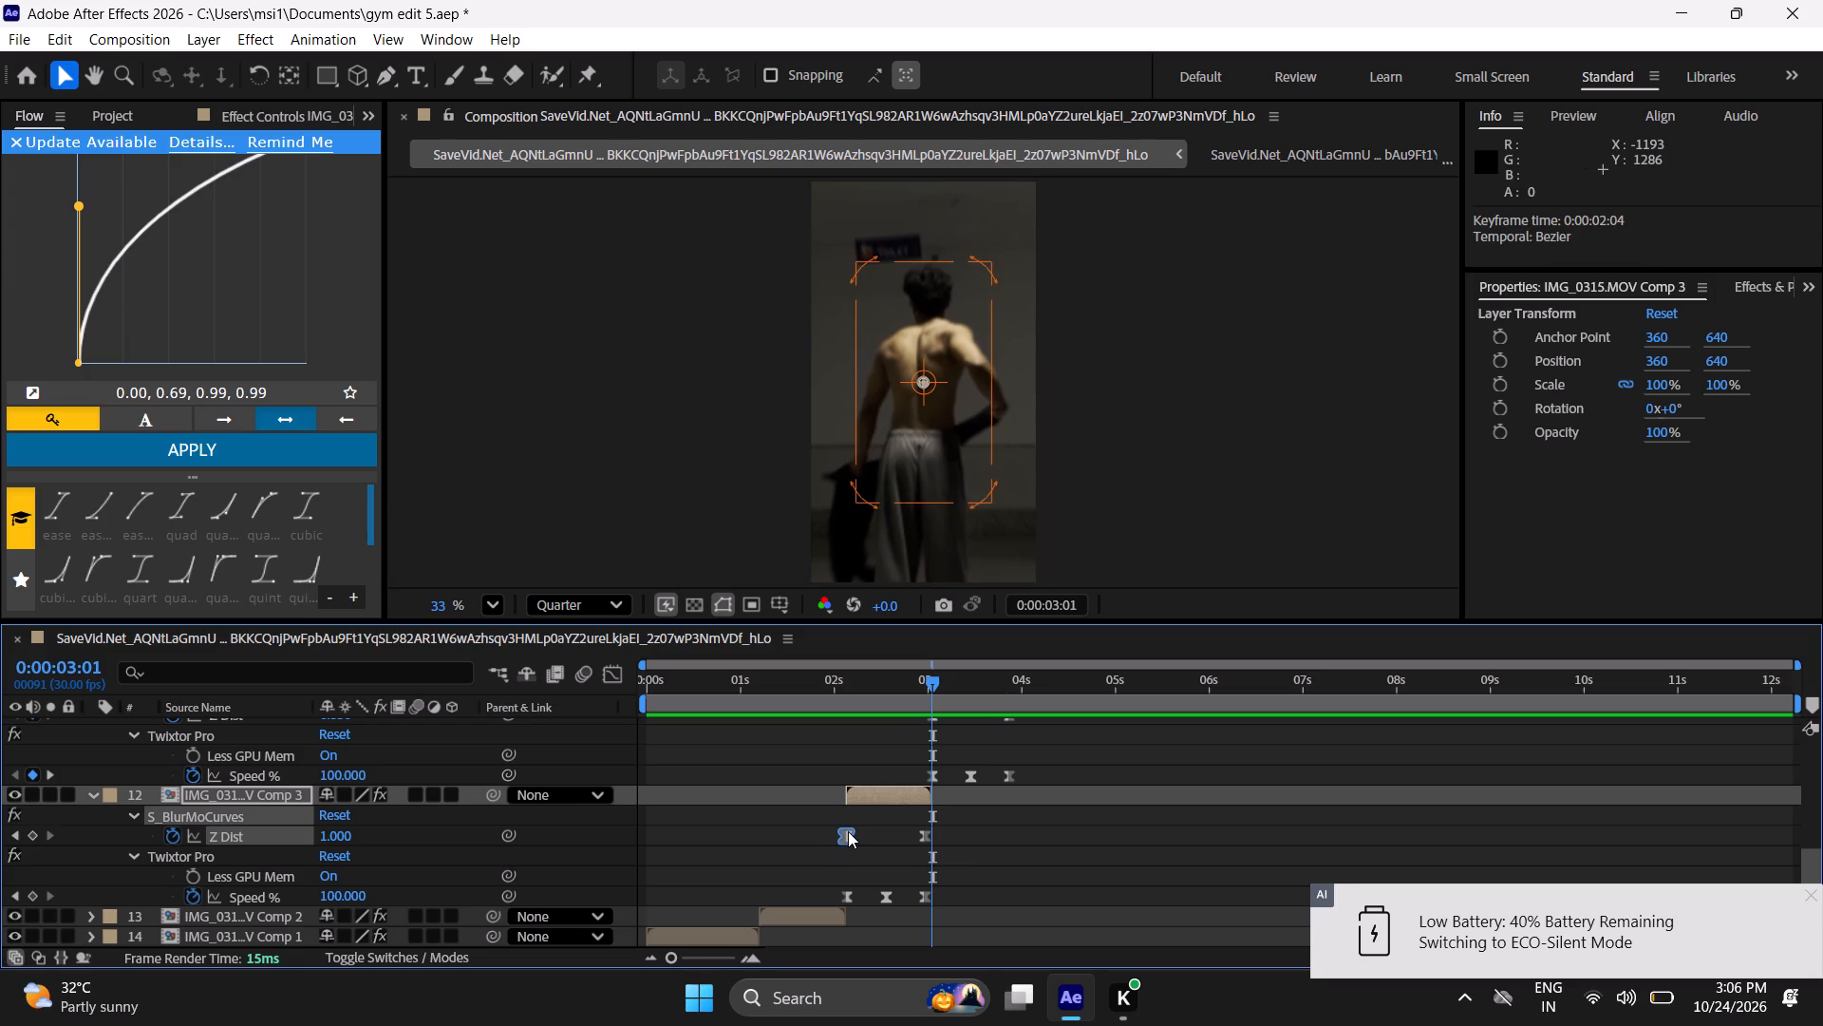
key("i")
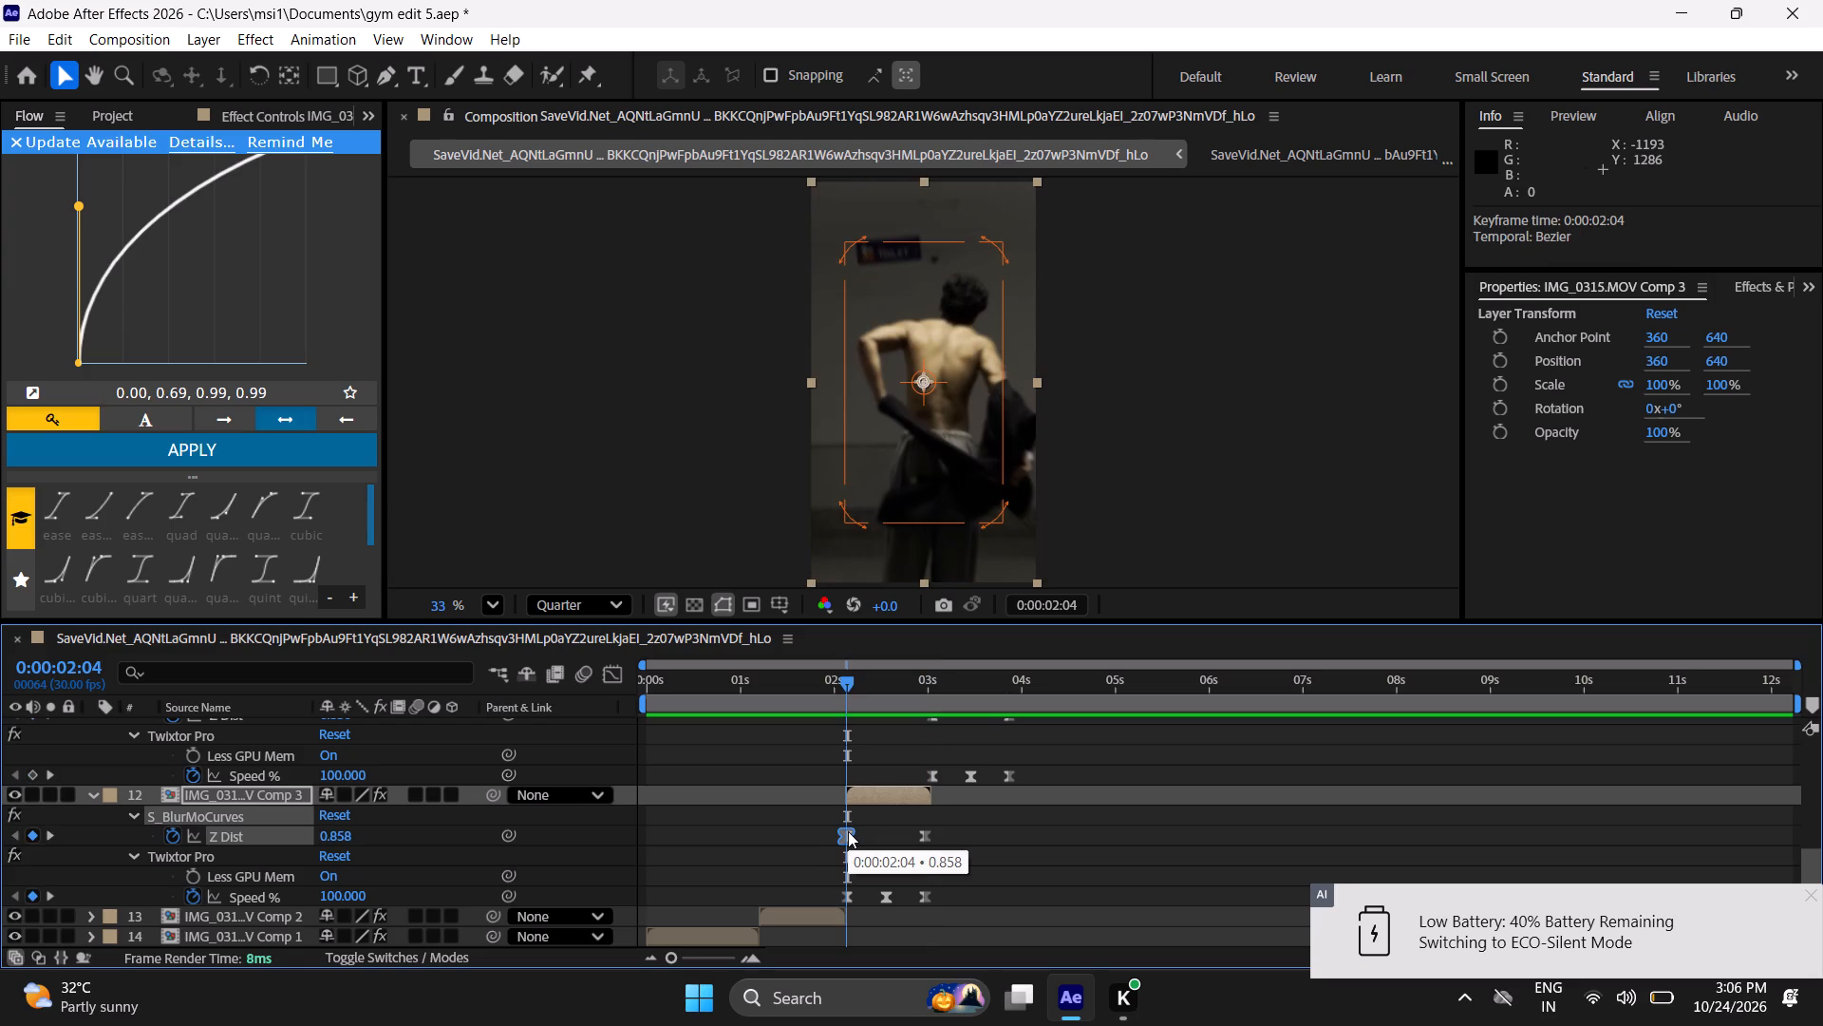
left_click(867, 851)
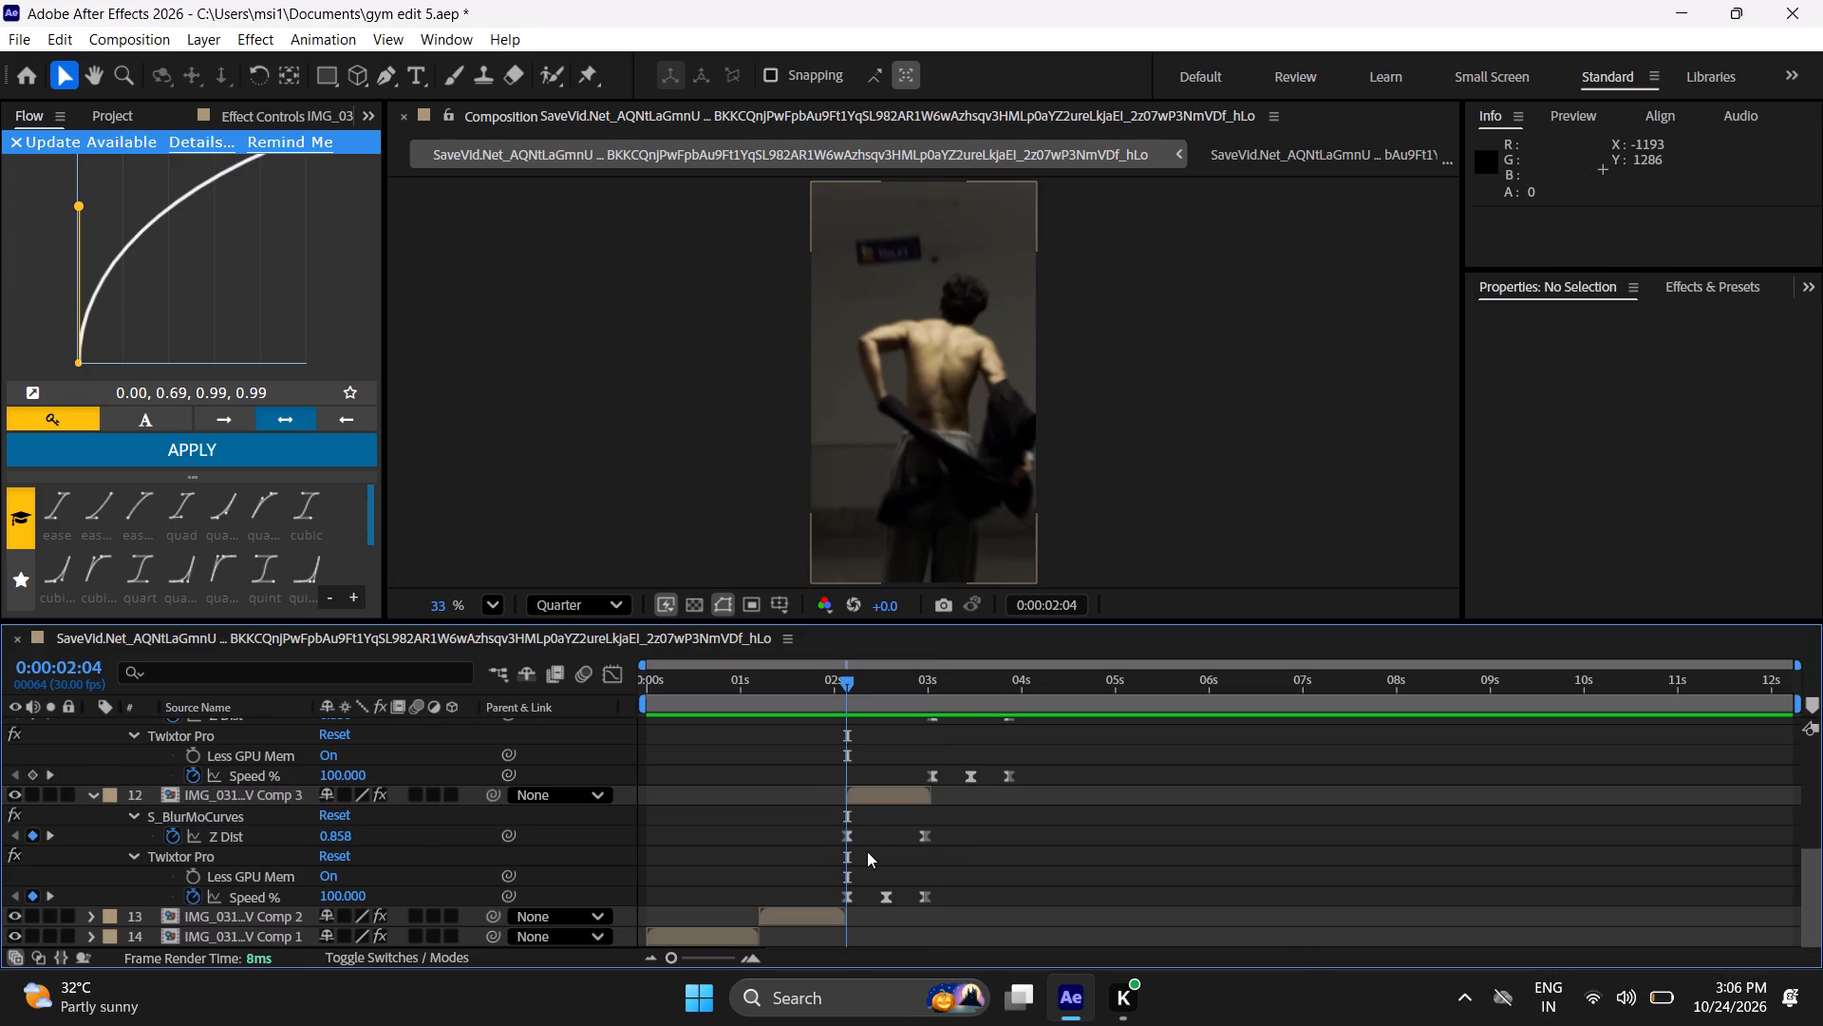
type("uu")
Return the playhead to 0:00:00:00 and preview the opening of the first clip.
left_click_drag(827, 709, 707, 715)
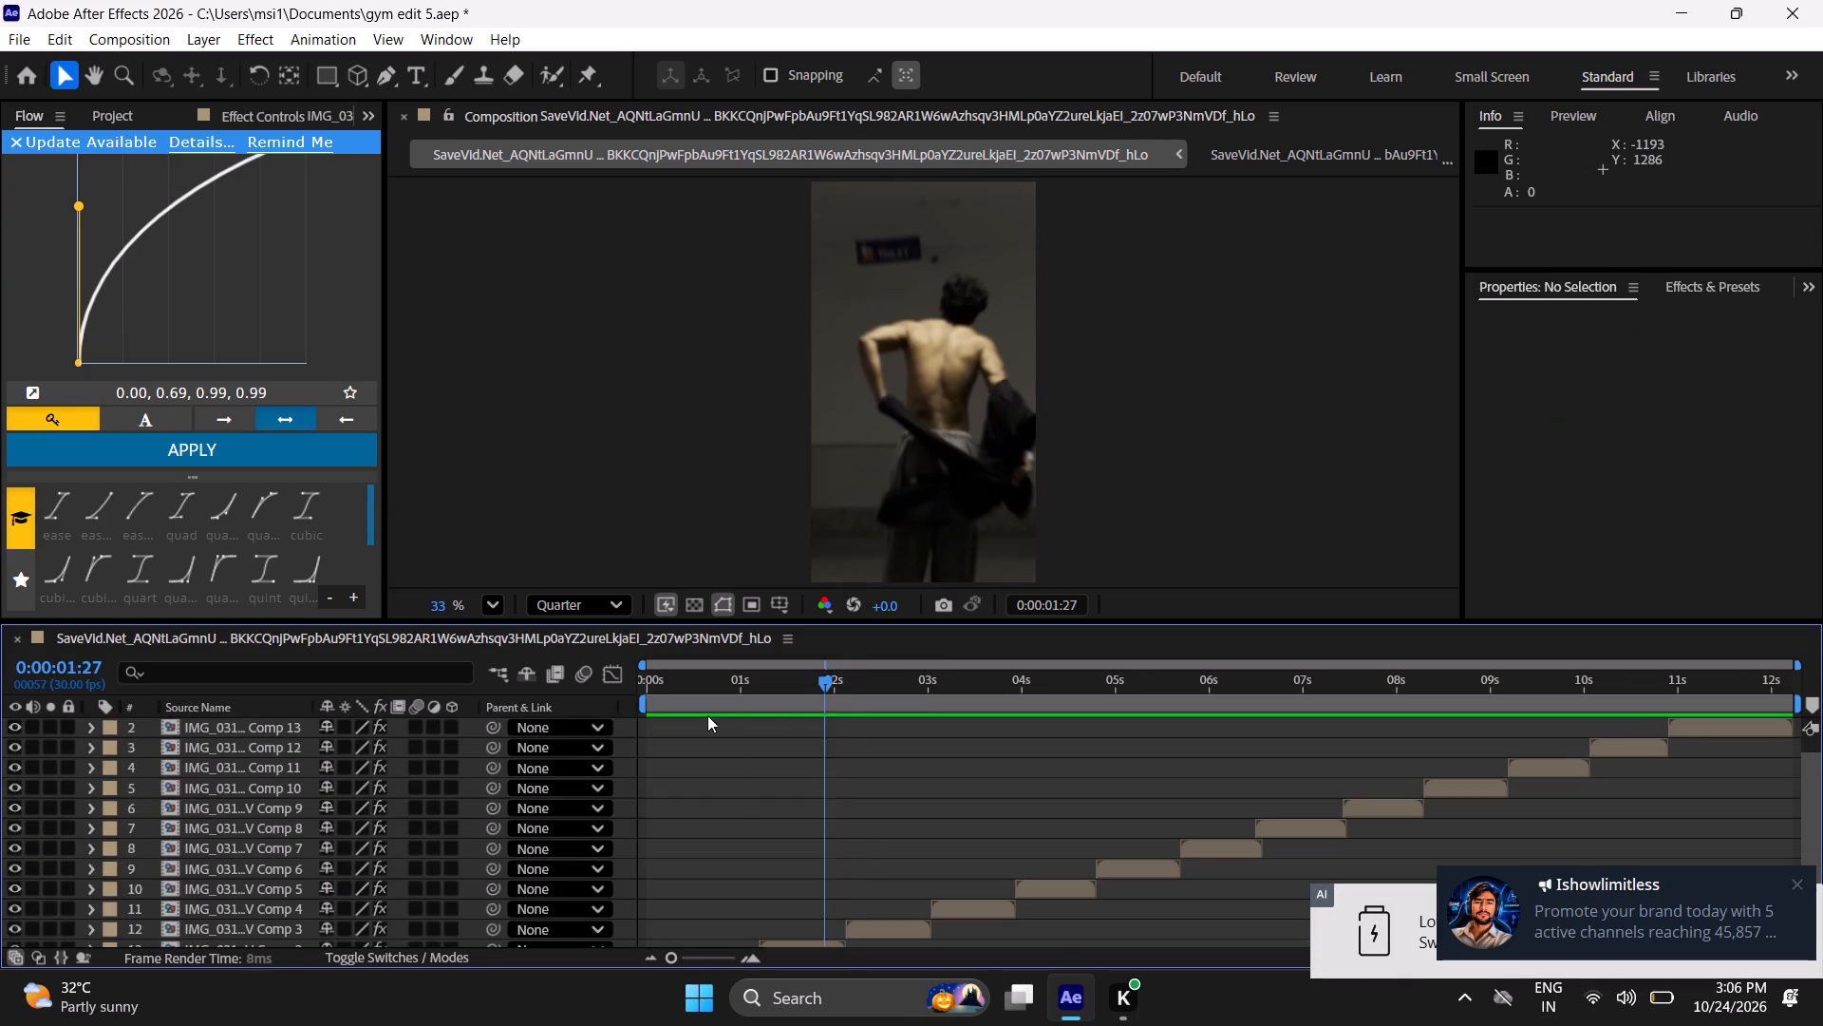
left_click_drag(707, 715, 416, 755)
key("space")
key("space")
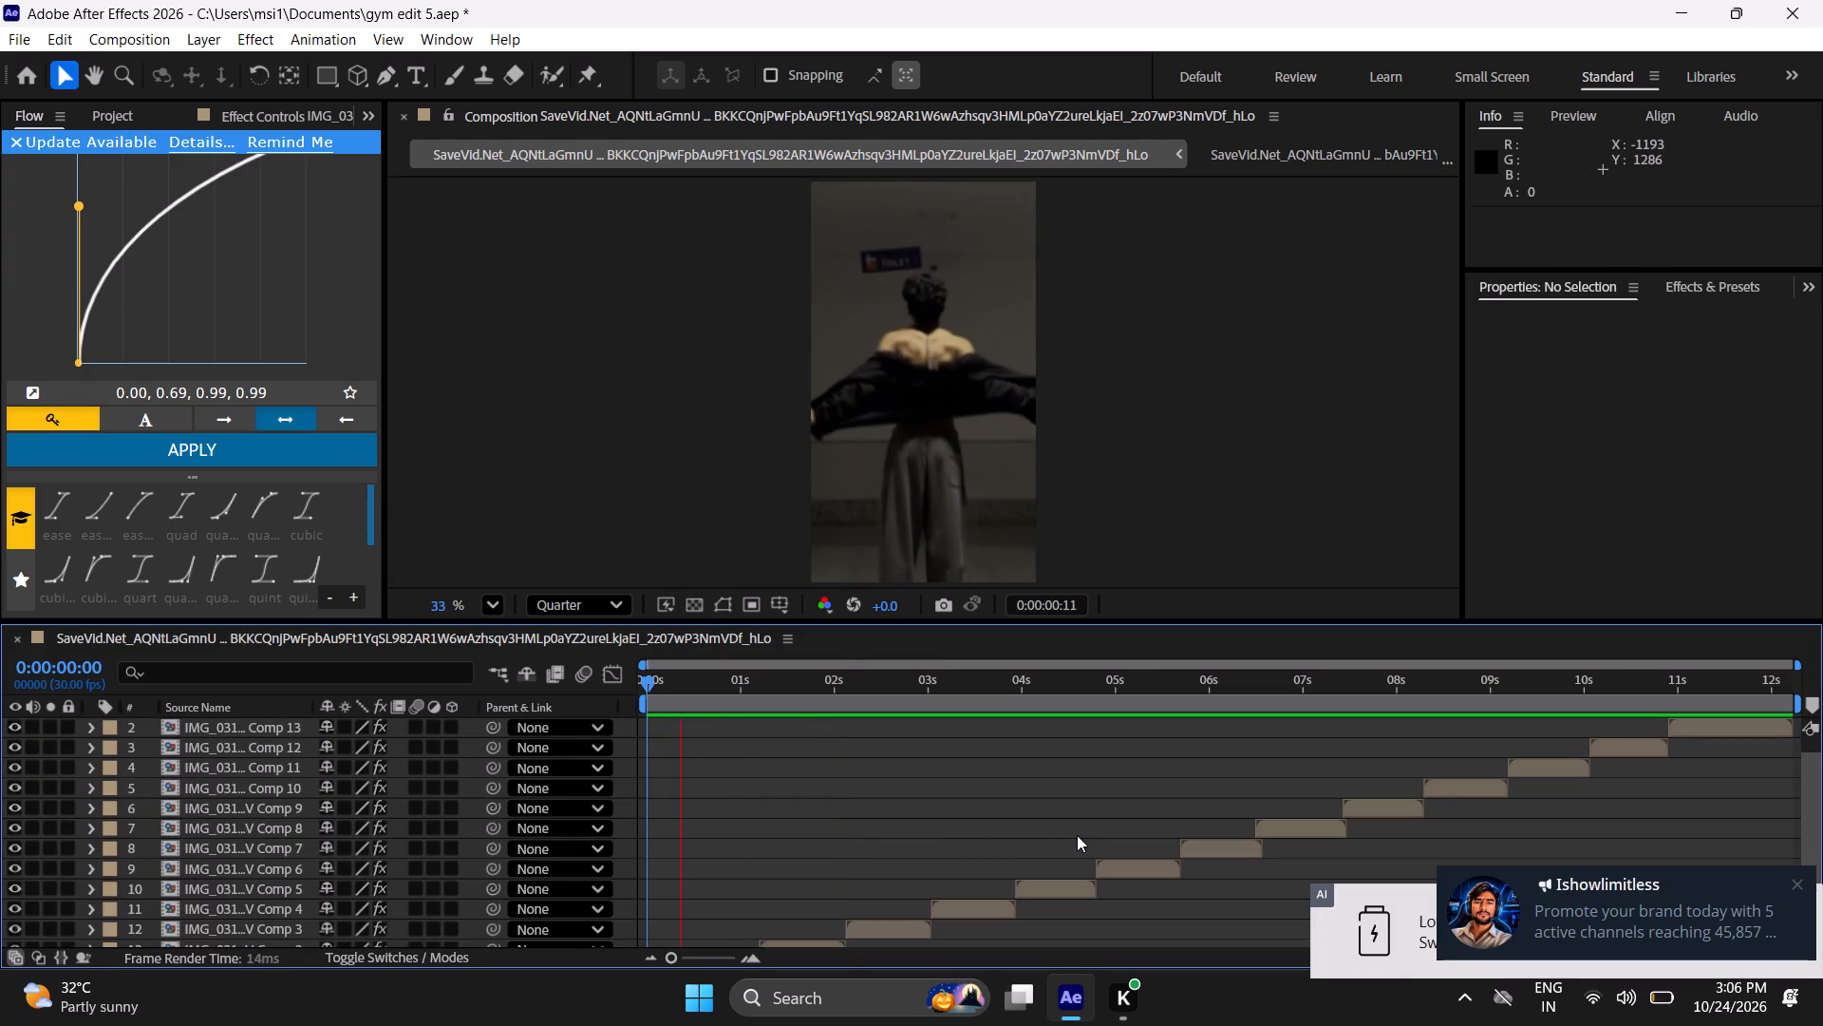
Save the project.
key("ctrl+s")
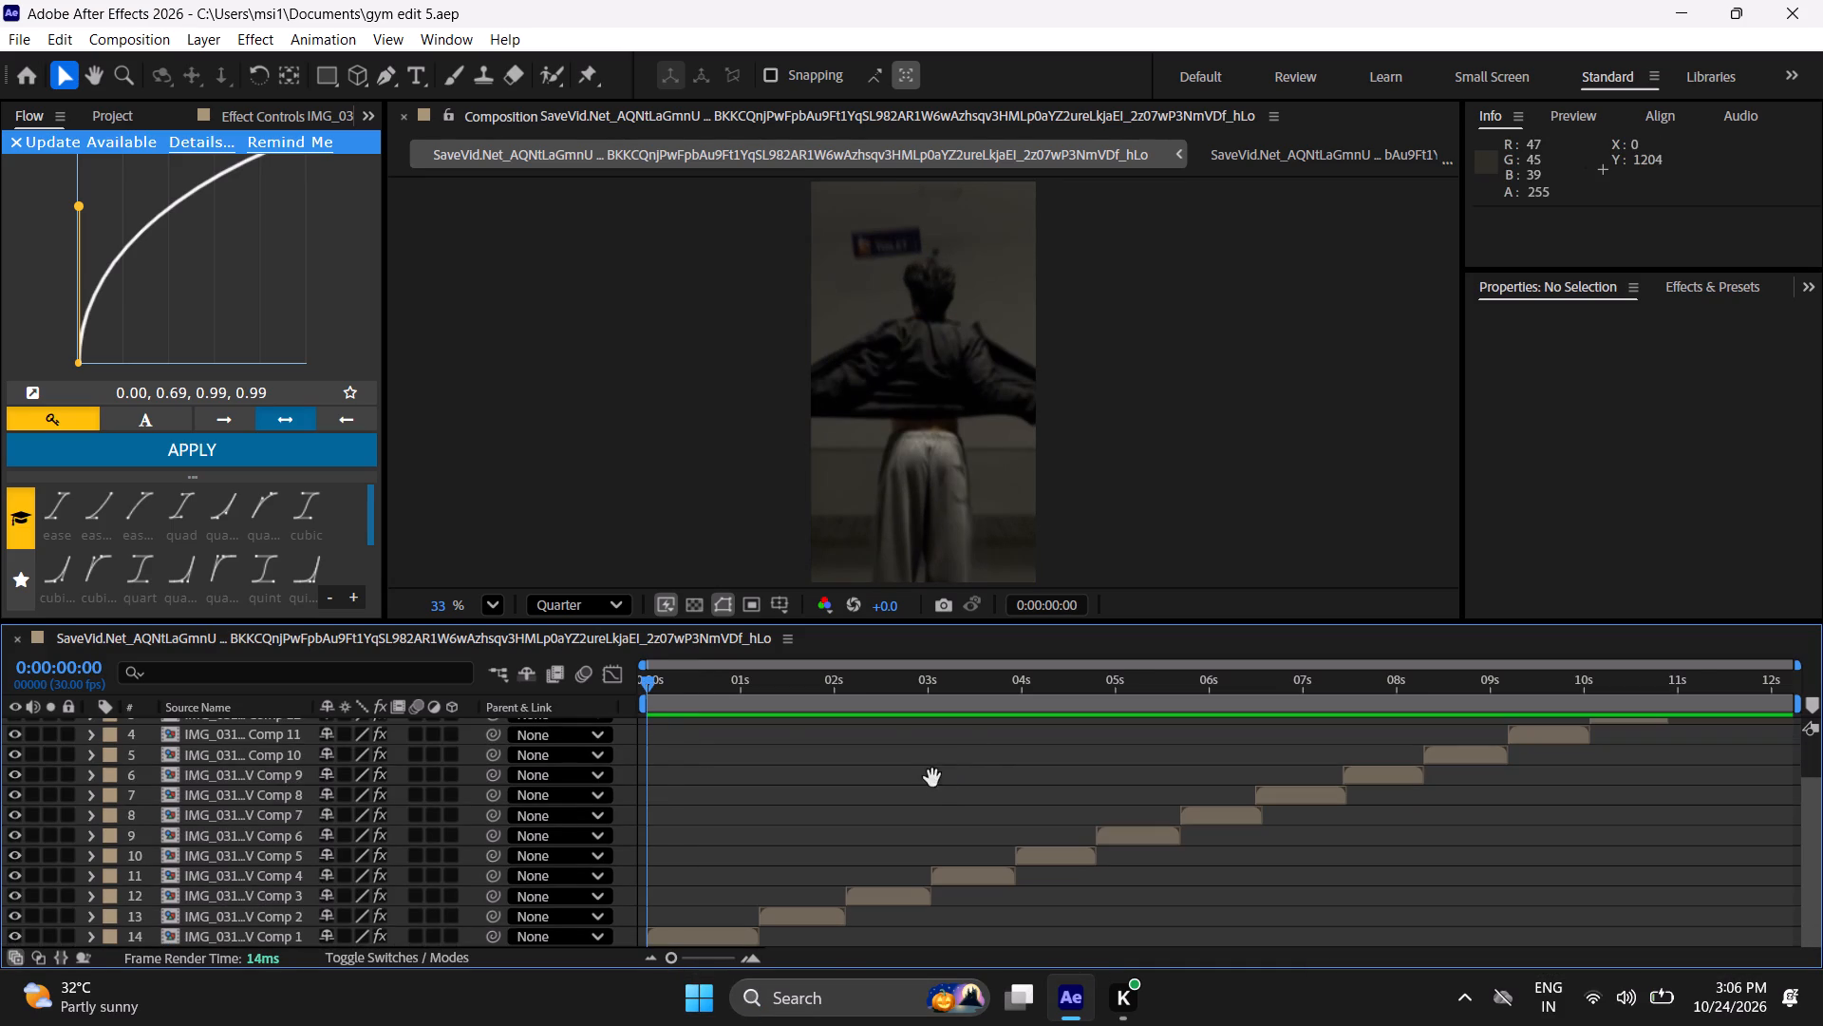
key("space")
key("space")
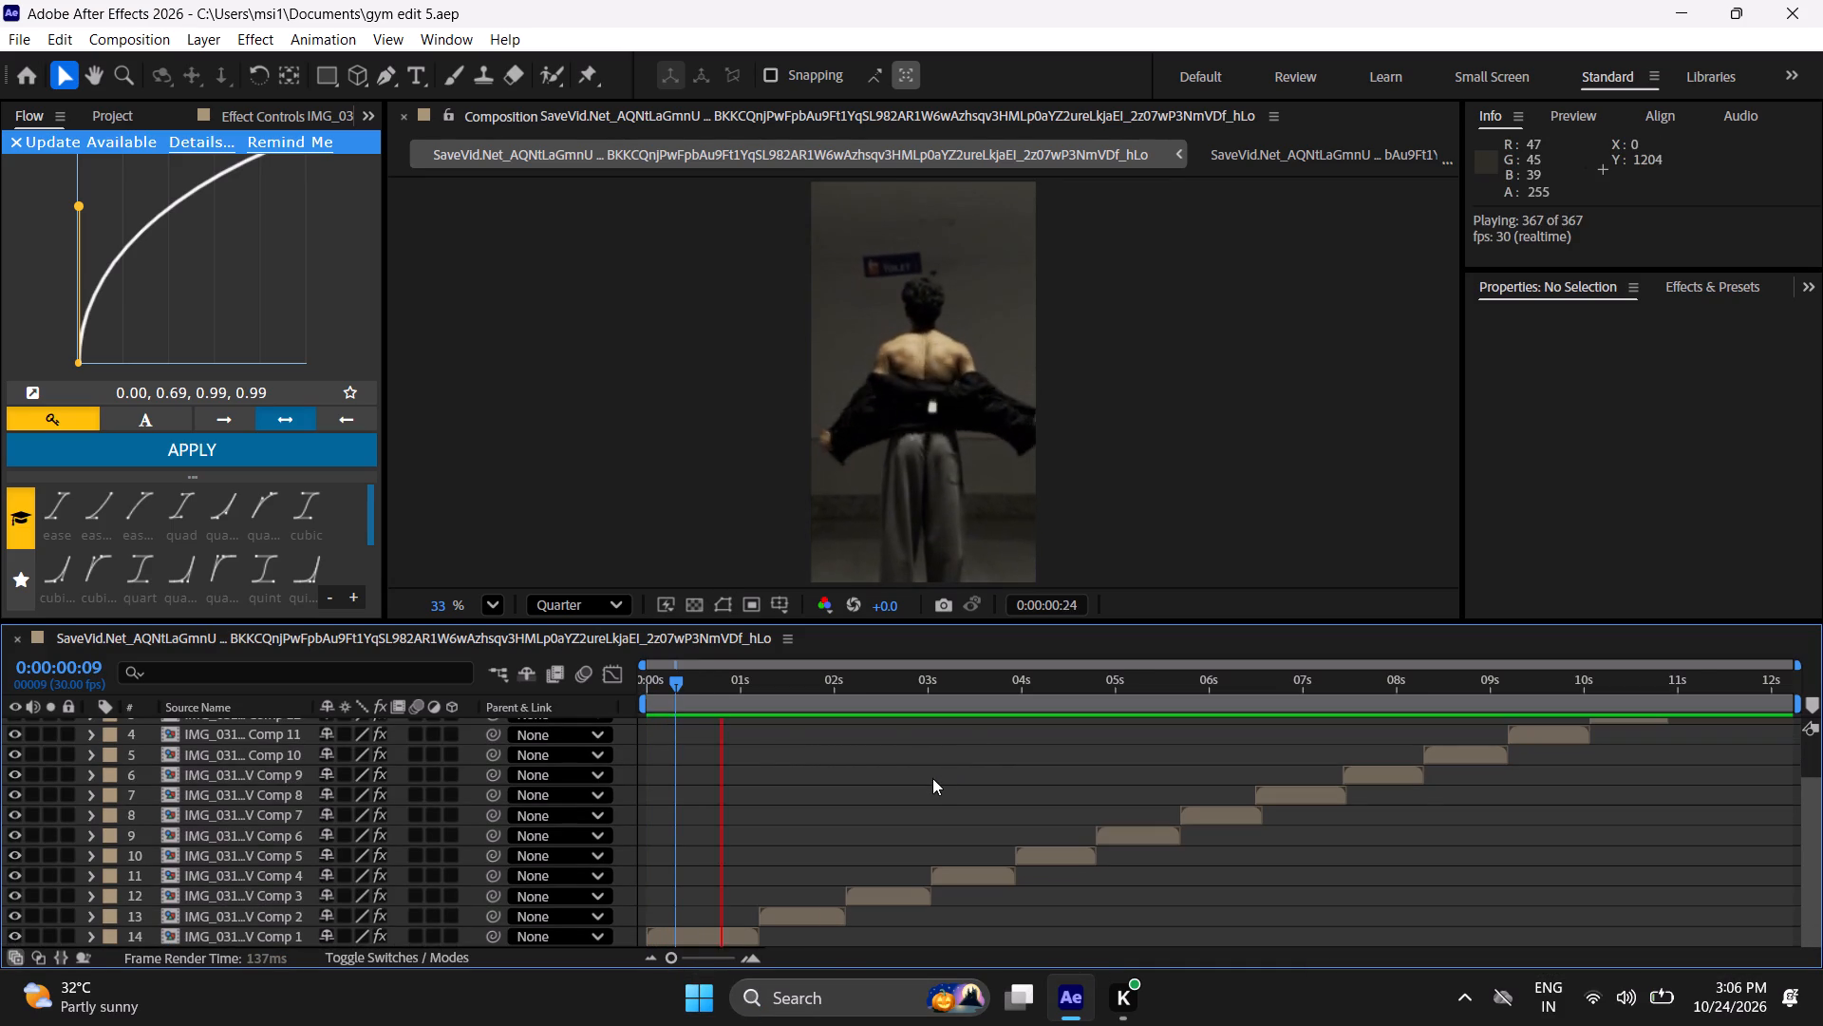
left_click(1382, 775)
left_click(1292, 875)
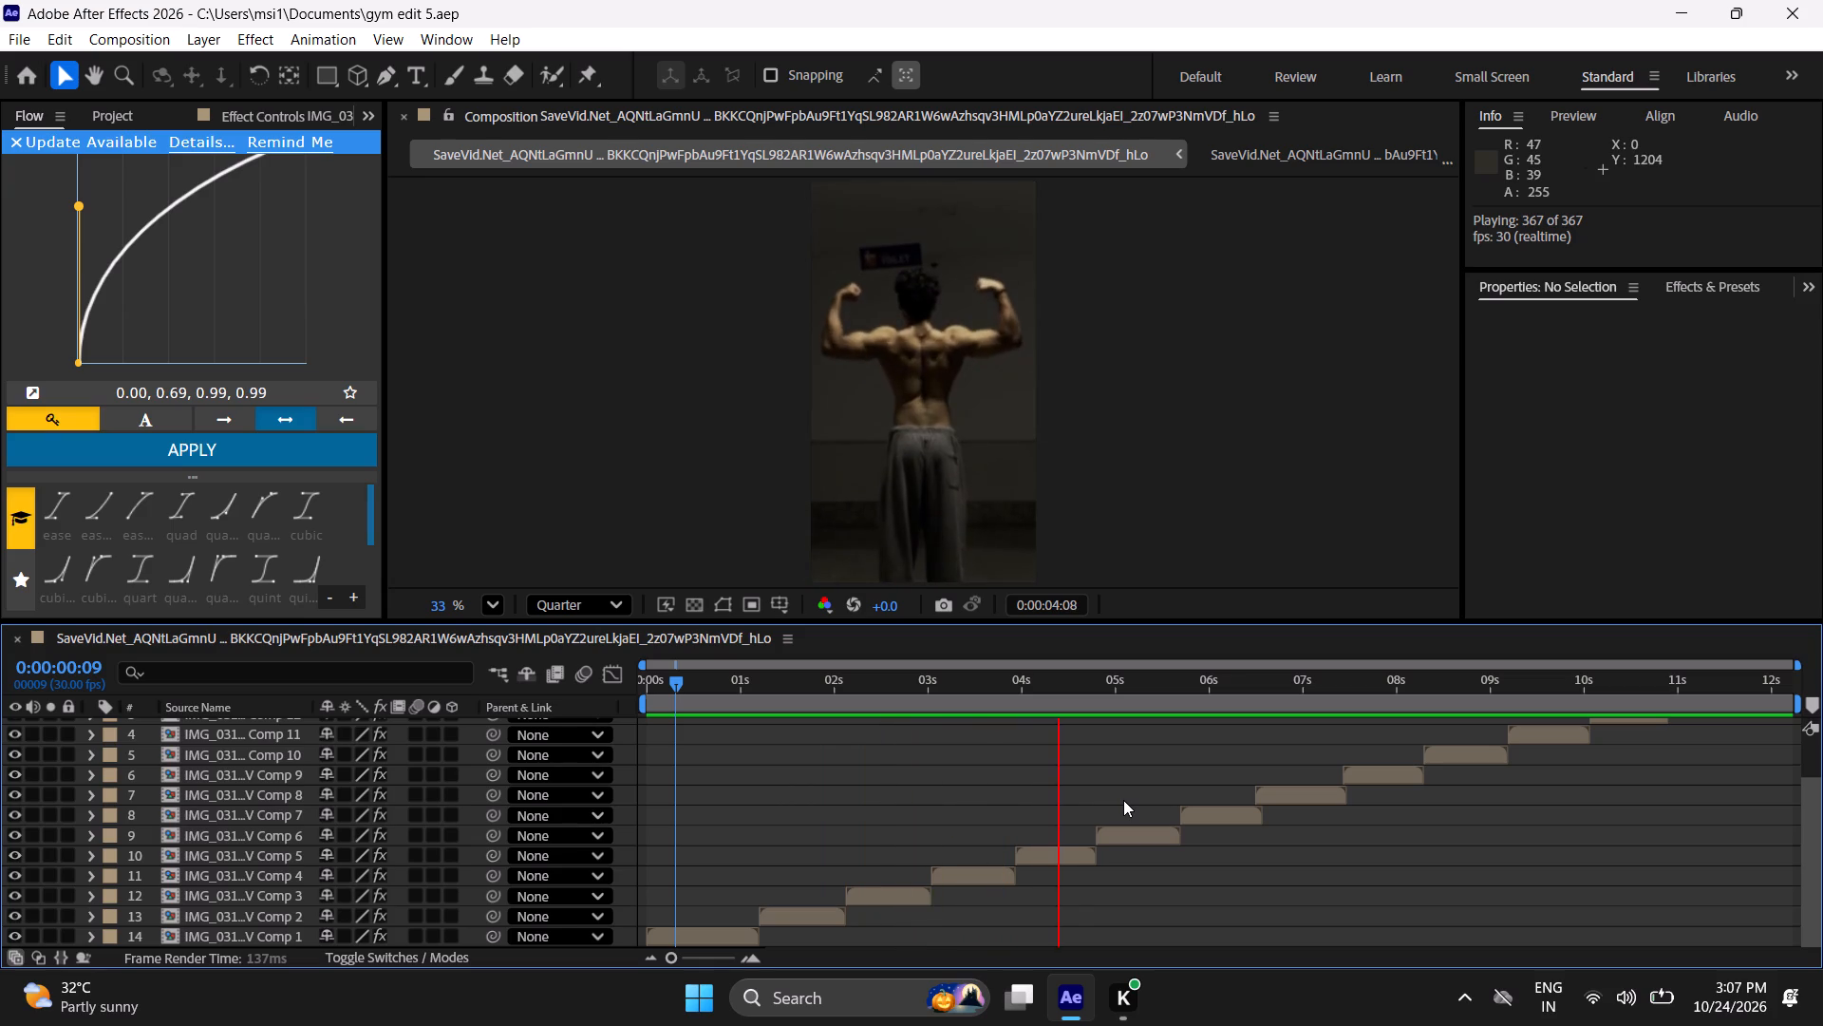
left_click_drag(710, 705, 460, 716)
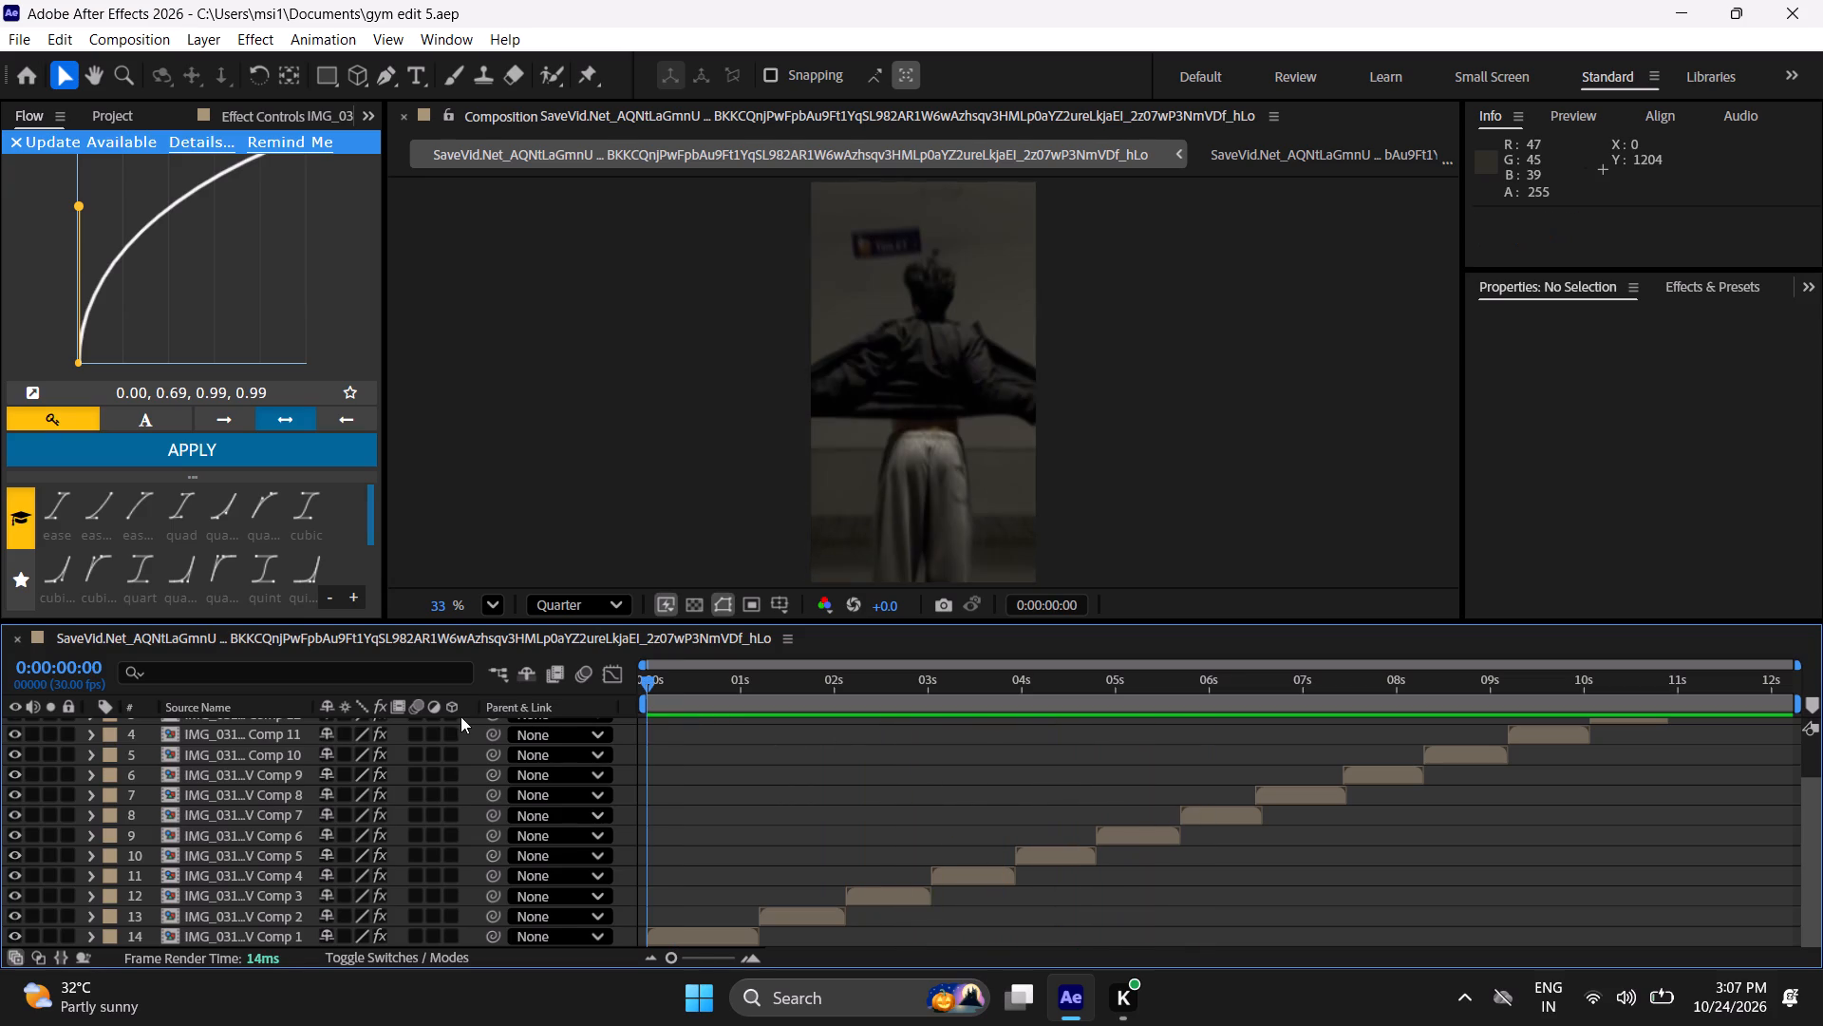
key("space")
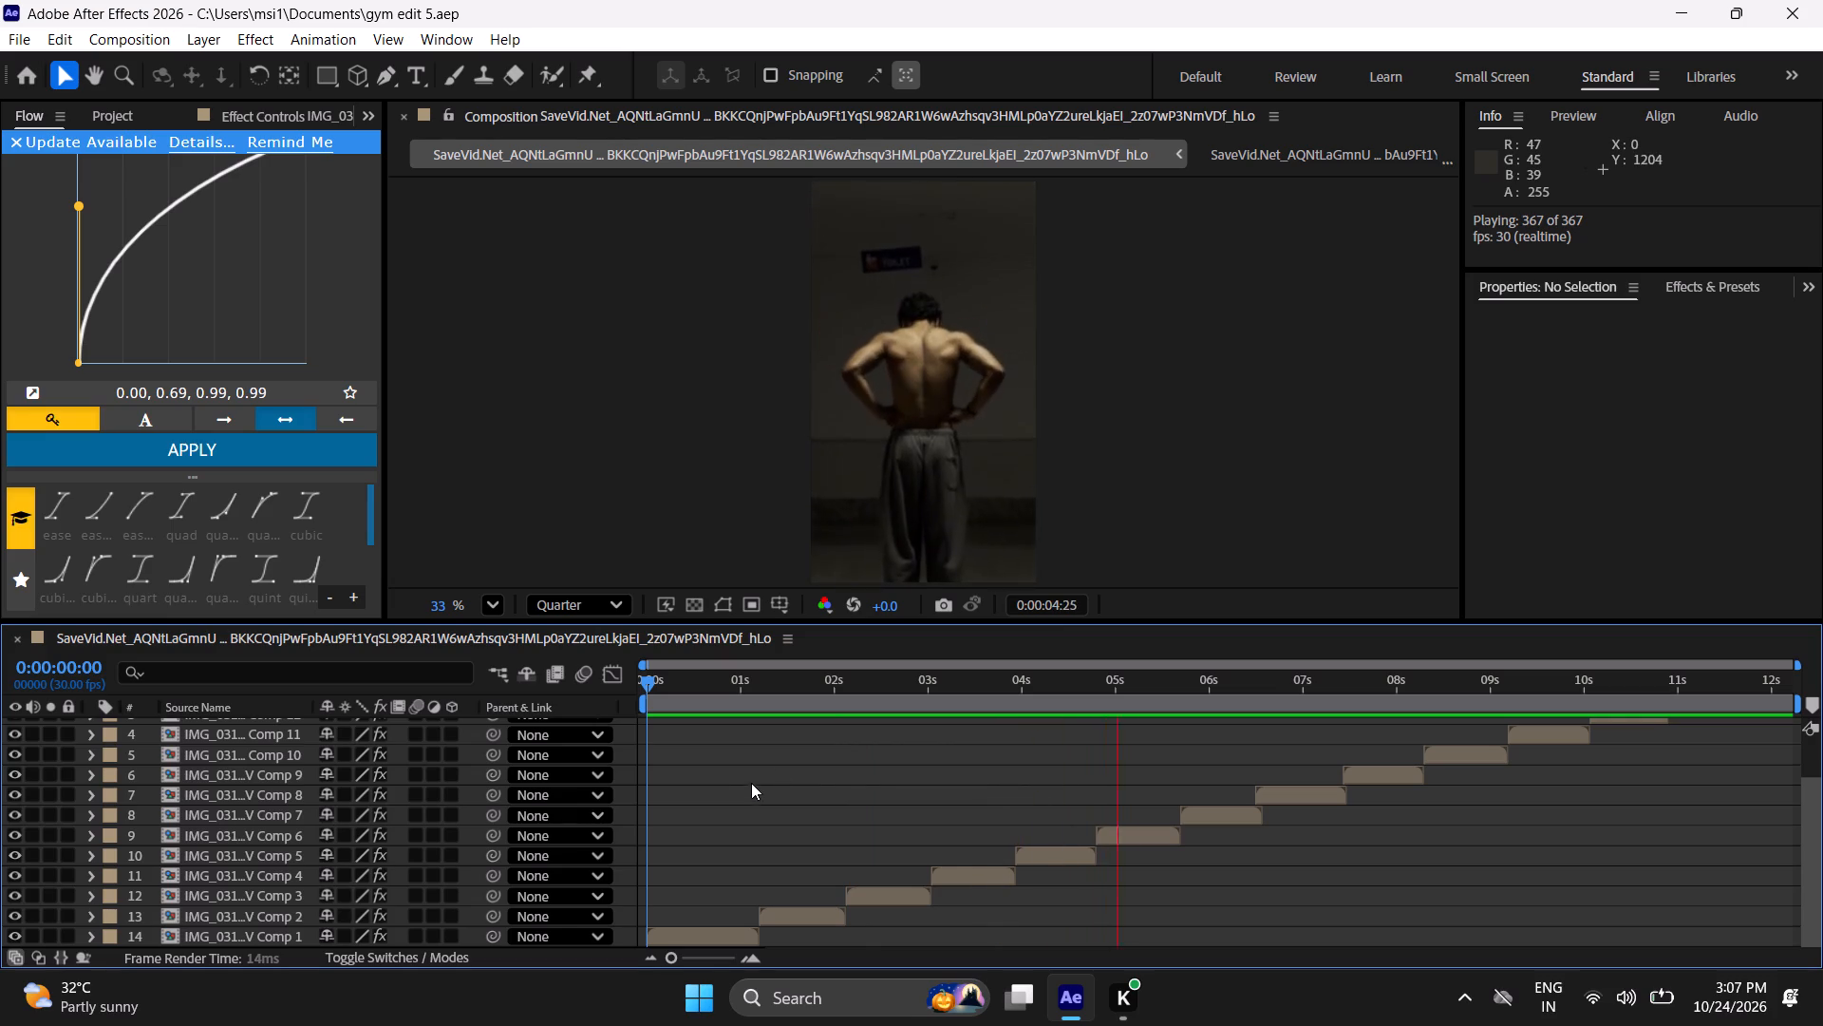
Play back from 0:00:02:13 to check the transition from the third into the fourth clip.
left_click(943, 868)
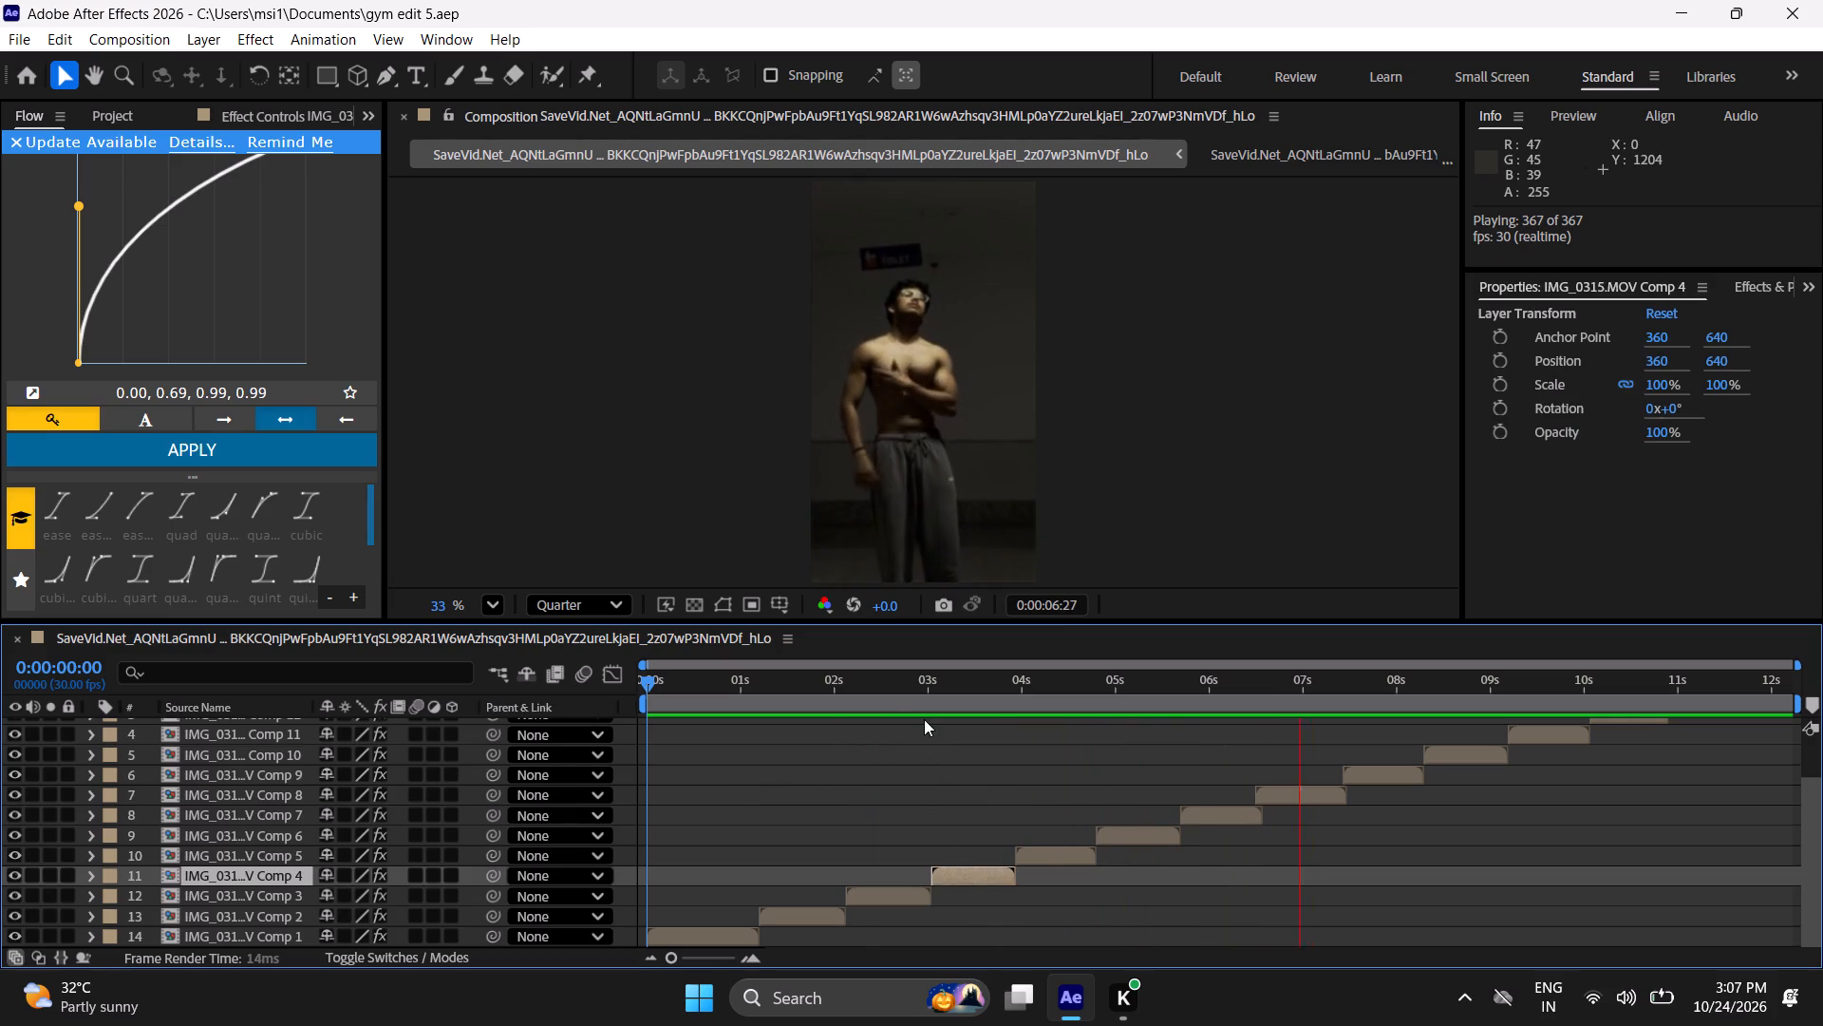
left_click(874, 704)
key("space")
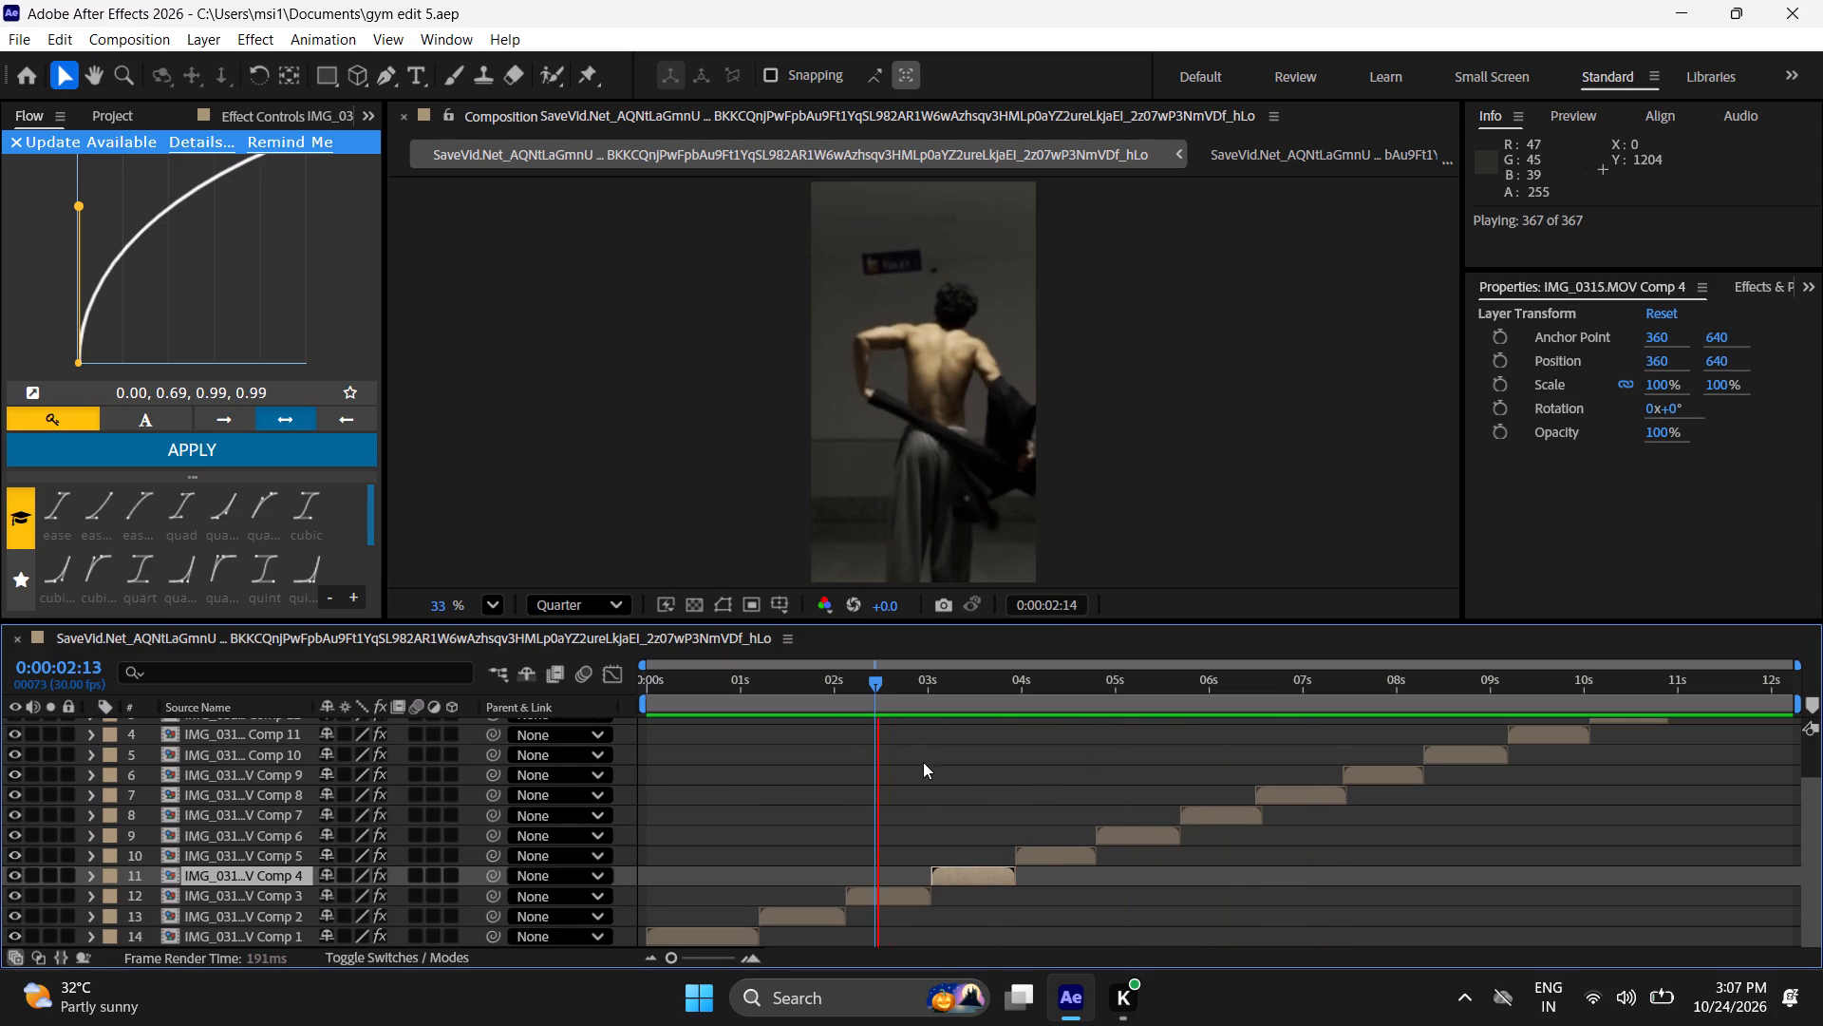
key("space")
key("space")
key("space")
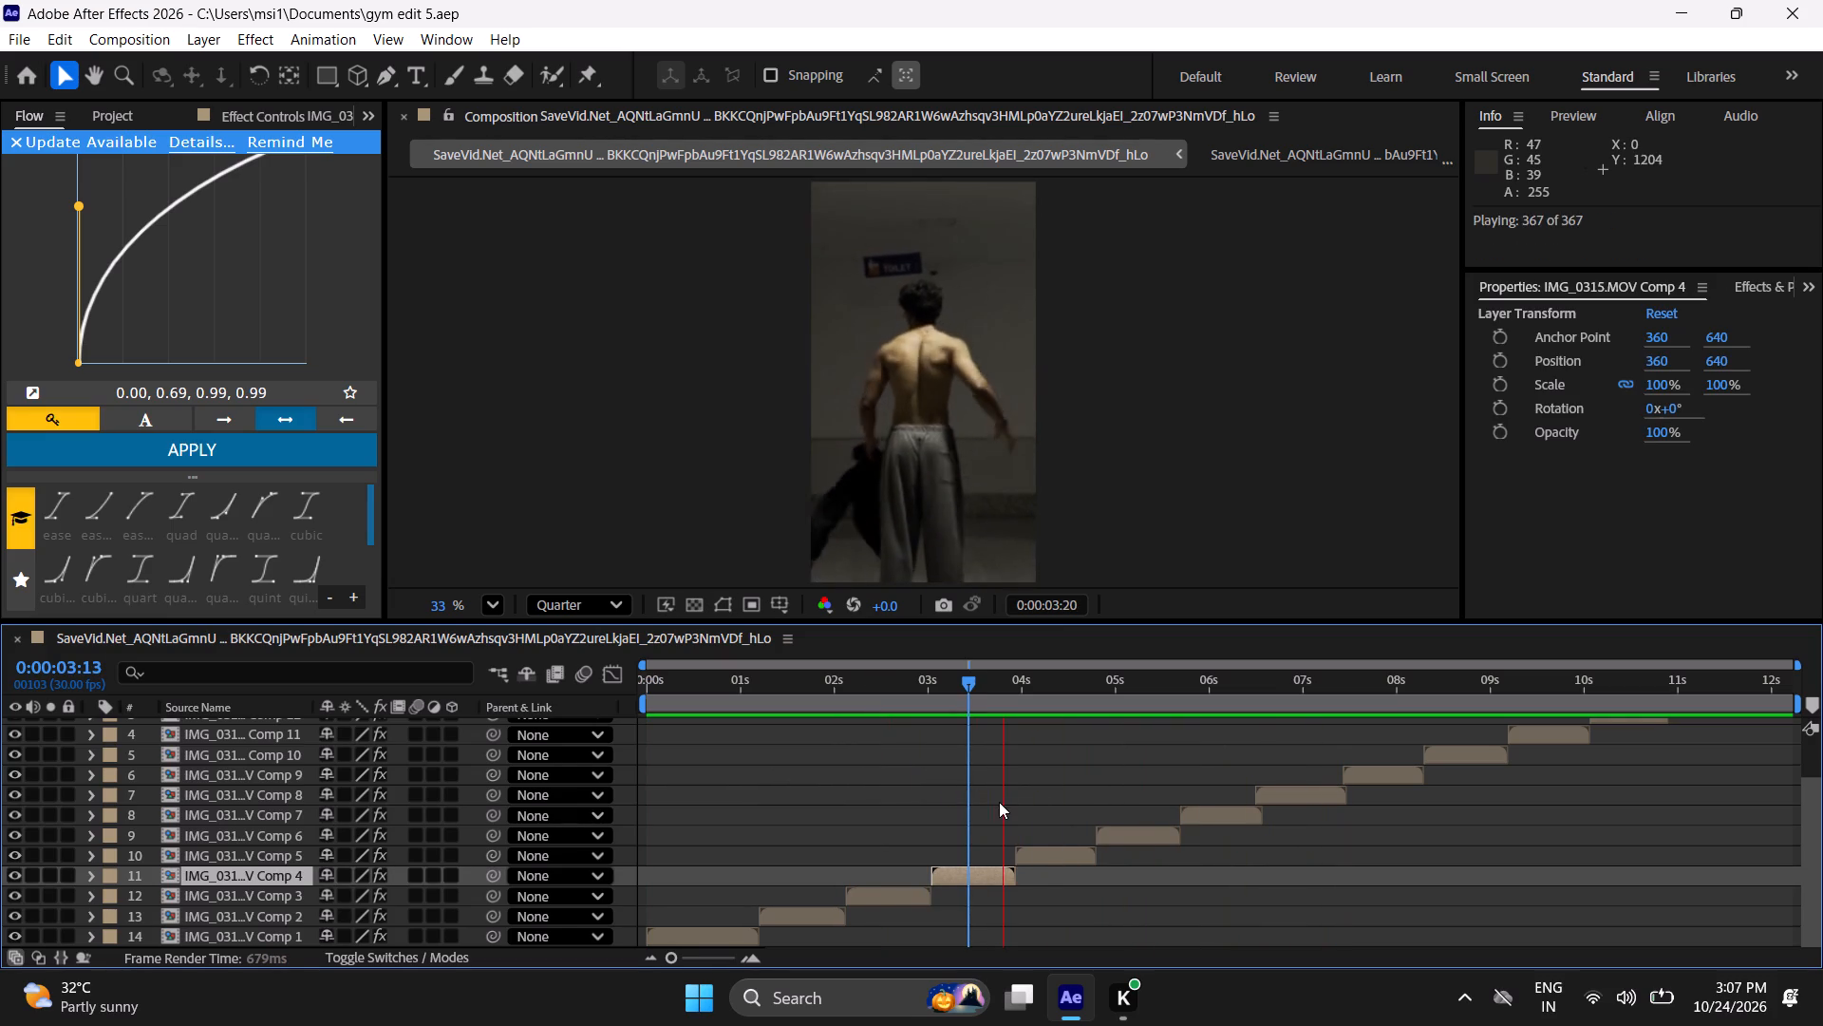
Inspect the start of the fifth clip at its in point, 0:00:03:28, and clear the selection.
left_click(1042, 857)
key("i")
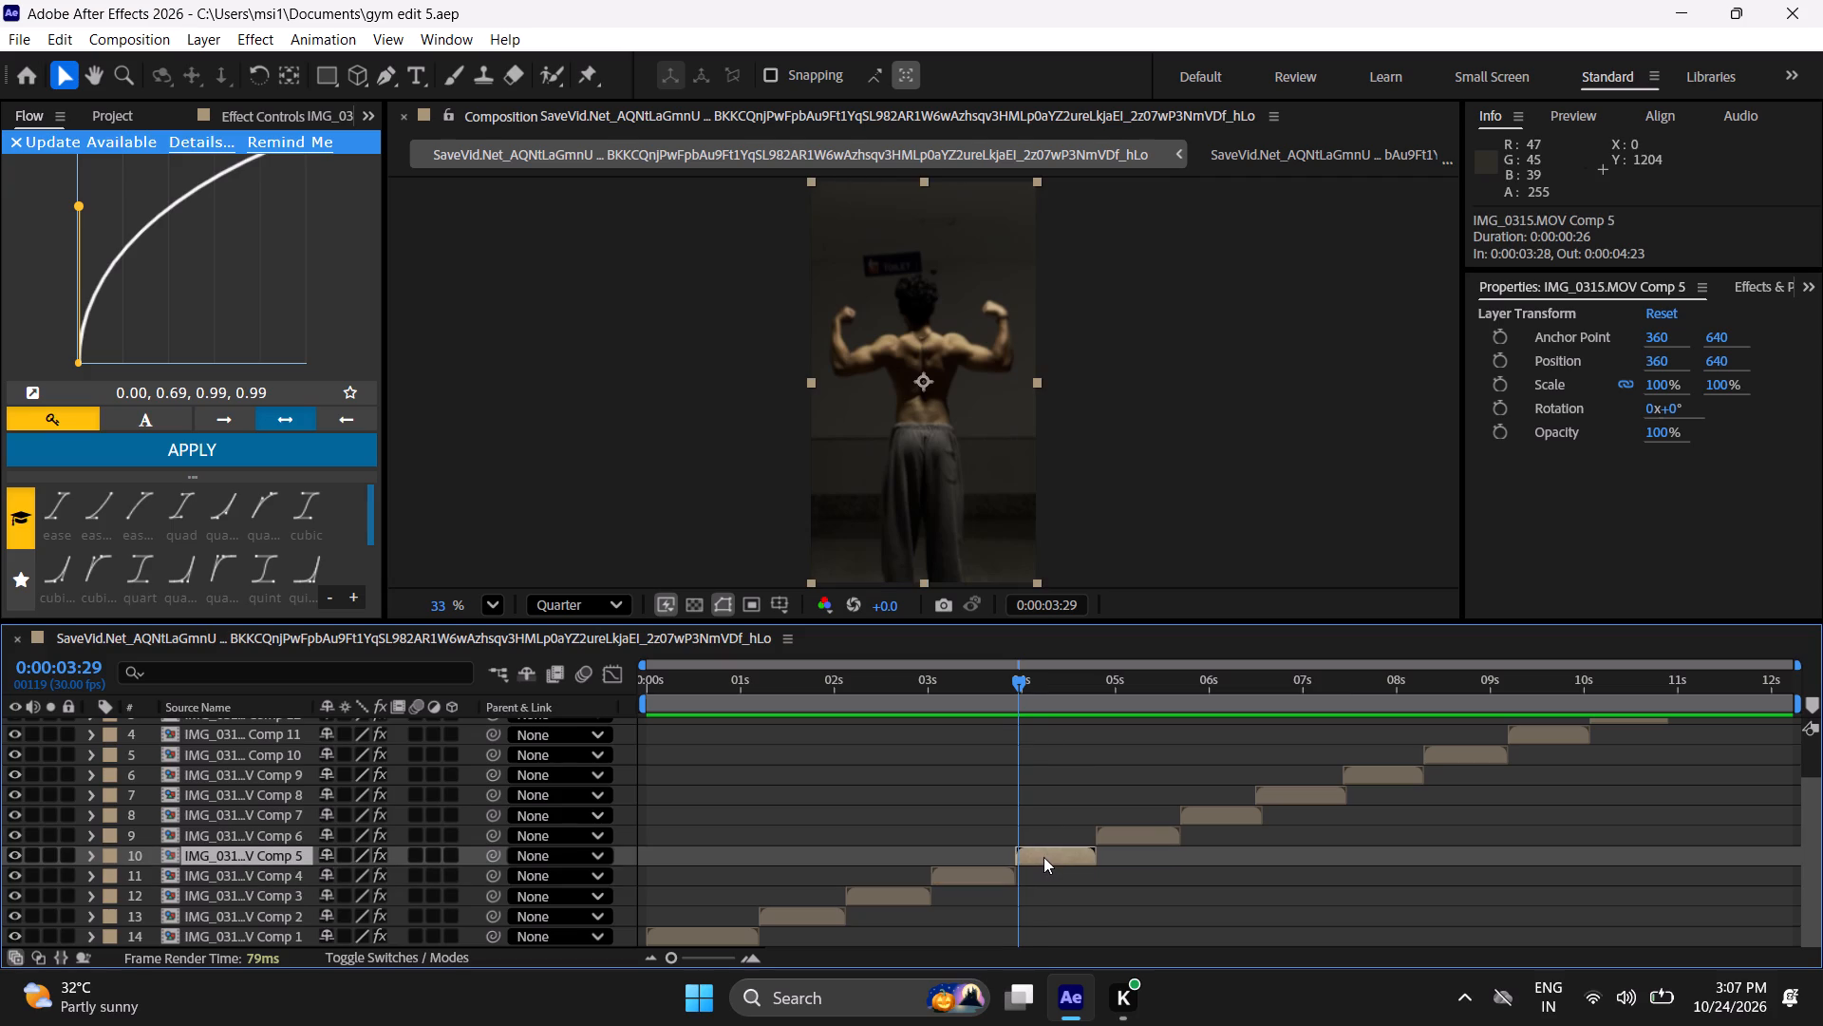
left_click(1046, 902)
left_click(1051, 861)
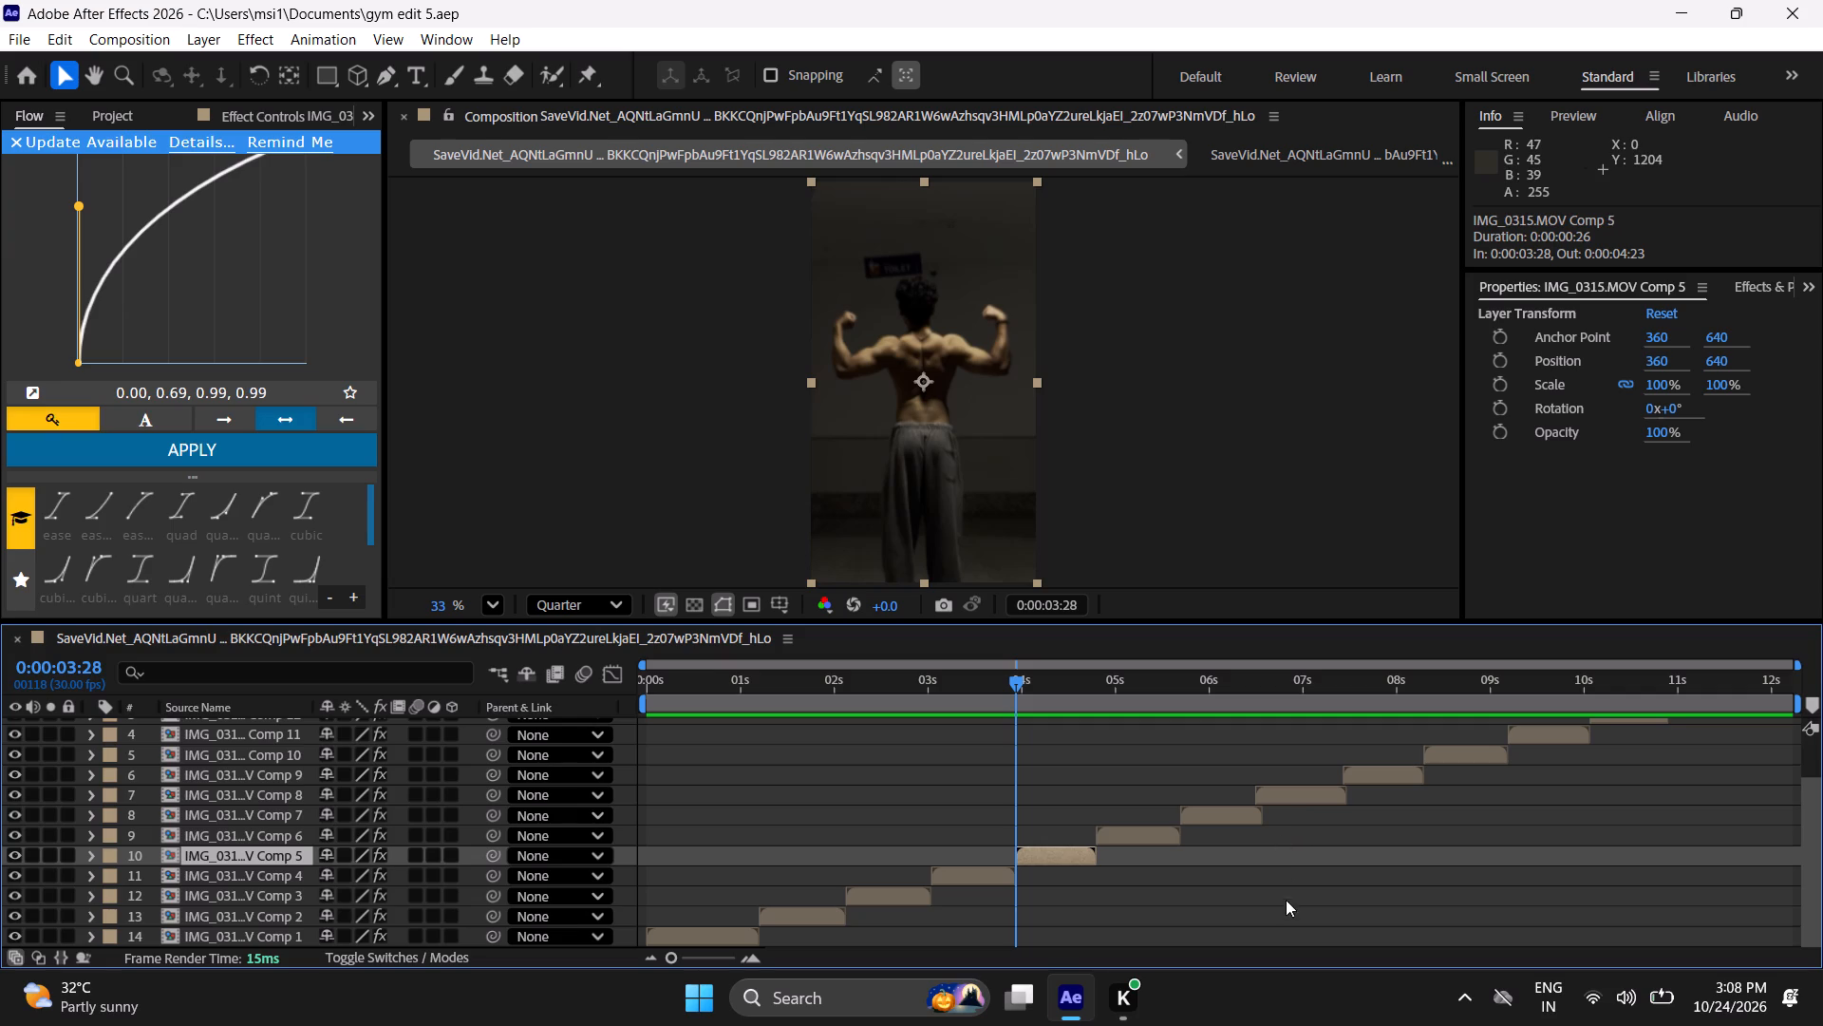
left_click(1005, 800)
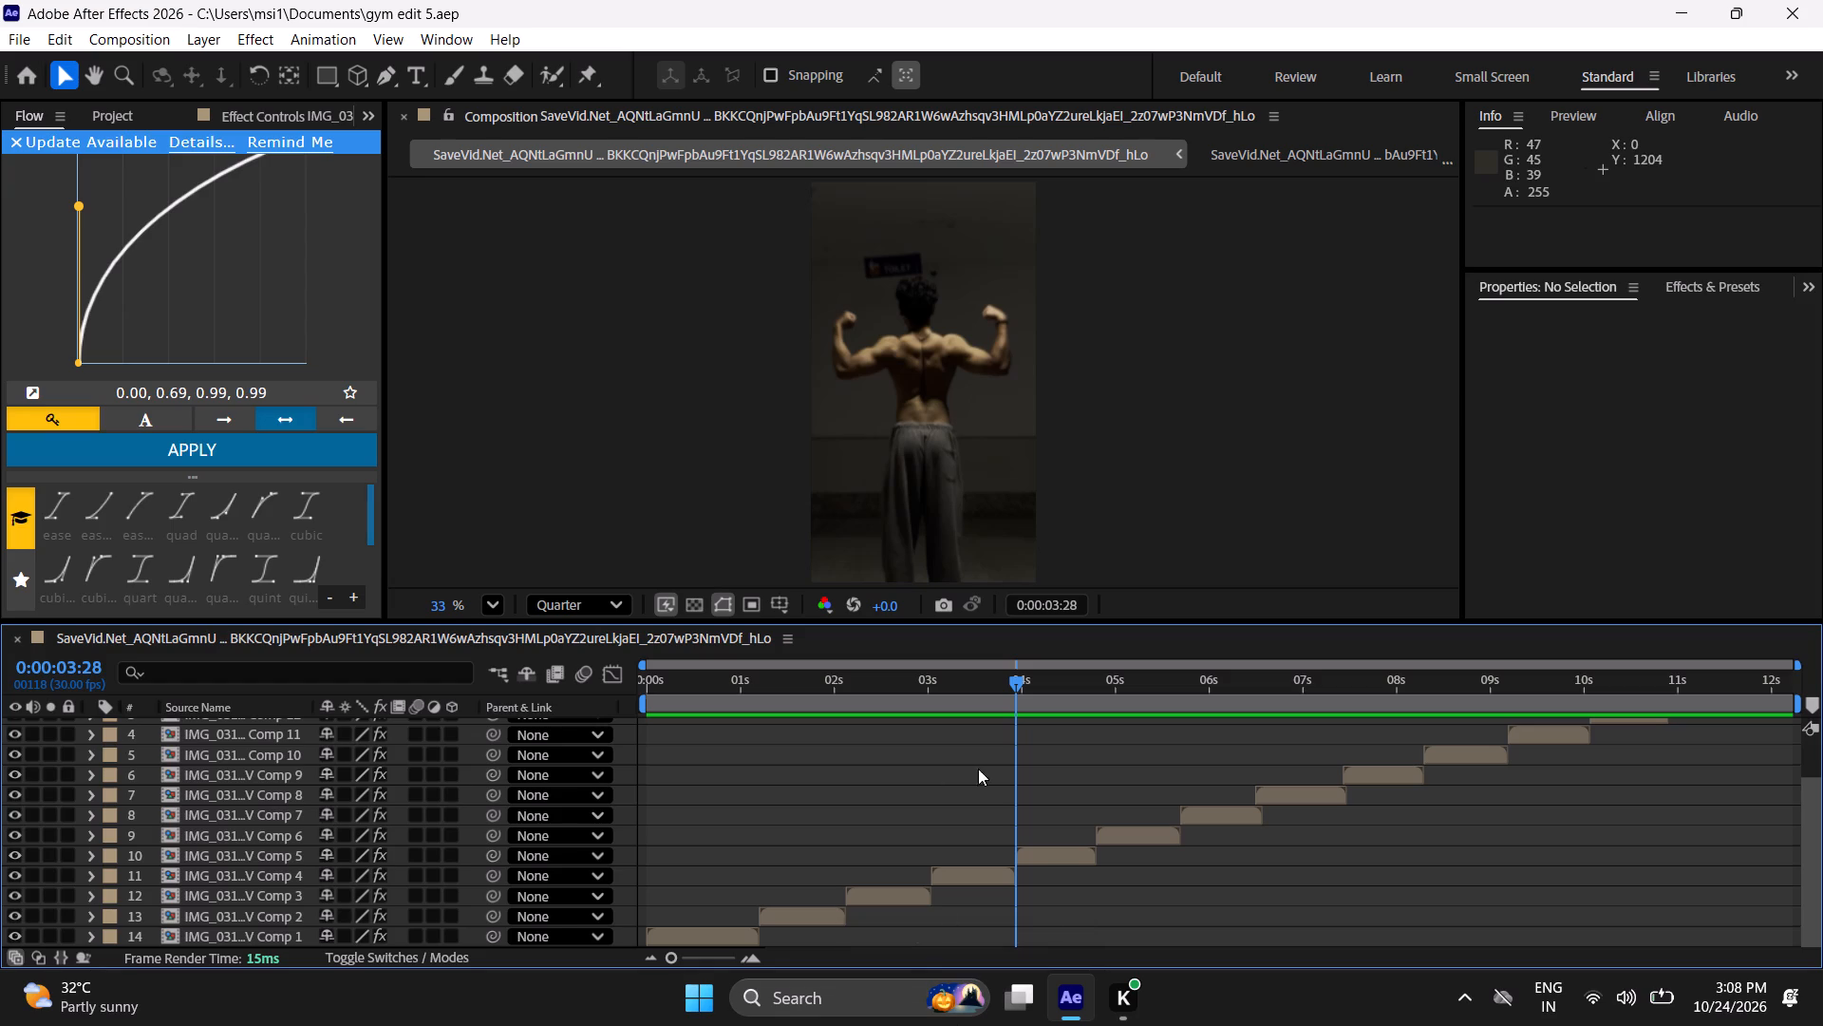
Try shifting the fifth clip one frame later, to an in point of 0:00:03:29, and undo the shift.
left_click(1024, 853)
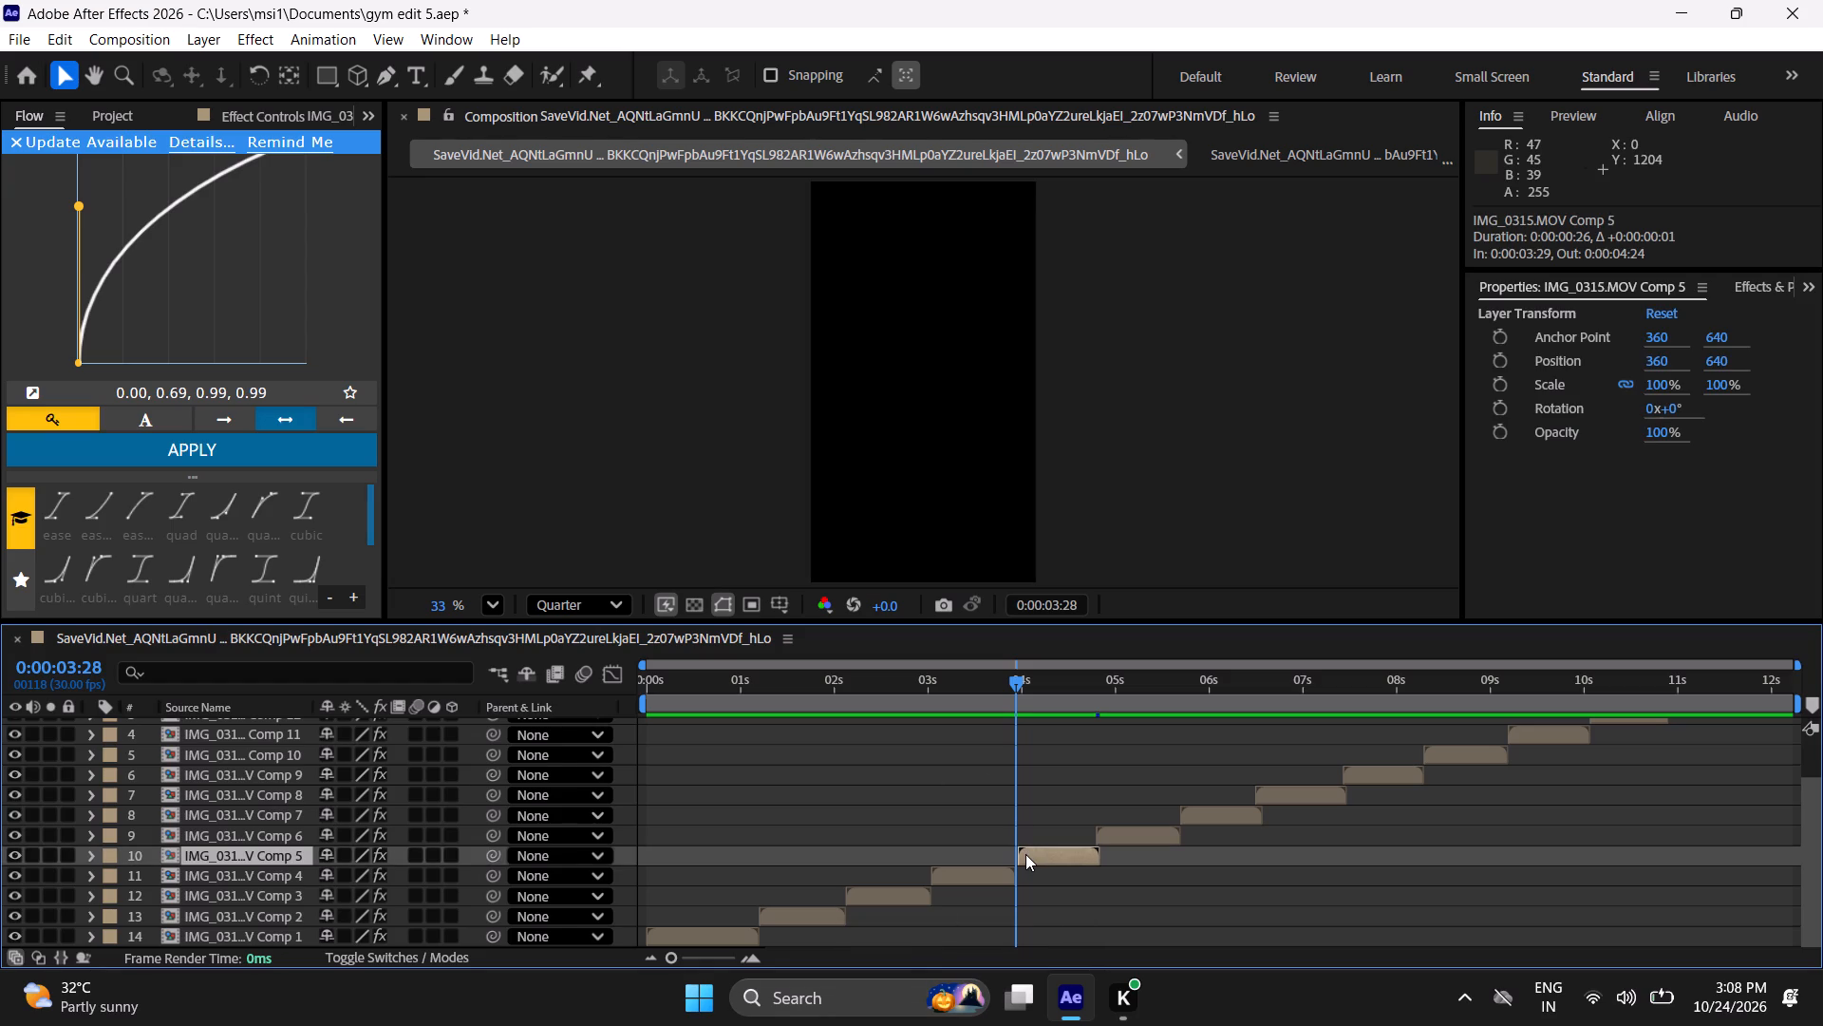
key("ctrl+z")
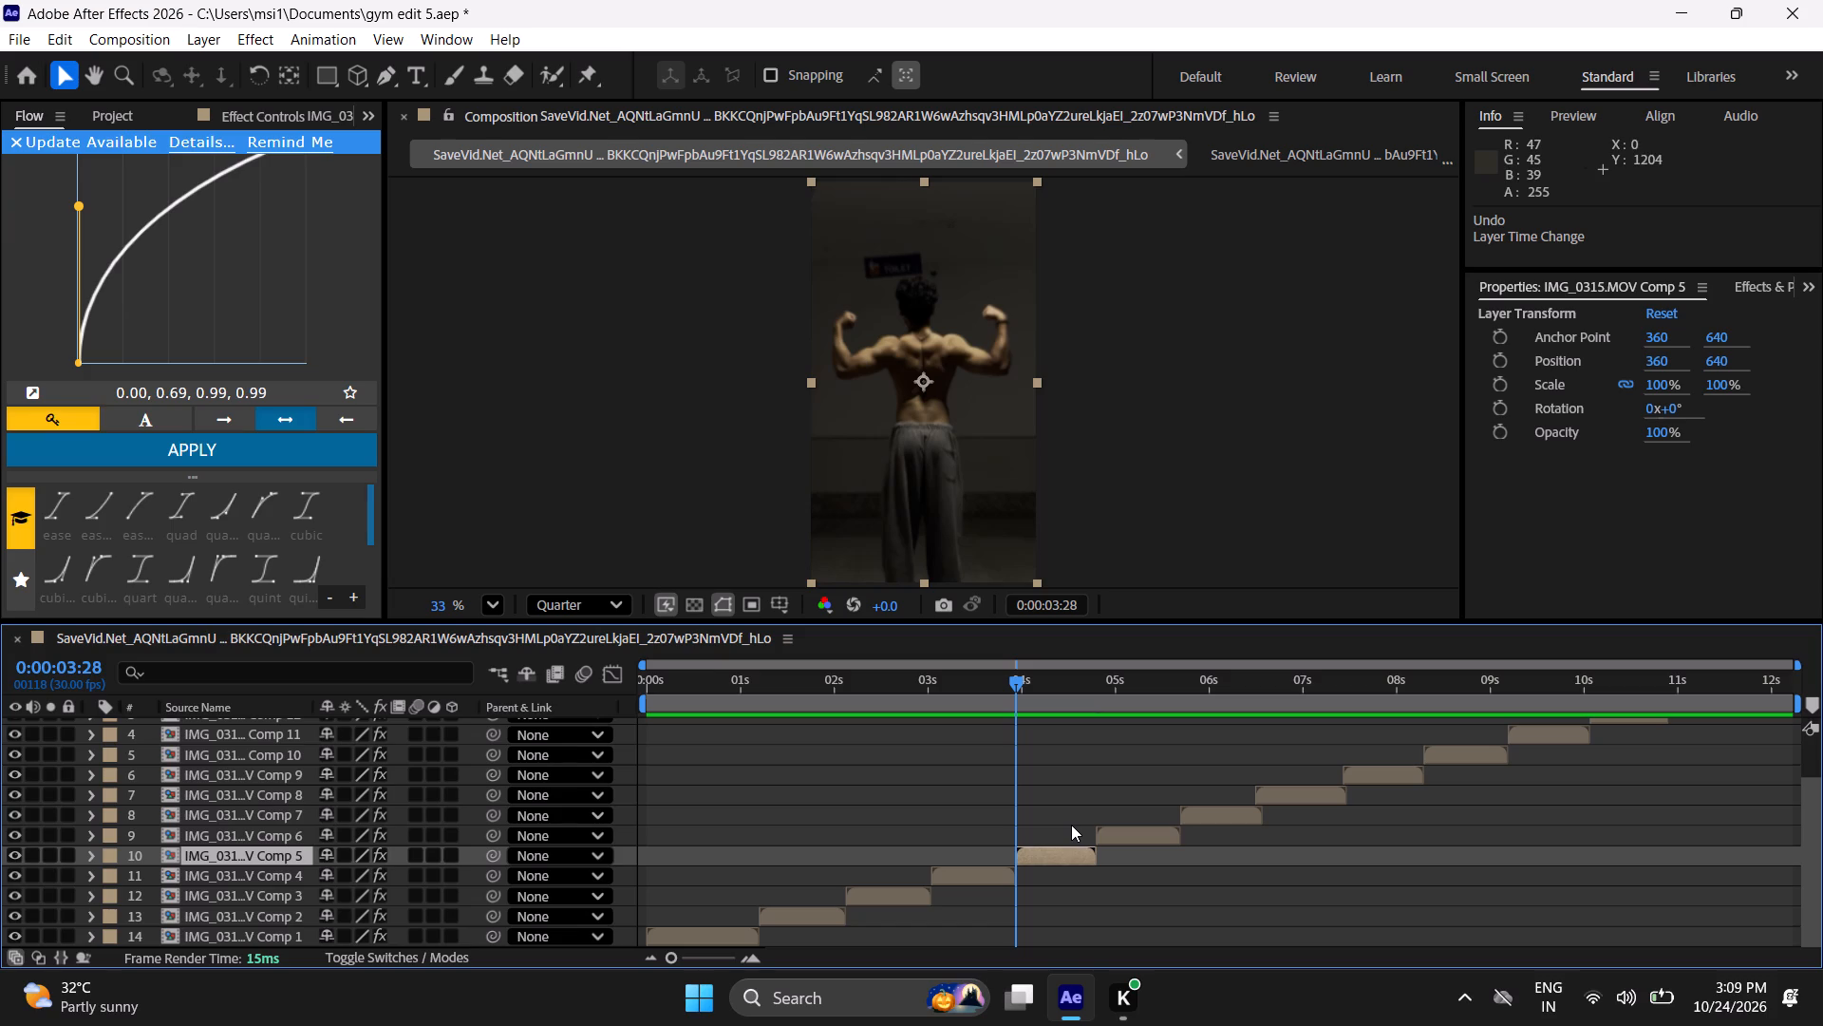
Clear the layer selection and save the project.
left_click(1066, 911)
scroll(1099, 808, "down", 2)
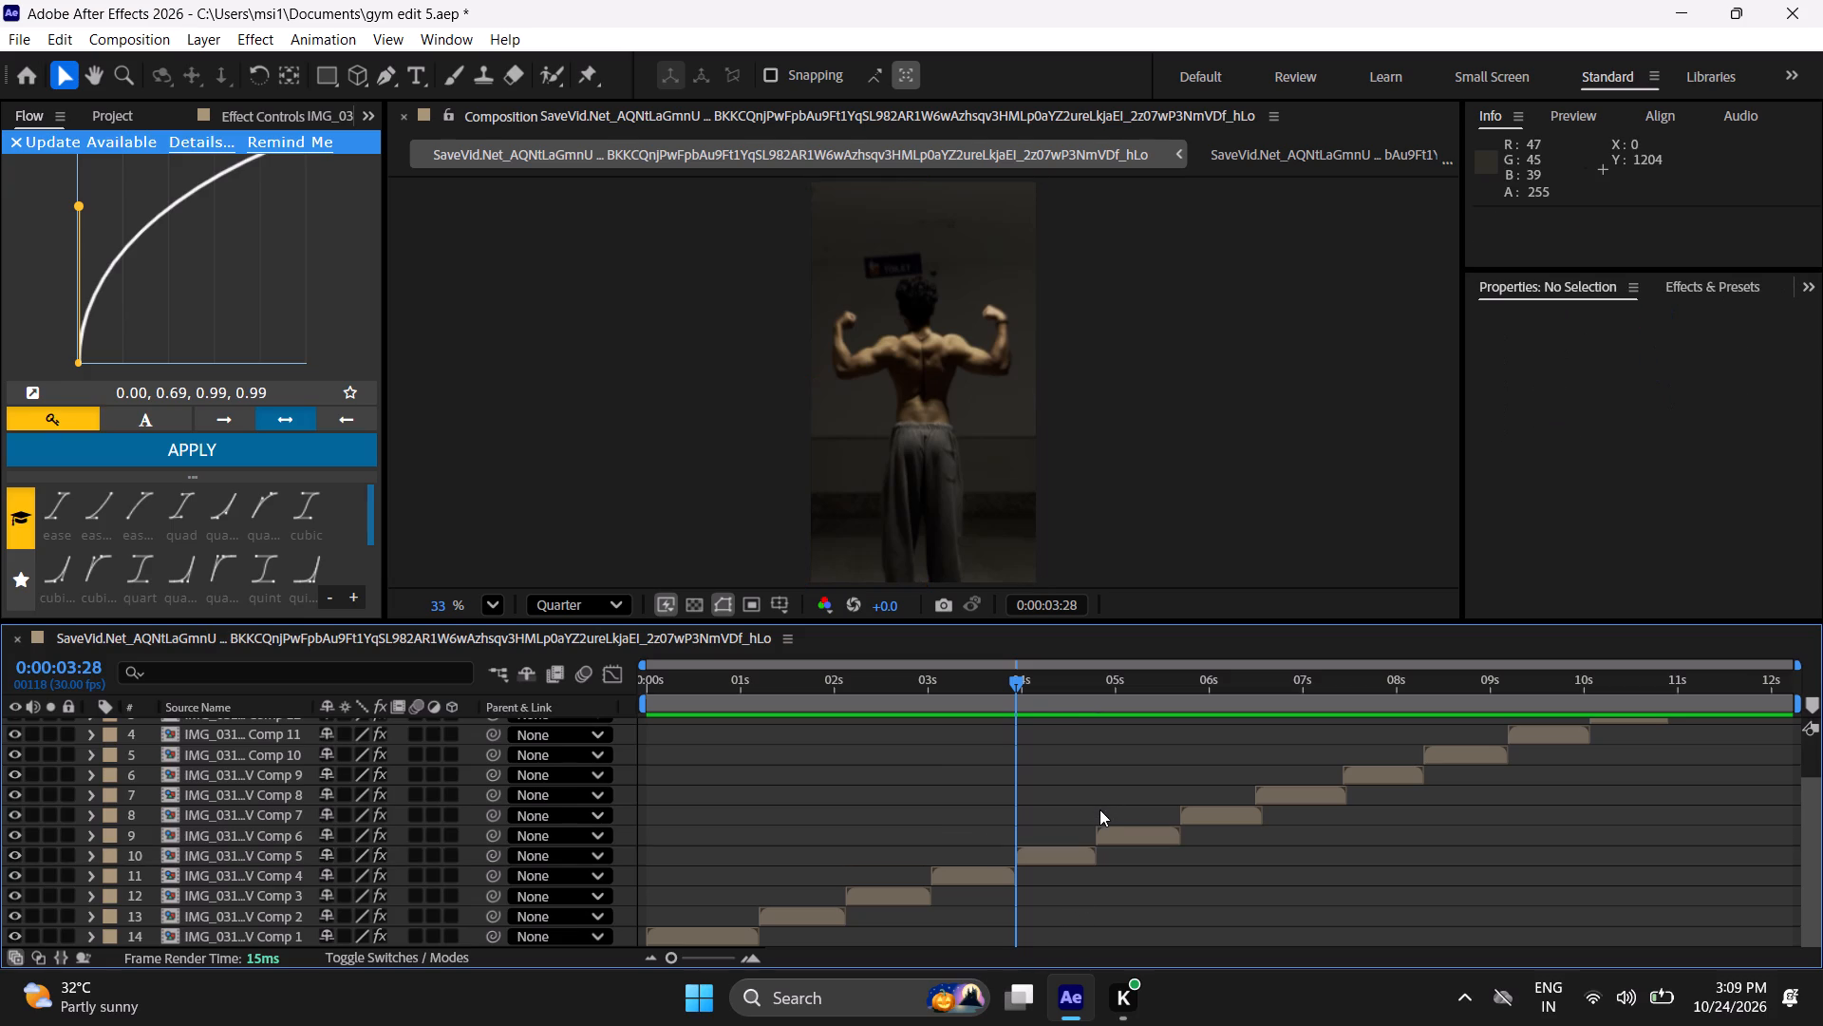
left_click(1045, 853)
left_click(1115, 898)
key("ctrl+s")
left_click(1121, 981)
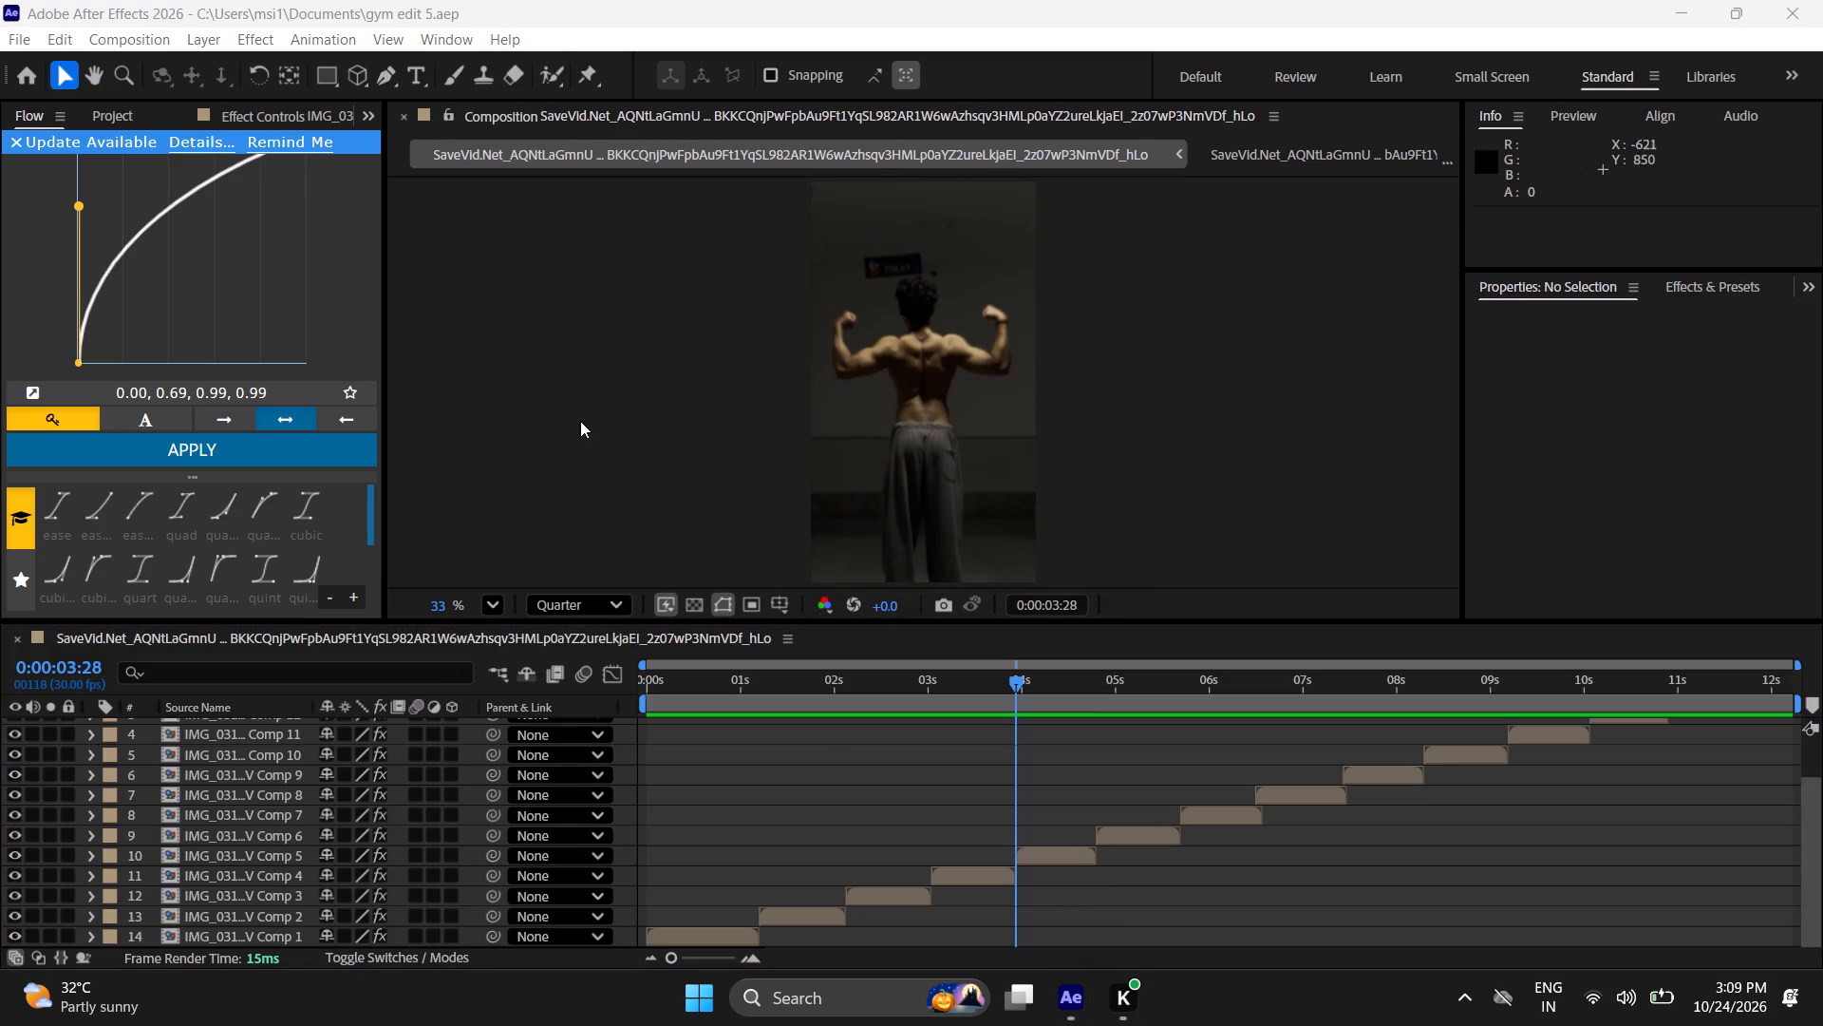